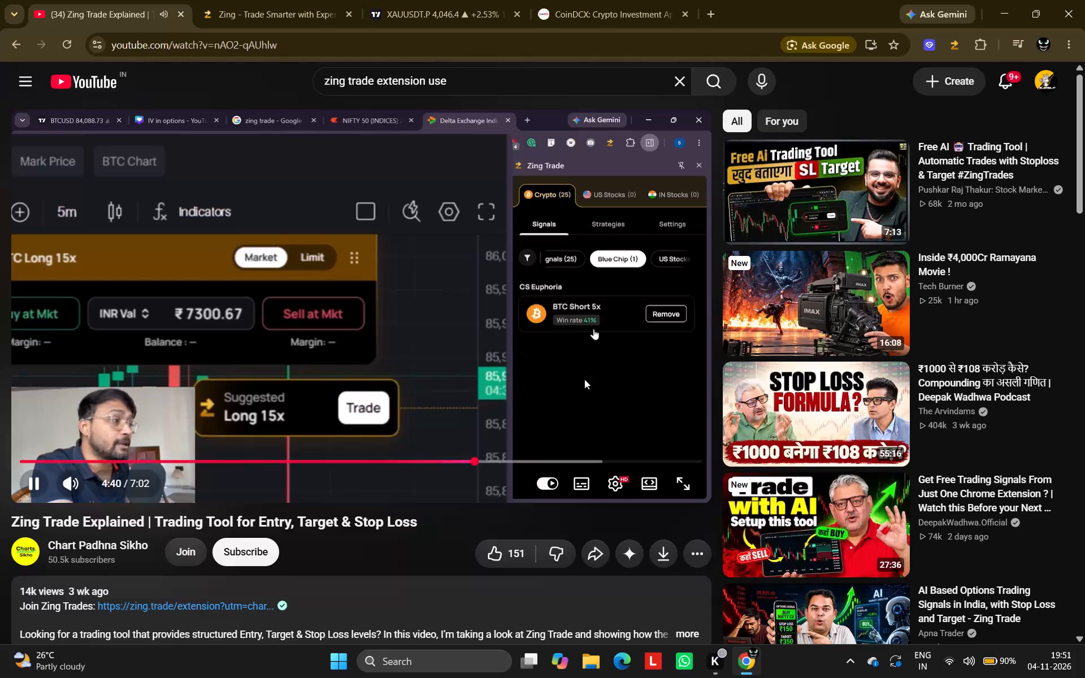
# Skip ahead in the tutorial, watch the part on sizing the BTC Short 5x order, and pause the video.
pyautogui.press('Right')
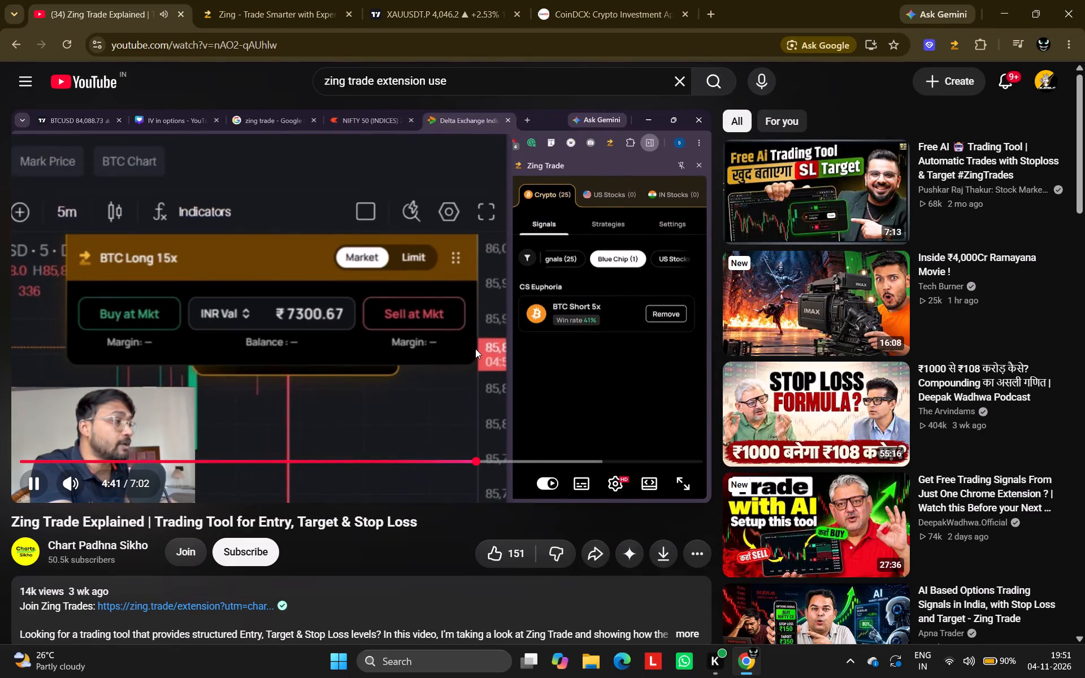
pyautogui.click(475, 349)
pyautogui.press('Right')
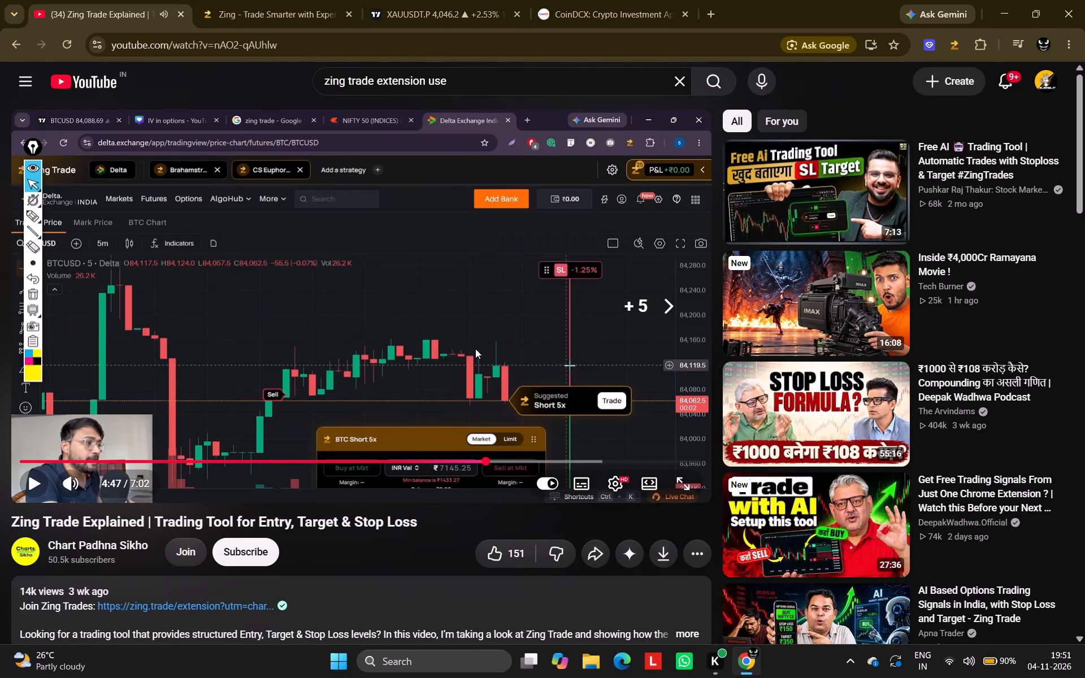
pyautogui.press('k')
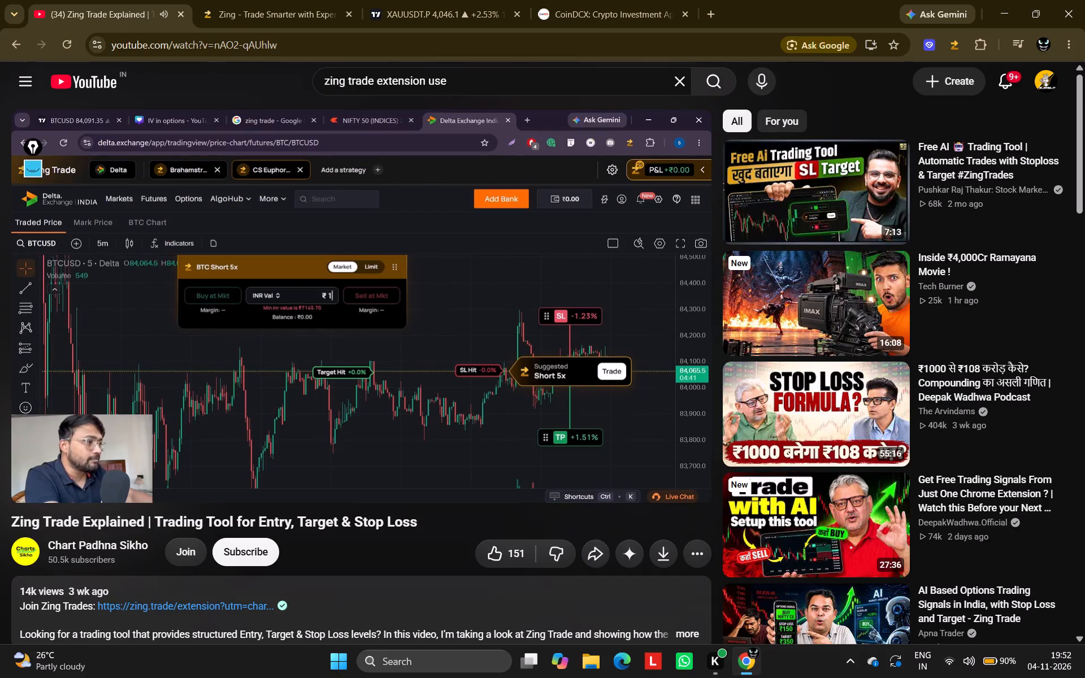
pyautogui.press('space')
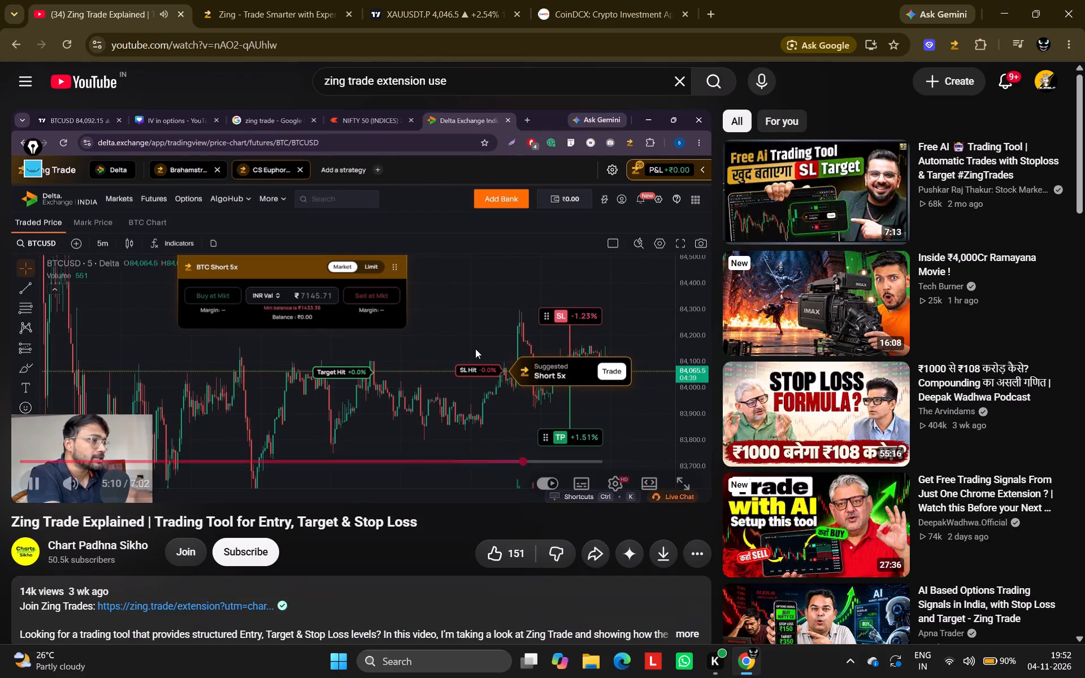
# Switch to CoinDCX, dismiss the Google sign-in prompt, and go back from the login page to the ETH-USDT futures page.
pyautogui.click(566, 0)
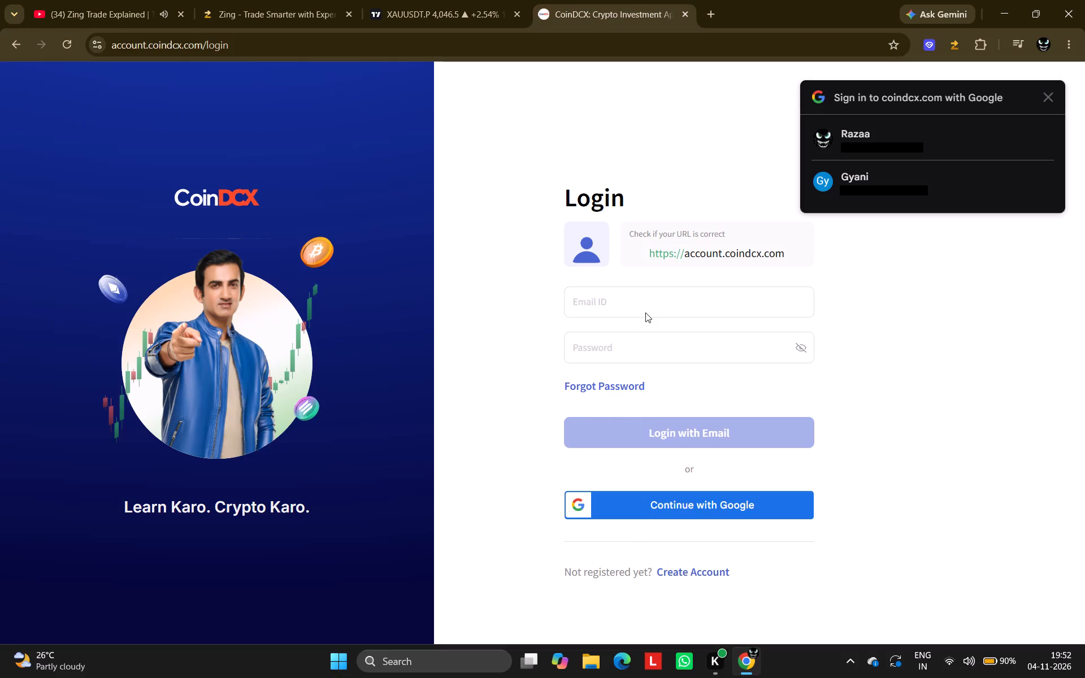
pyautogui.hscroll(16, 578, 279)
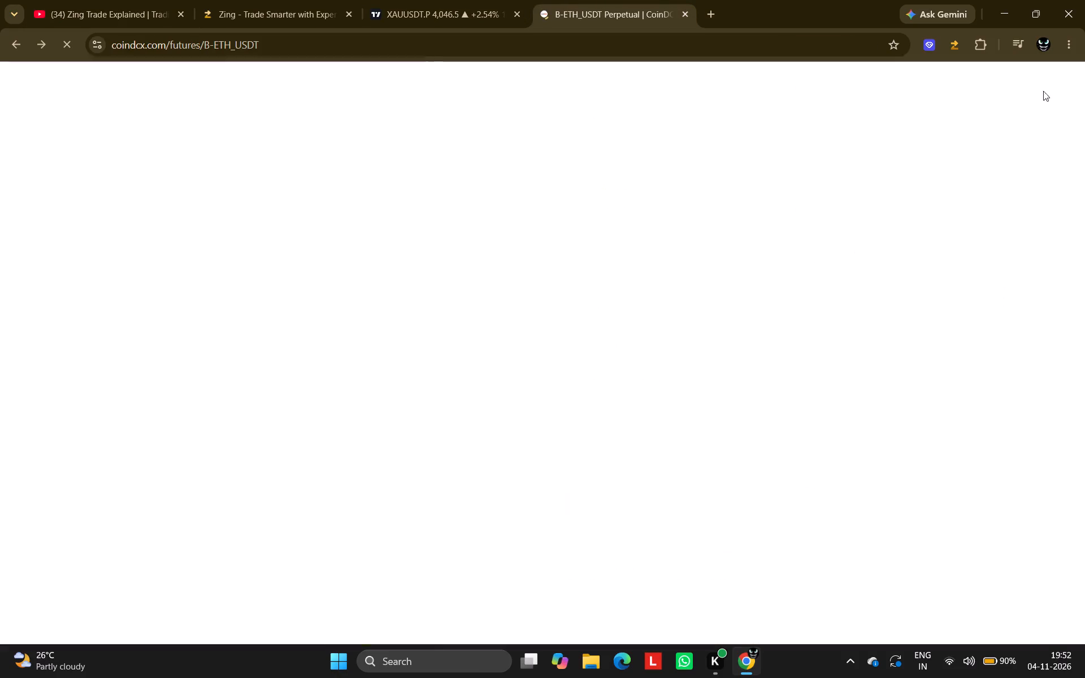
pyautogui.click(1043, 91)
pyautogui.hscroll(1, 671, 446)
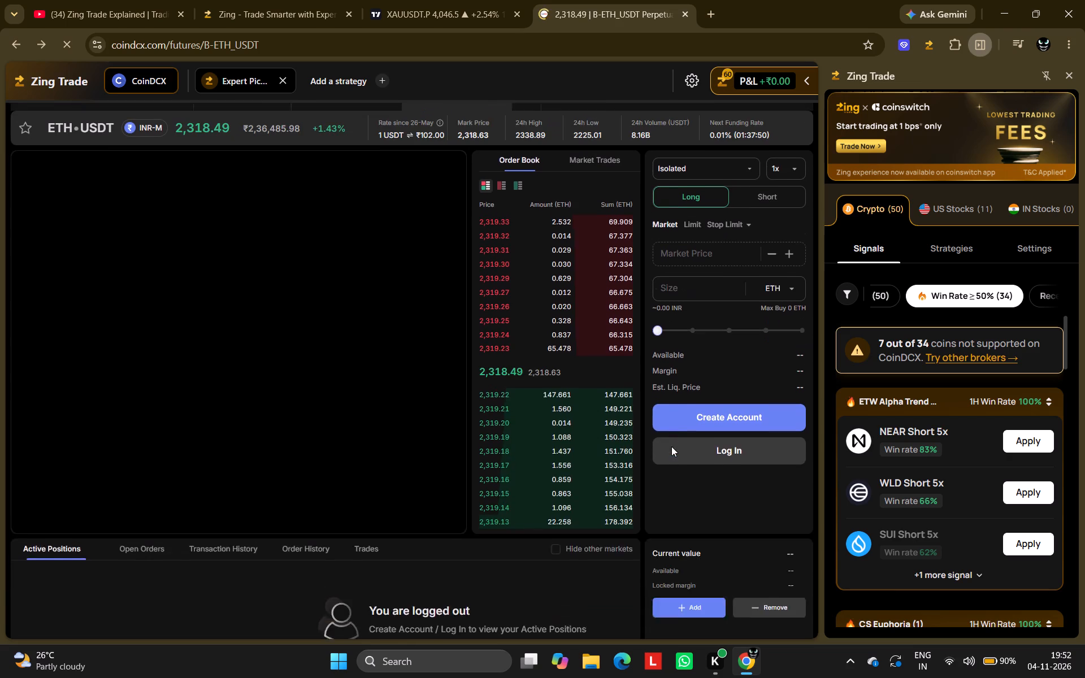
pyautogui.hscroll(1, 671, 446)
pyautogui.hscroll(-1, 951, 285)
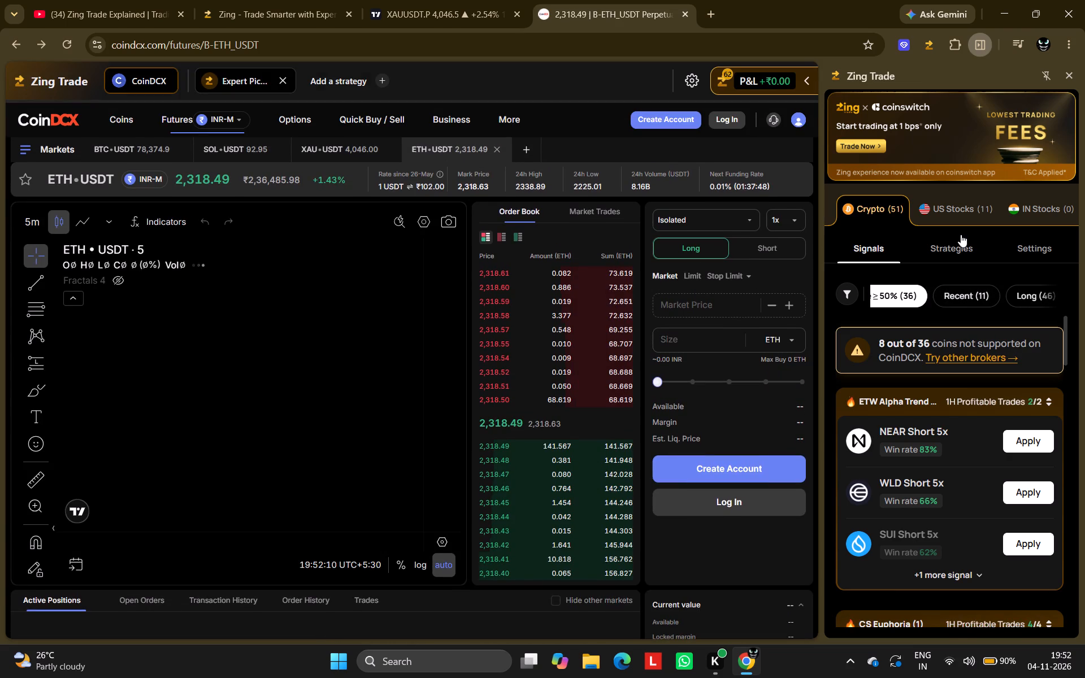
# Look through Zing Trade's list of crypto strategies and check the extension's settings.
pyautogui.click(954, 244)
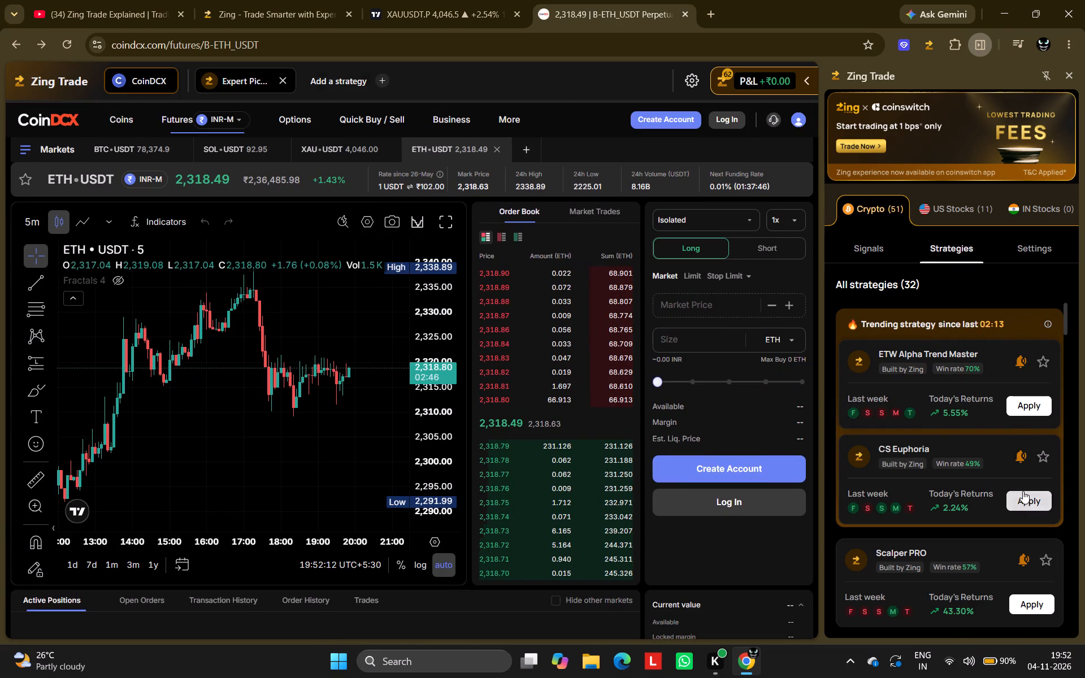
pyautogui.scroll(-1, 970, 442)
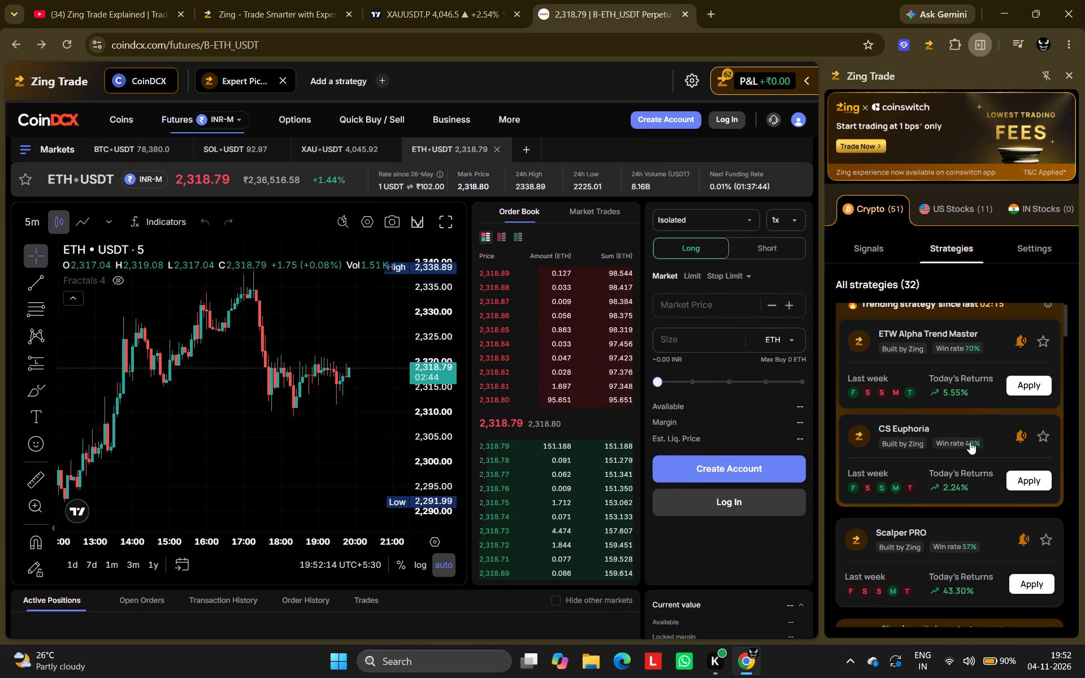
pyautogui.scroll(-2, 970, 442)
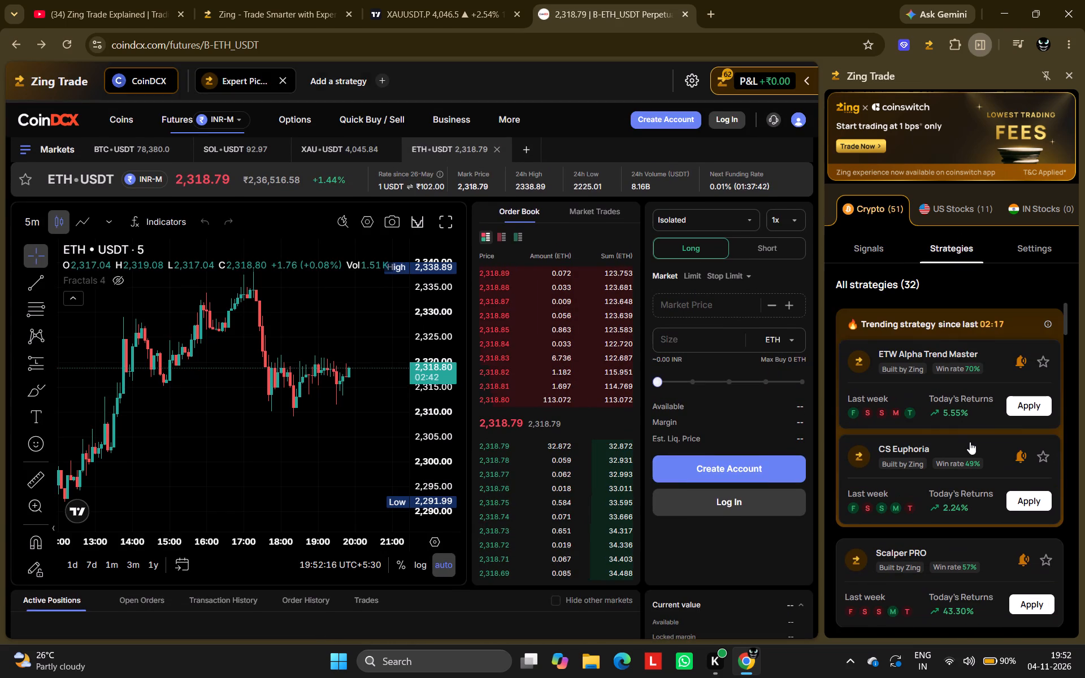
pyautogui.scroll(-3, 970, 442)
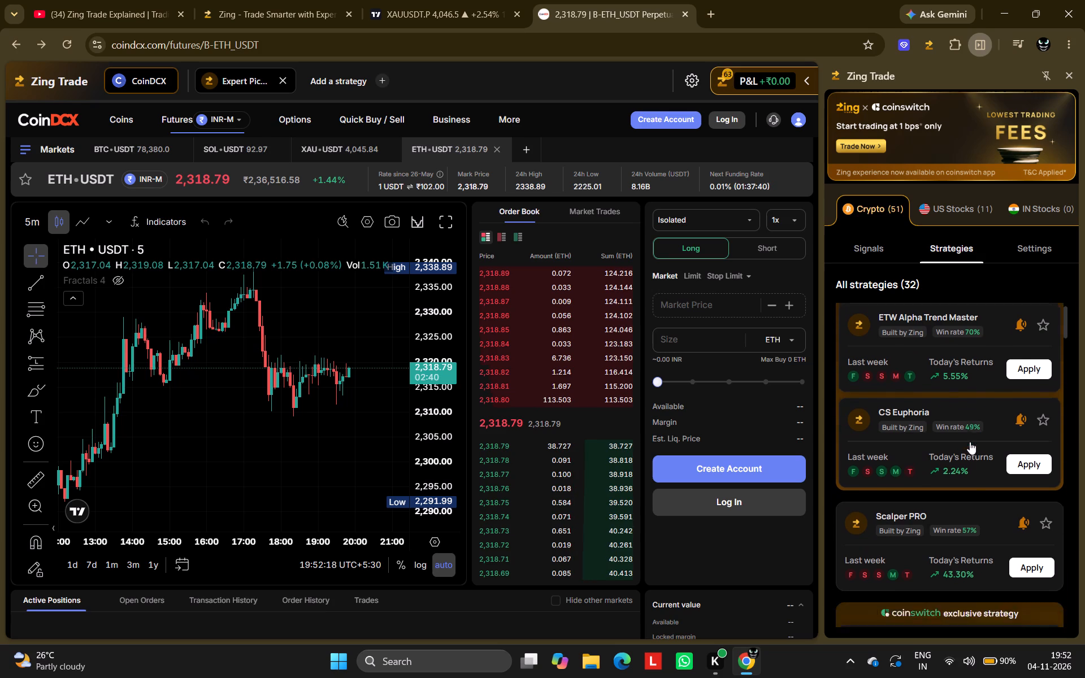
pyautogui.scroll(-2, 970, 442)
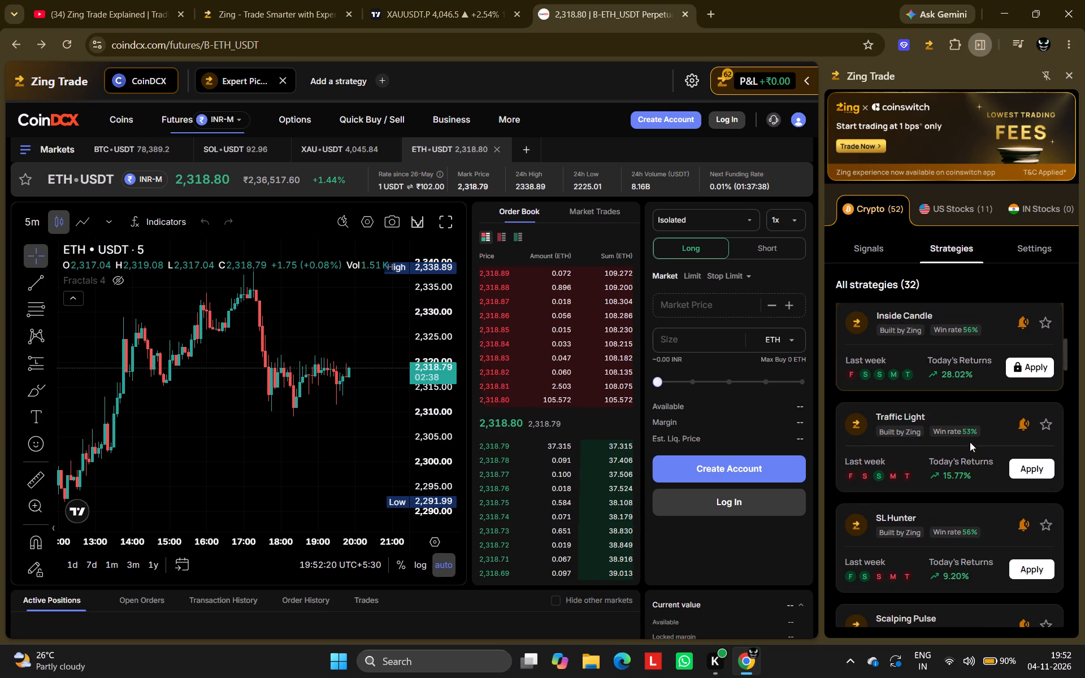
pyautogui.scroll(-3, 970, 442)
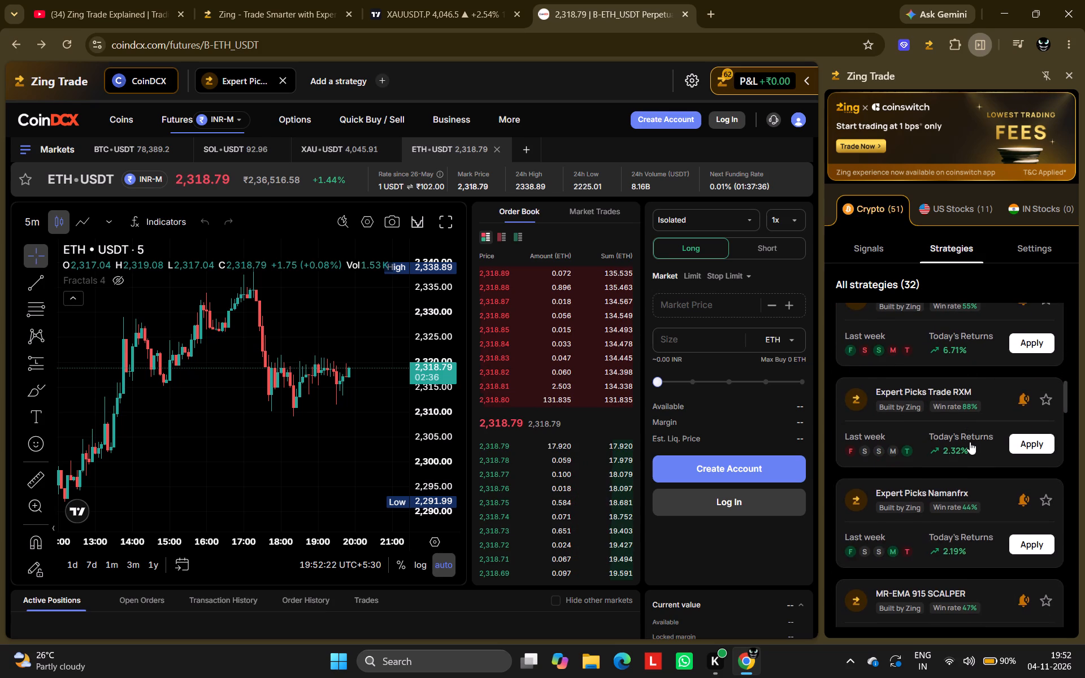
pyautogui.scroll(-2, 970, 442)
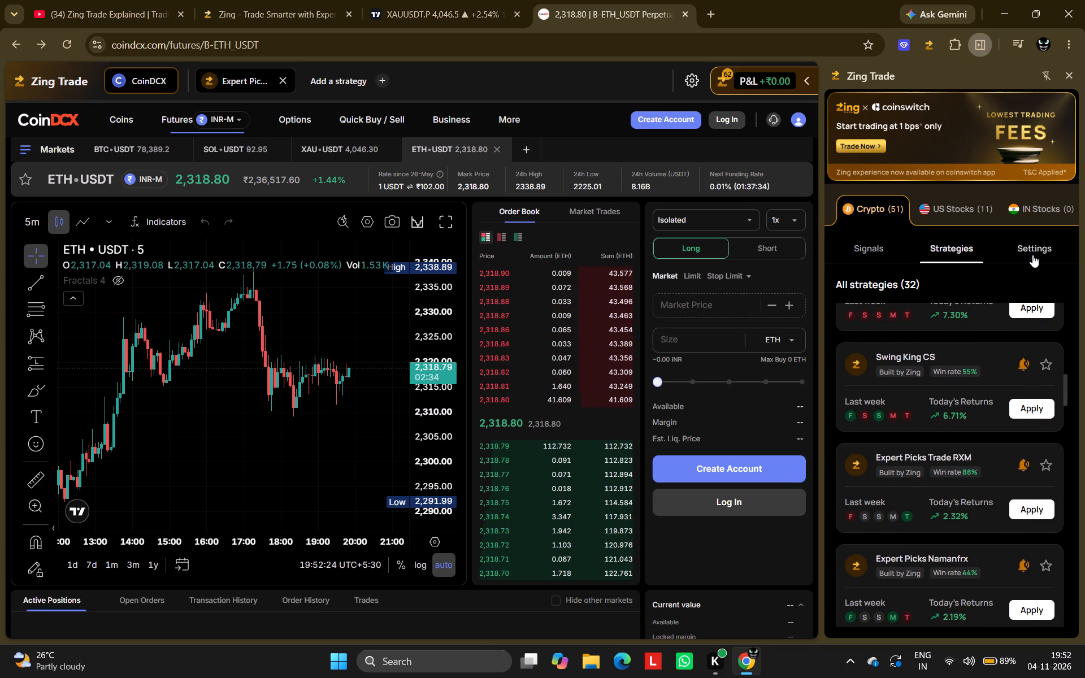
pyautogui.click(1032, 254)
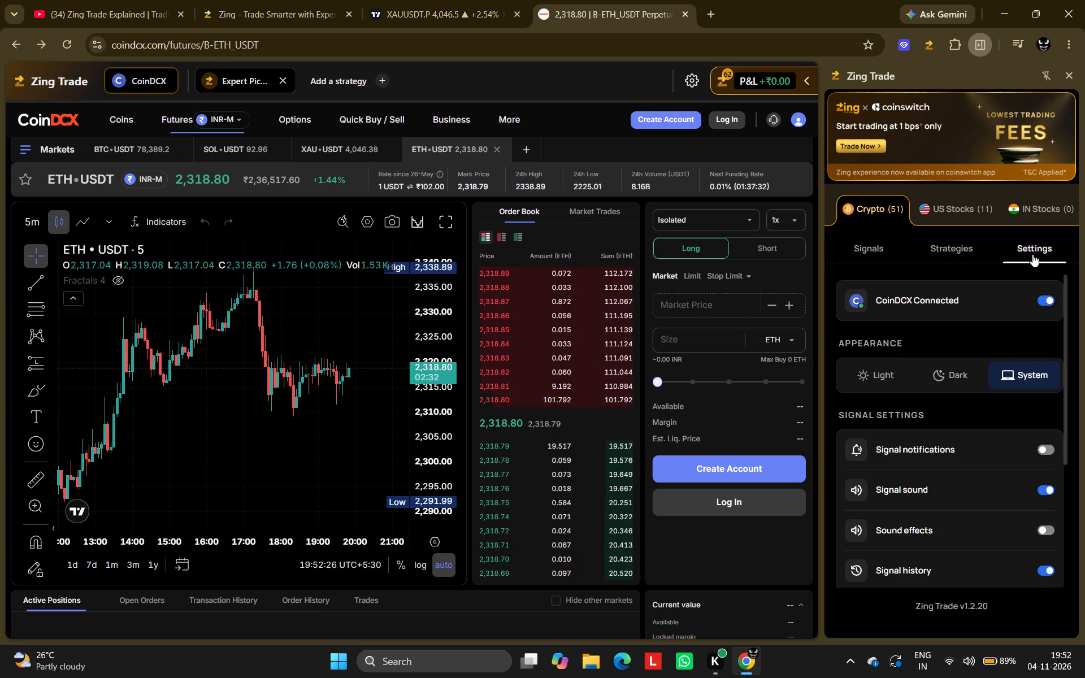
# Apply the CS Euphoria strategy's POL Short 5x crypto signal to the CoinDCX chart.
pyautogui.click(878, 247)
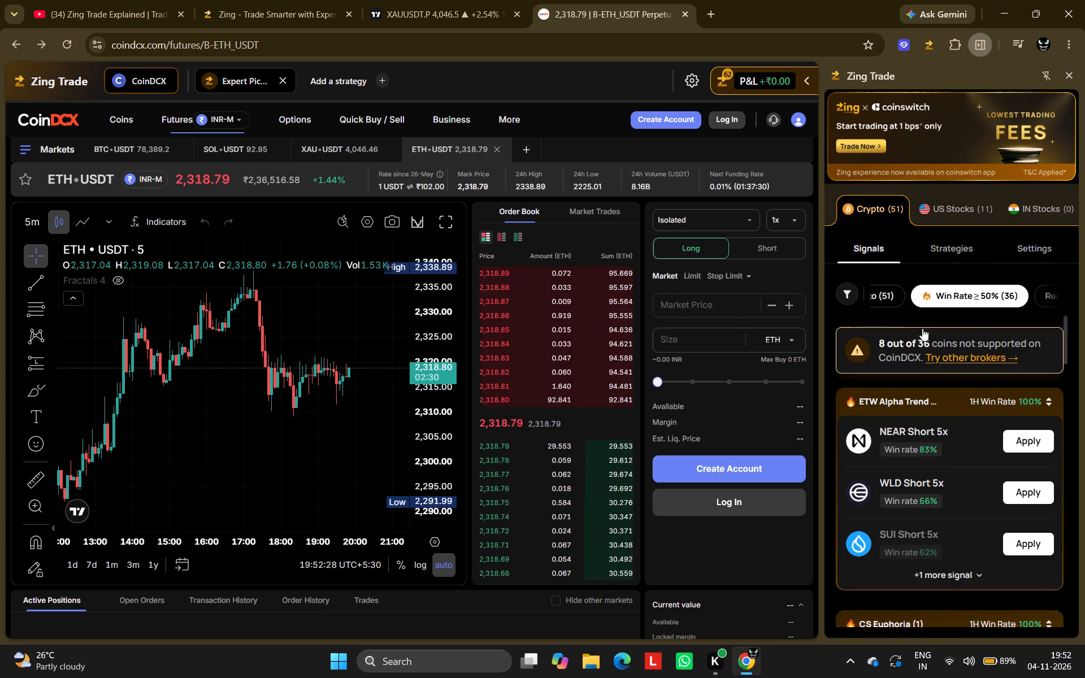
pyautogui.scroll(-1, 940, 377)
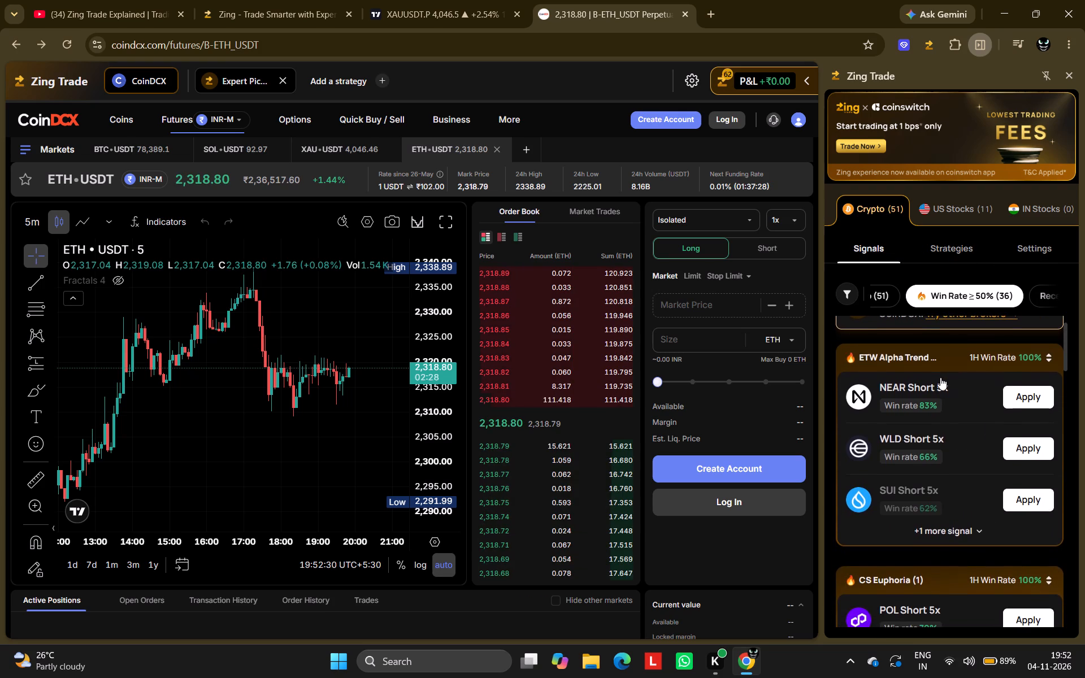
pyautogui.scroll(-2, 940, 377)
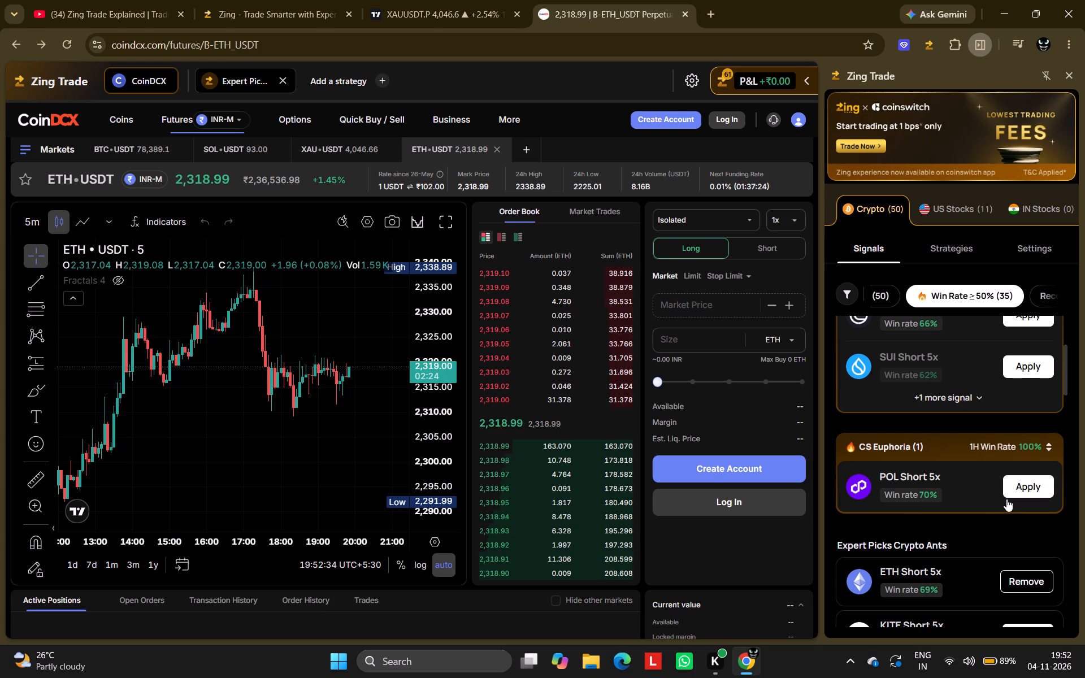
pyautogui.click(1020, 485)
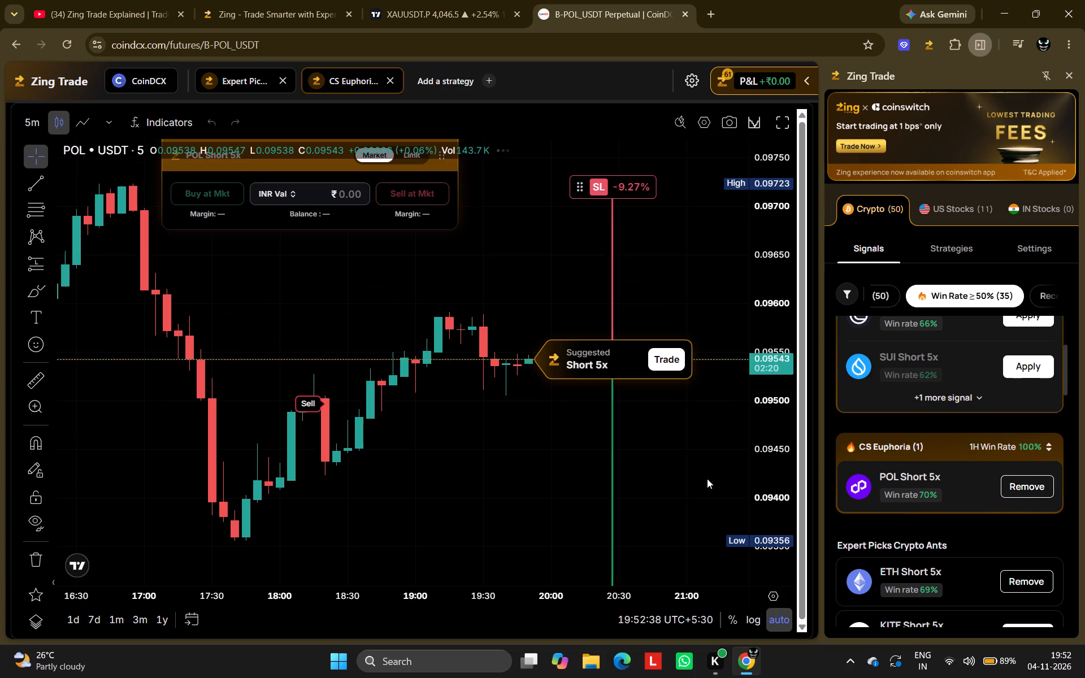
# Reposition the POL Short 5x order box at the lower edge of the chart and dismiss the chart hints.
pyautogui.scroll(1, 544, 475)
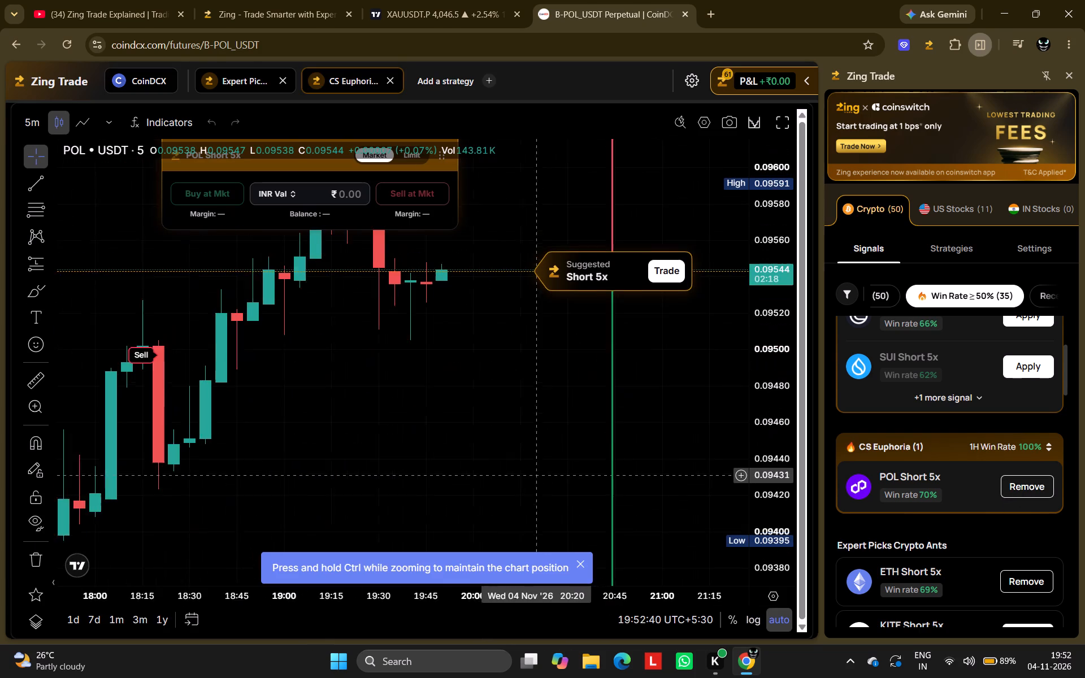
pyautogui.moveTo(310, 168); pyautogui.dragTo(300, 313)
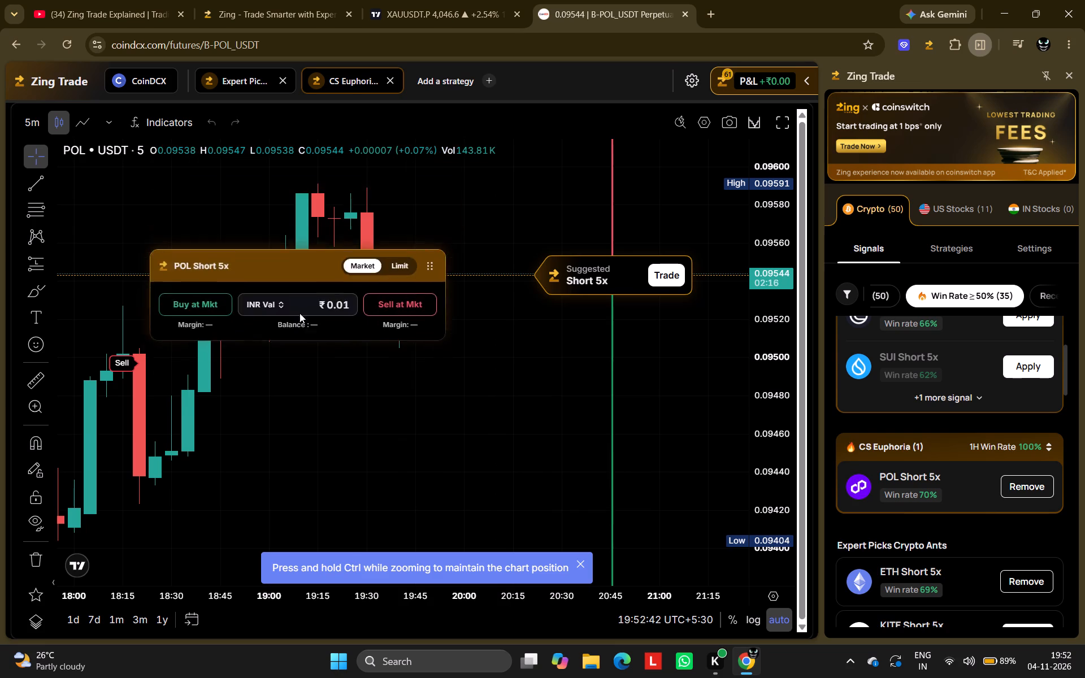
pyautogui.moveTo(300, 313); pyautogui.dragTo(303, 348)
pyautogui.moveTo(280, 511); pyautogui.dragTo(290, 372)
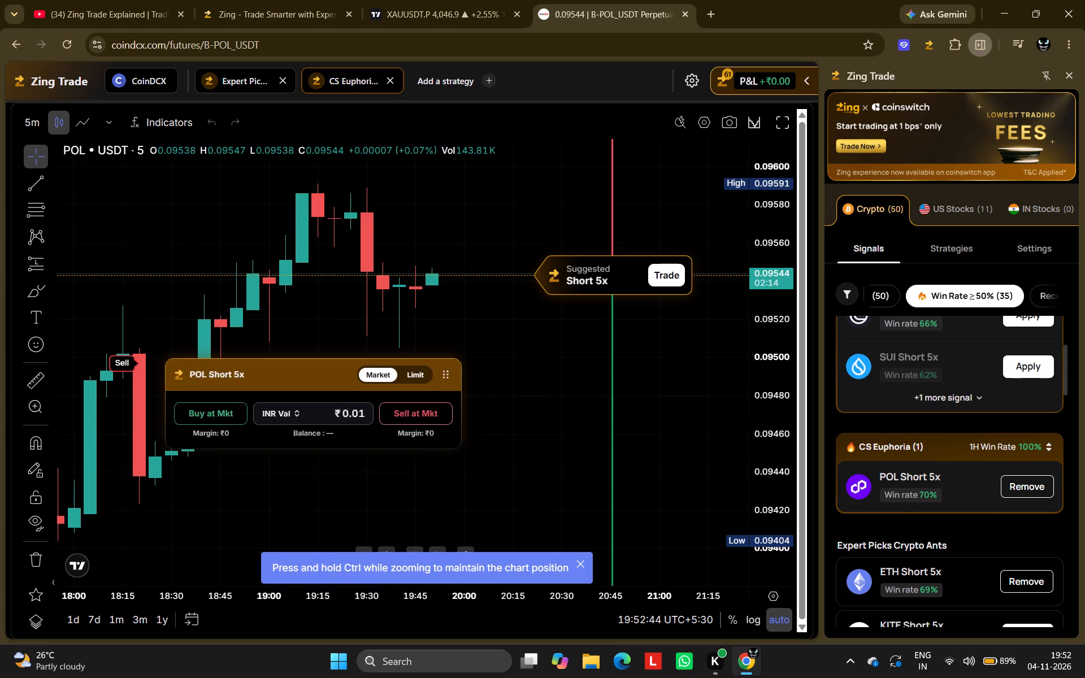
pyautogui.moveTo(290, 372); pyautogui.dragTo(290, 371)
pyautogui.moveTo(587, 559); pyautogui.dragTo(579, 560)
pyautogui.click(579, 560)
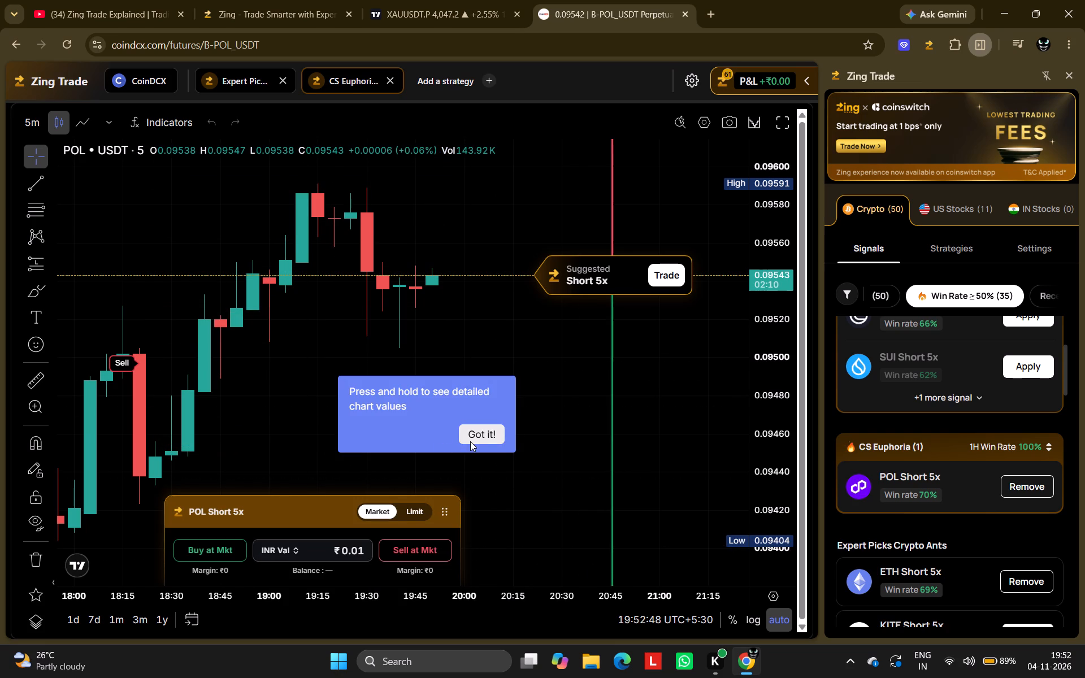
pyautogui.click(470, 441)
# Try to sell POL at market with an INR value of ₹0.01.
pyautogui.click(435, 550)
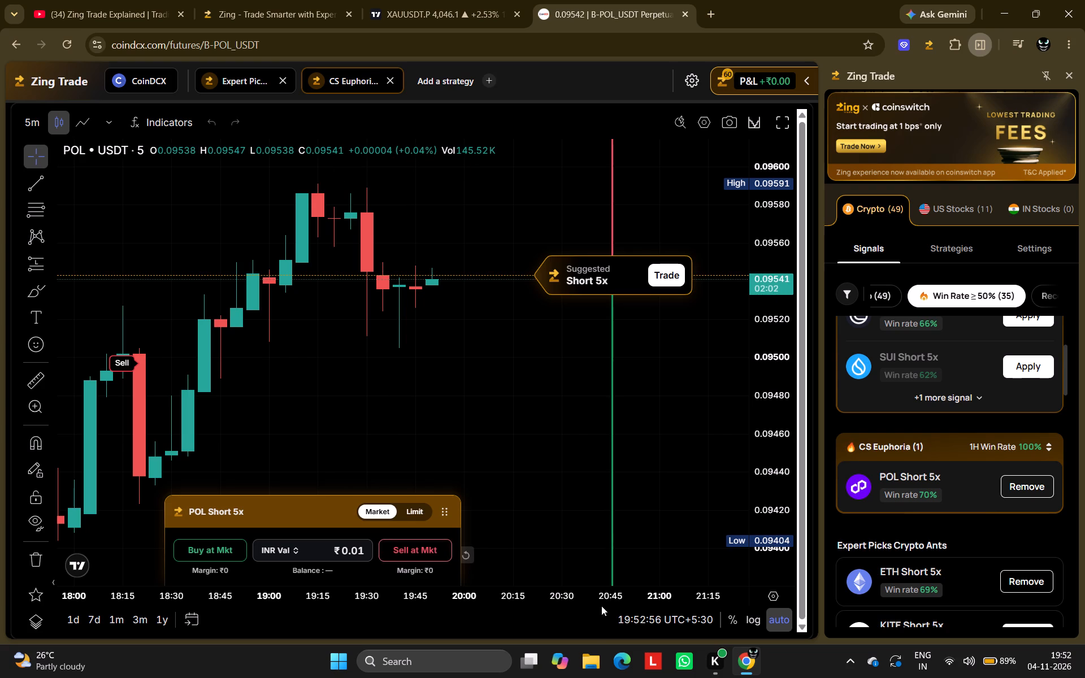
# Filter the crypto signals to Blue Chip and show the Expert Picks Crypto Ants ETH Short 5x signal on the chart.
pyautogui.scroll(-3, 969, 385)
pyautogui.scroll(4, 969, 385)
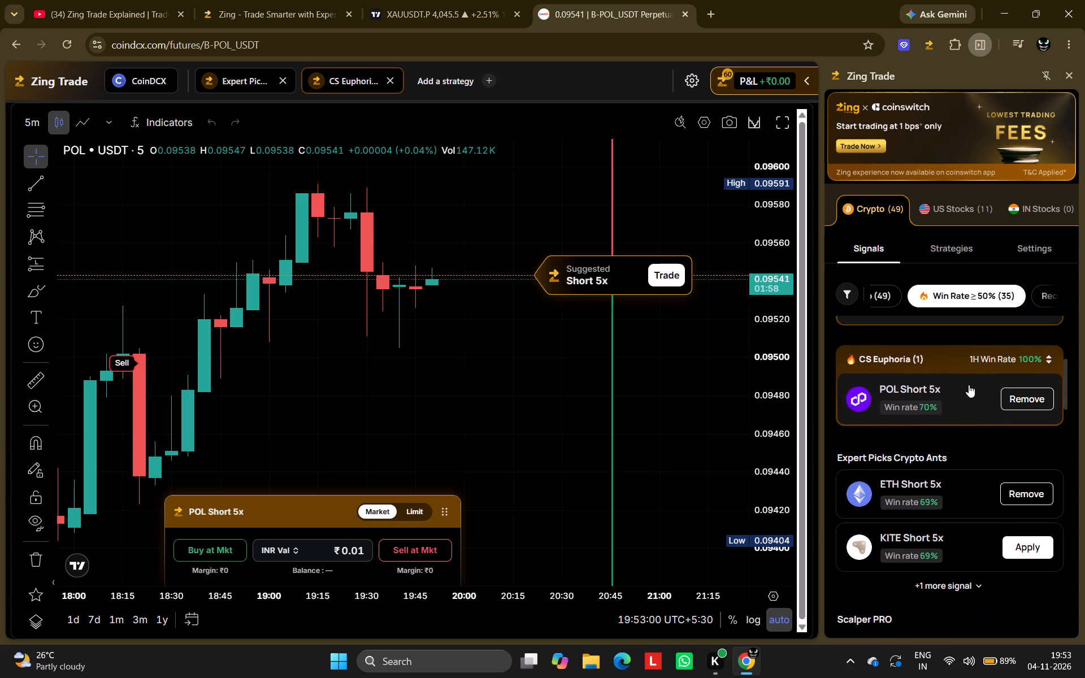
pyautogui.scroll(5, 969, 385)
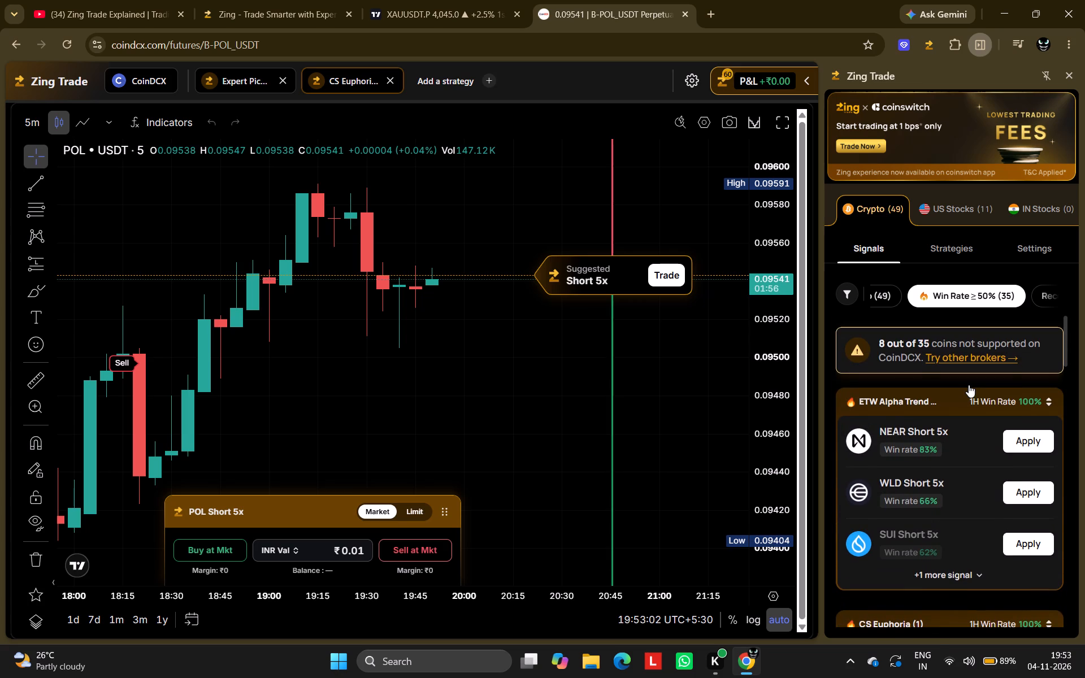
pyautogui.scroll(-1, 969, 385)
pyautogui.hscroll(6, 964, 294)
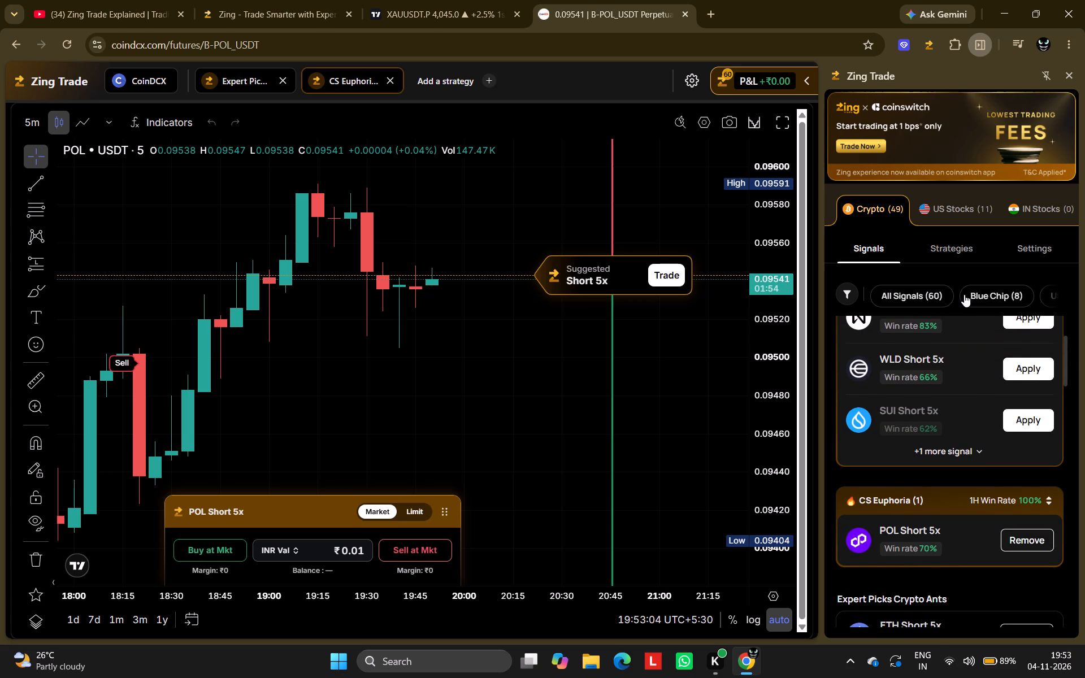
pyautogui.click(993, 292)
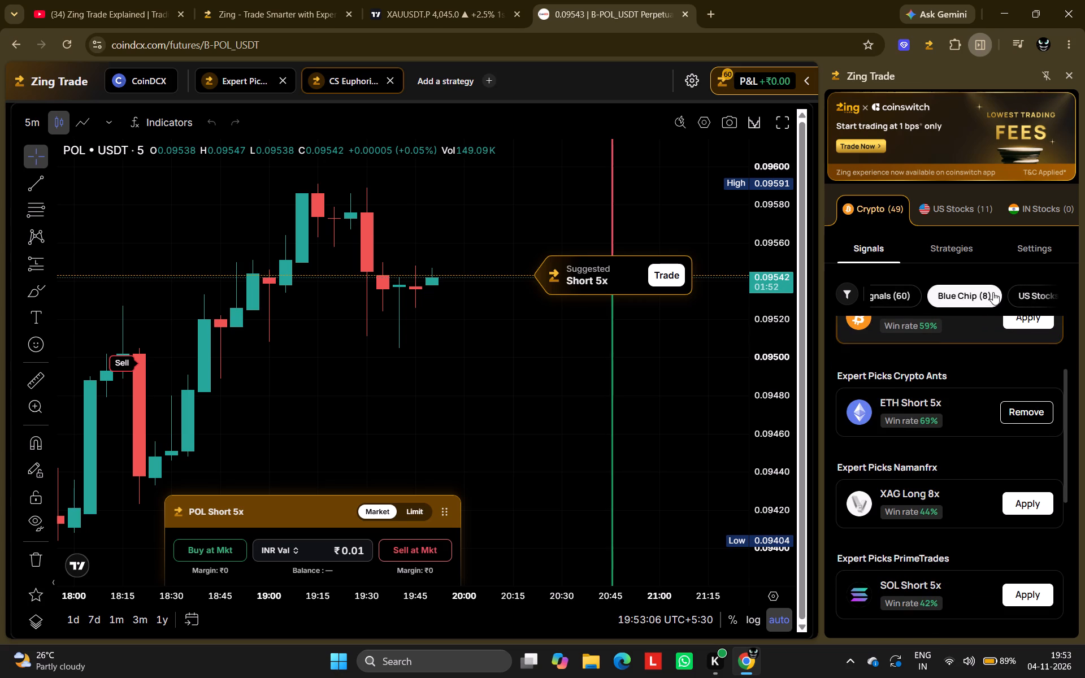
pyautogui.scroll(1, 930, 510)
pyautogui.click(948, 449)
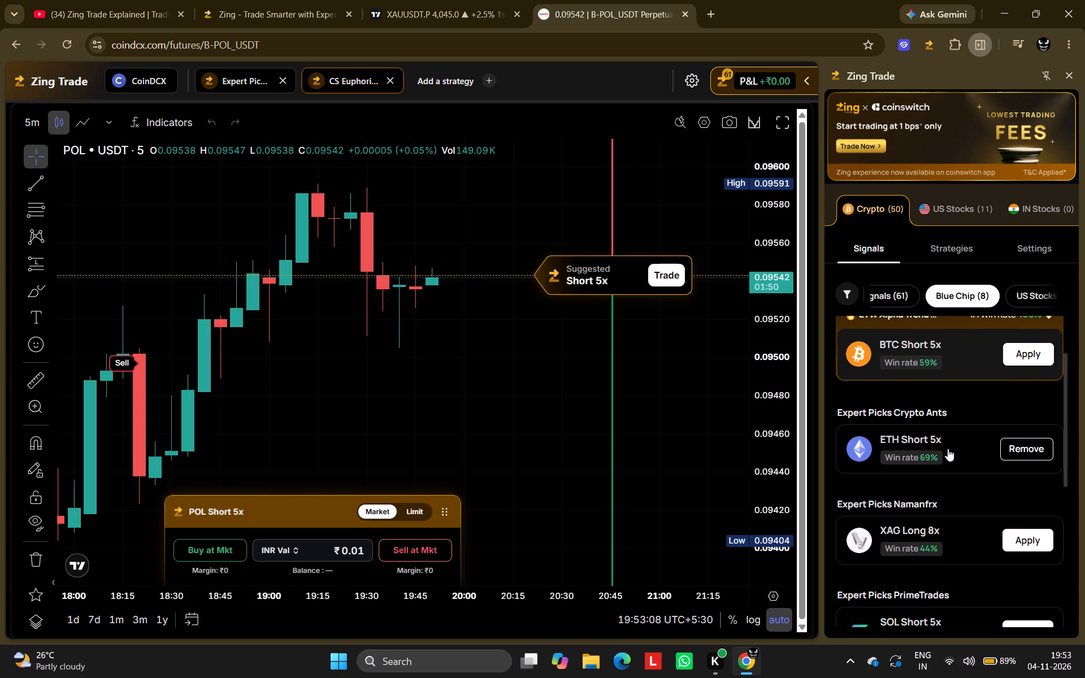
# Look through the remaining Blue Chip signals, including those not supported on CoinDCX.
pyautogui.scroll(-1, 948, 449)
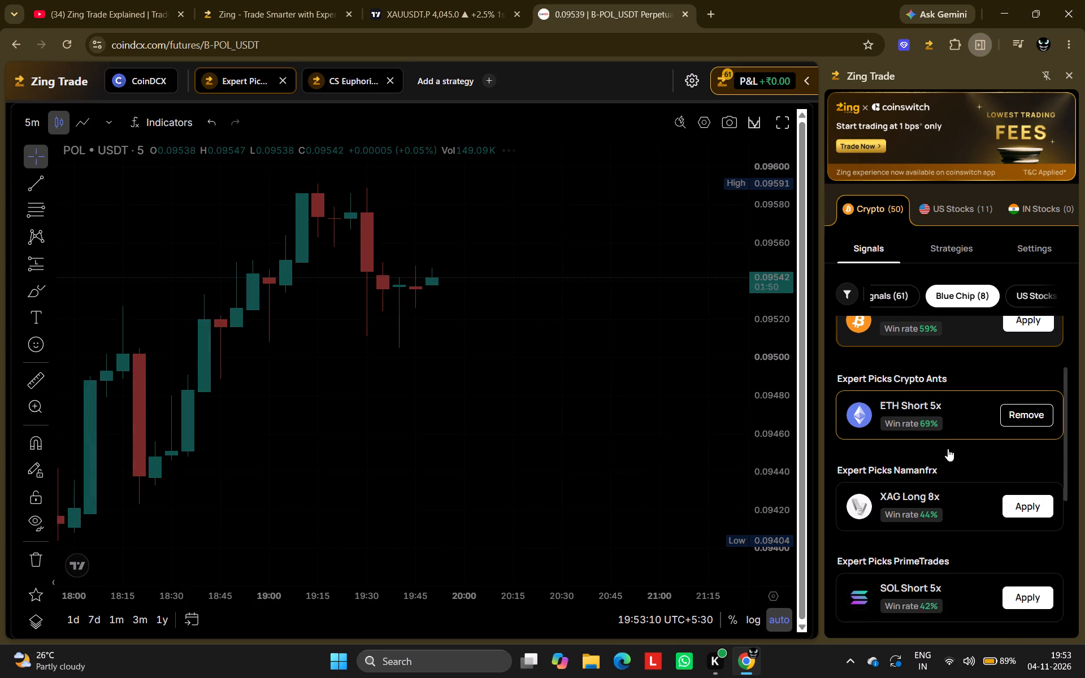
pyautogui.scroll(-1, 948, 449)
pyautogui.hscroll(2, 948, 449)
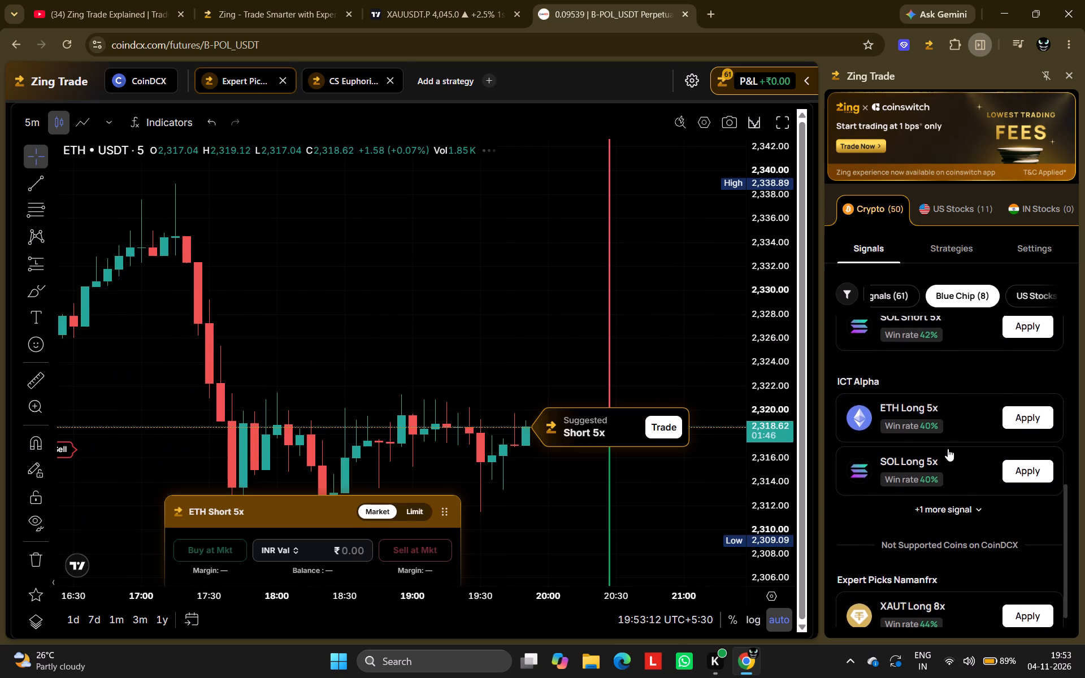
pyautogui.hscroll(1, 948, 449)
pyautogui.scroll(1, 948, 449)
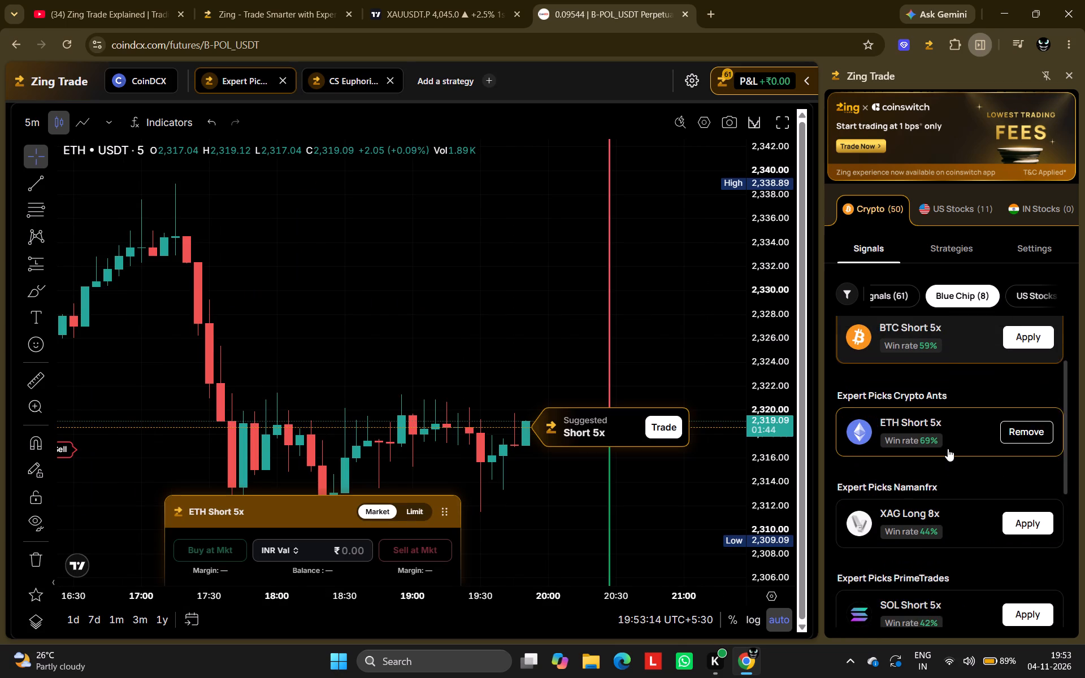
pyautogui.scroll(1, 948, 449)
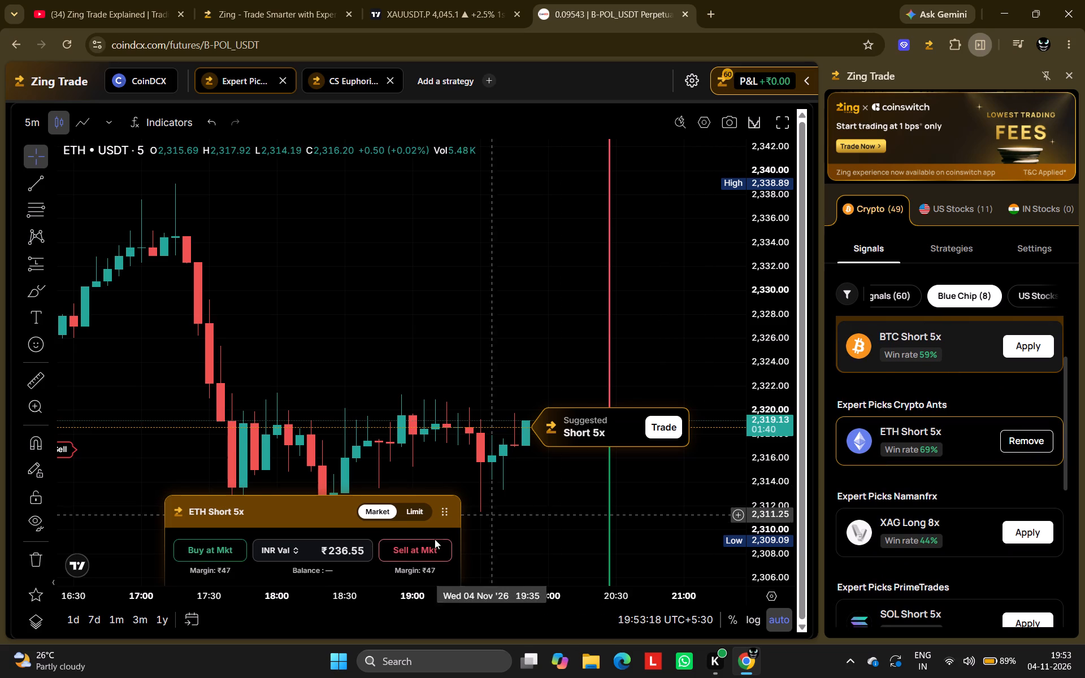
# Set the ETH Short 5x order's sizing mode to Quantity.
pyautogui.click(290, 550)
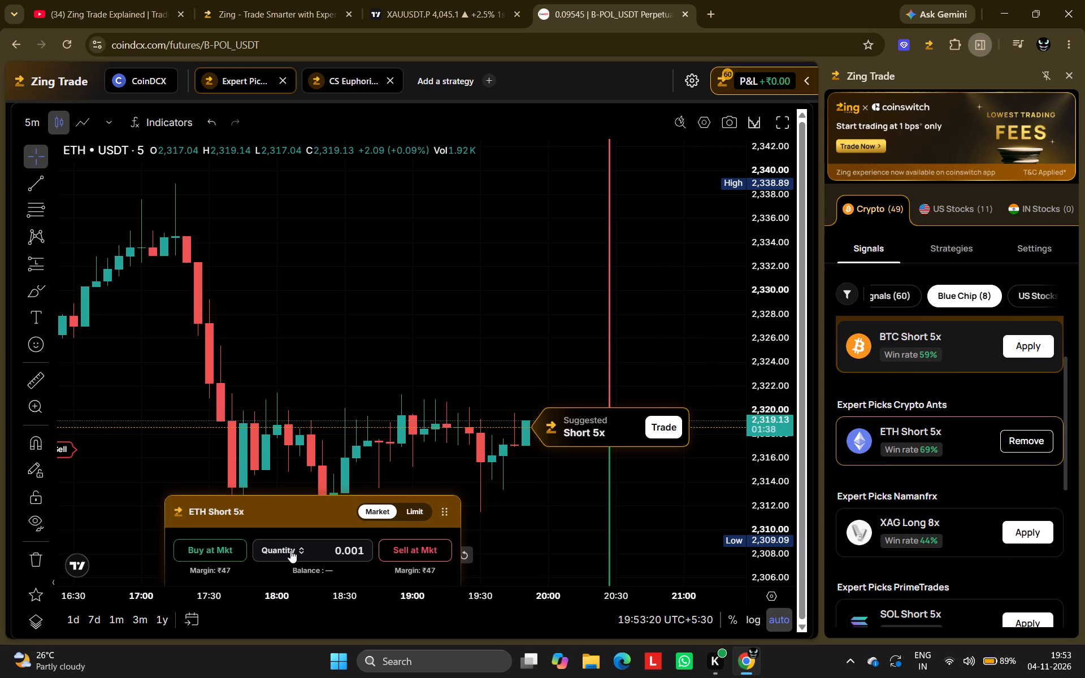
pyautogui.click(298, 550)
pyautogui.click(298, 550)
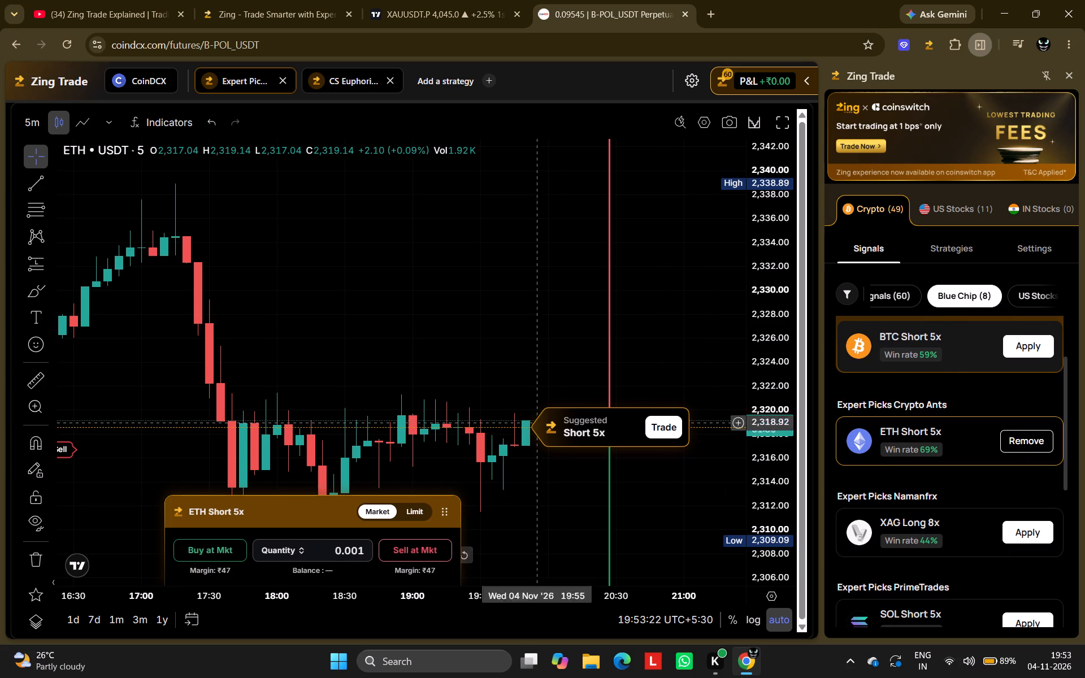
# Open the Zing Trade options for signal notifications, sound and history.
pyautogui.click(688, 81)
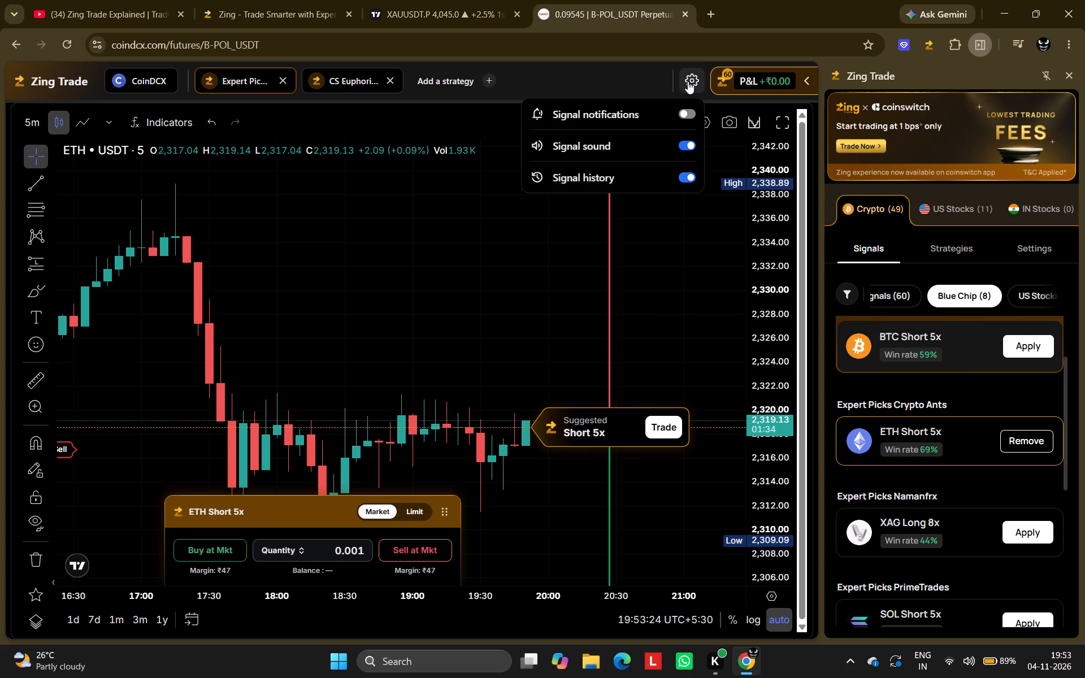
# Examine the ETH/USDT 5-minute chart's price history around the earlier Sell signal.
pyautogui.click(574, 301)
pyautogui.scroll(2, 497, 318)
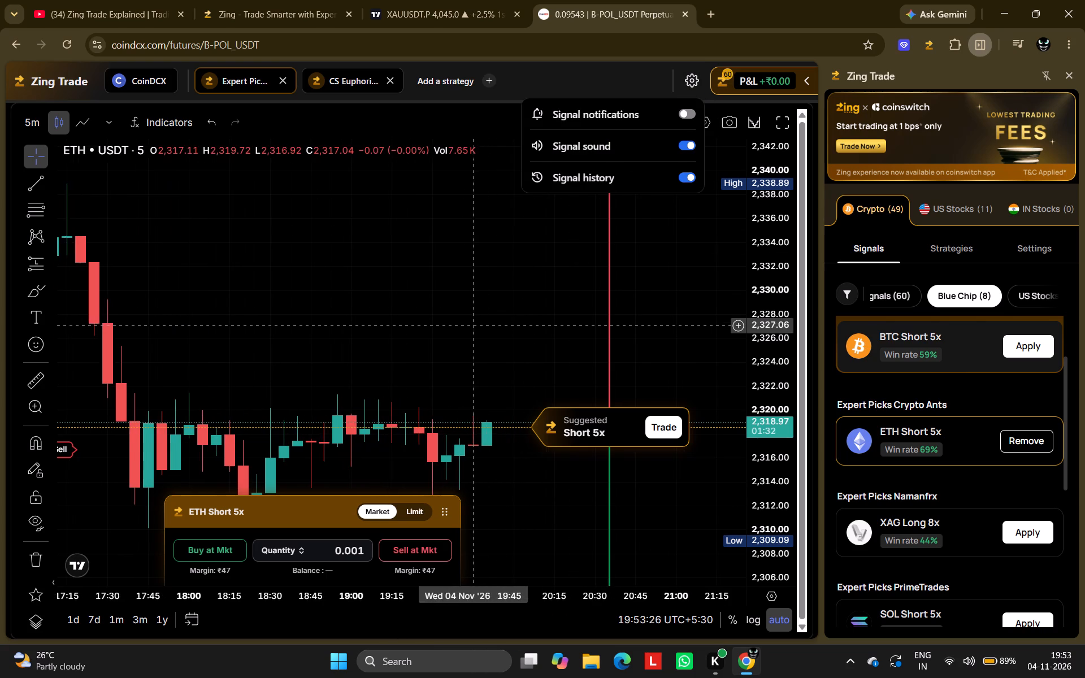
pyautogui.moveTo(478, 325); pyautogui.dragTo(307, 255)
pyautogui.scroll(-3, 436, 314)
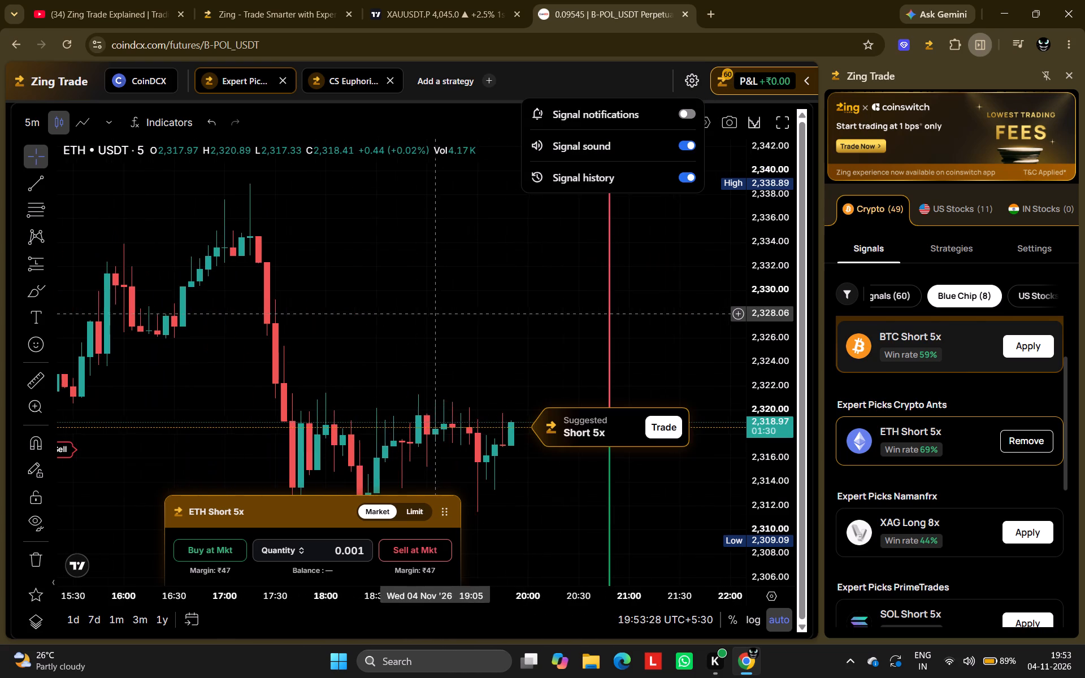
pyautogui.scroll(-2, 456, 351)
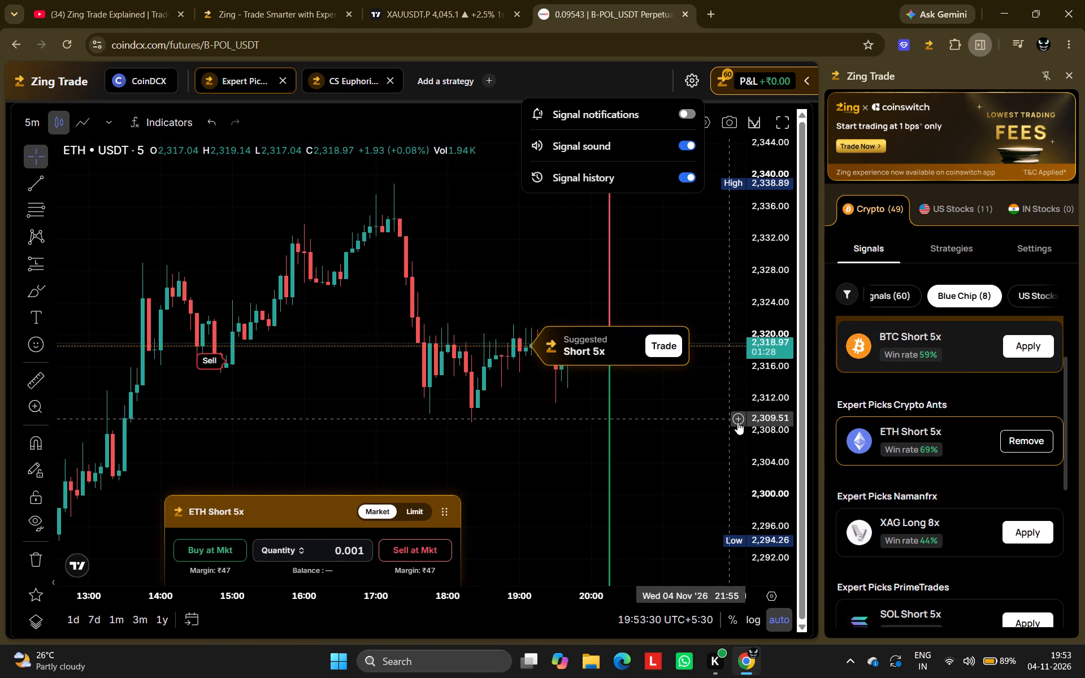
pyautogui.scroll(-3, 755, 437)
pyautogui.scroll(-4, 498, 467)
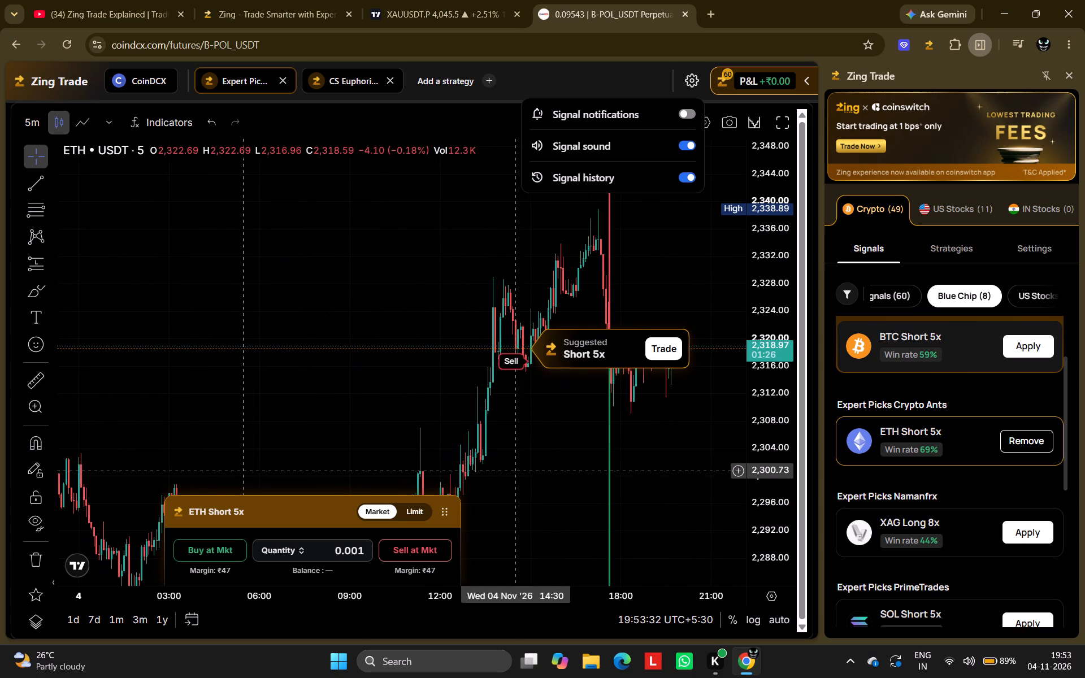
pyautogui.moveTo(518, 472); pyautogui.dragTo(468, 265)
pyautogui.click(481, 276)
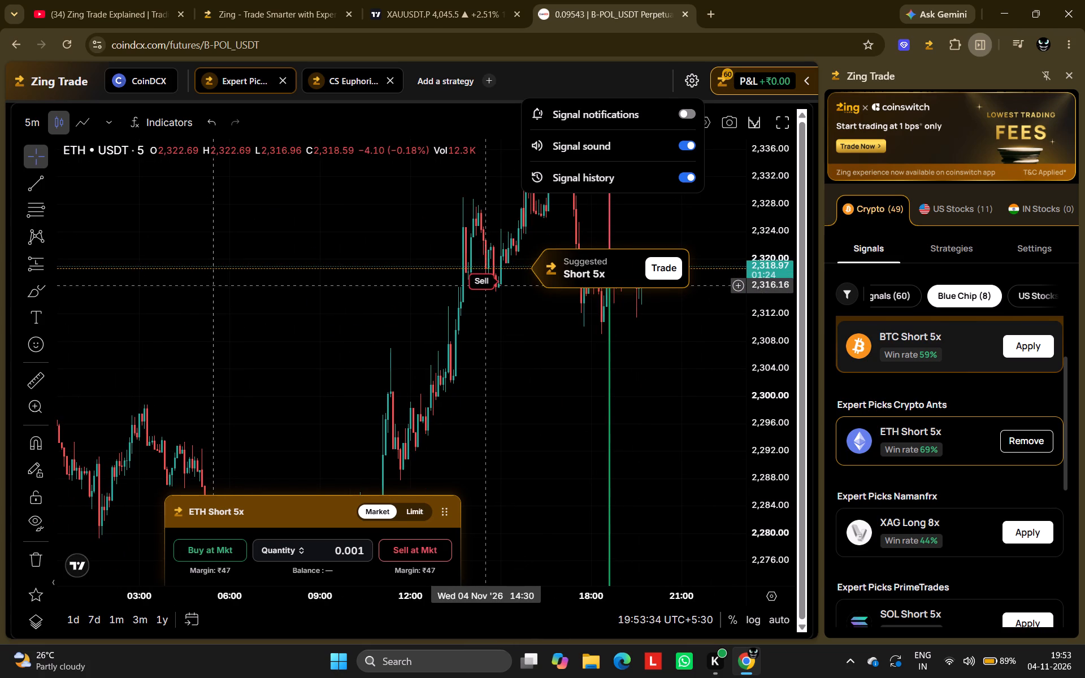
pyautogui.click(484, 285)
pyautogui.scroll(-2, 501, 354)
pyautogui.moveTo(418, 372); pyautogui.dragTo(506, 261)
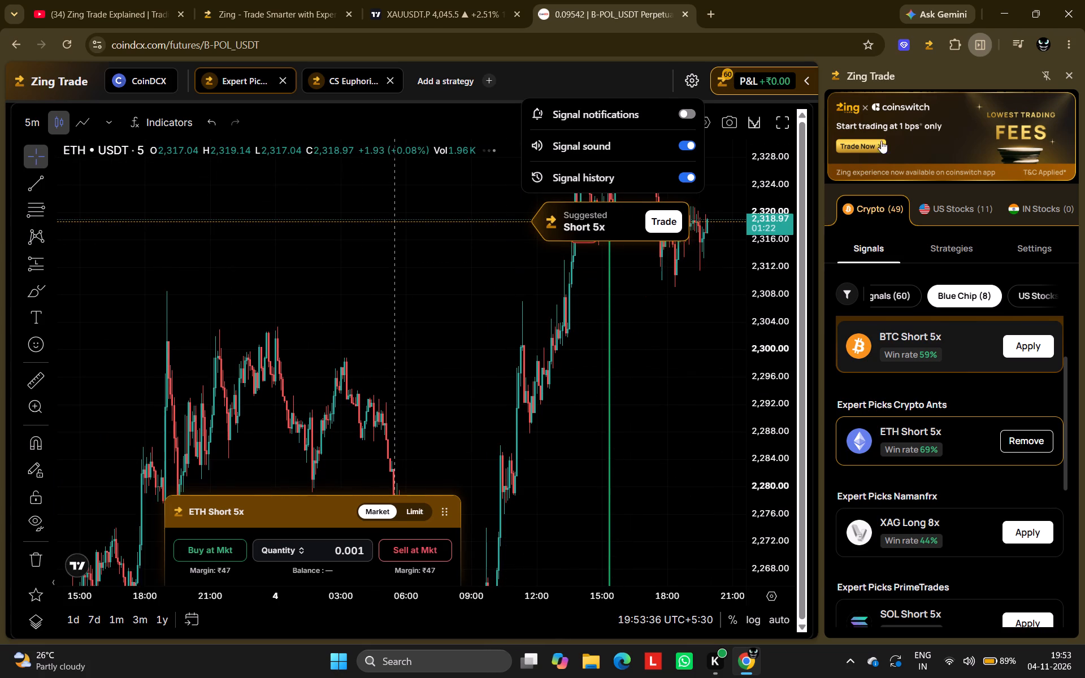
# Close the CoinDCX futures page and the Zing Trade side panel, going back to the TradingView XAUUSDT chart.
pyautogui.click(1067, 77)
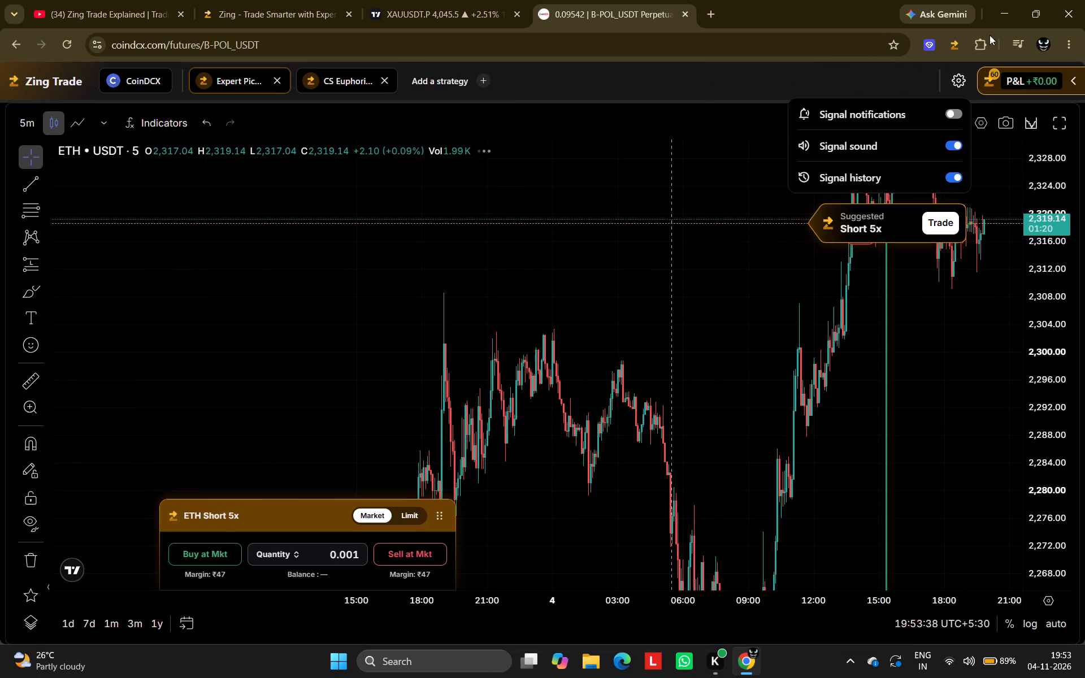
pyautogui.hotkey('ctrl', 'w')
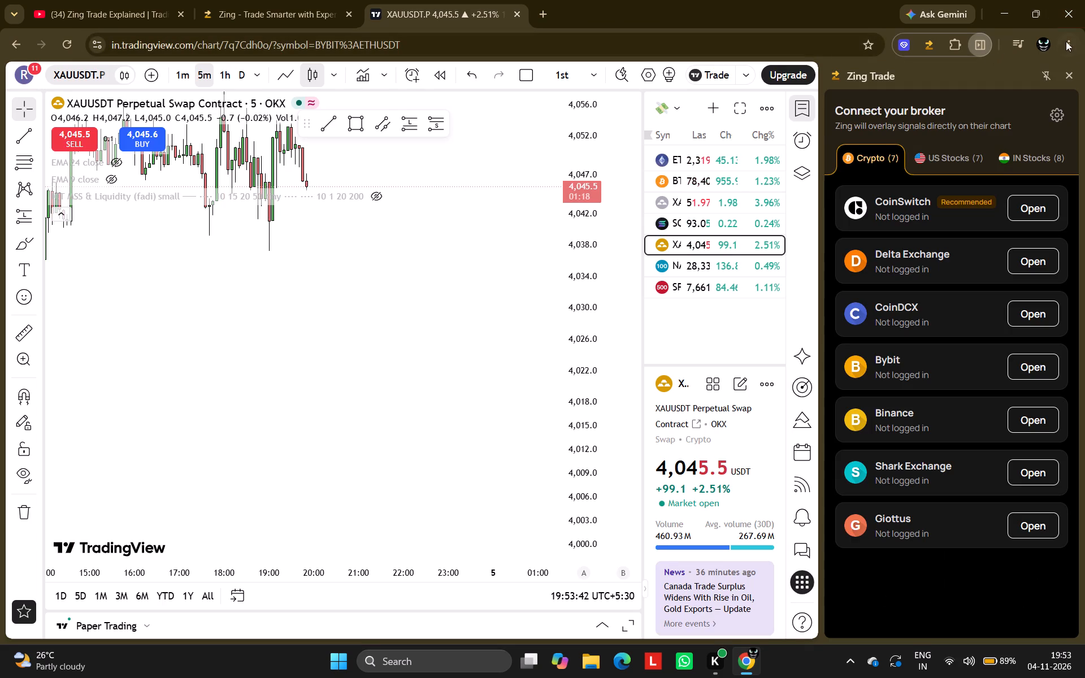
pyautogui.click(1074, 71)
# Collapse the indicator legend on the XAUUSDT chart.
pyautogui.scroll(3, 696, 282)
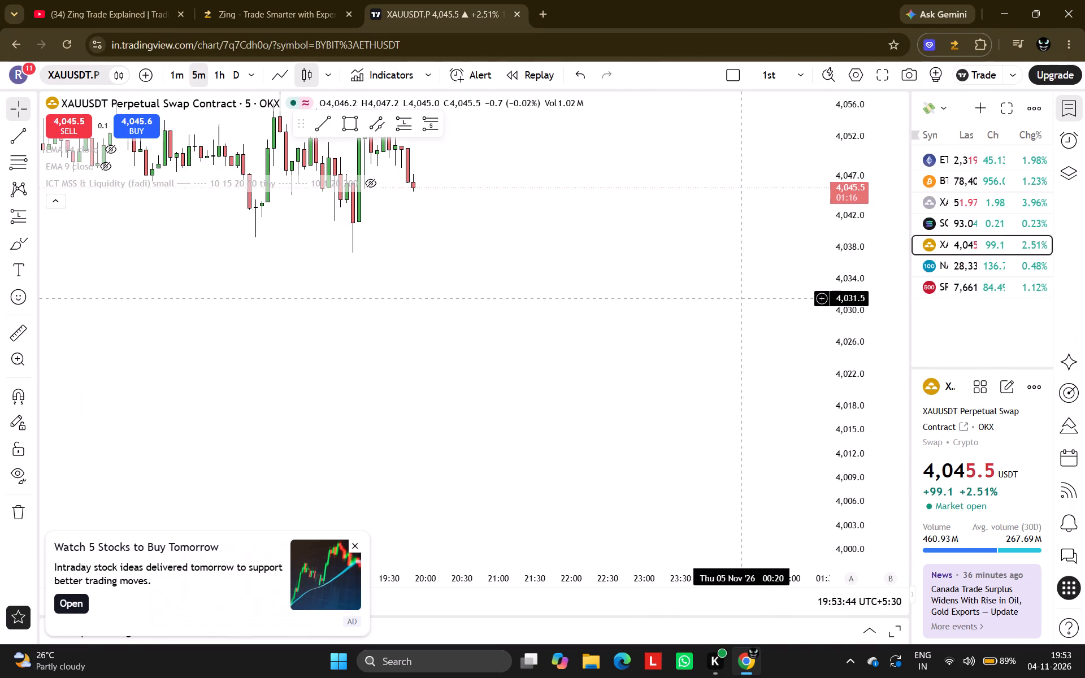
pyautogui.moveTo(695, 355); pyautogui.dragTo(758, 410)
pyautogui.scroll(-2, 654, 293)
pyautogui.moveTo(563, 254); pyautogui.dragTo(565, 290)
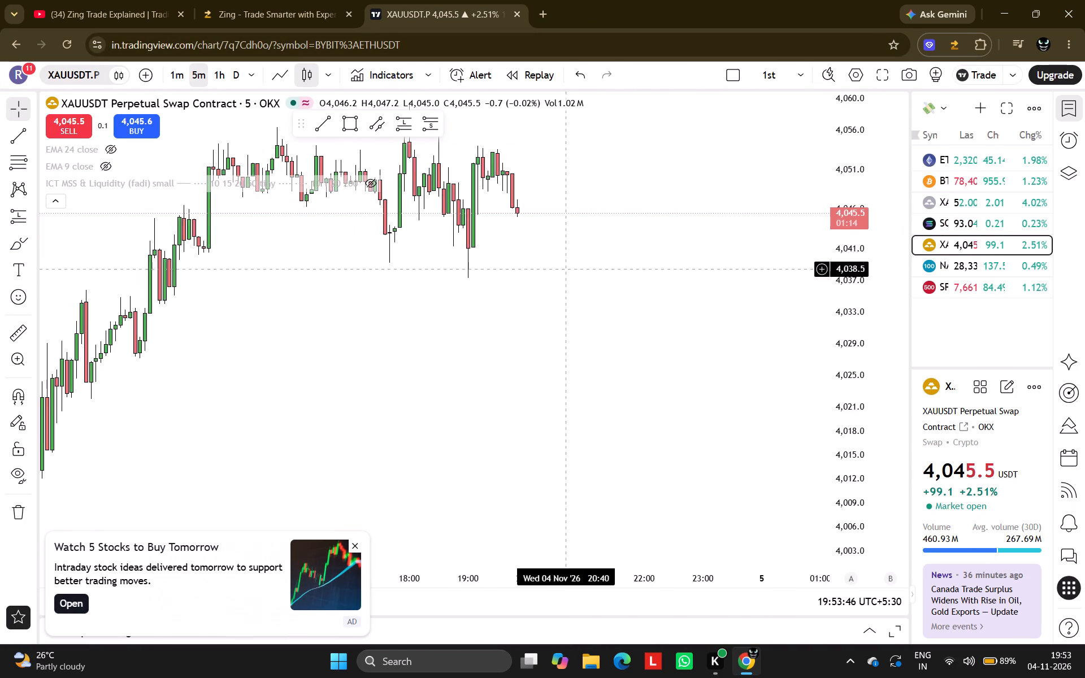
pyautogui.moveTo(565, 290); pyautogui.dragTo(565, 372)
pyautogui.click(63, 203)
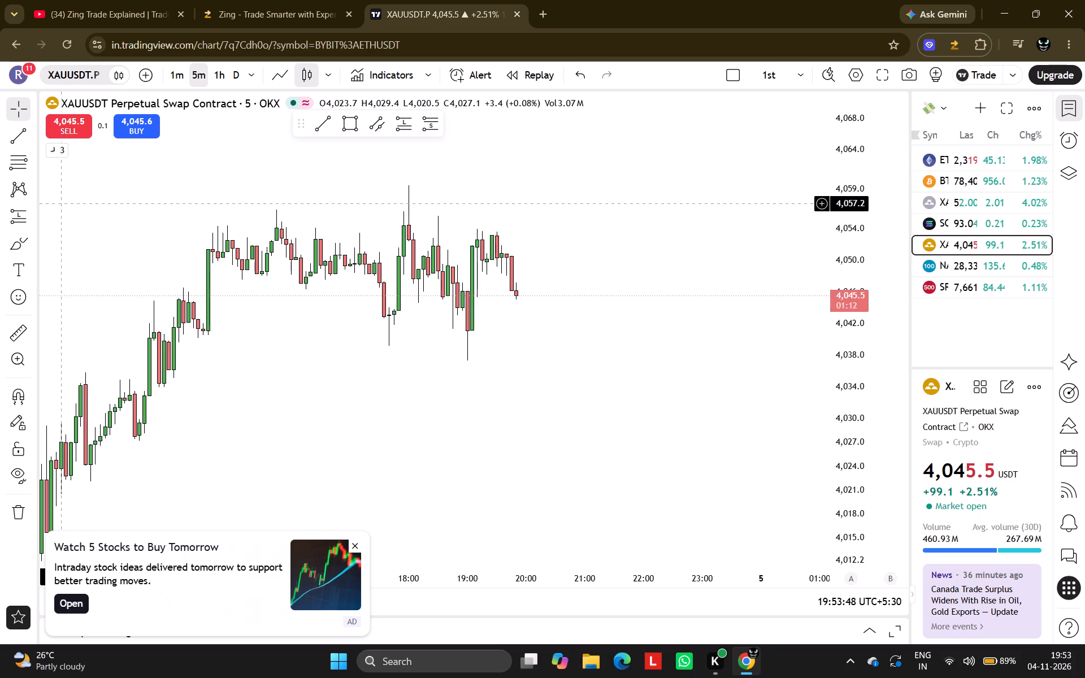
# Switch the XAUUSDT chart to the 1-hour interval.
pyautogui.click(219, 80)
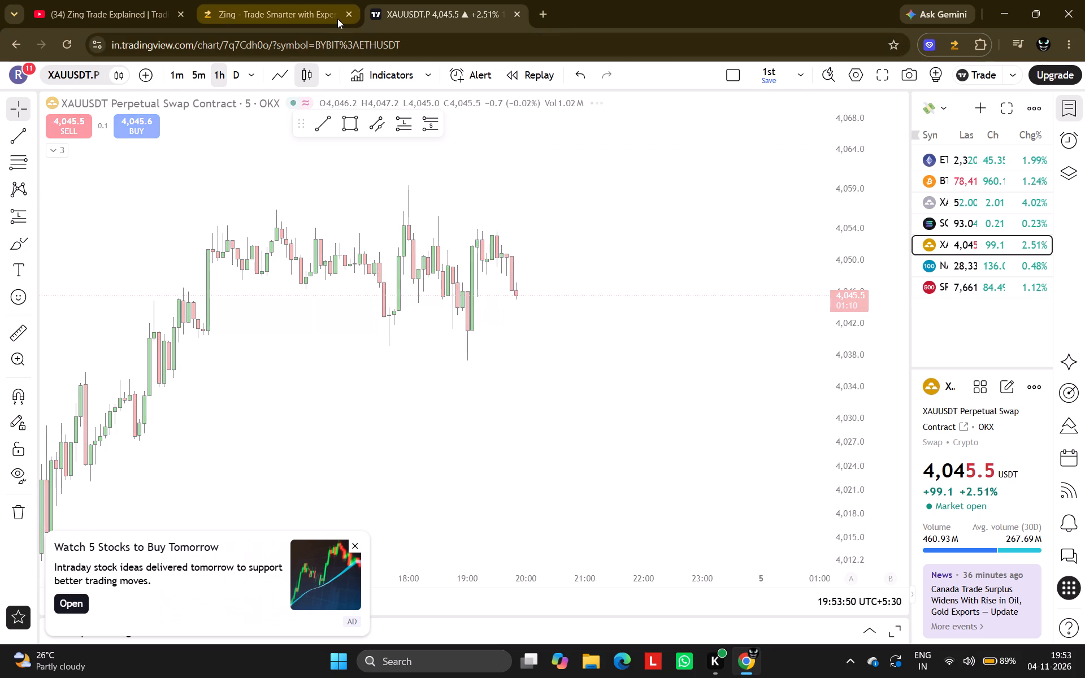
# Close the Zing website page.
pyautogui.click(346, 16)
pyautogui.moveTo(275, 326); pyautogui.dragTo(483, 298)
# Go back from the Zing Trade Explained video on YouTube to the search results and look over them.
pyautogui.click(105, 0)
pyautogui.hscroll(8, 452, 343)
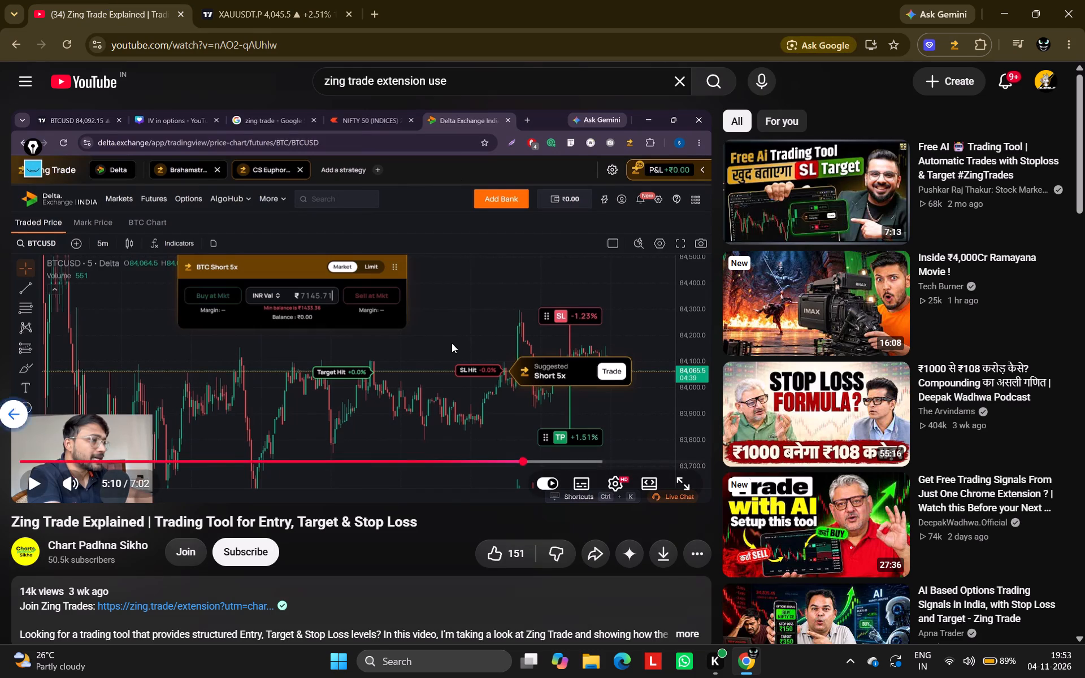
pyautogui.hscroll(8, 452, 343)
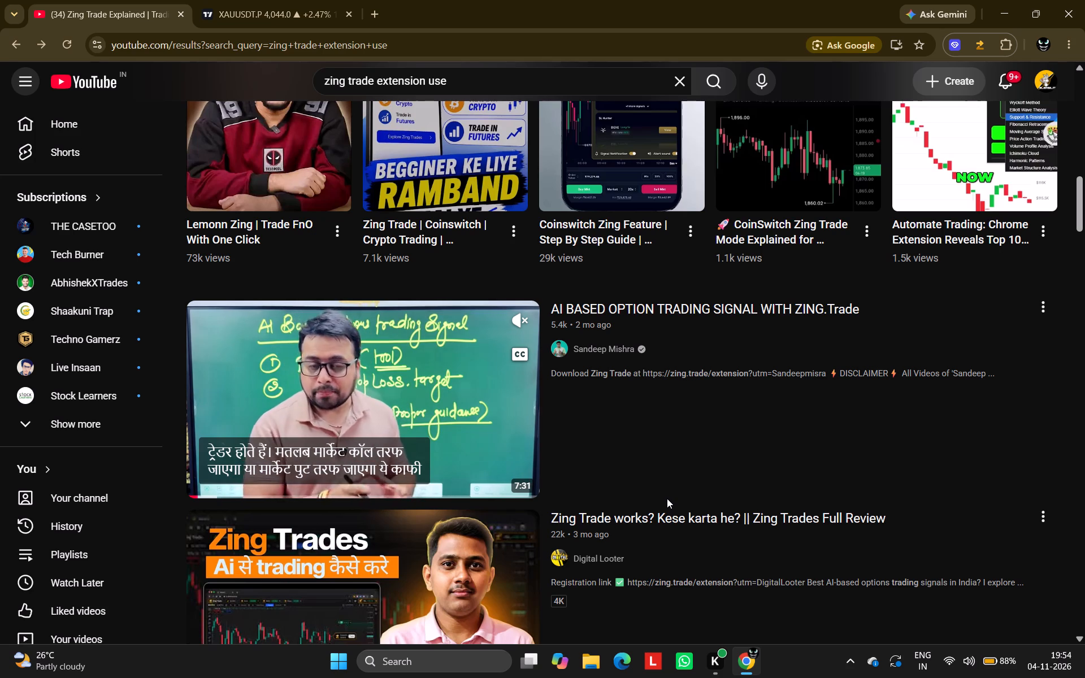
pyautogui.hscroll(9, 667, 498)
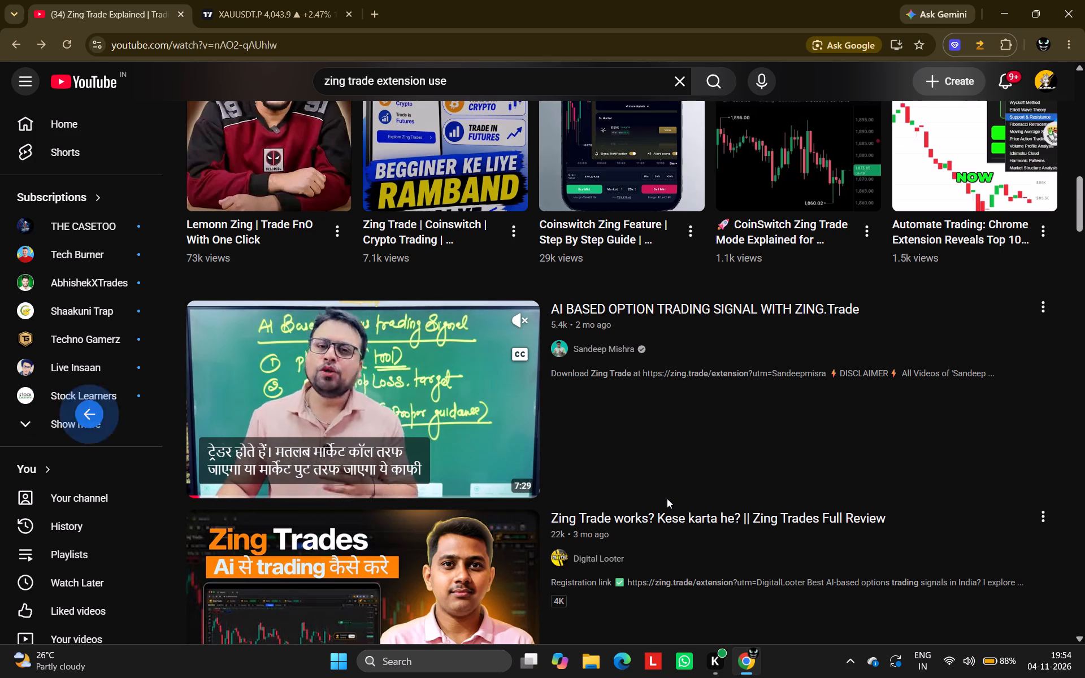
pyautogui.hscroll(15, 362, 353)
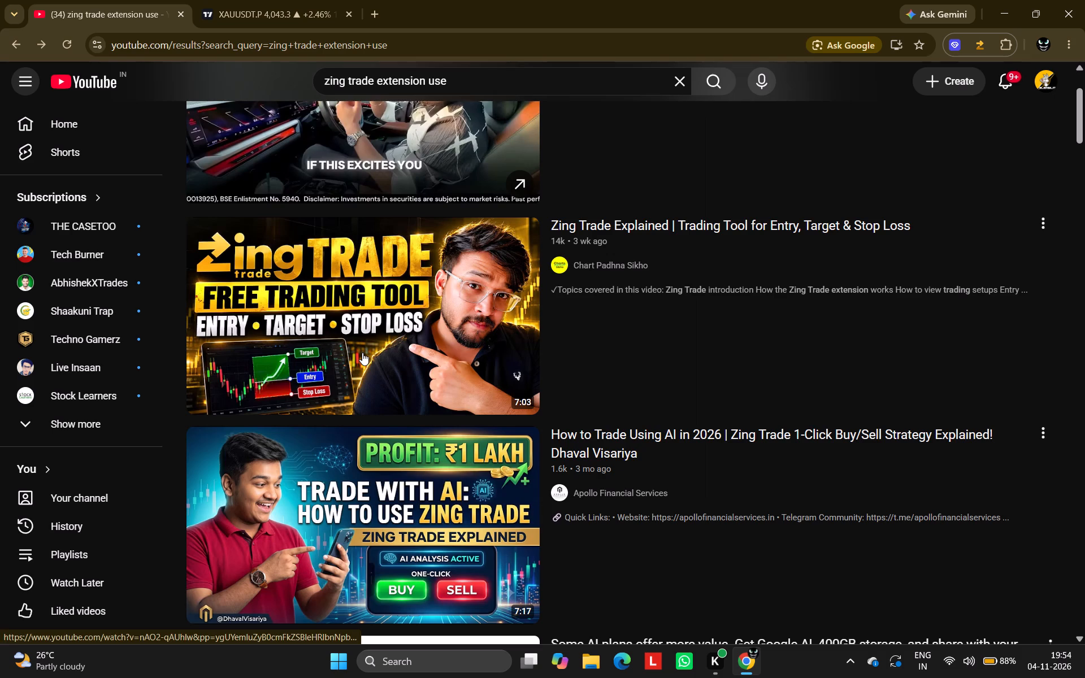
pyautogui.scroll(6, 362, 353)
pyautogui.scroll(10, 392, 302)
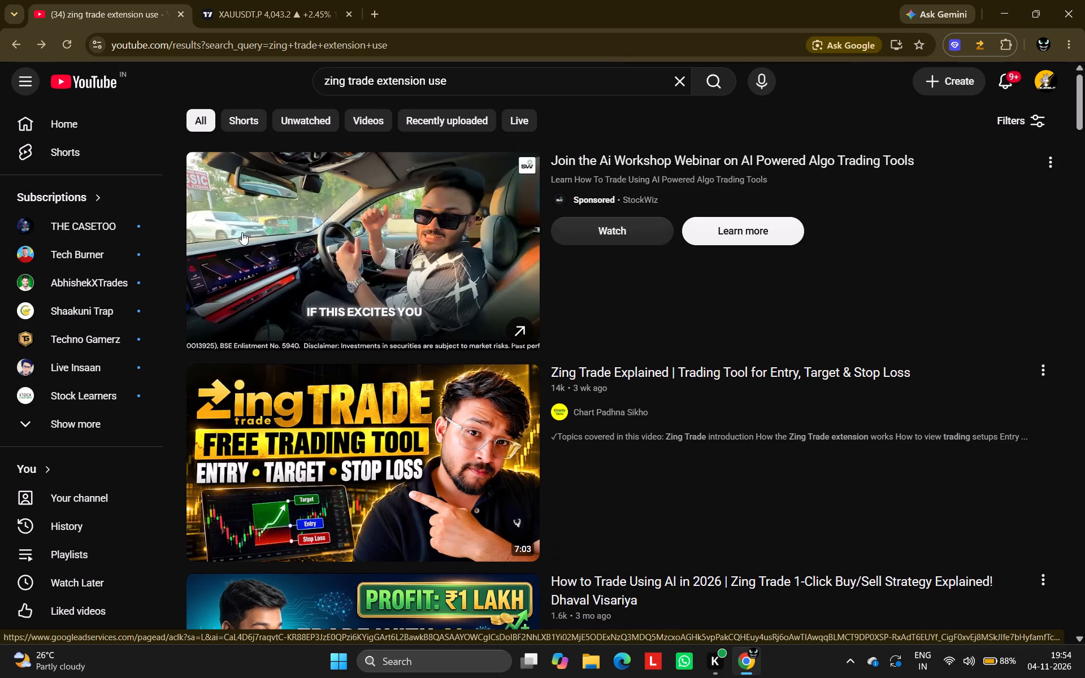
# Return to the TradingView XAUUSDT chart and dismiss the stock-ideas advertisement.
pyautogui.click(249, 0)
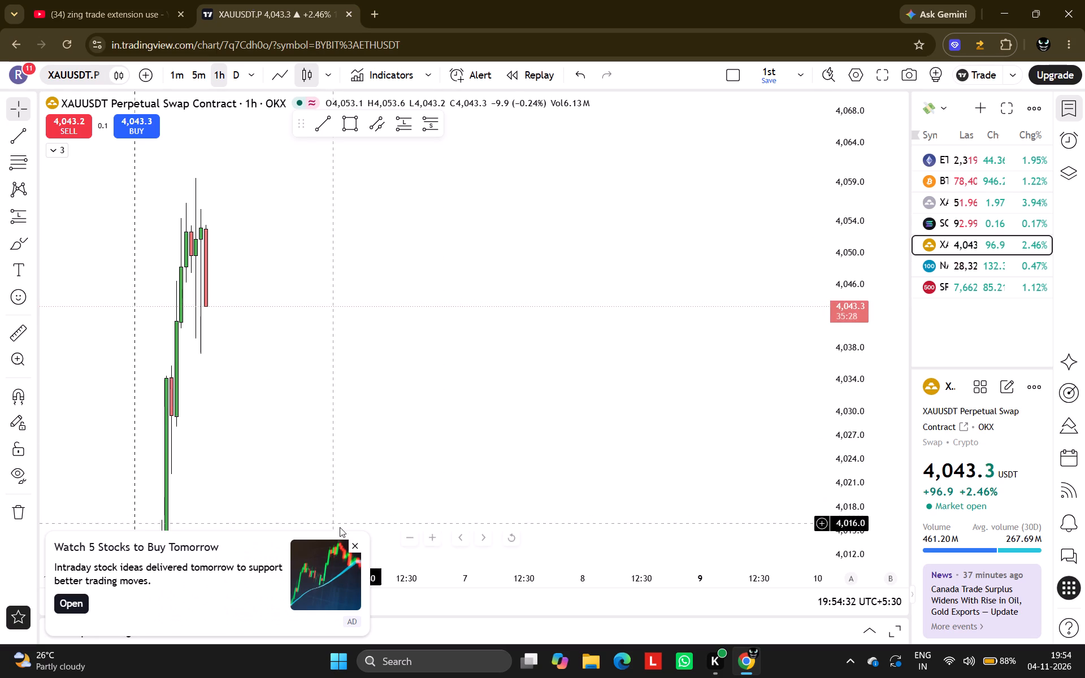
pyautogui.click(353, 545)
# Draw a horizontal ray on the 1-hour XAUUSDT chart from the 29 October candles at about 4,054.6.
pyautogui.scroll(-1, 532, 415)
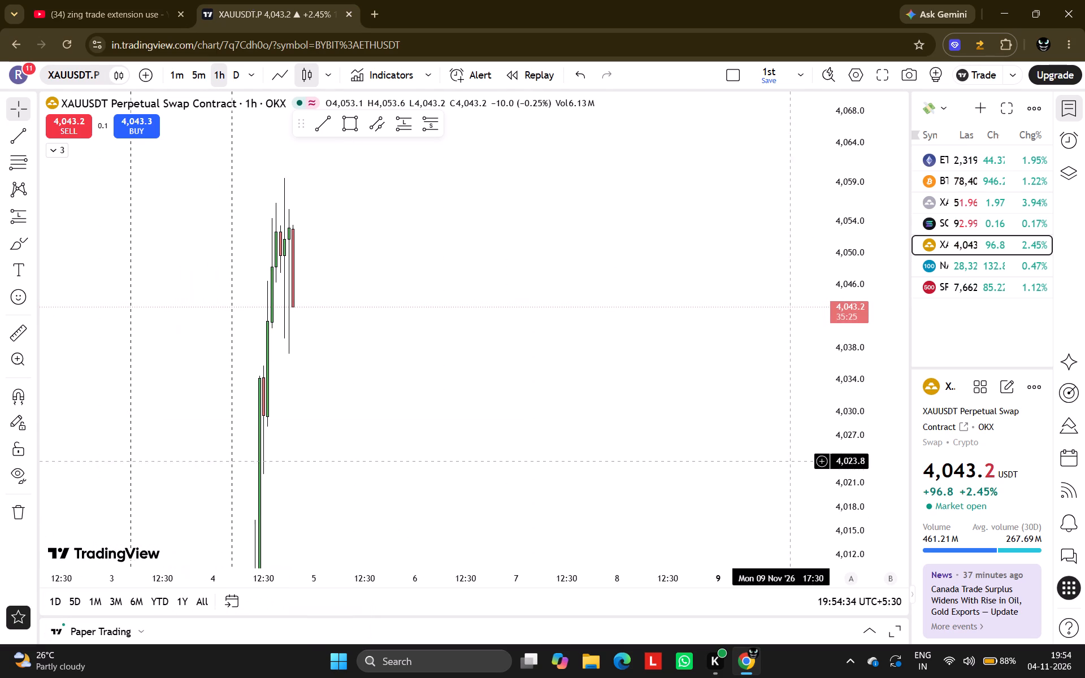
pyautogui.scroll(-10, 842, 488)
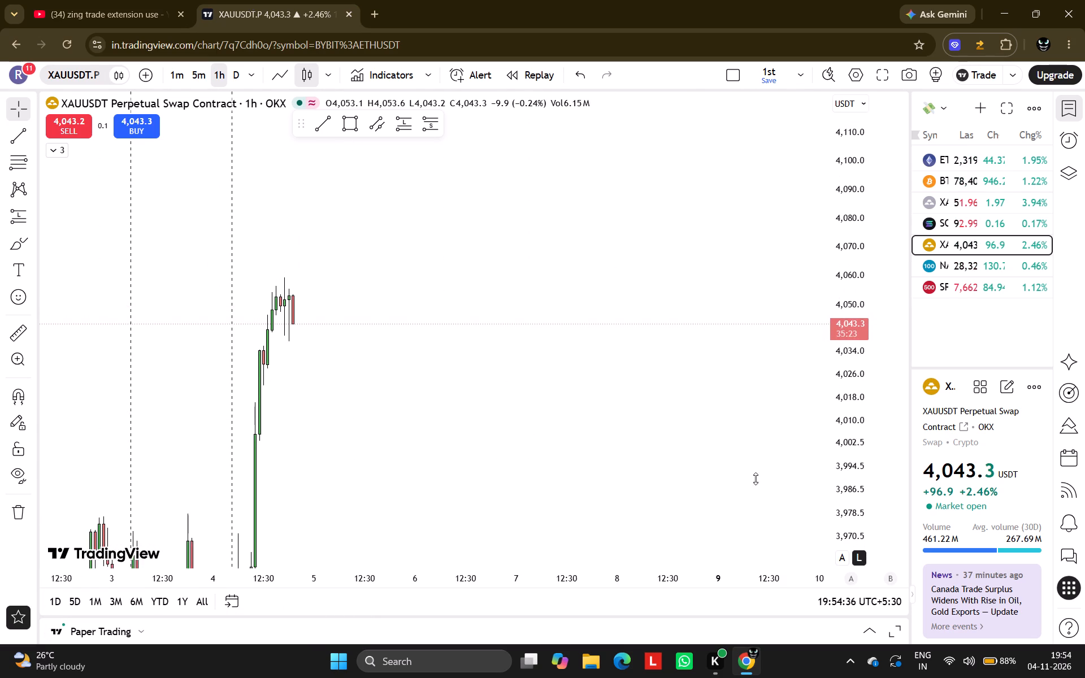
pyautogui.scroll(-2, 562, 462)
pyautogui.moveTo(419, 399); pyautogui.dragTo(561, 442)
pyautogui.scroll(5, 561, 442)
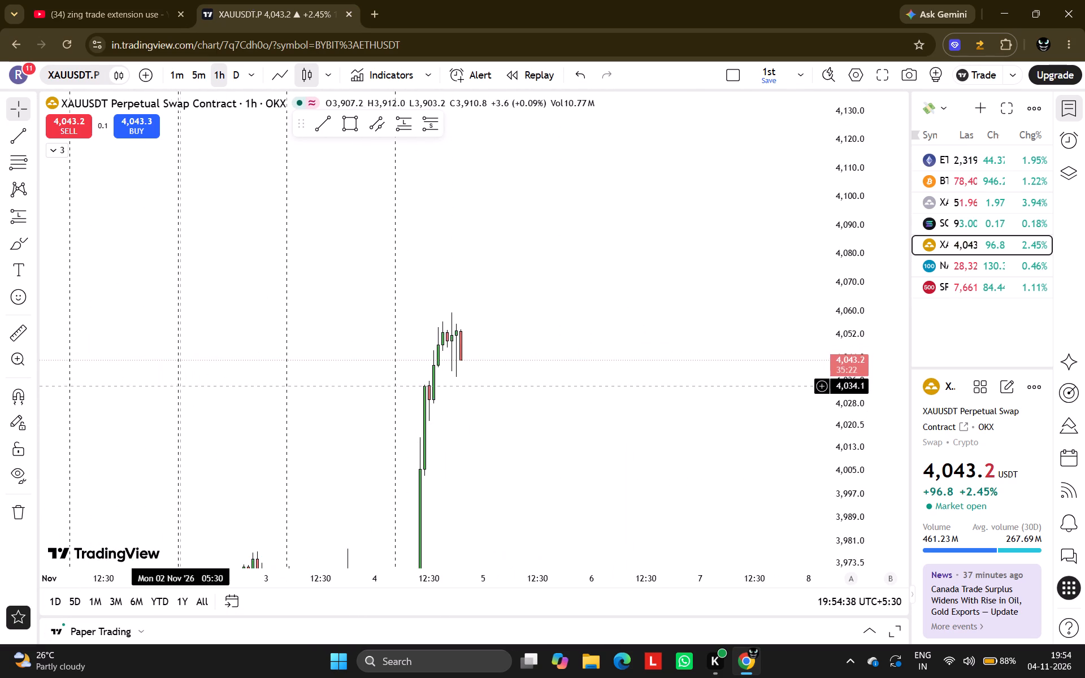
pyautogui.hscroll(7, 128, 385)
pyautogui.scroll(1, 128, 385)
pyautogui.scroll(-2, 353, 378)
pyautogui.moveTo(485, 400); pyautogui.dragTo(299, 428)
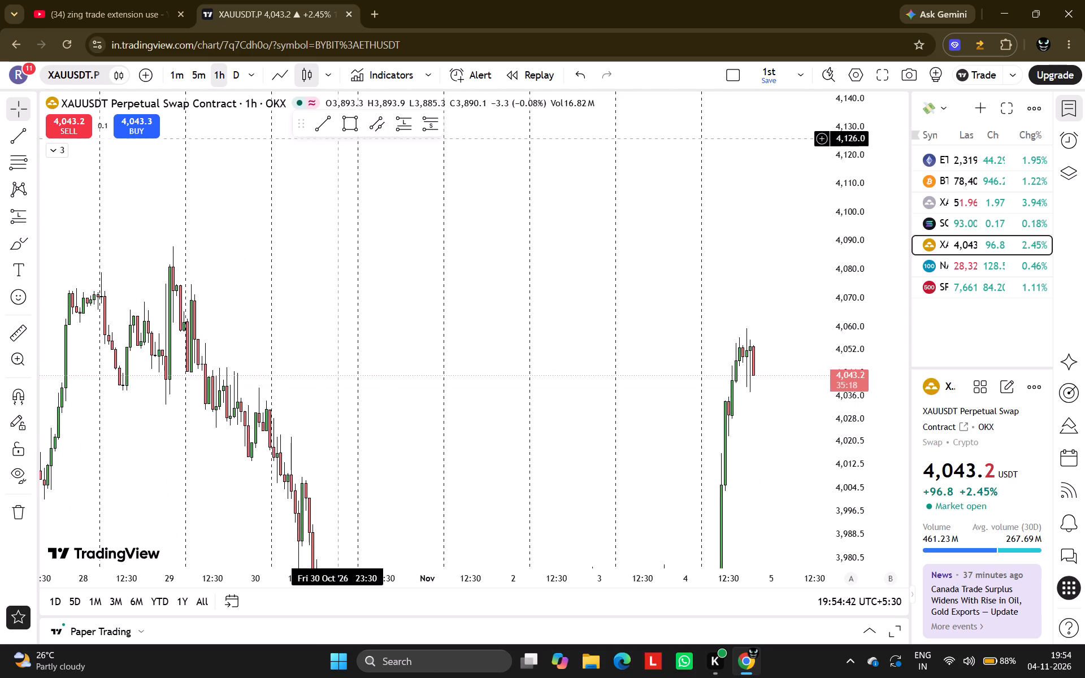
pyautogui.hotkey('alt', 'j')
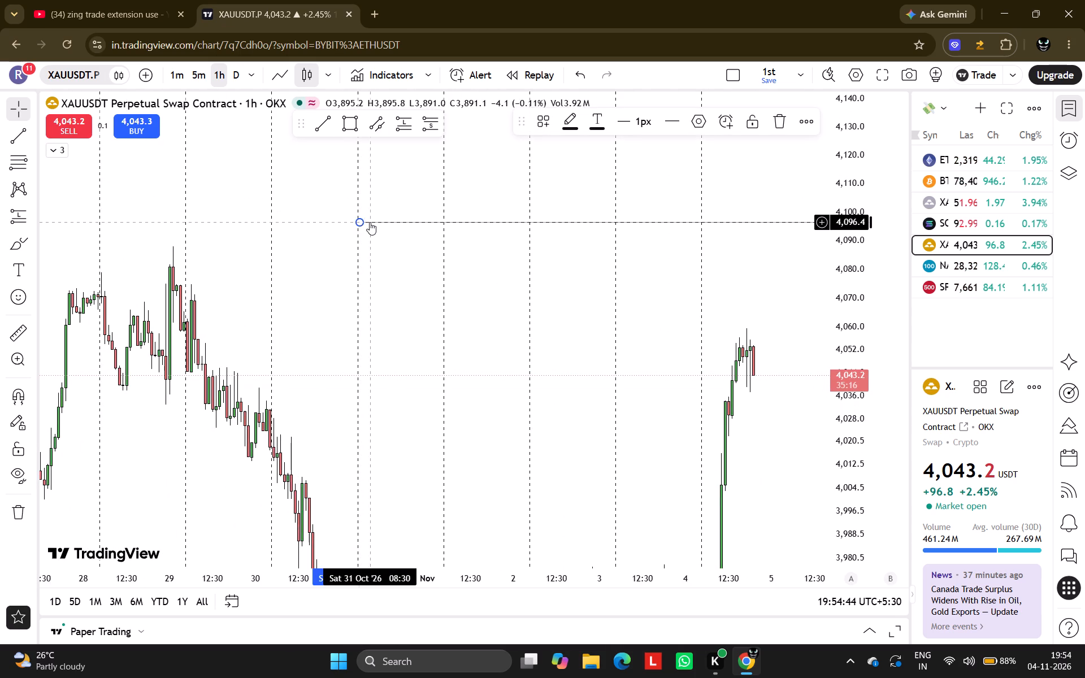
pyautogui.moveTo(361, 221); pyautogui.dragTo(185, 338)
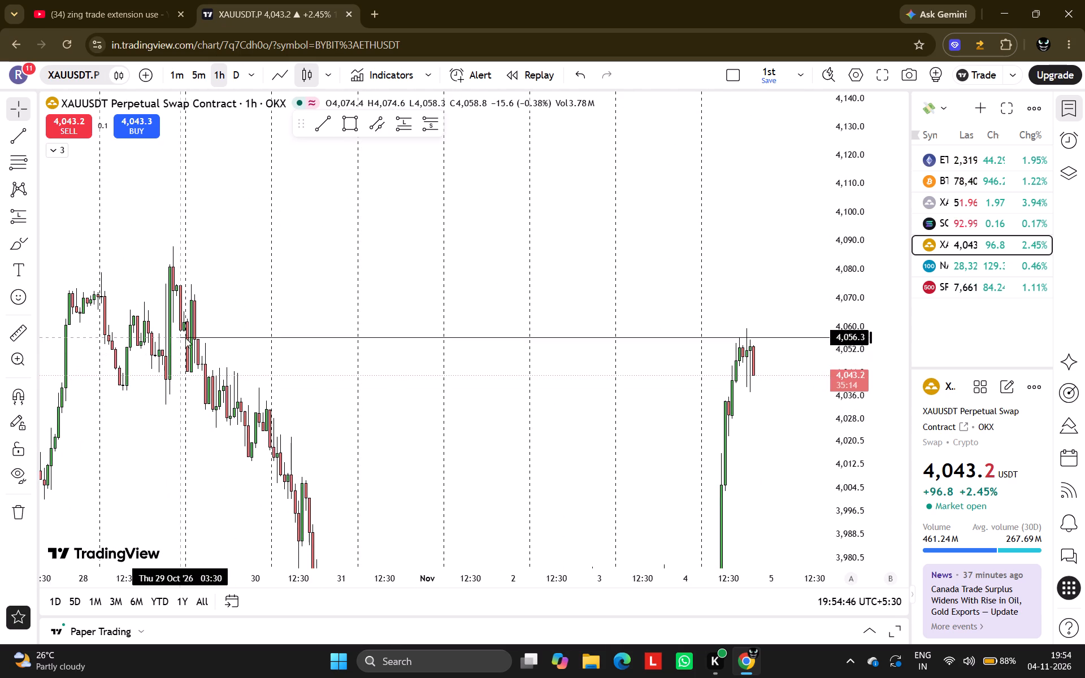
pyautogui.moveTo(185, 338); pyautogui.dragTo(203, 342)
pyautogui.click(367, 402)
# Switch the XAUUSDT chart to the 30-minute interval.
pyautogui.scroll(3, 367, 402)
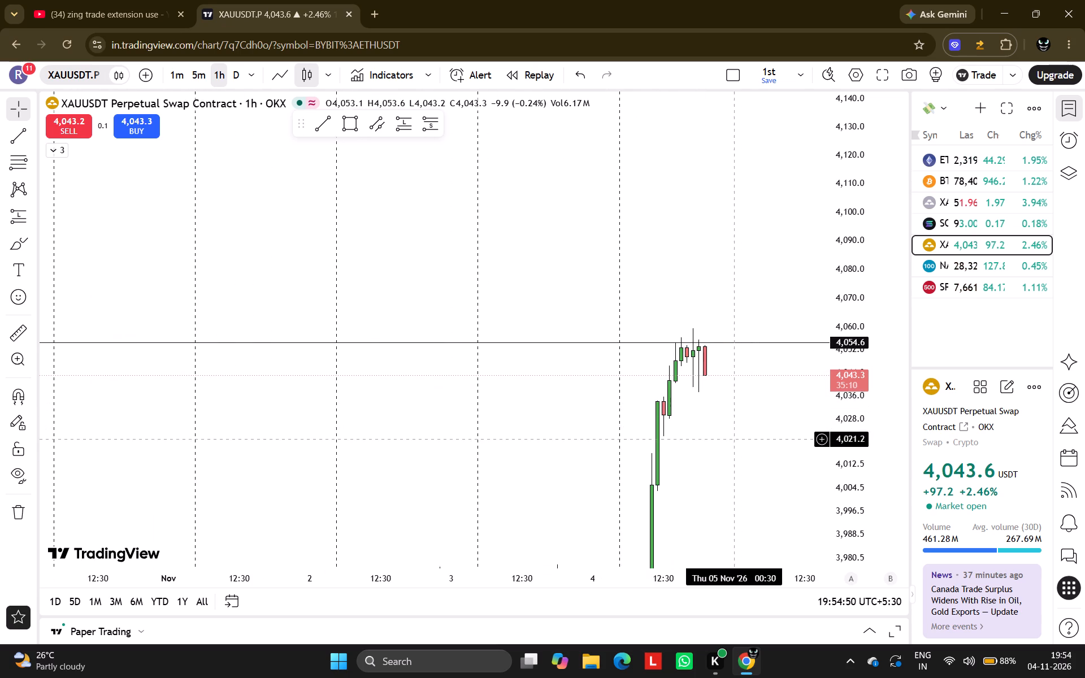
pyautogui.moveTo(733, 439); pyautogui.dragTo(491, 384)
pyautogui.scroll(1, 491, 384)
pyautogui.scroll(9, 835, 326)
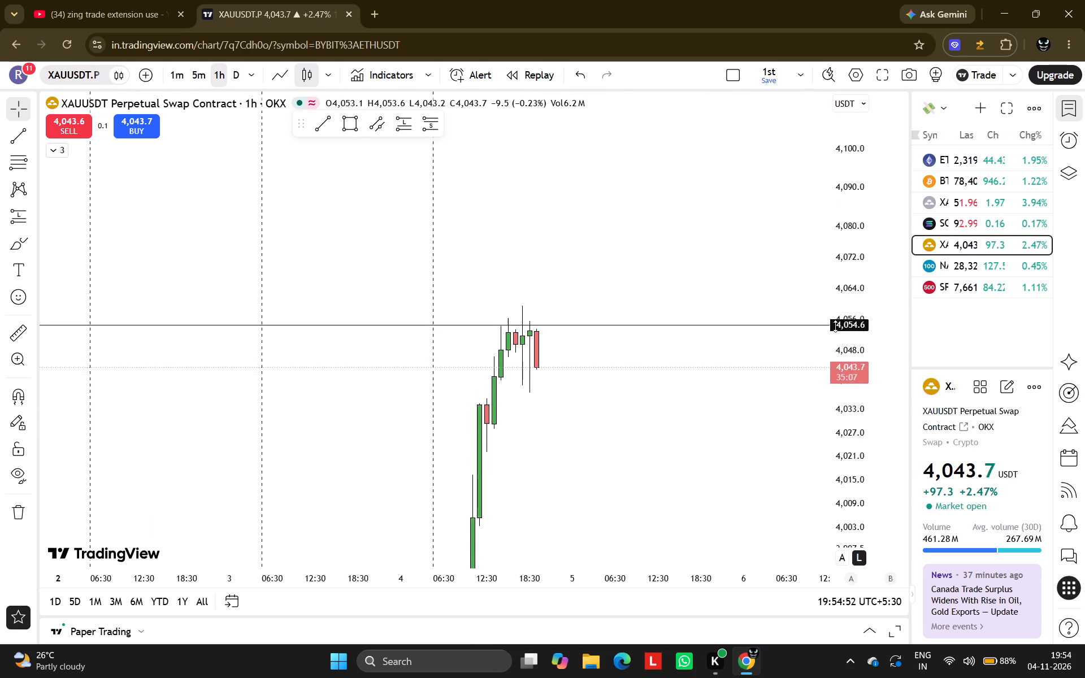
pyautogui.scroll(1, 643, 393)
pyautogui.moveTo(624, 380); pyautogui.dragTo(579, 375)
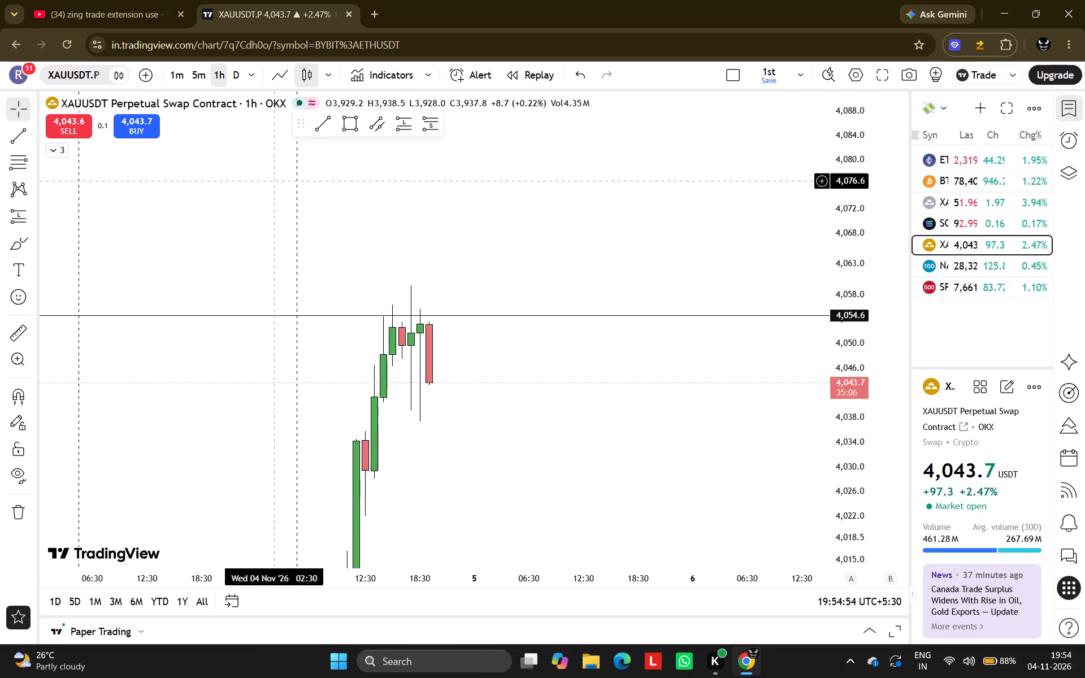
pyautogui.click(246, 78)
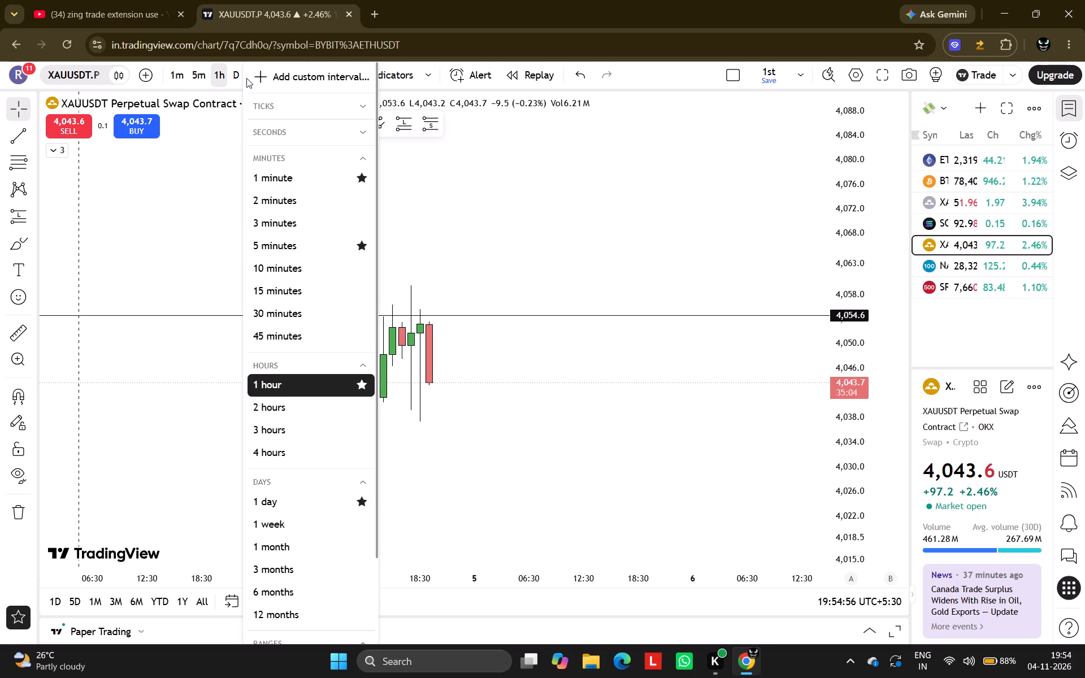
pyautogui.click(287, 315)
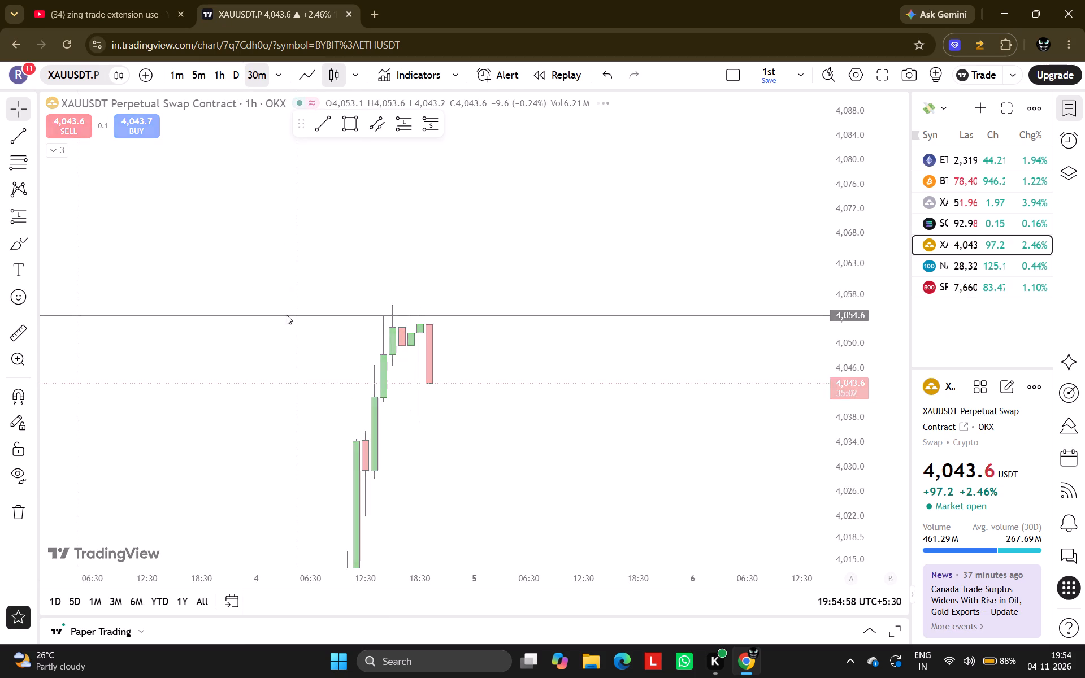
# Switch the XAUUSDT chart to the 15-minute interval.
pyautogui.moveTo(589, 386); pyautogui.dragTo(255, 397)
pyautogui.scroll(4, 255, 397)
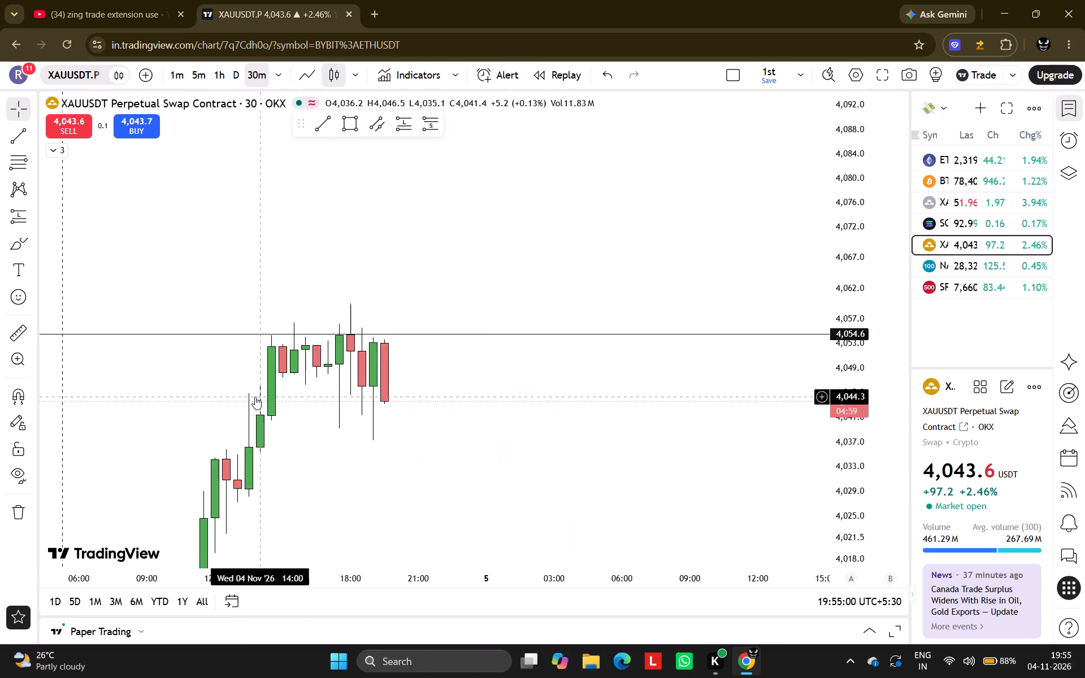
pyautogui.scroll(-2, 497, 473)
pyautogui.moveTo(572, 480); pyautogui.dragTo(467, 396)
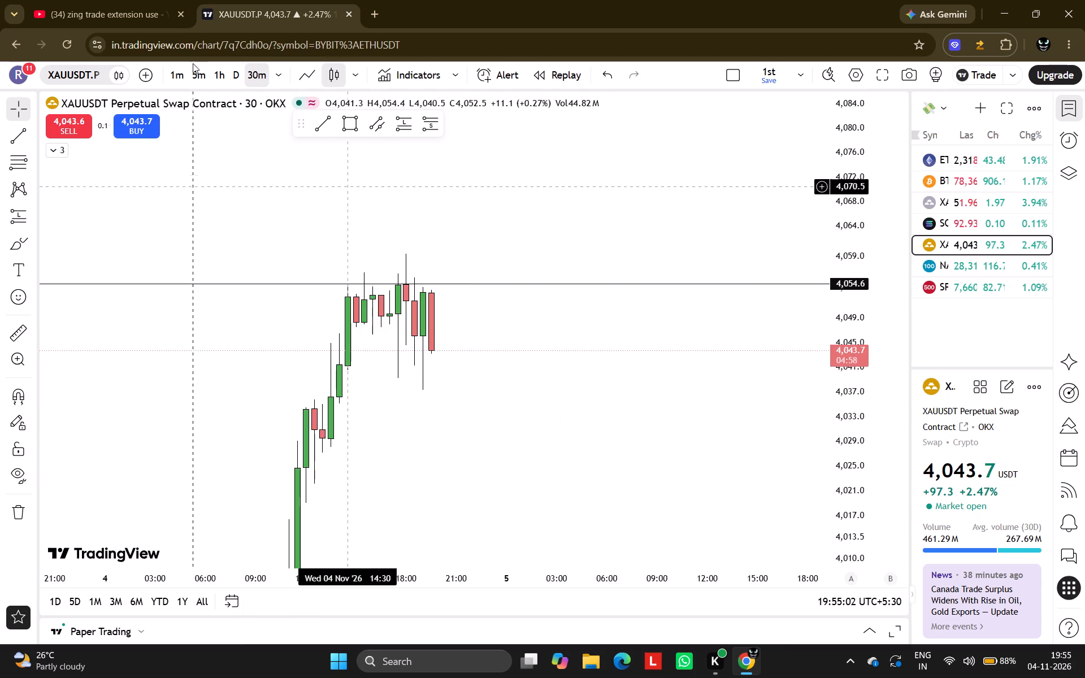
pyautogui.write('15')
pyautogui.press('Return')
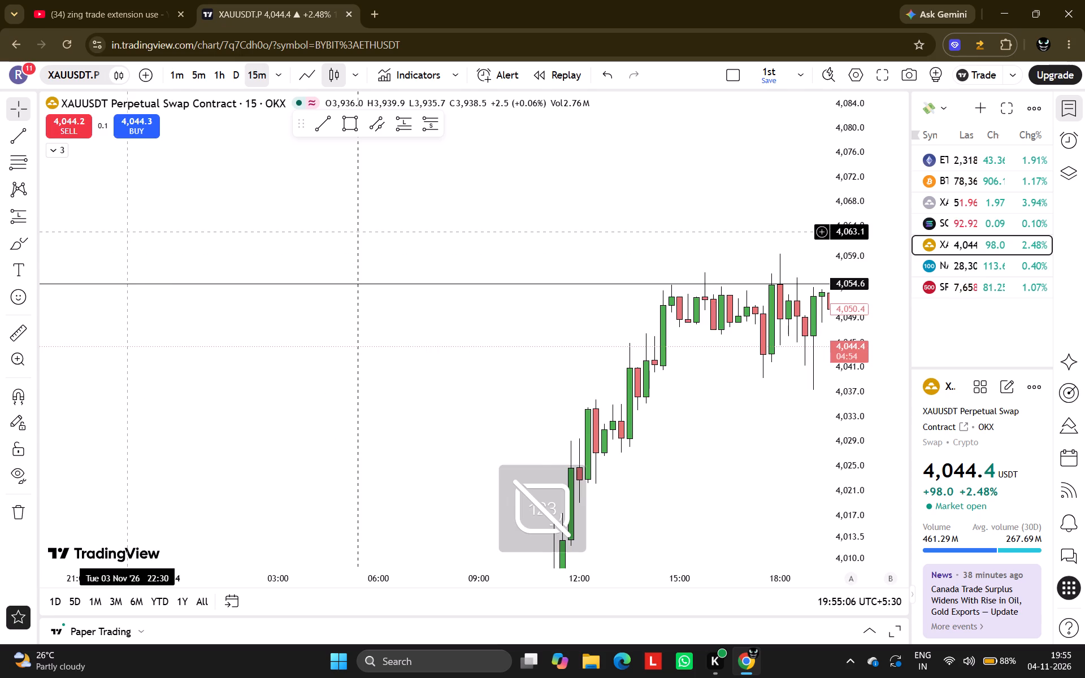
# Reset the chart view and examine the latest 15-minute XAUUSDT candles around the horizontal ray.
pyautogui.hotkey('alt', 'r')
pyautogui.scroll(6, 131, 231)
pyautogui.moveTo(513, 293); pyautogui.dragTo(532, 420)
pyautogui.scroll(-4, 841, 425)
pyautogui.moveTo(757, 364); pyautogui.dragTo(725, 548)
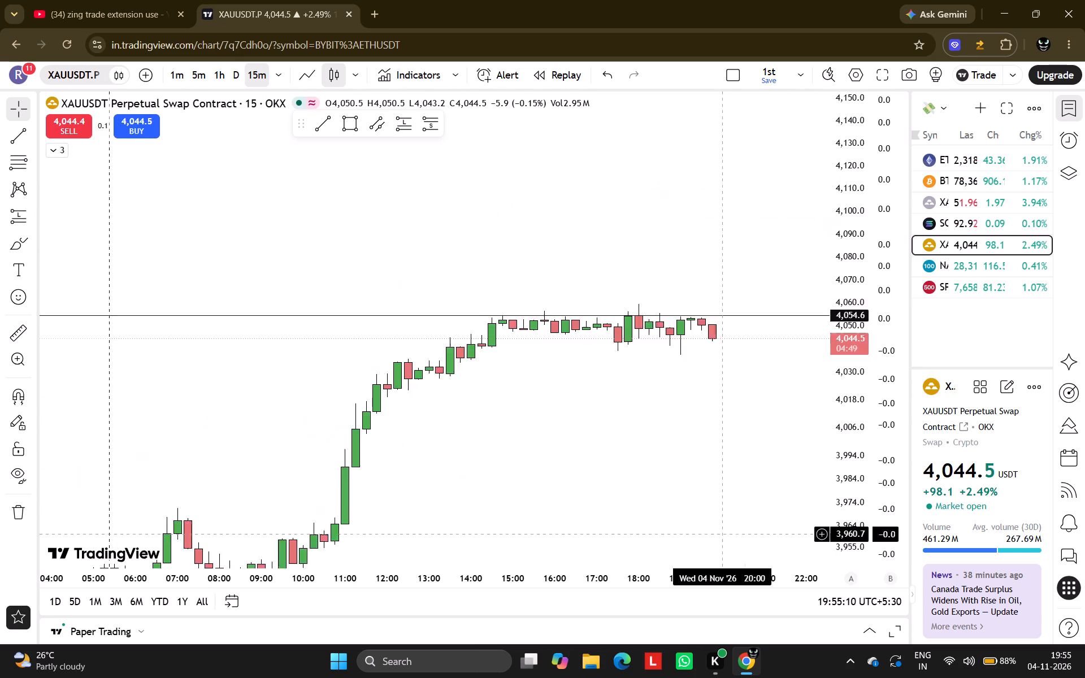
# Examine the latest 15-minute XAUUSDT candles against the horizontal ray at 4,054.6.
pyautogui.moveTo(725, 548); pyautogui.dragTo(725, 553)
pyautogui.scroll(-4, 725, 553)
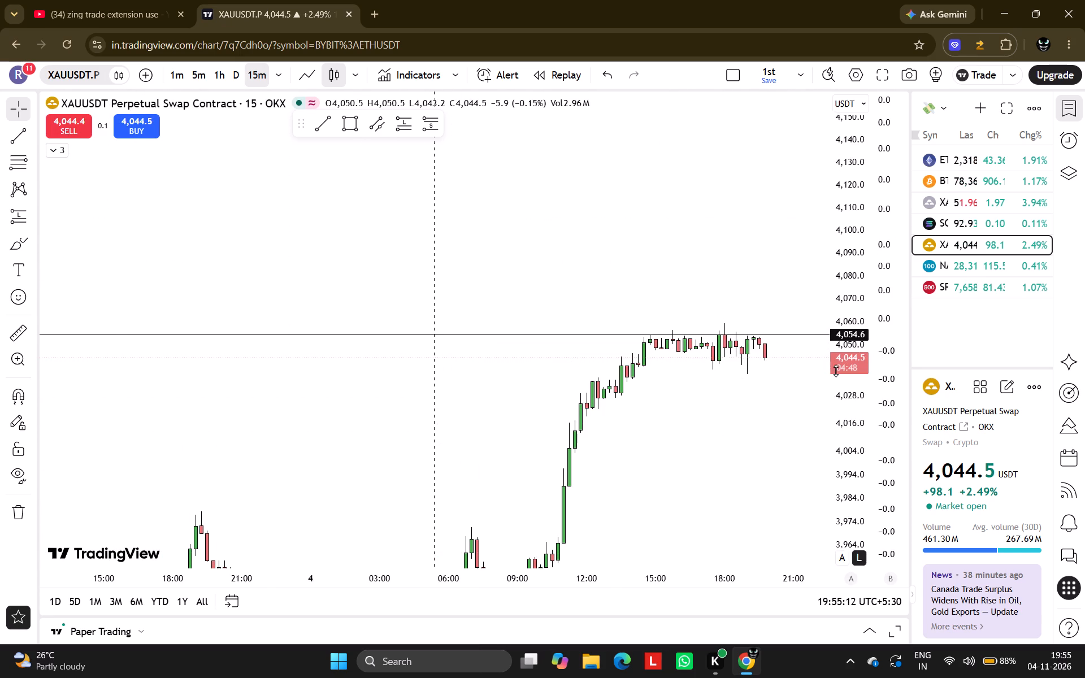
pyautogui.scroll(8, 836, 371)
pyautogui.scroll(1, 766, 409)
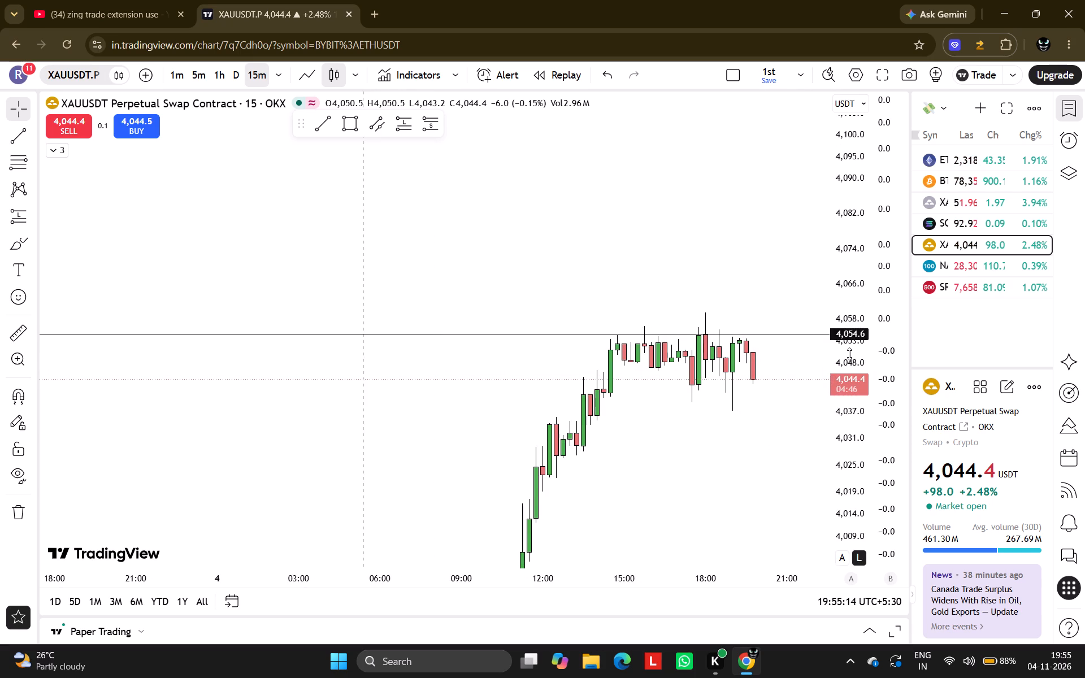
pyautogui.scroll(9, 849, 354)
pyautogui.moveTo(663, 472); pyautogui.dragTo(455, 464)
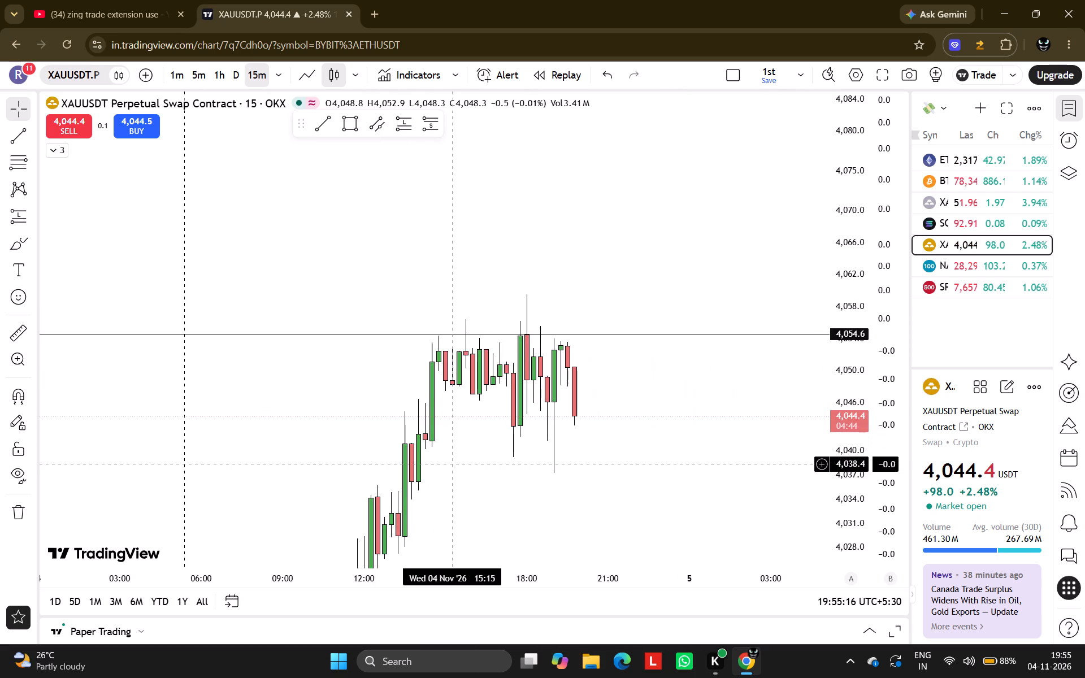
# Switch the XAUUSDT chart to the 5-minute interval.
pyautogui.click(197, 73)
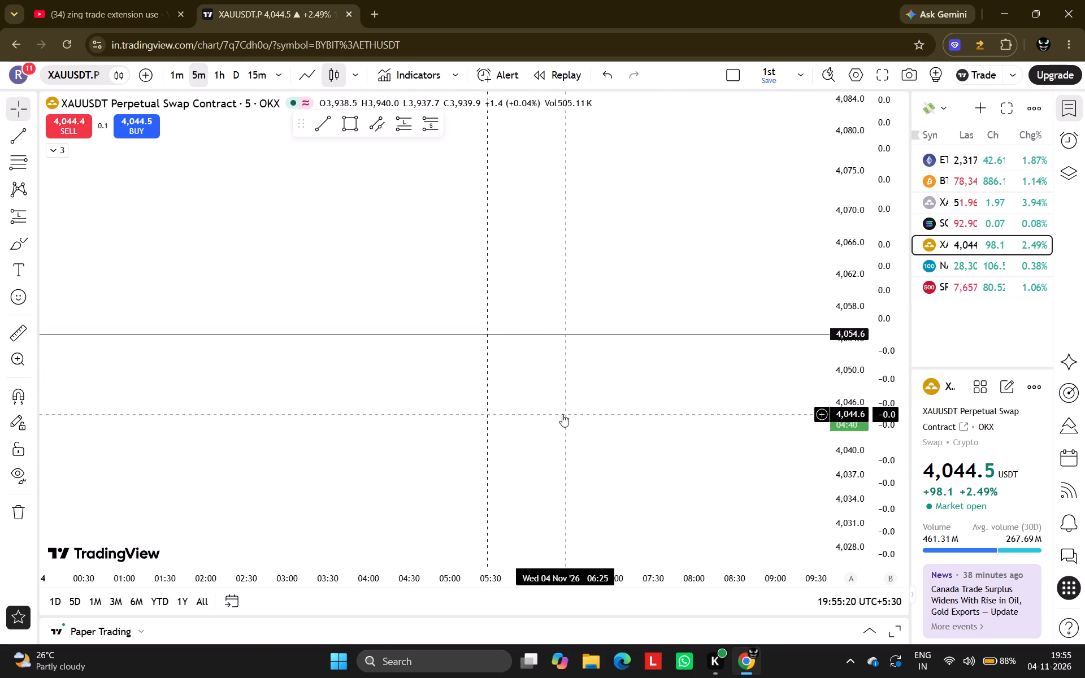
# Reset the chart view and examine the latest 5-minute XAUUSDT candles around the horizontal ray.
pyautogui.hotkey('alt', 'r')
pyautogui.keyDown('ctrl'); pyautogui.scroll(7, 737, 202); pyautogui.keyUp('ctrl')
pyautogui.keyDown('ctrl'); pyautogui.scroll(-8, 737, 202); pyautogui.keyUp('ctrl')
pyautogui.moveTo(679, 329); pyautogui.dragTo(606, 382)
pyautogui.scroll(-6, 841, 399)
pyautogui.scroll(-3, 775, 377)
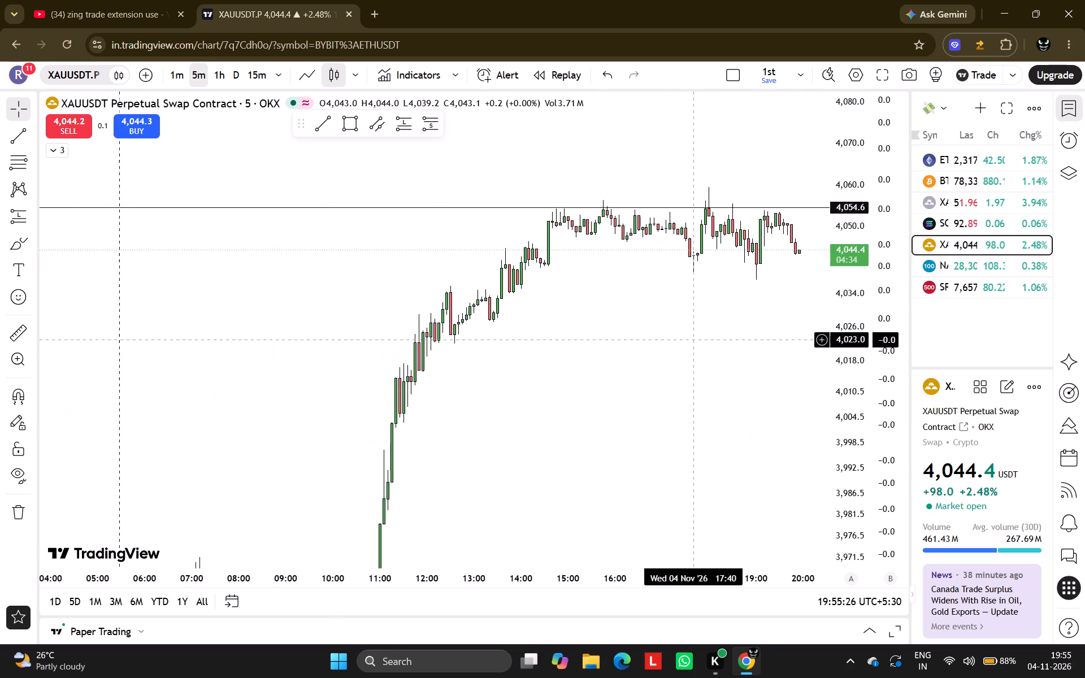
pyautogui.moveTo(693, 339); pyautogui.dragTo(540, 531)
pyautogui.scroll(2, 540, 531)
pyautogui.scroll(11, 854, 307)
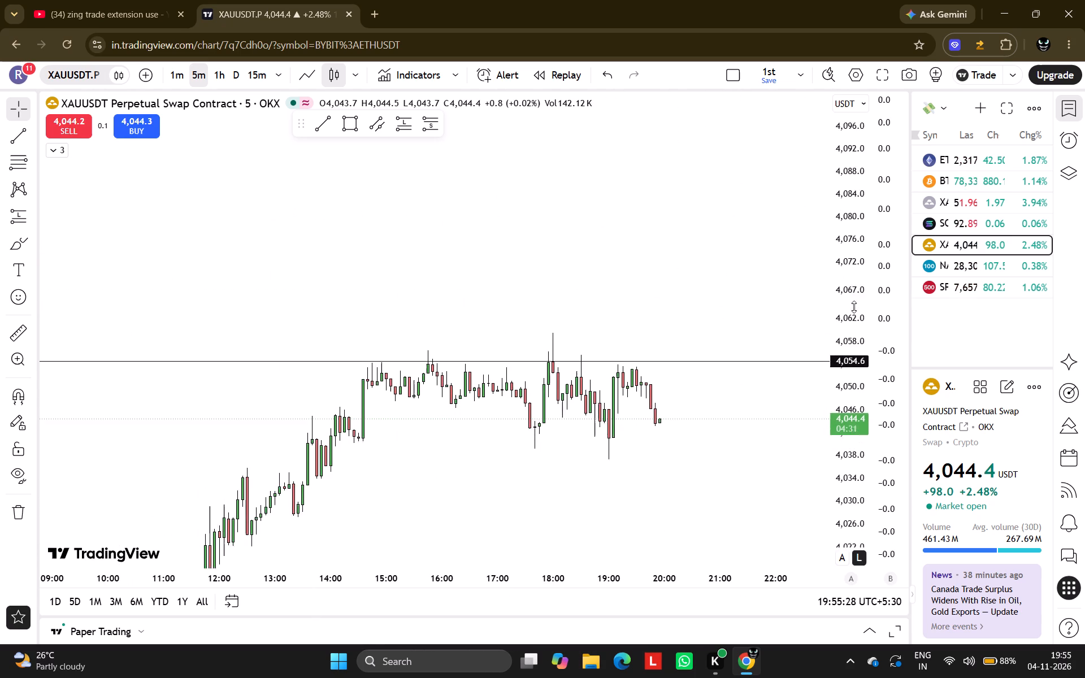
pyautogui.scroll(8, 853, 307)
pyautogui.moveTo(766, 277); pyautogui.dragTo(737, 217)
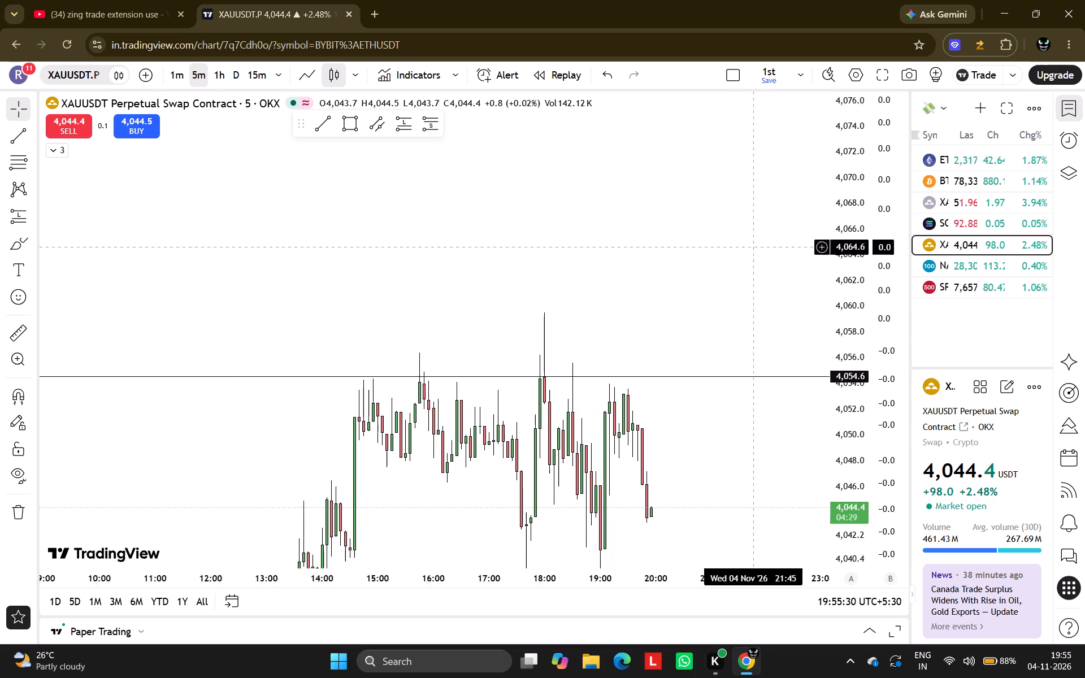
pyautogui.moveTo(737, 217); pyautogui.dragTo(726, 192)
pyautogui.scroll(2, 726, 192)
pyautogui.moveTo(661, 410); pyautogui.dragTo(669, 310)
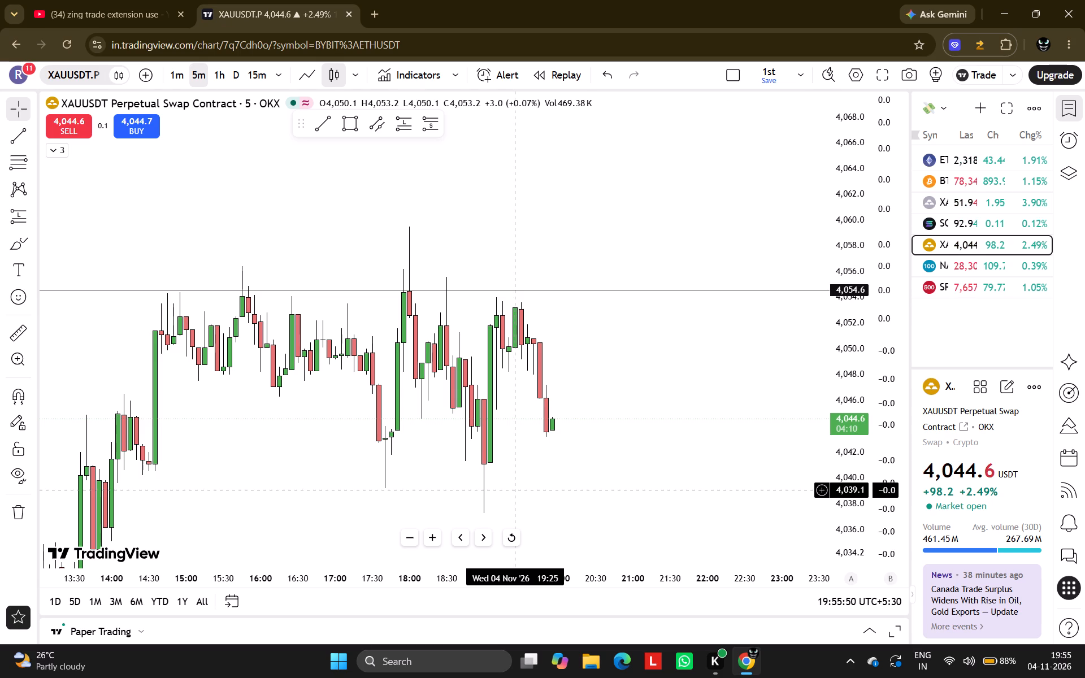
# Open ETHUSDT from the watchlist and examine its 5-minute chart with the existing zone and MSS markings.
pyautogui.click(1002, 166)
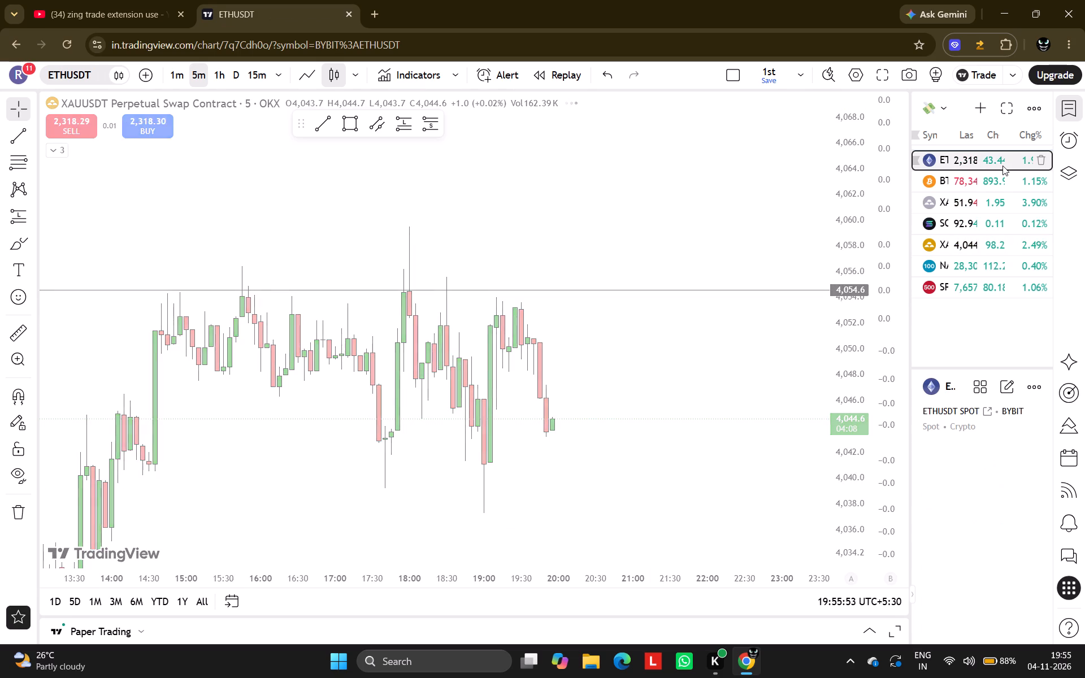
pyautogui.scroll(-3, 787, 281)
pyautogui.moveTo(717, 324); pyautogui.dragTo(685, 360)
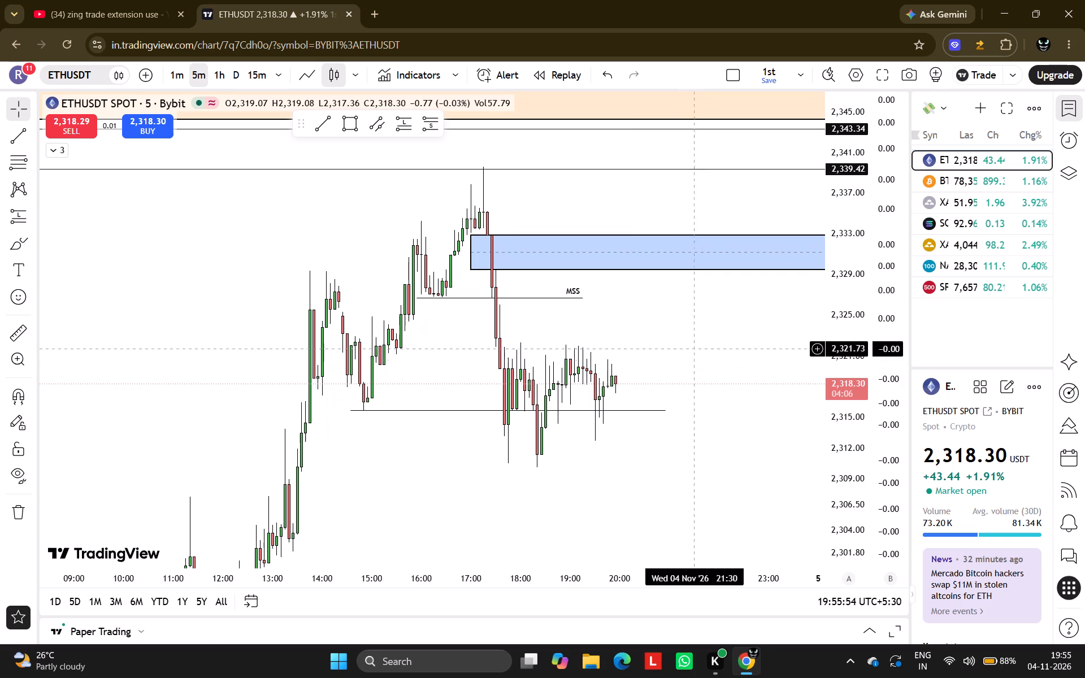
# Open BTCUSDT from the watchlist and examine its 5-minute price action through 4 November.
pyautogui.click(958, 185)
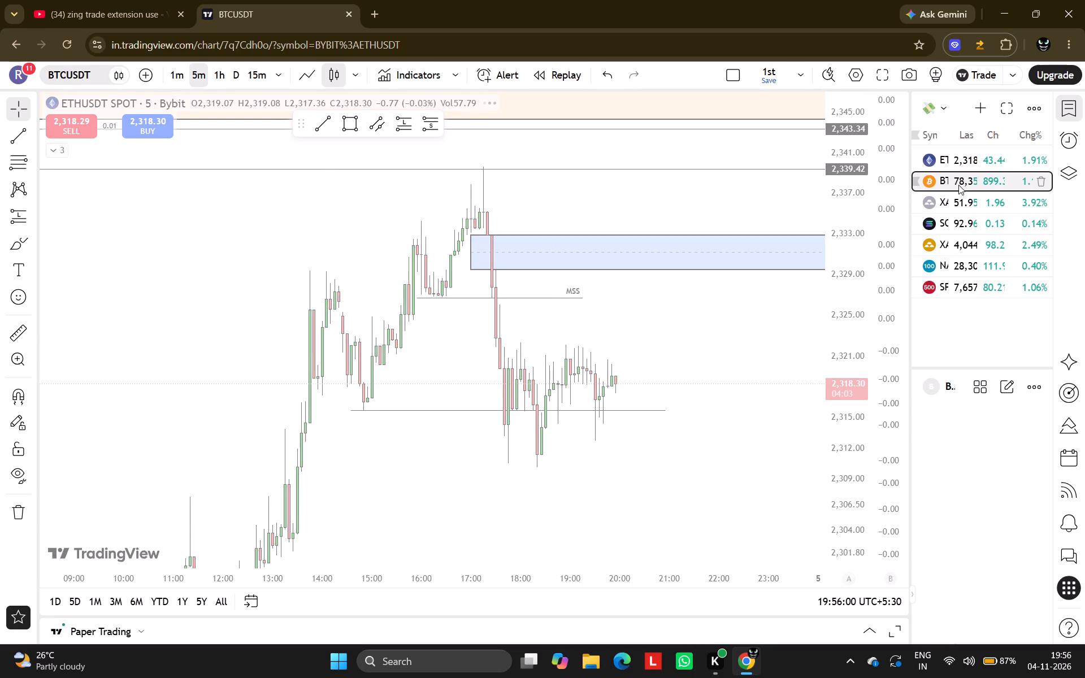
pyautogui.scroll(-1, 752, 301)
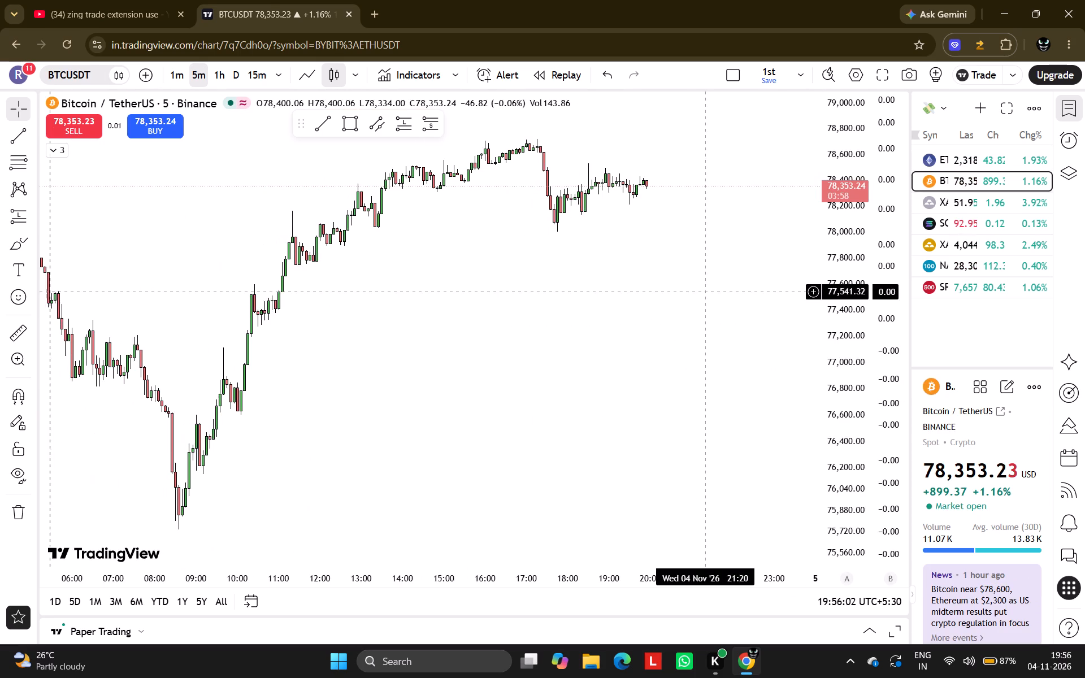
pyautogui.moveTo(695, 288); pyautogui.dragTo(669, 463)
pyautogui.scroll(-7, 669, 463)
pyautogui.scroll(5, 711, 355)
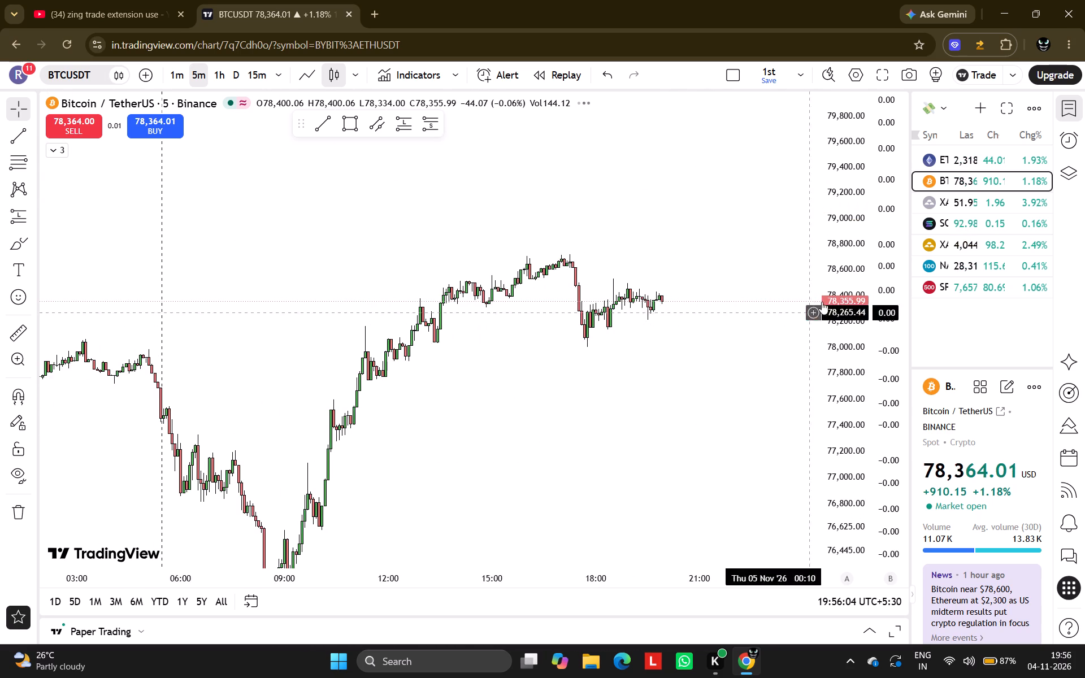
pyautogui.scroll(10, 835, 293)
pyautogui.scroll(5, 724, 359)
pyautogui.moveTo(563, 371); pyautogui.dragTo(639, 424)
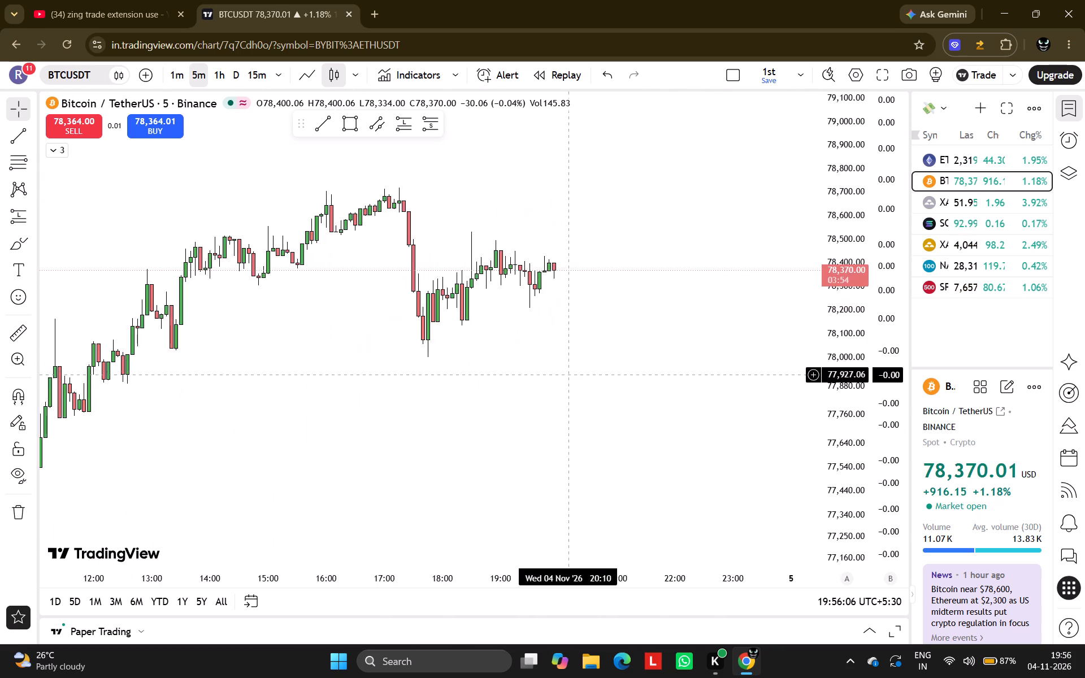
pyautogui.moveTo(639, 424); pyautogui.dragTo(715, 526)
pyautogui.doubleClick(891, 390)
pyautogui.moveTo(891, 390); pyautogui.dragTo(888, 375)
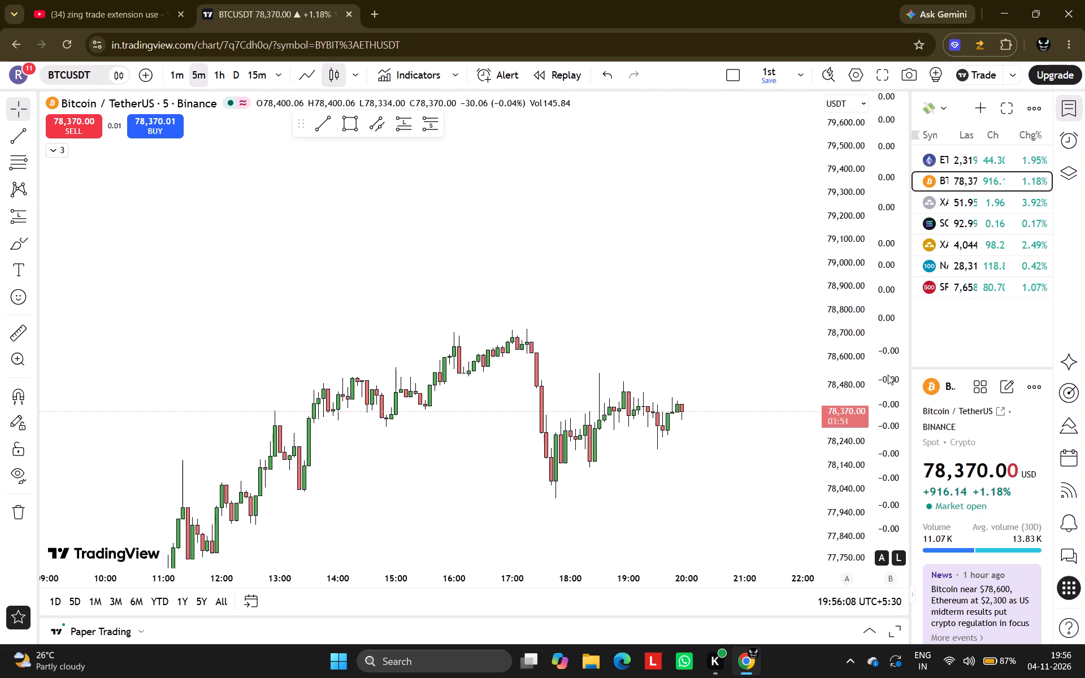
pyautogui.moveTo(888, 375); pyautogui.dragTo(918, 317)
pyautogui.scroll(5, 712, 429)
pyautogui.scroll(-1, 593, 474)
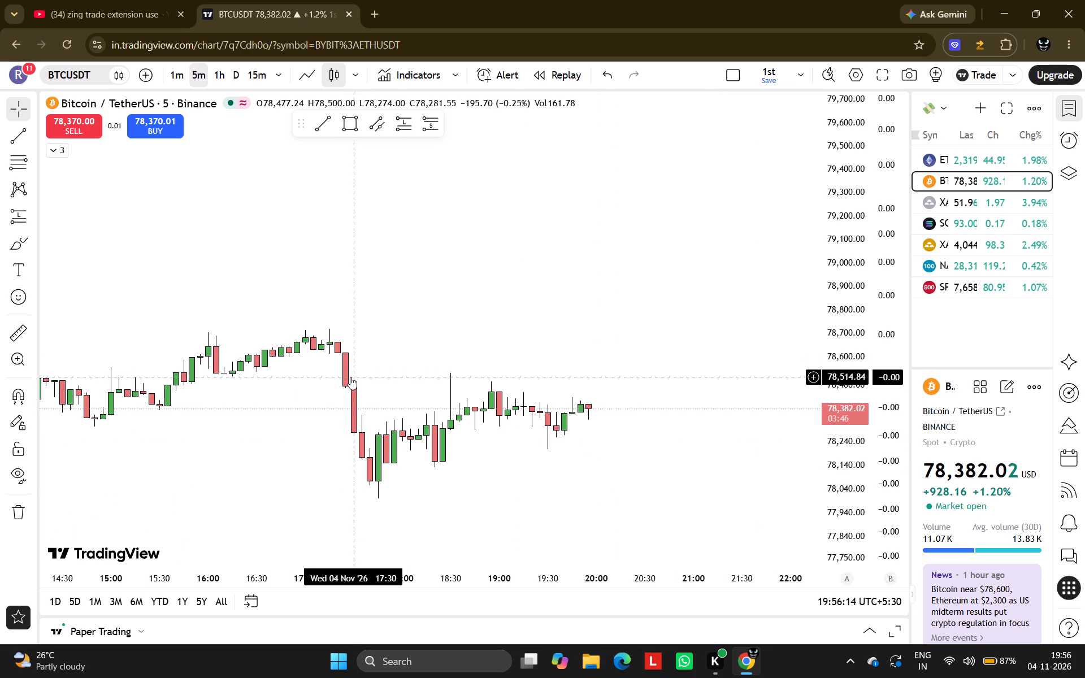
pyautogui.scroll(-6, 350, 377)
pyautogui.moveTo(583, 264); pyautogui.dragTo(492, 236)
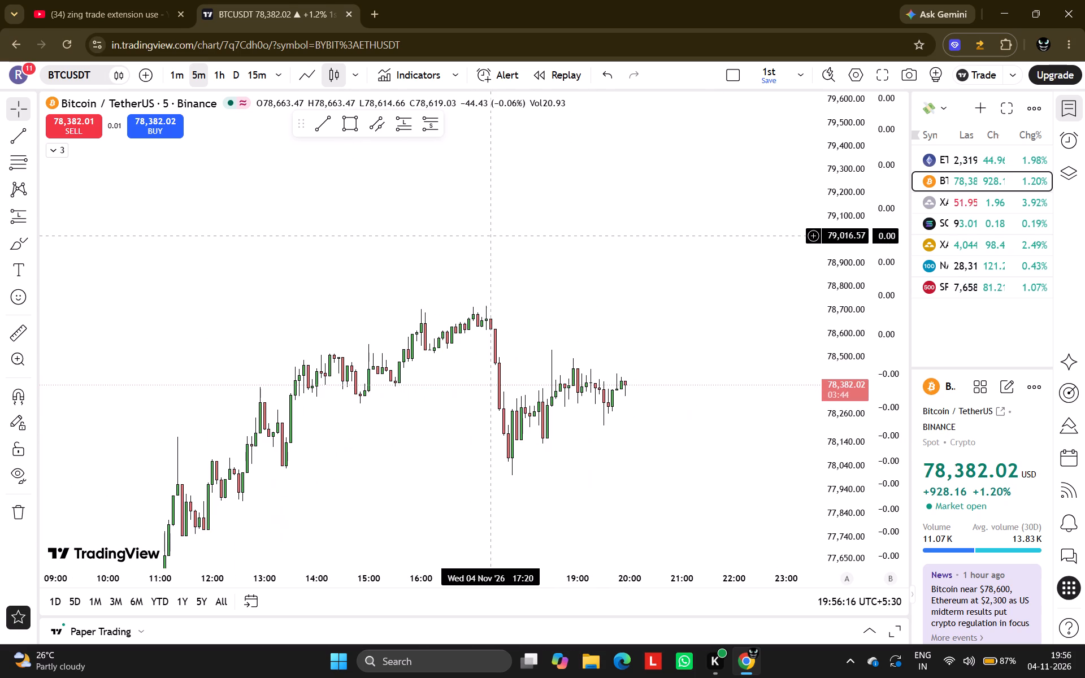
# Switch to YouTube and play the "7 AM Standard Deviation Secret Strategy" gold video from Watch Later in full screen.
pyautogui.click(149, 2)
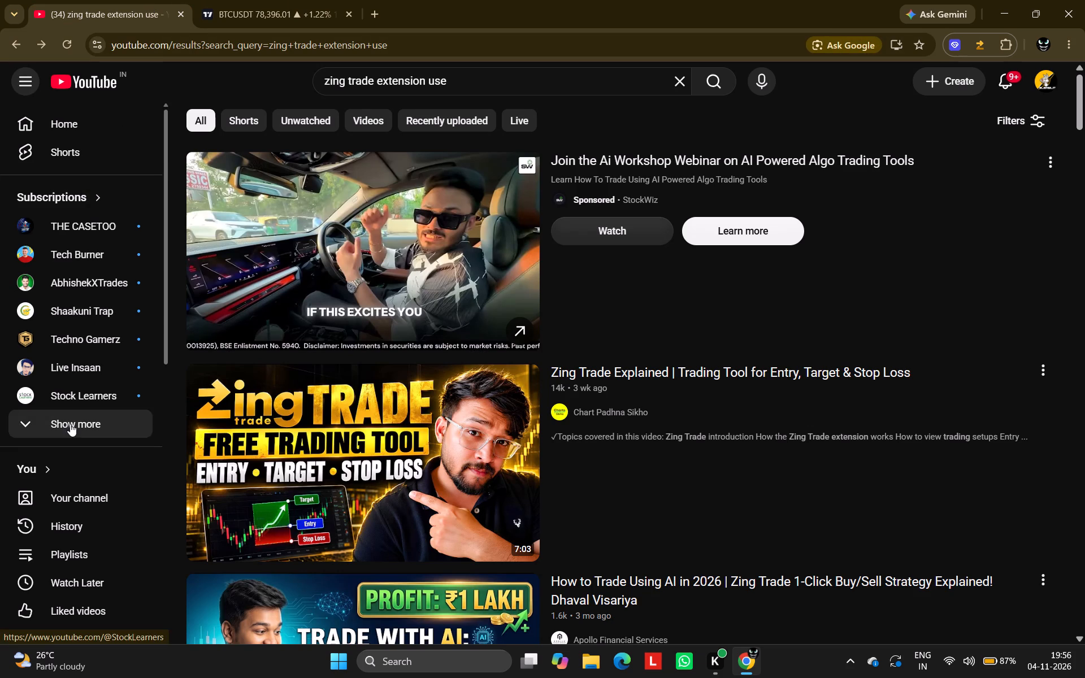
pyautogui.click(73, 576)
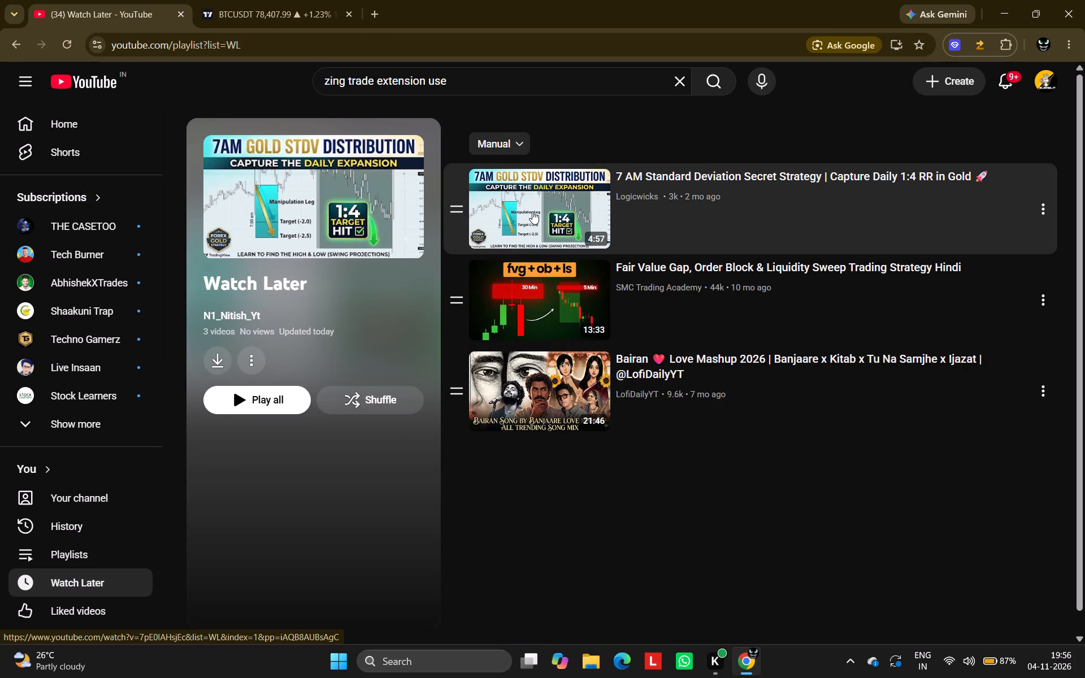
pyautogui.click(532, 211)
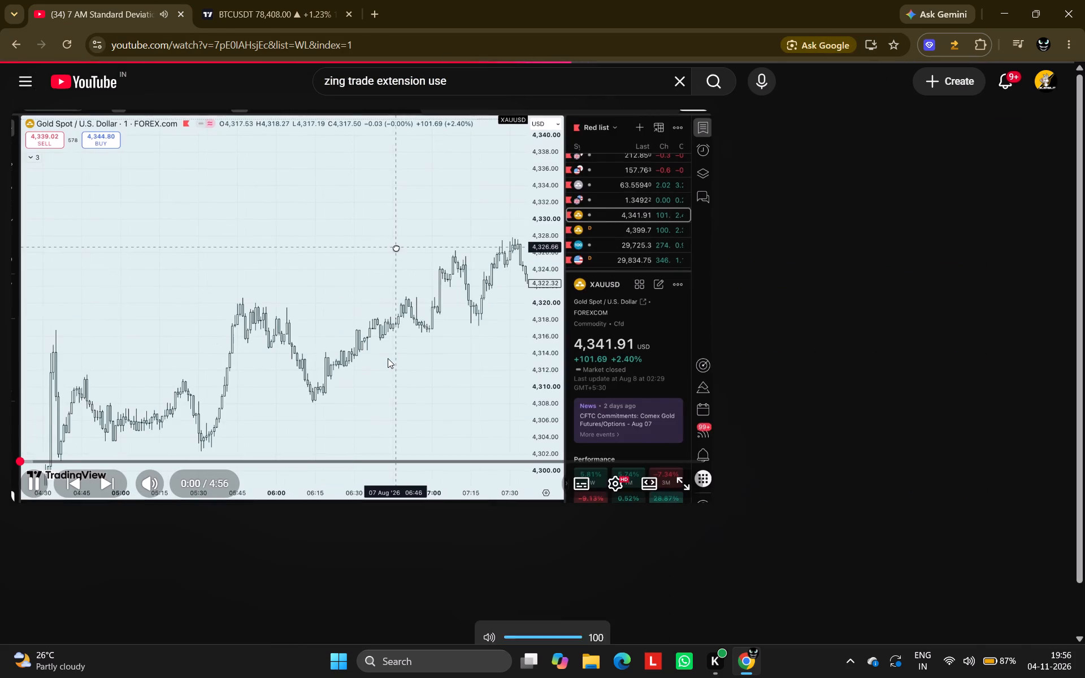
pyautogui.press('f')
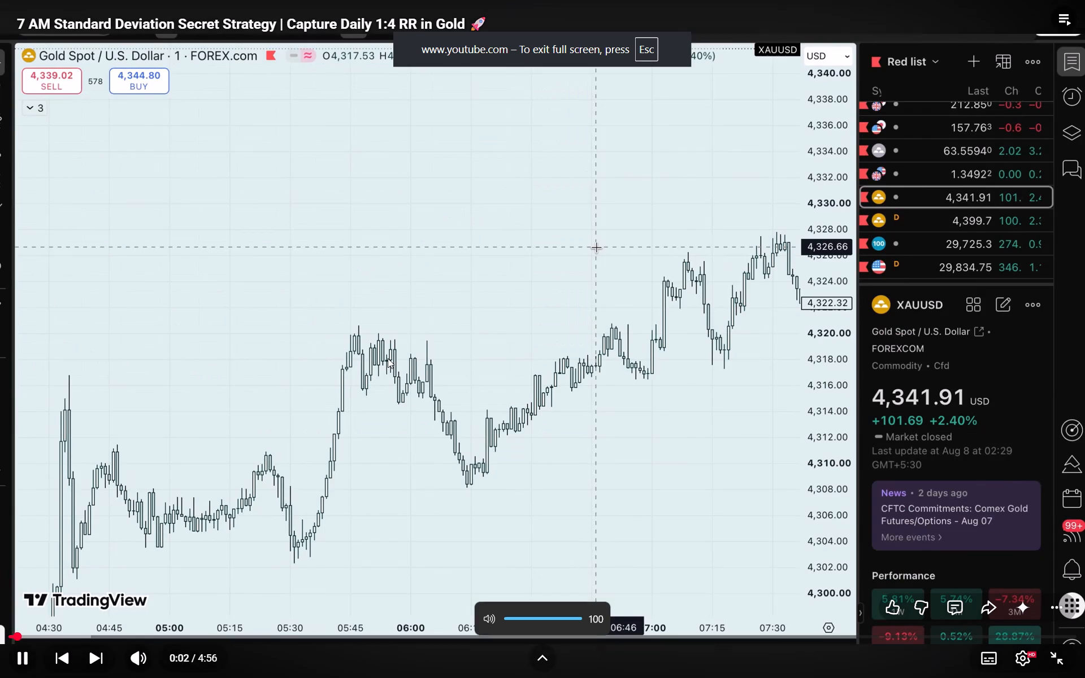
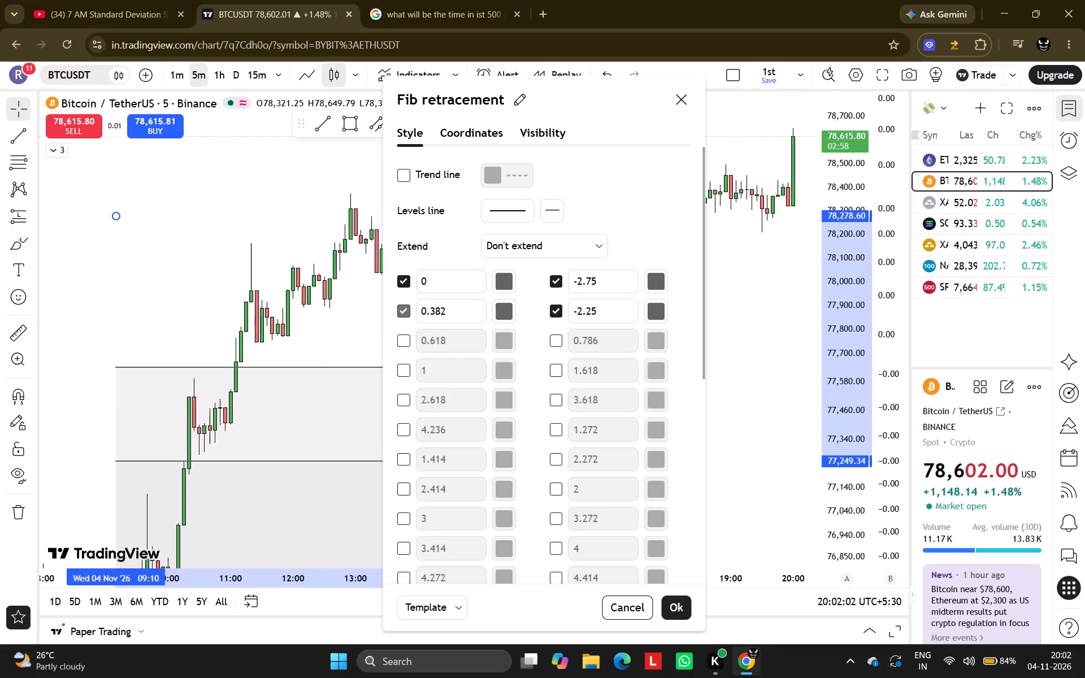
# Check the Fib settings in the YouTube video and change the enabled 0.382 level of the BTCUSDT Fib retracement to -4.25.
pyautogui.click(120, 0)
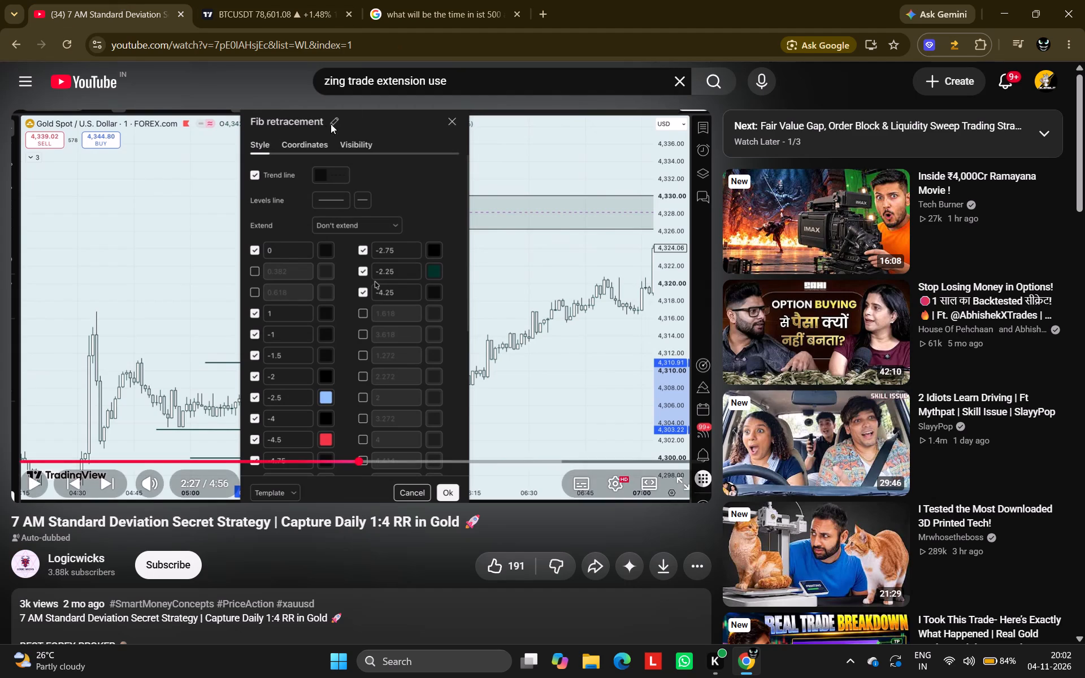
pyautogui.click(277, 0)
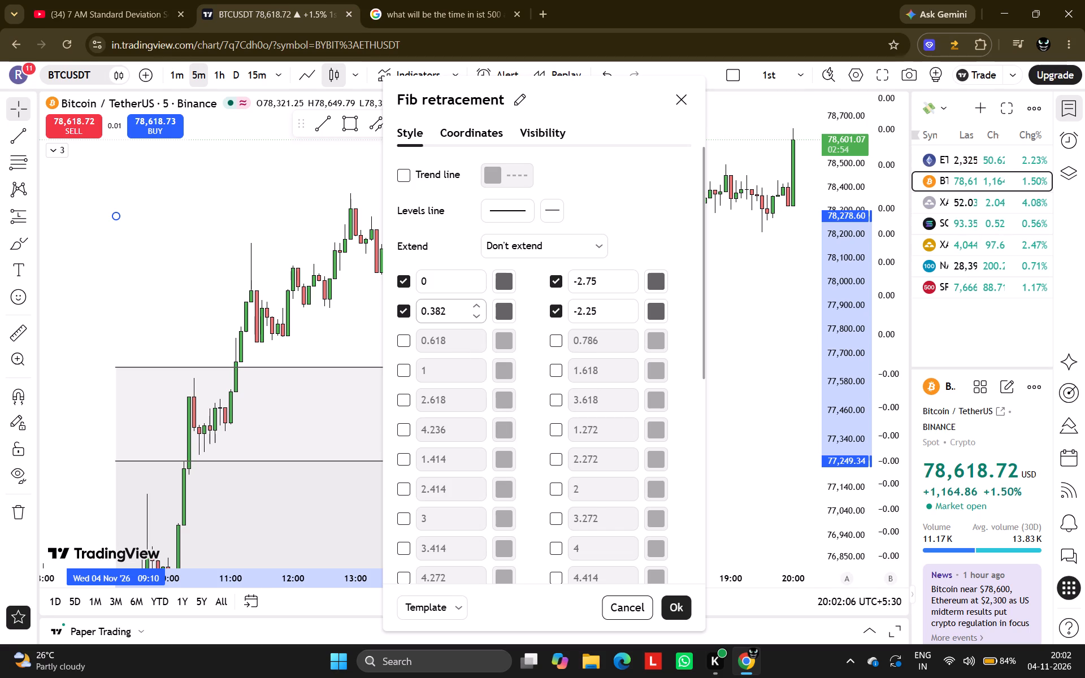
pyautogui.click(446, 316)
pyautogui.hotkey('ctrl', 'a')
pyautogui.press('-')
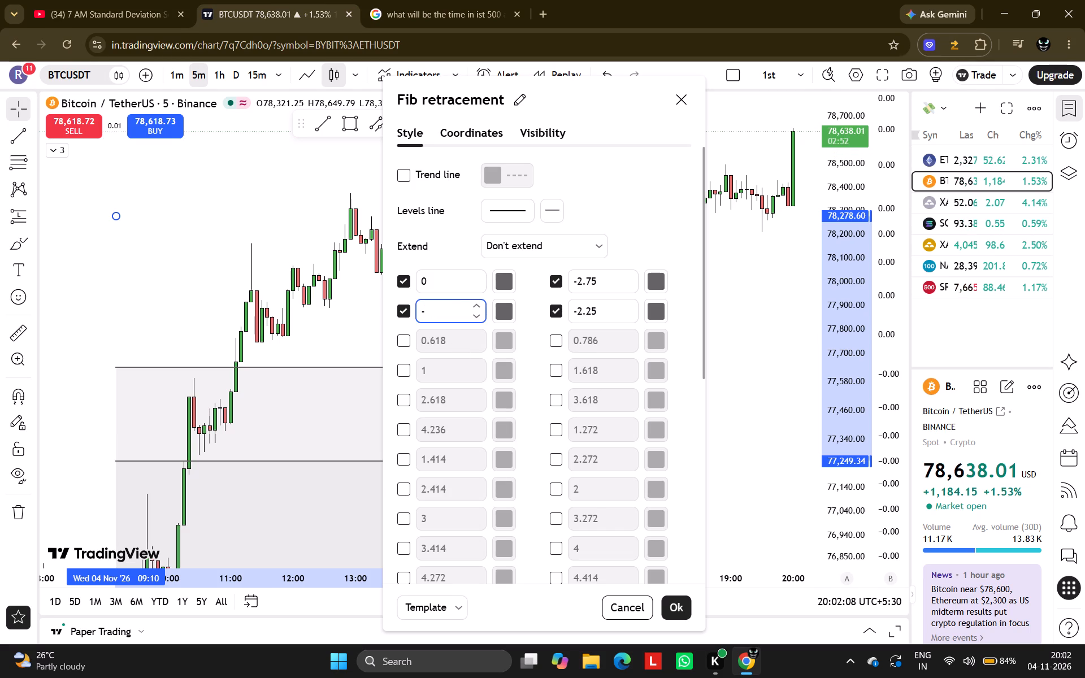
pyautogui.press('4')
pyautogui.write('.5')
pyautogui.click(138, 0)
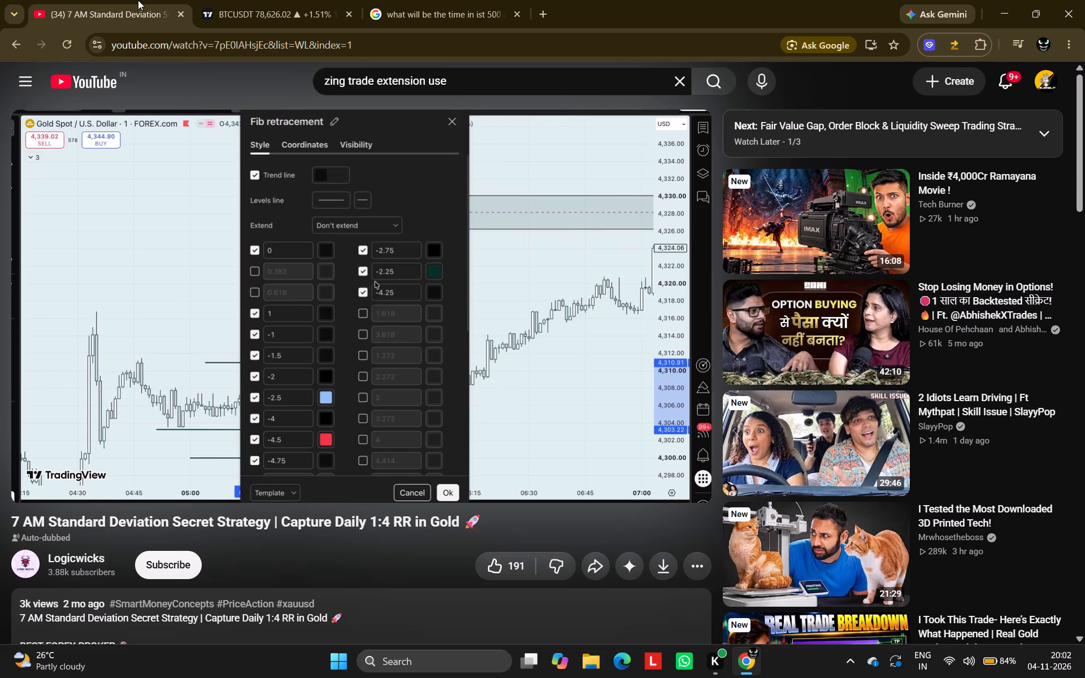
pyautogui.click(244, 0)
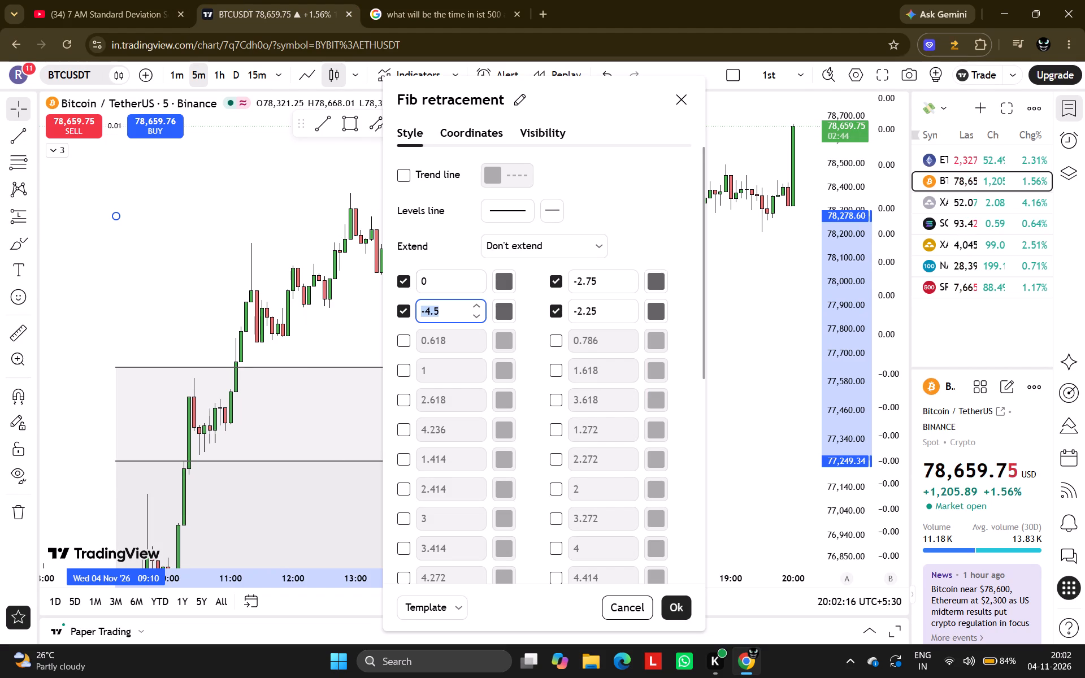
pyautogui.click(446, 308)
pyautogui.press('BackSpace')
pyautogui.write('25')
pyautogui.press('Tab')
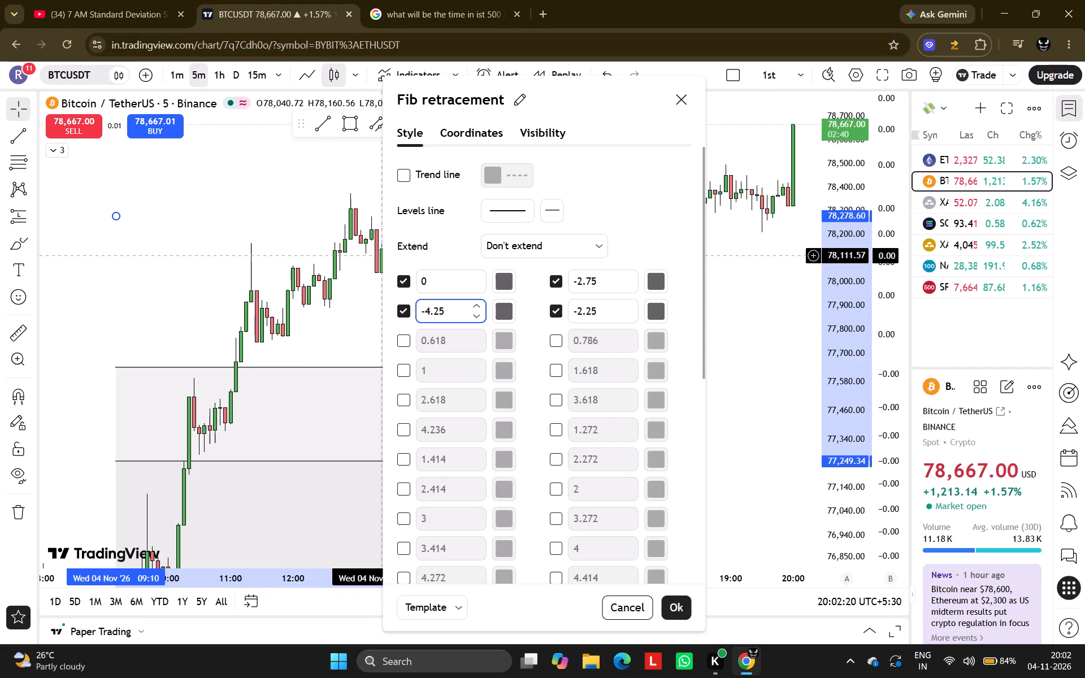
pyautogui.press('Tab')
pyautogui.press('Tab')
pyautogui.press('Tab')
pyautogui.press('Tab')
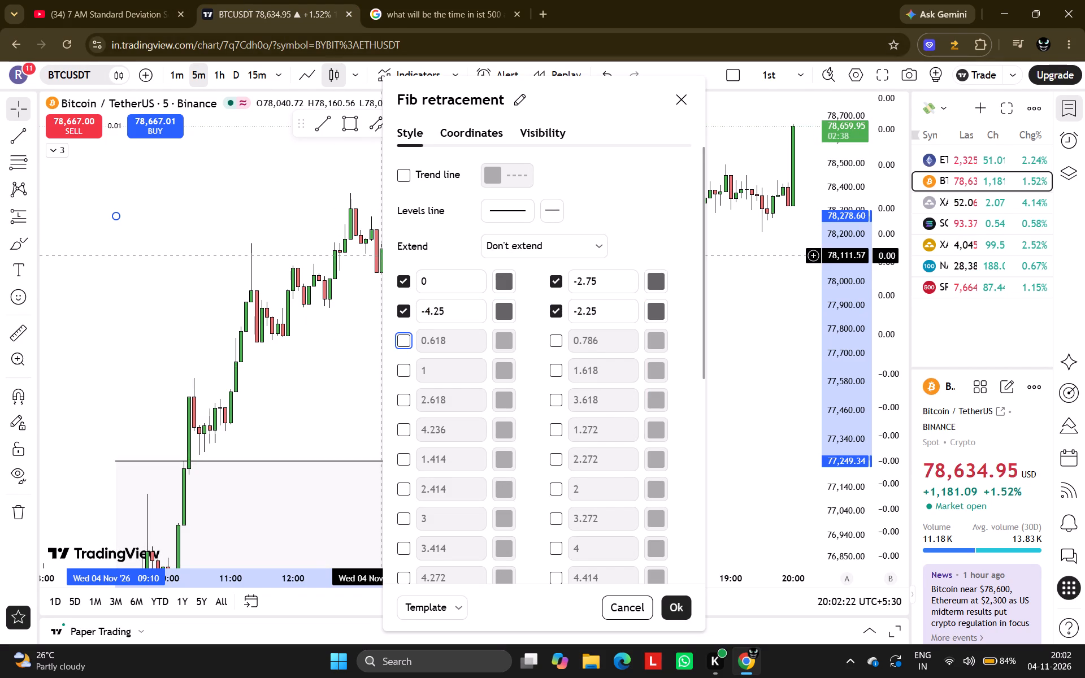
# Following the video's level list, enable Fib level 1, and enable the 0.618 level and change it to -1.
pyautogui.click(99, 0)
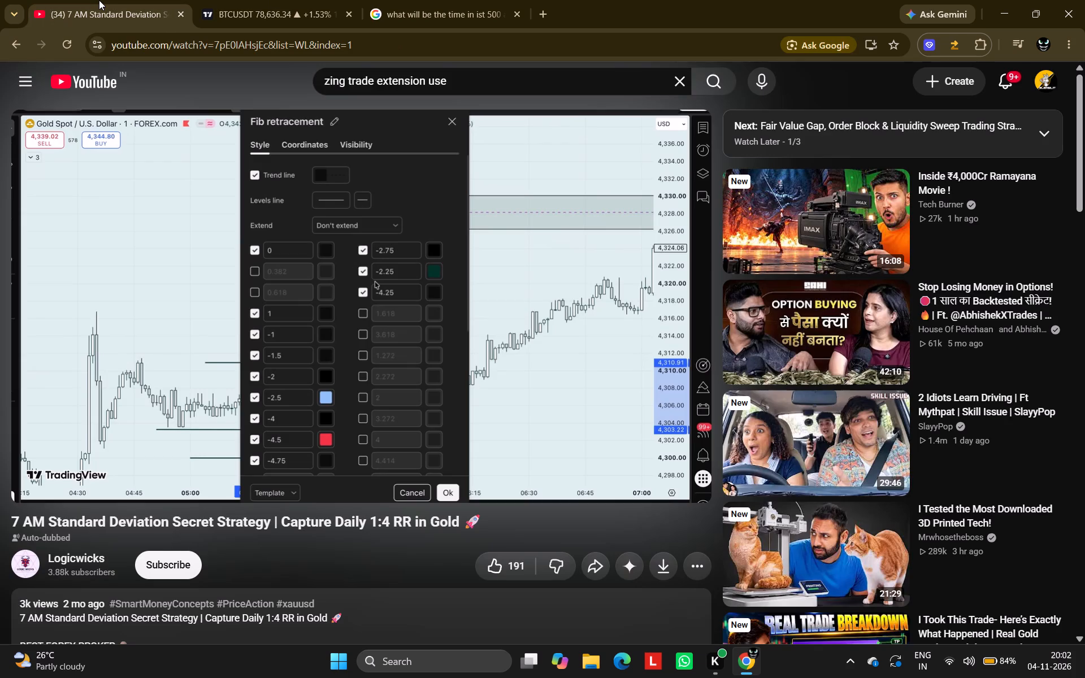
pyautogui.click(227, 0)
pyautogui.click(399, 371)
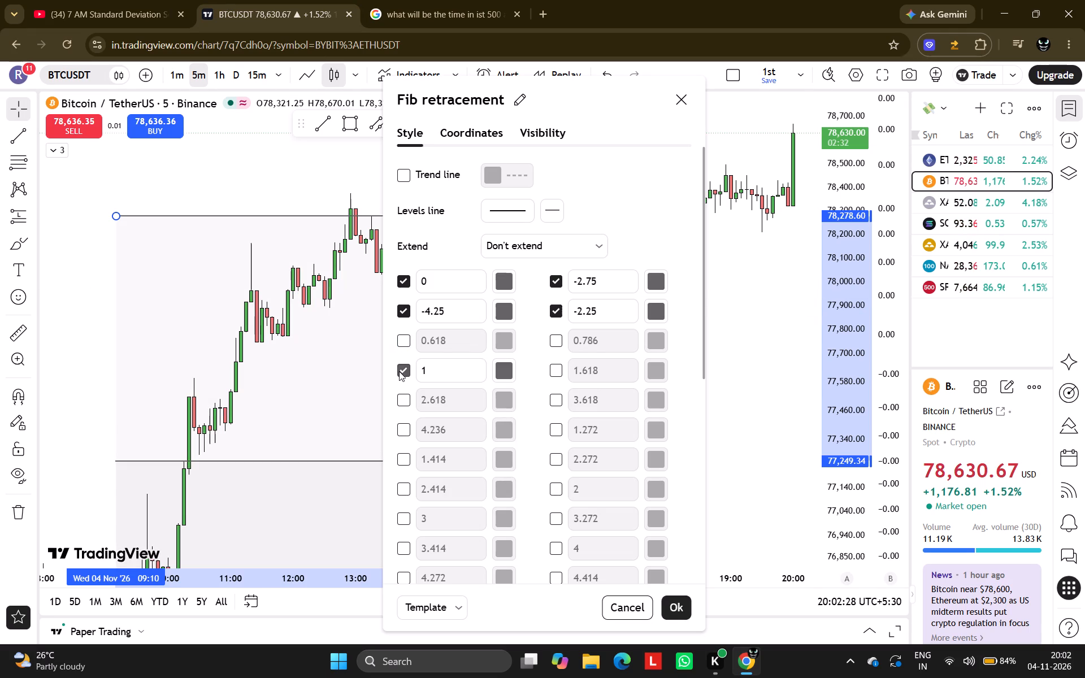
pyautogui.click(398, 342)
pyautogui.hotkey('ctrl', 'a')
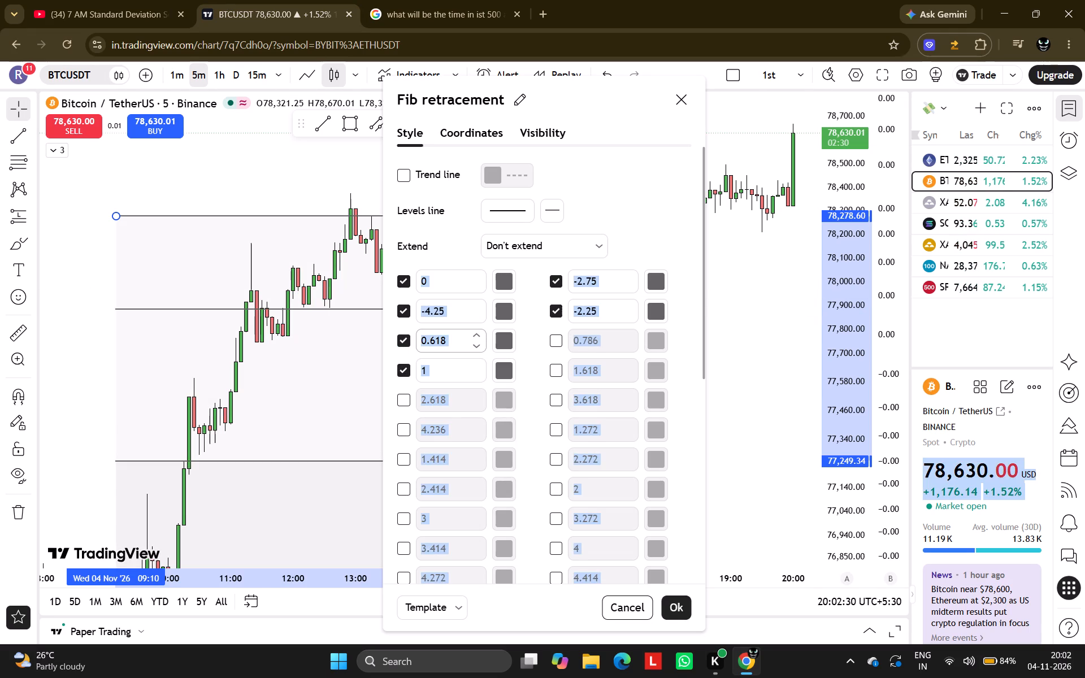
pyautogui.click(453, 343)
pyautogui.hotkey('ctrl', 'a')
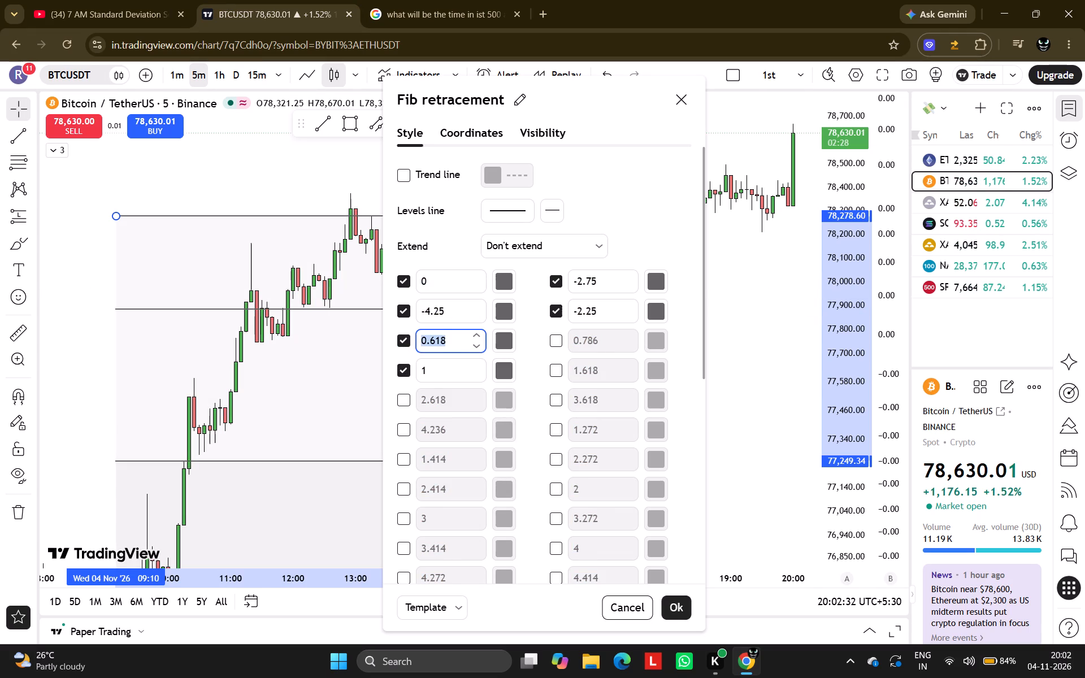
pyautogui.press('BackSpace')
pyautogui.write('-1')
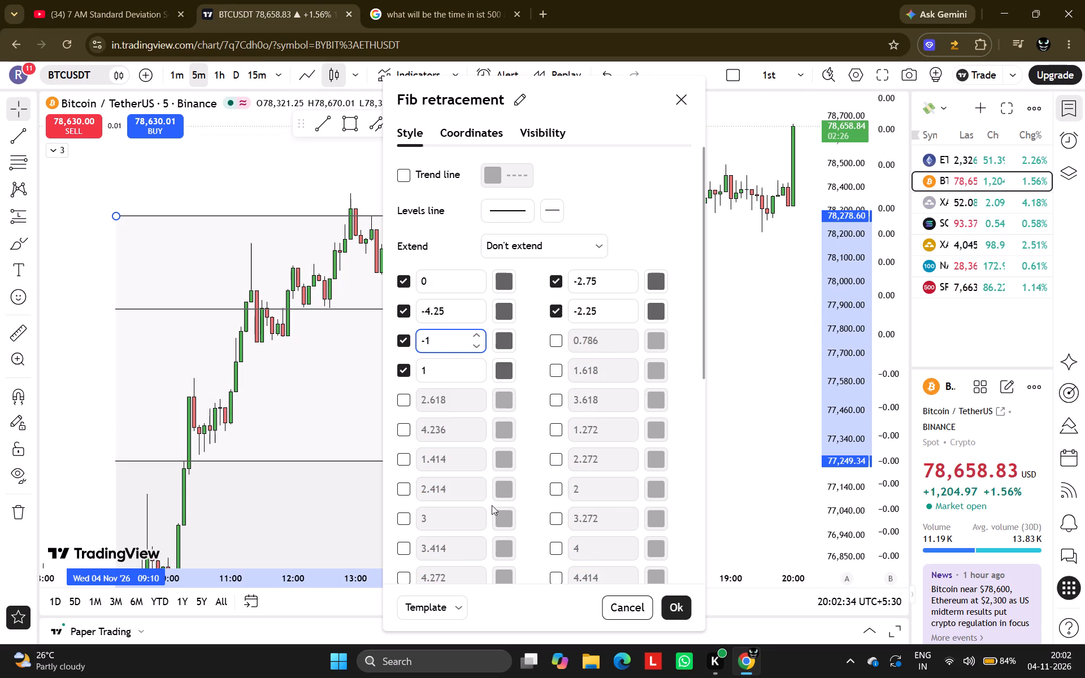
# Enable the 2.618 Fib level and change its value to -1.5.
pyautogui.click(407, 401)
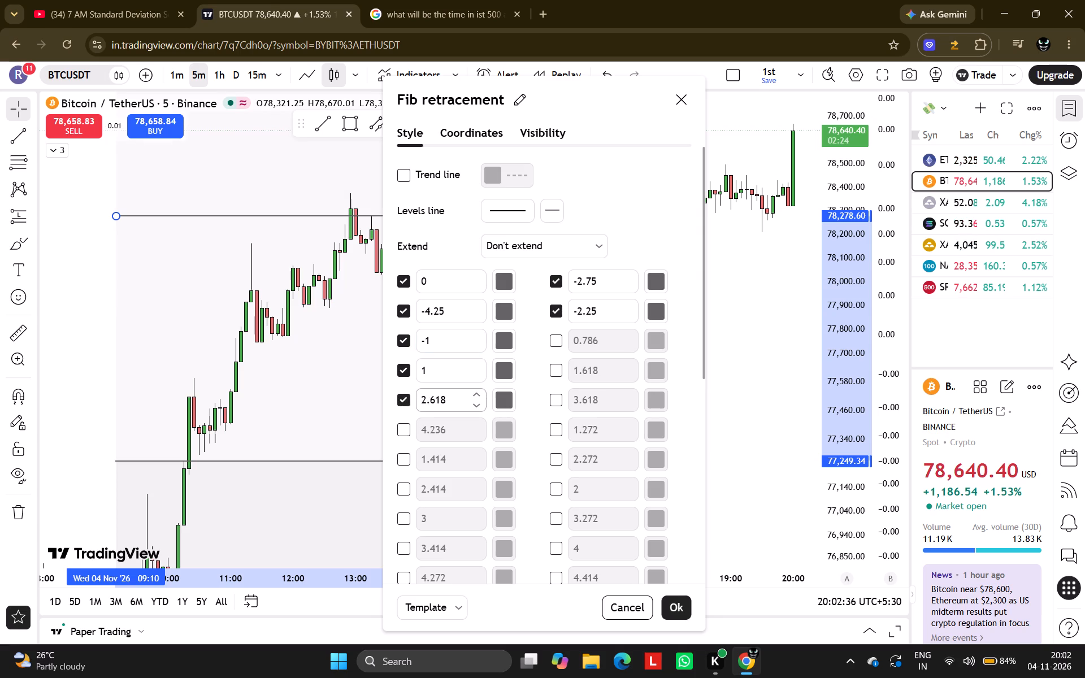
pyautogui.click(453, 401)
pyautogui.hotkey('ctrl', 'a')
pyautogui.write('-1.')
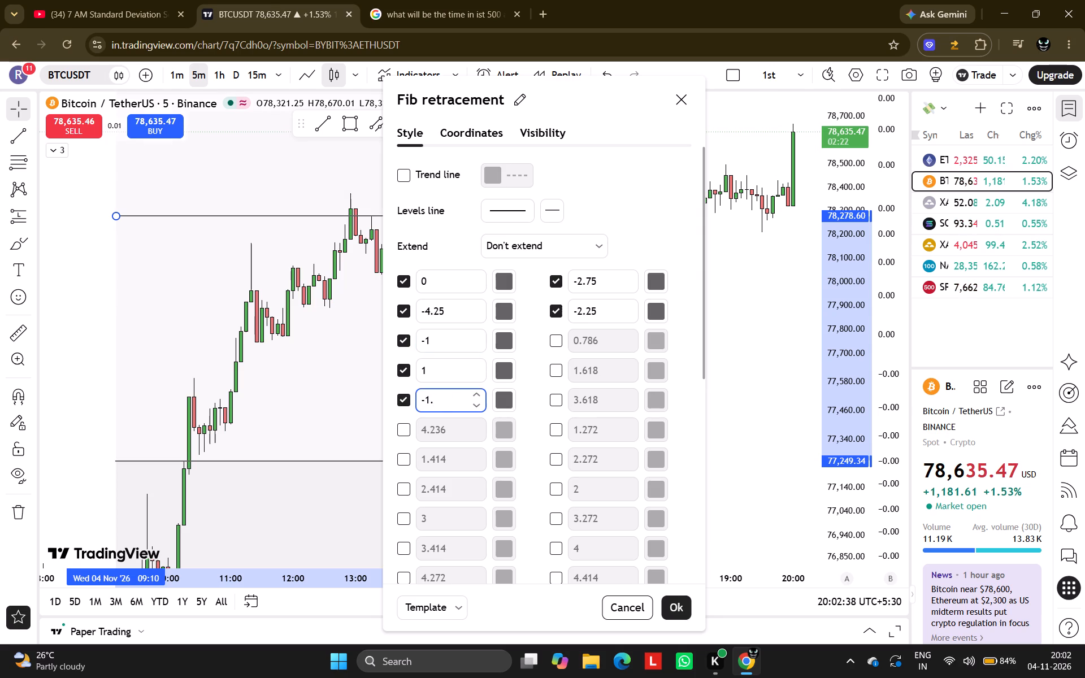
pyautogui.press('5')
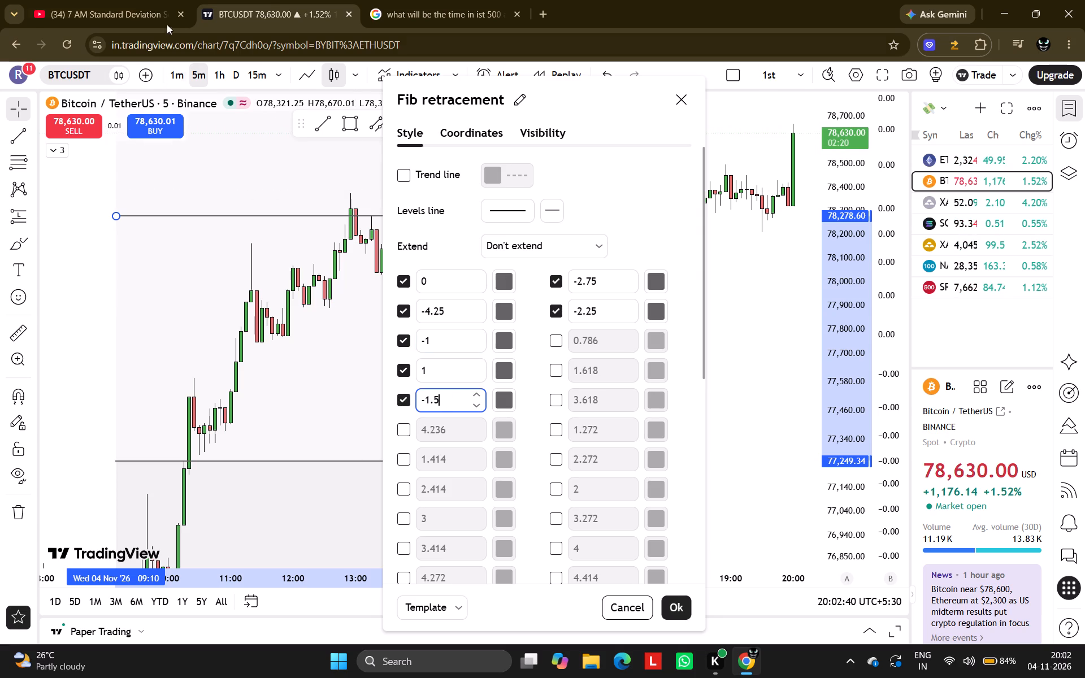
# Check the video's next level, enable the 4.236 Fib level and change its value to -2.
pyautogui.click(116, 0)
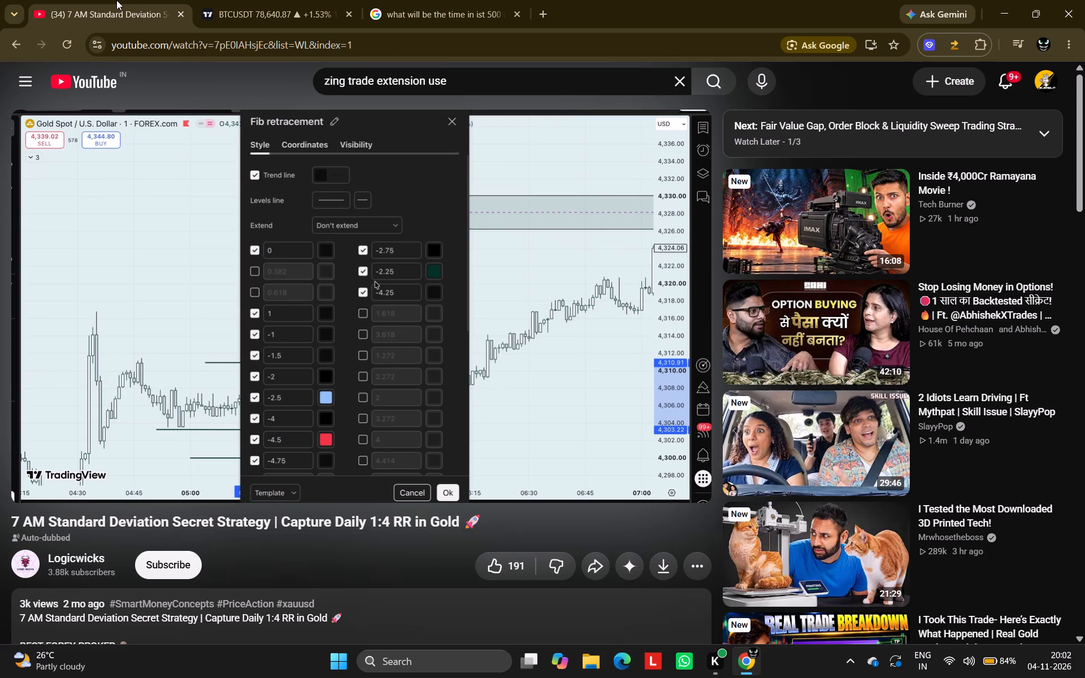
pyautogui.click(274, 0)
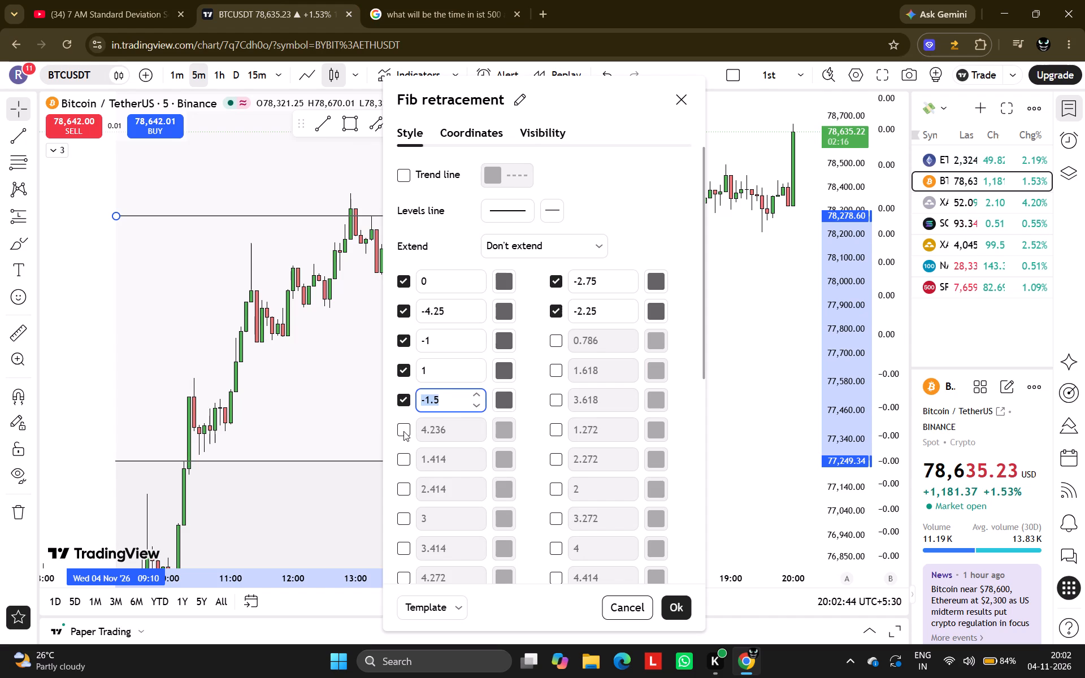
pyautogui.click(403, 431)
pyautogui.click(459, 436)
pyautogui.press('BackSpace')
pyautogui.press('BackSpace')
pyautogui.press('BackSpace')
pyautogui.press('BackSpace')
pyautogui.press('BackSpace')
pyautogui.press('BackSpace')
pyautogui.press('BackSpace')
pyautogui.press('BackSpace')
pyautogui.press('BackSpace')
pyautogui.press('BackSpace')
pyautogui.press('BackSpace')
pyautogui.press('BackSpace')
pyautogui.press('BackSpace')
pyautogui.press('BackSpace')
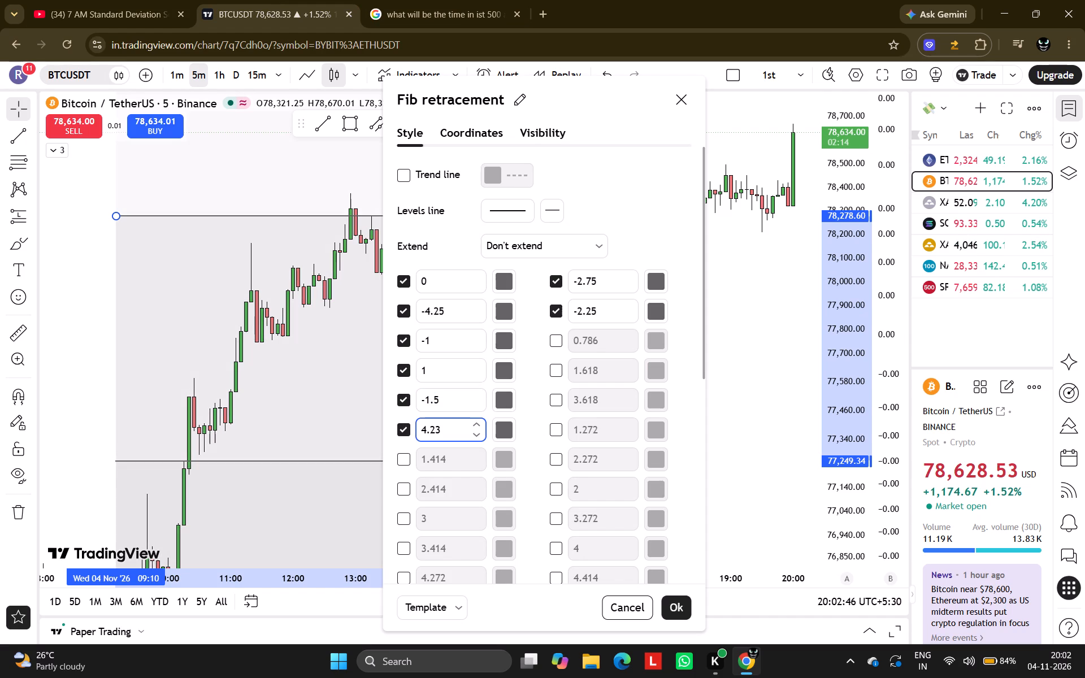
pyautogui.write('-2')
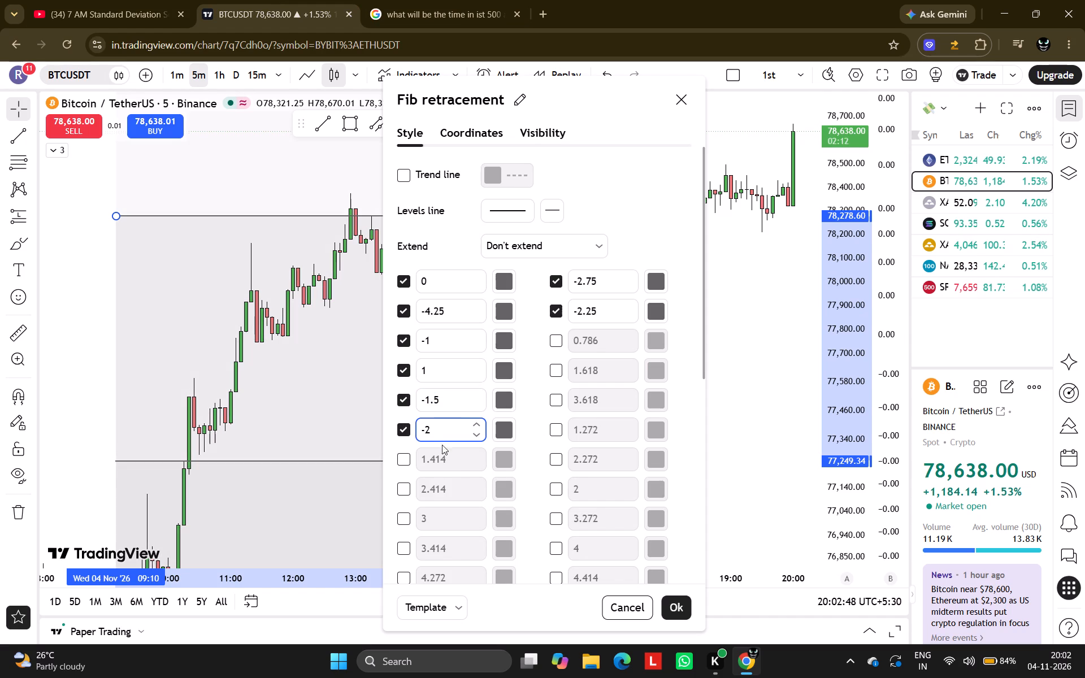
# Enable the 1.414 Fib level and change its value to -2.5.
pyautogui.click(400, 464)
pyautogui.click(453, 463)
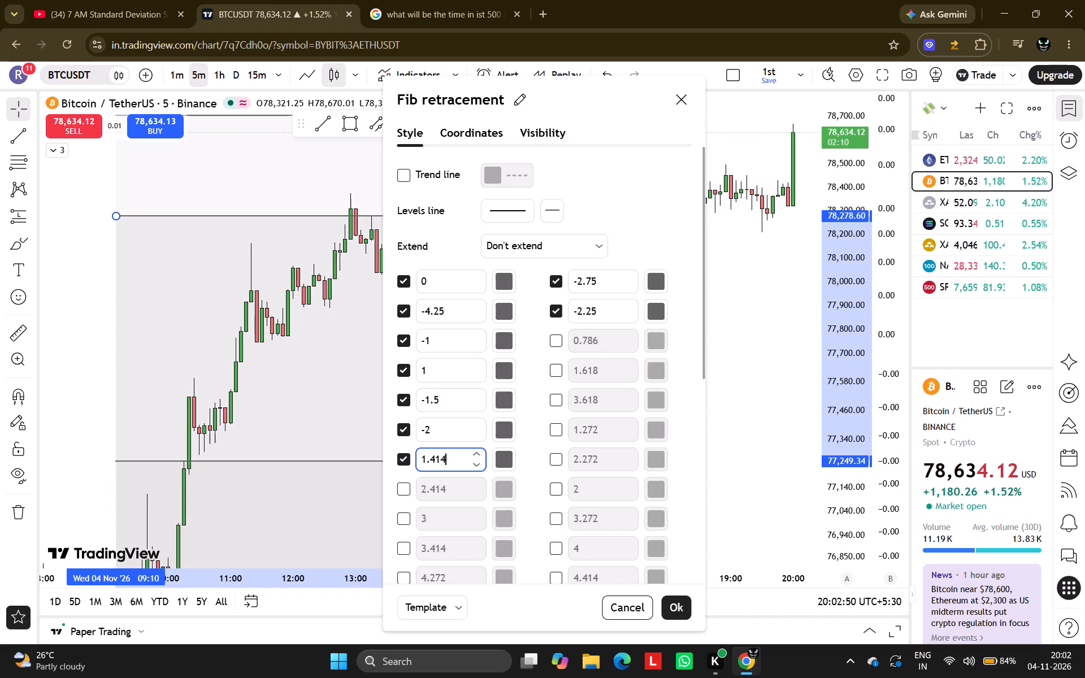
pyautogui.press('BackSpace')
pyautogui.press('BackSpace')
pyautogui.press('BackSpace')
pyautogui.press('BackSpace')
pyautogui.press('BackSpace')
pyautogui.press('BackSpace')
pyautogui.press('BackSpace')
pyautogui.press('BackSpace')
pyautogui.press('BackSpace')
pyautogui.press('BackSpace')
pyautogui.press('BackSpace')
pyautogui.press('BackSpace')
pyautogui.press('BackSpace')
pyautogui.press('BackSpace')
pyautogui.press('BackSpace')
pyautogui.write('-2.5')
# Enable Fib levels 2.414 and 3, checking the video's list, and change the level 3 value to -4.
pyautogui.click(405, 489)
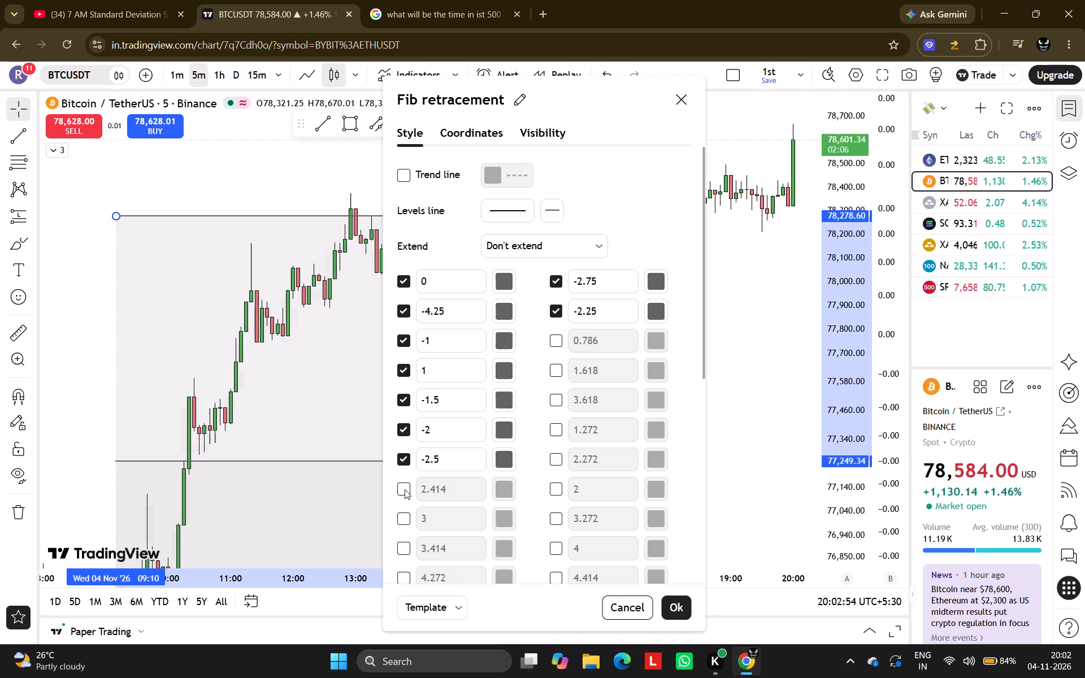
pyautogui.click(96, 0)
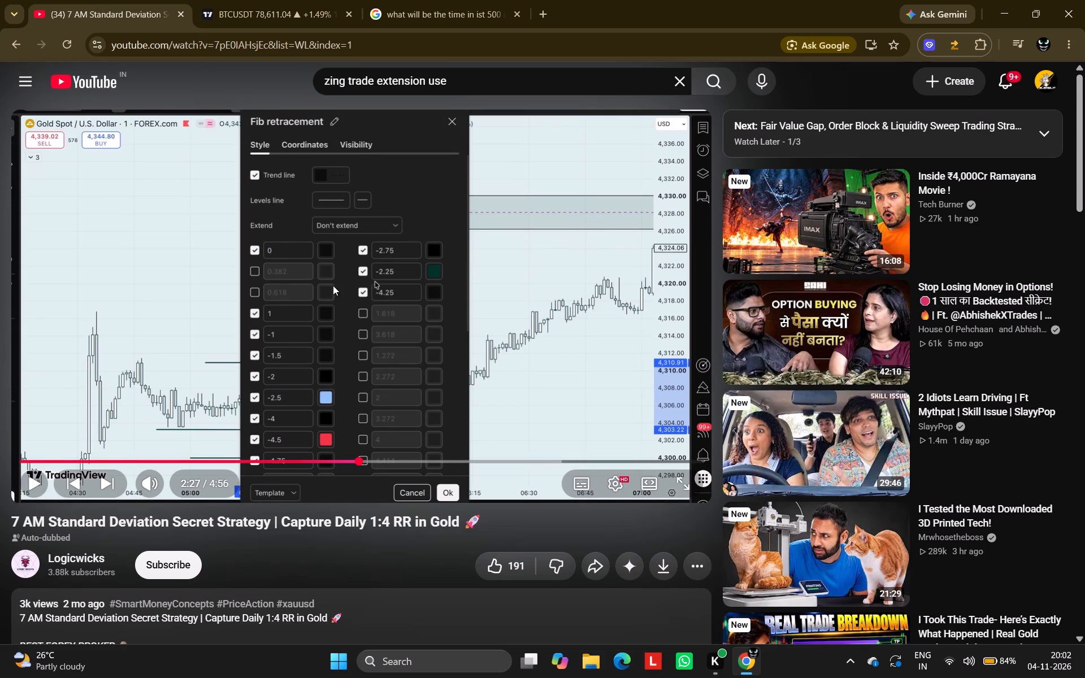
pyautogui.scroll(-1, 333, 285)
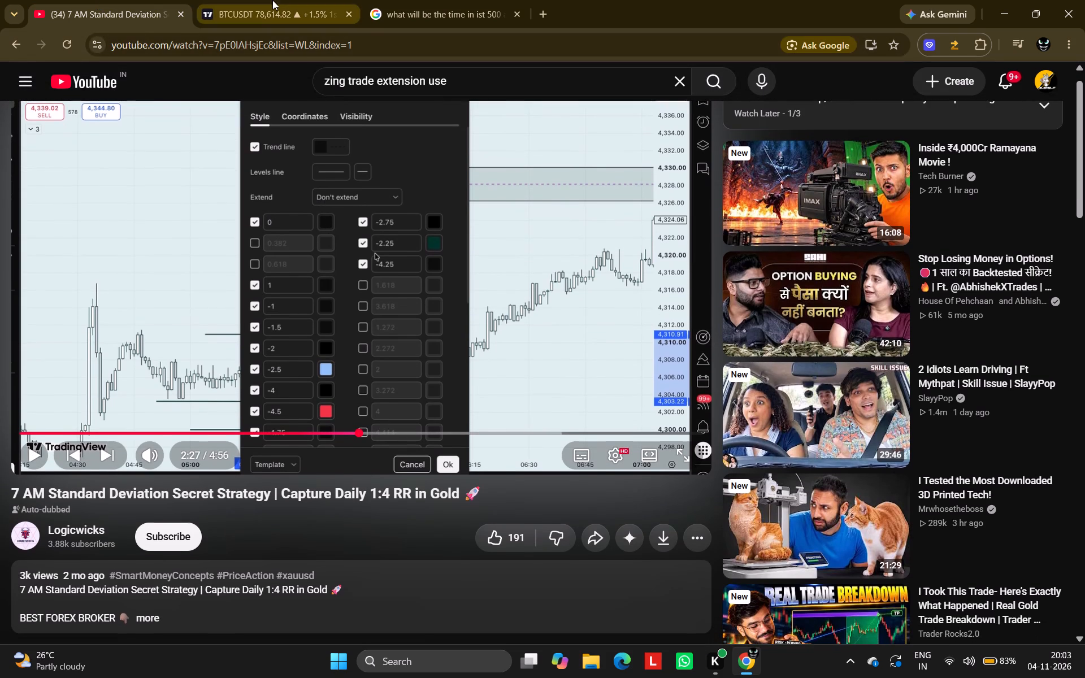
pyautogui.click(272, 0)
pyautogui.click(403, 516)
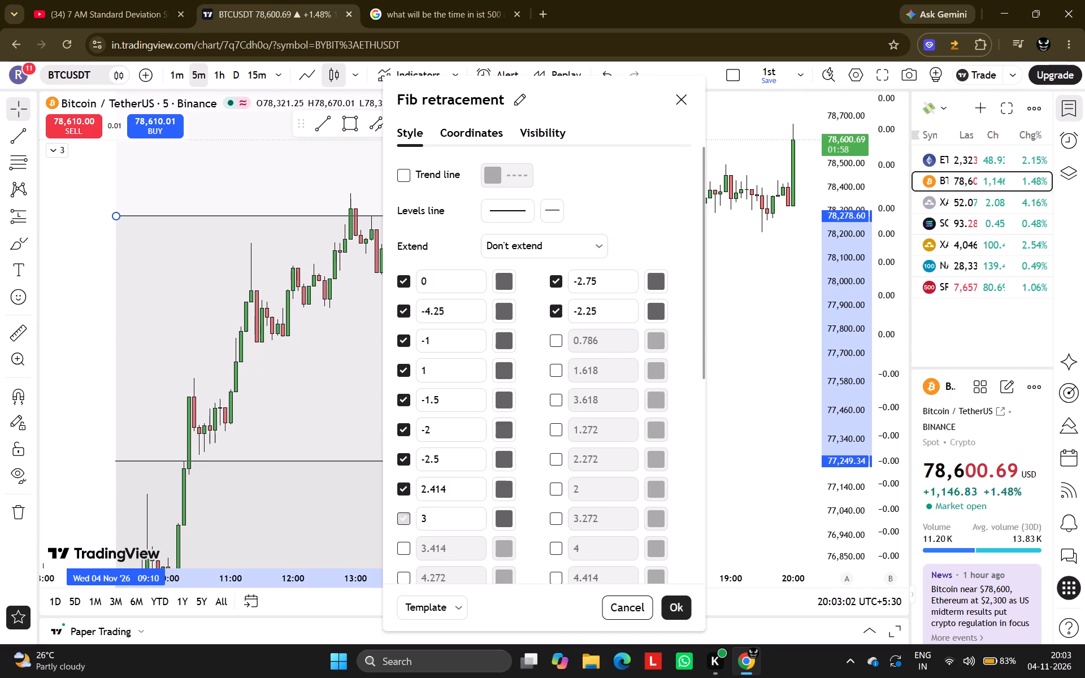
pyautogui.click(449, 521)
pyautogui.press('BackSpace')
pyautogui.write('-5')
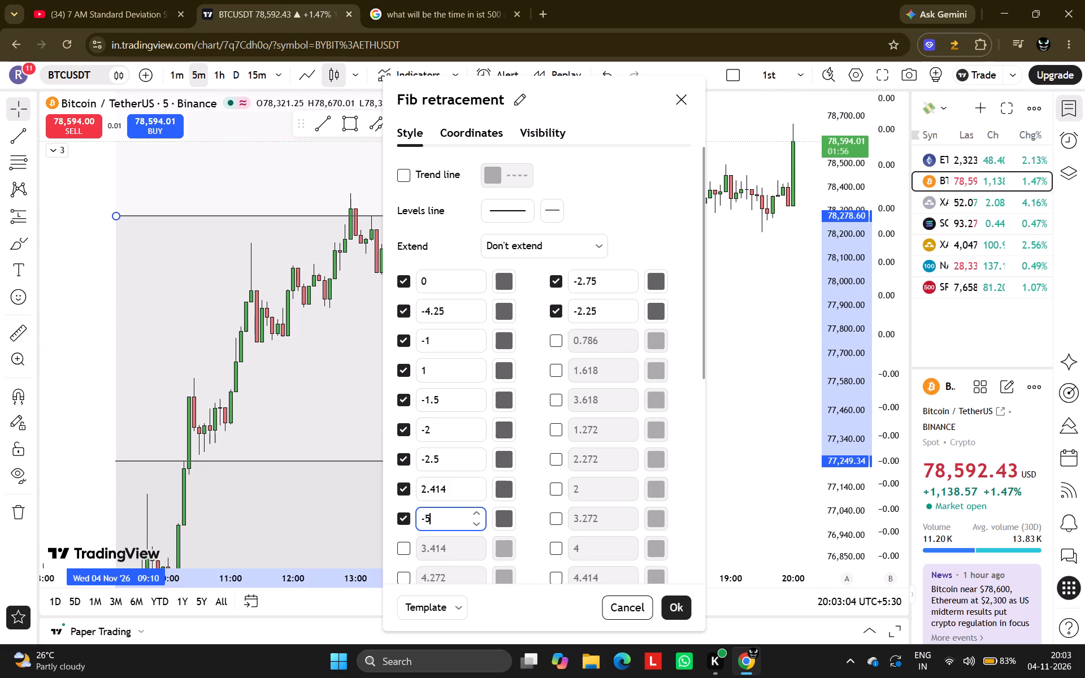
pyautogui.press('BackSpace')
pyautogui.press('4')
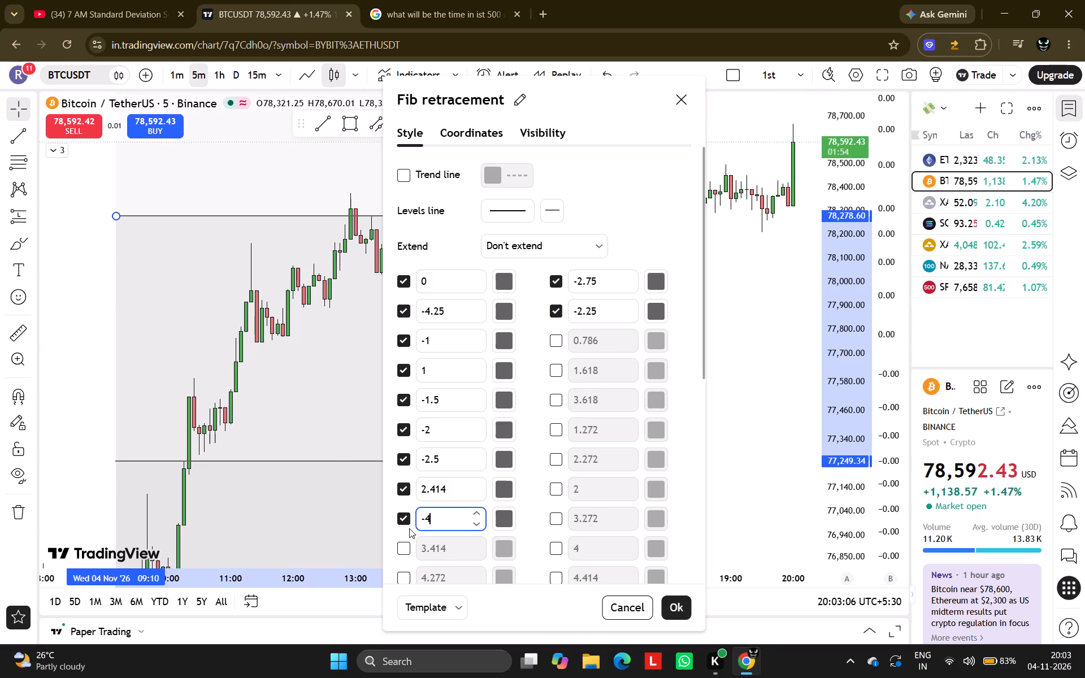
# Enable the 3.414 Fib level and change its value to -4.5.
pyautogui.click(403, 542)
pyautogui.click(457, 546)
pyautogui.press('BackSpace')
pyautogui.press('BackSpace')
pyautogui.press('BackSpace')
pyautogui.press('BackSpace')
pyautogui.press('BackSpace')
pyautogui.press('BackSpace')
pyautogui.press('BackSpace')
pyautogui.press('BackSpace')
pyautogui.press('BackSpace')
pyautogui.press('BackSpace')
pyautogui.press('BackSpace')
pyautogui.press('BackSpace')
pyautogui.press('BackSpace')
pyautogui.press('BackSpace')
pyautogui.press('BackSpace')
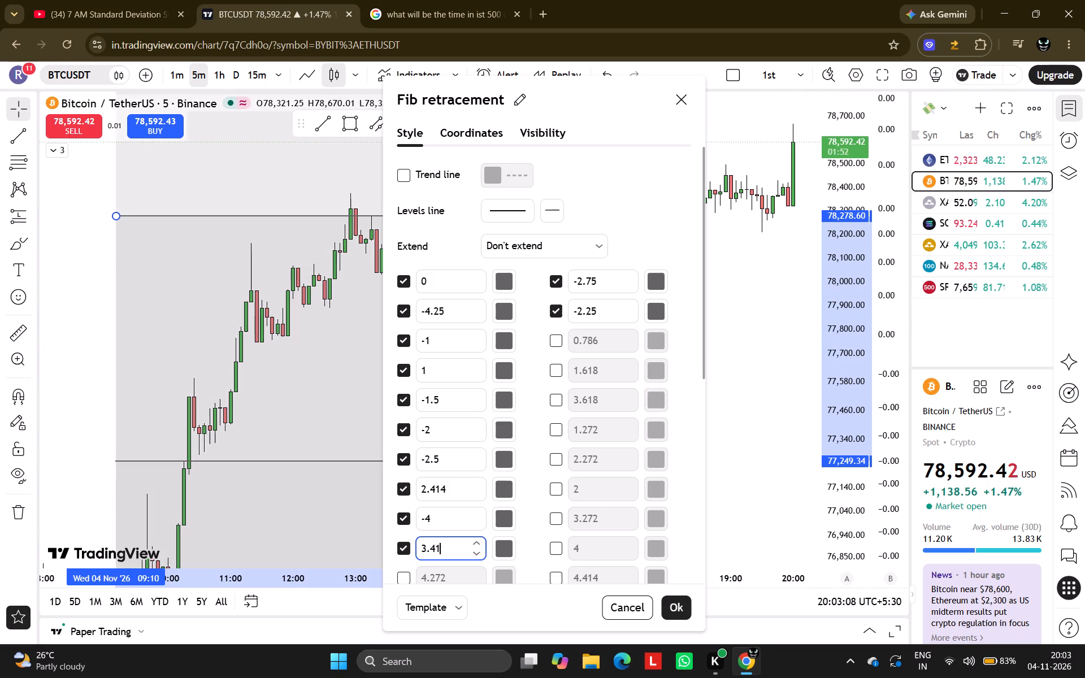
pyautogui.write('-4.5')
# Check the video's remaining level, enable the 4.272 Fib level and change its value to 4.75.
pyautogui.scroll(-1, 480, 594)
pyautogui.scroll(-1, 478, 485)
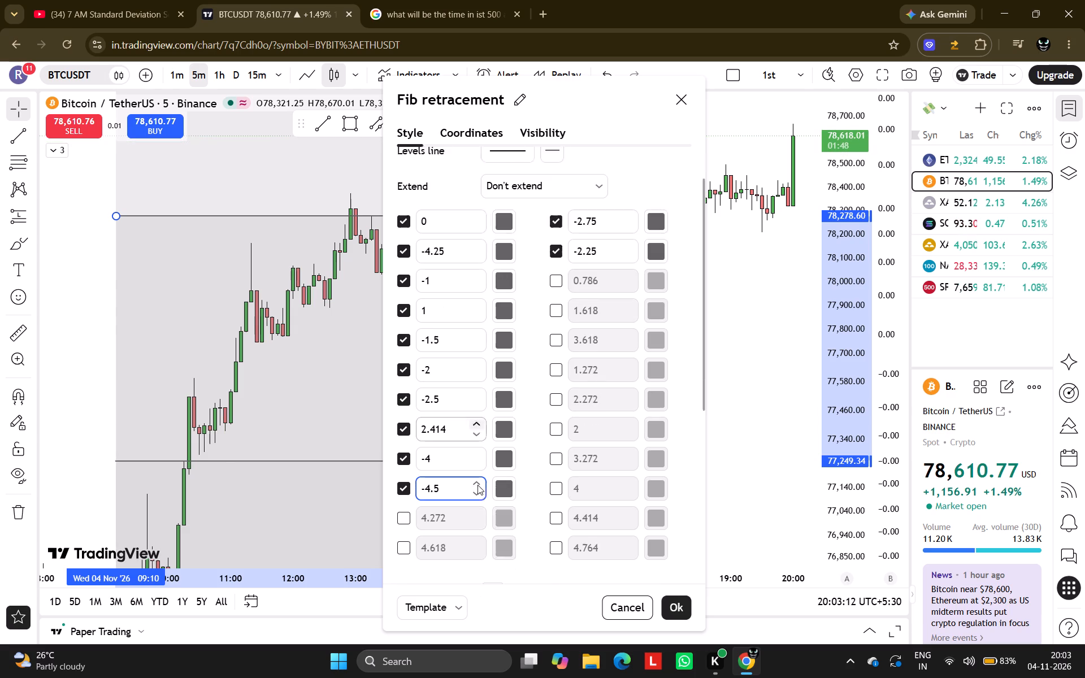
pyautogui.scroll(-1, 478, 485)
pyautogui.click(129, 0)
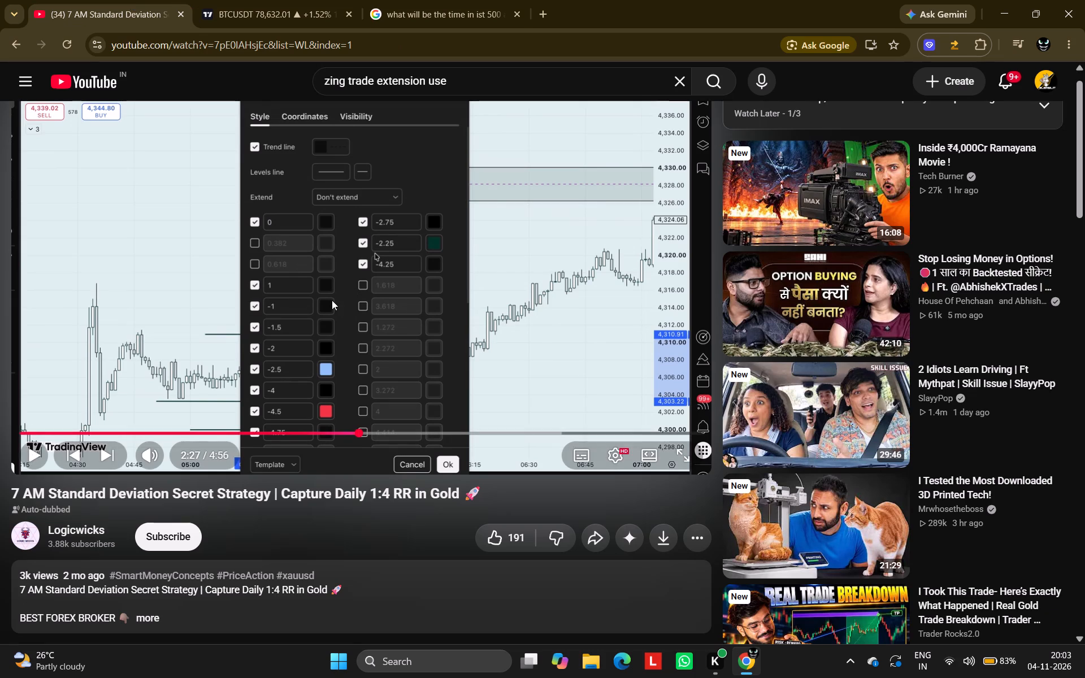
pyautogui.click(250, 0)
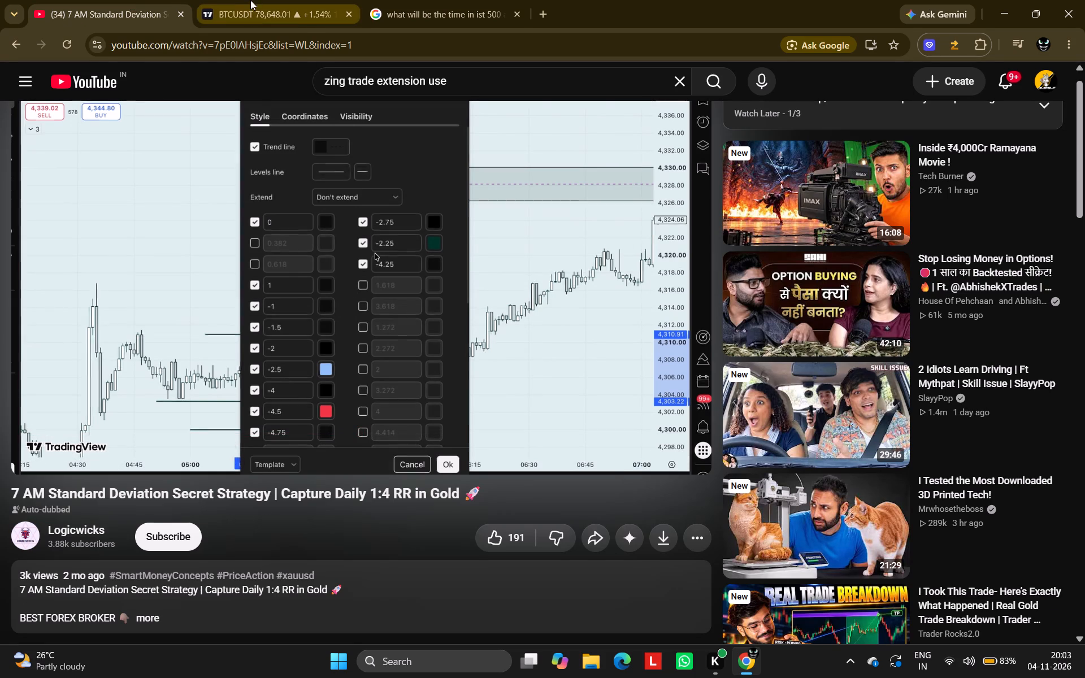
pyautogui.click(403, 492)
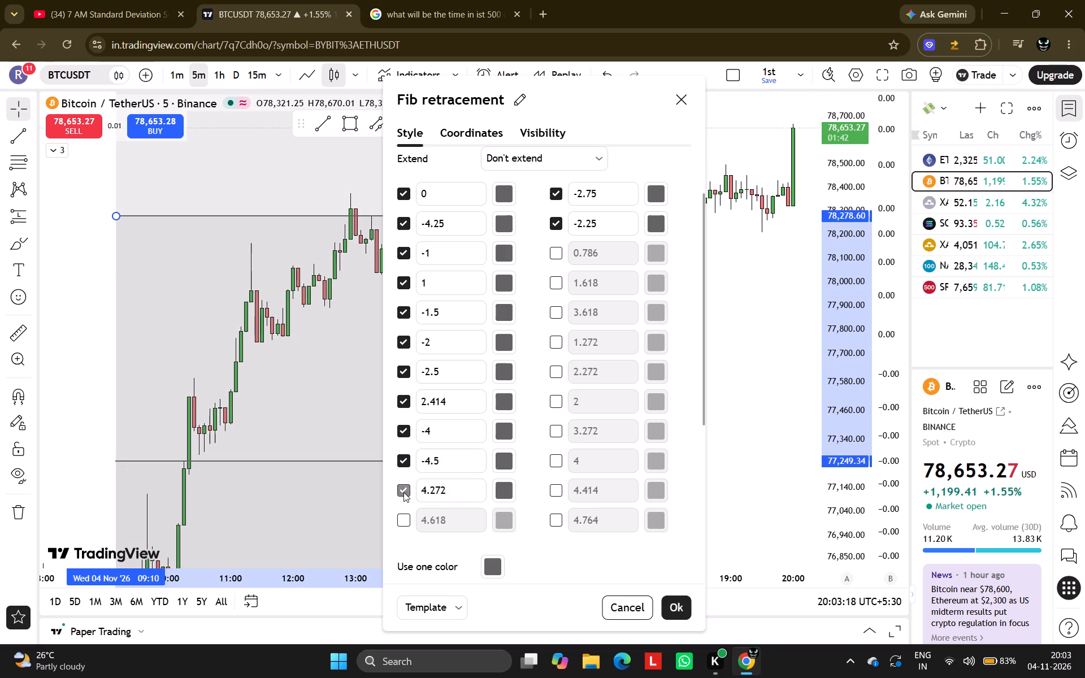
pyautogui.click(453, 496)
pyautogui.press('BackSpace')
pyautogui.press('BackSpace')
pyautogui.write('75')
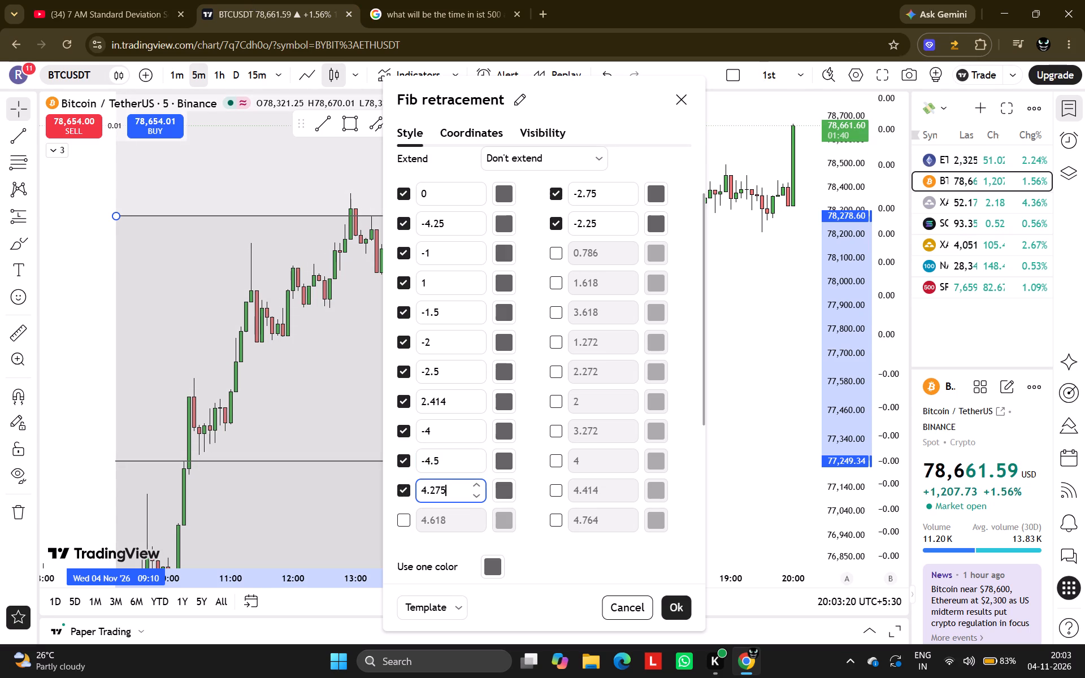
pyautogui.press('BackSpace')
pyautogui.press('BackSpace')
pyautogui.press('BackSpace')
pyautogui.write('75')
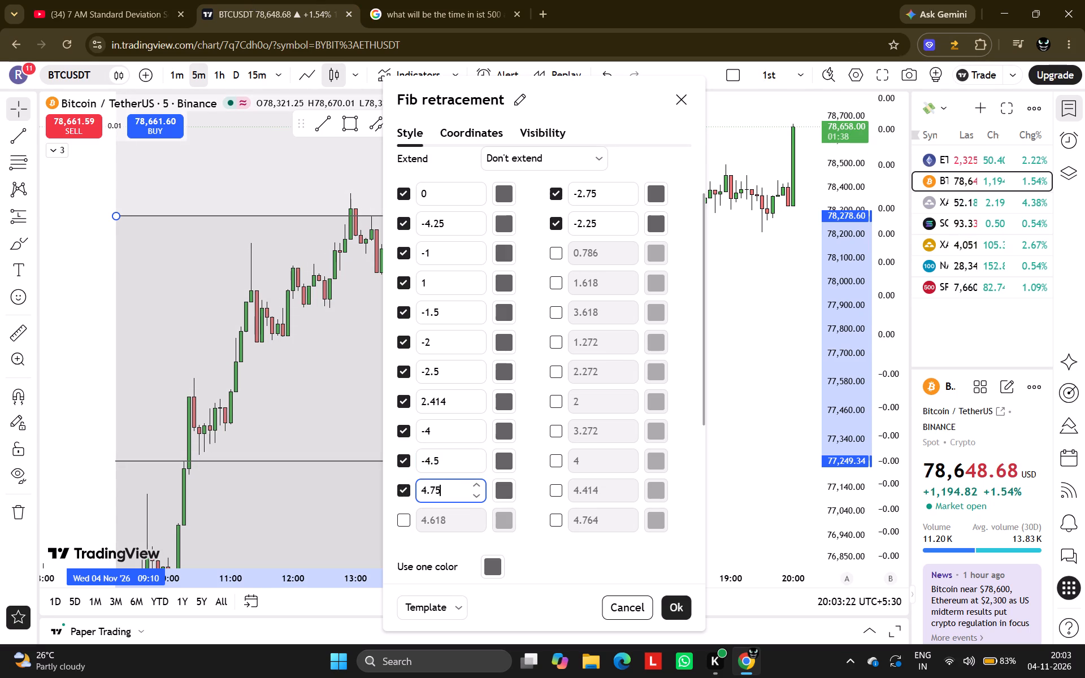
# Display the Fib levels as values instead of percents, set their labels to Left and Top, and apply the settings.
pyautogui.scroll(-2, 548, 310)
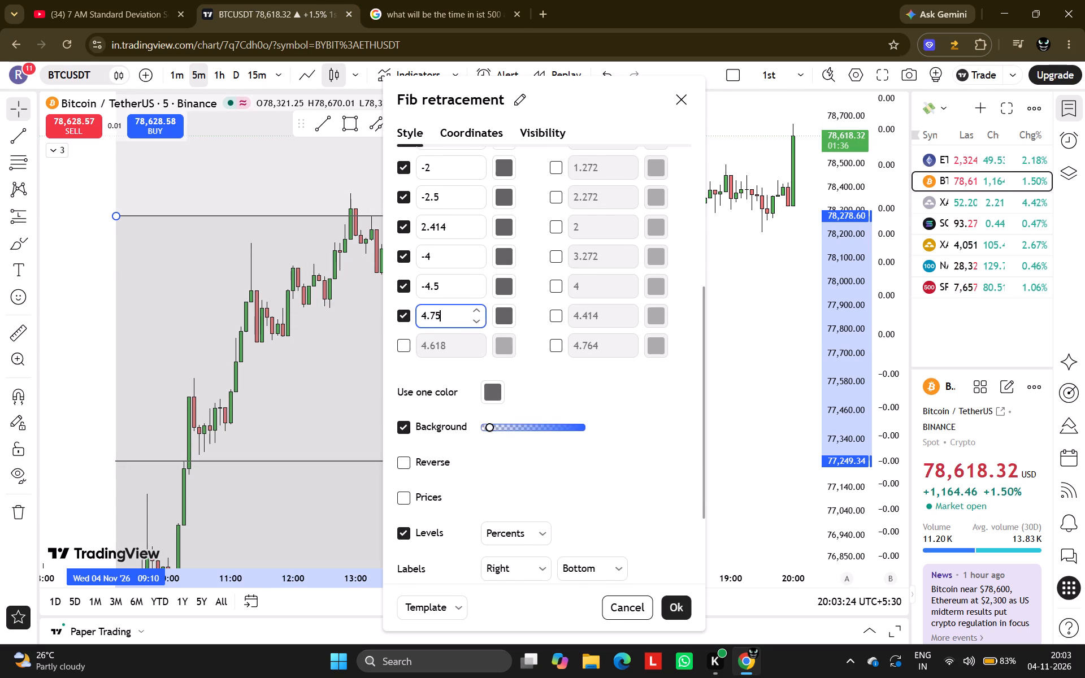
pyautogui.moveTo(586, 97); pyautogui.dragTo(745, 105)
pyautogui.scroll(-1, 752, 404)
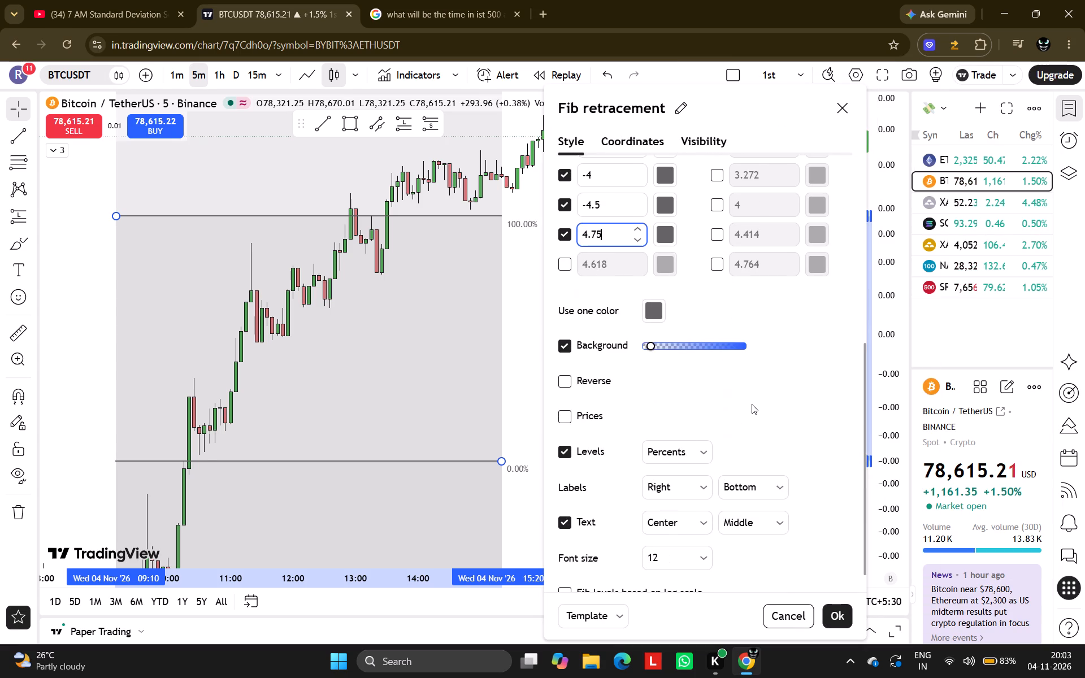
pyautogui.click(681, 454)
pyautogui.click(669, 483)
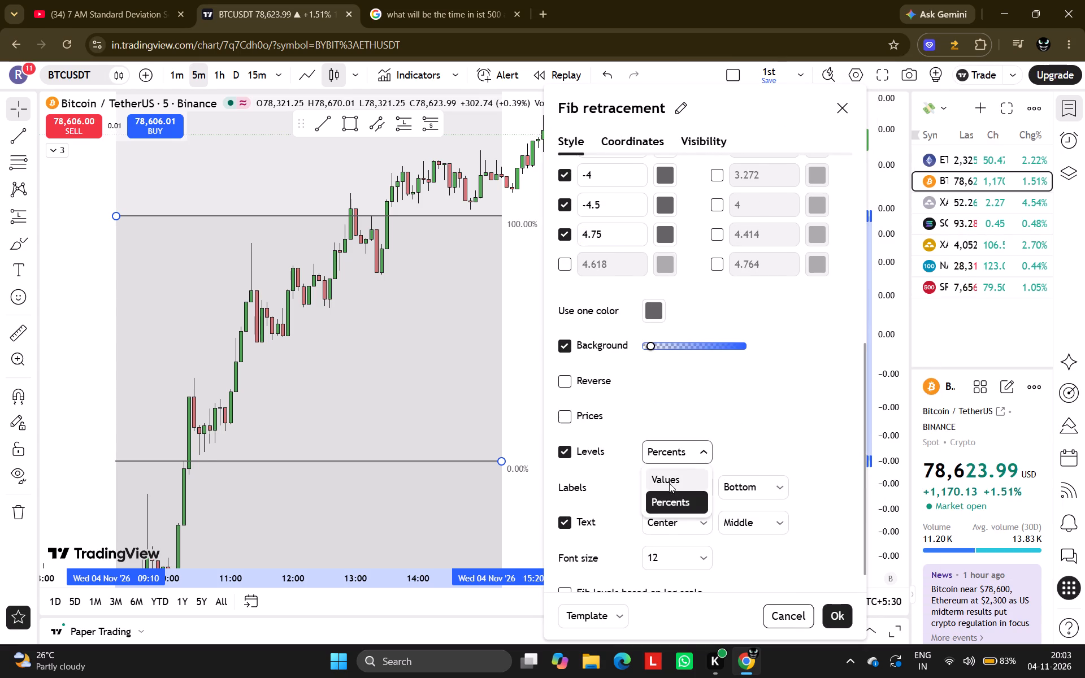
pyautogui.moveTo(703, 495); pyautogui.dragTo(678, 494)
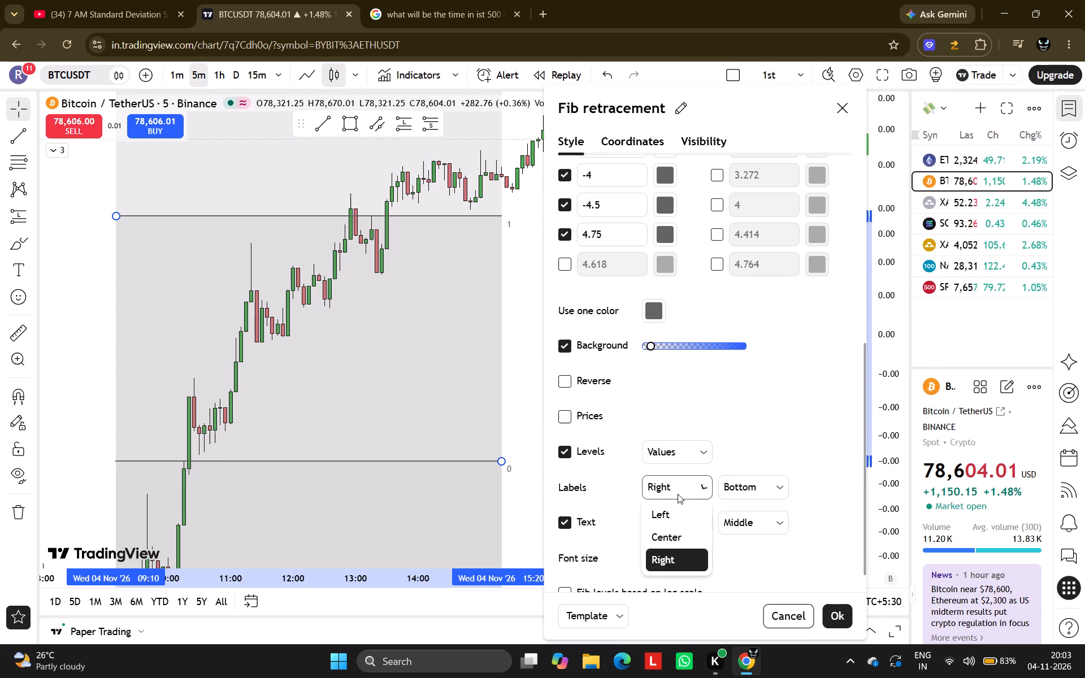
pyautogui.click(678, 494)
pyautogui.click(666, 482)
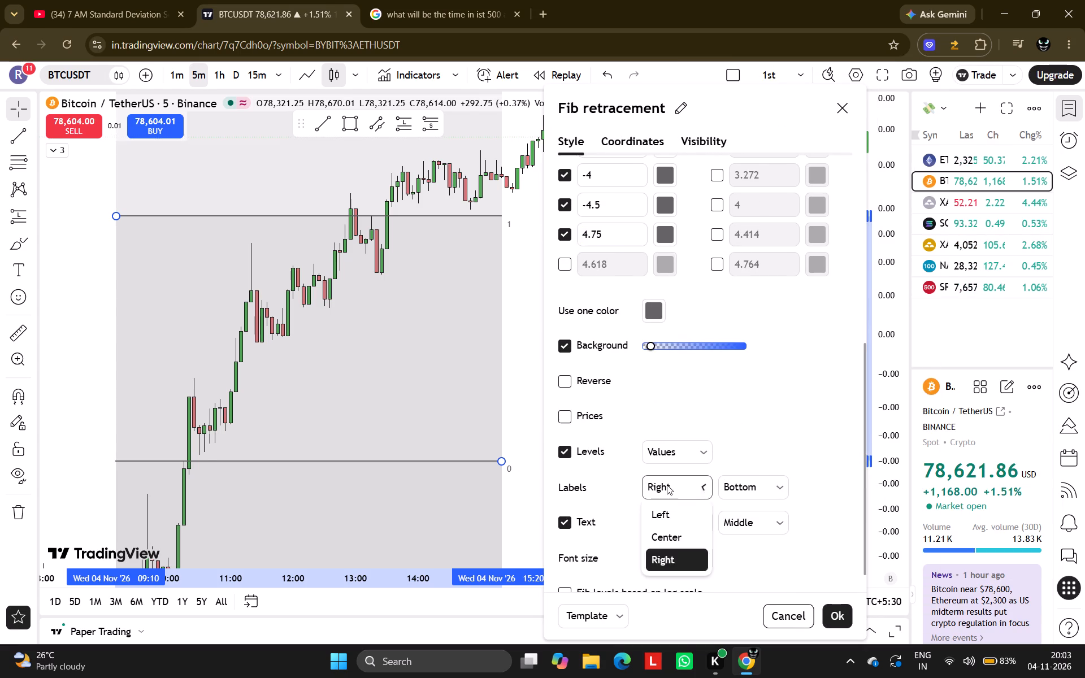
pyautogui.click(667, 485)
pyautogui.click(667, 485)
pyautogui.click(659, 519)
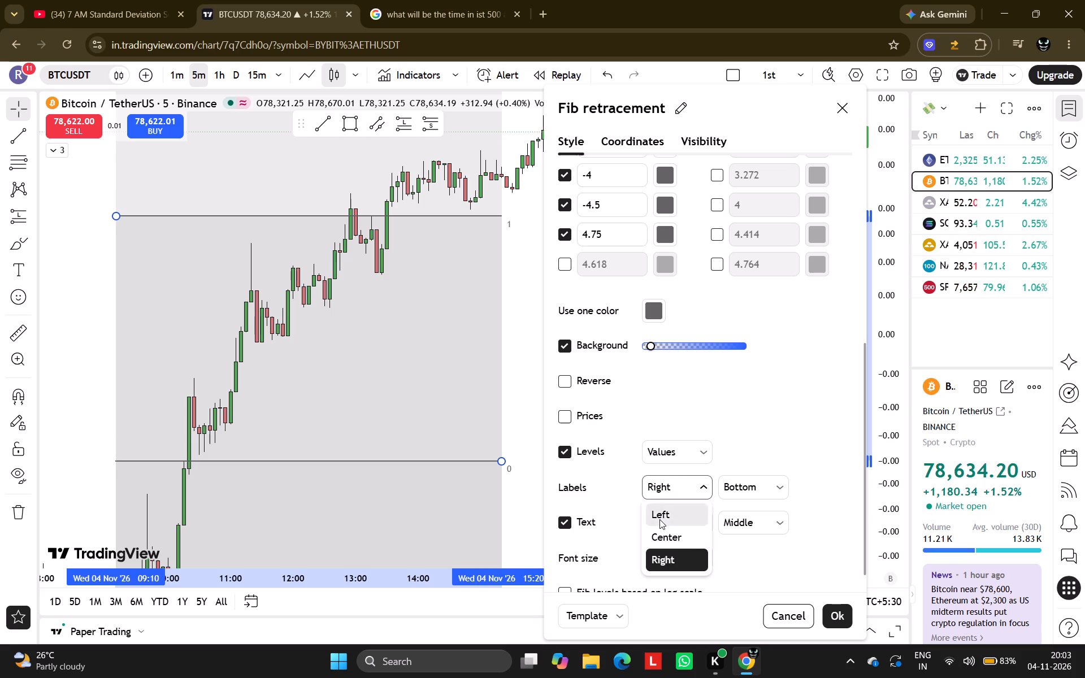
pyautogui.click(763, 488)
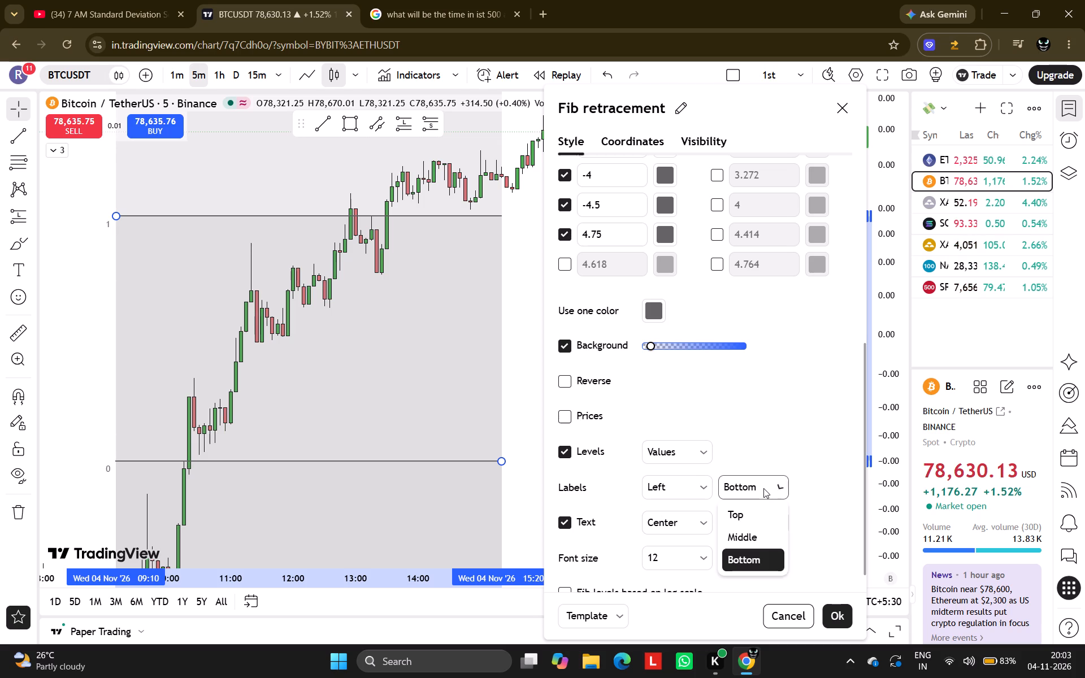
pyautogui.click(740, 513)
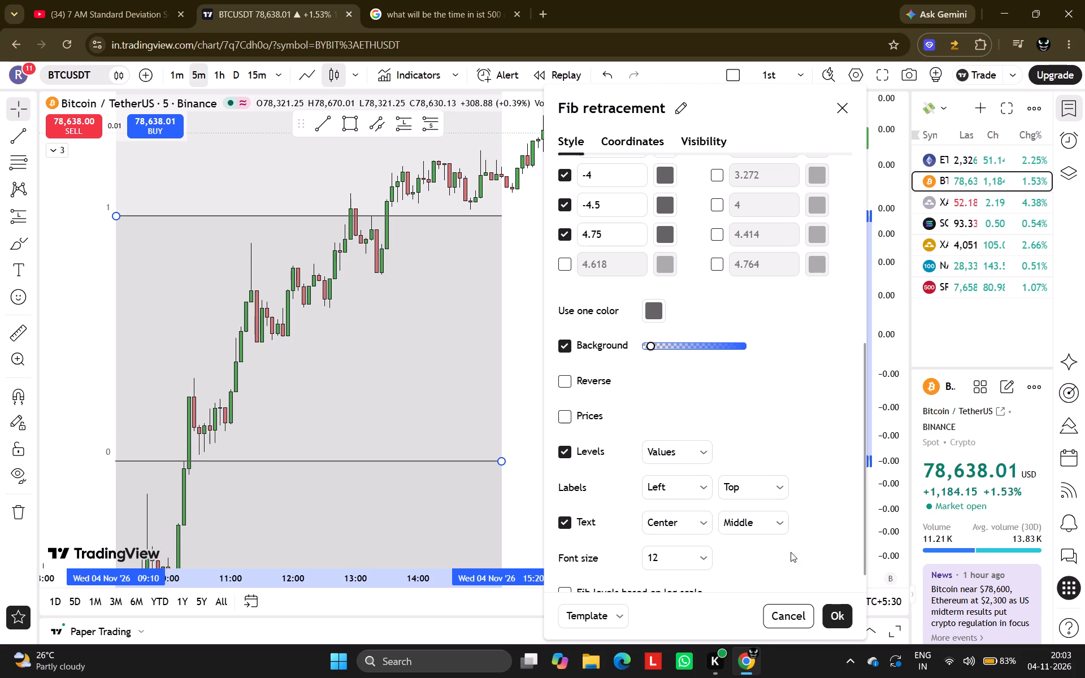
pyautogui.click(839, 612)
# Delete the Fib retracement from the BTCUSDT chart.
pyautogui.press('Delete')
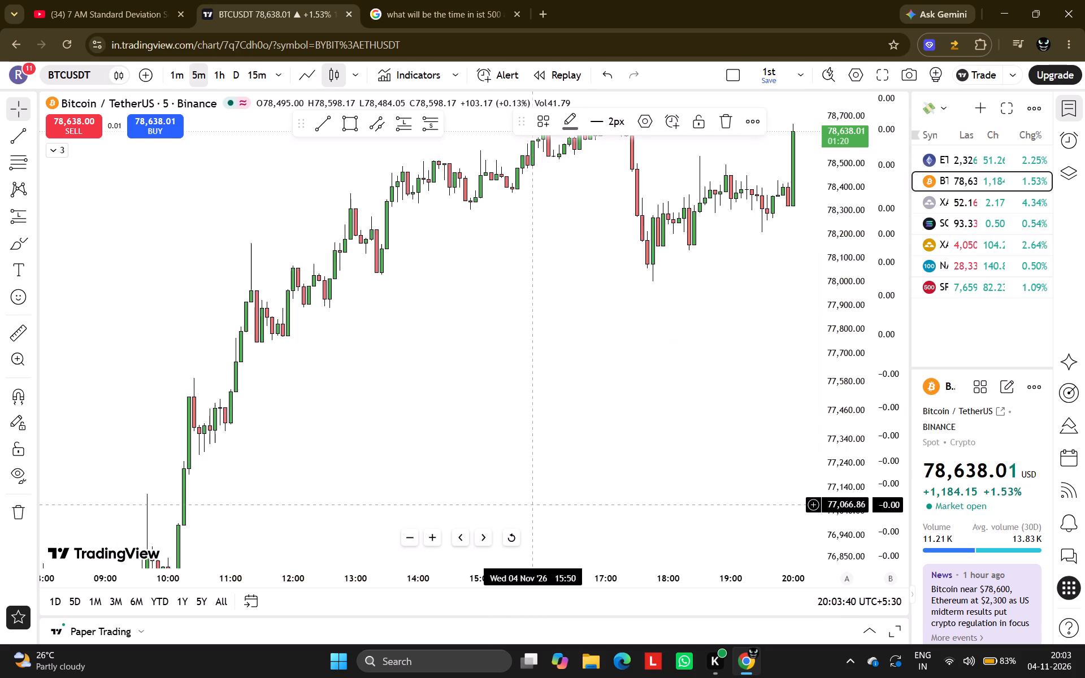
# Examine the earlier BTCUSDT price action on the 5-minute chart, going back through early November.
pyautogui.scroll(-3, 845, 435)
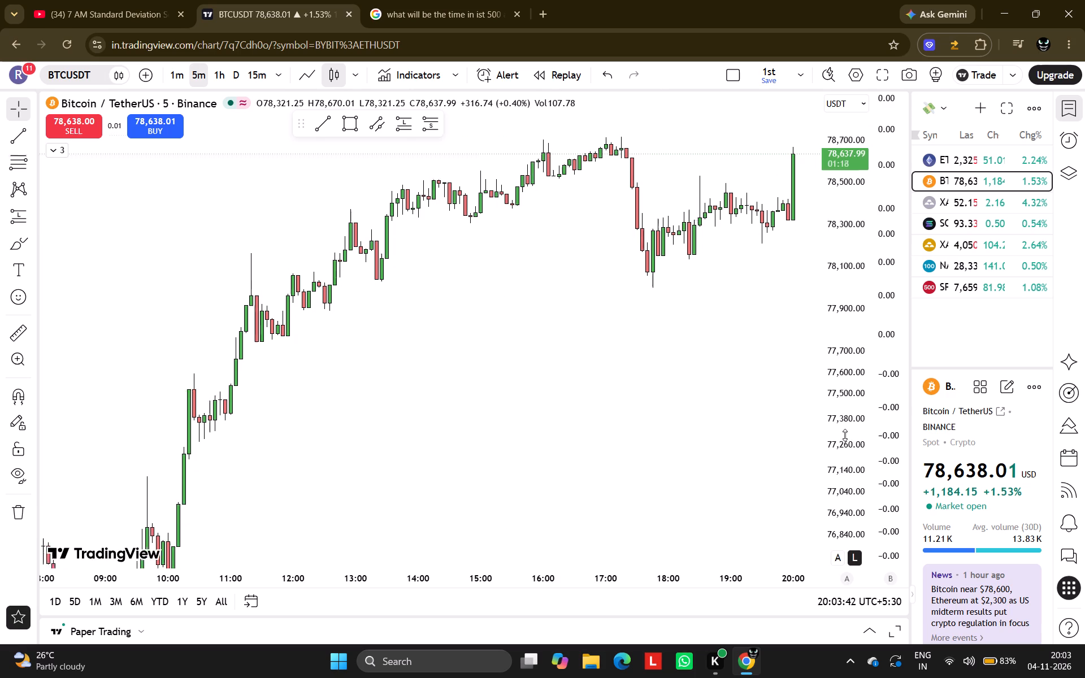
pyautogui.scroll(-2, 845, 435)
pyautogui.scroll(-1, 579, 425)
pyautogui.moveTo(256, 361); pyautogui.dragTo(719, 313)
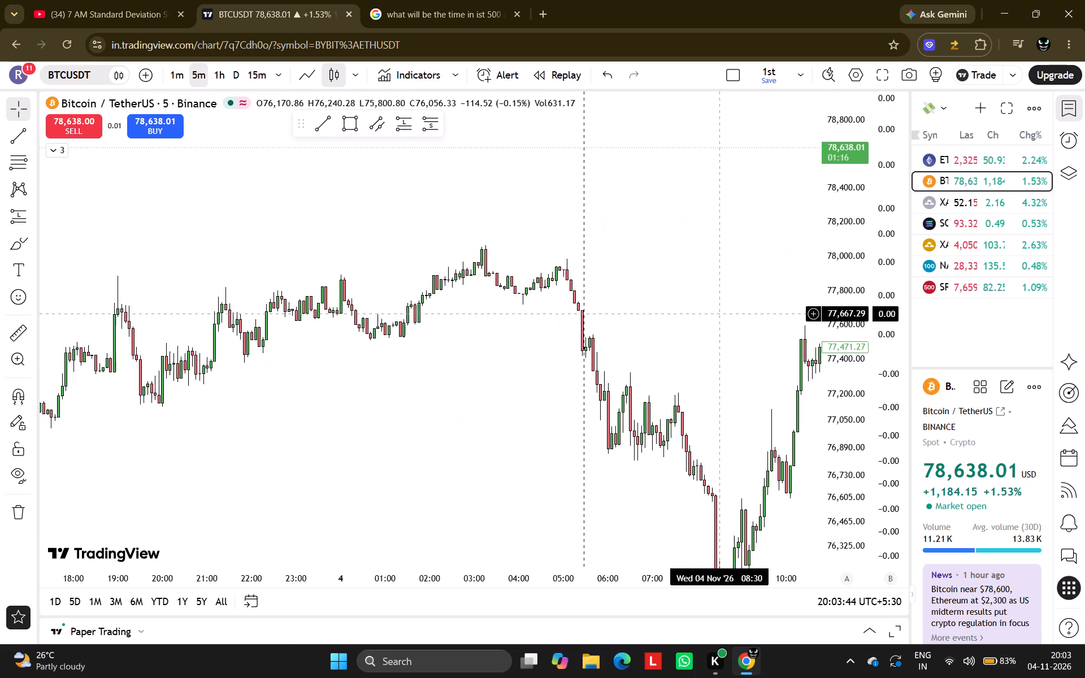
pyautogui.scroll(-3, 440, 362)
pyautogui.hscroll(12, 259, 370)
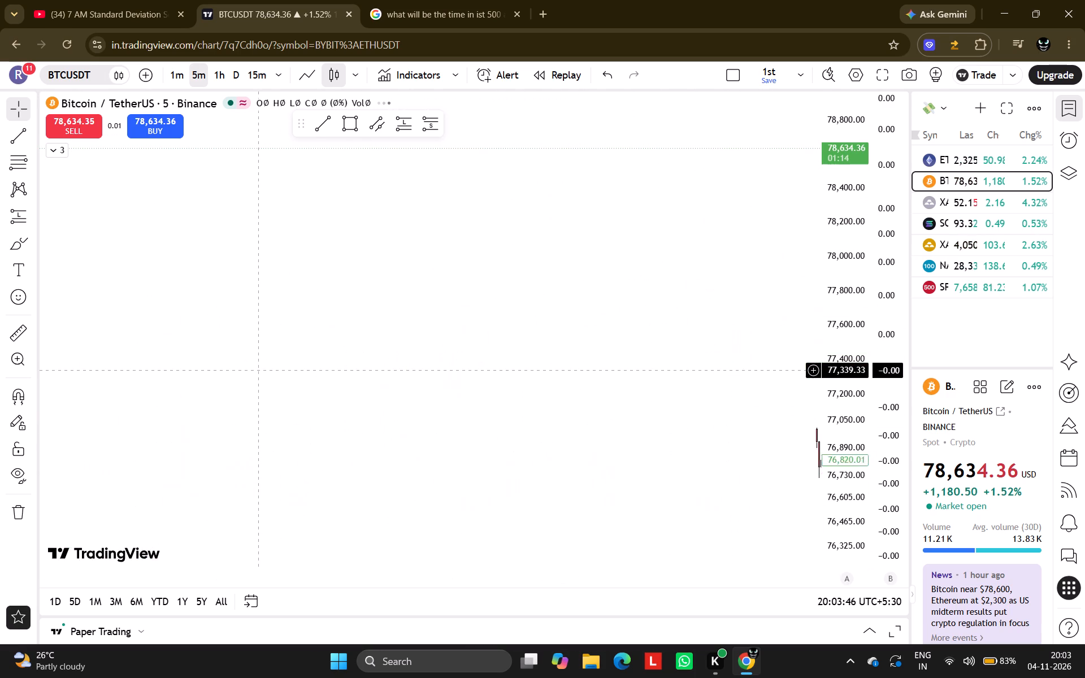
pyautogui.hscroll(-2, 259, 370)
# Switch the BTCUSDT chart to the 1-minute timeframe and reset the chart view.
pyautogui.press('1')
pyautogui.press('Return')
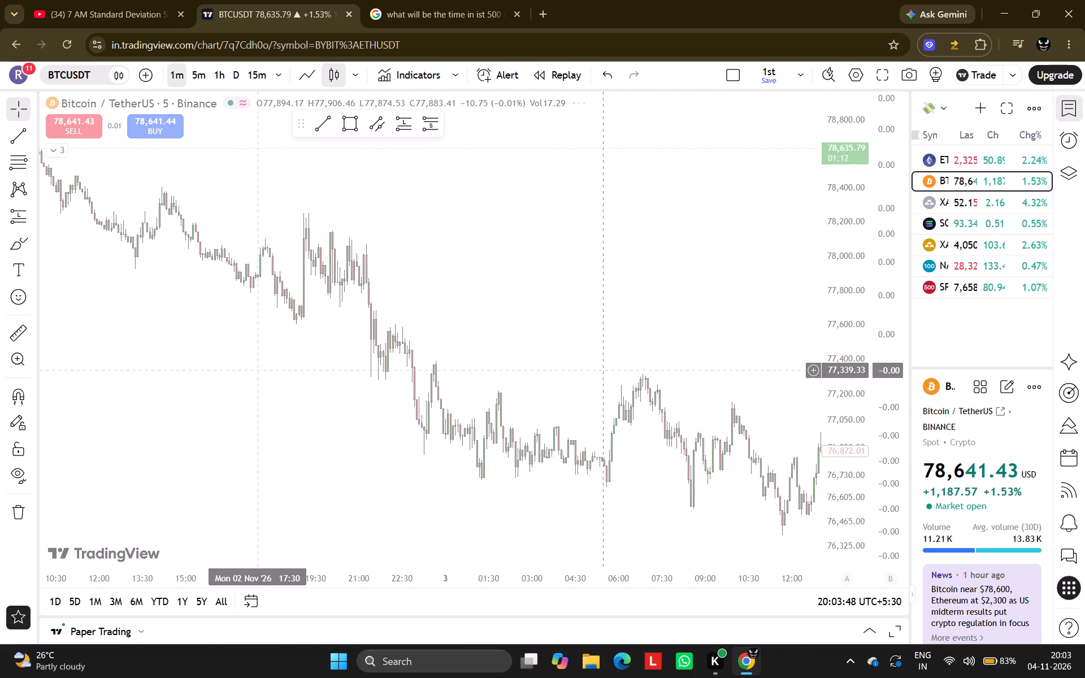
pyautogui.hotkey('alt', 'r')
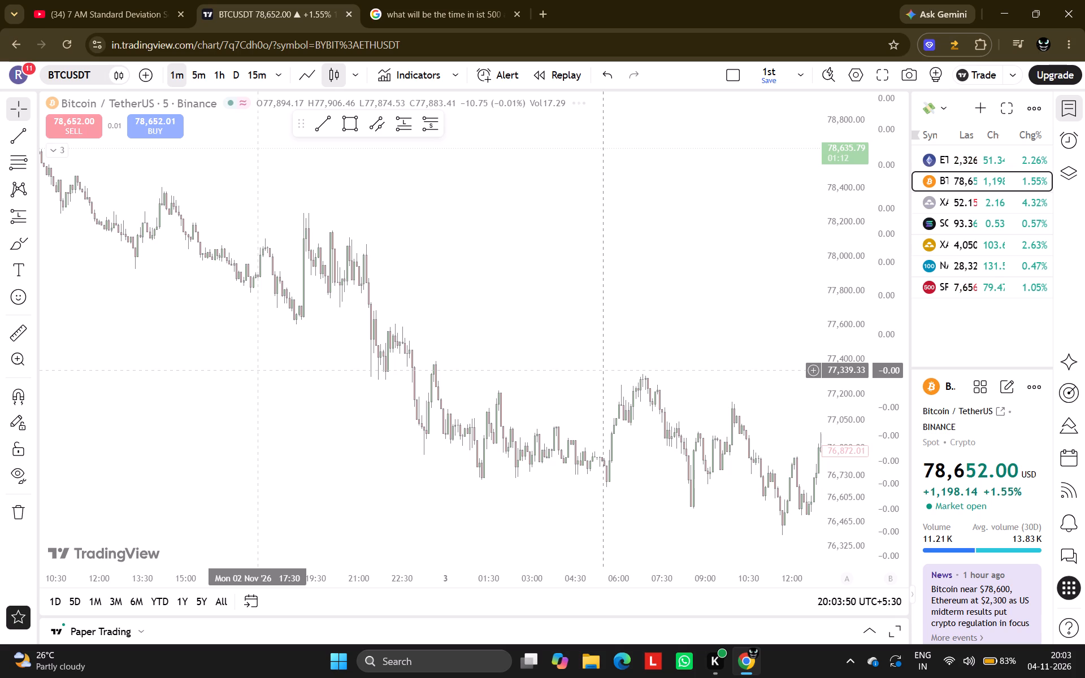
# Switch BTCUSDT to the 5-minute timeframe and examine its price history and marked levels back to mid-October.
pyautogui.click(199, 75)
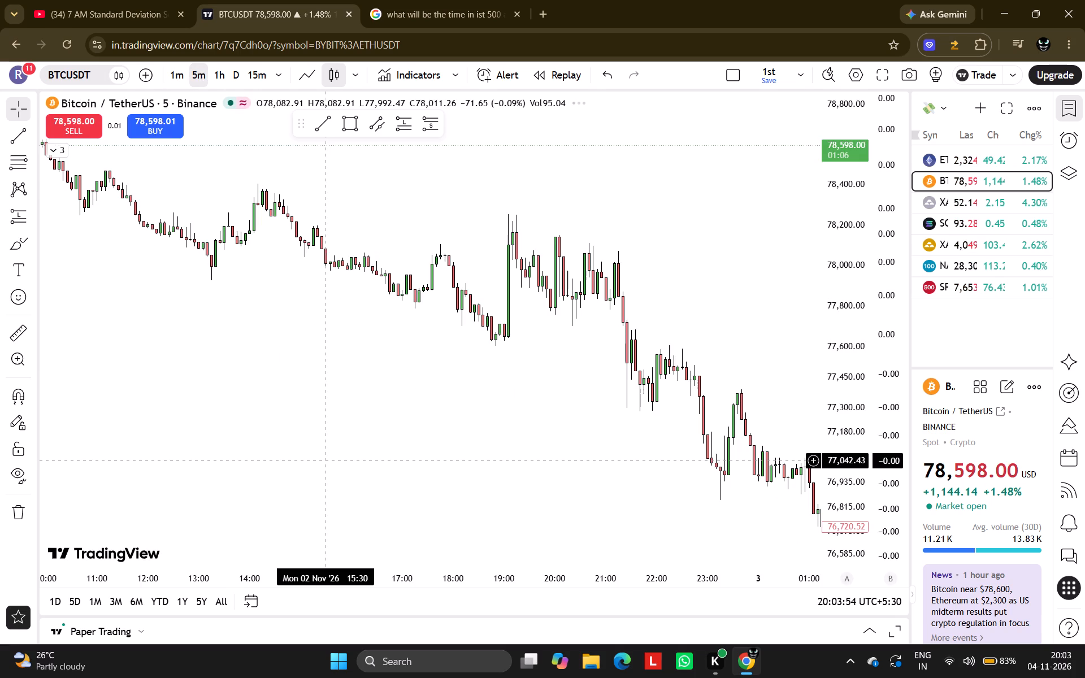
pyautogui.hotkey('alt', 'r')
pyautogui.hscroll(13, 324, 460)
pyautogui.hscroll(13, 324, 460)
pyautogui.scroll(-1, 324, 460)
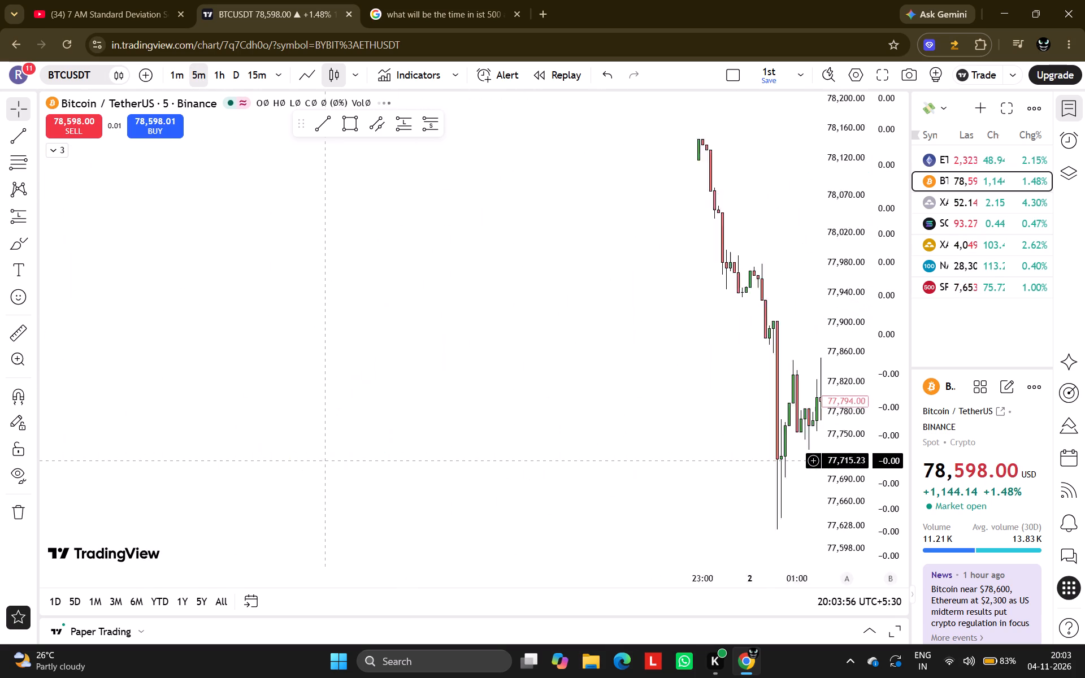
pyautogui.scroll(-13, 324, 460)
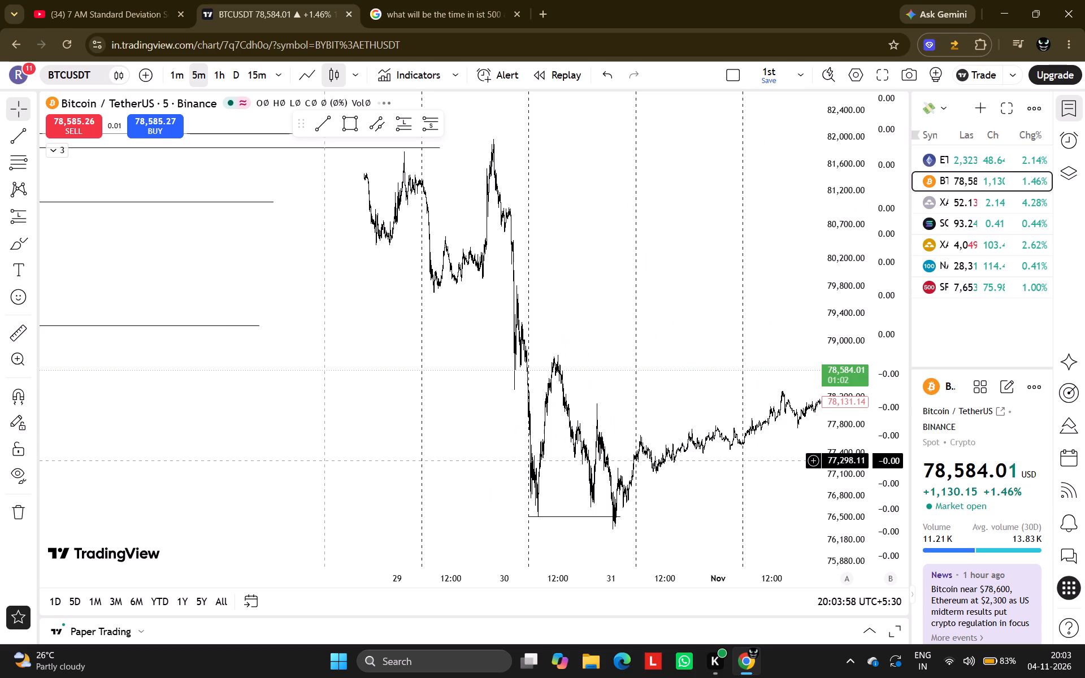
pyautogui.scroll(-2, 324, 460)
pyautogui.hscroll(14, 324, 460)
pyautogui.hscroll(-2, 324, 460)
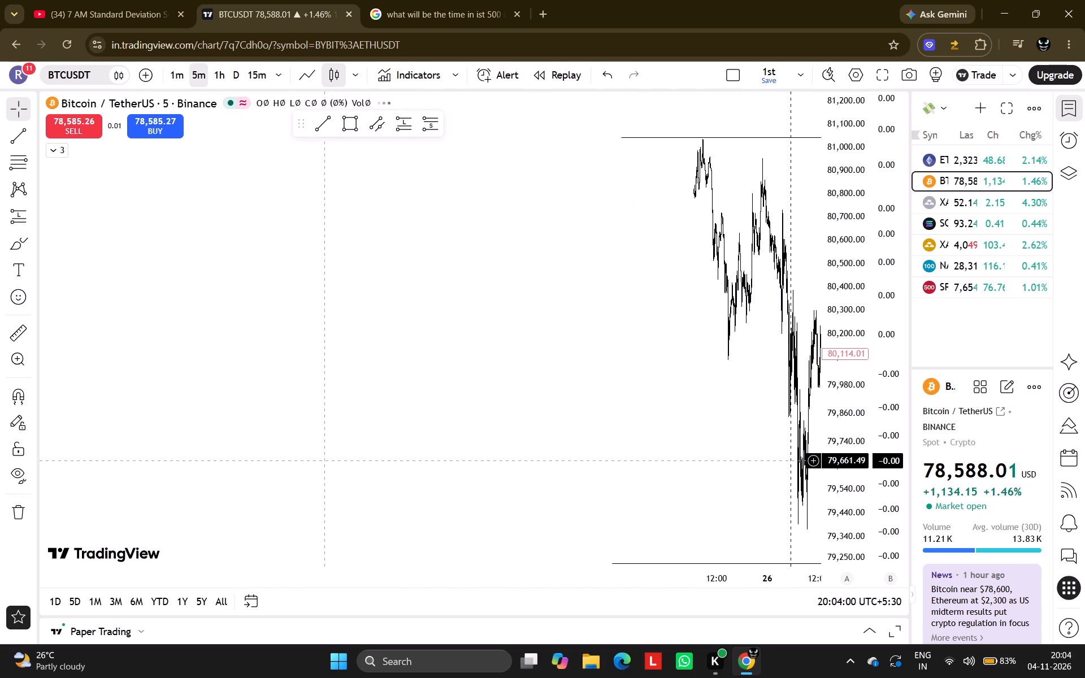
pyautogui.hscroll(17, 277, 394)
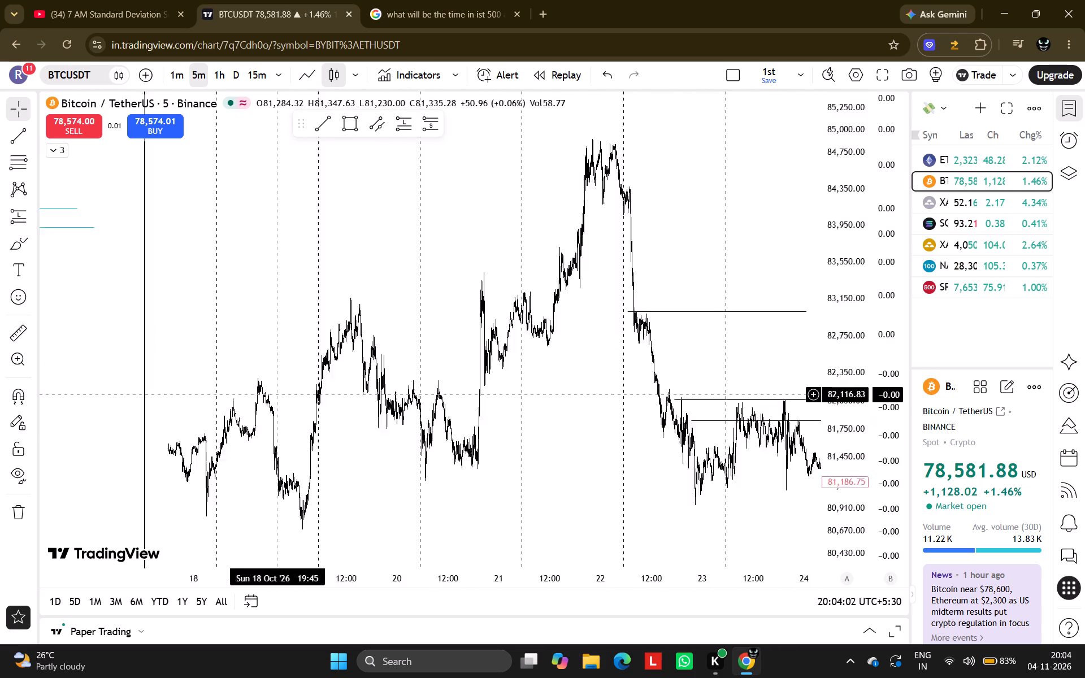
pyautogui.hscroll(2, 277, 394)
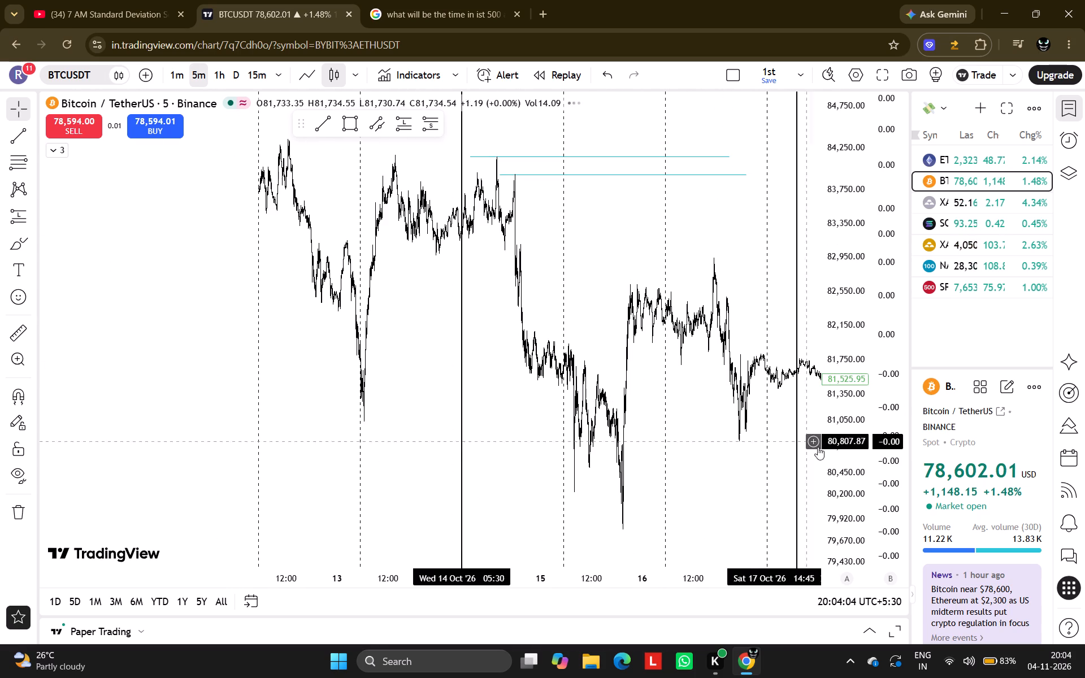
pyautogui.scroll(-1, 818, 449)
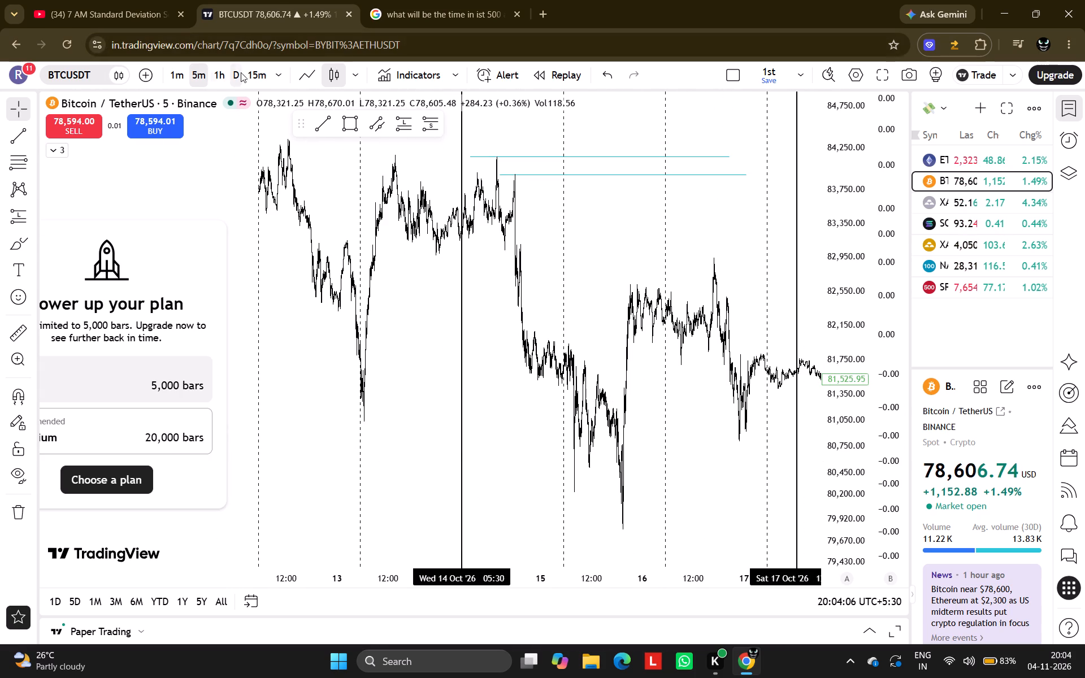
# Switch BTCUSDT to the 15-minute timeframe and examine its price history back to the start of September.
pyautogui.click(251, 73)
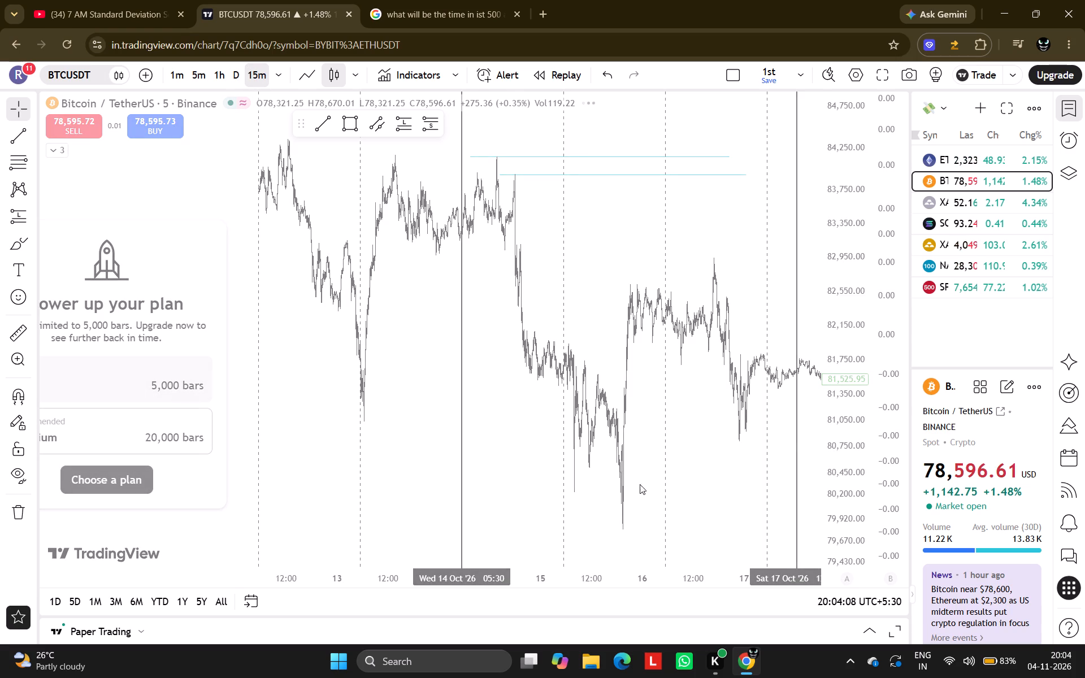
pyautogui.hscroll(7, 394, 354)
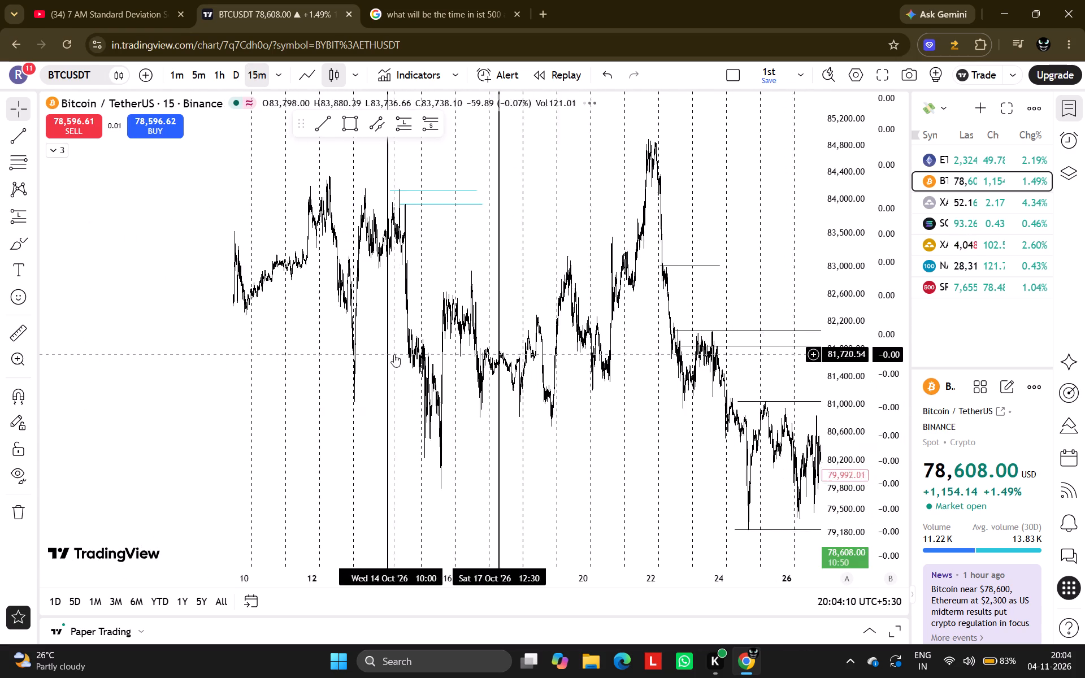
pyautogui.hscroll(7, 394, 354)
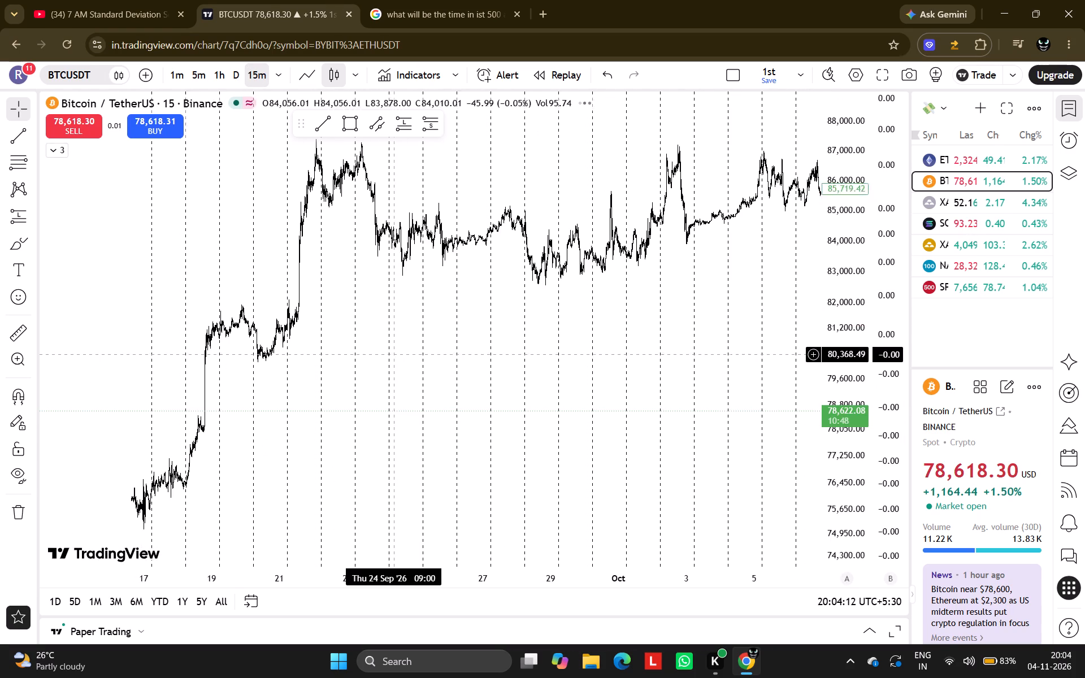
pyautogui.hscroll(-5, 394, 354)
pyautogui.scroll(1, 394, 354)
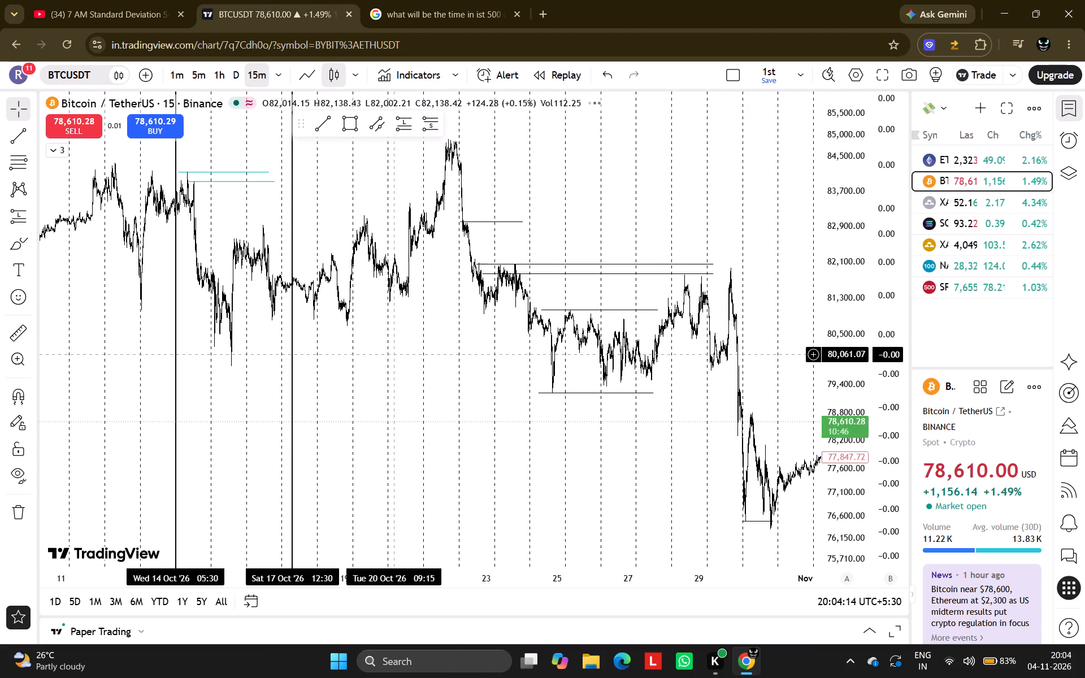
pyautogui.scroll(1, 394, 354)
pyautogui.hscroll(17, 394, 354)
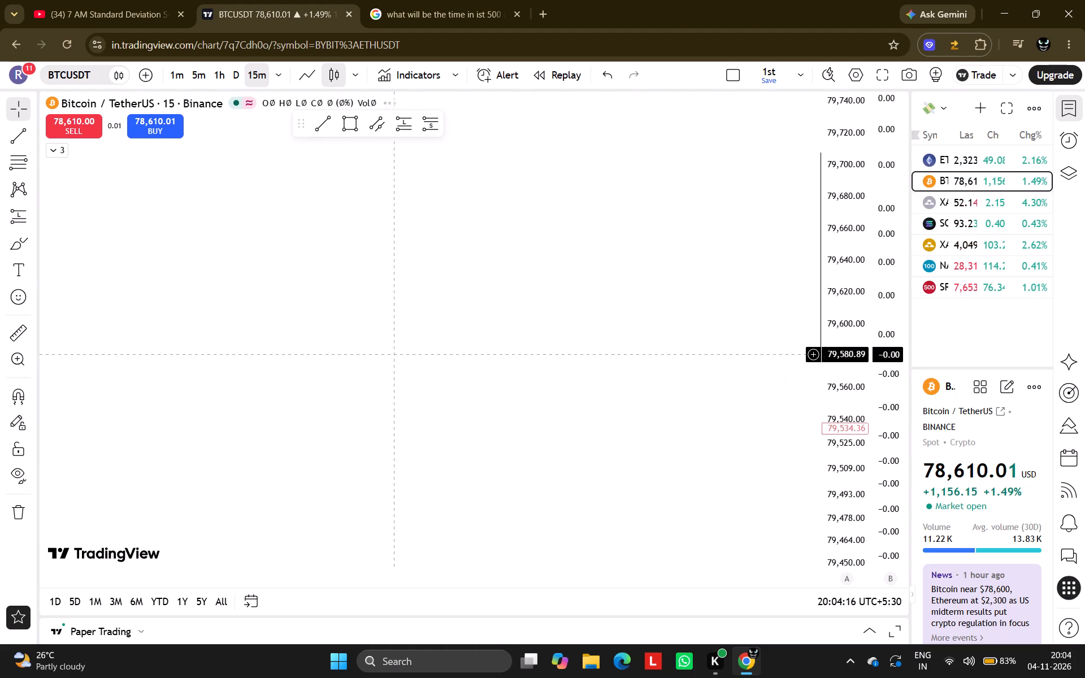
# Switch the BTCUSDT chart to the 1-hour timeframe.
pyautogui.click(221, 76)
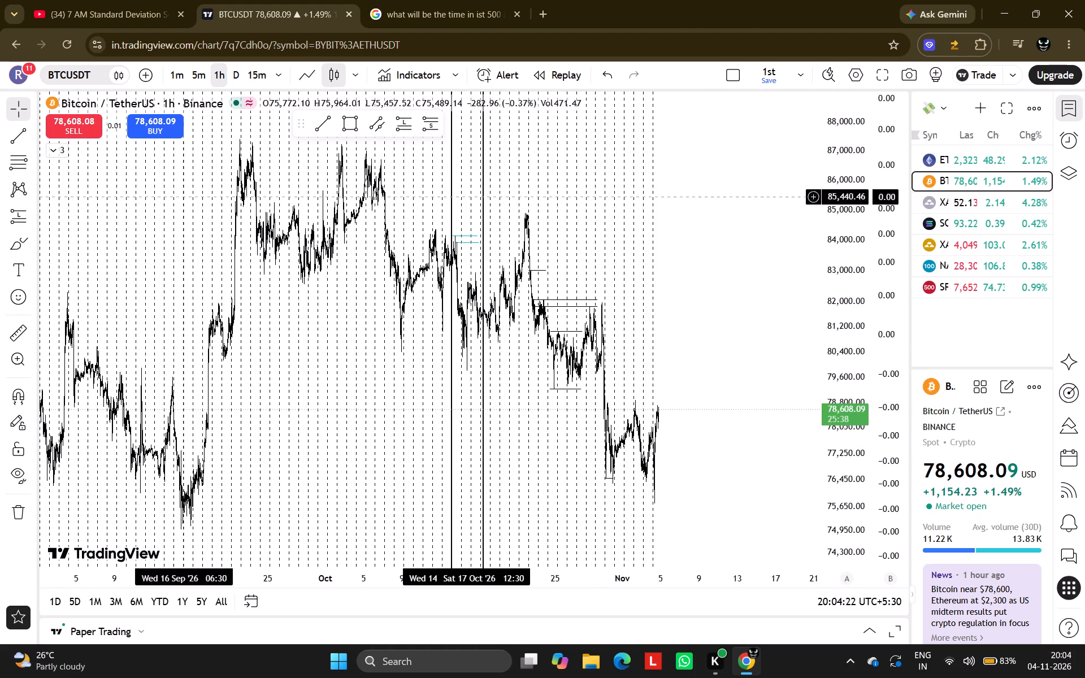
pyautogui.hscroll(9, 227, 251)
# Switch to the YouTube gold strategy video, watch how the Fib levels are used on the chart, and pause at 2:36.
pyautogui.click(55, 0)
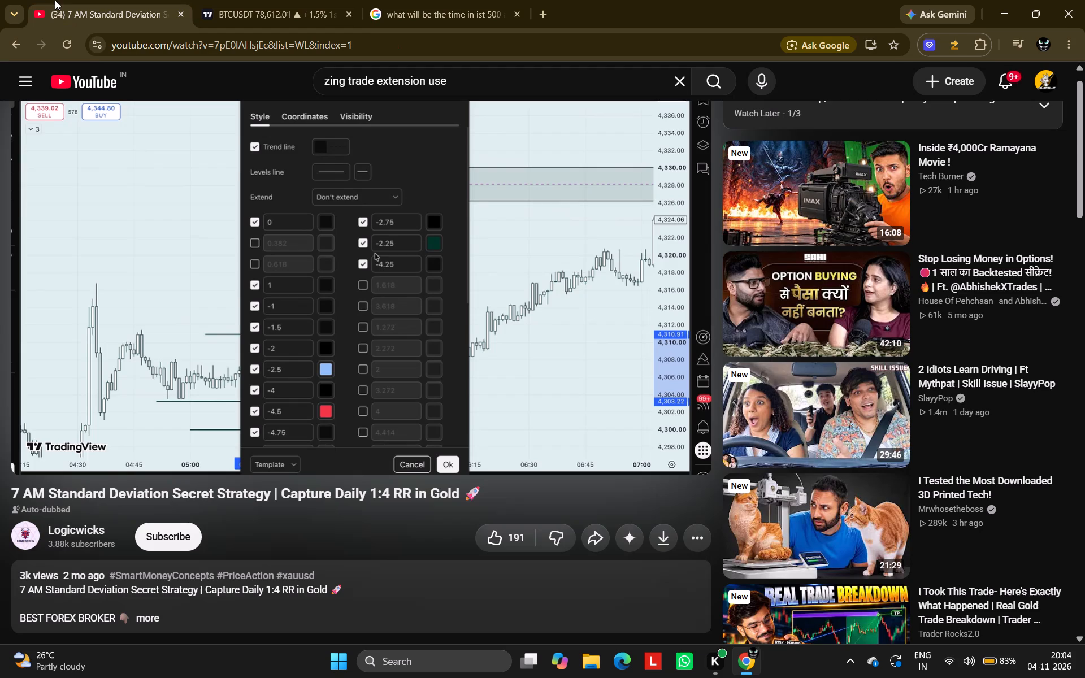
pyautogui.click(479, 319)
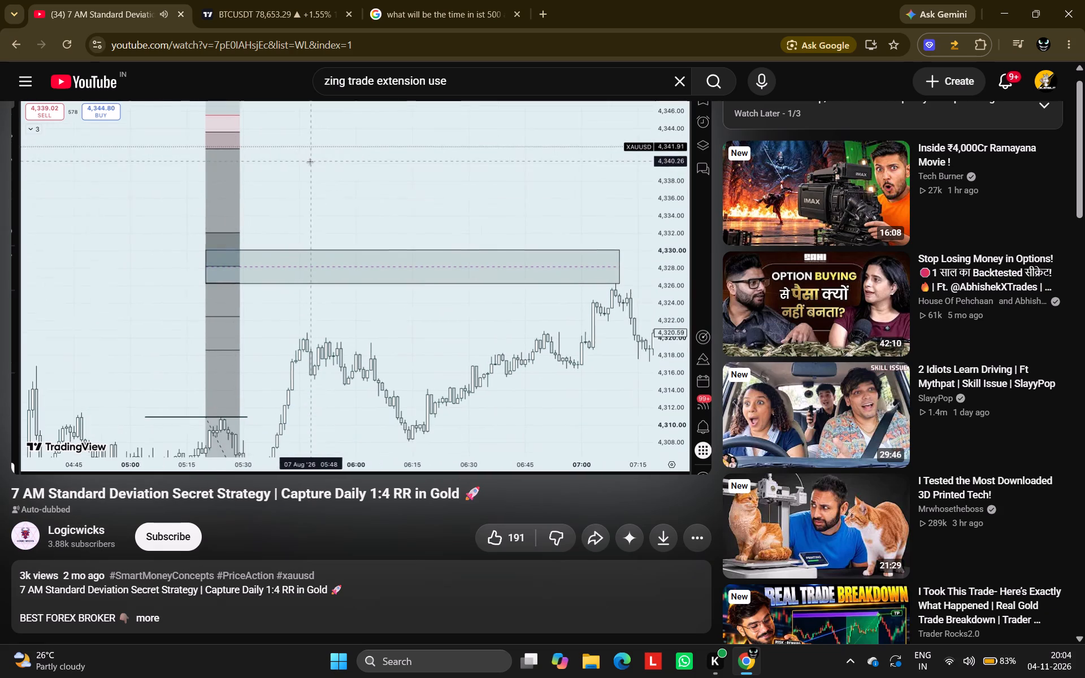
pyautogui.press('space')
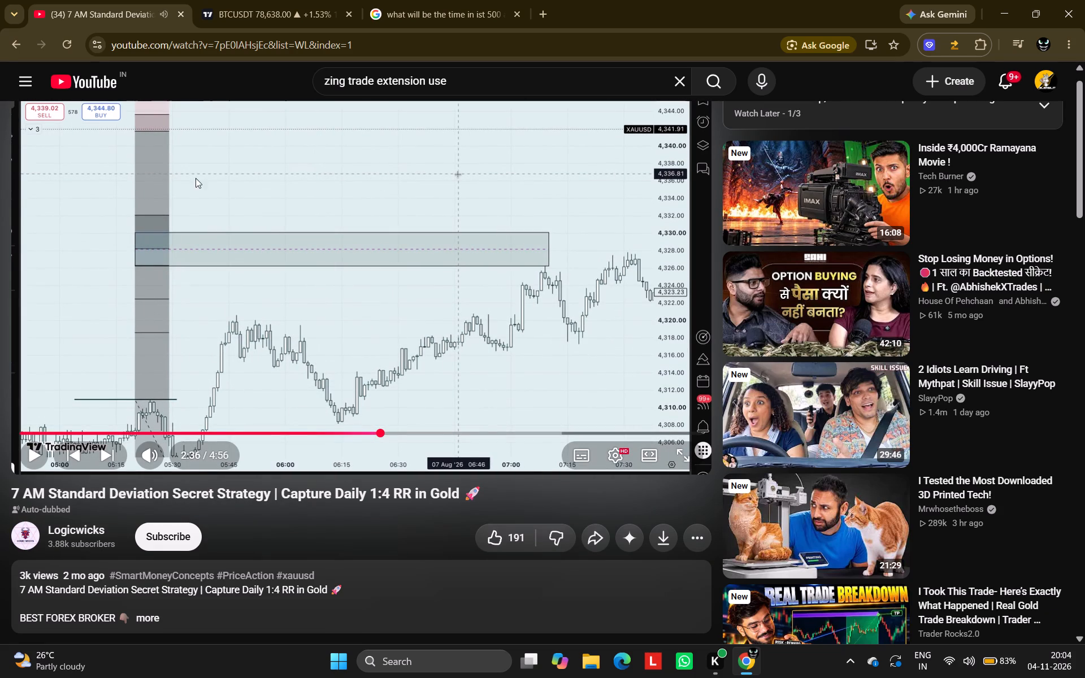
# Rewind the strategy video to 2:11, replay the section showing the Fib placement on gold, and pause at 2:15.
pyautogui.press('Left')
pyautogui.press('Left')
pyautogui.press('Left')
pyautogui.press('Left')
pyautogui.press('Left')
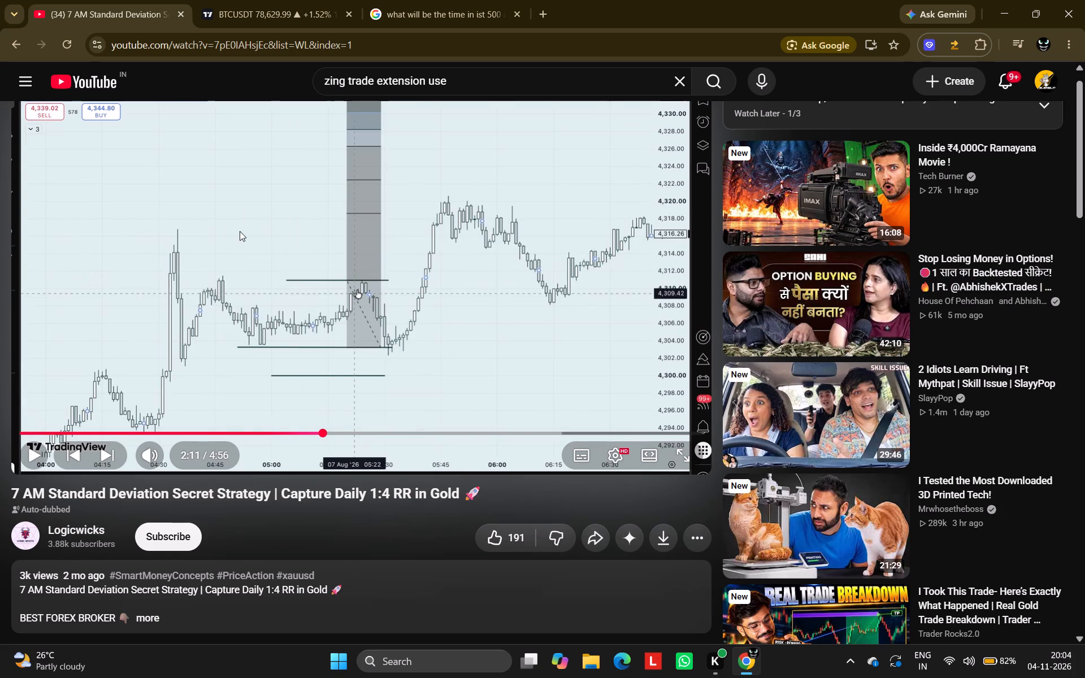
pyautogui.press('space')
pyautogui.press('space')
pyautogui.press('space')
pyautogui.press('space')
pyautogui.press('space')
pyautogui.press('space')
pyautogui.press('space')
pyautogui.press('space')
pyautogui.press('space')
pyautogui.press('space')
pyautogui.press('space')
pyautogui.press('space')
pyautogui.press('space')
pyautogui.press('space')
pyautogui.press('space')
pyautogui.press('space')
pyautogui.press('space')
pyautogui.press('space')
pyautogui.press('space')
pyautogui.press('space')
pyautogui.press('space')
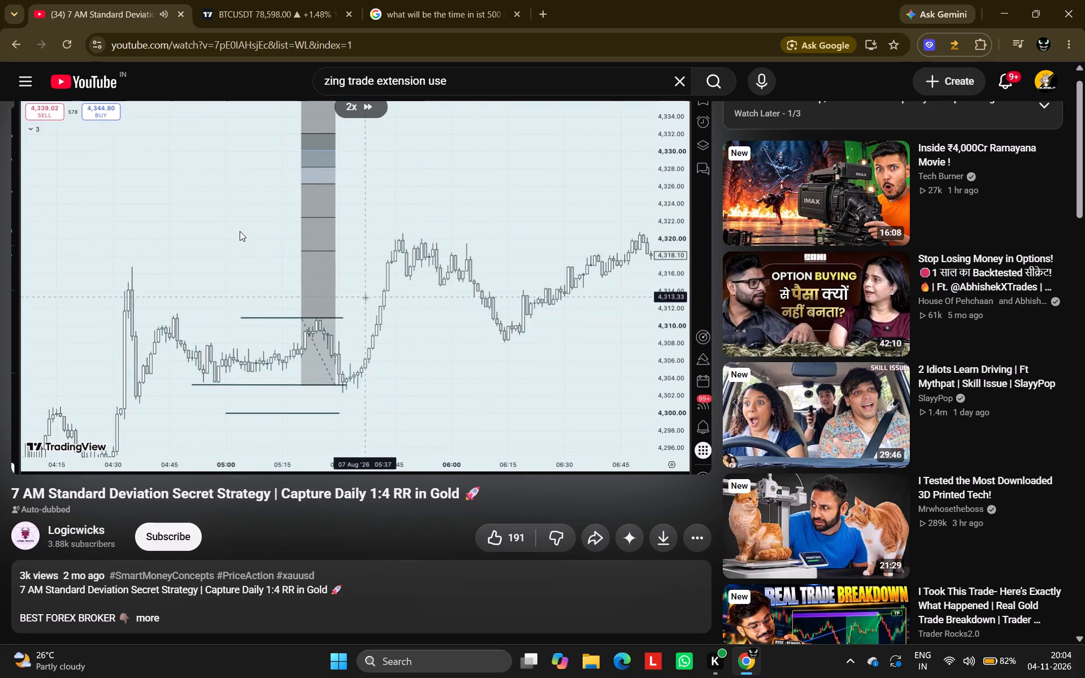
pyautogui.press('space')
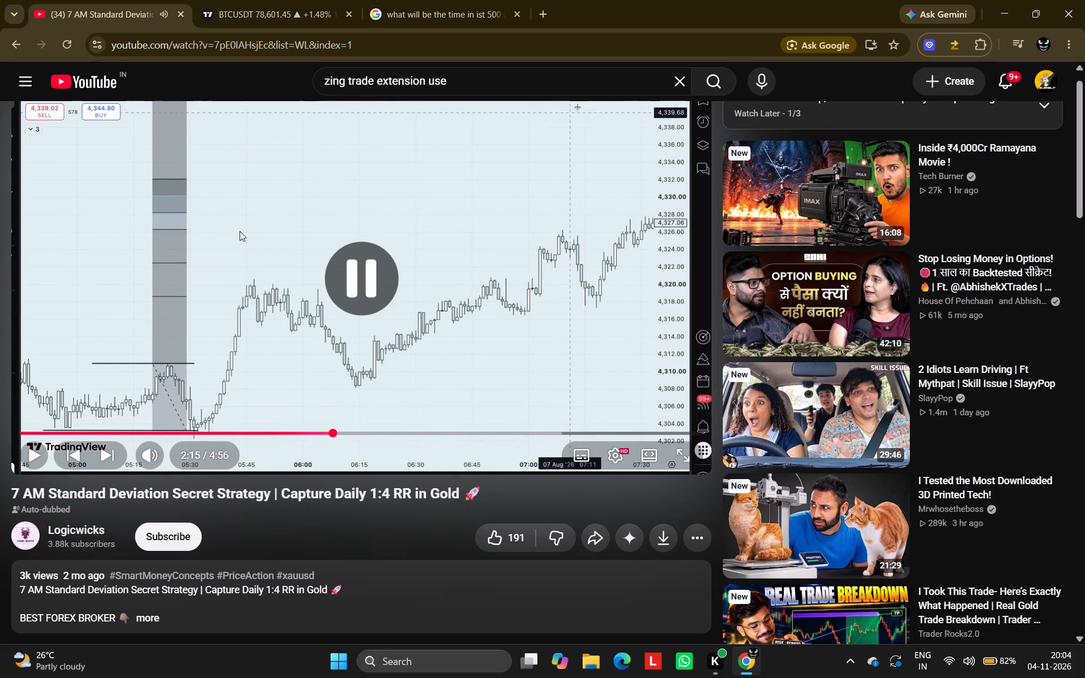
# Return to the BTCUSDT chart, set it to the 1-minute timeframe and reset the chart view to the latest candles.
pyautogui.click(284, 0)
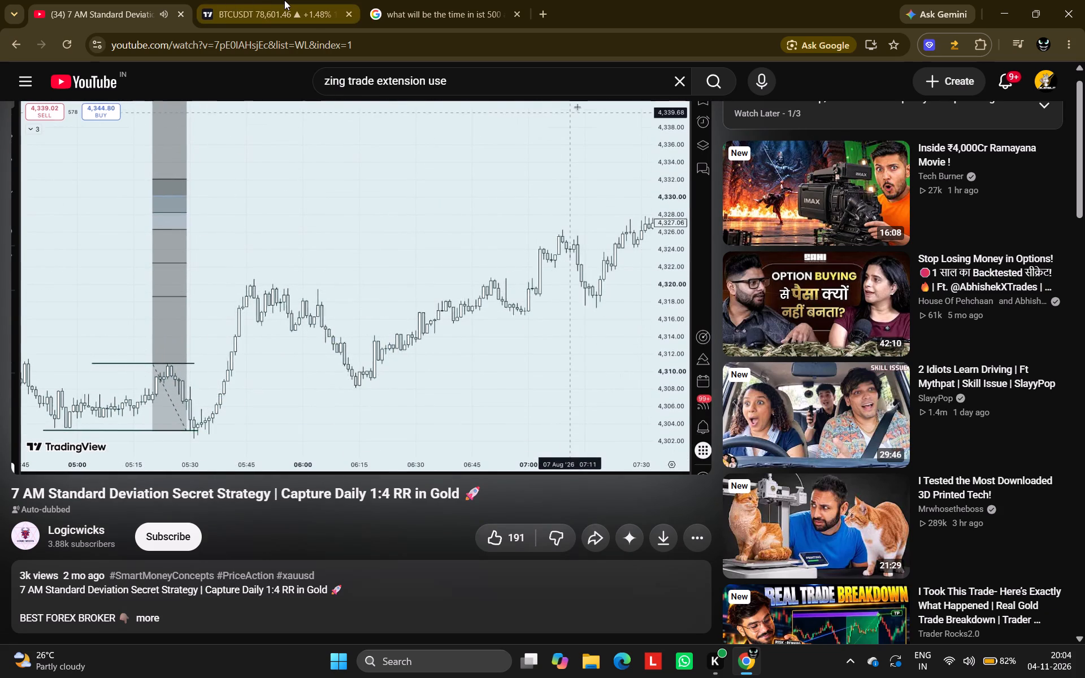
pyautogui.hotkey('alt', 'r')
pyautogui.press('1')
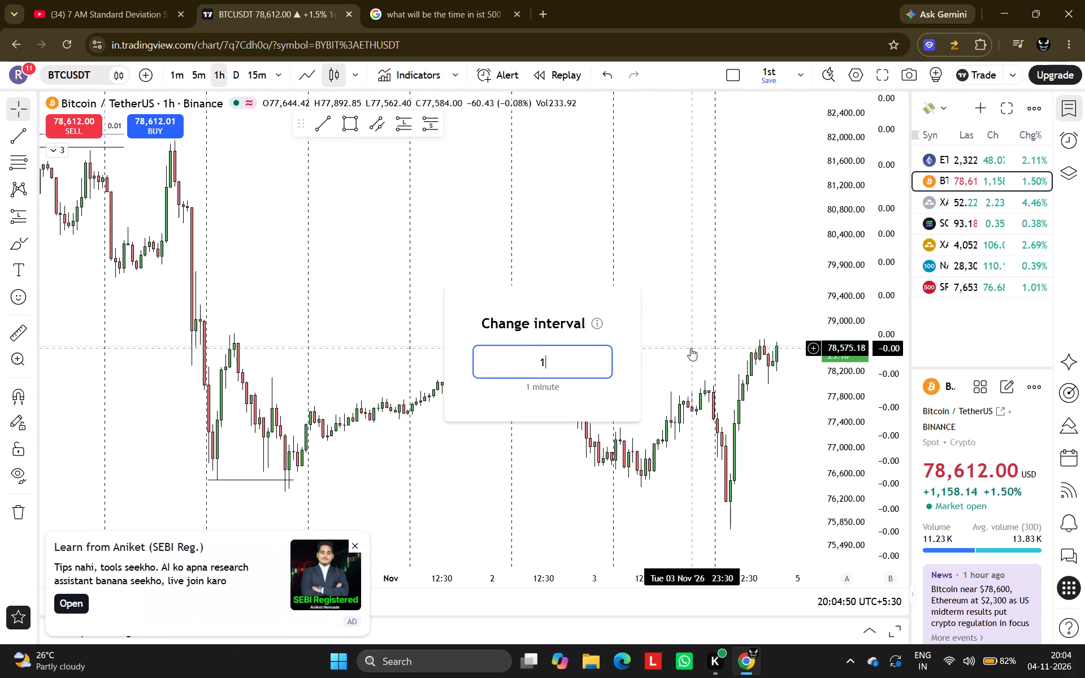
pyautogui.press('Return')
pyautogui.hotkey('alt', 'r')
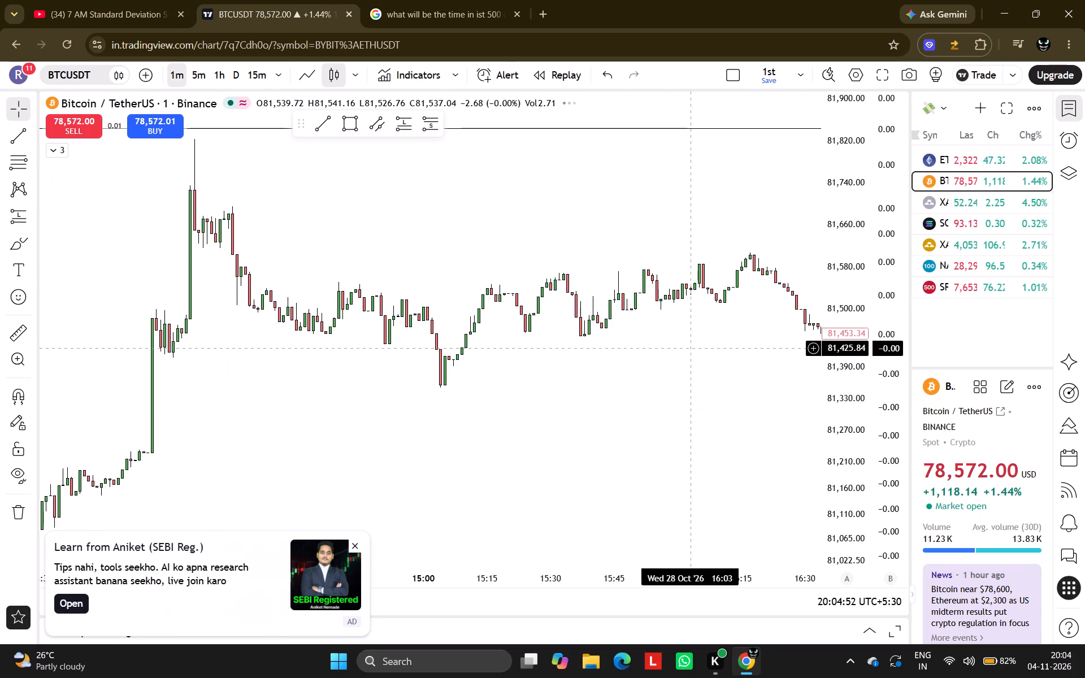
pyautogui.hotkey('alt', 'r')
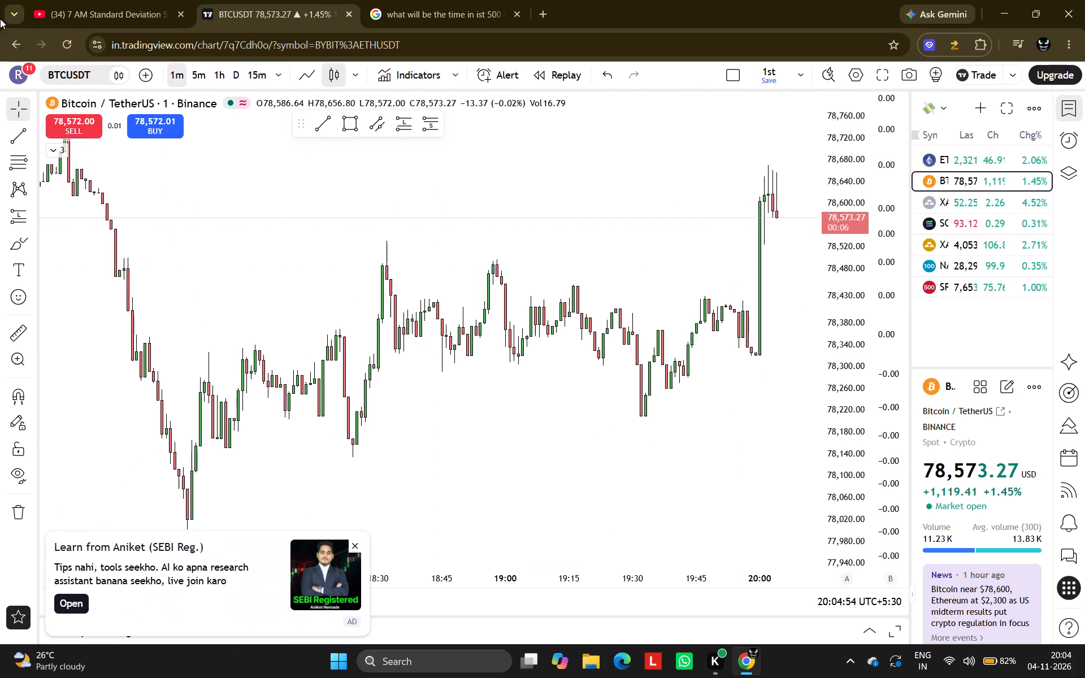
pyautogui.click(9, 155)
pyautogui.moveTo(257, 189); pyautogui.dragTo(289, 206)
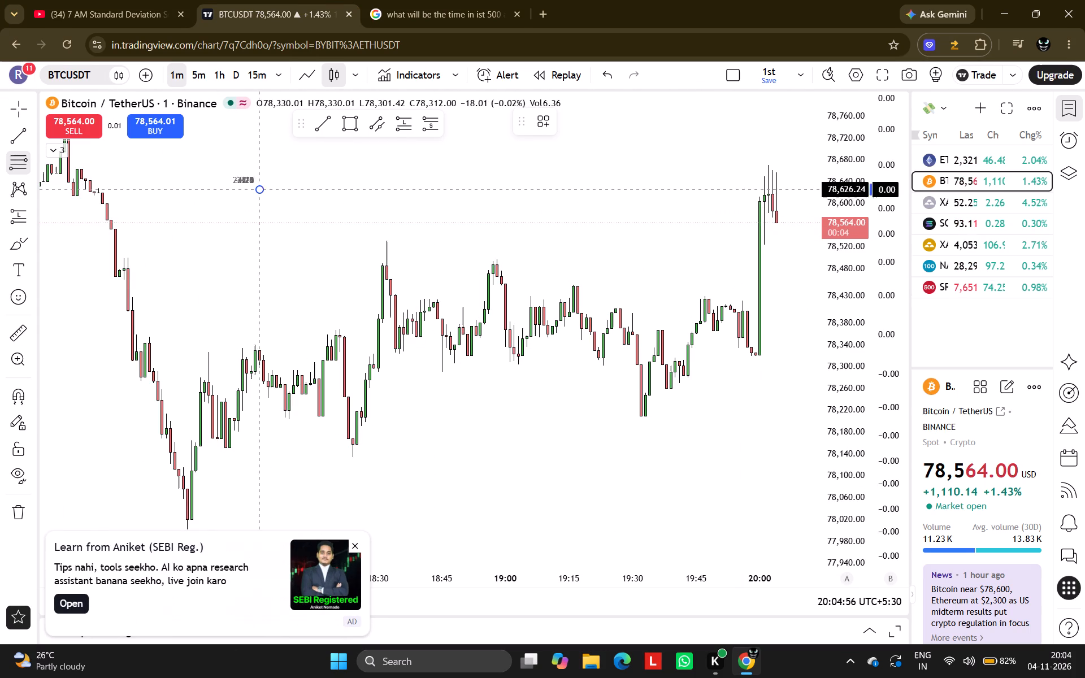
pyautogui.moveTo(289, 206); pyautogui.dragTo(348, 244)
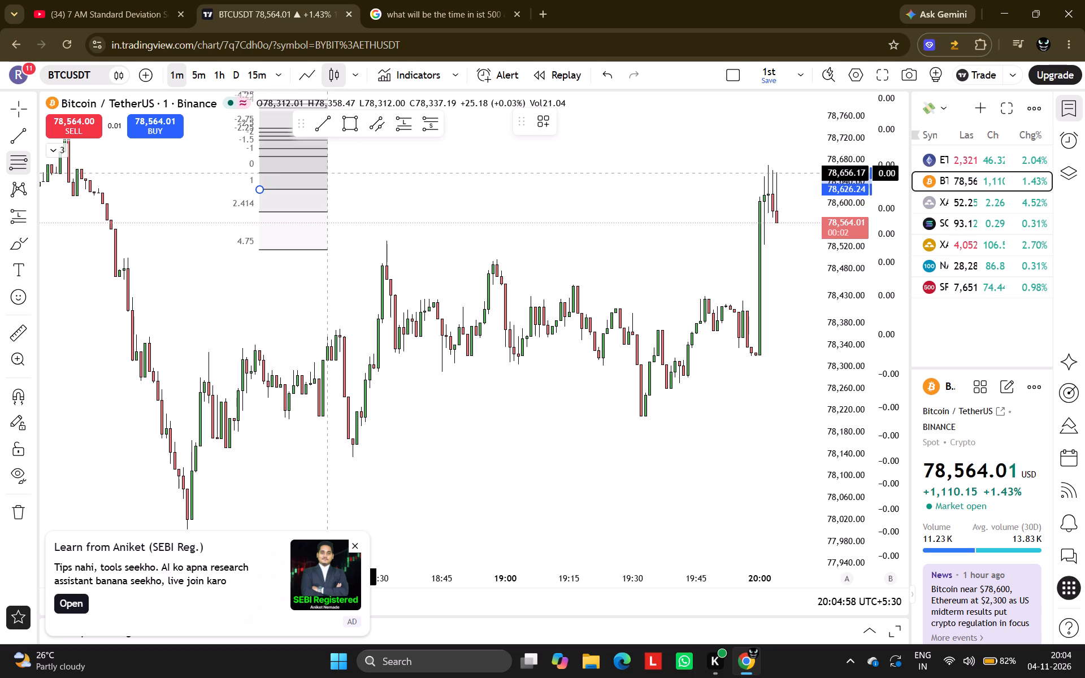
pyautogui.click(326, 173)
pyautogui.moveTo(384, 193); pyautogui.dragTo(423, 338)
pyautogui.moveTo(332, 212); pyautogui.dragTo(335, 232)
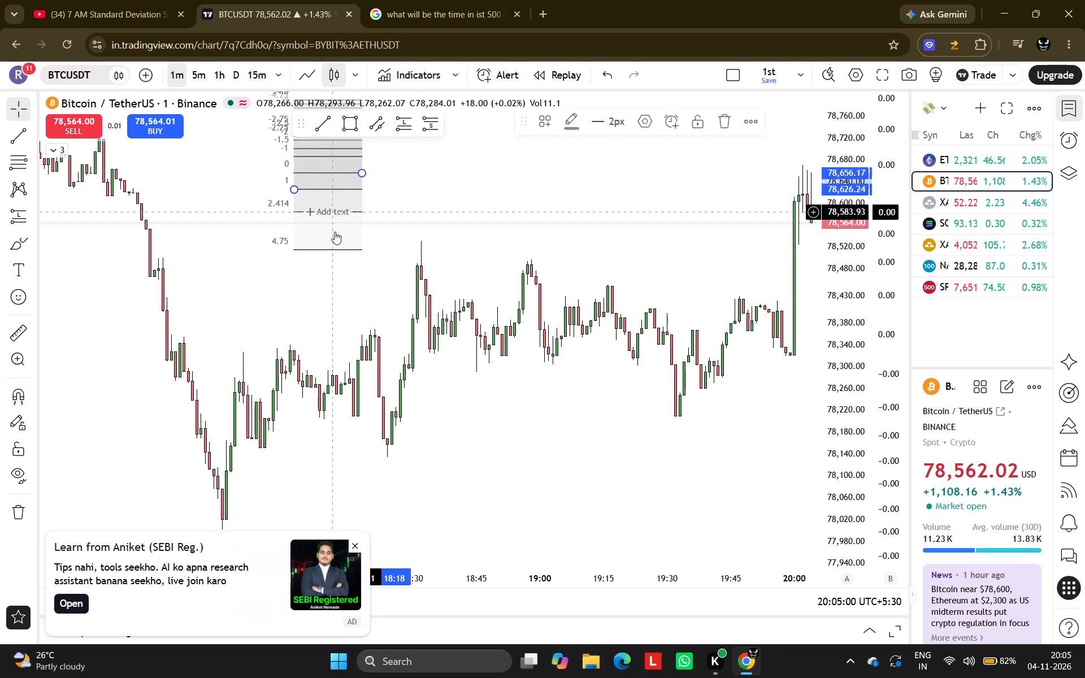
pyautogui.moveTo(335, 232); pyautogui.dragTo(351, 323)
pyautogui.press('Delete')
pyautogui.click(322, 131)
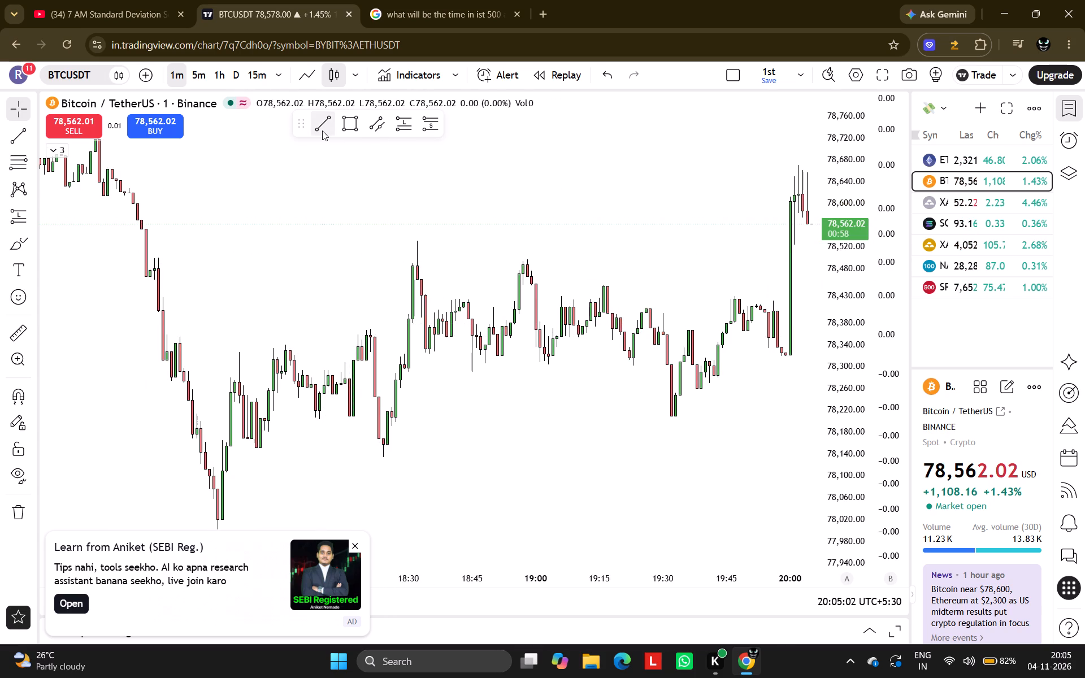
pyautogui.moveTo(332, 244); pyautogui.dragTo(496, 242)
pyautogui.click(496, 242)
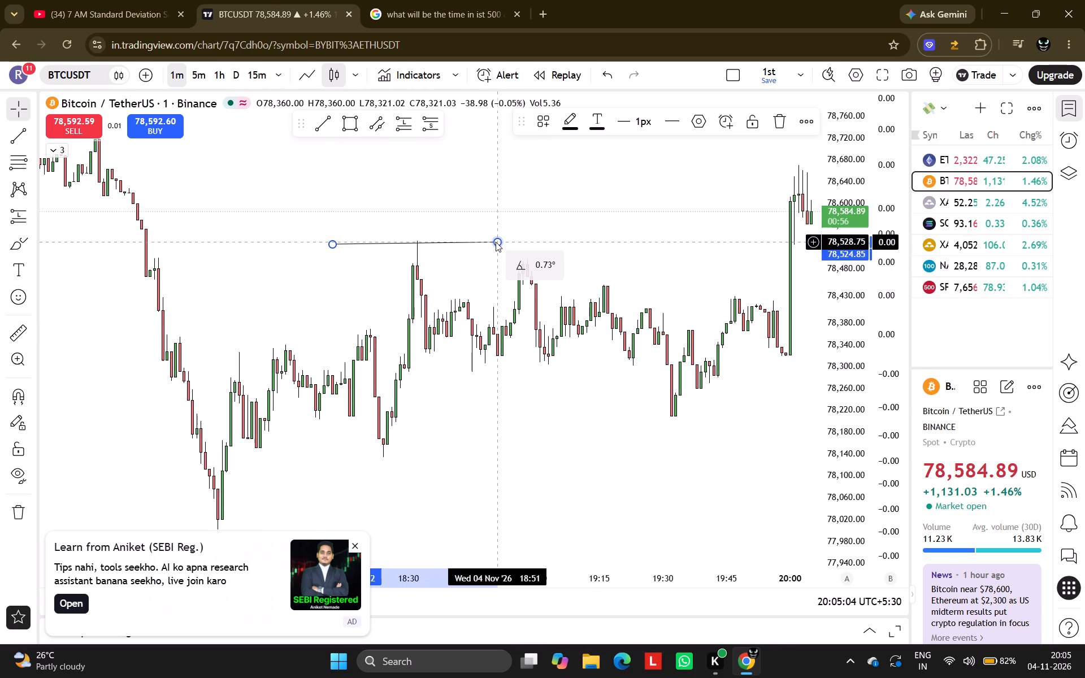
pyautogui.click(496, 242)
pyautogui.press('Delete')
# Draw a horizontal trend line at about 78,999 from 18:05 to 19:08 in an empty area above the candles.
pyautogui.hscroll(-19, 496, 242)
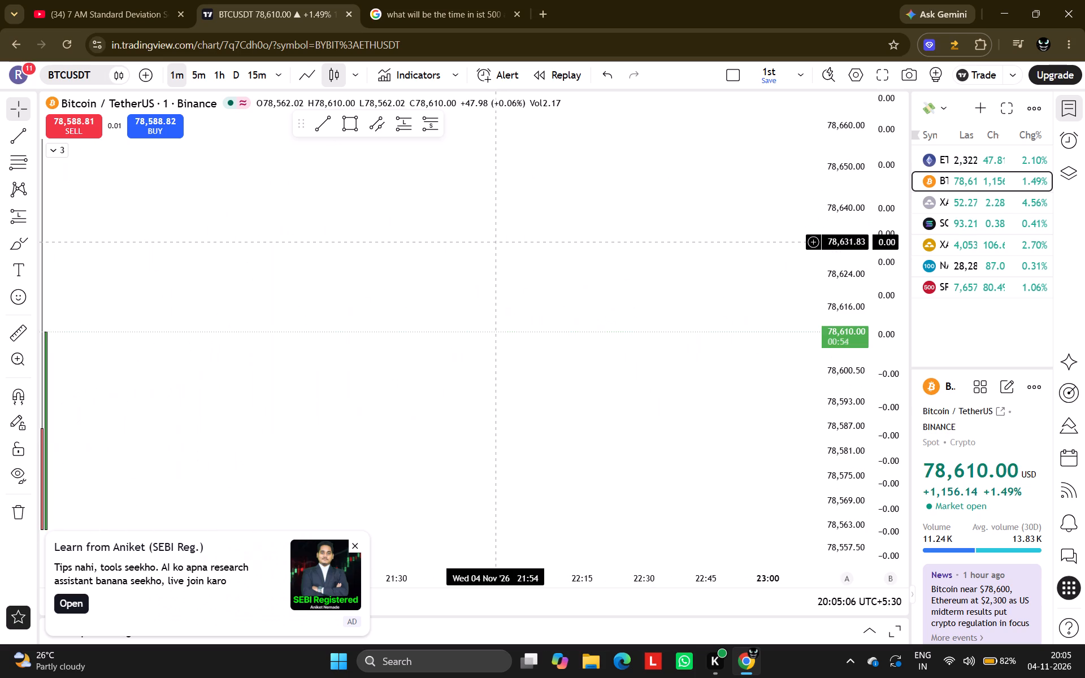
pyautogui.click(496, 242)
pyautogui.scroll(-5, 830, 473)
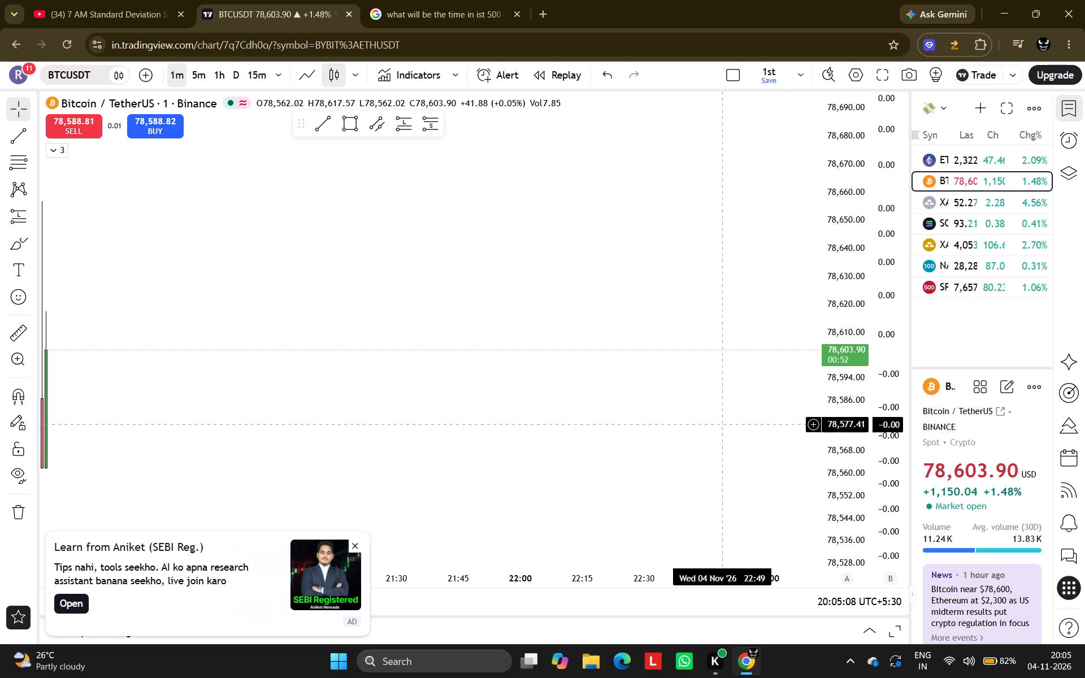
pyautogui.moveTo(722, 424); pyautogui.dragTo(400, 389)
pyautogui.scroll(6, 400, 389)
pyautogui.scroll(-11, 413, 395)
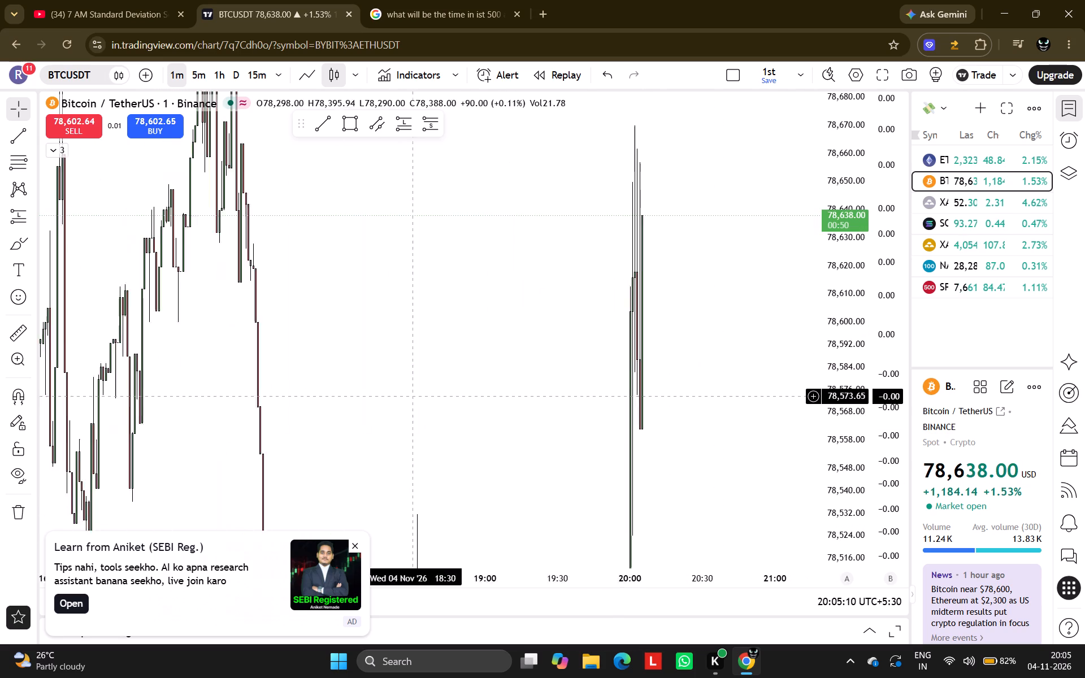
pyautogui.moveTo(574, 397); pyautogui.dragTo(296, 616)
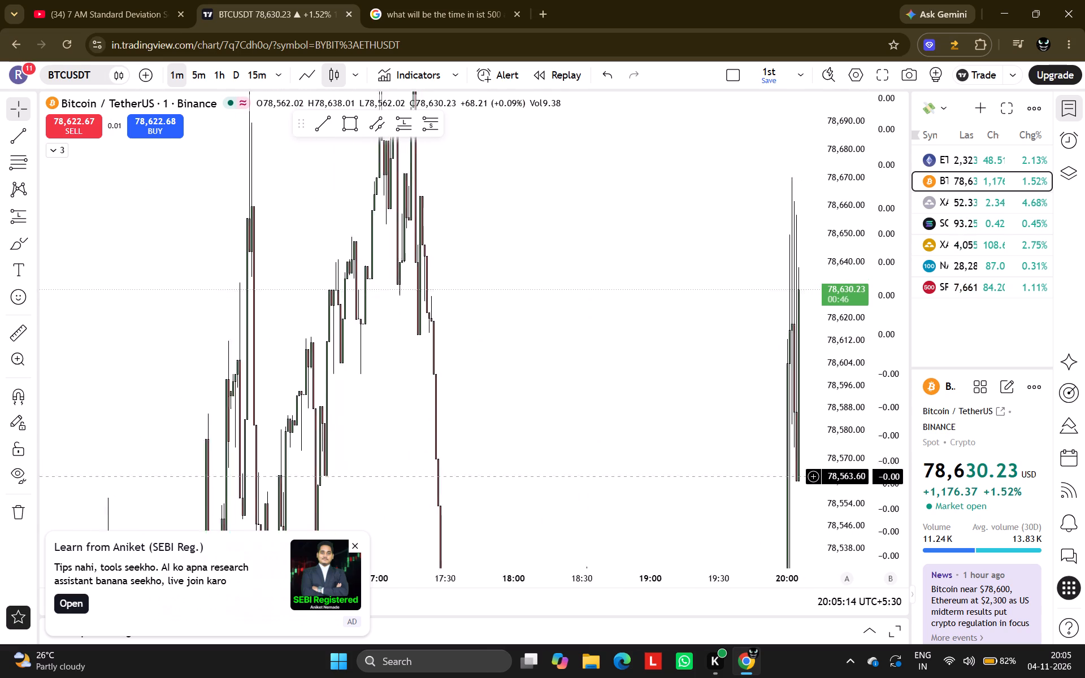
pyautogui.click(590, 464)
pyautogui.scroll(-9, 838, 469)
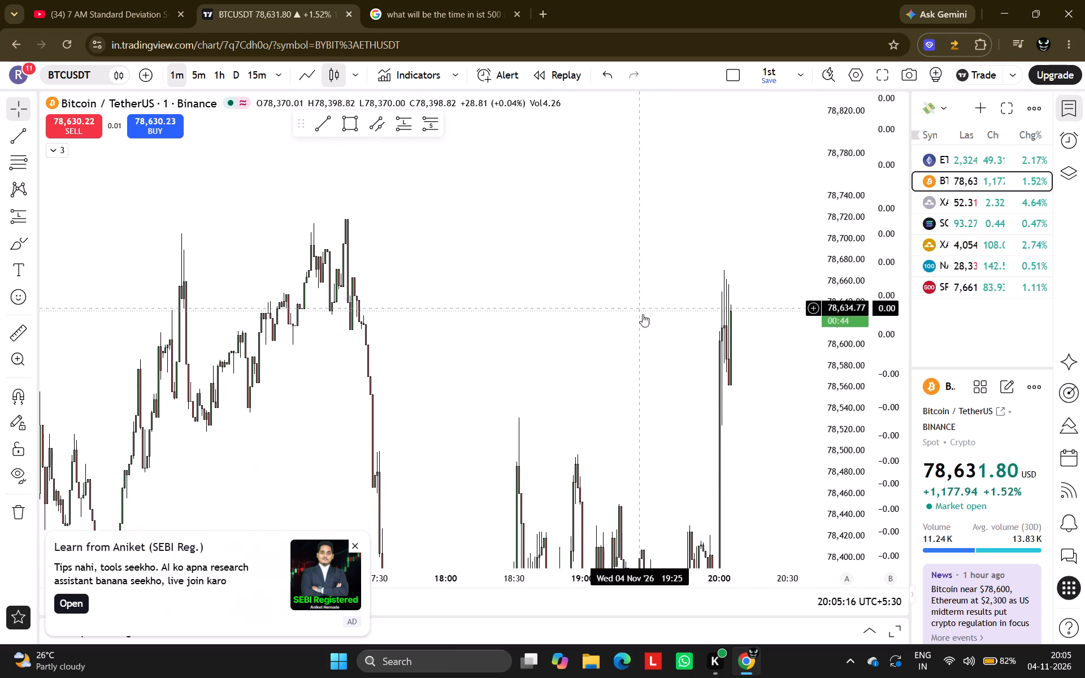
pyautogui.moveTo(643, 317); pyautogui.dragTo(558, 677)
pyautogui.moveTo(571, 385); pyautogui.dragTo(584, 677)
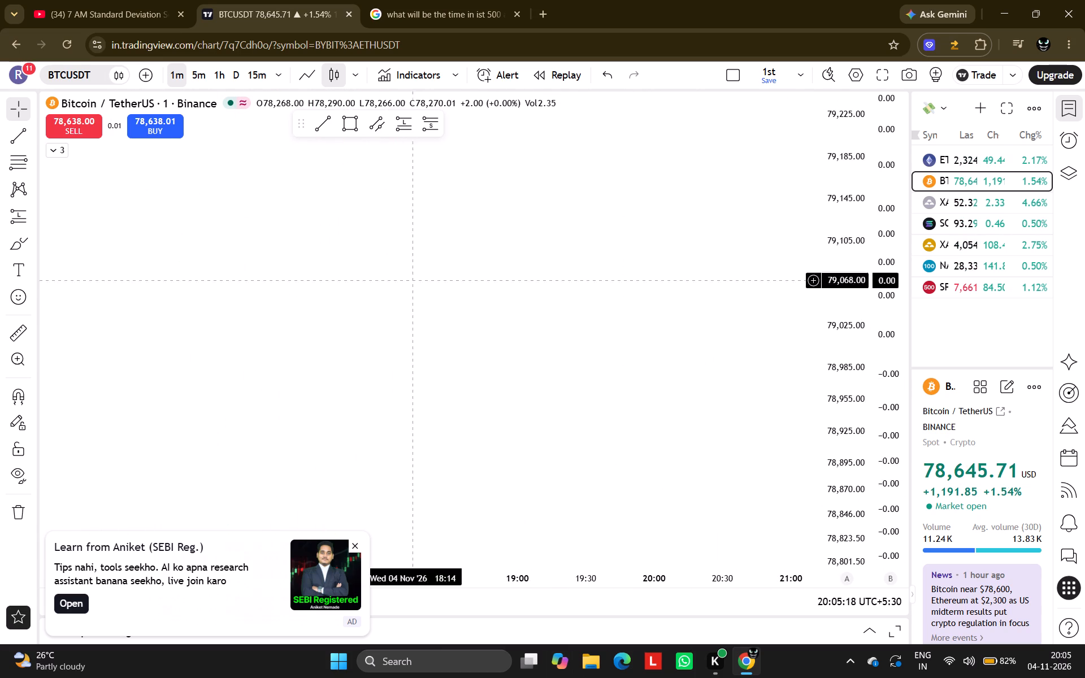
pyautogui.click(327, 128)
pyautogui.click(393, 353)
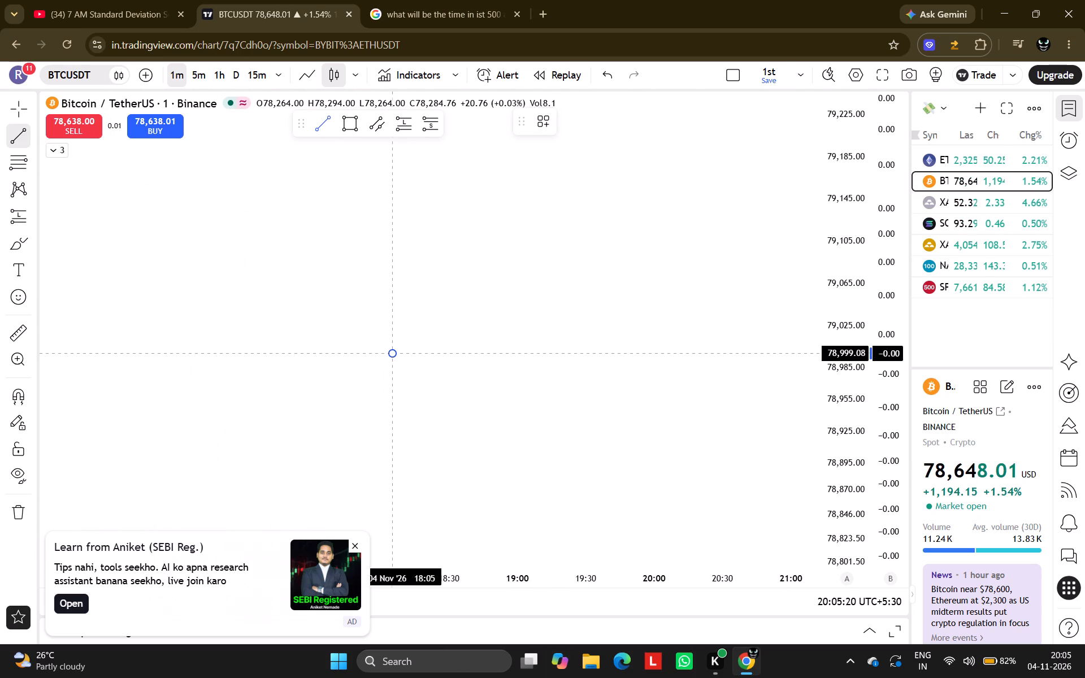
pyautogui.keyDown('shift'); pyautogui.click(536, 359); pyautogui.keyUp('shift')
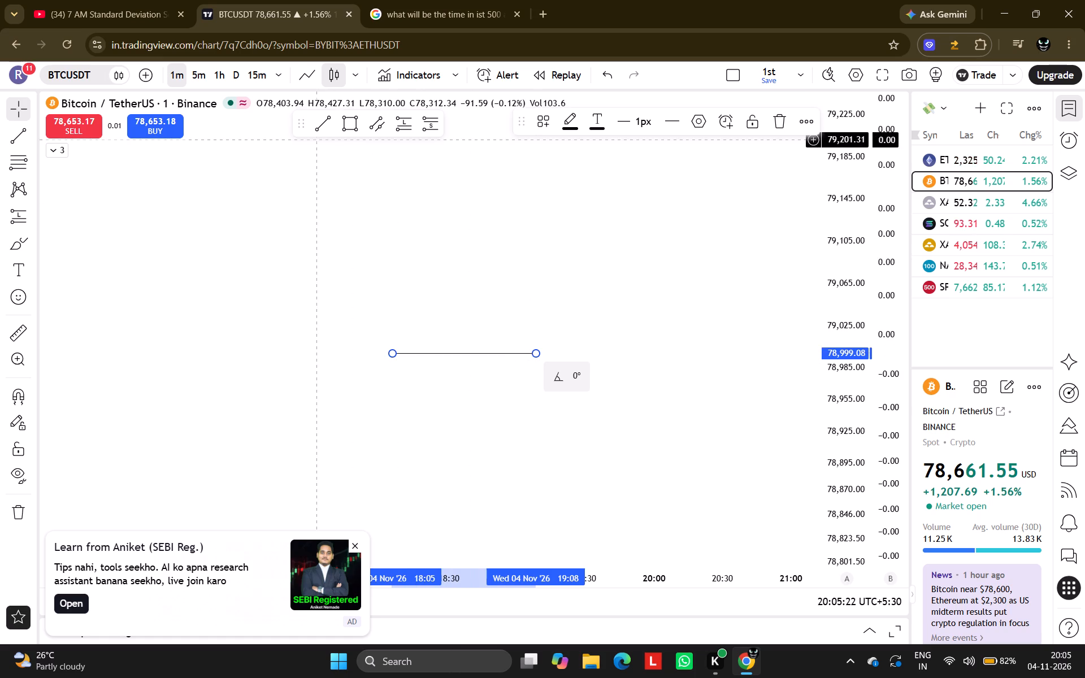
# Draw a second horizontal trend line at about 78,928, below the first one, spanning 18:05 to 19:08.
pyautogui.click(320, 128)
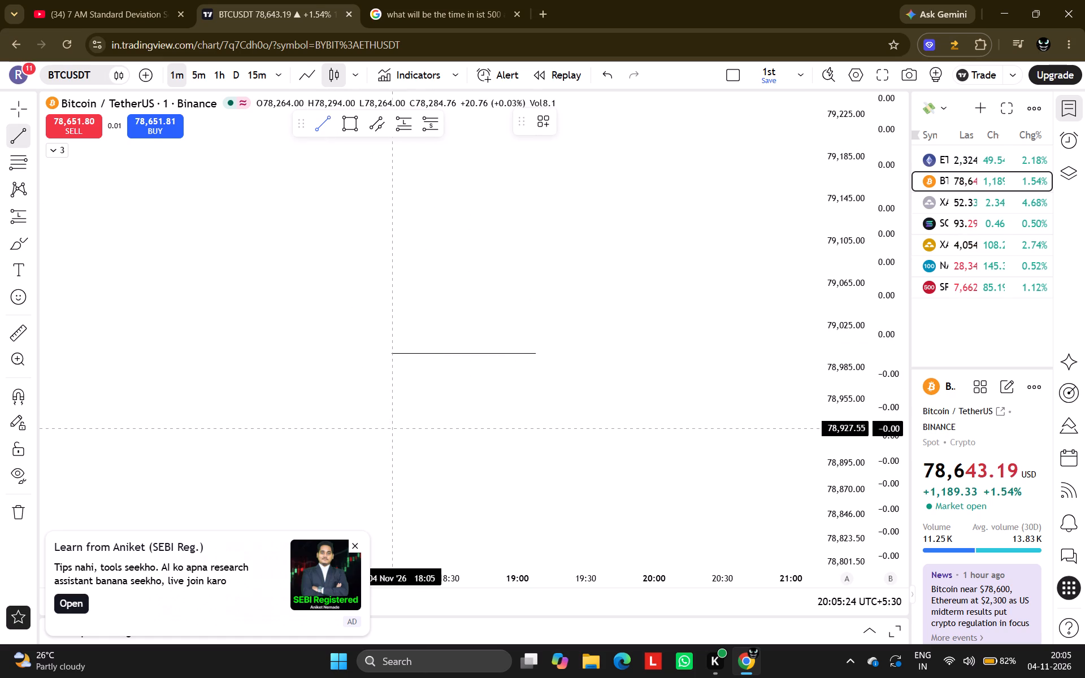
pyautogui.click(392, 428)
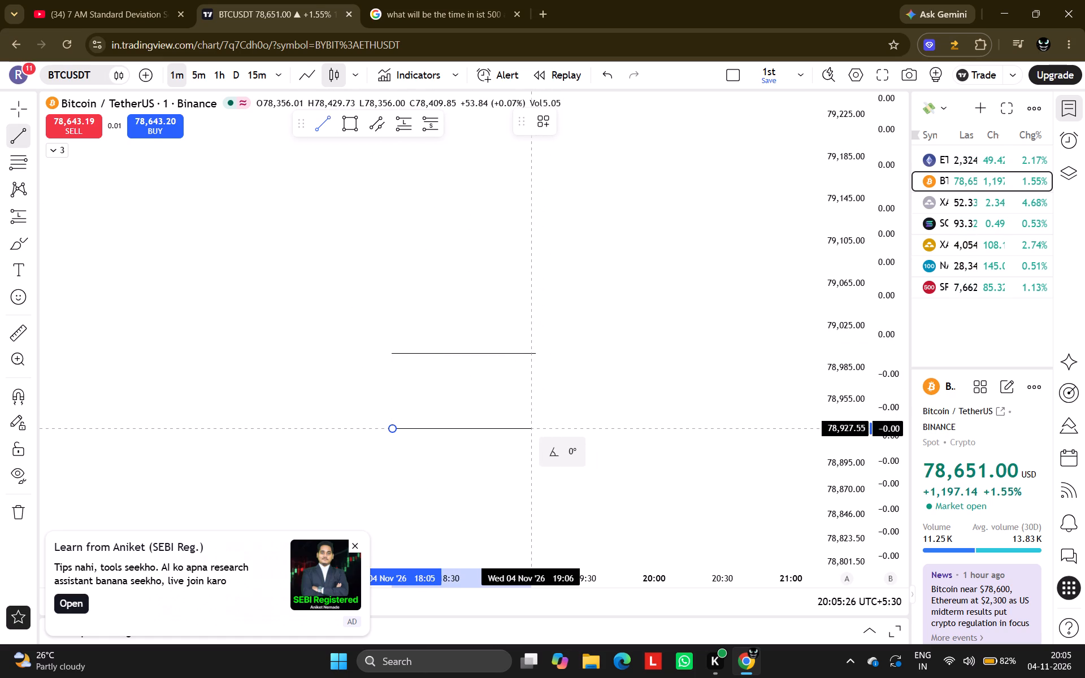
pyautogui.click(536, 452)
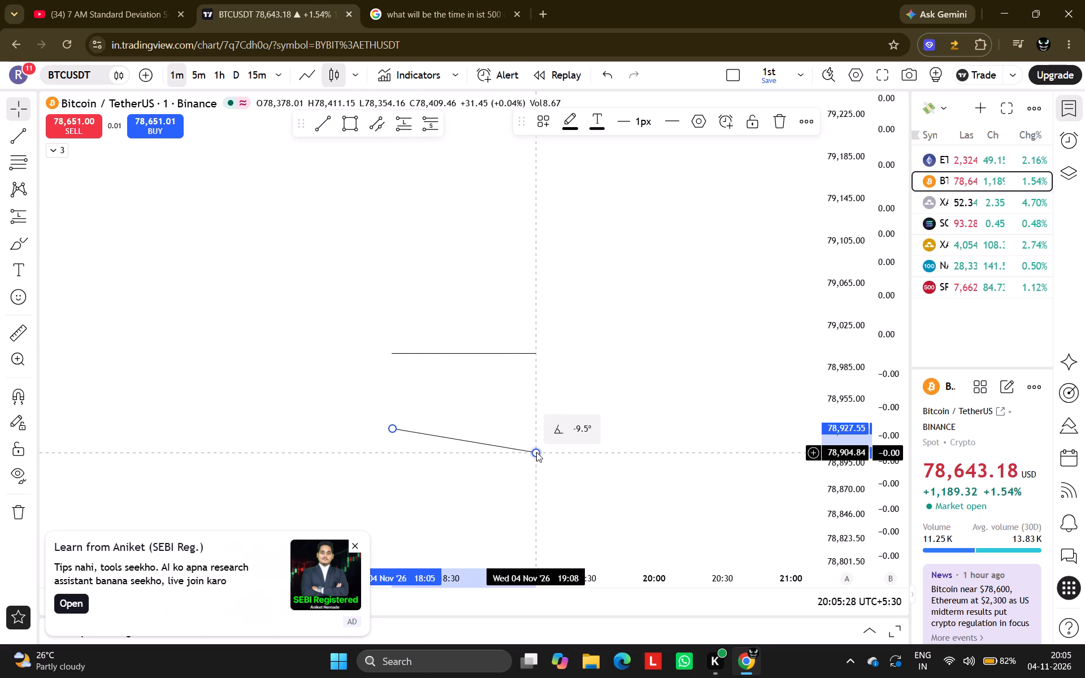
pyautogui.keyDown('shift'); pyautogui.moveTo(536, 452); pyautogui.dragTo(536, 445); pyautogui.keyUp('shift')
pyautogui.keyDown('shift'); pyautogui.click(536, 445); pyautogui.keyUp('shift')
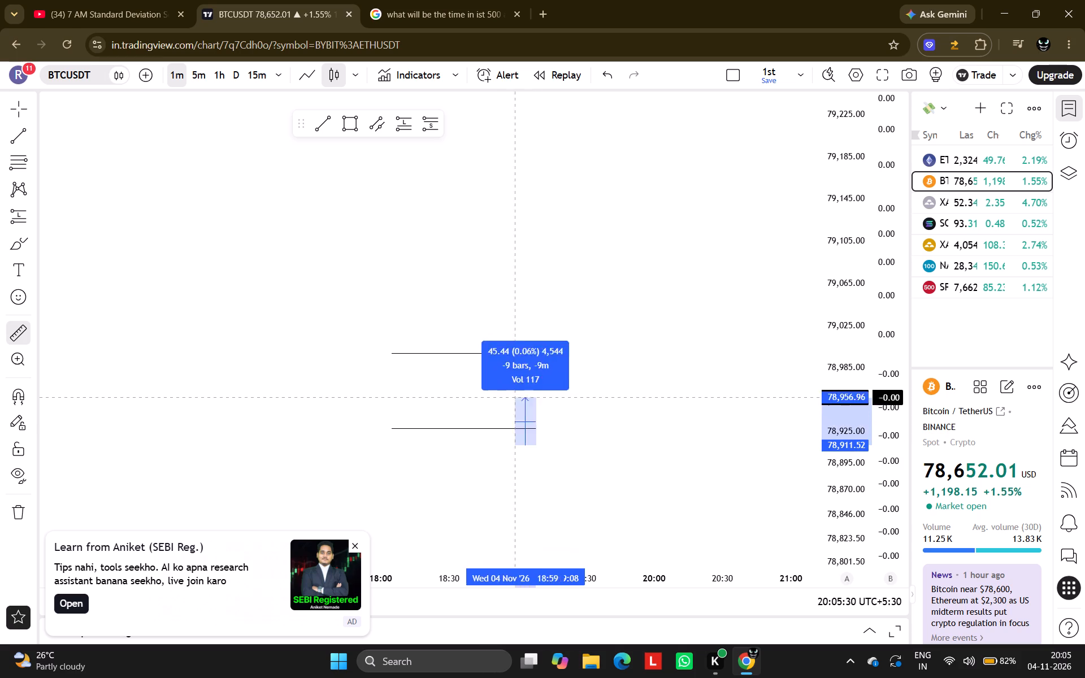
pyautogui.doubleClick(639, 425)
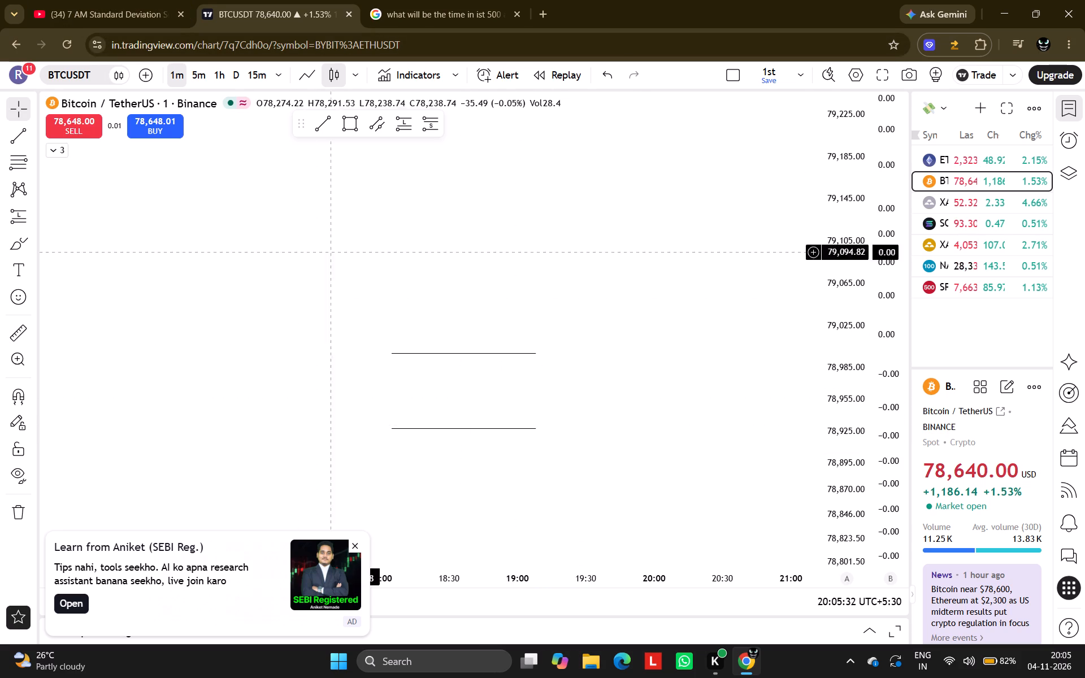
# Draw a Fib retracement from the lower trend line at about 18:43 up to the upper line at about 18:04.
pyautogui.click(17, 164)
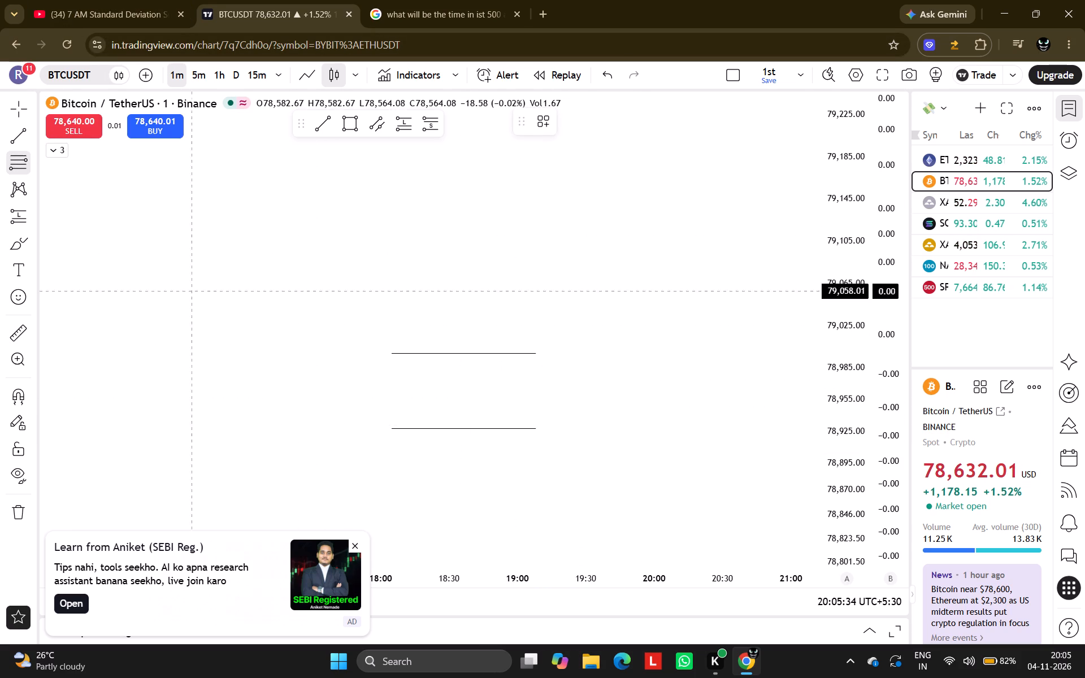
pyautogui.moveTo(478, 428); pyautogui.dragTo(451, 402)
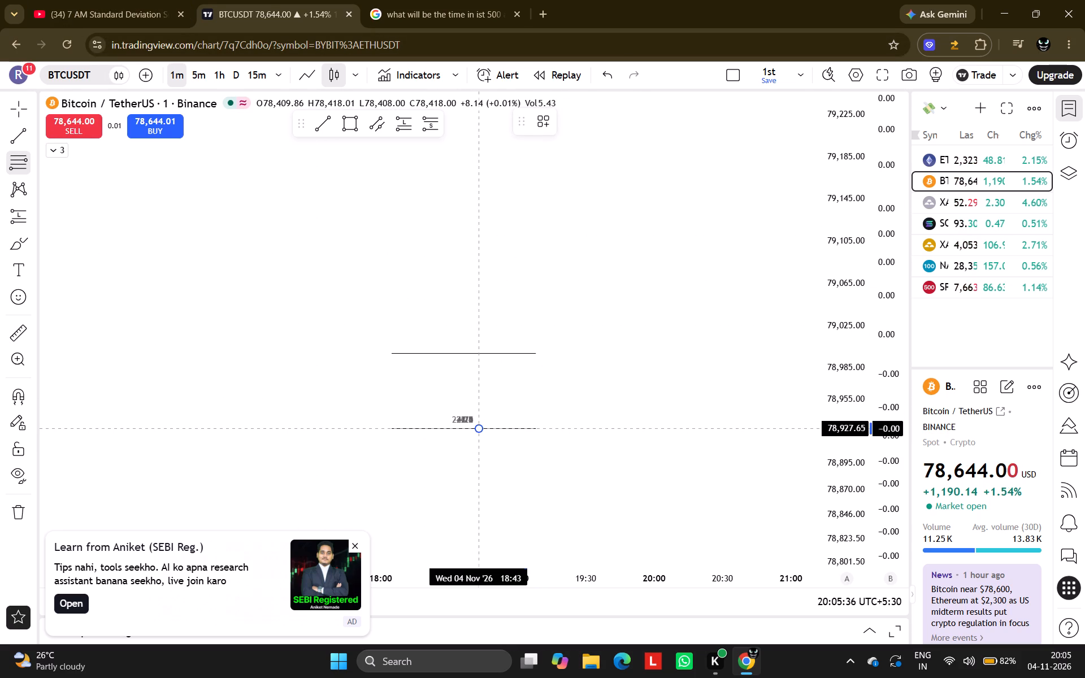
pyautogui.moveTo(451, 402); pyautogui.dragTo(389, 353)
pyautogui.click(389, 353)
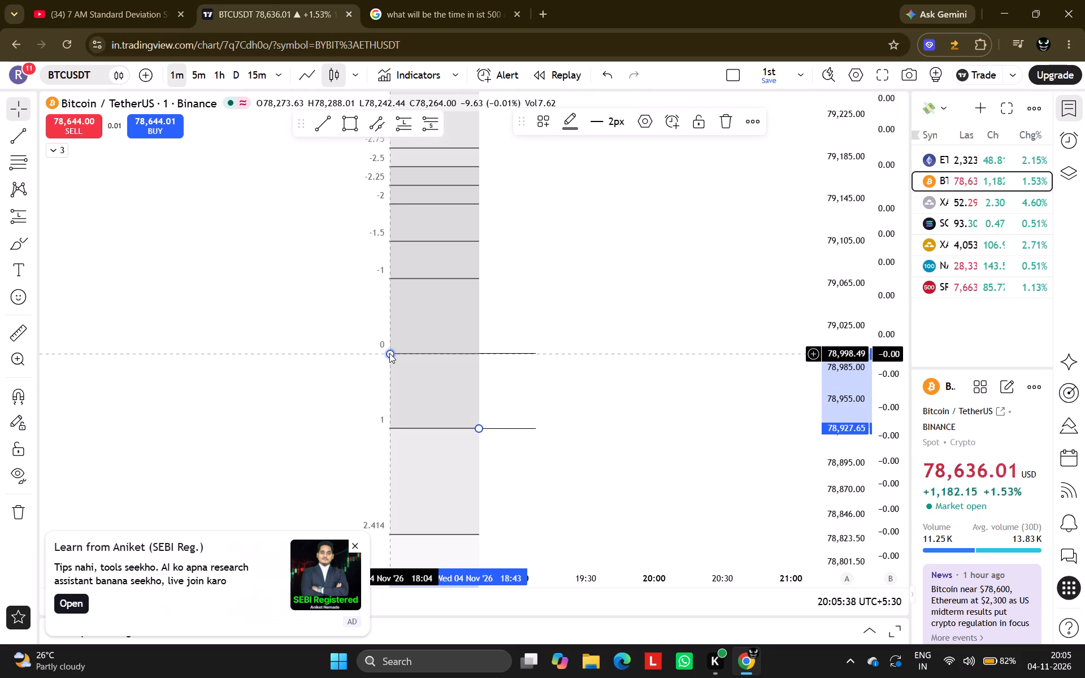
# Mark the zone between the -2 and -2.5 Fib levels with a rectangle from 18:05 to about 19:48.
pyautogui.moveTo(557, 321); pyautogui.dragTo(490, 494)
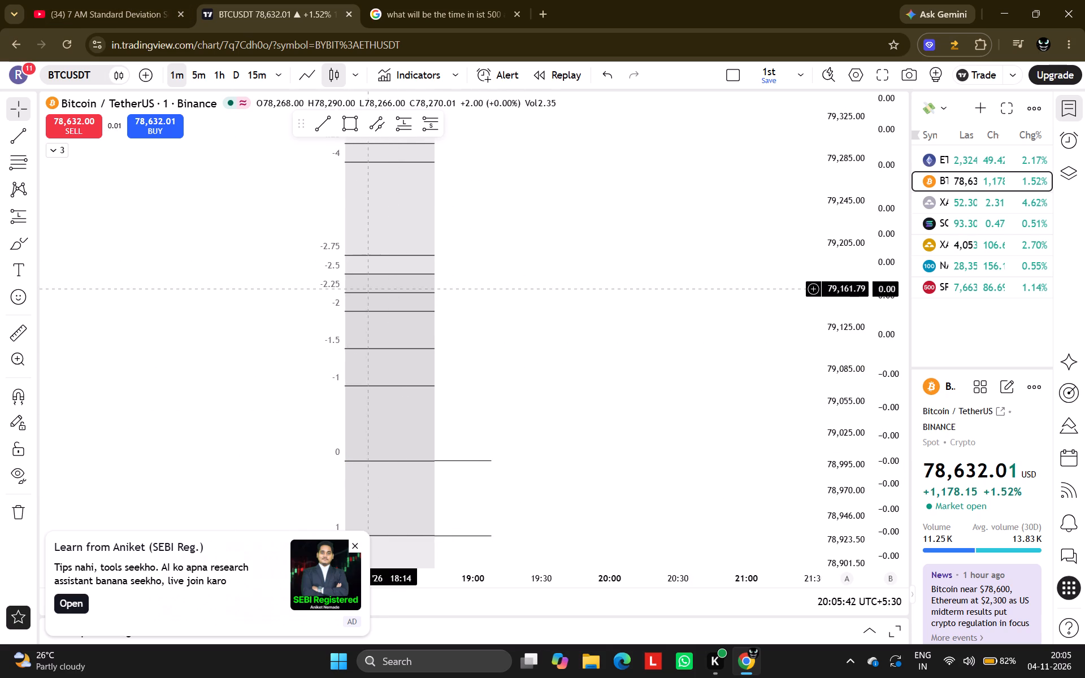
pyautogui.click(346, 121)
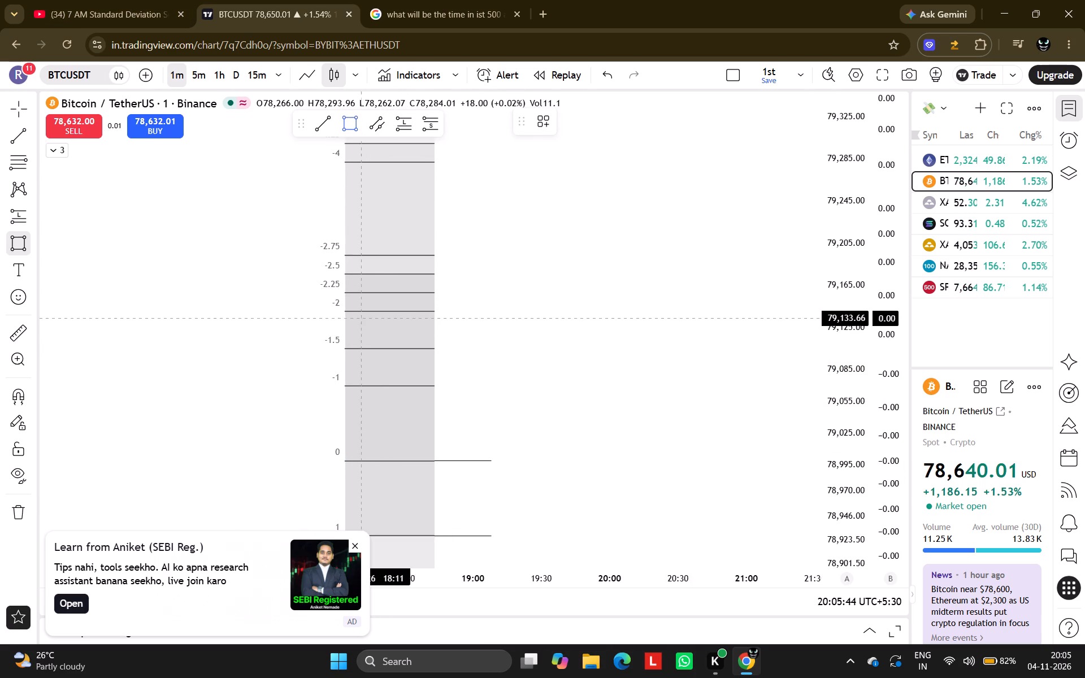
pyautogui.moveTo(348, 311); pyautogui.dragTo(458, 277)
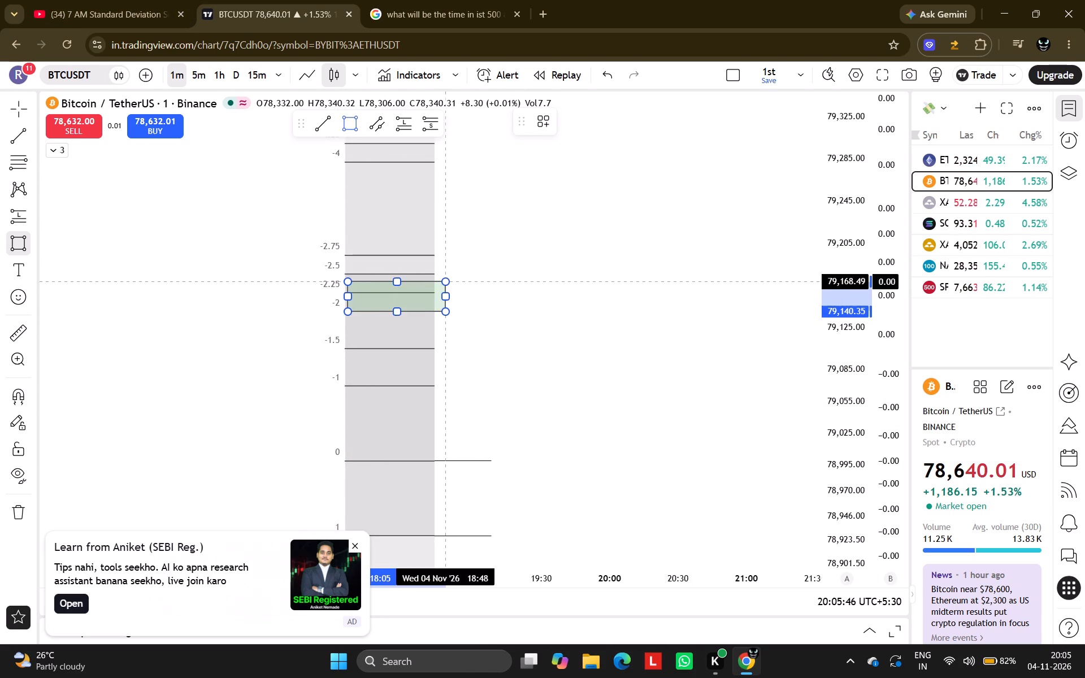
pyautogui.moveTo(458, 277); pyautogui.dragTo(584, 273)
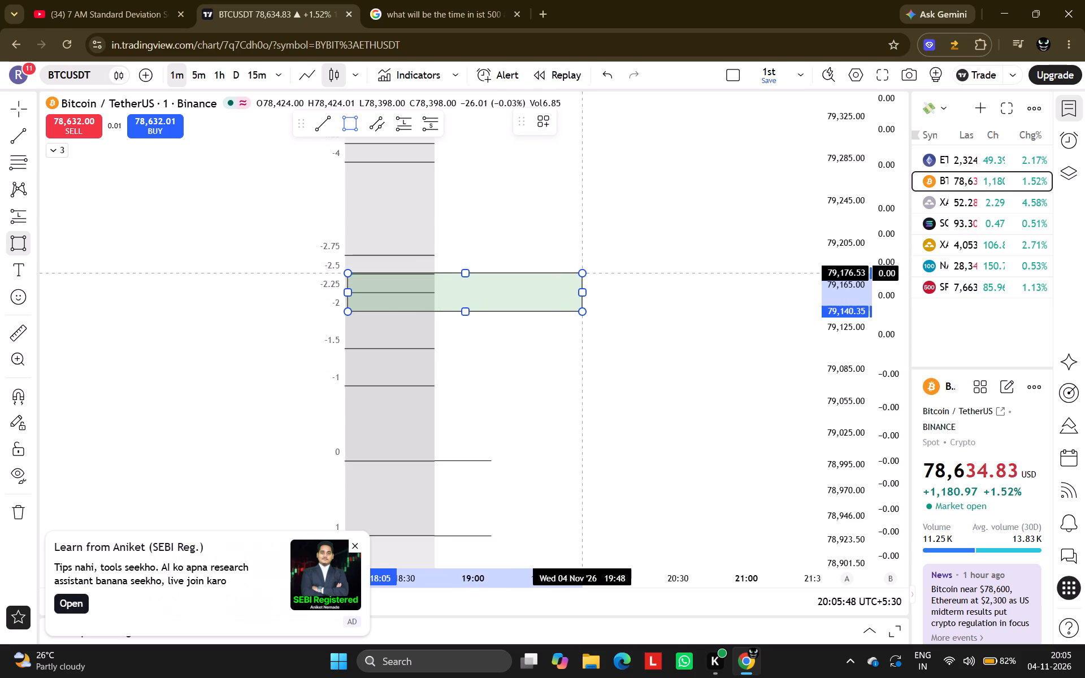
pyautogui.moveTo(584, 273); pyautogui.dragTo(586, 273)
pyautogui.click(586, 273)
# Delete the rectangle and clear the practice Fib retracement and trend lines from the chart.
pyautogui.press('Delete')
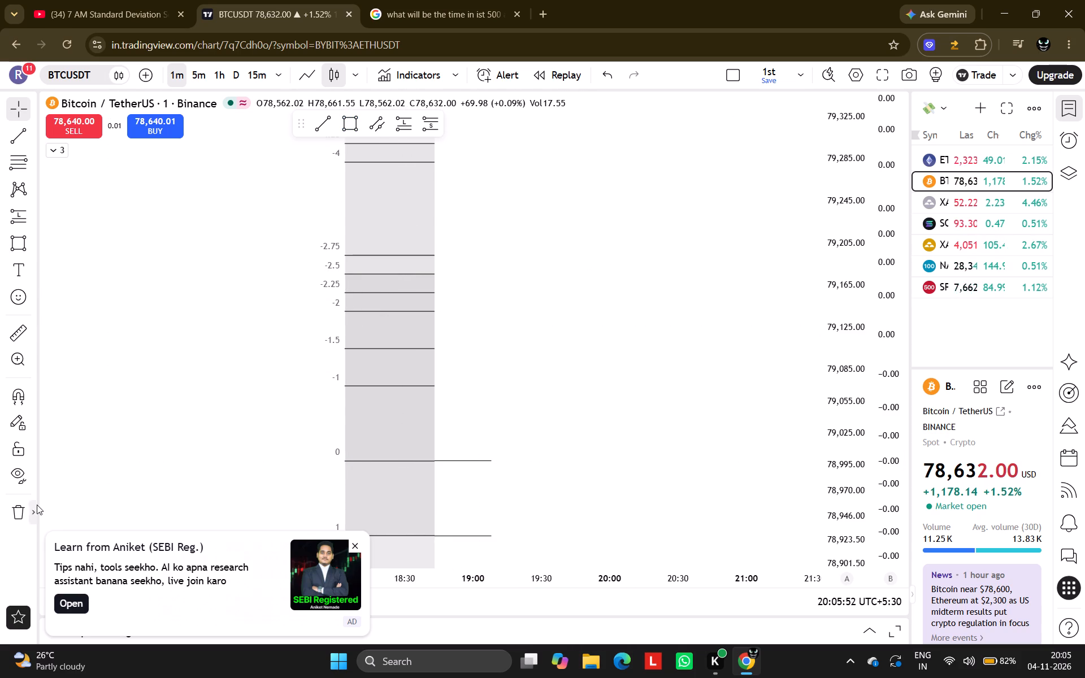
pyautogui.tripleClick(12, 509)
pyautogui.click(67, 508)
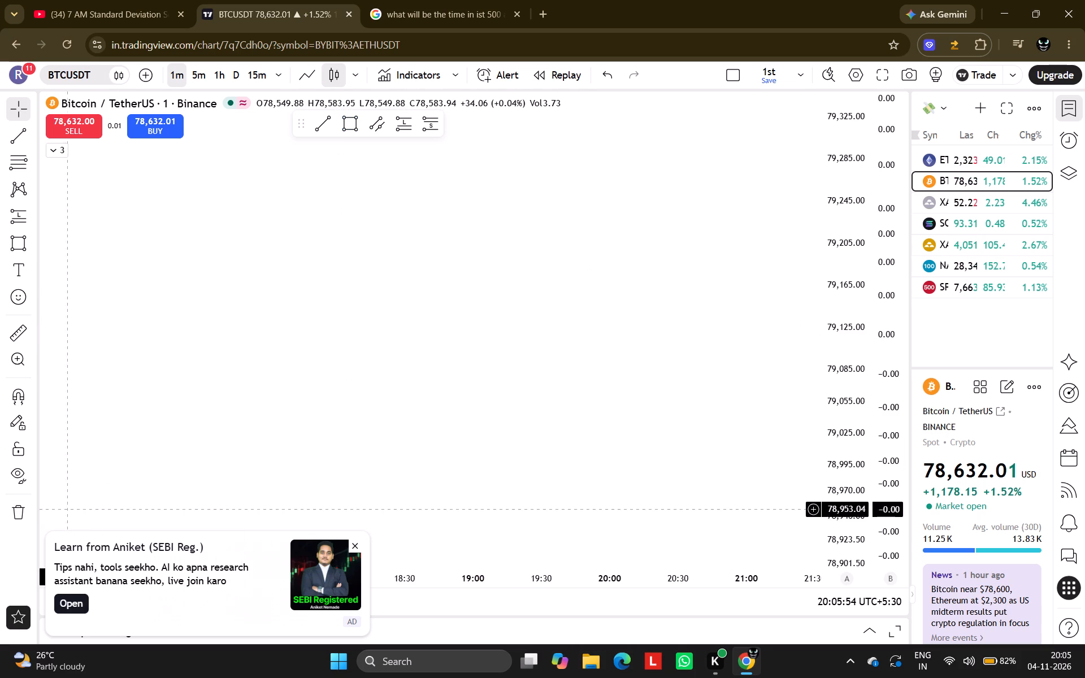
# Resume the YouTube gold strategy video in full screen and skip ahead through the rectangle-zone explanation to about 2:48.
pyautogui.click(115, 0)
pyautogui.write('fk')
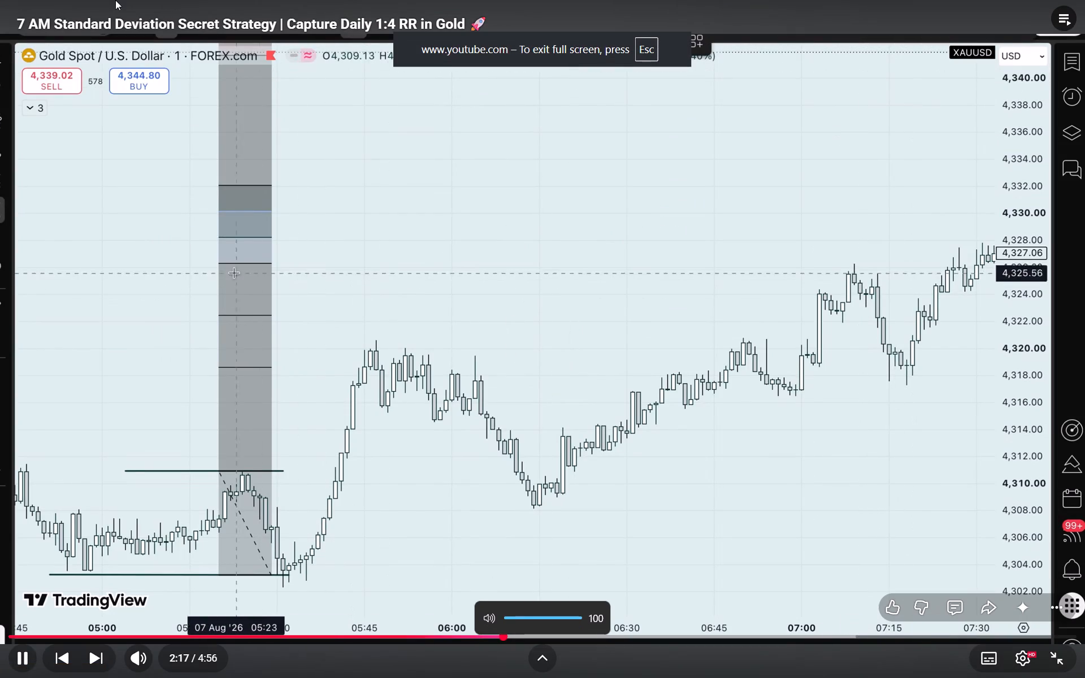
pyautogui.press('Right')
pyautogui.press('Right')
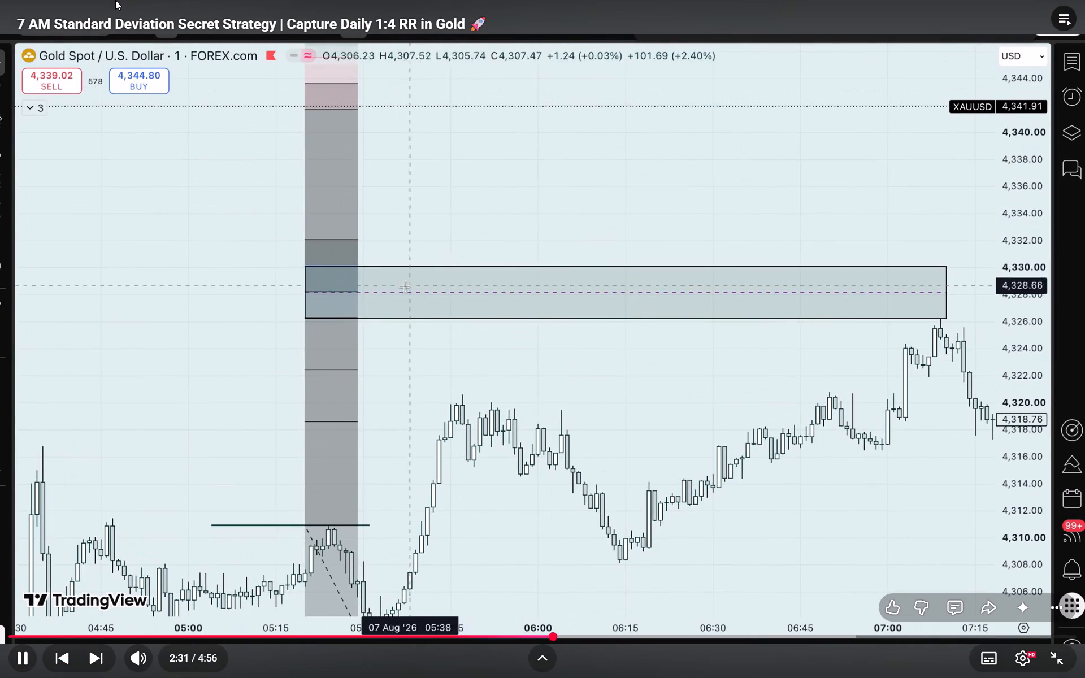
pyautogui.press('Right')
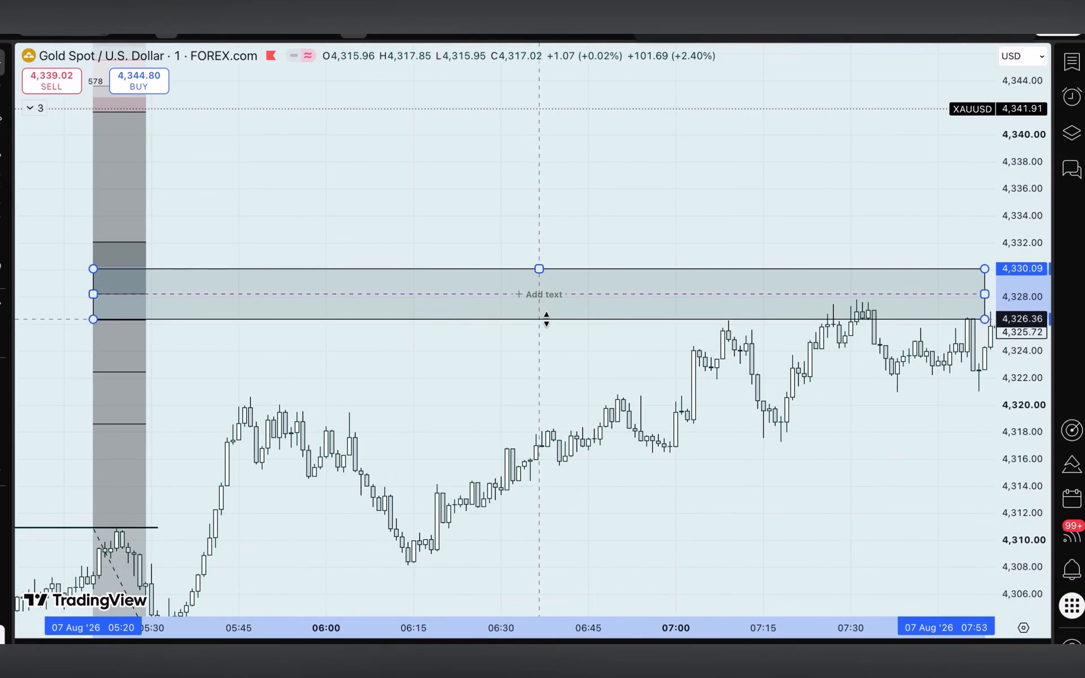
pyautogui.press('Right')
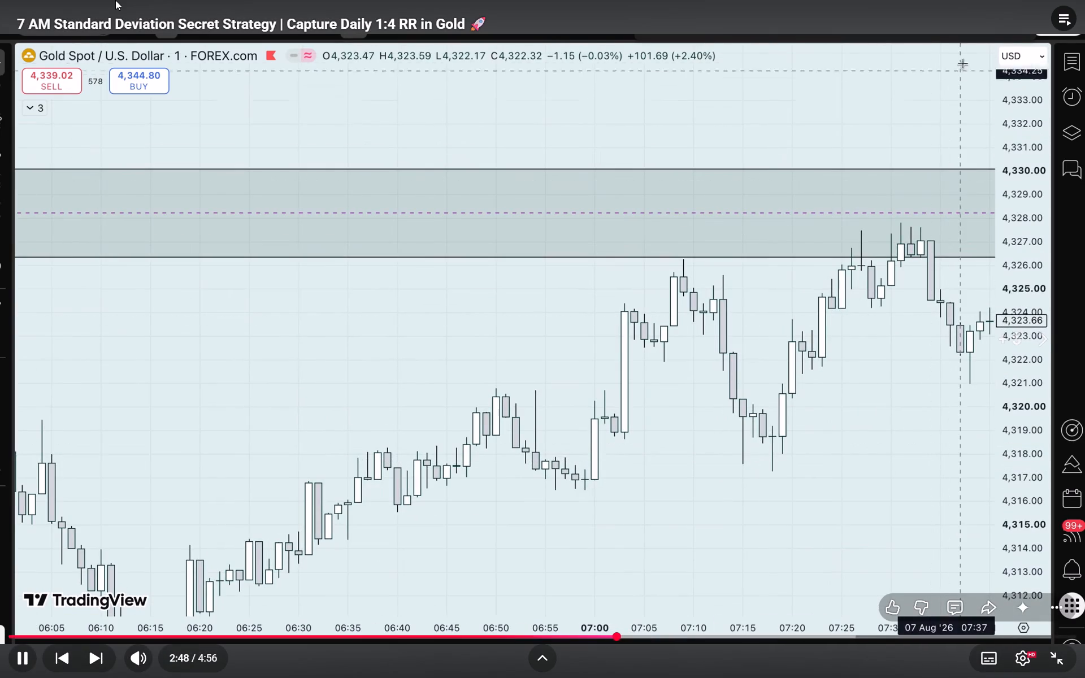
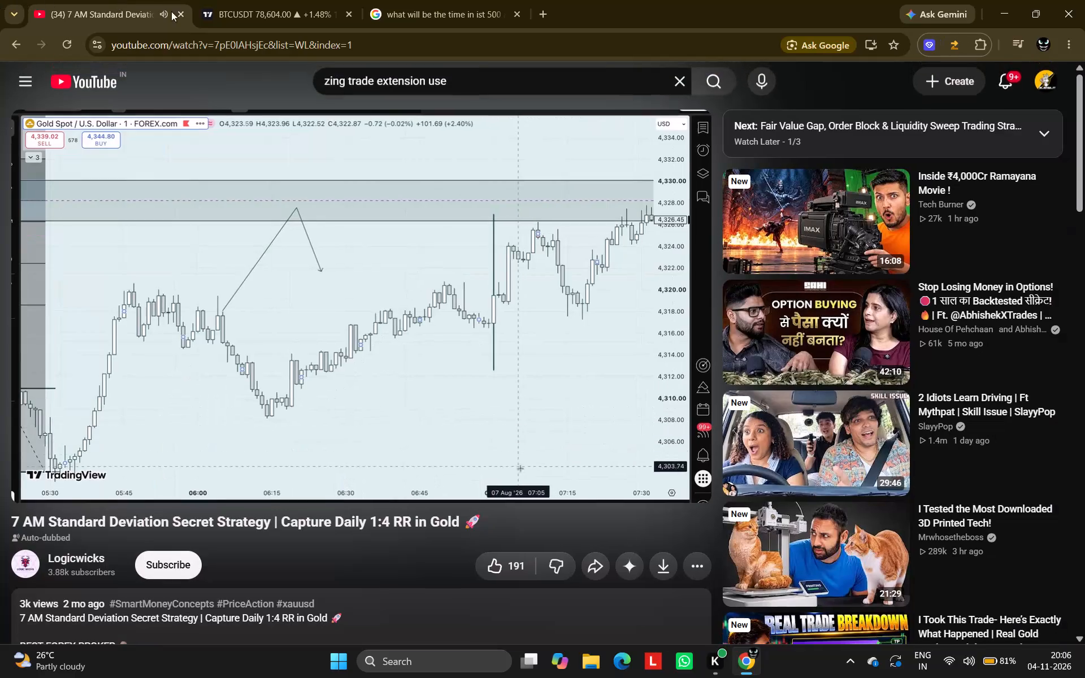
# Pause the gold strategy video and reset the view of the BTCUSDT chart in TradingView.
pyautogui.click(193, 194)
pyautogui.click(240, 0)
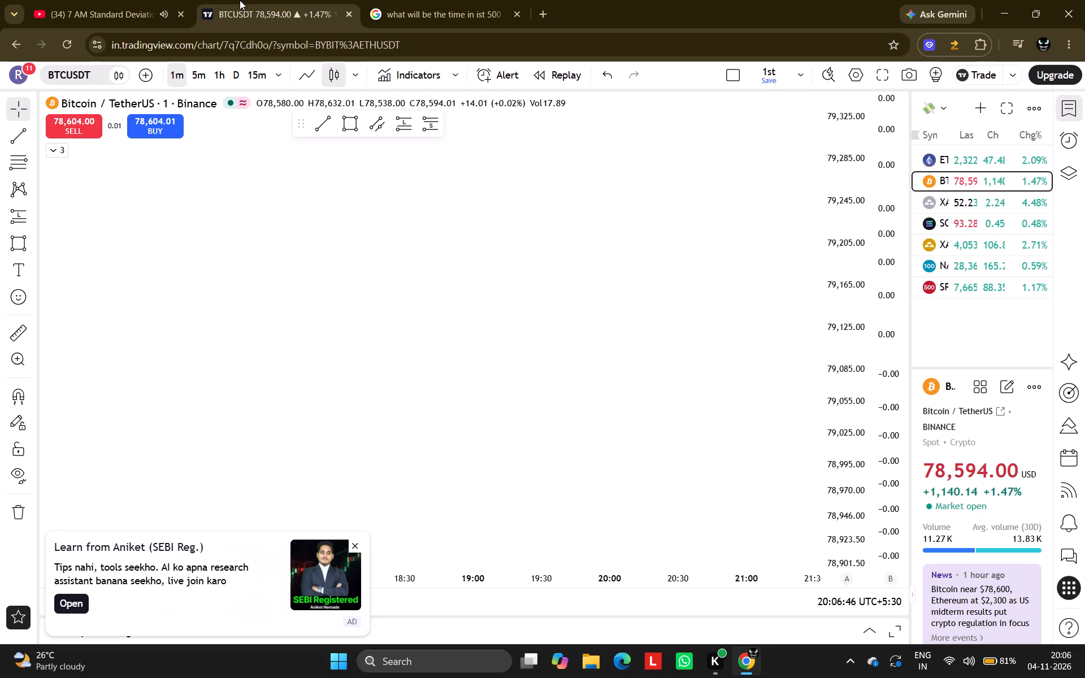
pyautogui.hotkey('alt', 'r')
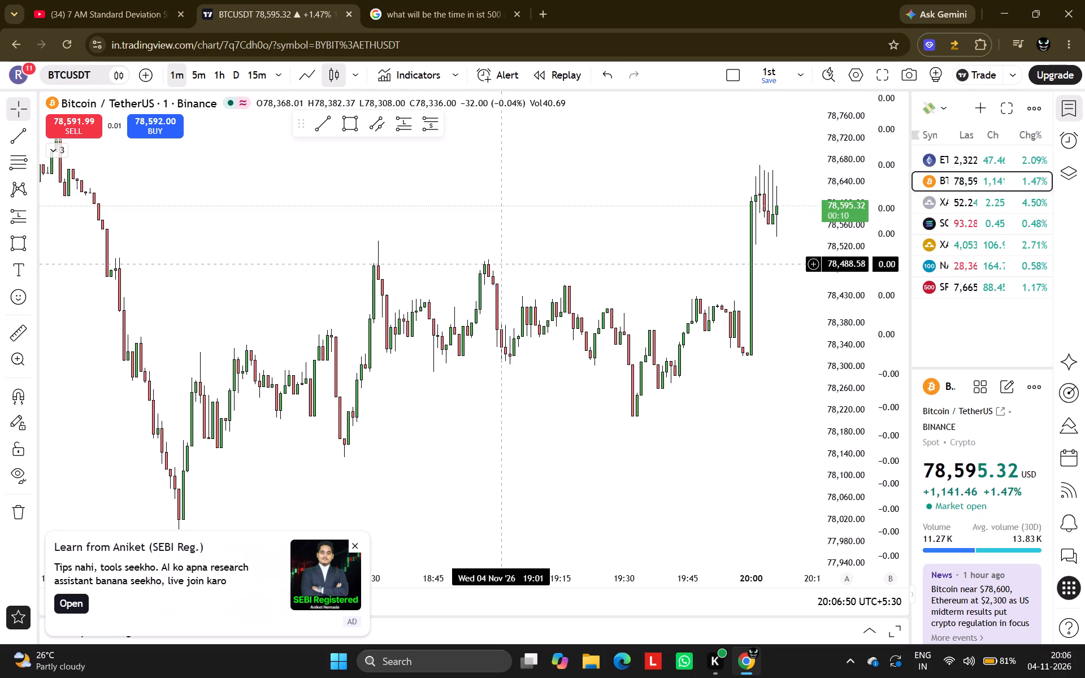
# Start a new thread in Google AI Mode and expand the thread sidebar.
pyautogui.click(439, 0)
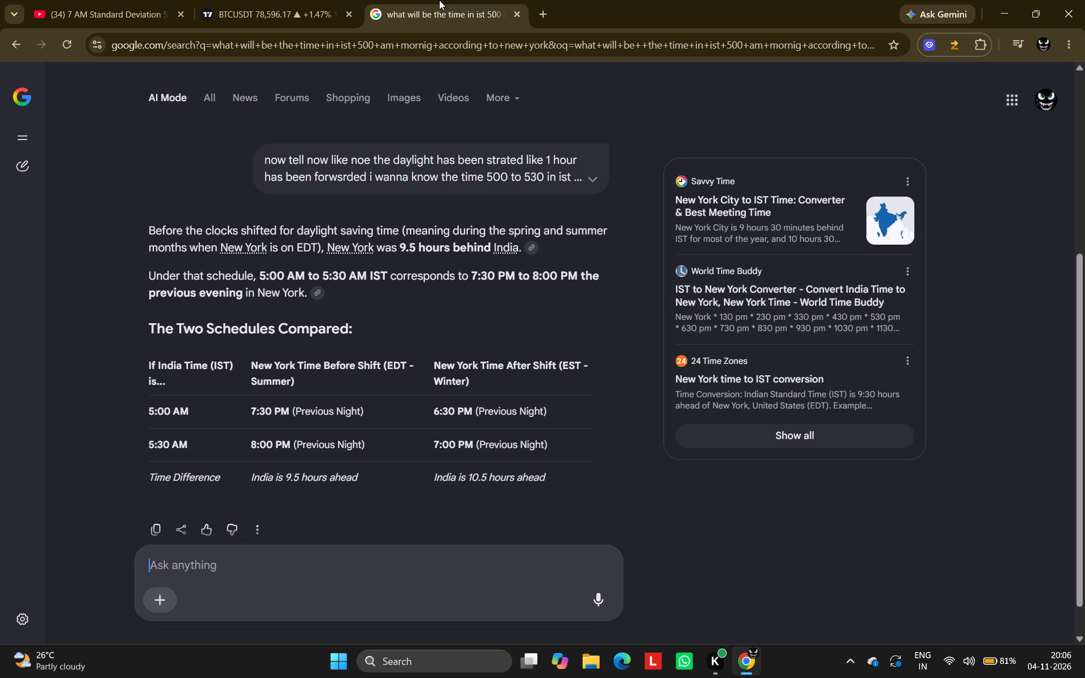
pyautogui.click(17, 156)
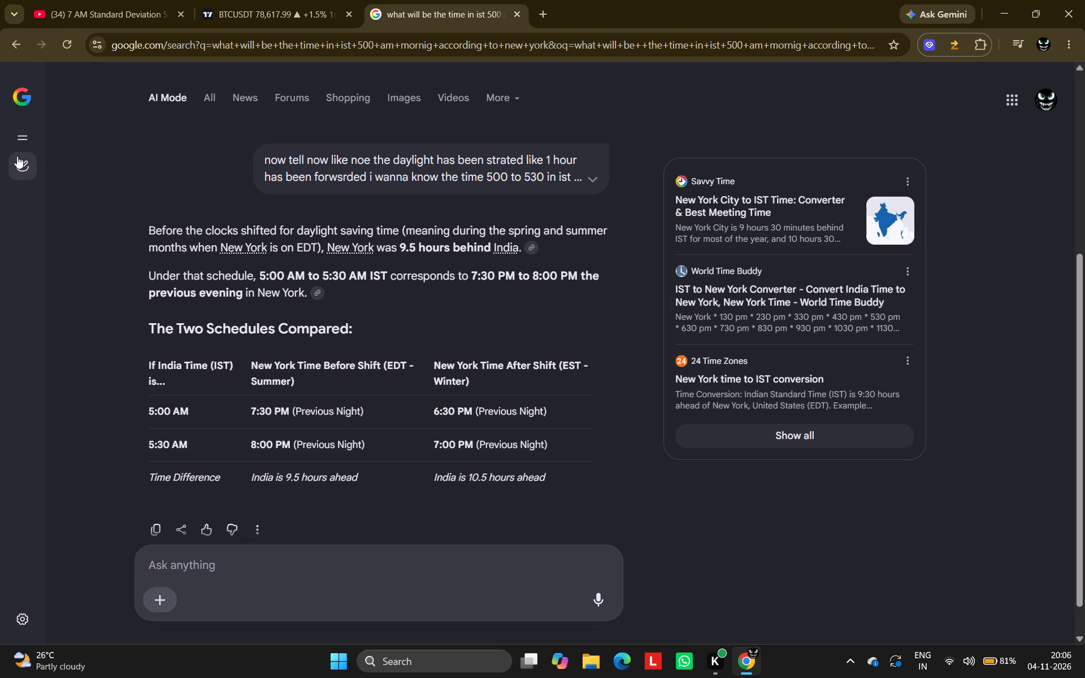
pyautogui.click(23, 141)
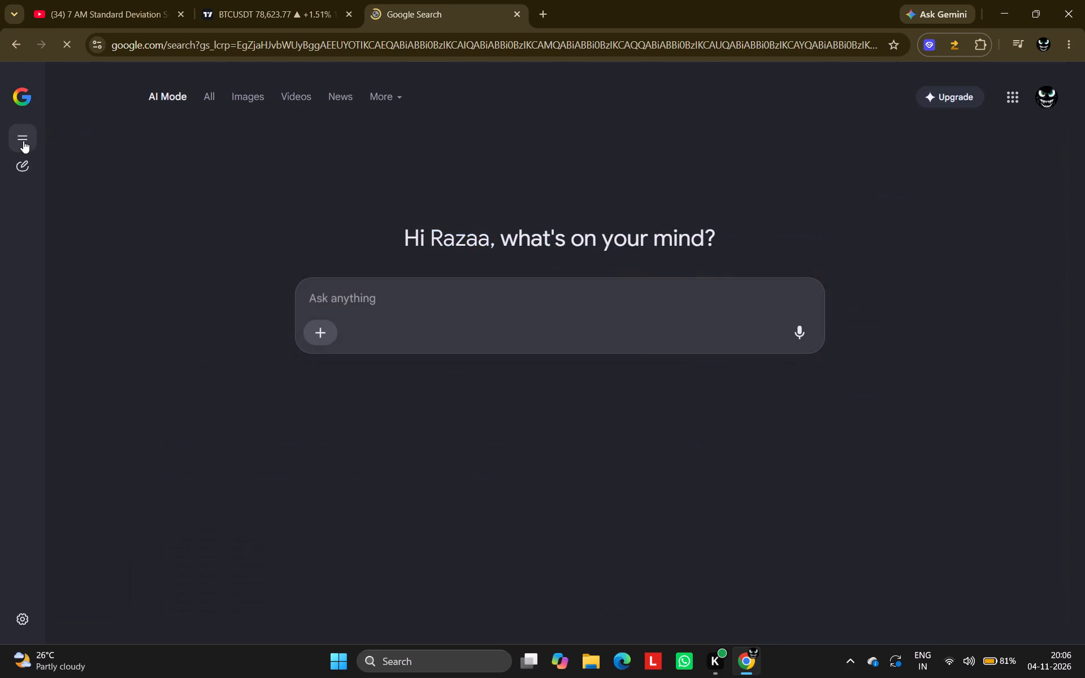
pyautogui.click(24, 138)
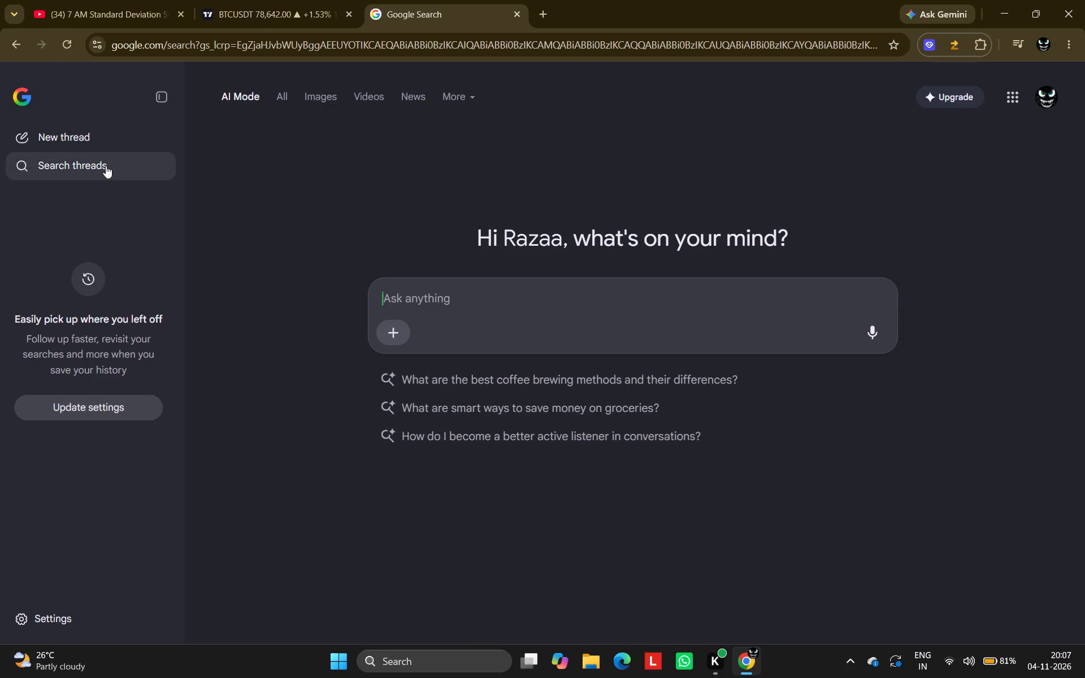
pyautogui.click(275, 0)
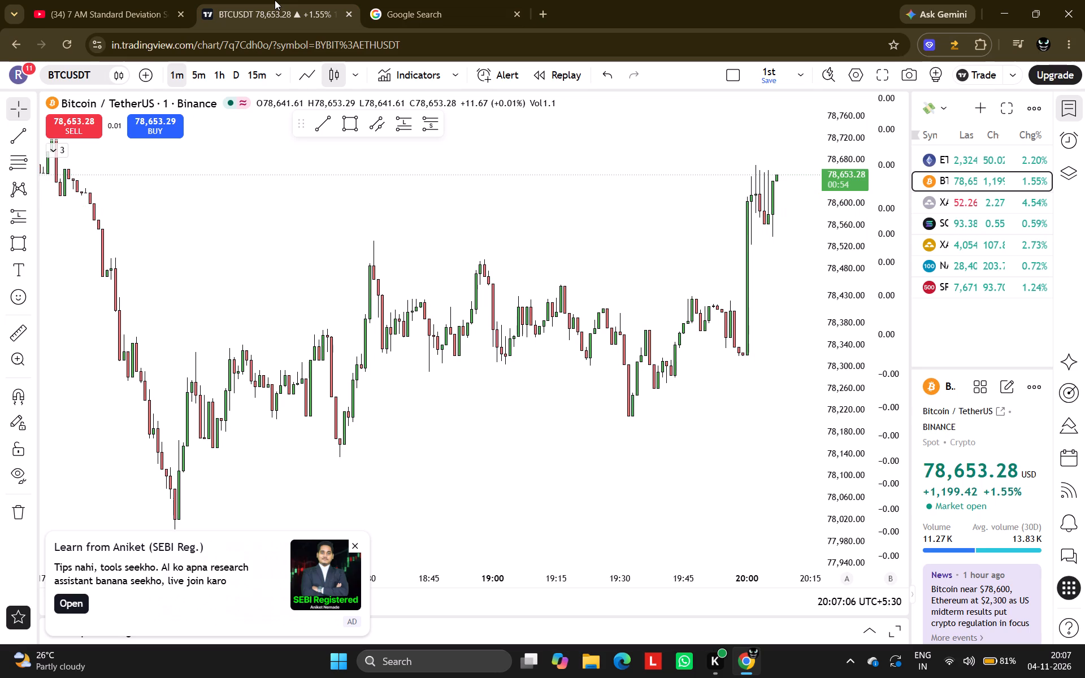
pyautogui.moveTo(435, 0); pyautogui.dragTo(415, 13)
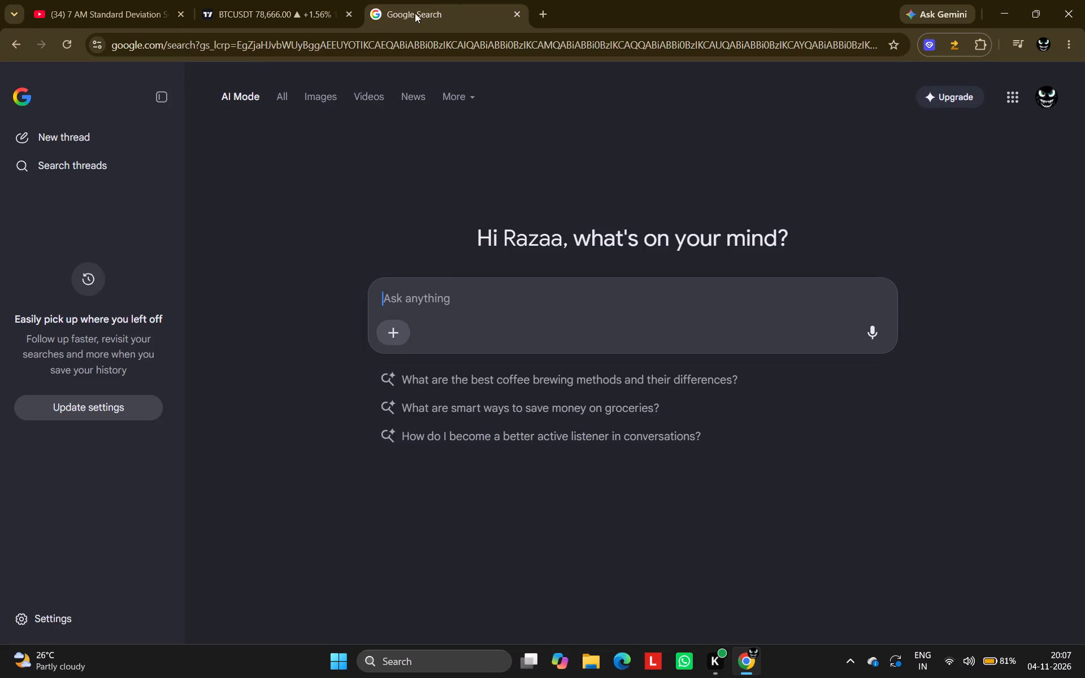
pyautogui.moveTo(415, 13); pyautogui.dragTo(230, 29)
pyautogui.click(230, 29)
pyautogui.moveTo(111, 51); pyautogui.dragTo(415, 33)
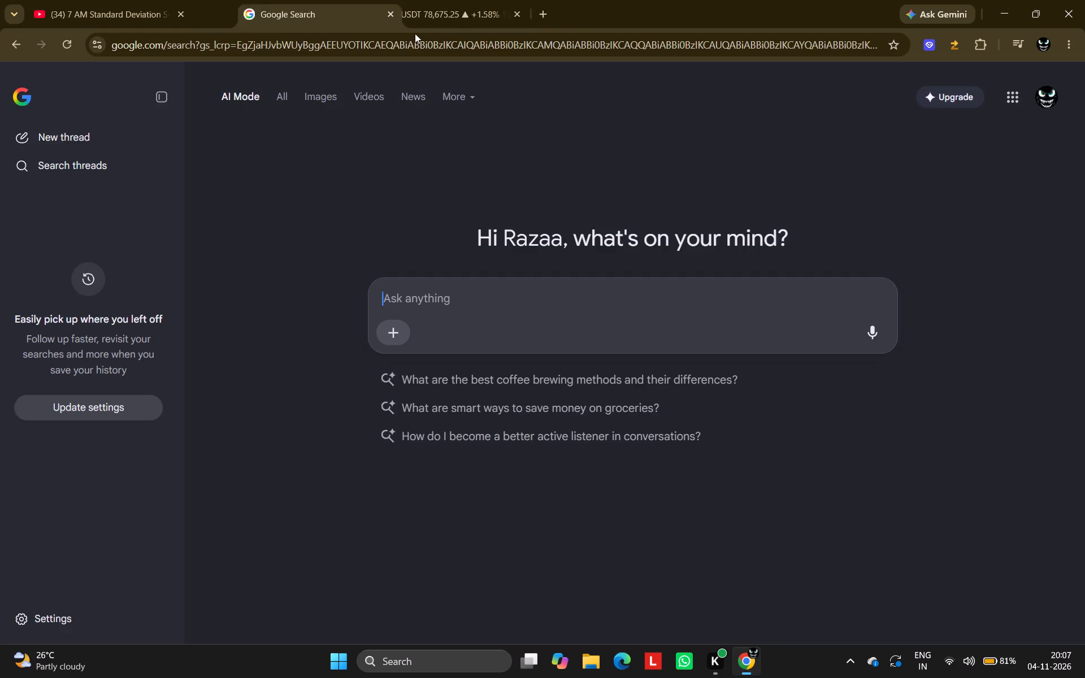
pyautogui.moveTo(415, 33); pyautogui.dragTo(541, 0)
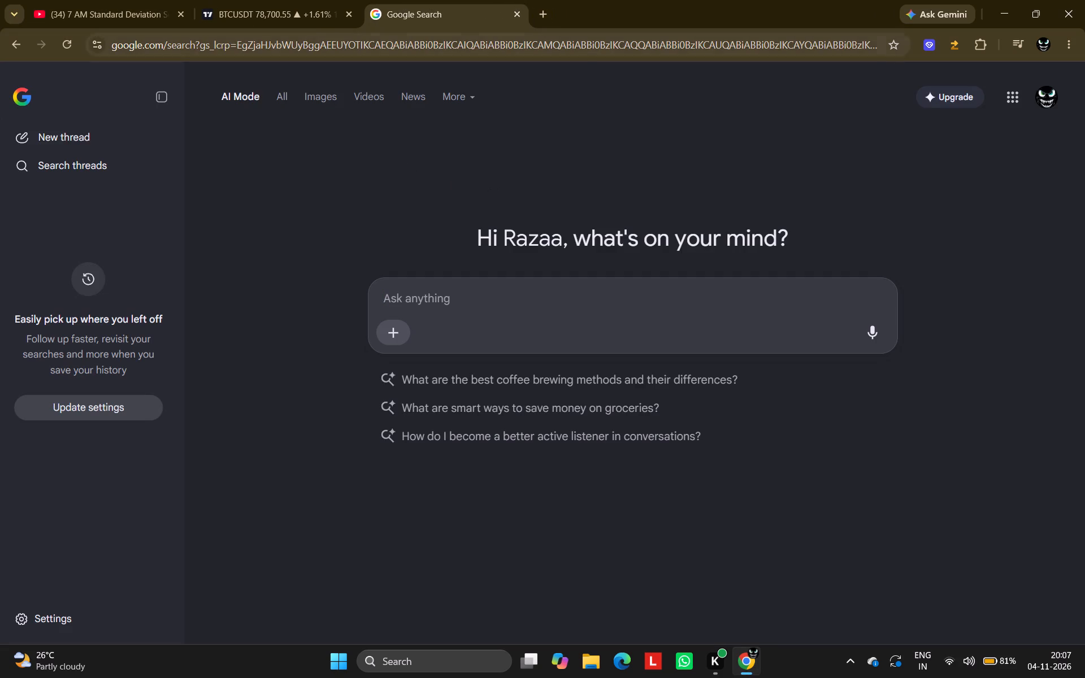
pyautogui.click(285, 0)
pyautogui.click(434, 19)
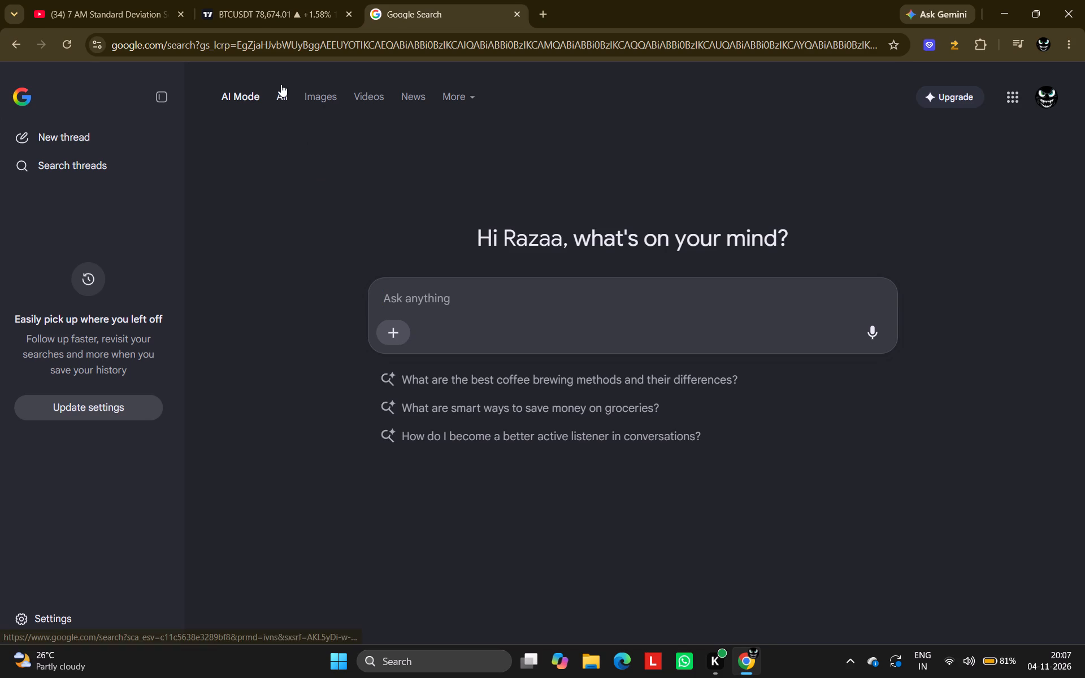
# In the TradingView chart settings, open the custom colour picker for the solid canvas background.
pyautogui.click(269, 0)
pyautogui.doubleClick(323, 167)
pyautogui.doubleClick(378, 292)
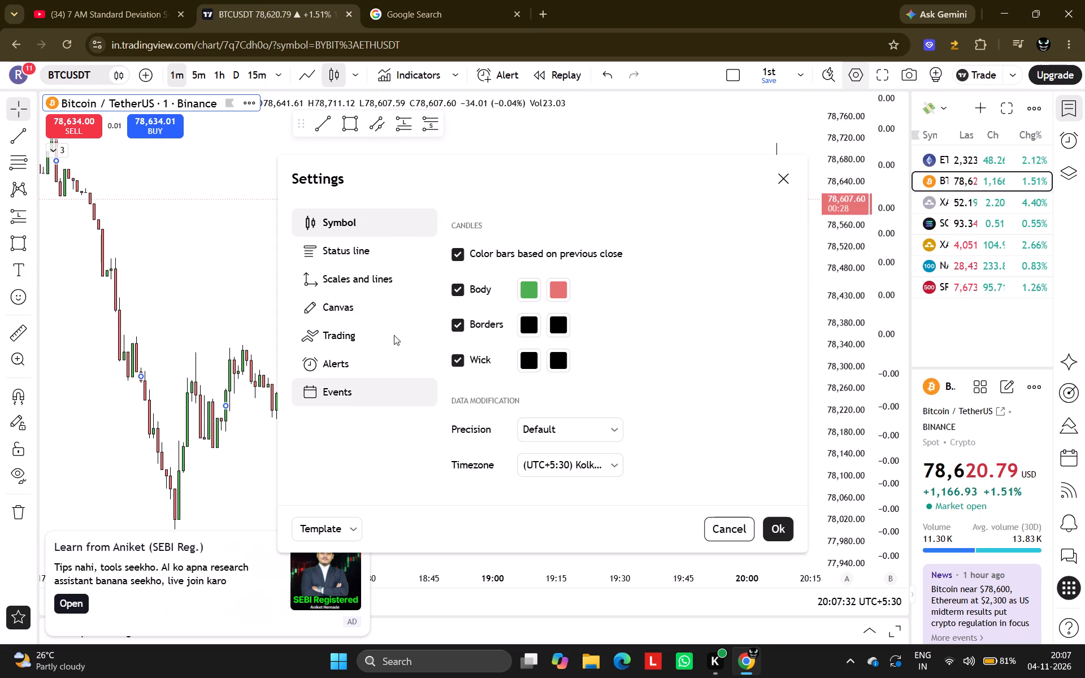
pyautogui.click(400, 257)
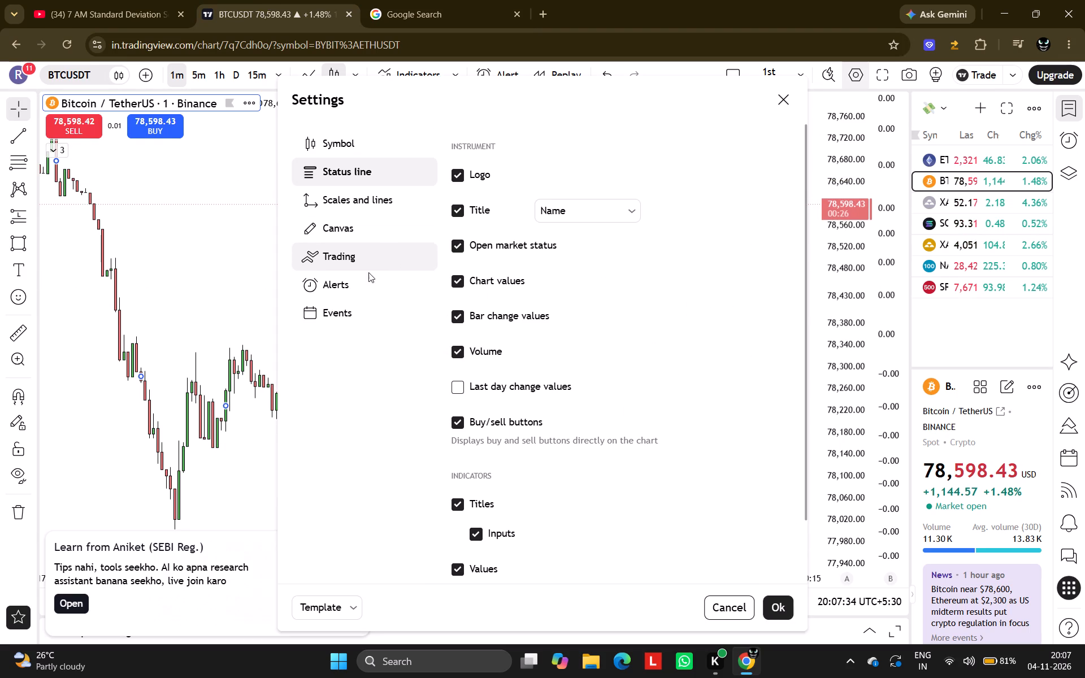
pyautogui.click(367, 274)
pyautogui.click(367, 267)
pyautogui.click(366, 220)
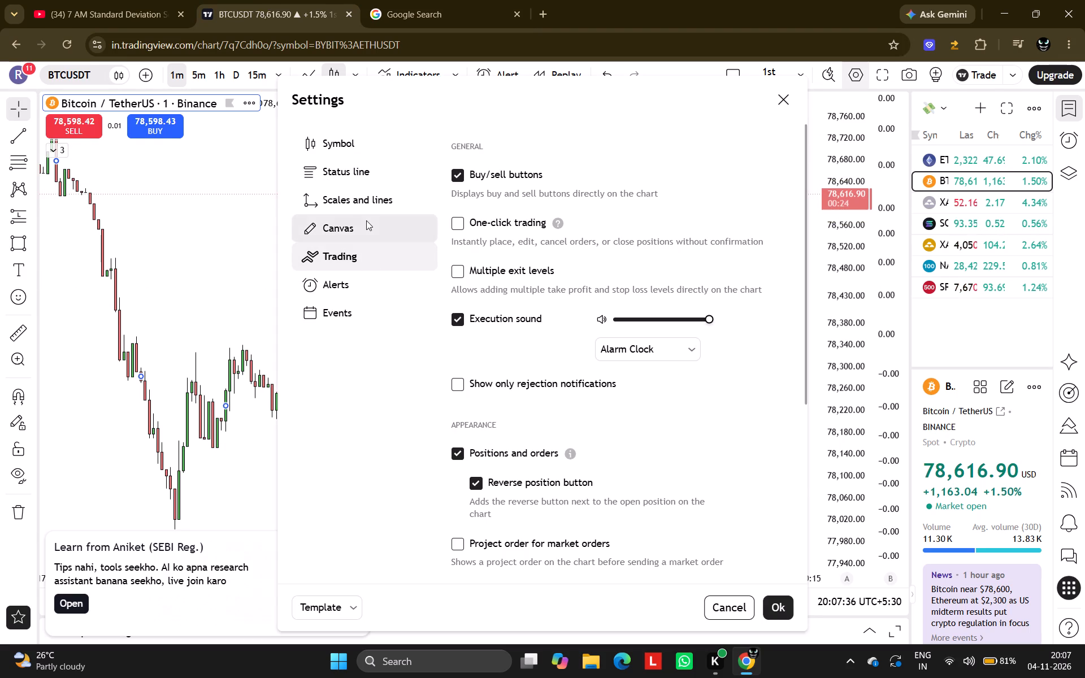
pyautogui.click(624, 182)
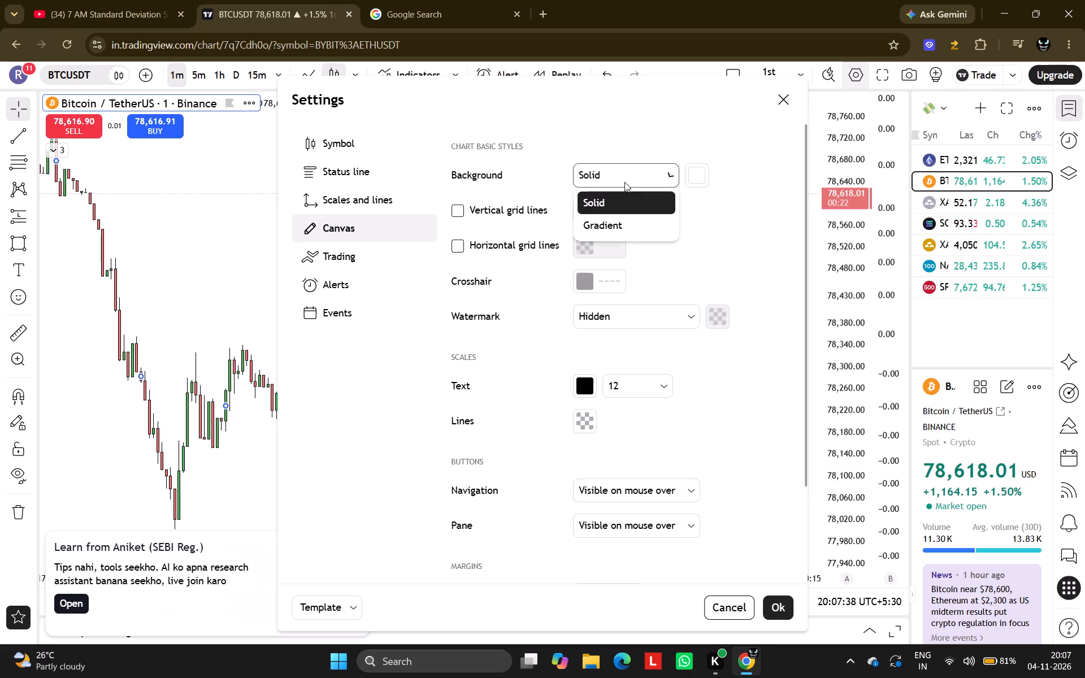
pyautogui.click(705, 177)
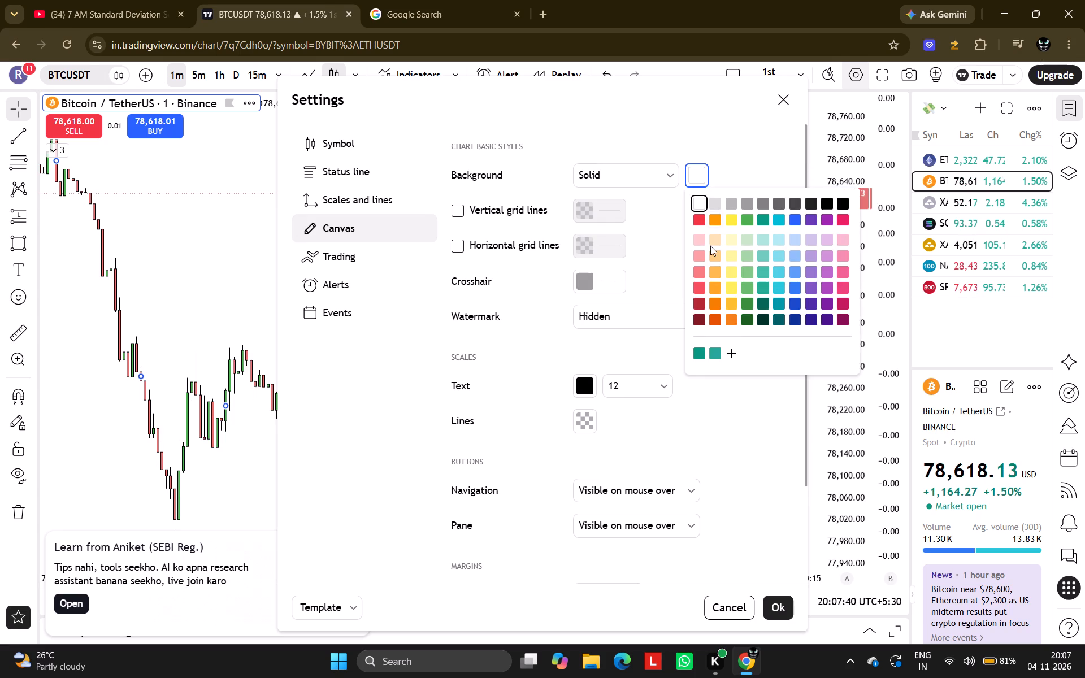
pyautogui.click(731, 347)
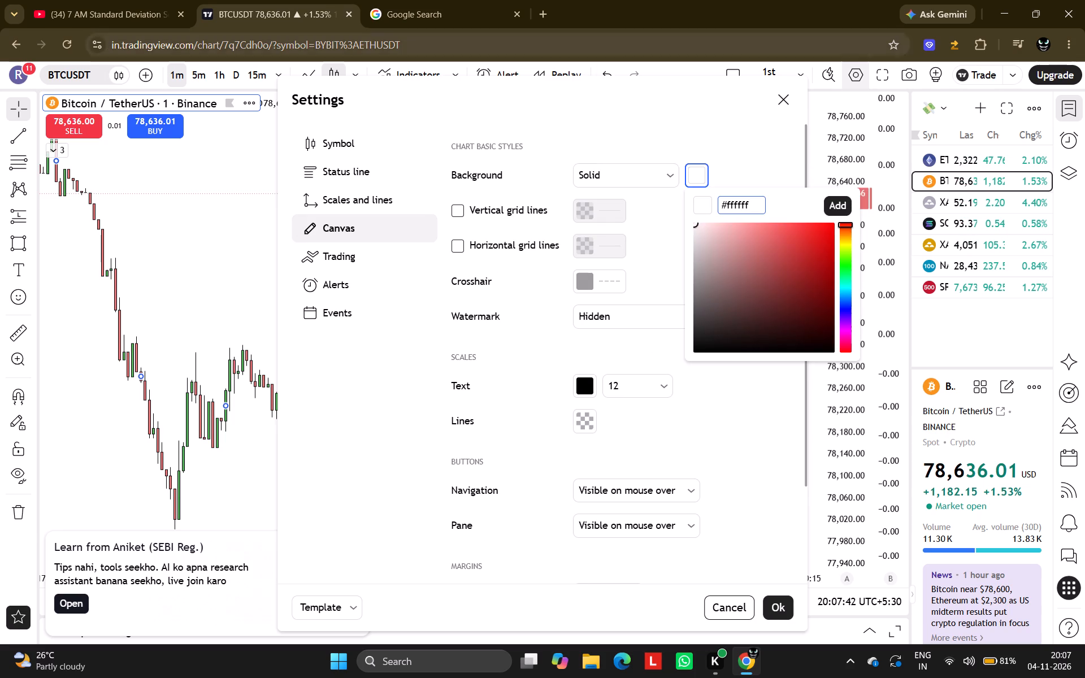
# In Google AI Mode, draft the question "tell me best bg for trading view i used some color for candles let me tell you".
pyautogui.click(432, 0)
pyautogui.click(467, 302)
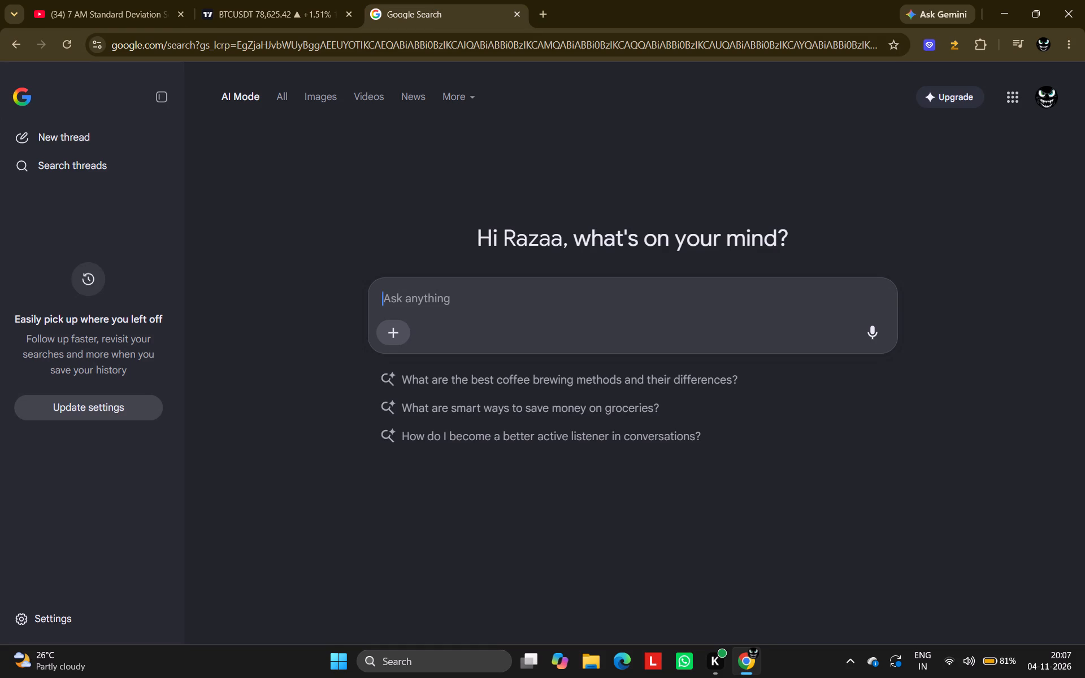
pyautogui.write('tell me best bg for trading view i used some')
pyautogui.press('space')
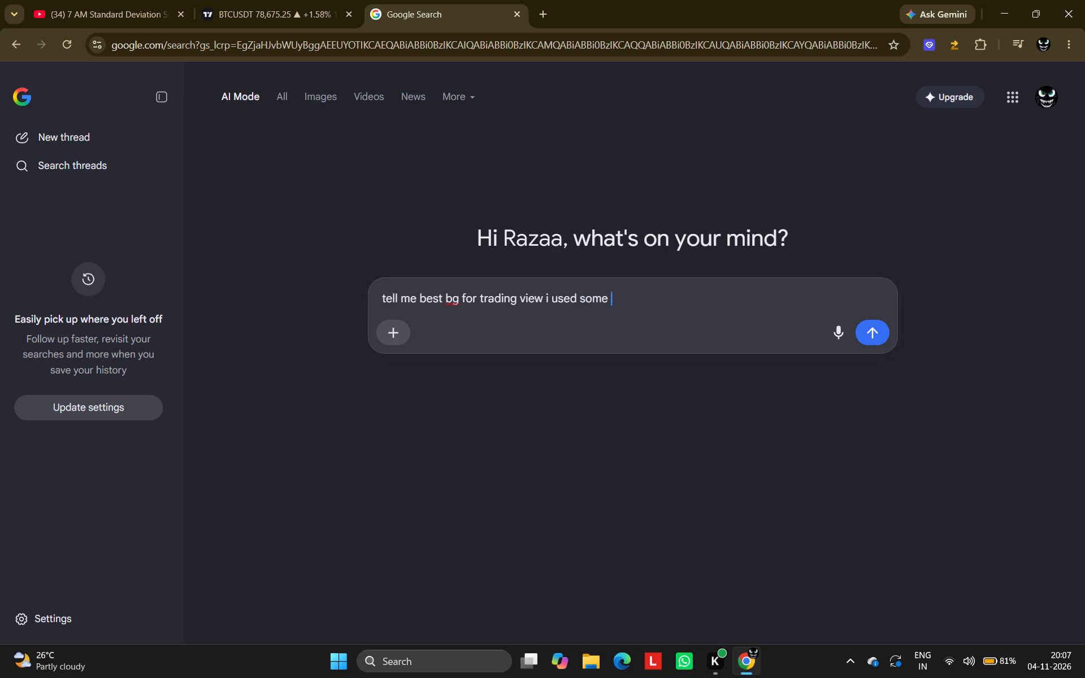
pyautogui.write('cou')
pyautogui.press('BackSpace')
pyautogui.write('lor for candles')
pyautogui.press('space')
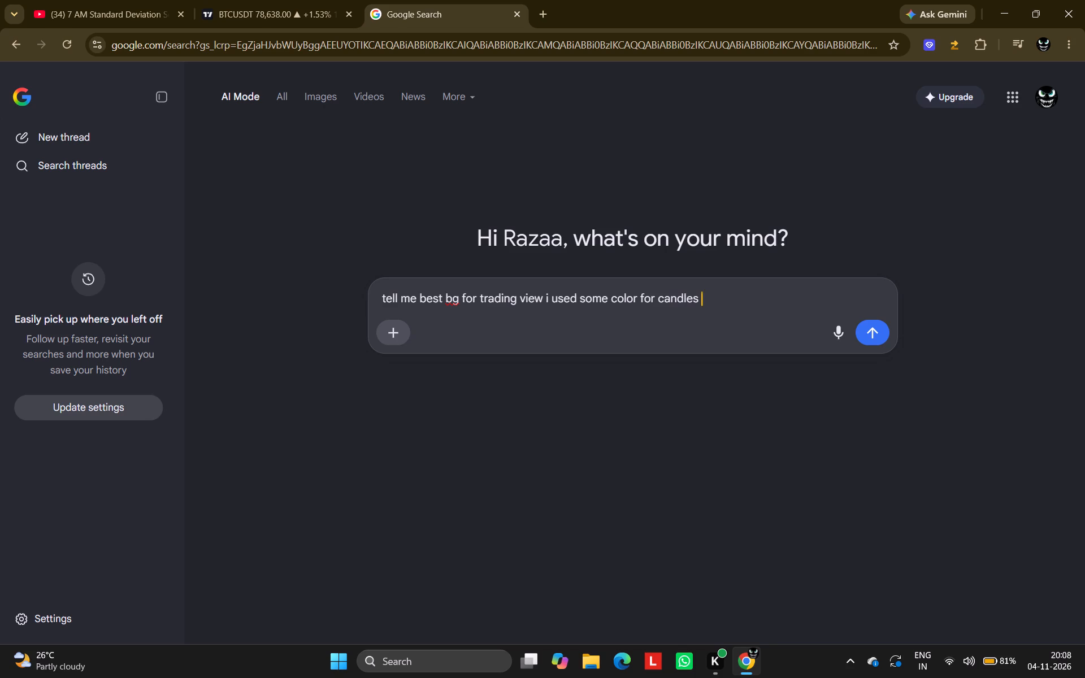
pyautogui.write('let me tel')
pyautogui.press('space')
pyautogui.press('BackSpace')
pyautogui.write('l you')
# In TradingView's candle settings, copy the green body colour's hex code 4caf50 and add that green to the custom swatches.
pyautogui.click(281, 1)
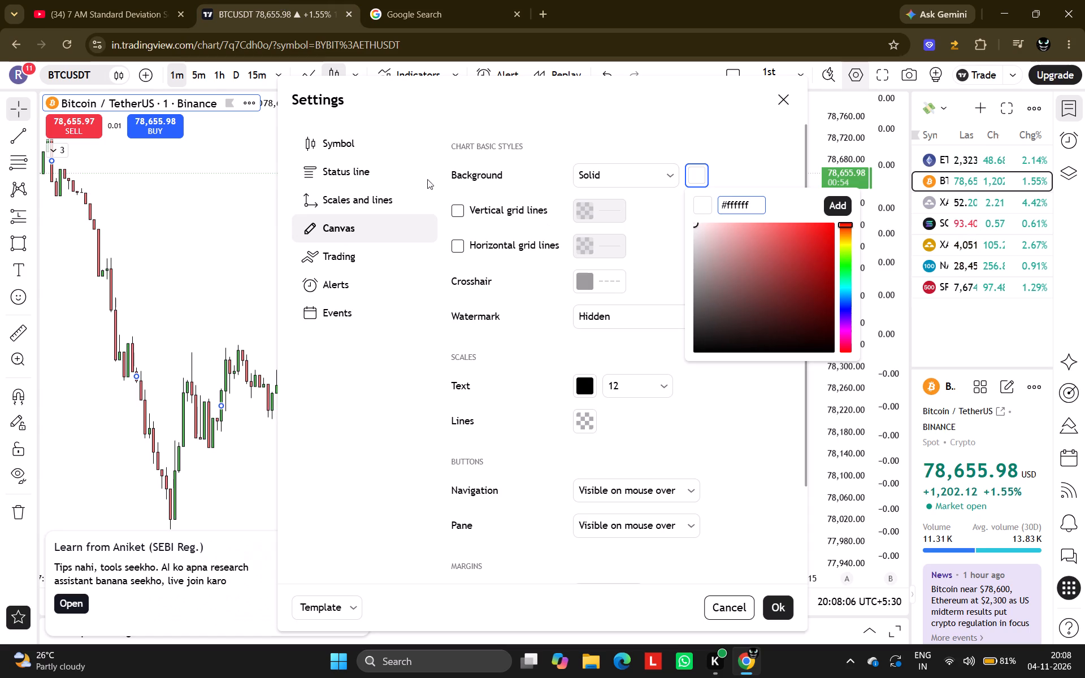
pyautogui.click(354, 145)
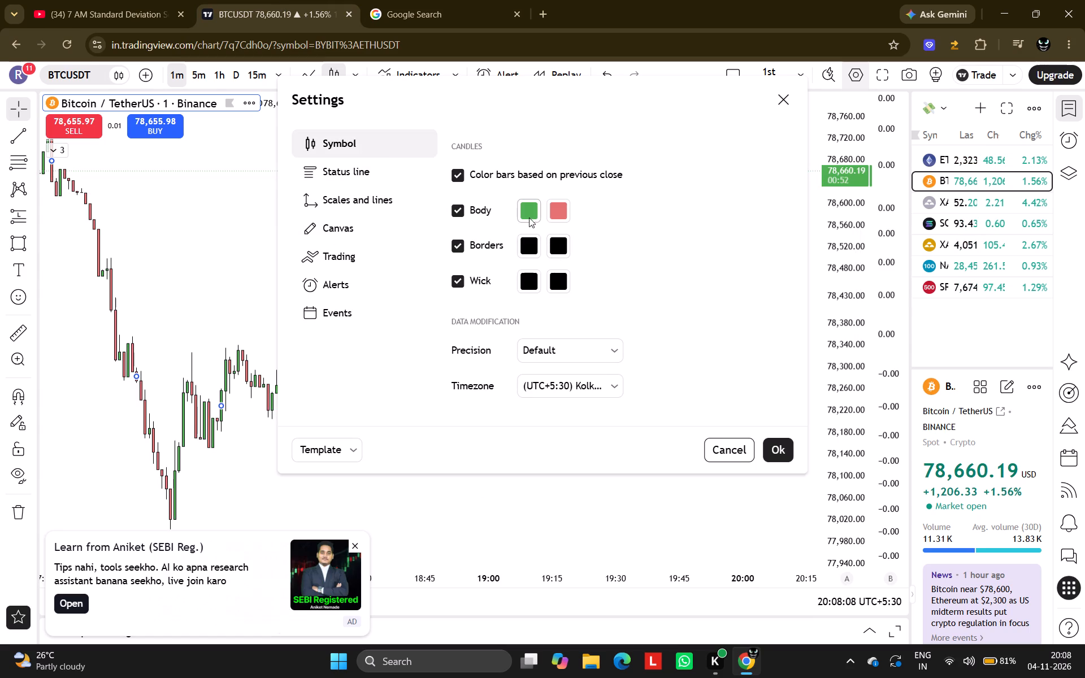
pyautogui.click(528, 212)
pyautogui.click(561, 392)
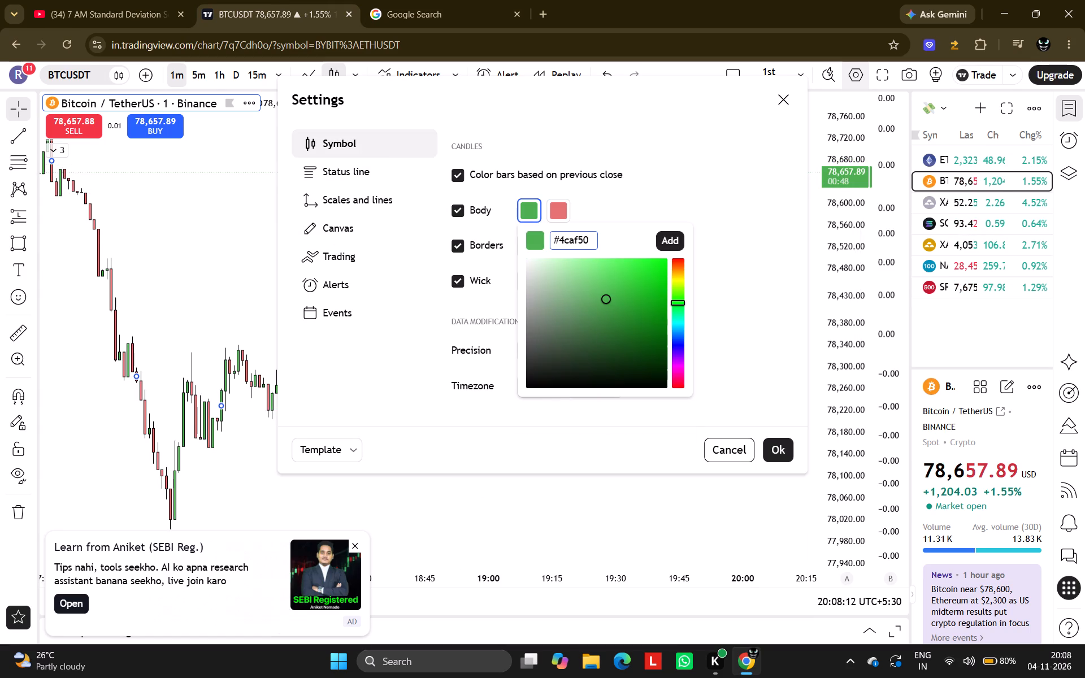
pyautogui.hotkey('ctrl', 'a')
pyautogui.hotkey('ctrl', 'c')
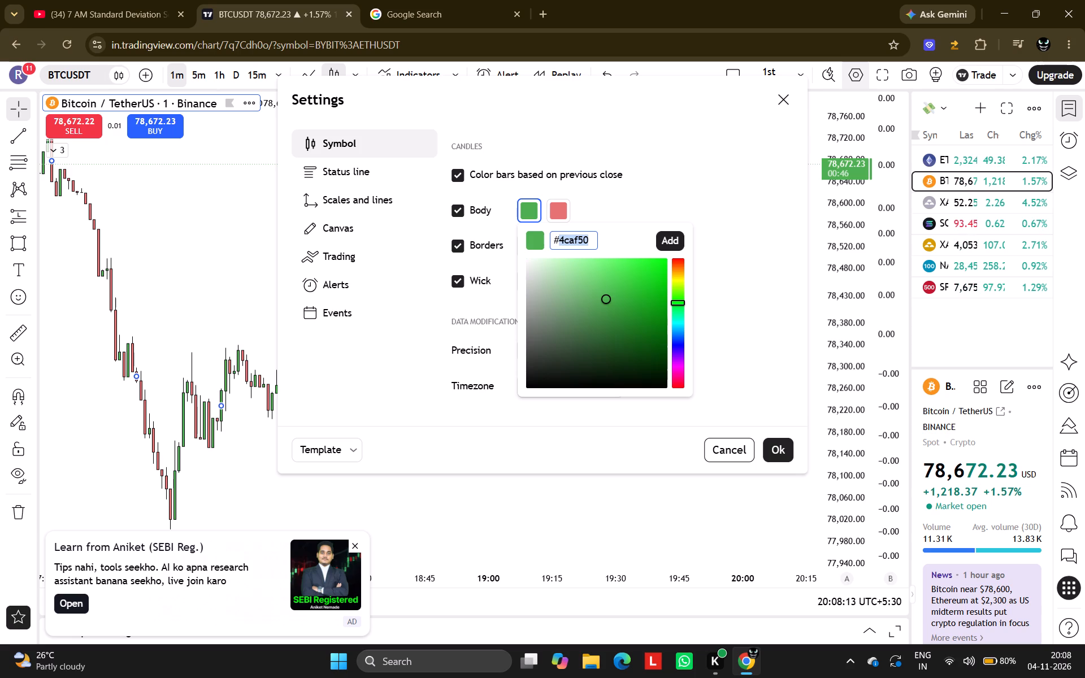
pyautogui.click(662, 238)
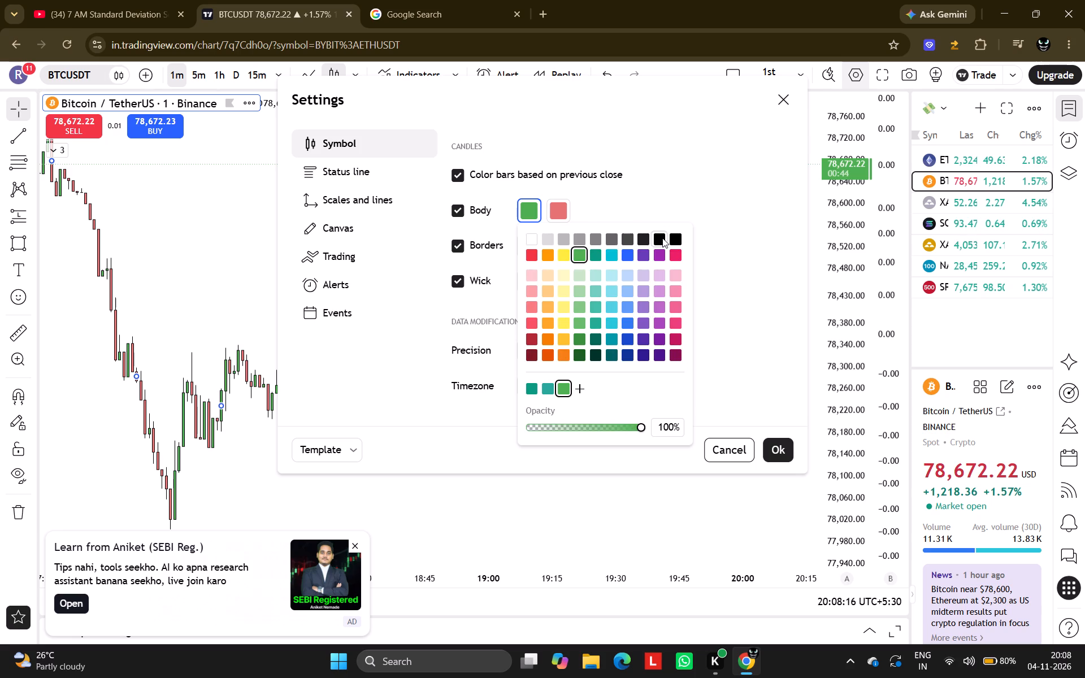
# Add the red candle body colour to the custom swatches.
pyautogui.click(548, 206)
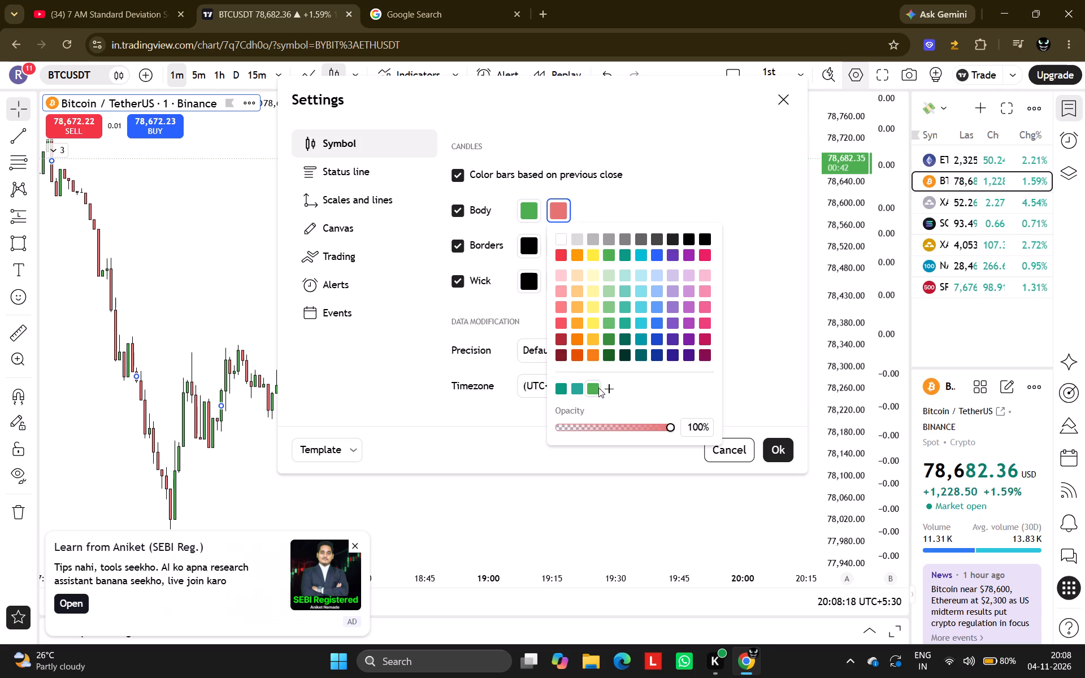
pyautogui.click(607, 388)
pyautogui.click(698, 244)
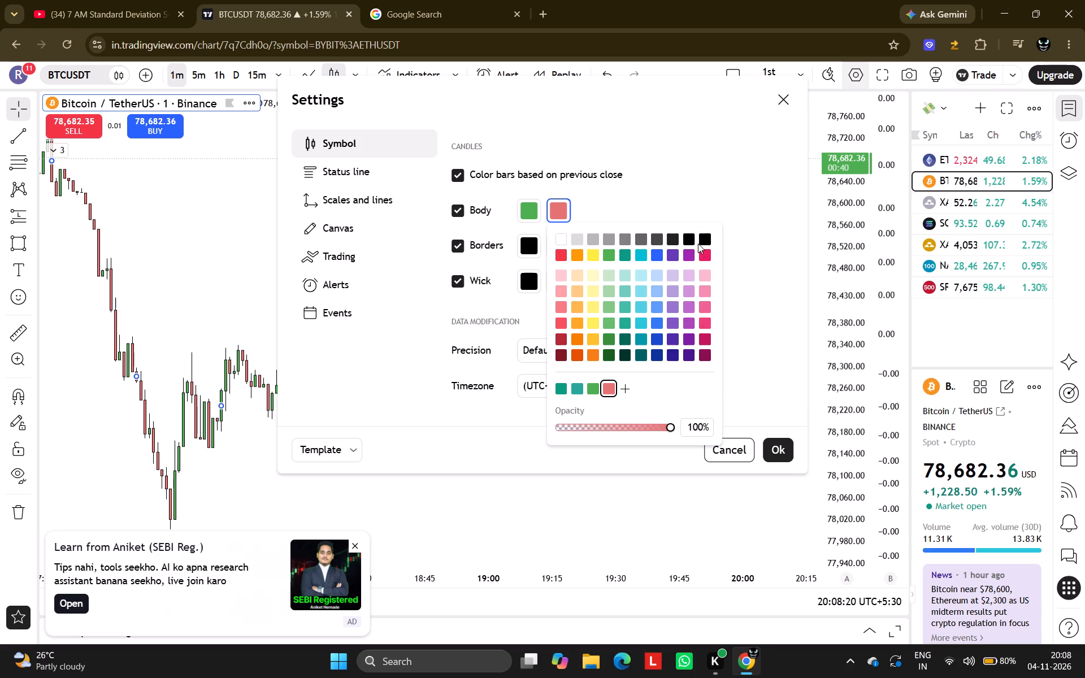
# Append "green 4caf50 and red" to the drafted question in Google AI Mode.
pyautogui.click(451, 0)
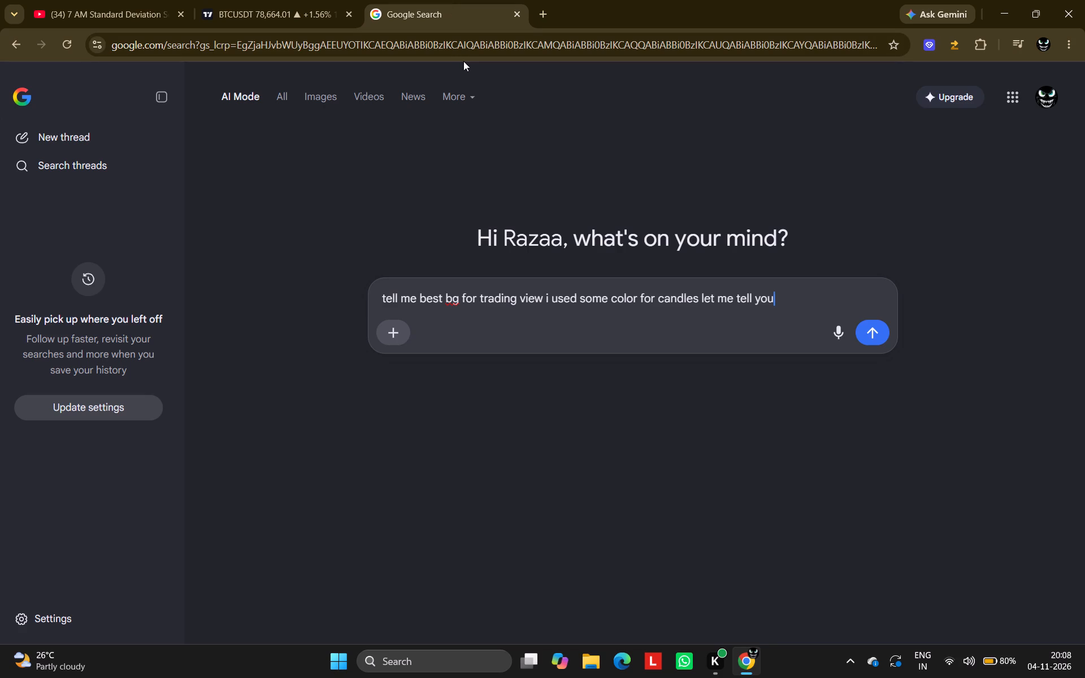
pyautogui.press('space')
pyautogui.write('green')
pyautogui.press('space')
pyautogui.hotkey('ctrl', 'v')
pyautogui.press('space')
pyautogui.write('and red')
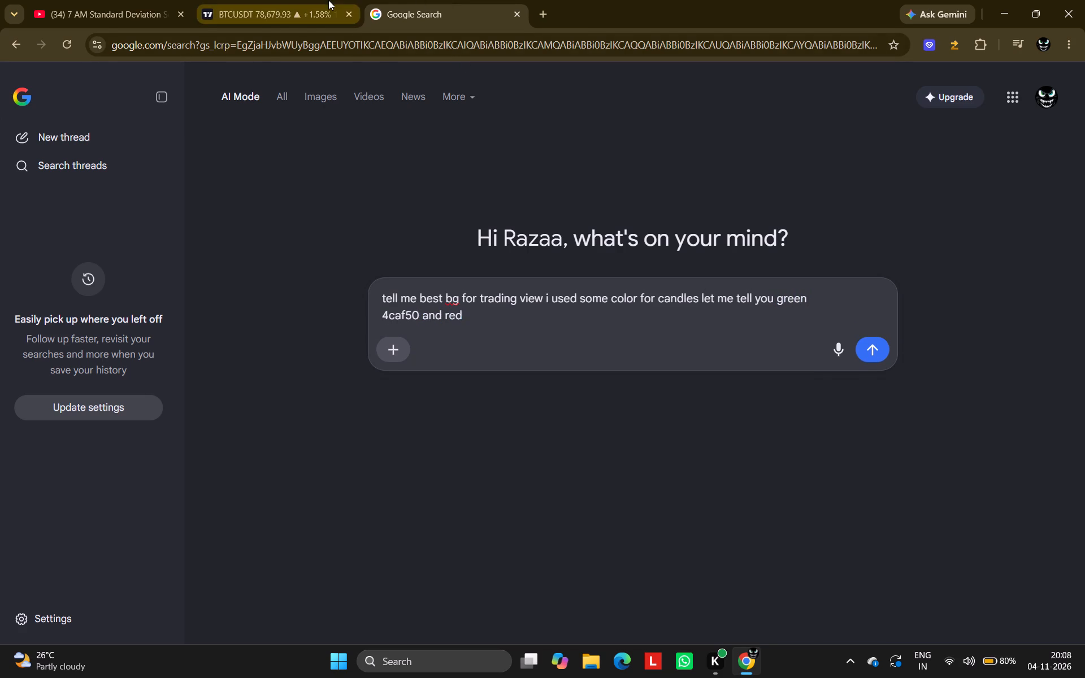
# Copy the red body colour's hex code e57373 from TradingView's candle settings into the drafted question in Google AI Mode.
pyautogui.click(328, 0)
pyautogui.click(610, 391)
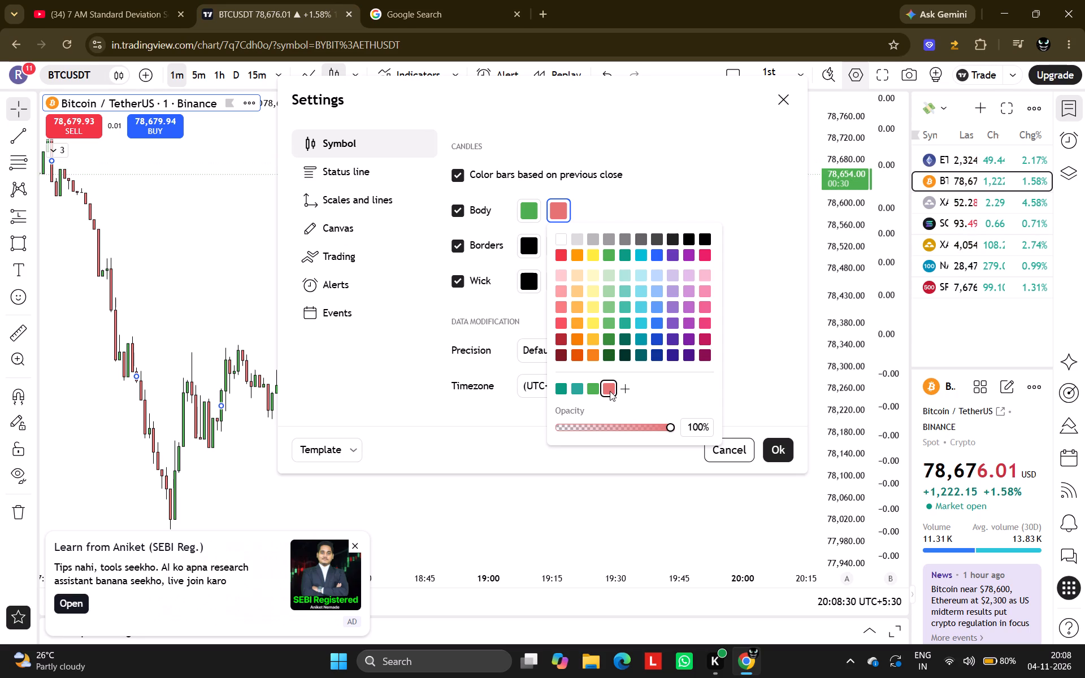
pyautogui.click(620, 389)
pyautogui.hotkey('ctrl', 'a')
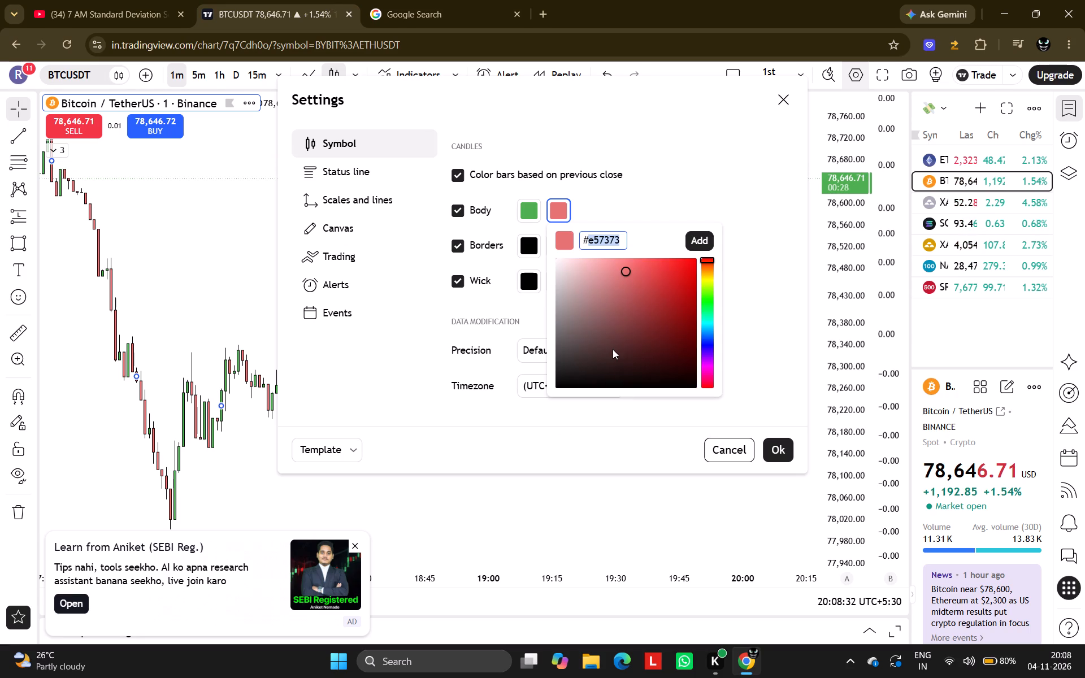
pyautogui.hotkey('ctrl', 'c')
pyautogui.click(397, 0)
pyautogui.press('space')
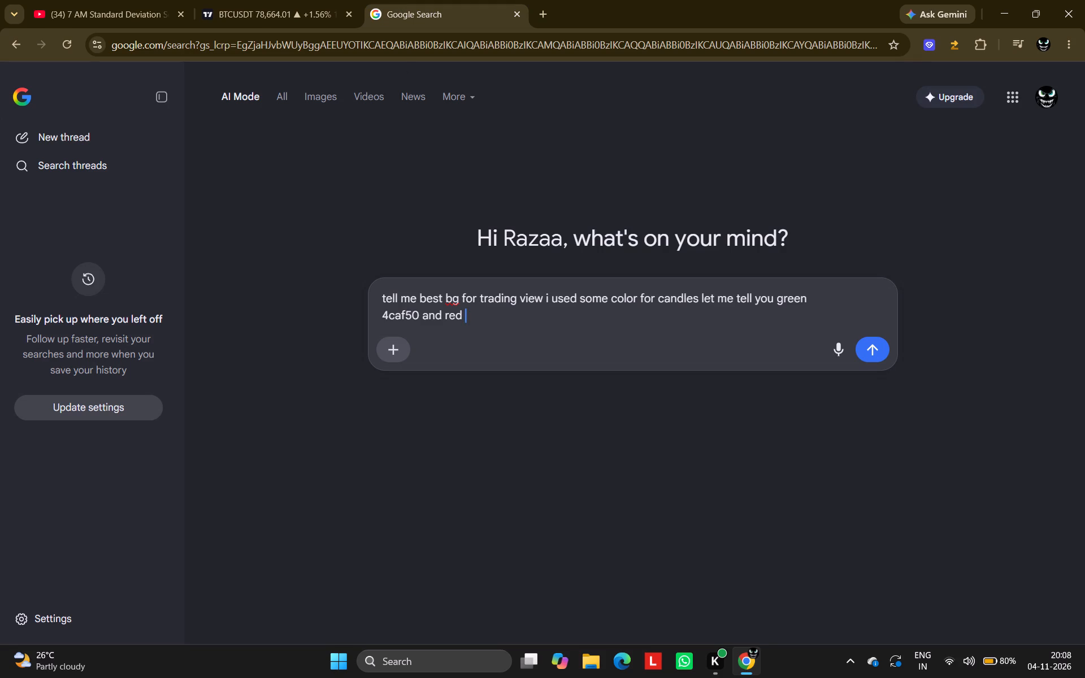
pyautogui.hotkey('ctrl', 'v')
# Finish the question with "so background you tell" and submit it.
pyautogui.press('space')
pyautogui.press('space')
pyautogui.write('so backgro')
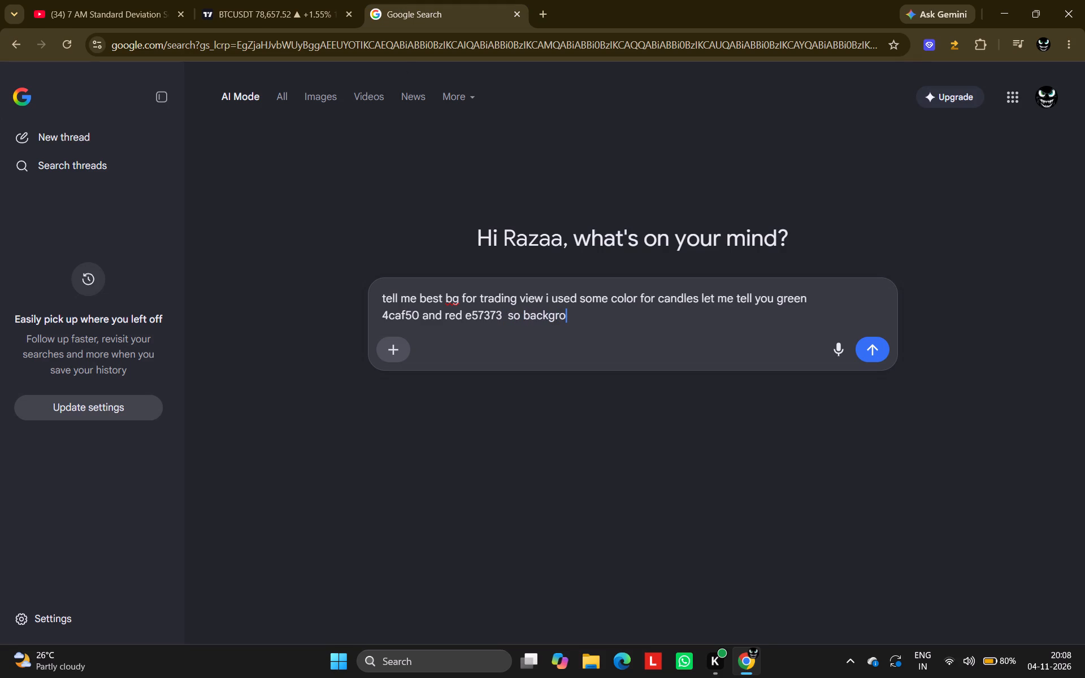
pyautogui.write('unf')
pyautogui.press('BackSpace')
pyautogui.write('d you tell')
pyautogui.press('Return')
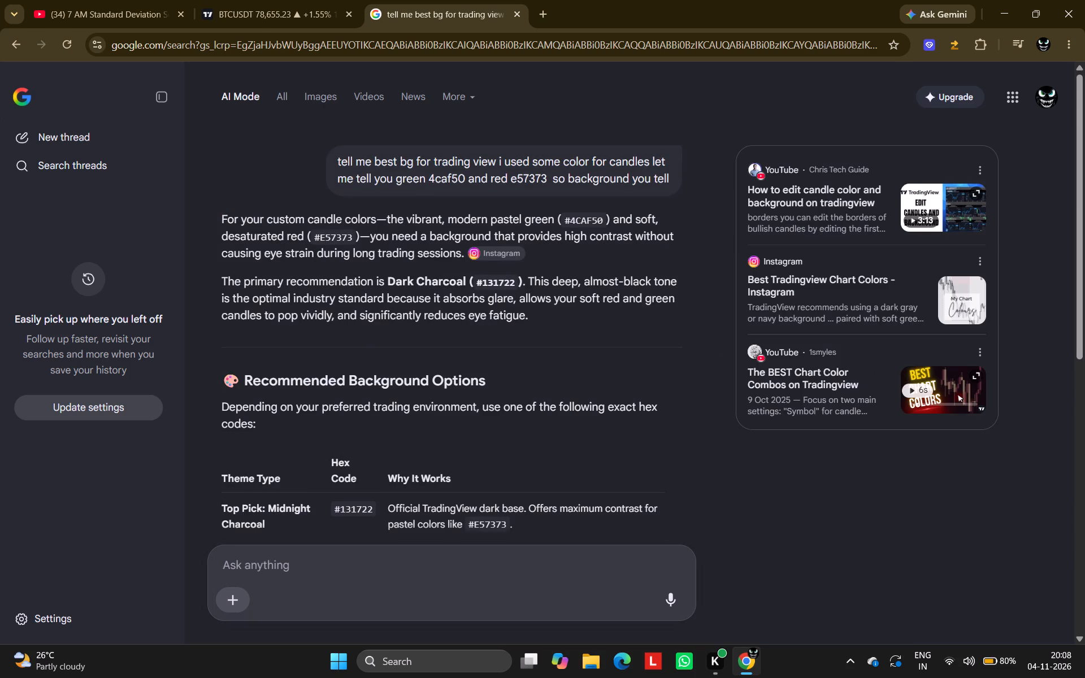
# Look through the recommended background options and copy the Midnight Charcoal hex code 131722 from the answer.
pyautogui.scroll(-2, 474, 267)
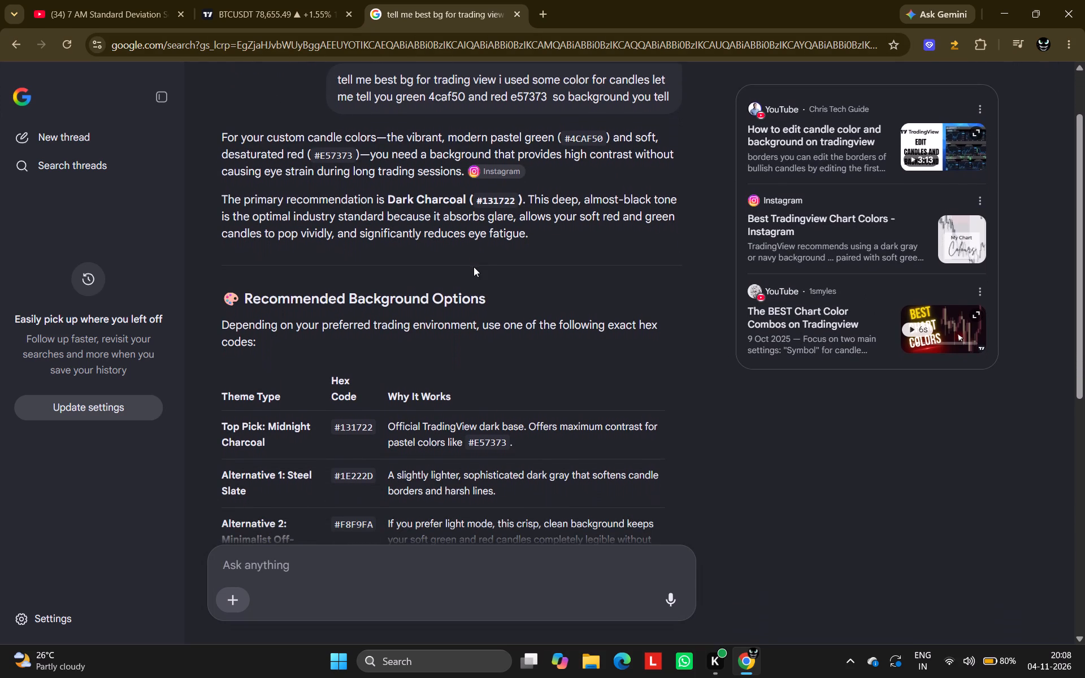
pyautogui.scroll(-2, 474, 267)
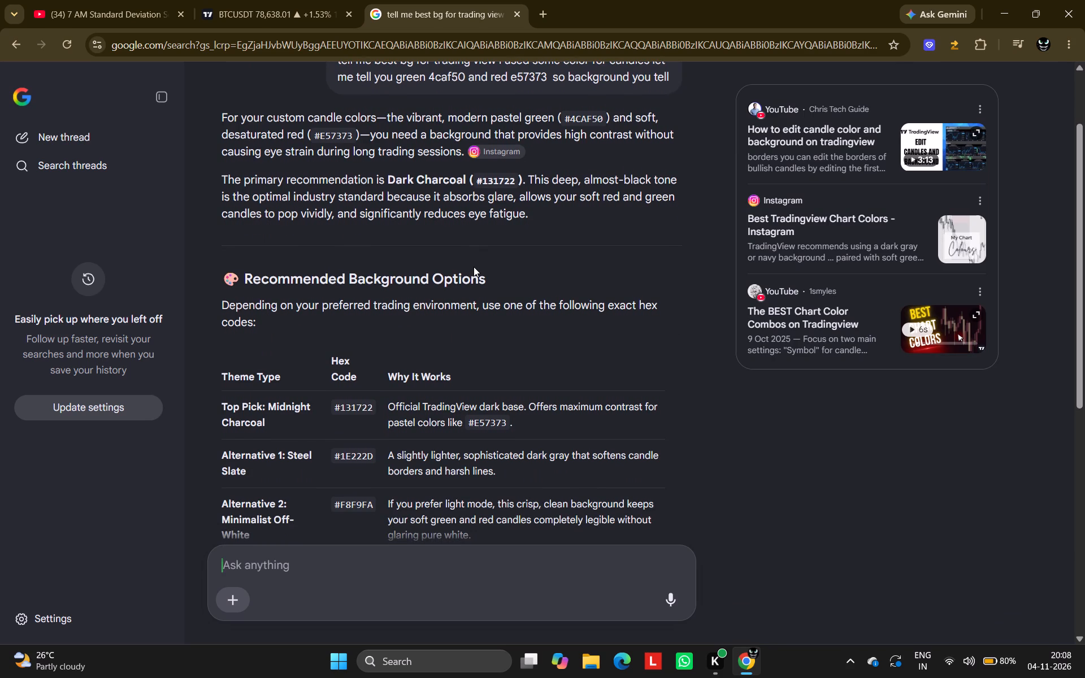
pyautogui.scroll(-2, 474, 267)
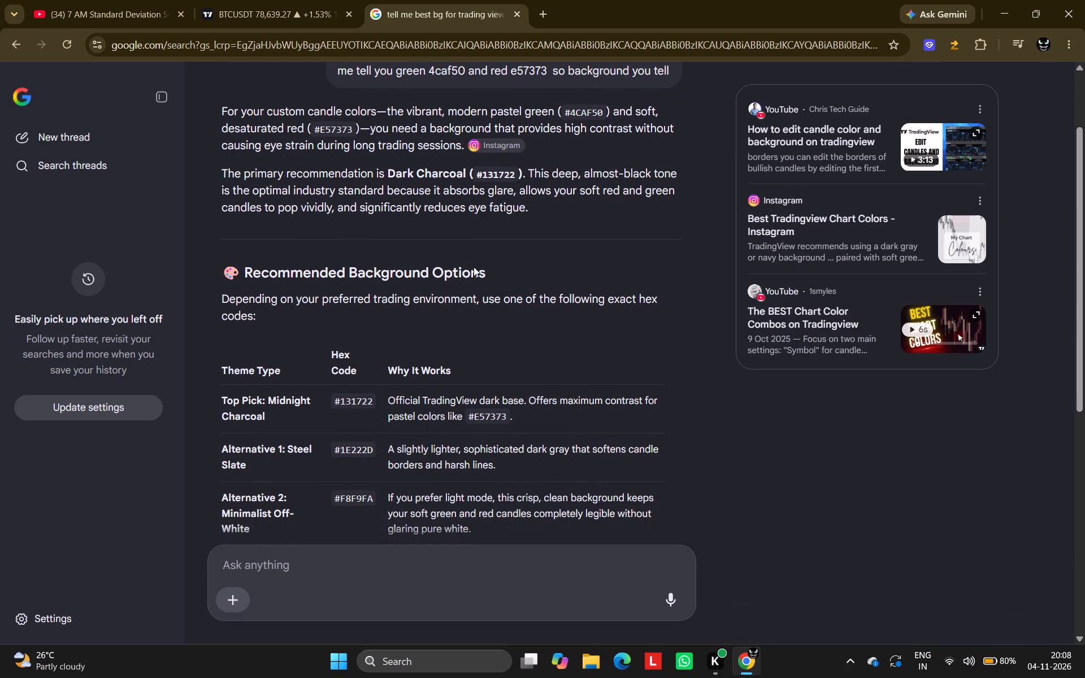
pyautogui.scroll(-1, 474, 267)
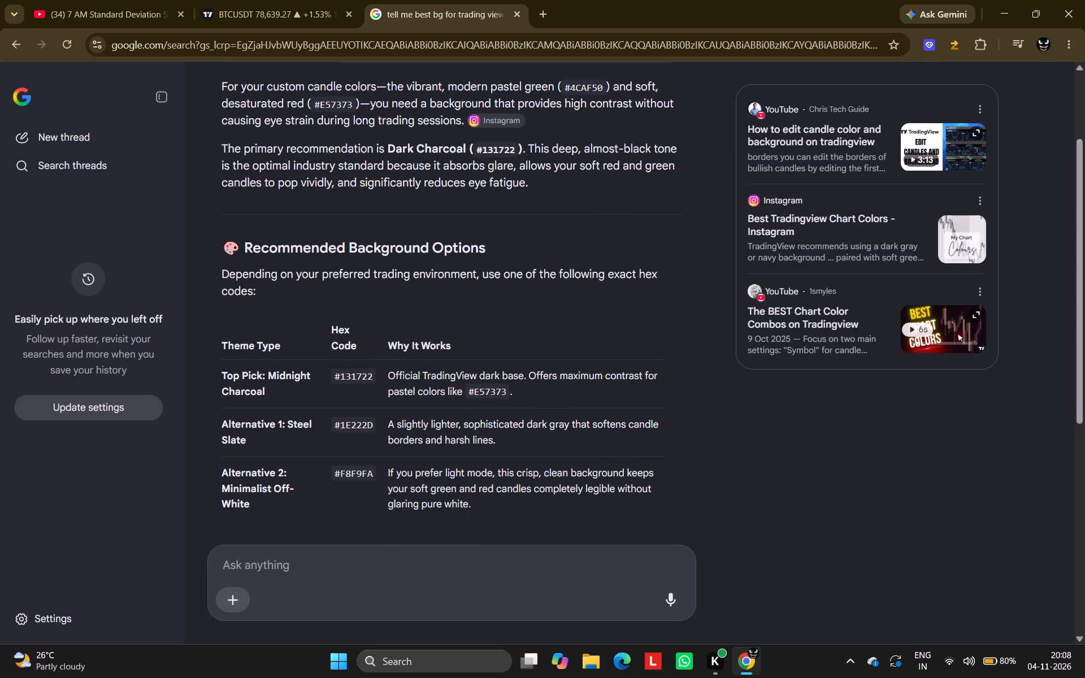
pyautogui.moveTo(371, 374); pyautogui.dragTo(343, 376)
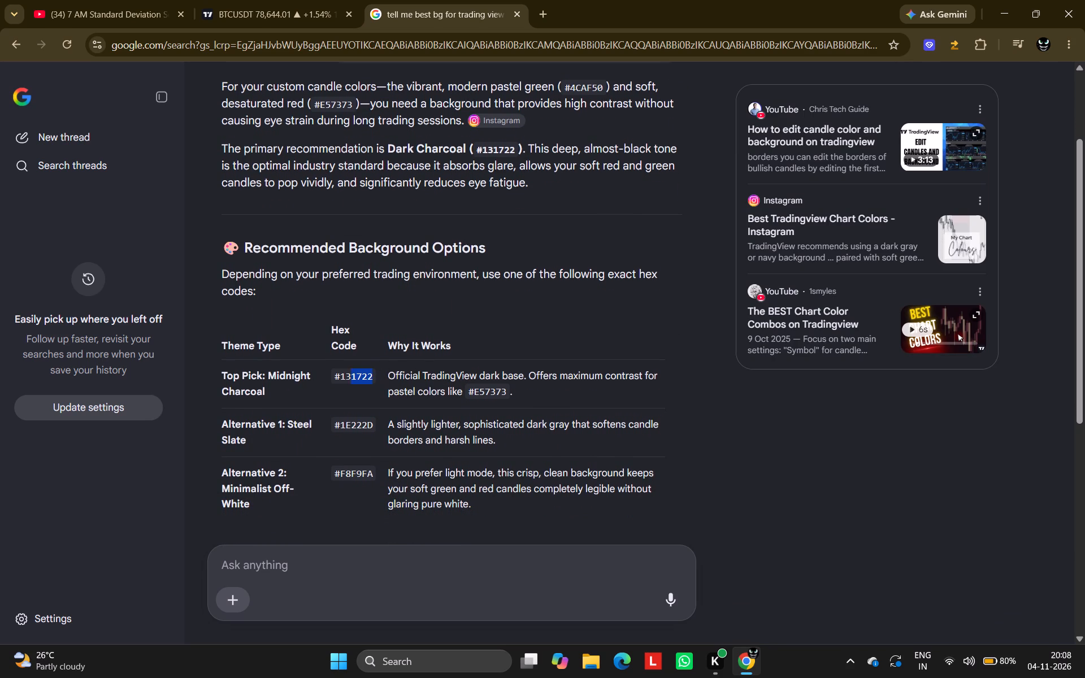
pyautogui.moveTo(343, 376); pyautogui.dragTo(341, 376)
pyautogui.hotkey('ctrl', 'c')
# In TradingView's Canvas settings, try to enter the copied code 131722 as the solid background colour and add it to the custom swatches.
pyautogui.click(277, 0)
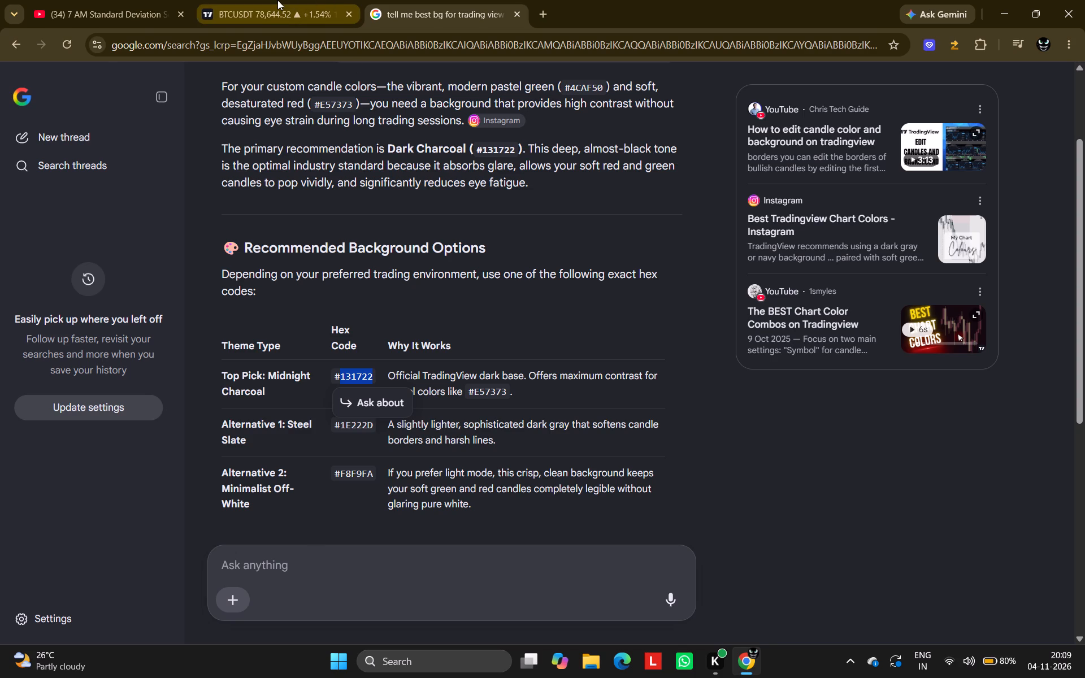
pyautogui.click(372, 175)
pyautogui.click(387, 199)
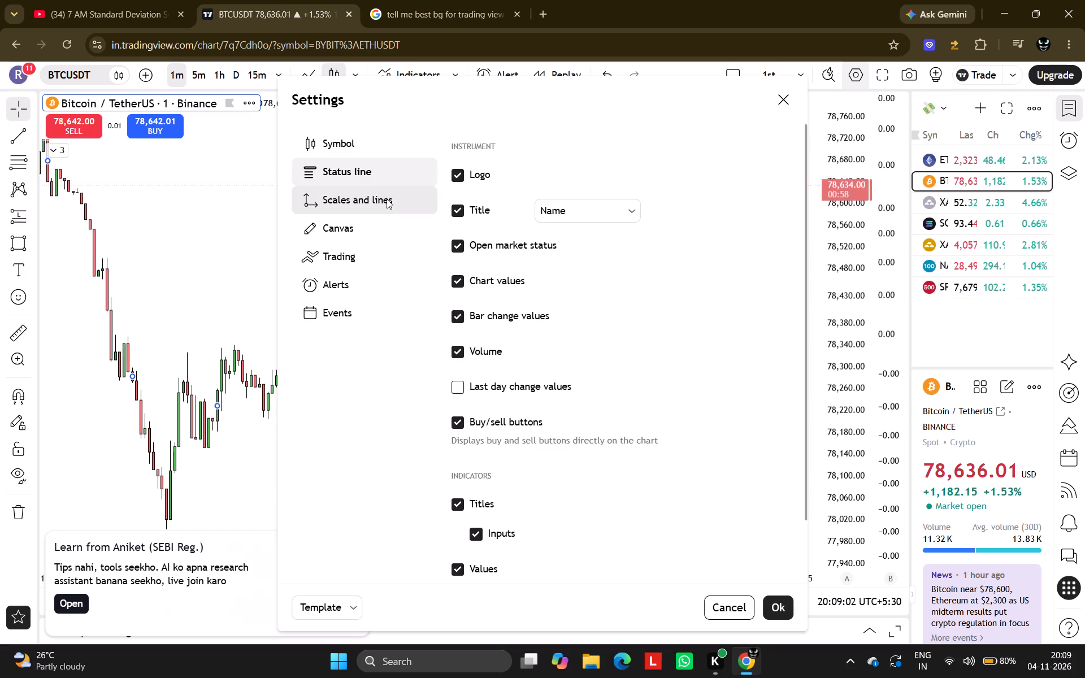
pyautogui.click(387, 231)
pyautogui.click(618, 178)
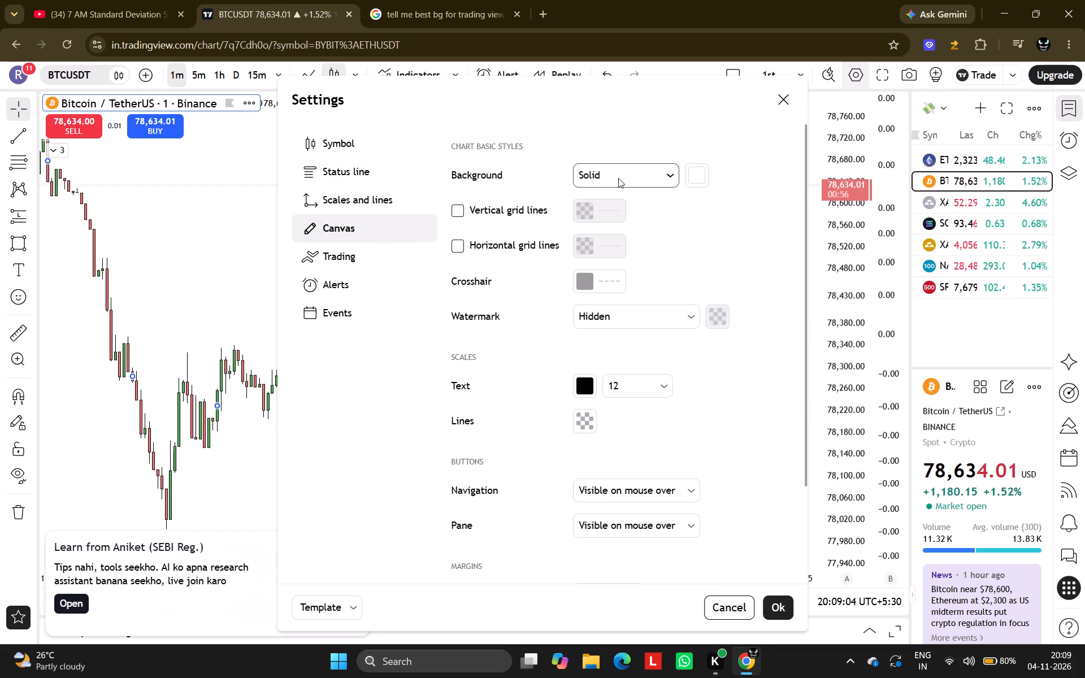
pyautogui.click(677, 178)
pyautogui.click(689, 176)
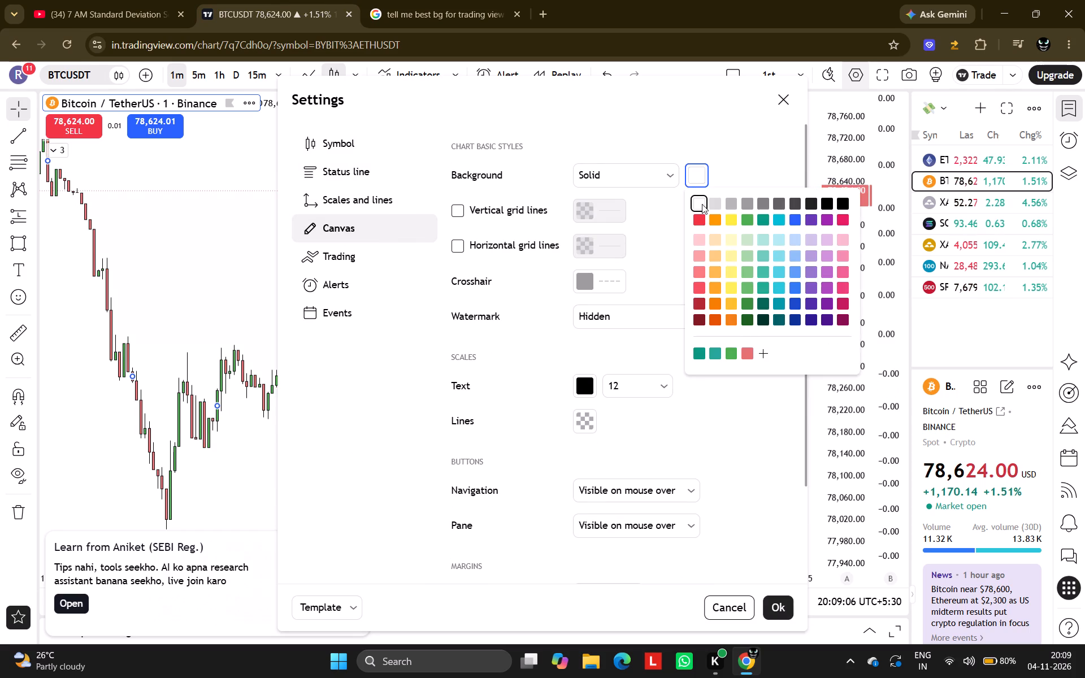
pyautogui.click(757, 354)
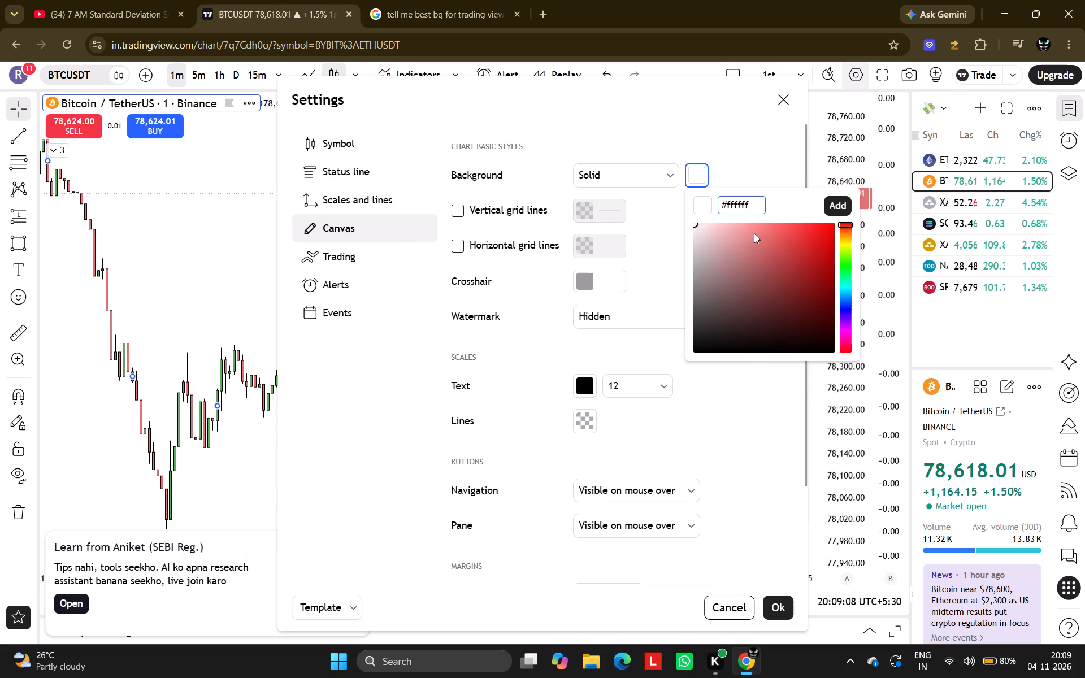
pyautogui.hotkey('ctrl', 'v')
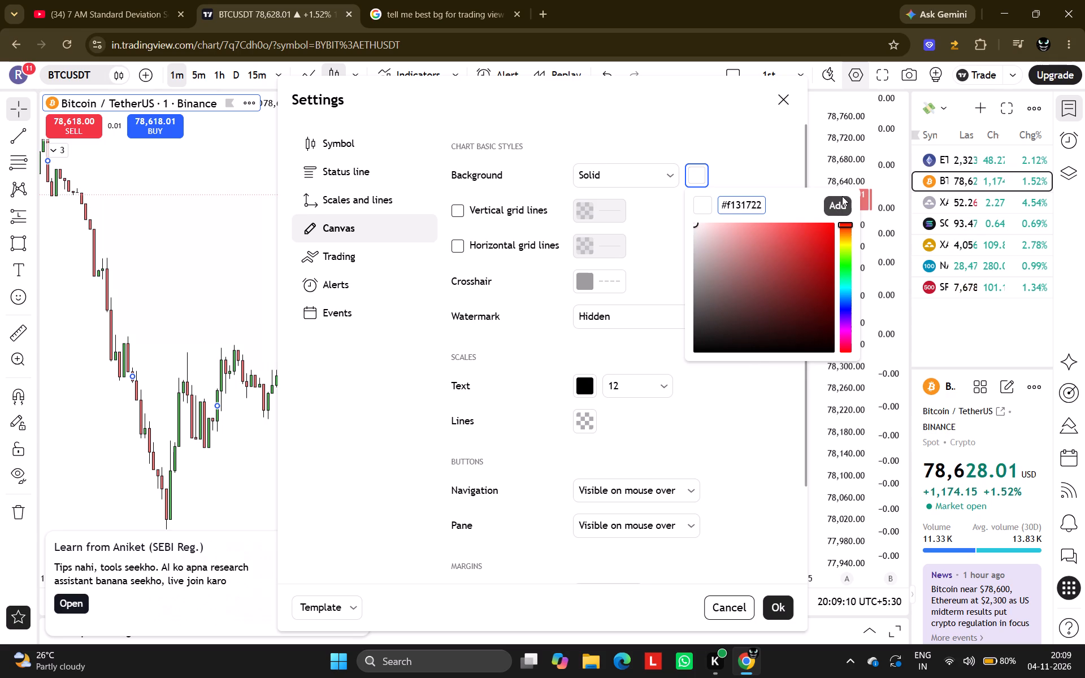
pyautogui.click(842, 195)
pyautogui.click(841, 209)
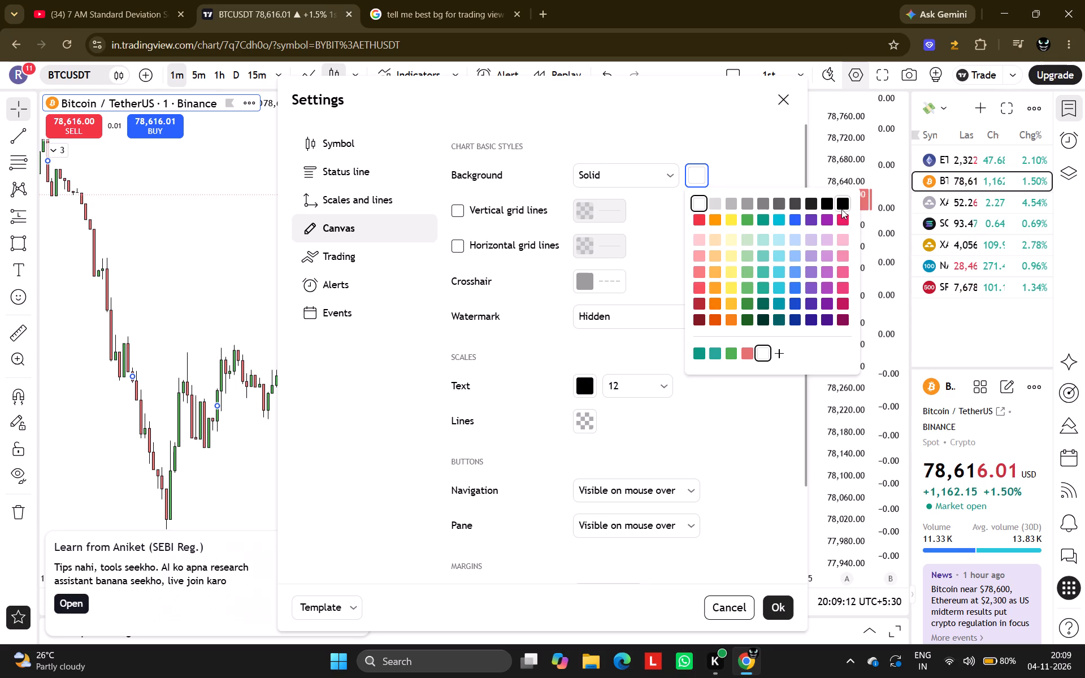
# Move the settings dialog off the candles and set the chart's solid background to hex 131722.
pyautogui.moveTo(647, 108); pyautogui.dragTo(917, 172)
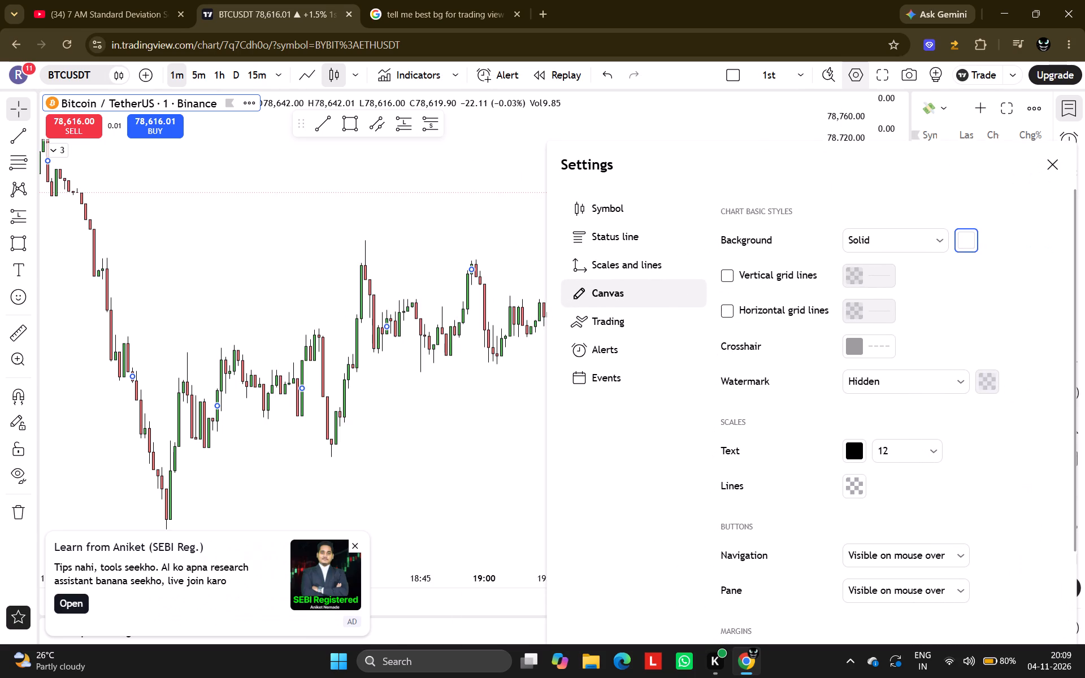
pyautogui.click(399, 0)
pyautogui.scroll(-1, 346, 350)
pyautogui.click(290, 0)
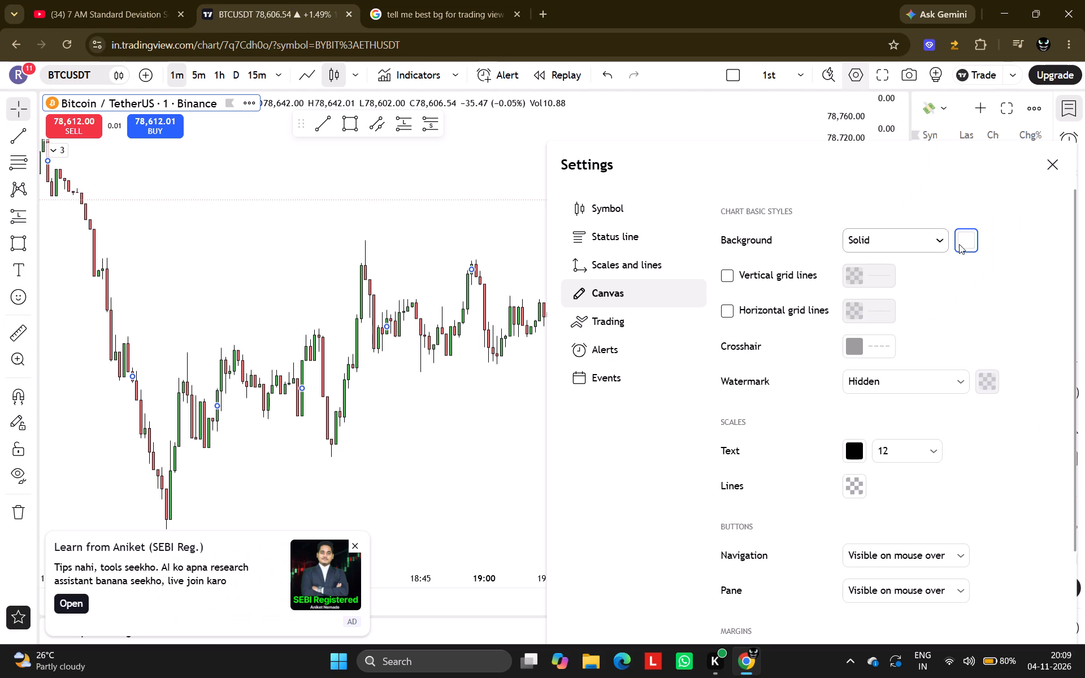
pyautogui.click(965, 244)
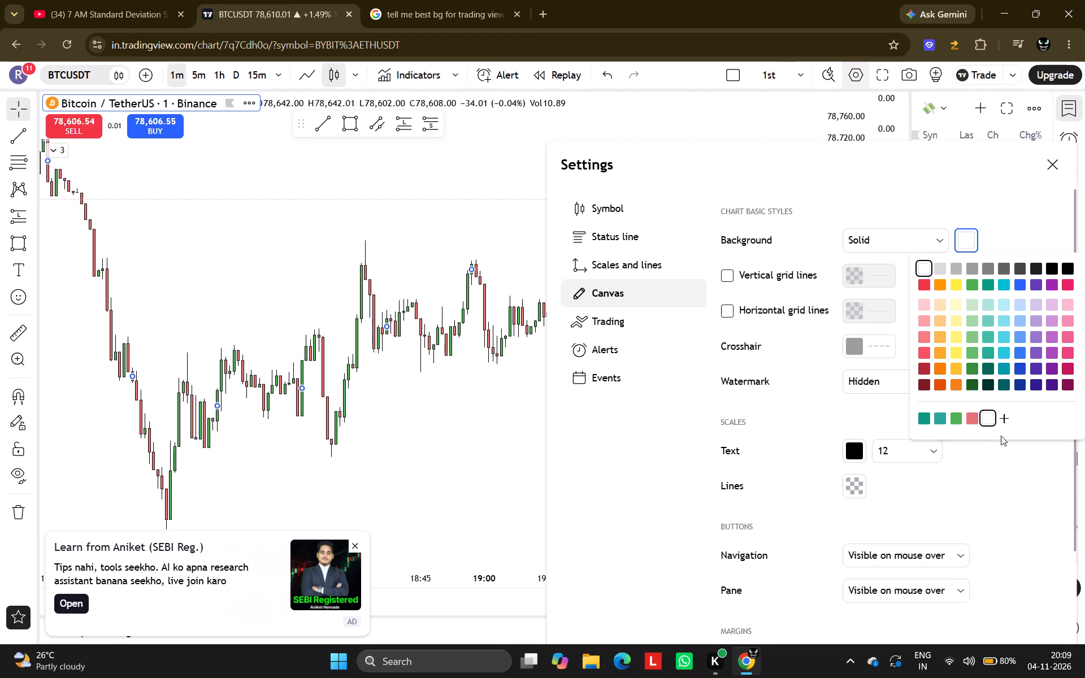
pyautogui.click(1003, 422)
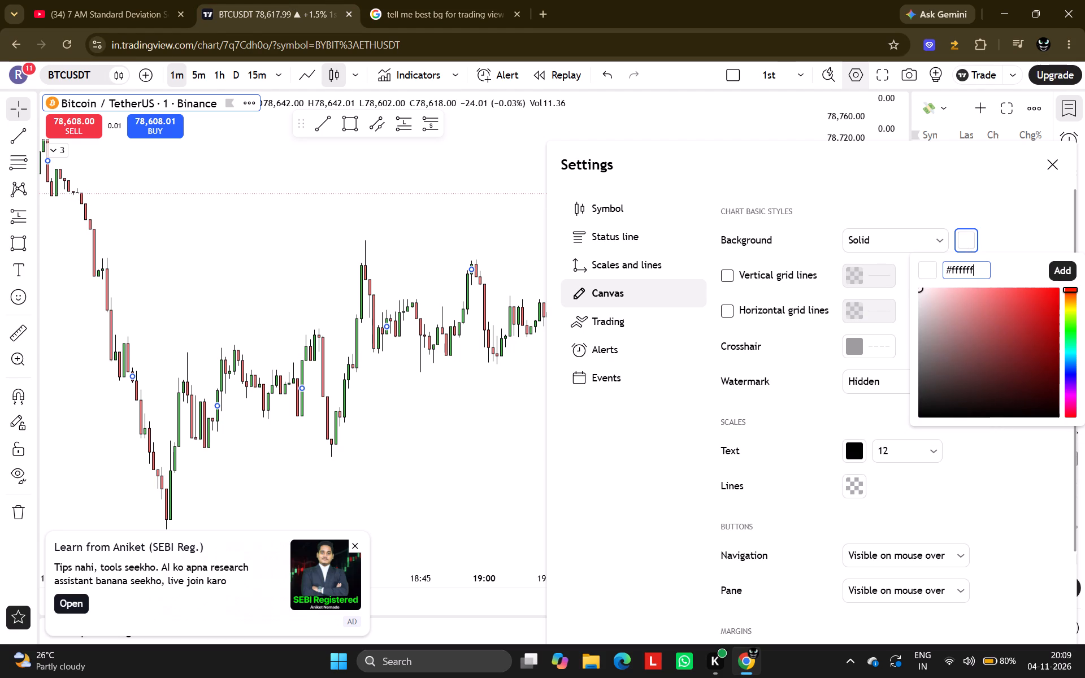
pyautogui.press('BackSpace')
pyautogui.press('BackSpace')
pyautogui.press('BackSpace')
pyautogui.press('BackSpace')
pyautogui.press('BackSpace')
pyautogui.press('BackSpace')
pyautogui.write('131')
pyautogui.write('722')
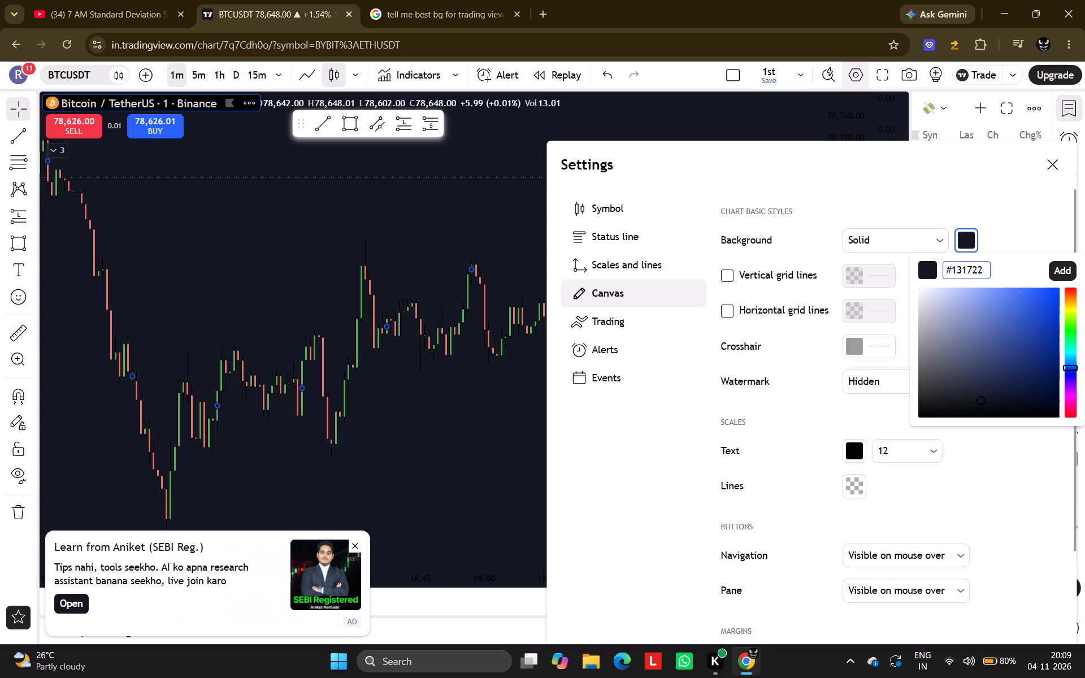
# Replace the background colour with the Steel Slate hex code 1E222D, copied from the AI Mode answer.
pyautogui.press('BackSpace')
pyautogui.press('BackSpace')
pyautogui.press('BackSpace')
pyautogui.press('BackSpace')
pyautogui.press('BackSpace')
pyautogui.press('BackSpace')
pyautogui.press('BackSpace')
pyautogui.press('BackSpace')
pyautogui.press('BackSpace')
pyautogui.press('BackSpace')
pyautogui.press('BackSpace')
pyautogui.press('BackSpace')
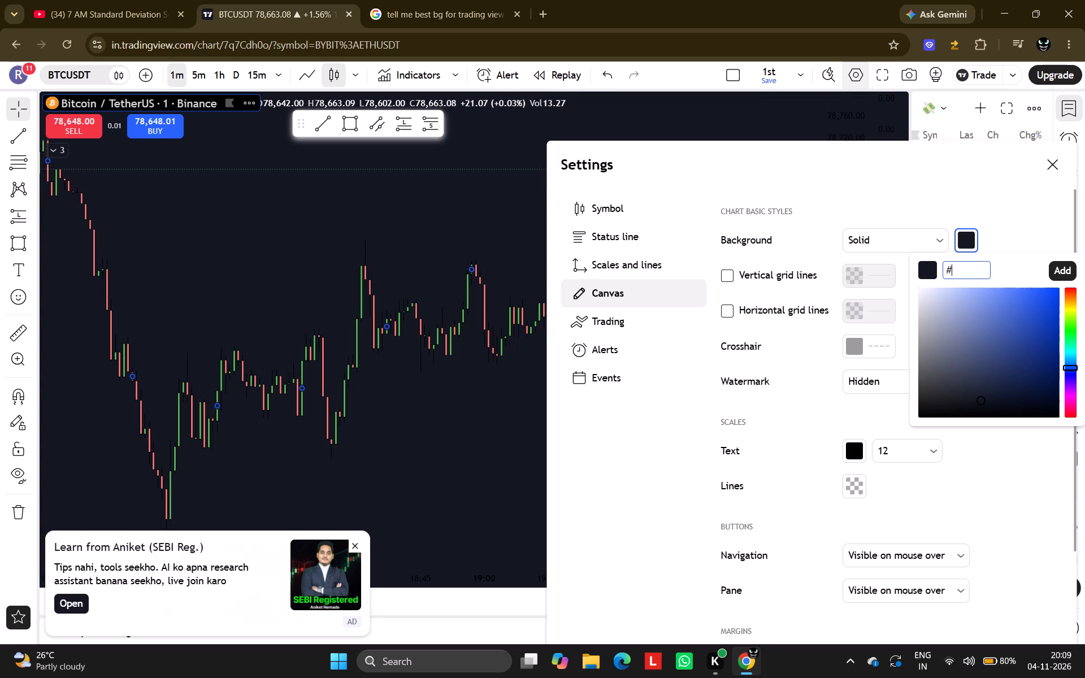
pyautogui.click(400, 0)
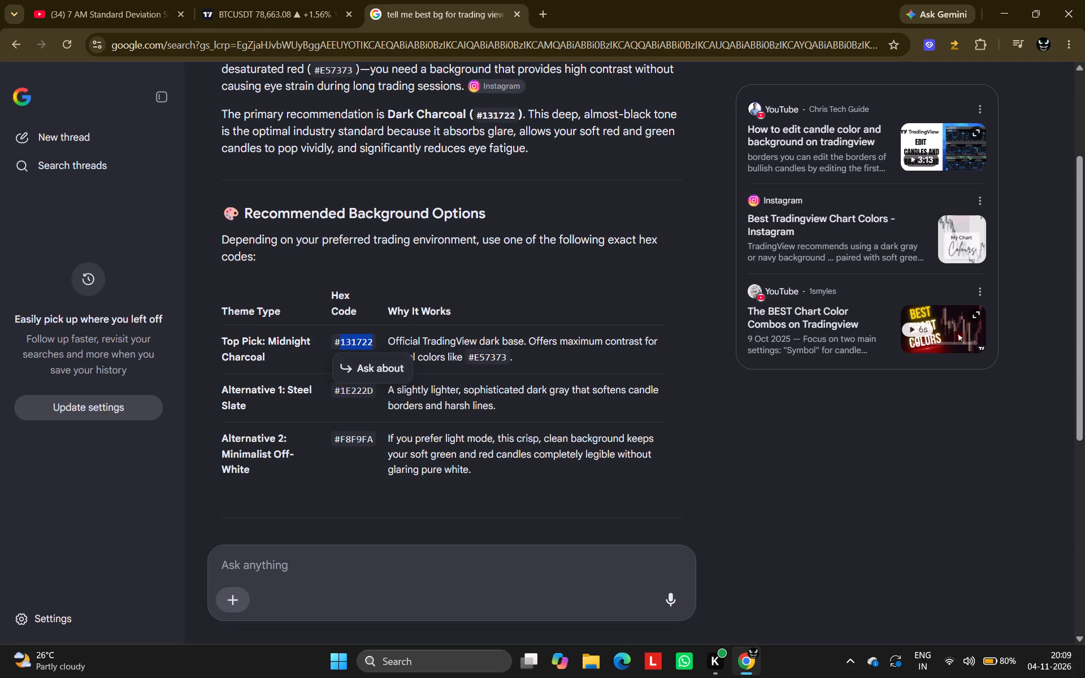
pyautogui.moveTo(371, 390); pyautogui.dragTo(342, 393)
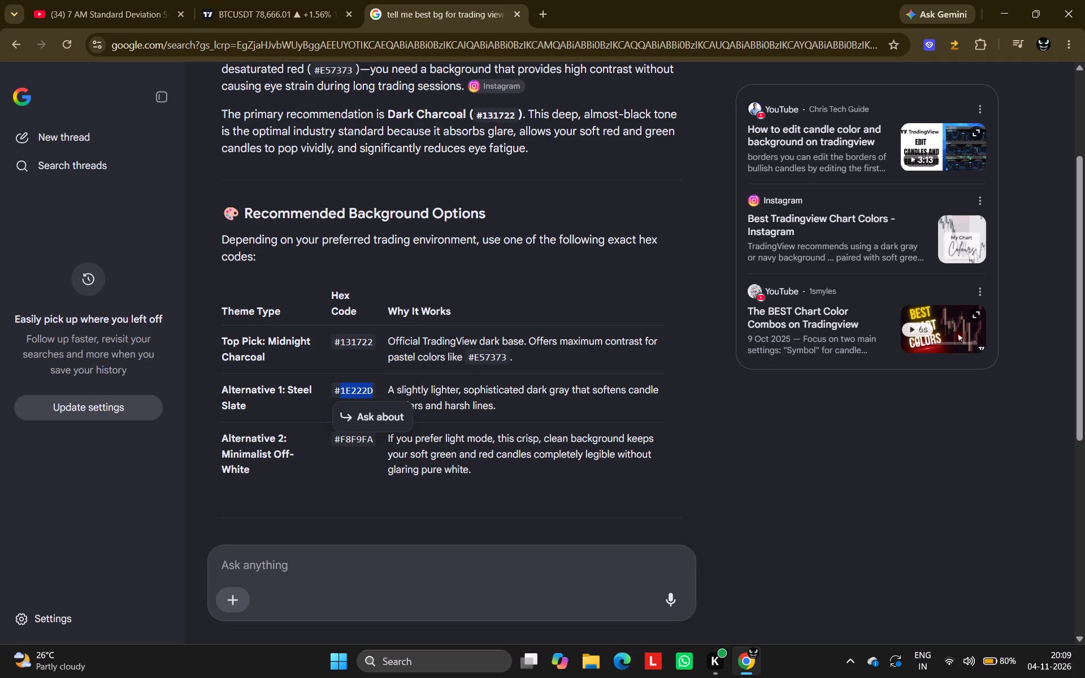
pyautogui.hotkey('ctrl', 'c')
pyautogui.click(277, 0)
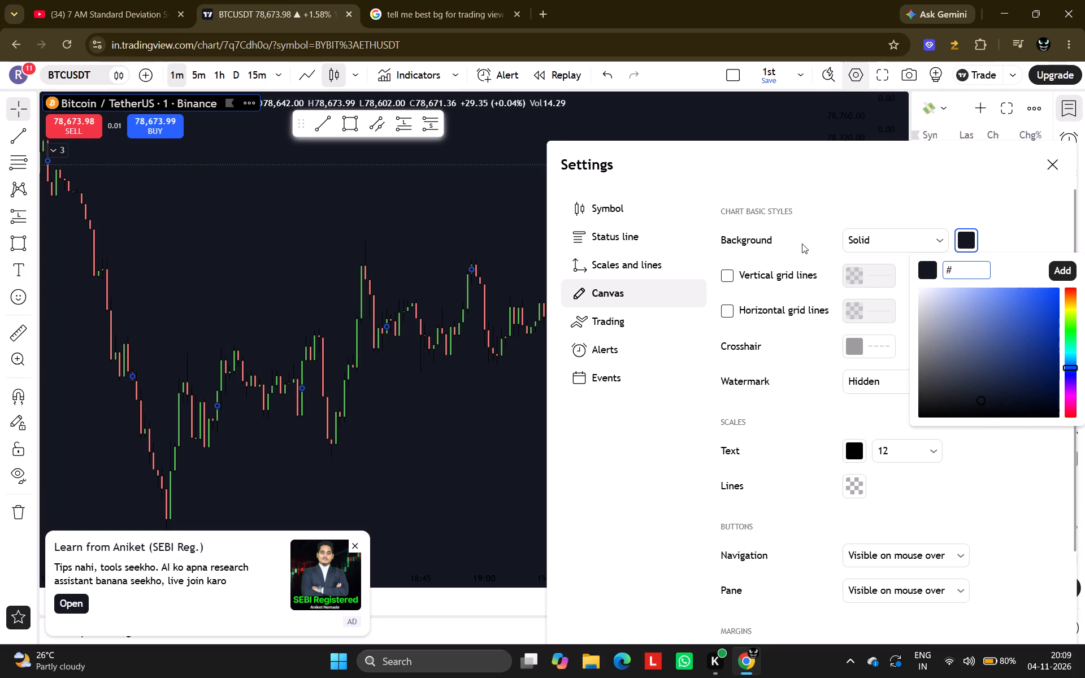
pyautogui.hotkey('ctrl', 'v')
pyautogui.click(1018, 243)
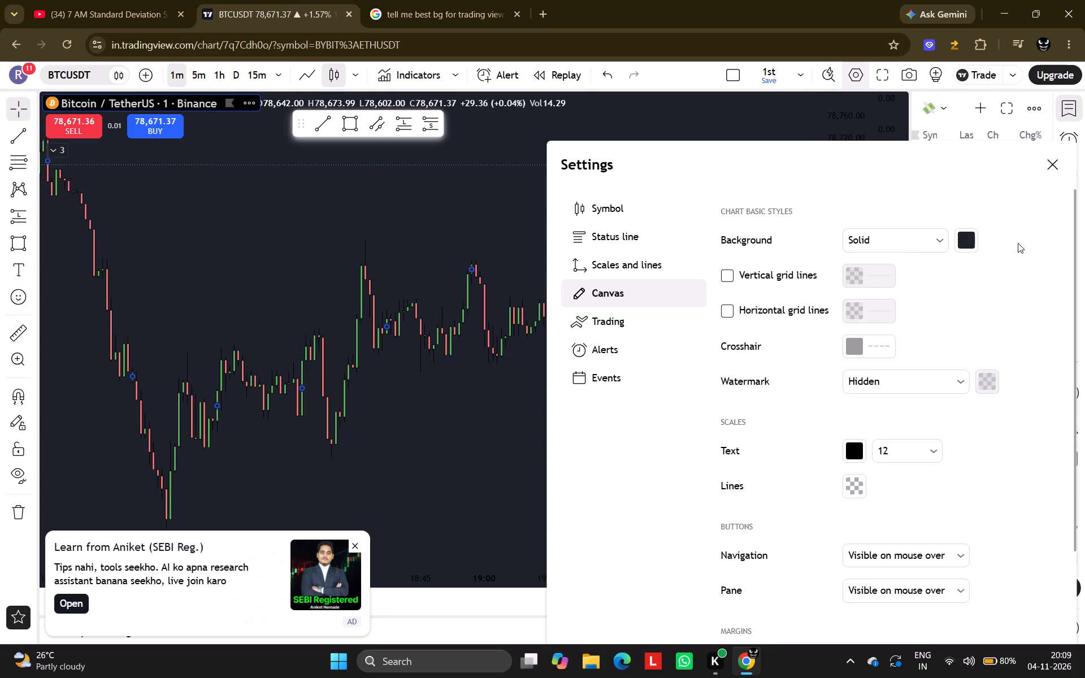
# In Google AI Mode, send the follow-up "bro i wantlike notebook real".
pyautogui.click(446, 0)
pyautogui.scroll(-1, 359, 287)
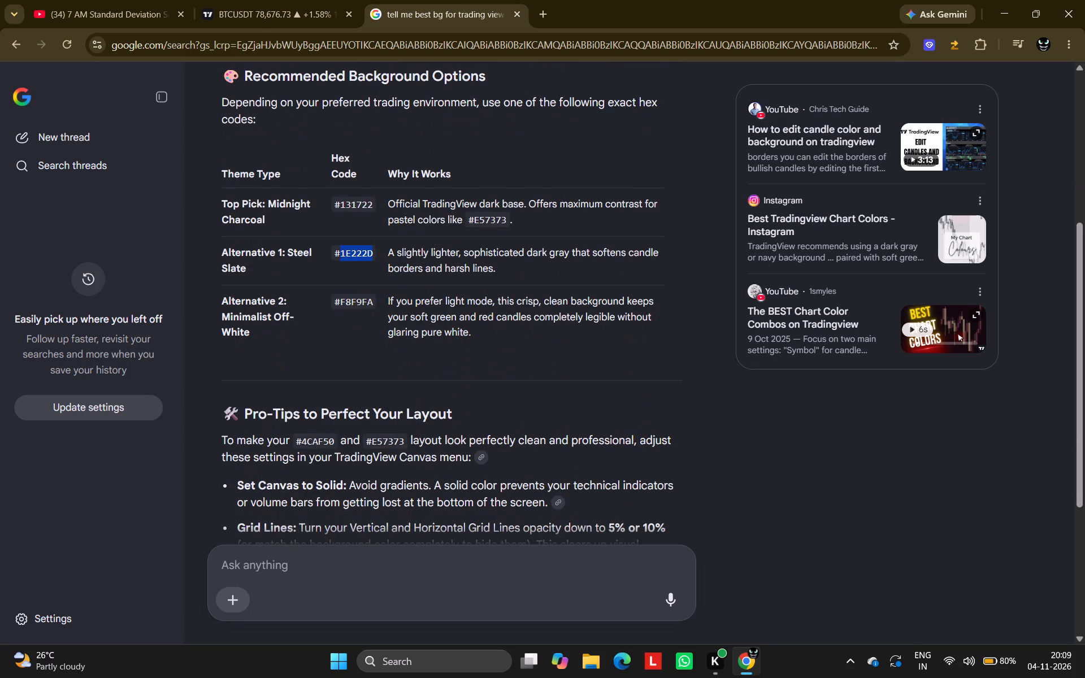
pyautogui.click(303, 555)
pyautogui.write('bro i wantlike notebook real')
pyautogui.press('Return')
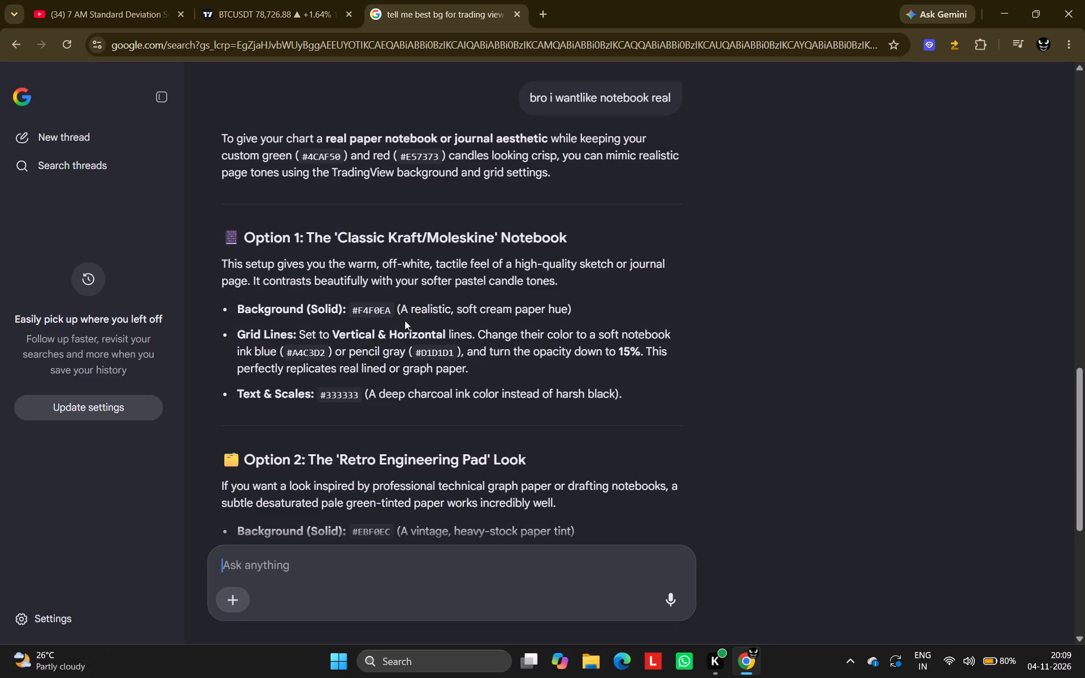
# Copy the Classic Kraft/Moleskine notebook background hex code F4F0EA from the answer.
pyautogui.moveTo(387, 310); pyautogui.dragTo(442, 332)
pyautogui.moveTo(442, 332); pyautogui.dragTo(690, 292)
pyautogui.moveTo(690, 292); pyautogui.dragTo(443, 327)
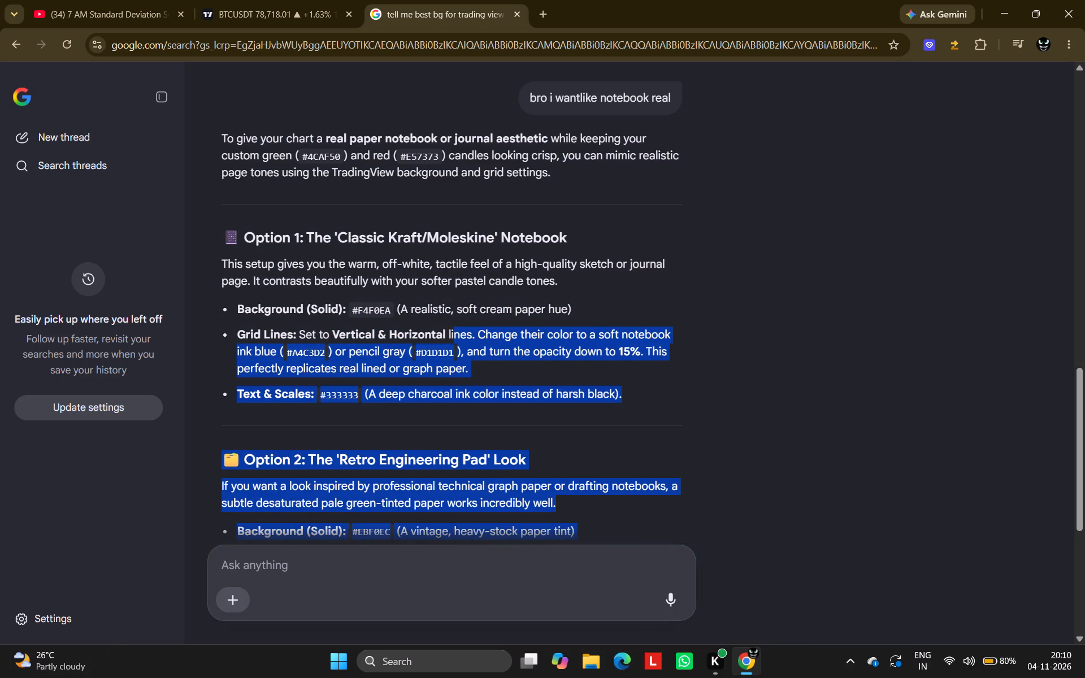
pyautogui.click(705, 385)
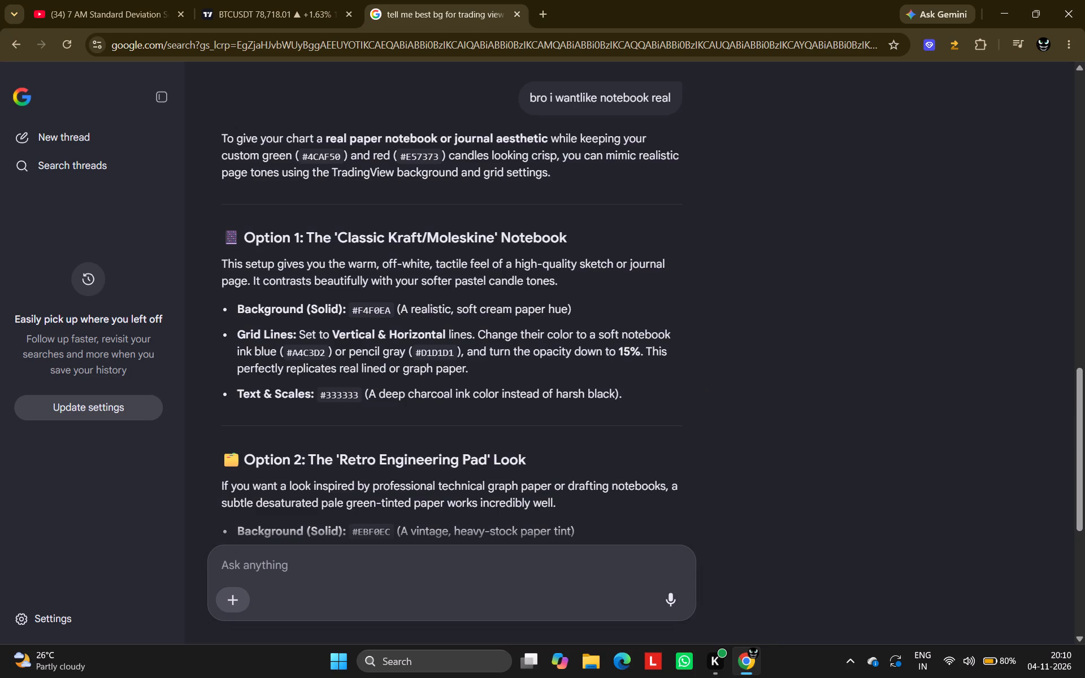
pyautogui.moveTo(394, 311); pyautogui.dragTo(359, 310)
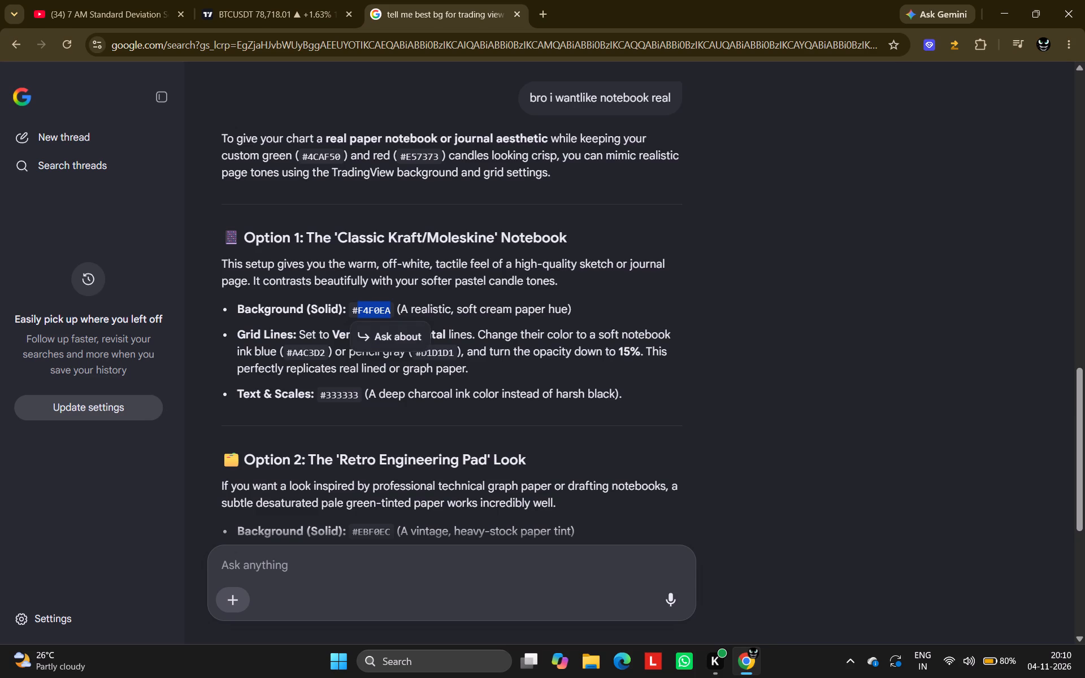
pyautogui.hotkey('ctrl', 'c')
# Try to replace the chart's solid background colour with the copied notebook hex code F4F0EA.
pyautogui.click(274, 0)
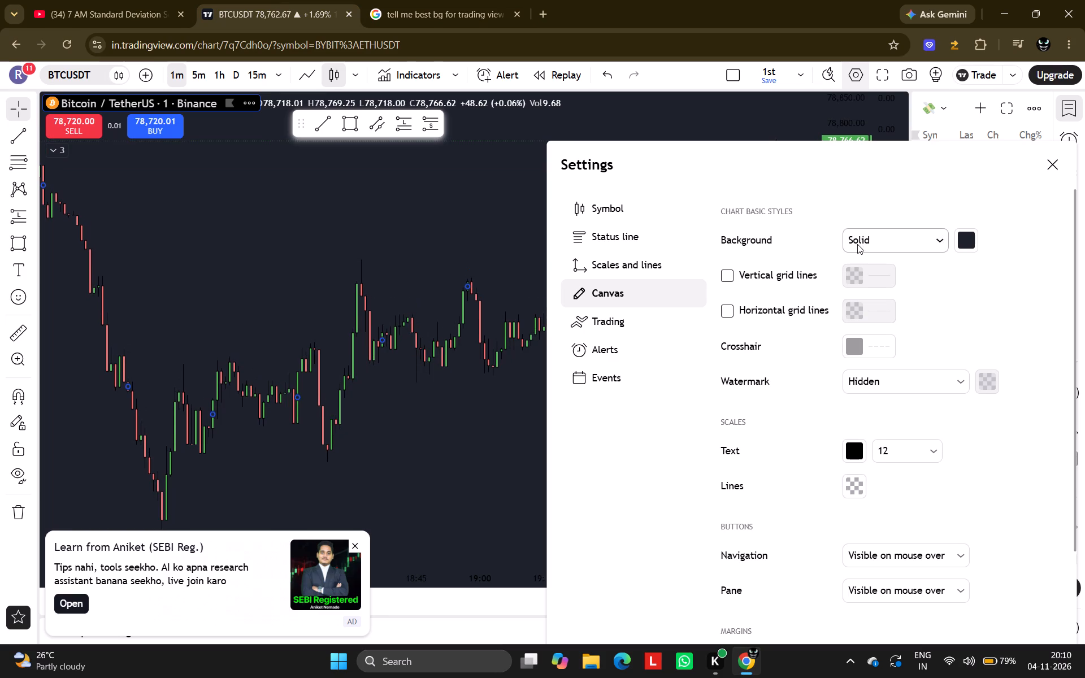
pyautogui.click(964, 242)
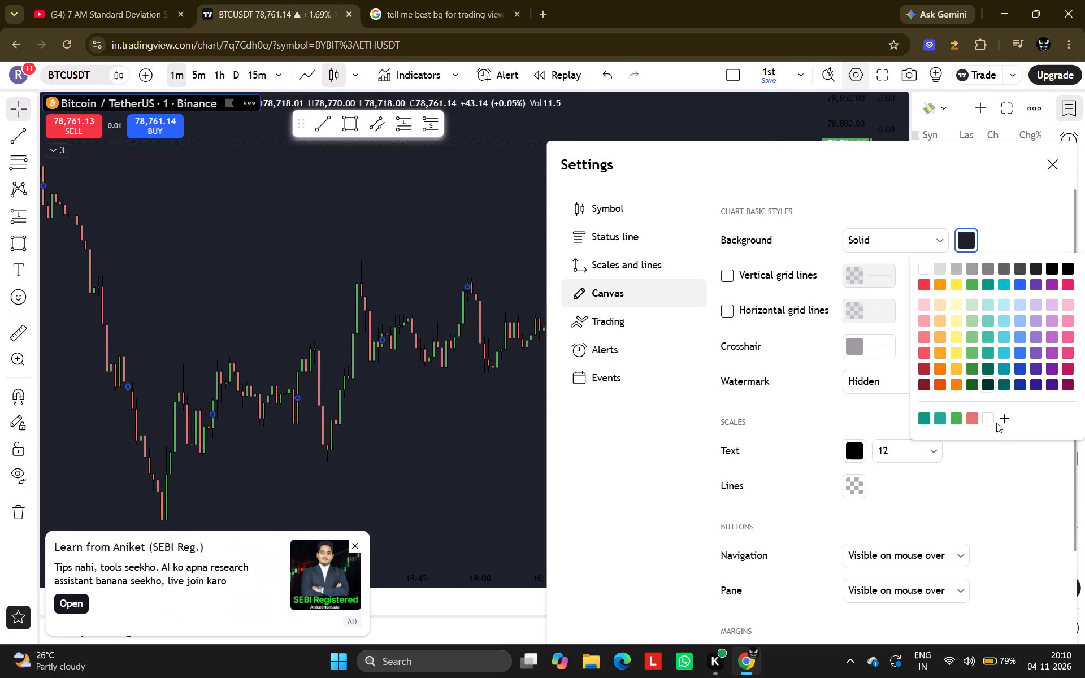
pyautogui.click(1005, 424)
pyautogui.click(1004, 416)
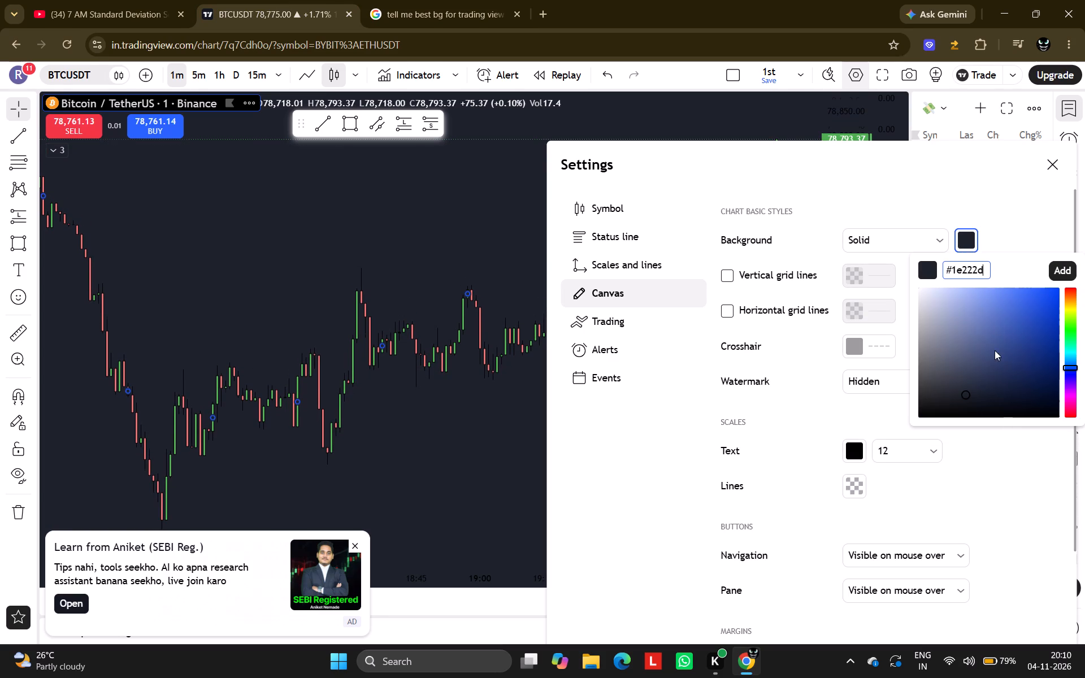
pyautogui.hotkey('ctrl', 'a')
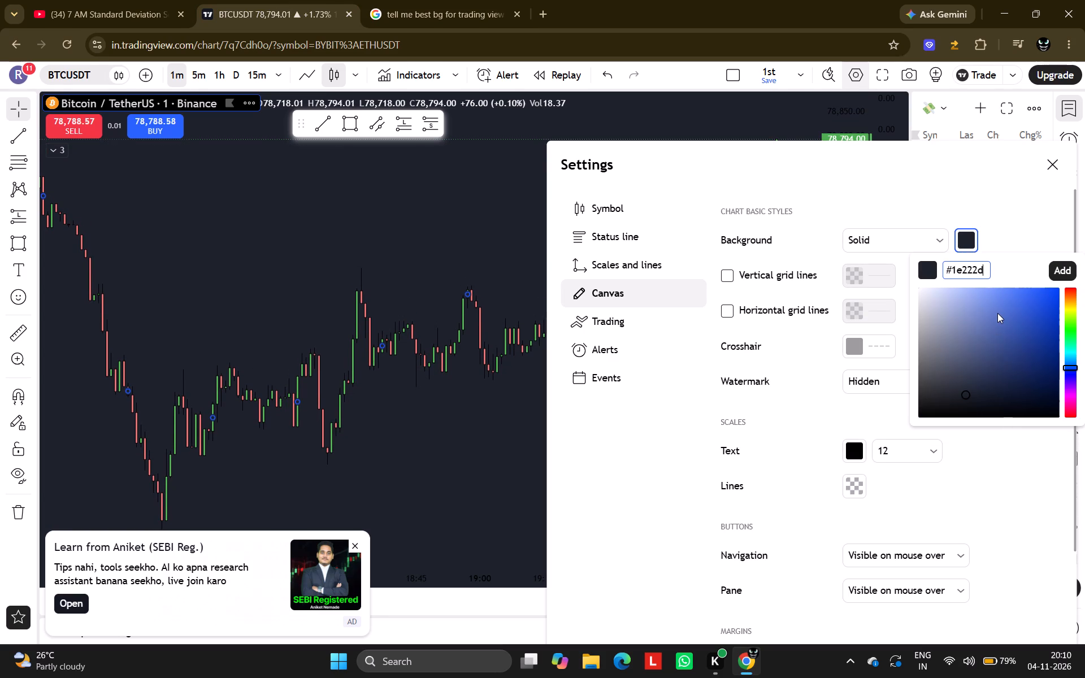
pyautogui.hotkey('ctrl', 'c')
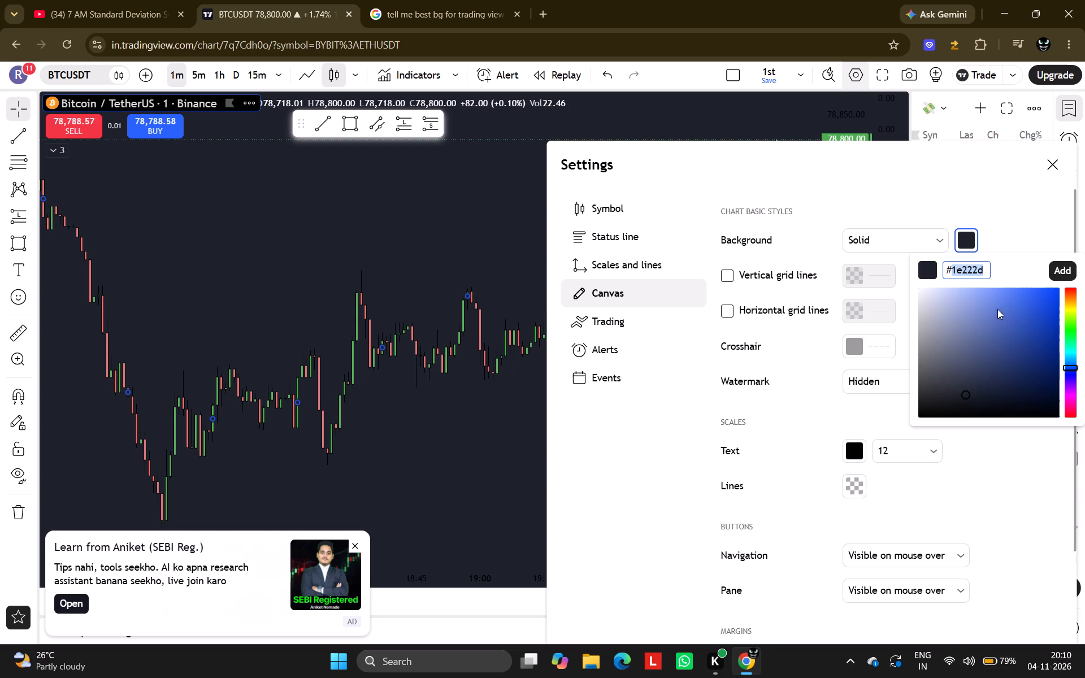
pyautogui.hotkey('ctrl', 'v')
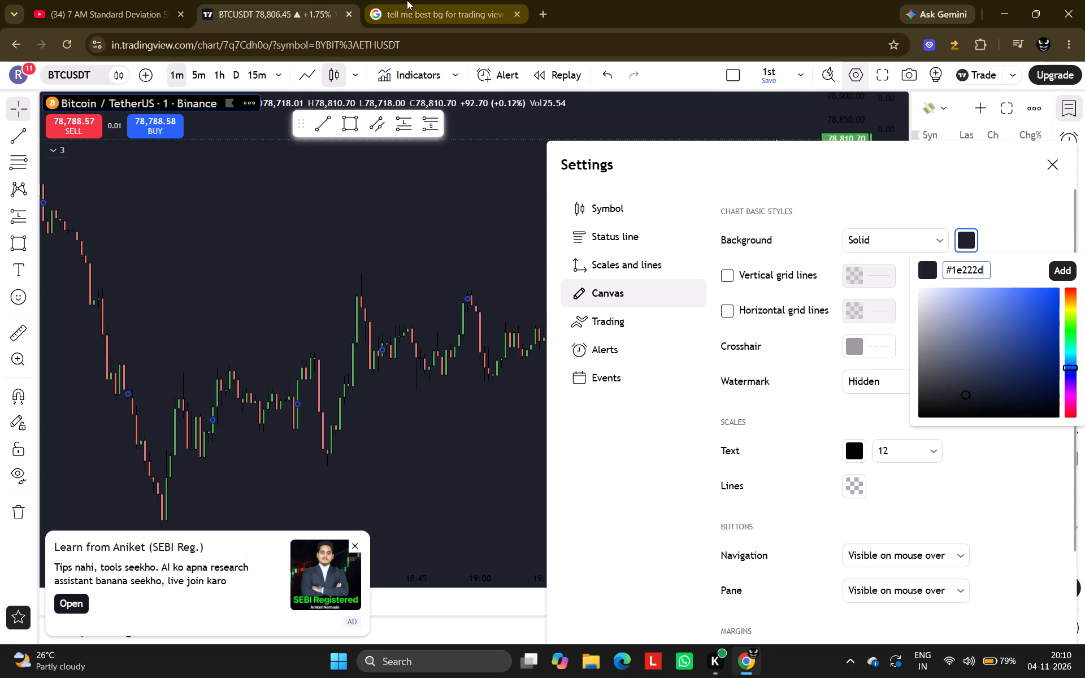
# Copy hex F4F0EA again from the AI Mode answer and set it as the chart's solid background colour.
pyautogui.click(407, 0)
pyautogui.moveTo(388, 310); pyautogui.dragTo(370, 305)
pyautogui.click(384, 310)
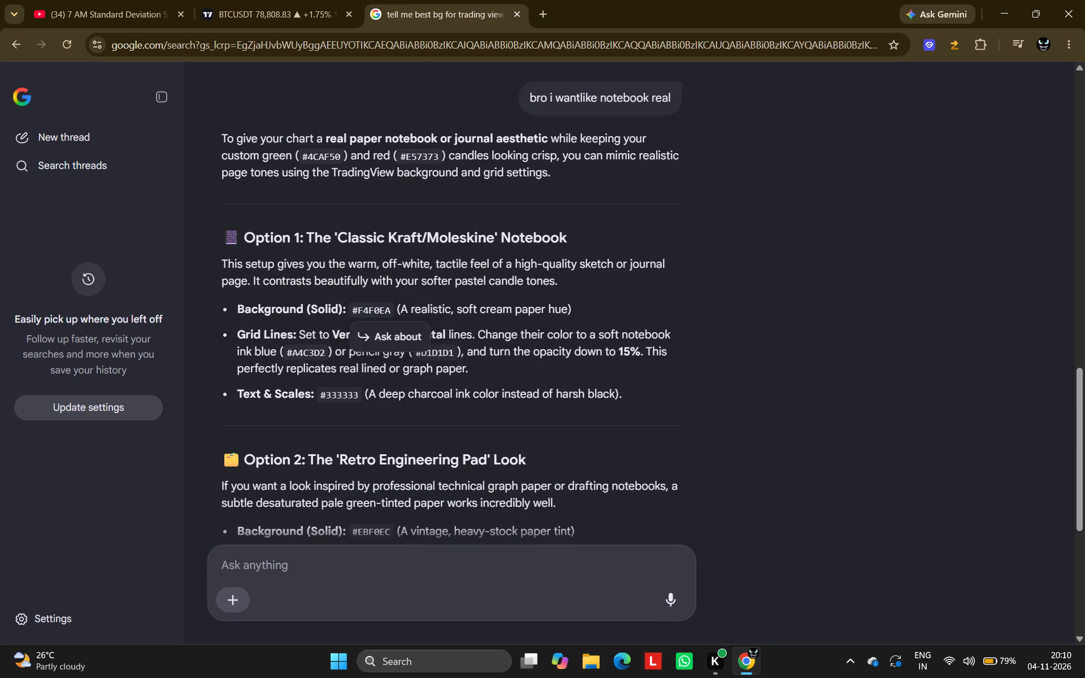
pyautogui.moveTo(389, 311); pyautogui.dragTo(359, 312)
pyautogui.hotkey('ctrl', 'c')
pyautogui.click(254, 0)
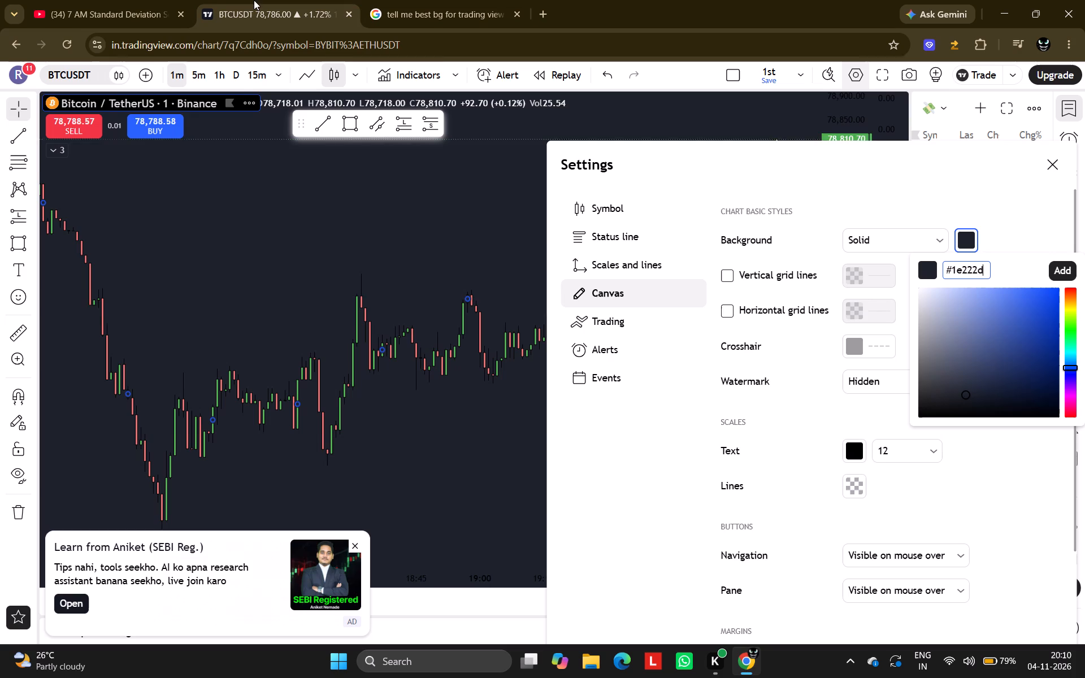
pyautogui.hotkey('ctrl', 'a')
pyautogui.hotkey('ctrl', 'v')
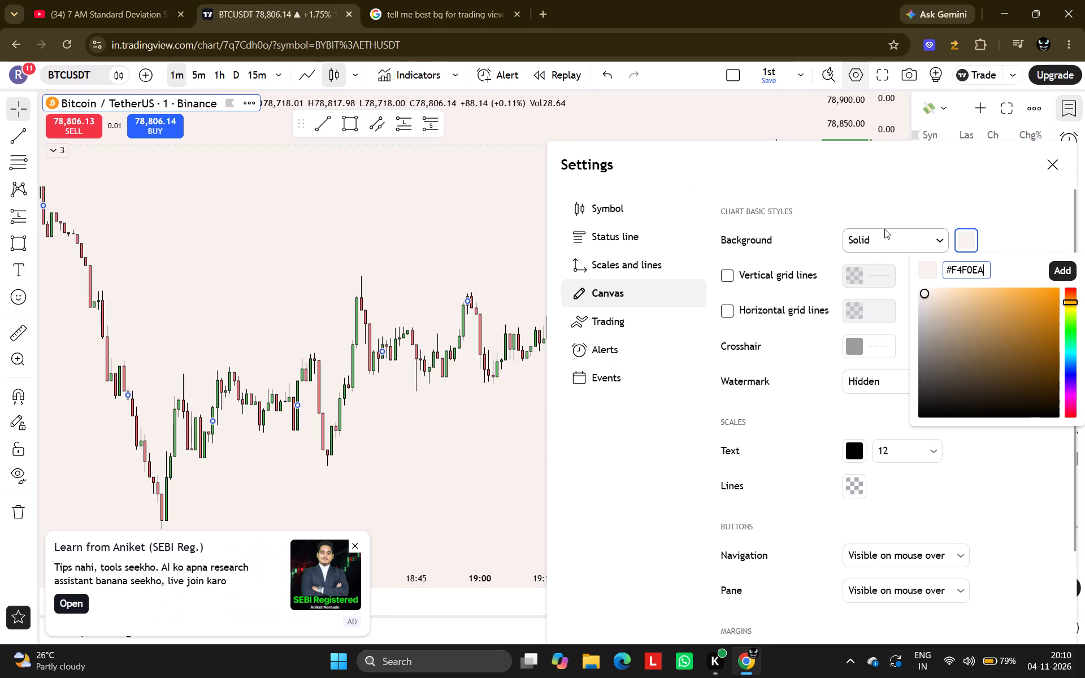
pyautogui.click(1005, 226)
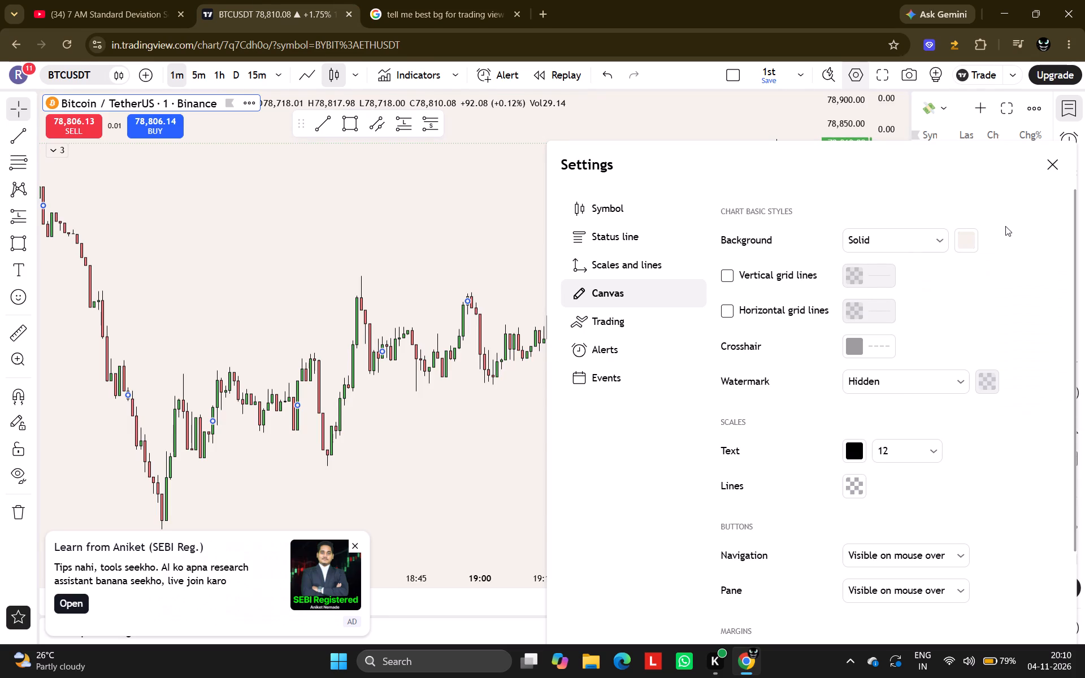
# Turn on the chart's vertical and horizontal grid lines and move the settings dialog higher so all of it fits.
pyautogui.click(734, 279)
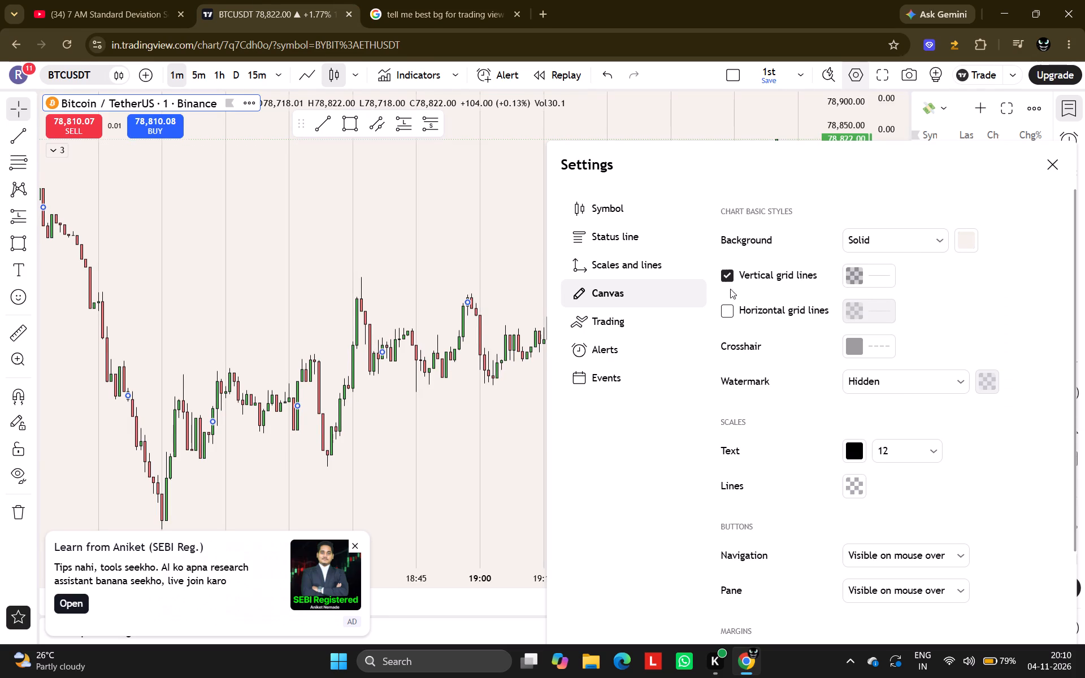
pyautogui.click(729, 306)
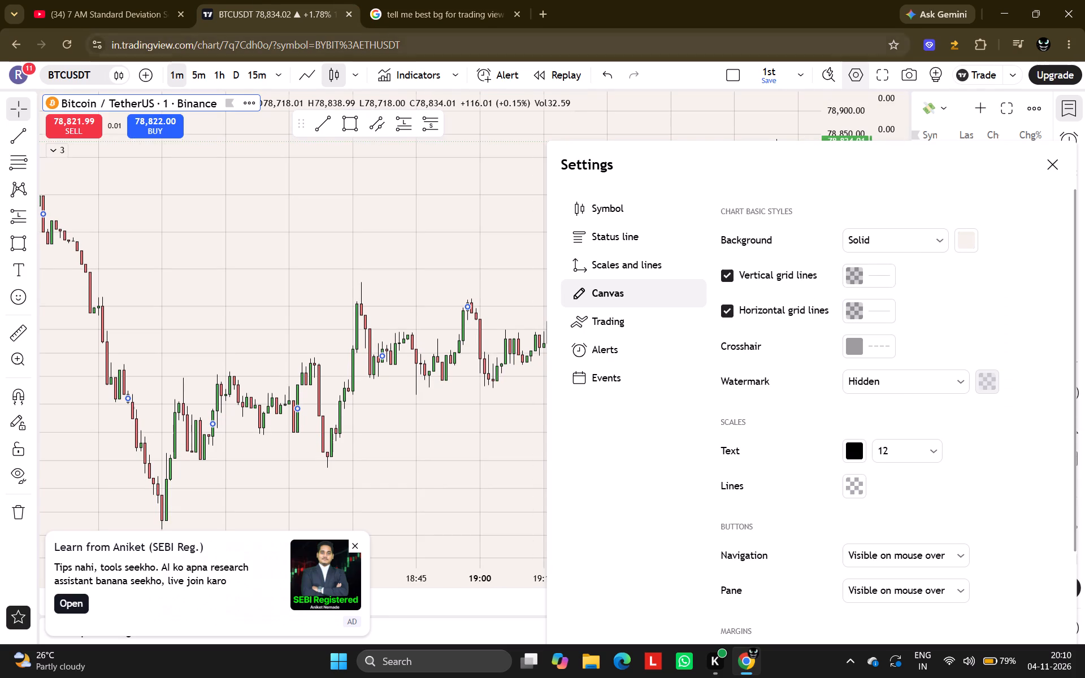
pyautogui.click(876, 263)
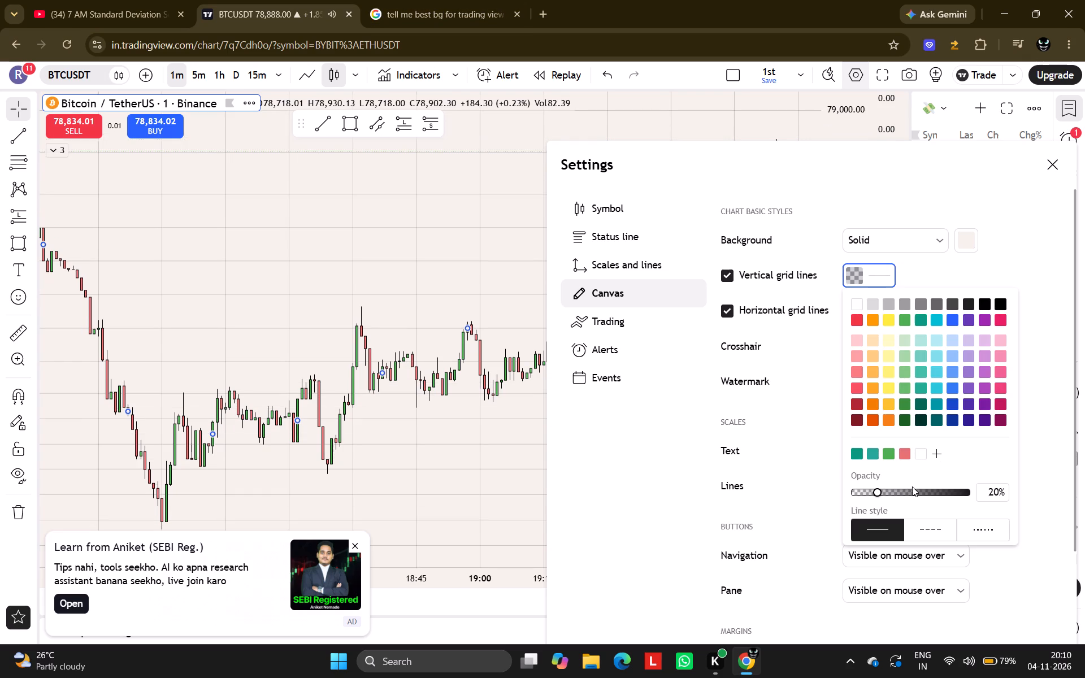
pyautogui.moveTo(866, 166); pyautogui.dragTo(822, 59)
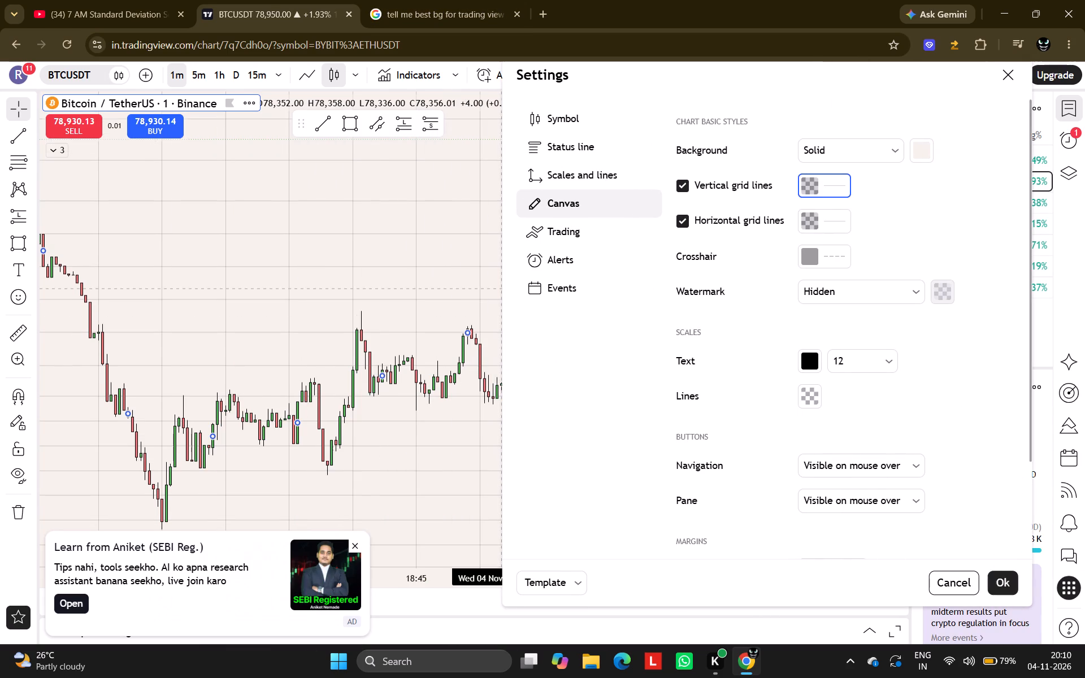
# Copy the Retro Engineering Pad background hex code EBF0EC from the AI Mode answer.
pyautogui.click(416, 1)
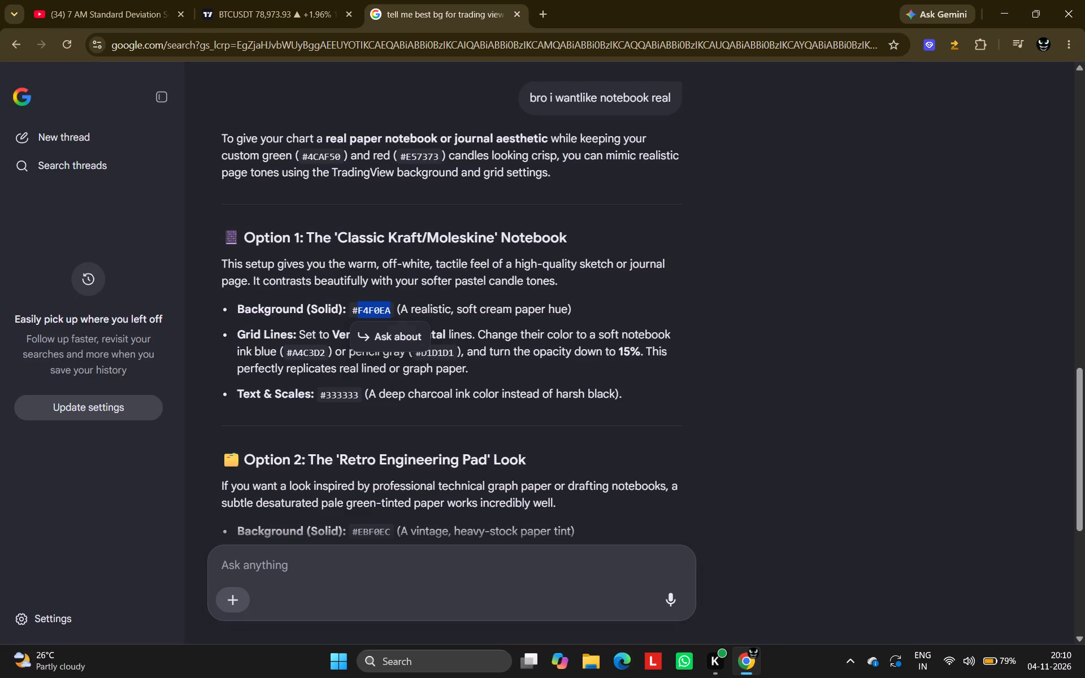
pyautogui.scroll(-3, 475, 401)
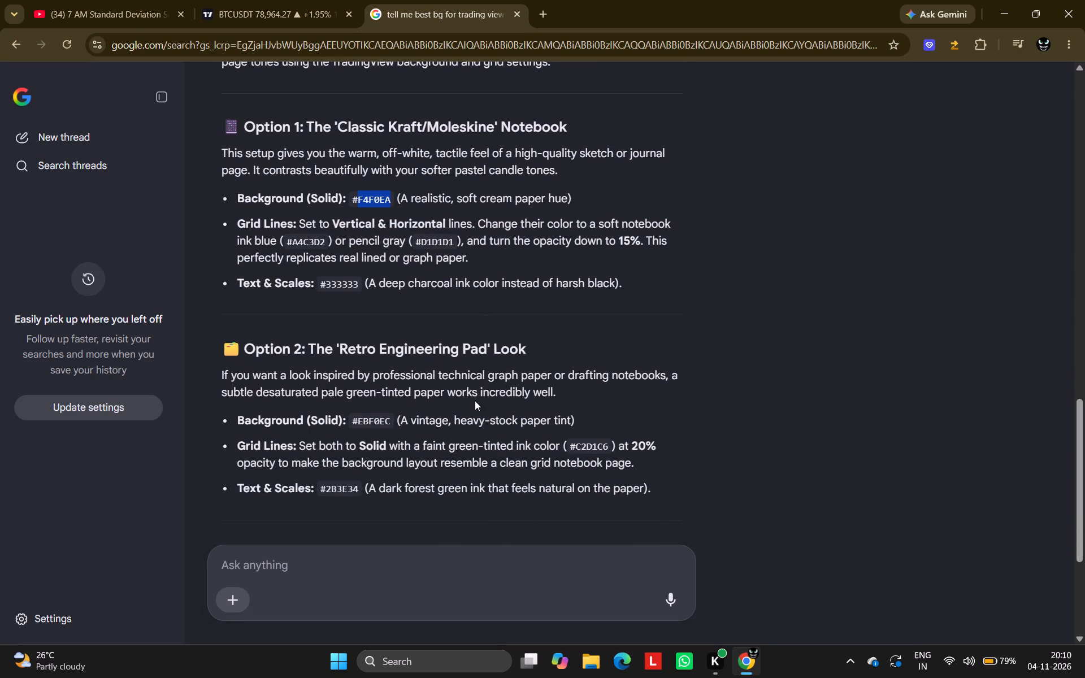
pyautogui.click(391, 423)
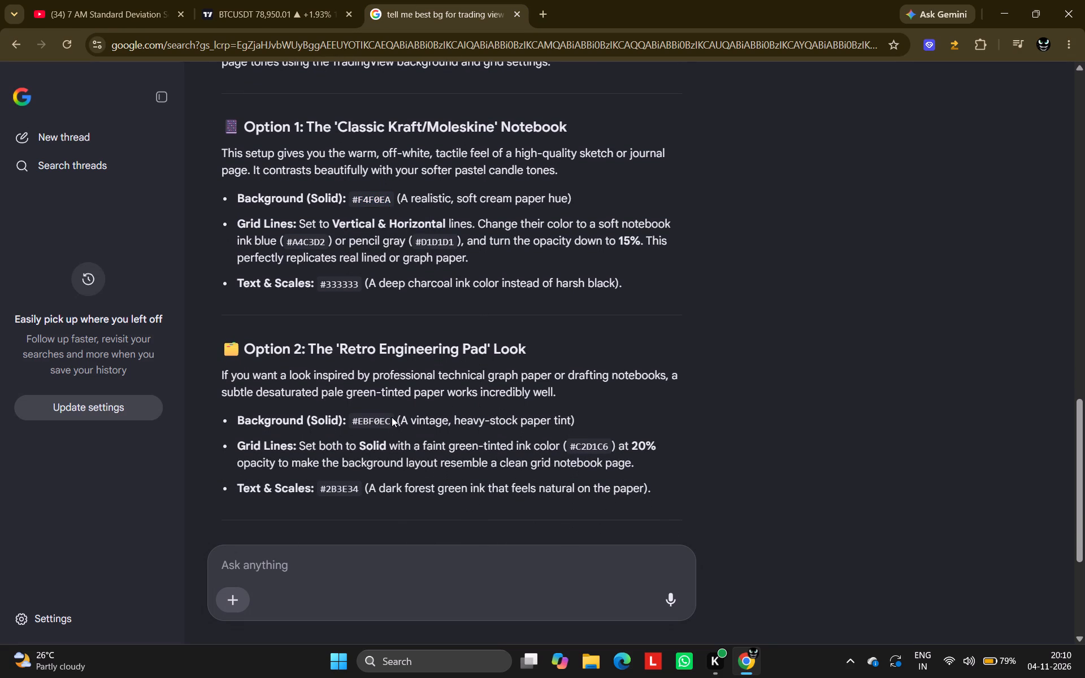
pyautogui.moveTo(389, 424); pyautogui.dragTo(359, 420)
pyautogui.hotkey('ctrl', 'c')
# Set the chart's solid background colour to the copied hex EBF0EC in the TradingView settings.
pyautogui.click(265, 0)
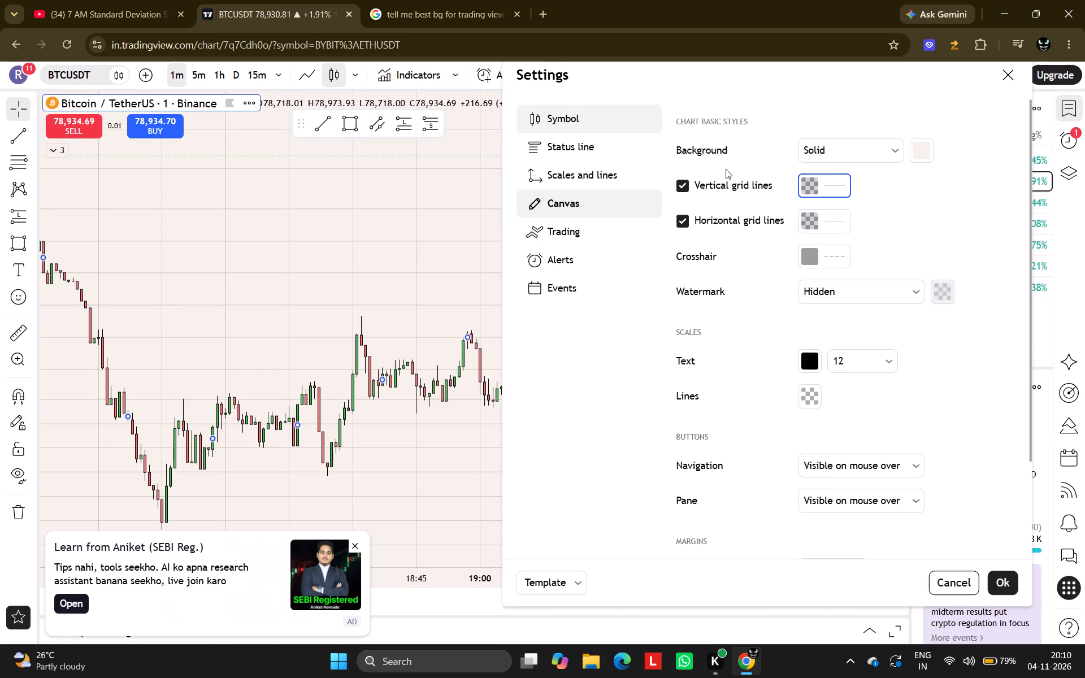
pyautogui.click(932, 156)
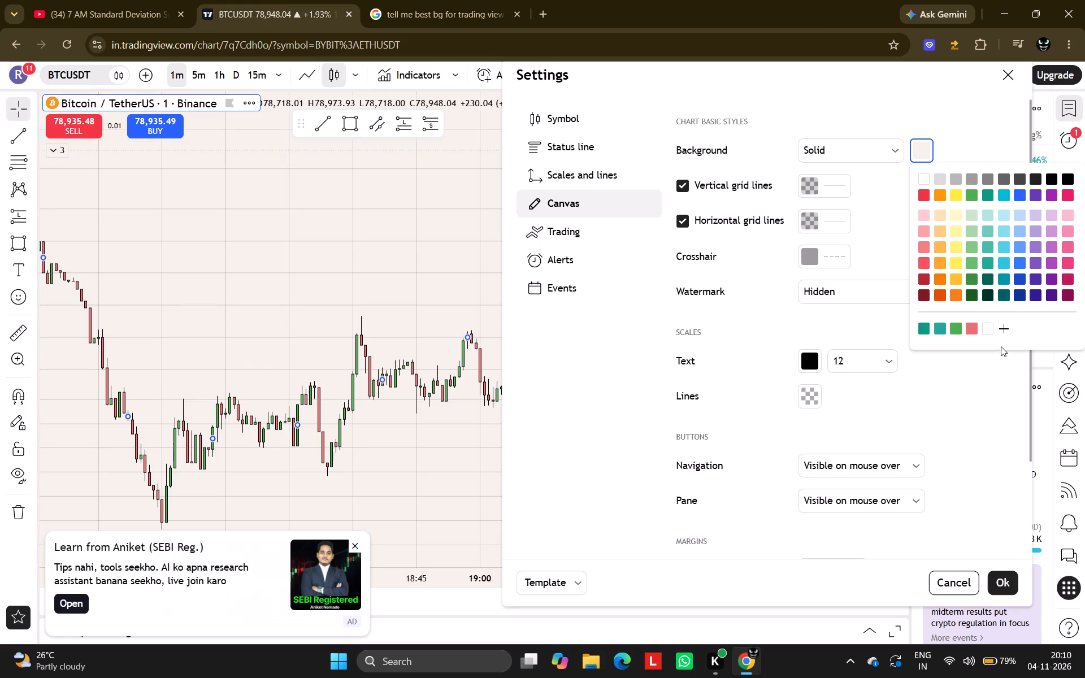
pyautogui.click(1002, 336)
pyautogui.click(1004, 325)
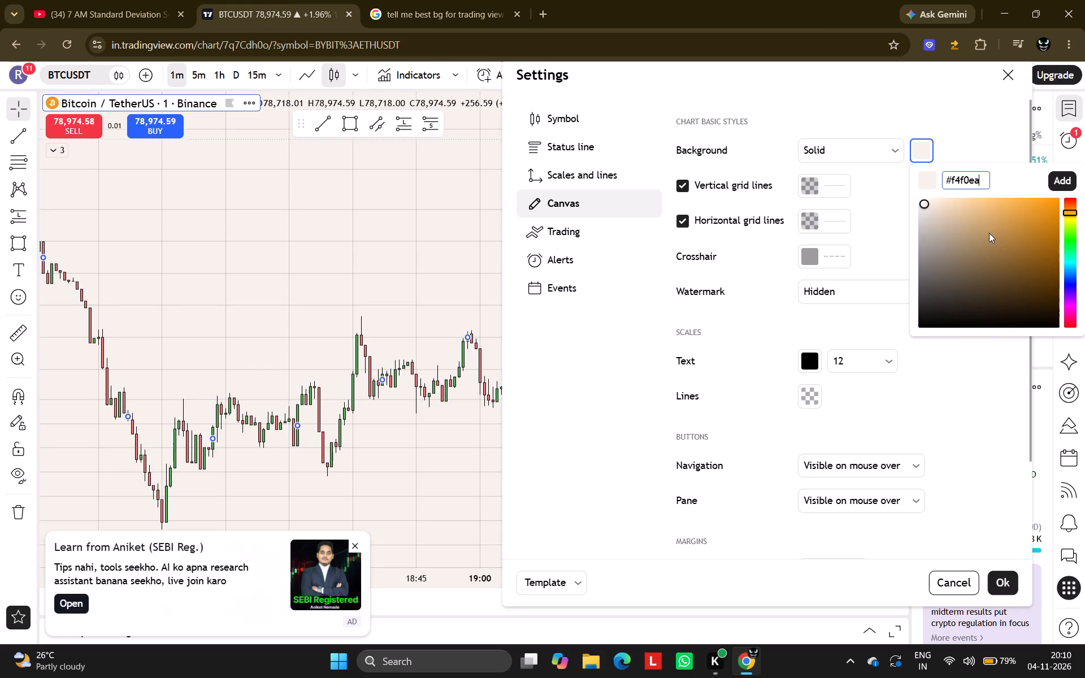
pyautogui.press('BackSpace')
pyautogui.press('BackSpace')
pyautogui.press('BackSpace')
pyautogui.press('BackSpace')
pyautogui.press('BackSpace')
pyautogui.press('BackSpace')
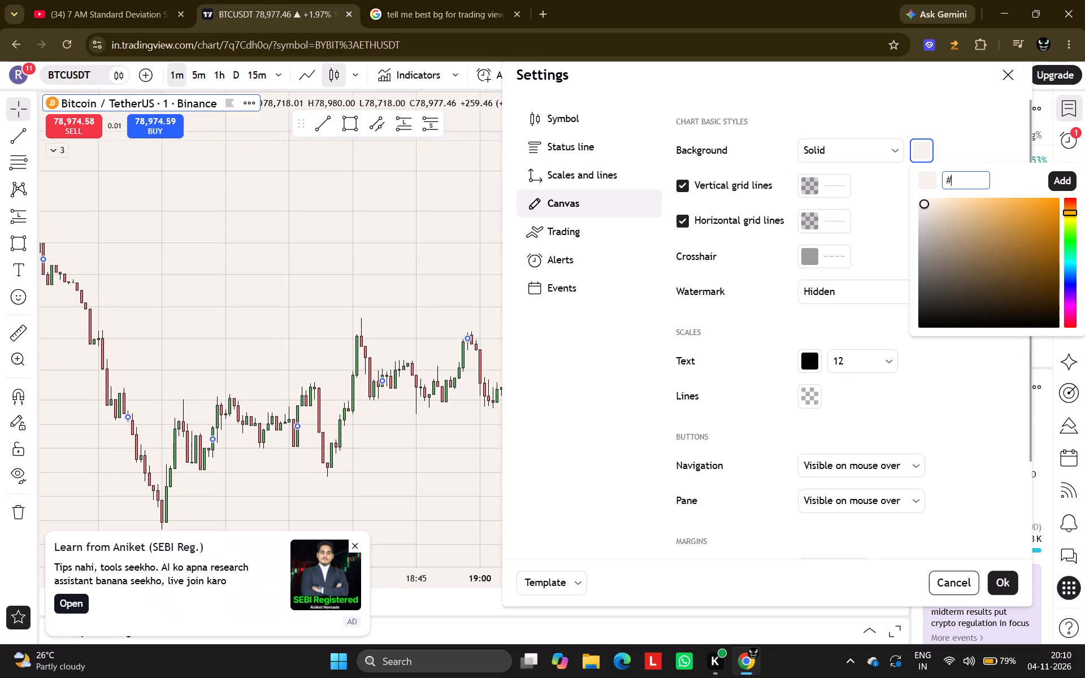
pyautogui.hotkey('ctrl', 'v')
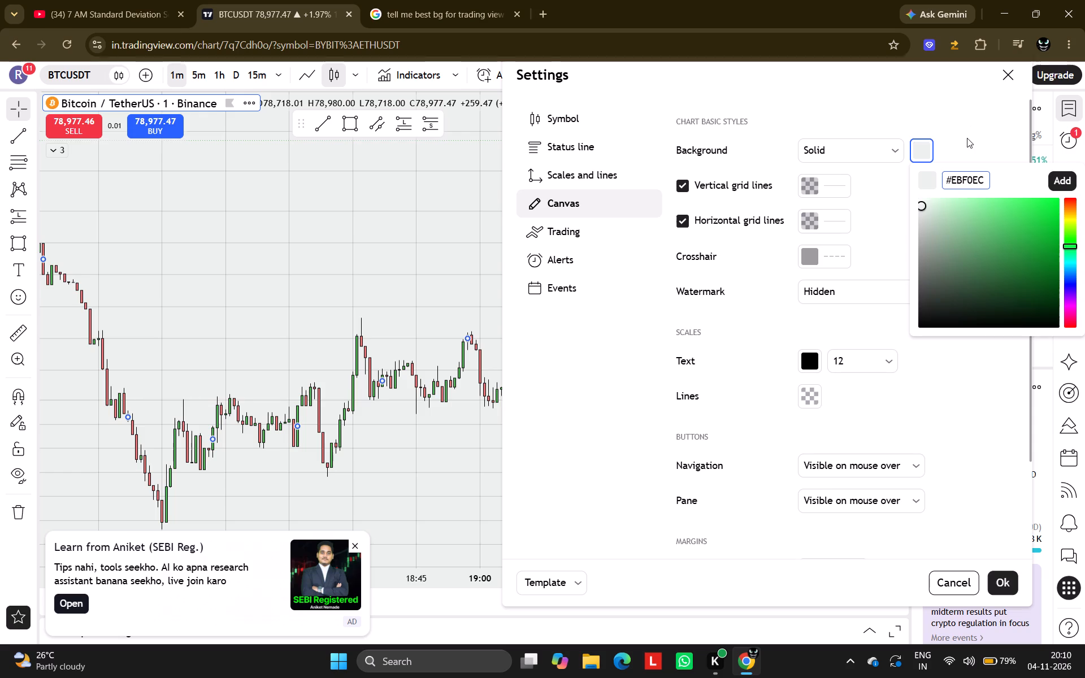
pyautogui.click(967, 140)
pyautogui.hscroll(-2, 724, 254)
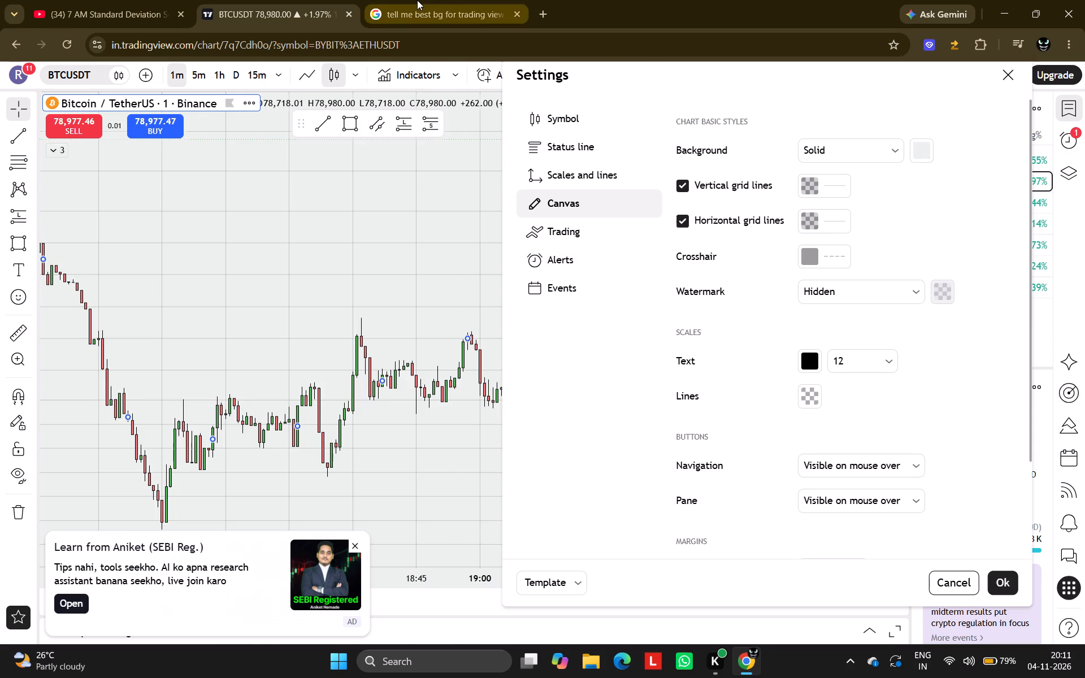
# Copy the Retro Engineering Pad grid line hex code C2D1C6 from the AI Mode answer.
pyautogui.click(417, 0)
pyautogui.scroll(-1, 384, 406)
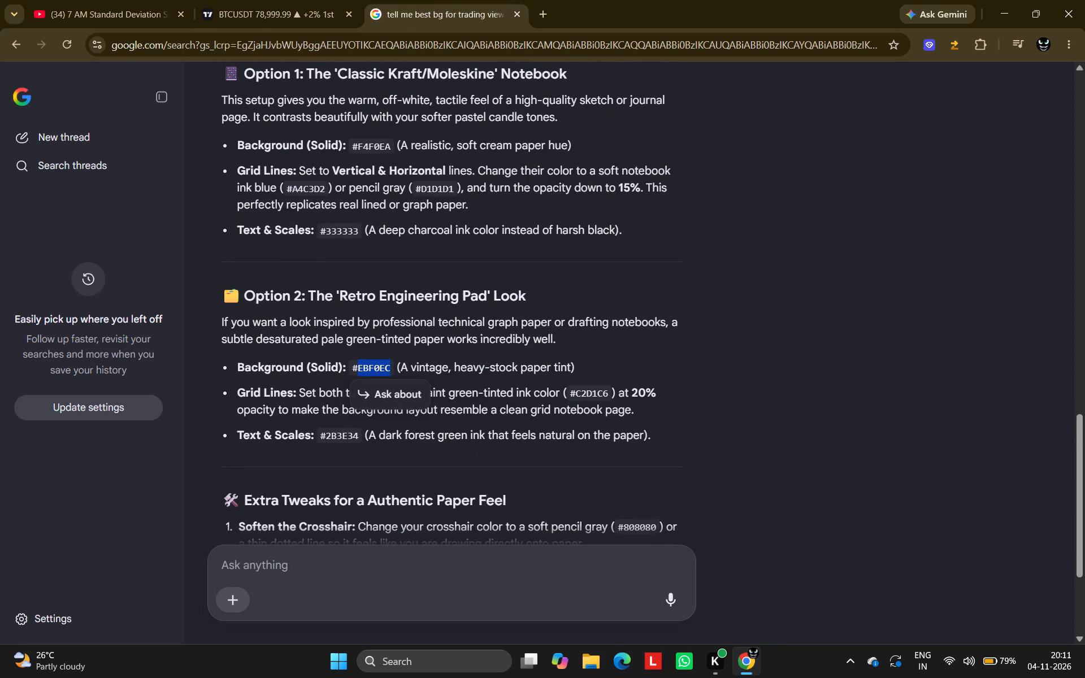
pyautogui.moveTo(609, 394); pyautogui.dragTo(574, 397)
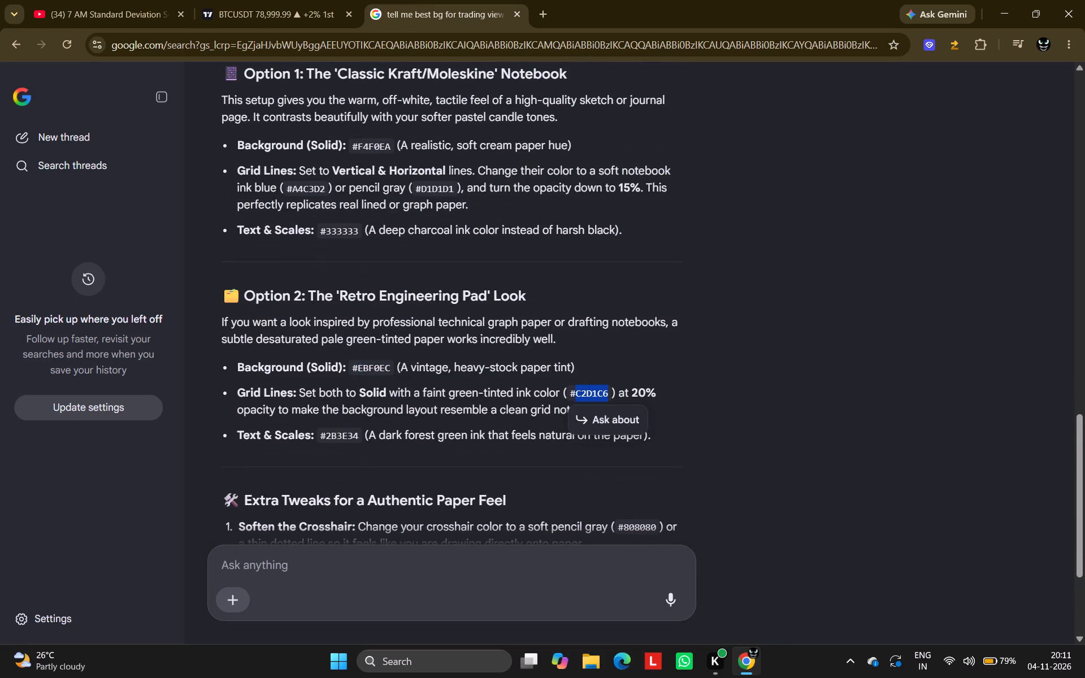
pyautogui.hotkey('ctrl', 'c')
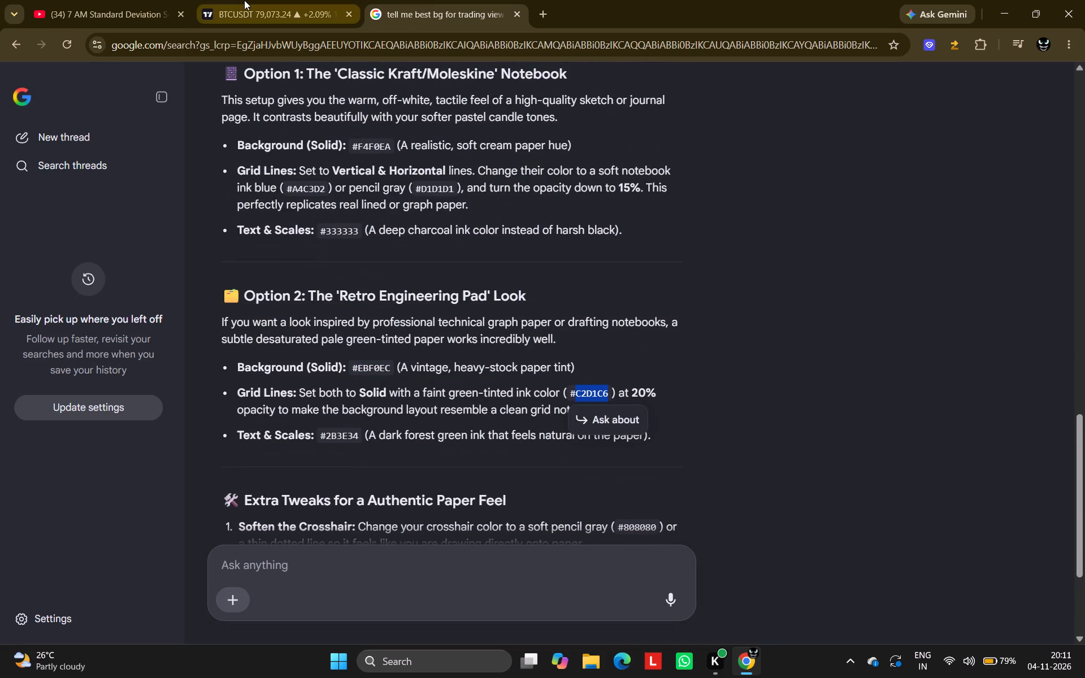
# Set the vertical grid lines' colour to the copied hex C2D1C6 in the TradingView chart settings.
pyautogui.click(245, 0)
pyautogui.click(824, 195)
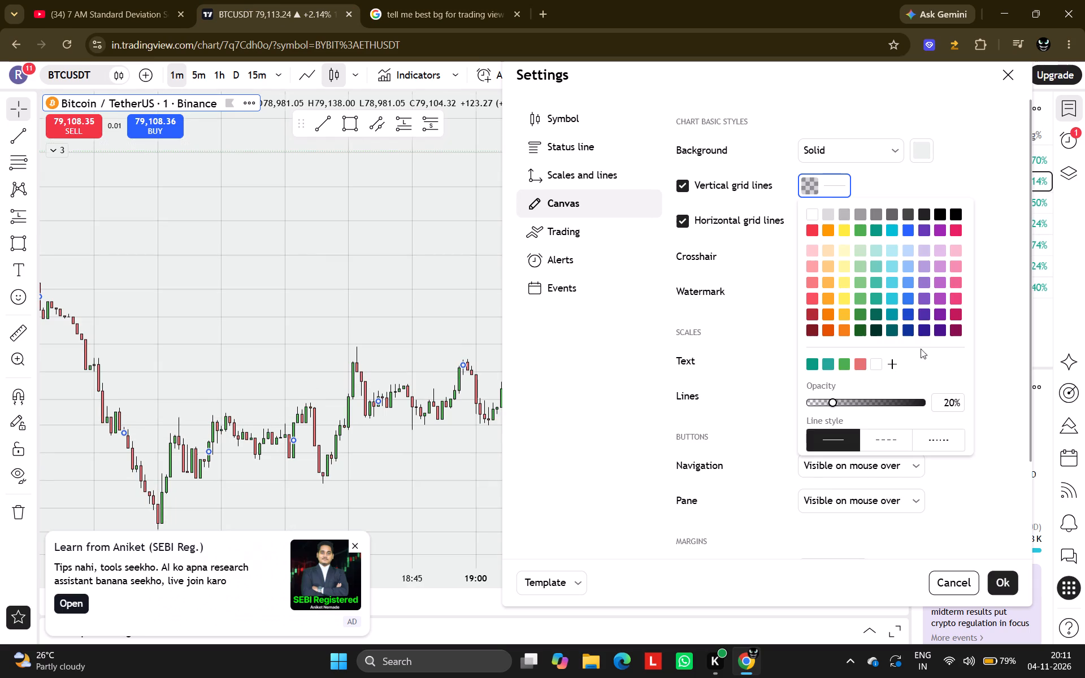
pyautogui.click(893, 370)
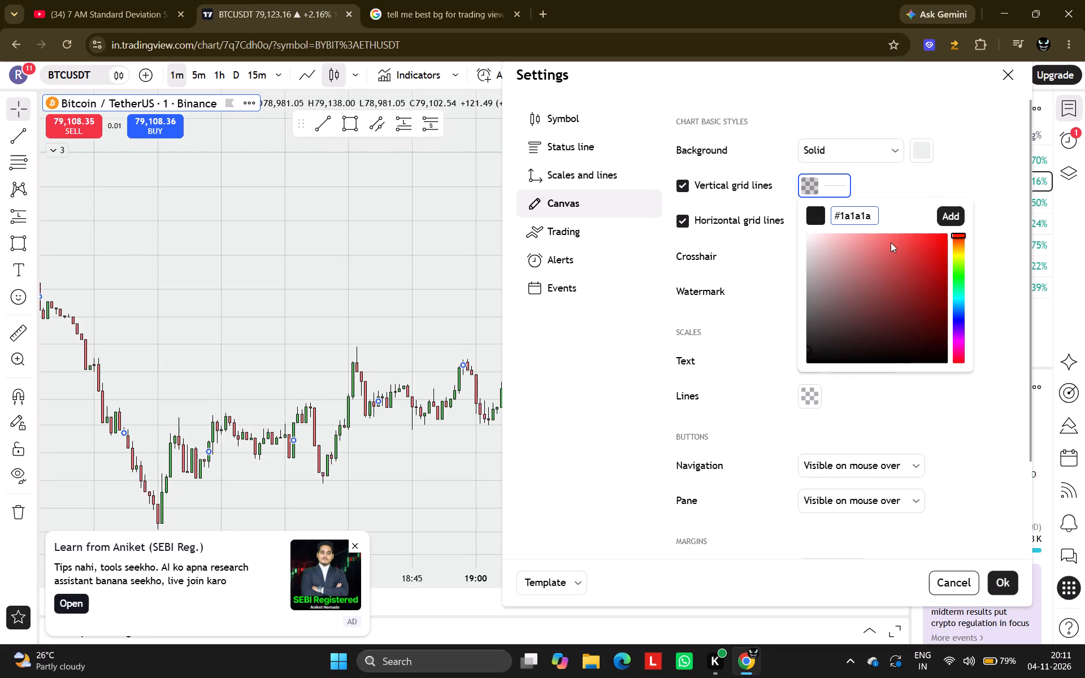
pyautogui.press('BackSpace')
pyautogui.press('BackSpace')
pyautogui.press('BackSpace')
pyautogui.press('BackSpace')
pyautogui.press('BackSpace')
pyautogui.press('BackSpace')
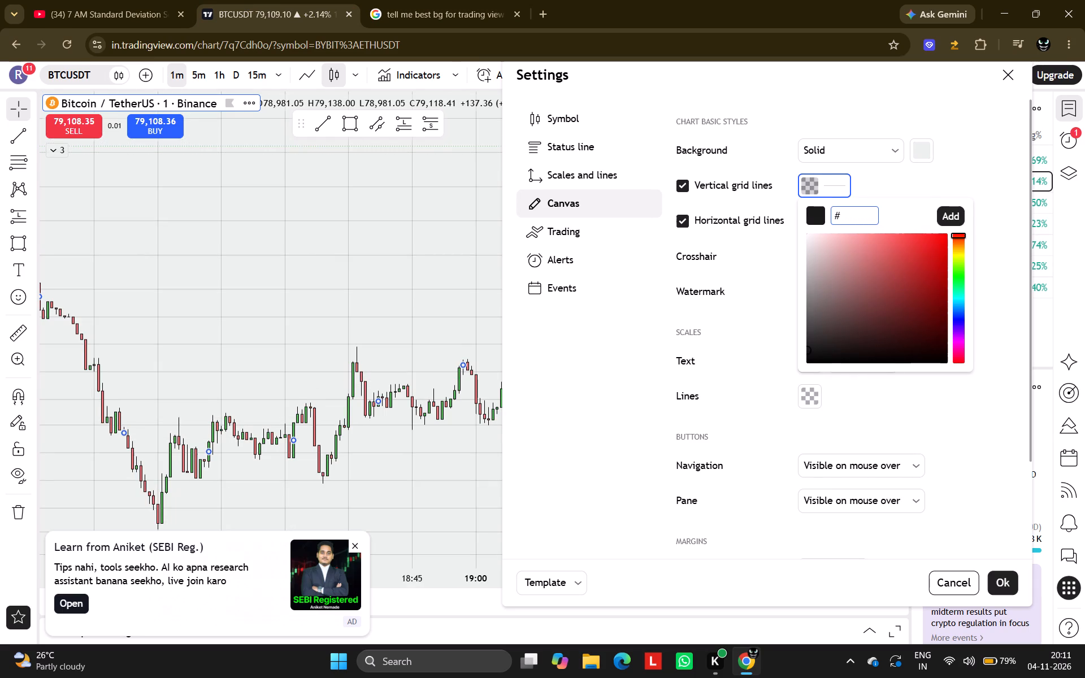
pyautogui.hotkey('ctrl', 'v')
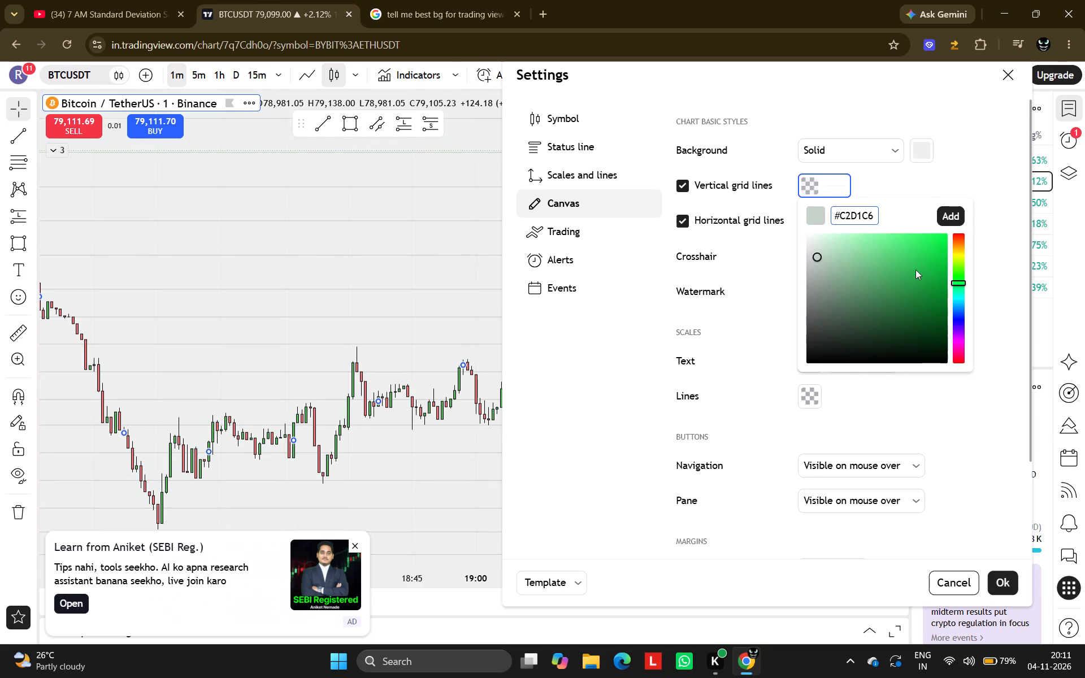
pyautogui.click(884, 188)
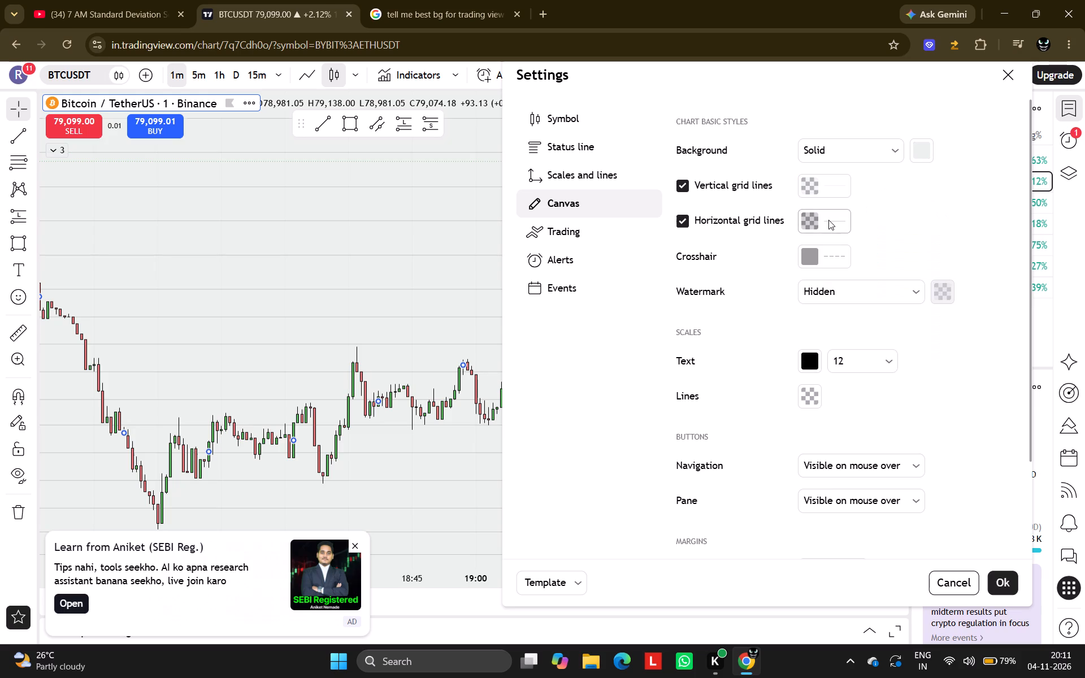
# Set the horizontal grid lines' colour to the same hex C2D1C6.
pyautogui.click(828, 220)
pyautogui.click(827, 199)
pyautogui.click(826, 220)
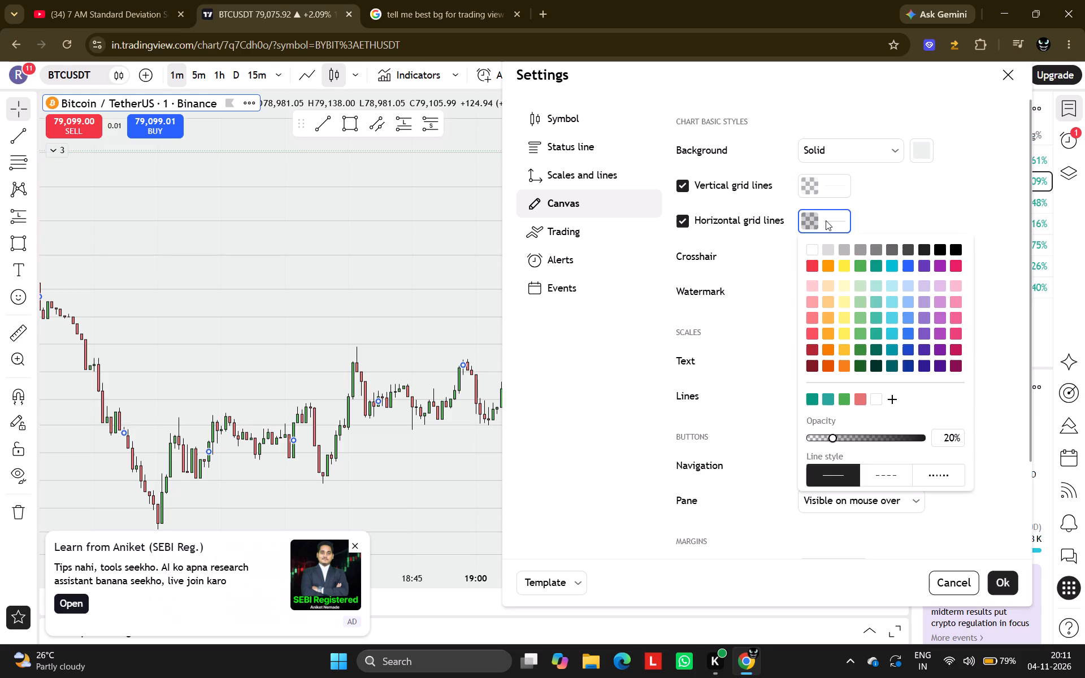
pyautogui.click(892, 400)
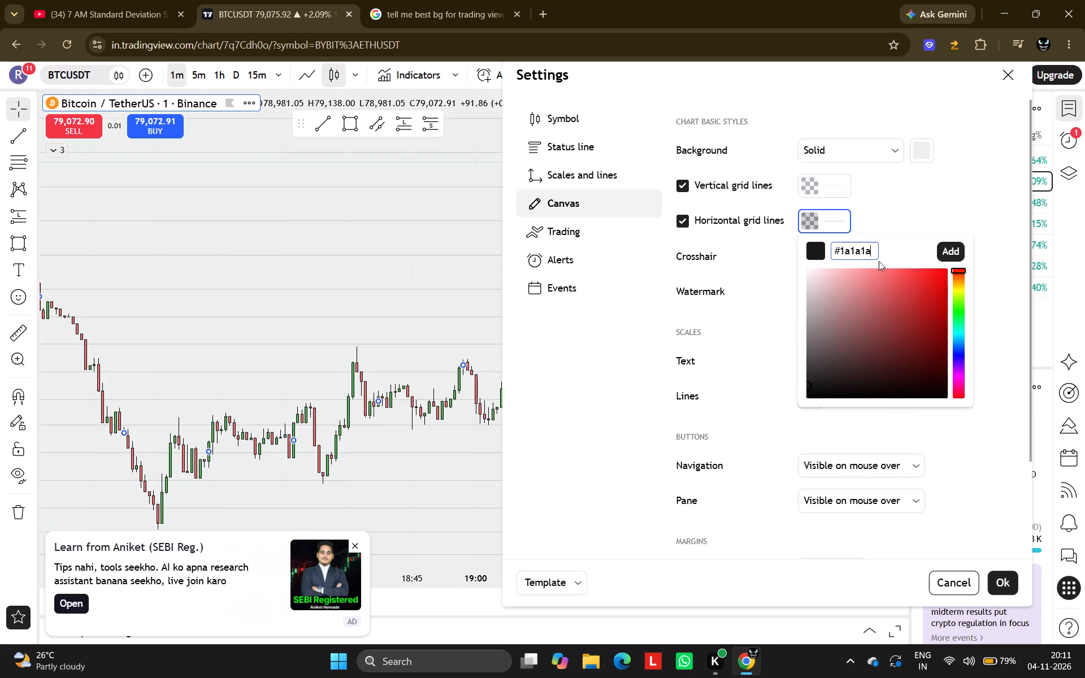
pyautogui.press('BackSpace')
pyautogui.press('BackSpace')
pyautogui.press('BackSpace')
pyautogui.press('BackSpace')
pyautogui.press('BackSpace')
pyautogui.press('BackSpace')
pyautogui.hotkey('ctrl', 'v')
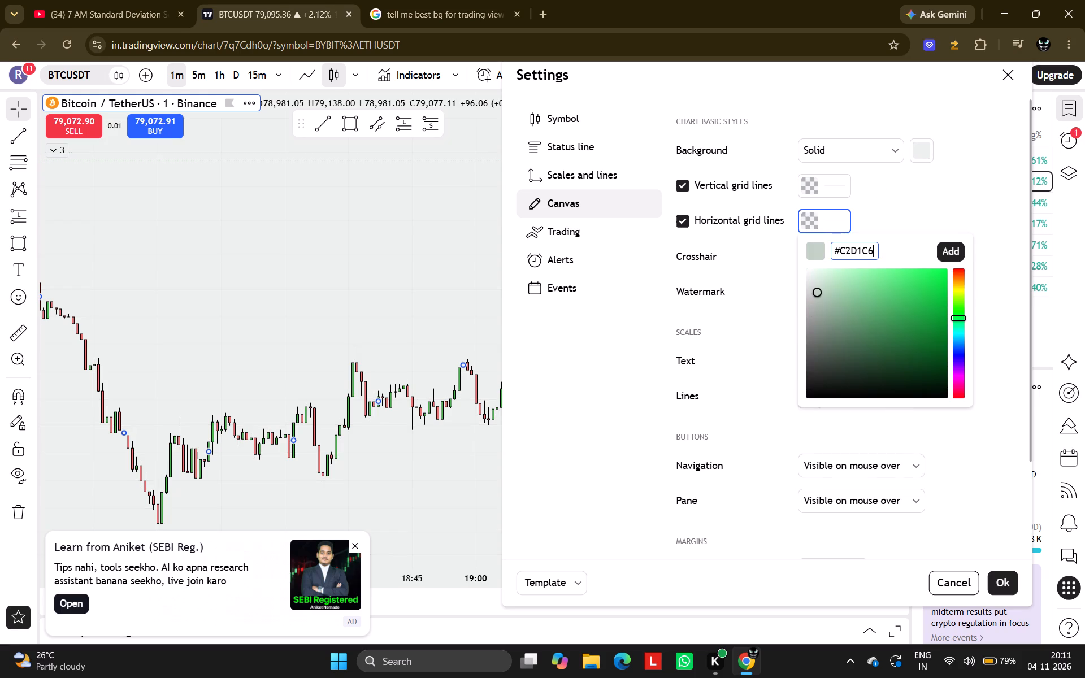
pyautogui.click(908, 207)
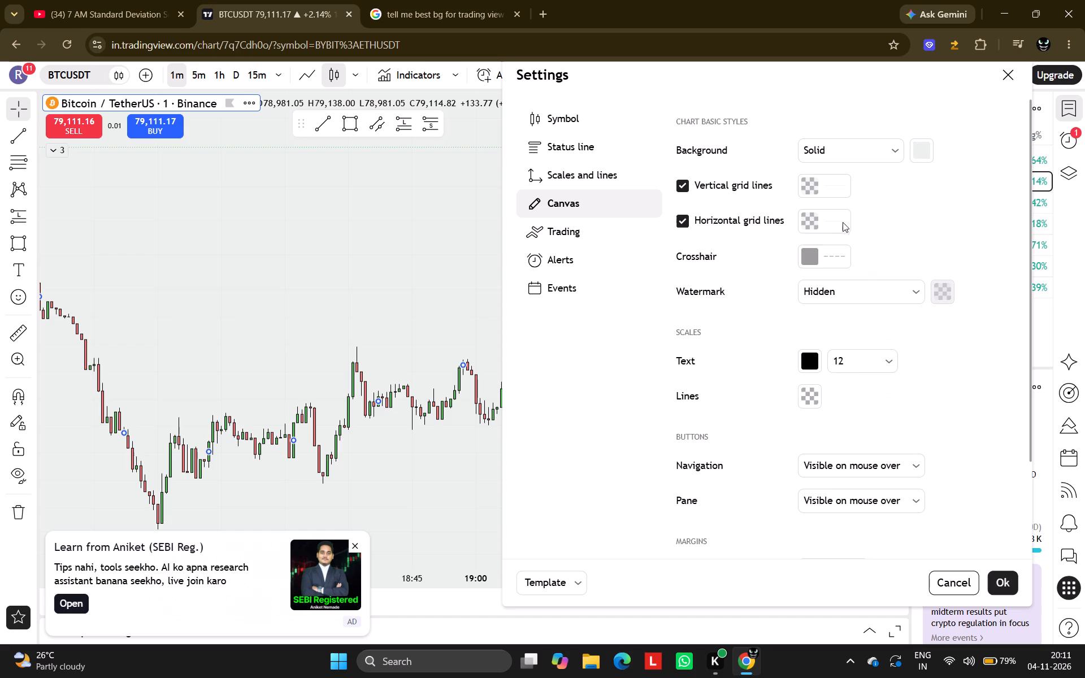
# Apply the canvas settings to the BTCUSDT chart and look over the recent one-minute candles on the restyled background.
pyautogui.click(1001, 579)
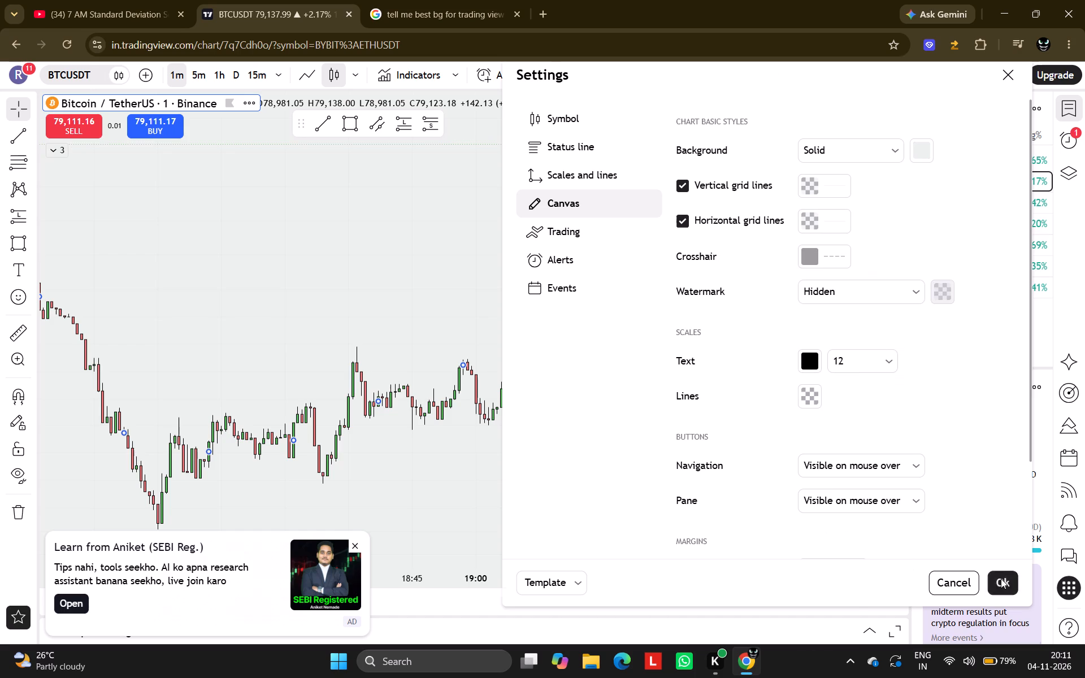
pyautogui.click(771, 77)
pyautogui.scroll(4, 672, 266)
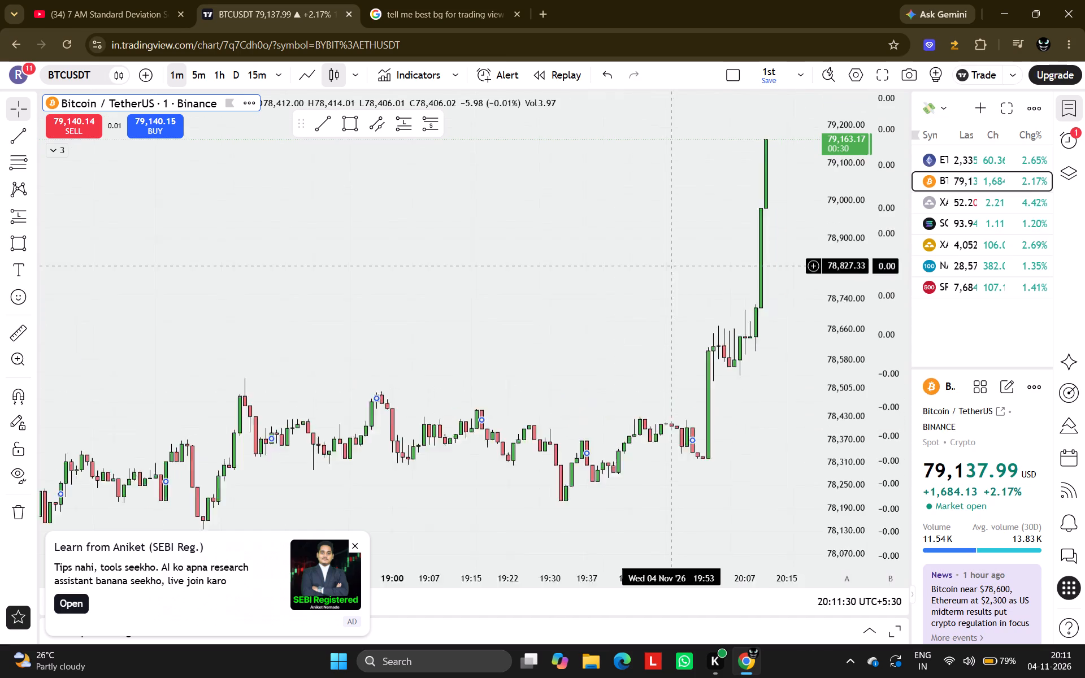
pyautogui.scroll(2, 672, 266)
pyautogui.scroll(-10, 687, 342)
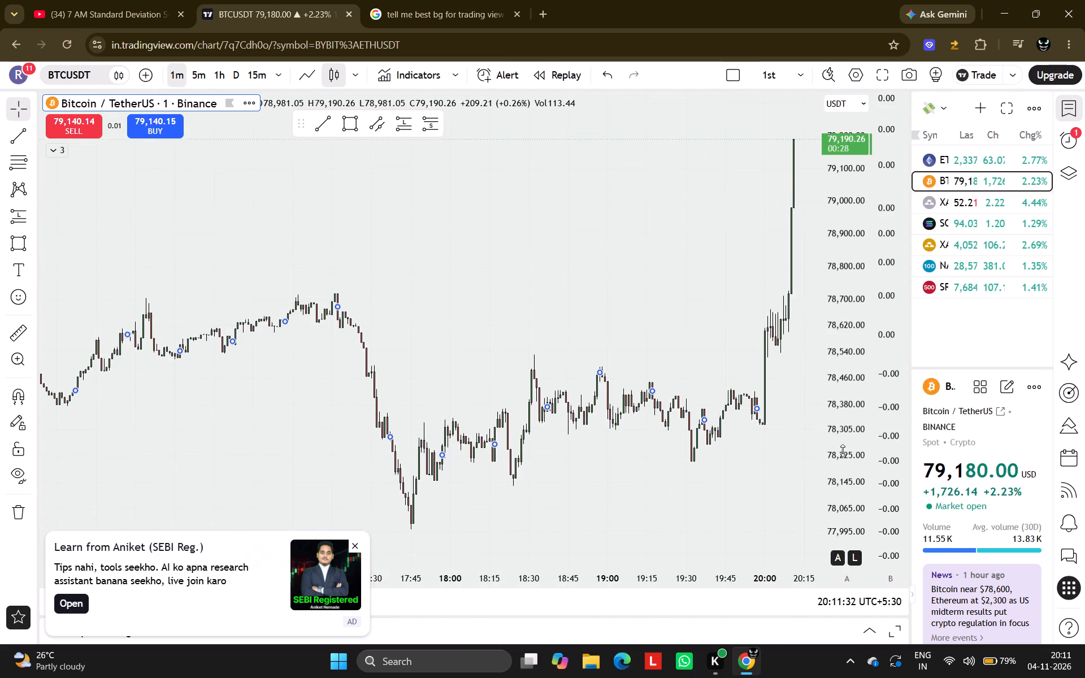
pyautogui.scroll(-3, 843, 450)
pyautogui.scroll(-3, 654, 366)
pyautogui.moveTo(655, 294); pyautogui.dragTo(343, 351)
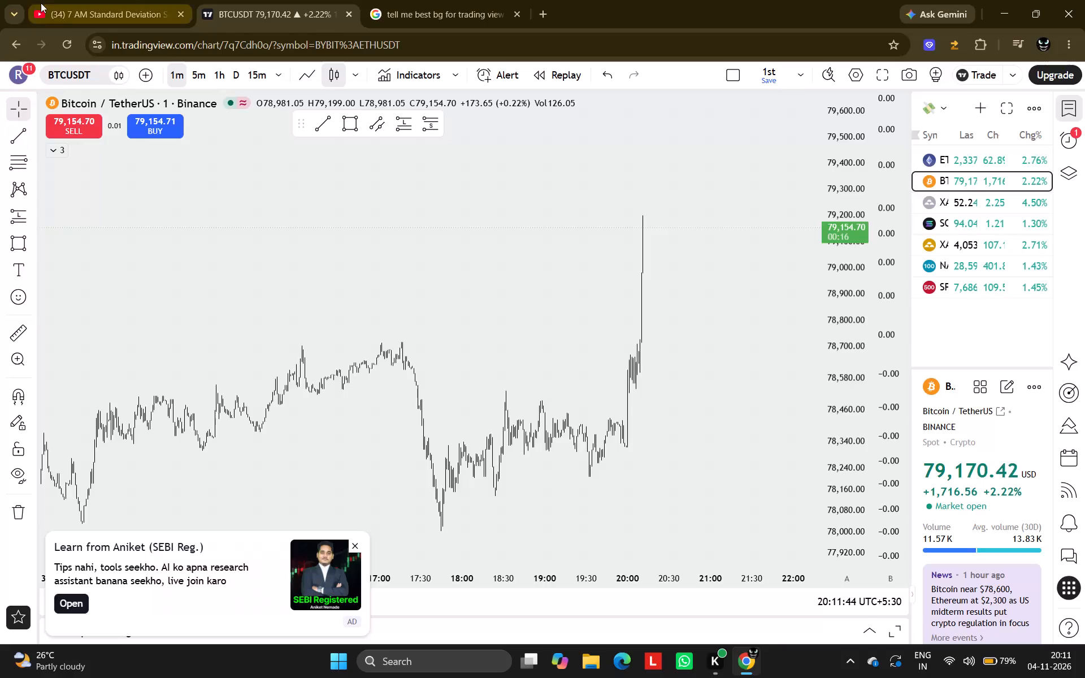
# Switch to YouTube, resume the 7 AM Standard Deviation gold strategy video and skip ahead.
pyautogui.click(55, 6)
pyautogui.click(241, 241)
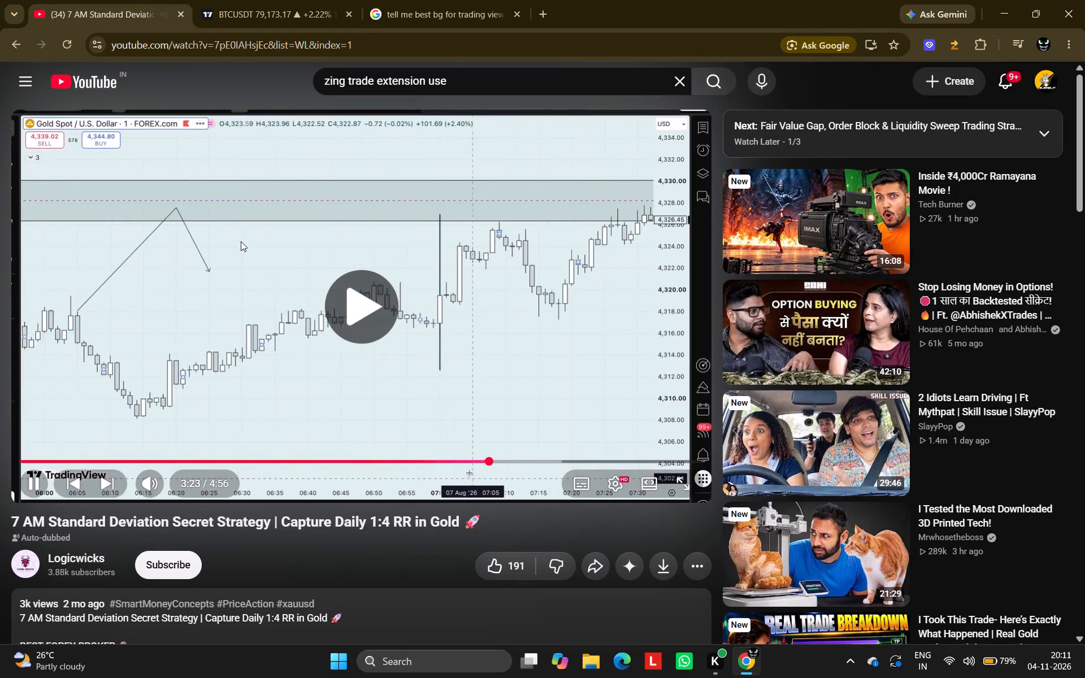
pyautogui.press('l')
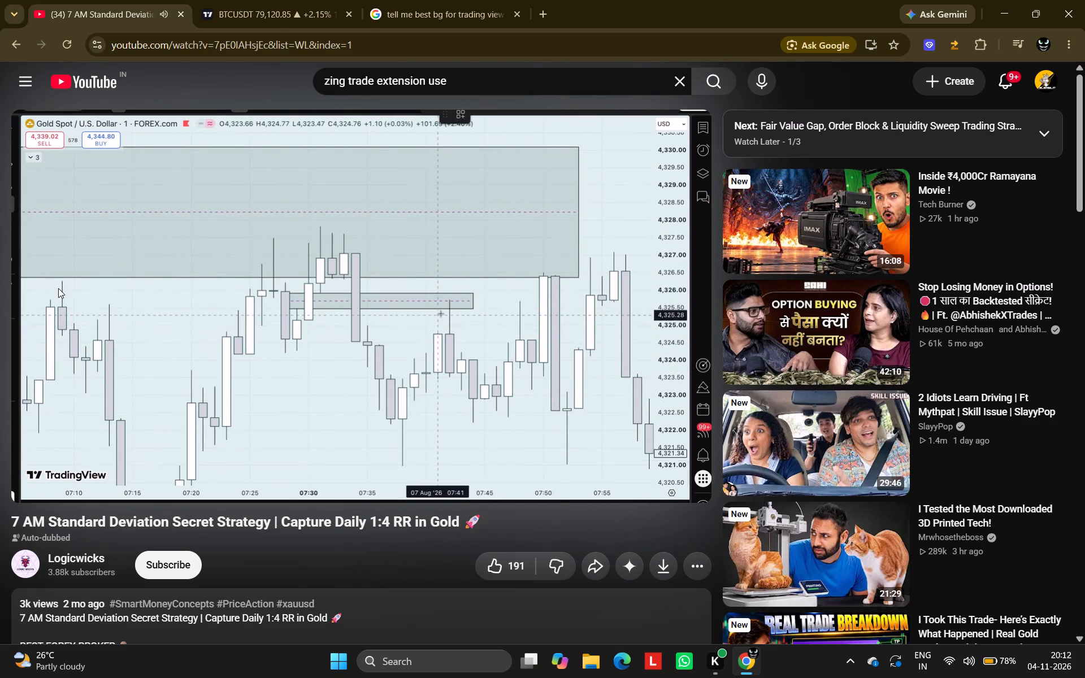
# Open the Logicwicks channel and look through its latest videos.
pyautogui.click(24, 567)
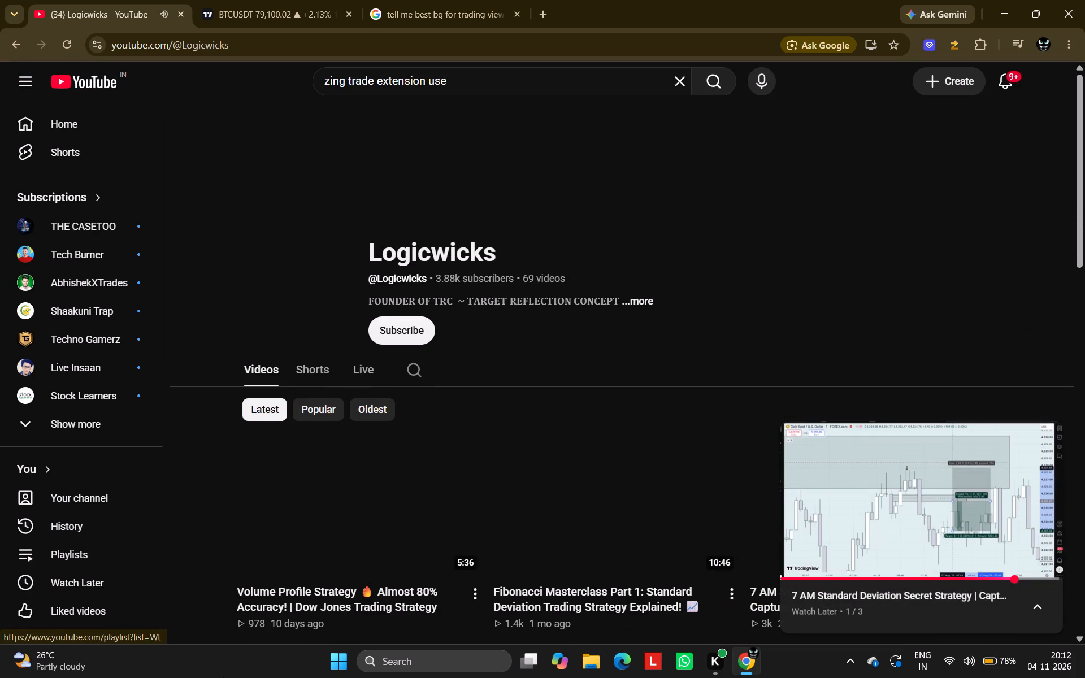
pyautogui.scroll(-3, 506, 341)
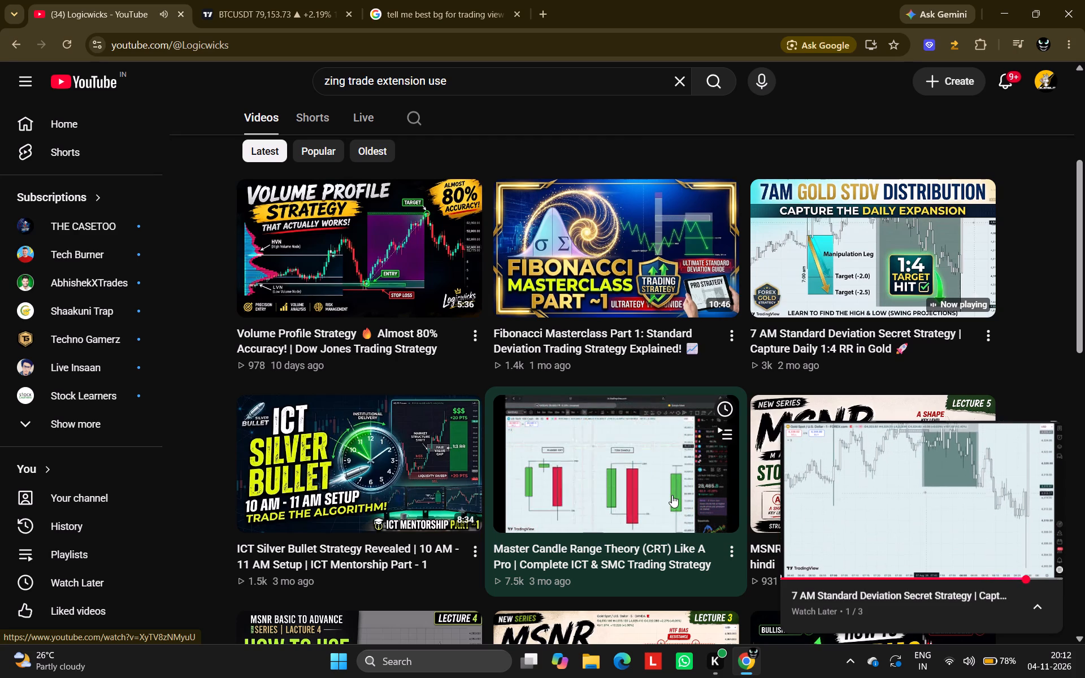
# Search YouTube for "7 am standard deviation trading setup".
pyautogui.click(679, 82)
pyautogui.write('7 am stadar')
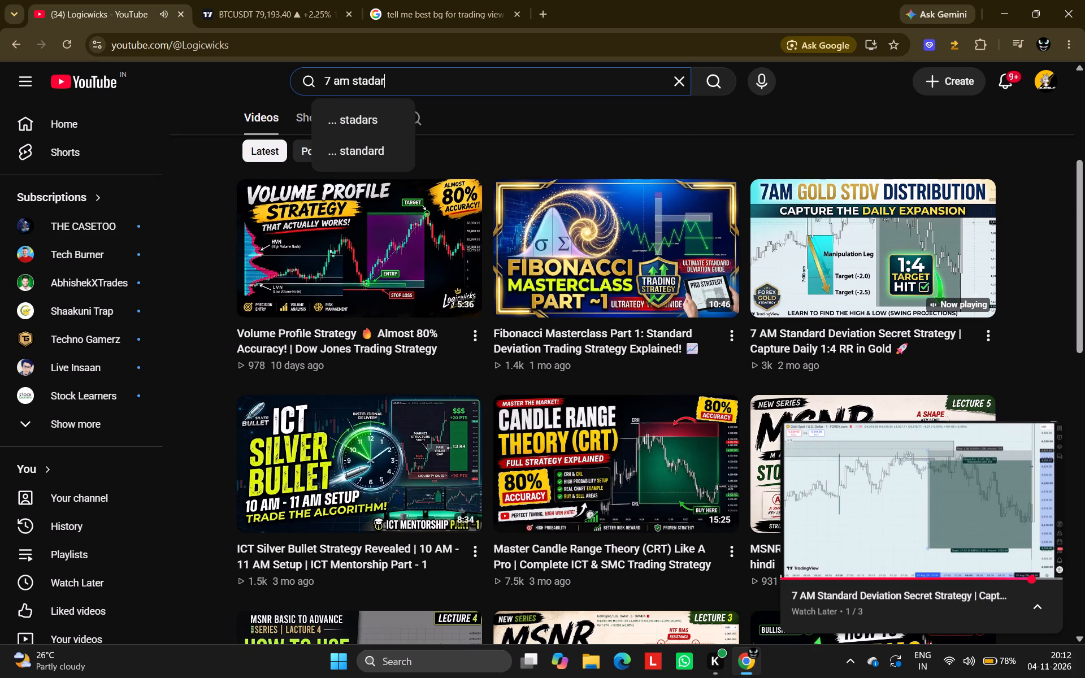
pyautogui.press('BackSpace')
pyautogui.press('BackSpace')
pyautogui.press('BackSpace')
pyautogui.write('ndard deviation trading setup')
pyautogui.press('Return')
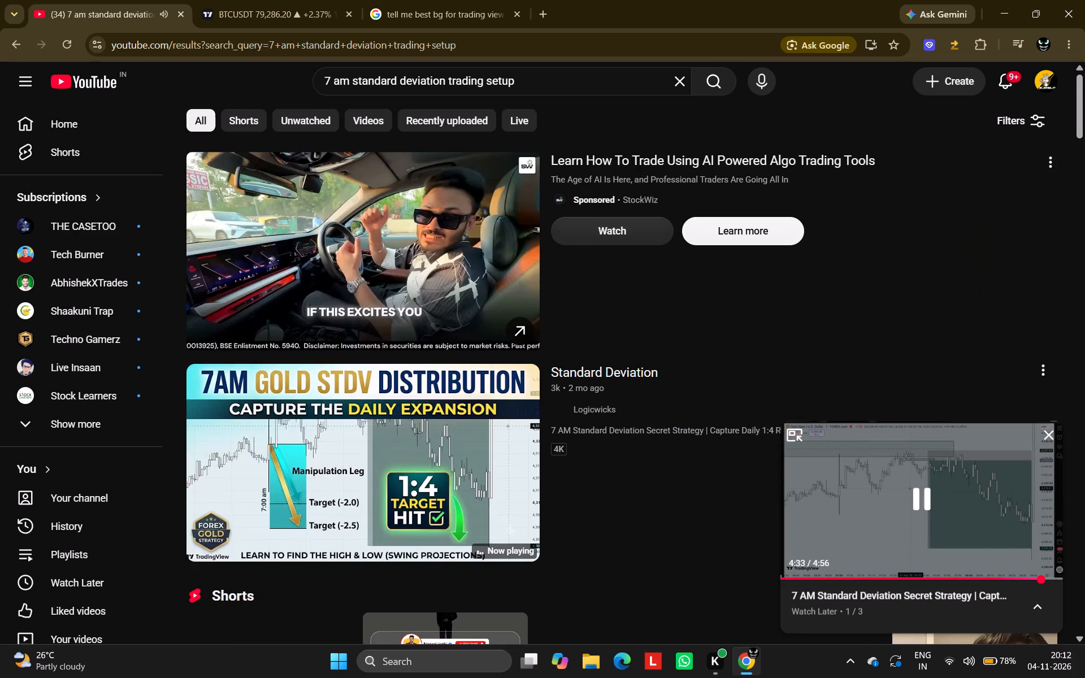
# Browse the search results for standard deviation trading videos, and close the mini player.
pyautogui.scroll(-6, 679, 82)
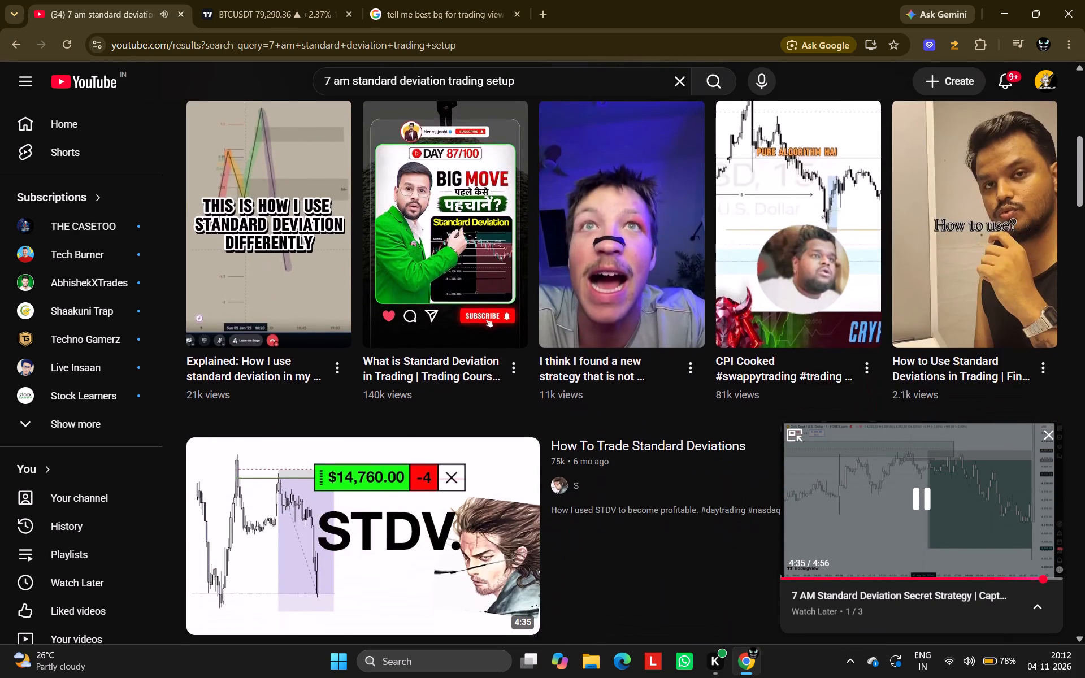
pyautogui.scroll(-1, 679, 82)
pyautogui.scroll(-1, 670, 264)
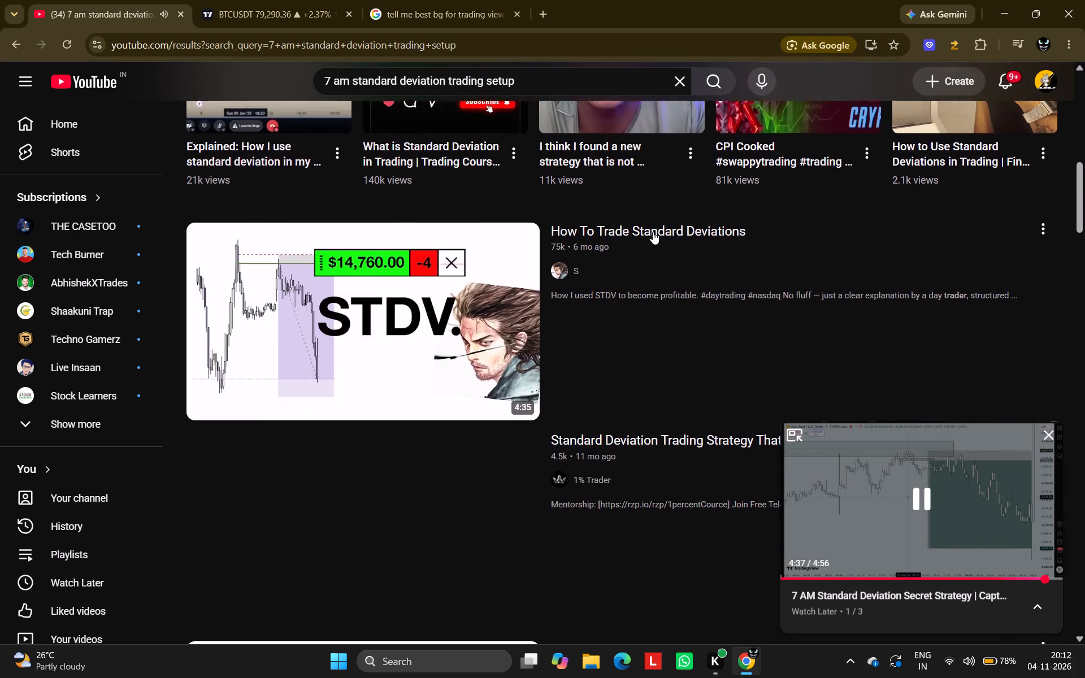
pyautogui.scroll(-2, 653, 232)
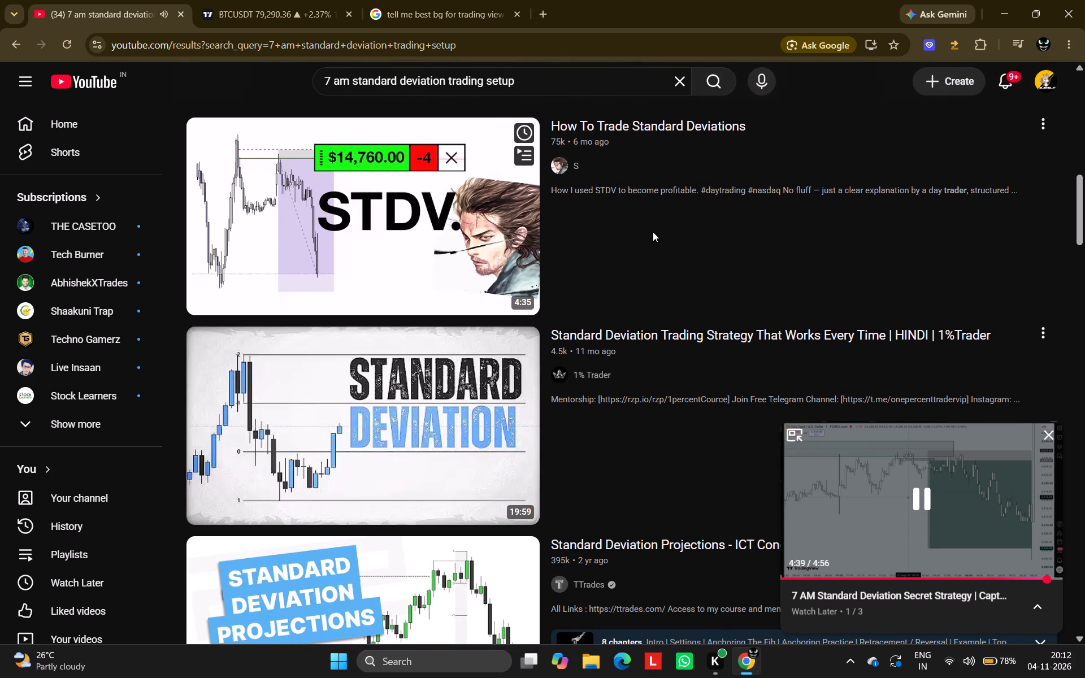
pyautogui.scroll(-2, 653, 232)
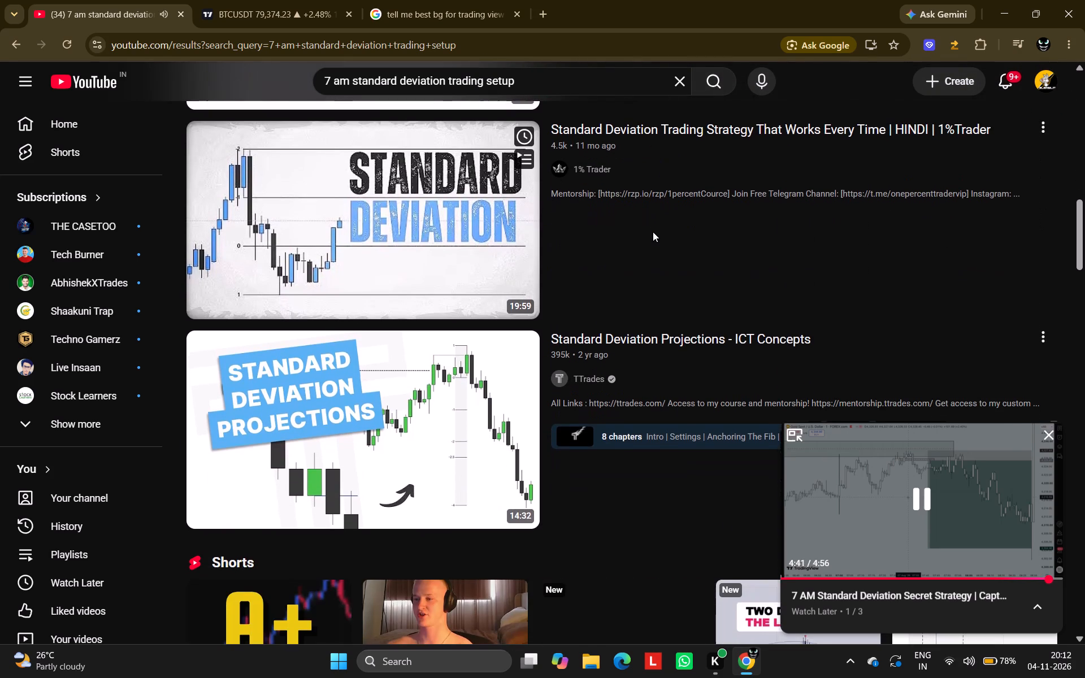
pyautogui.scroll(-6, 653, 232)
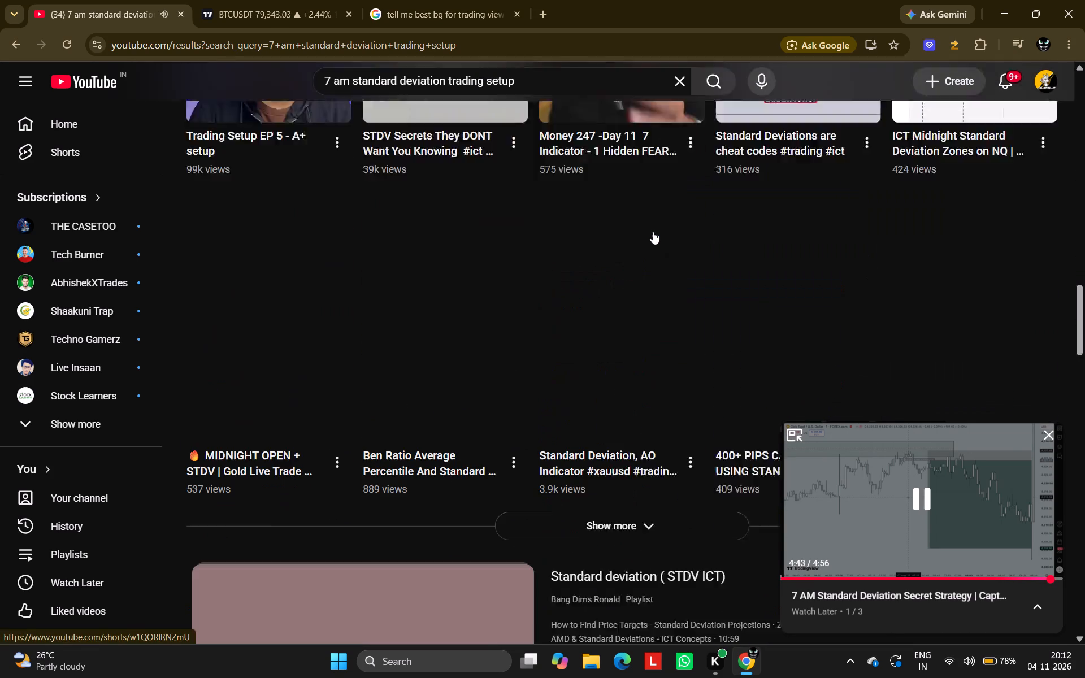
pyautogui.scroll(-4, 653, 232)
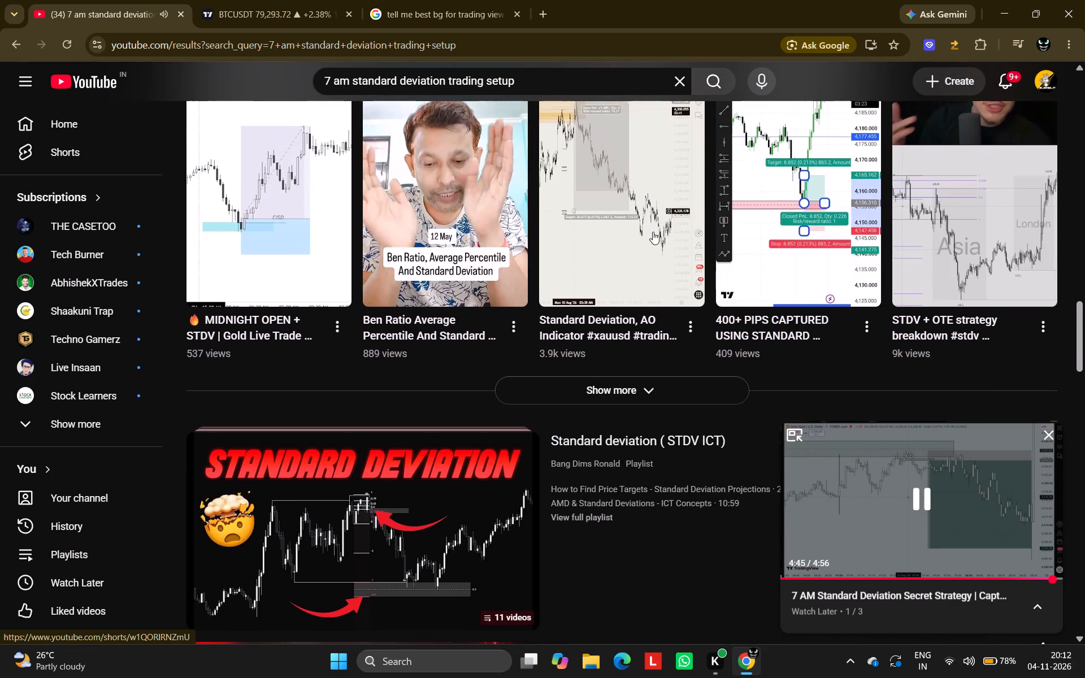
pyautogui.scroll(-1, 653, 232)
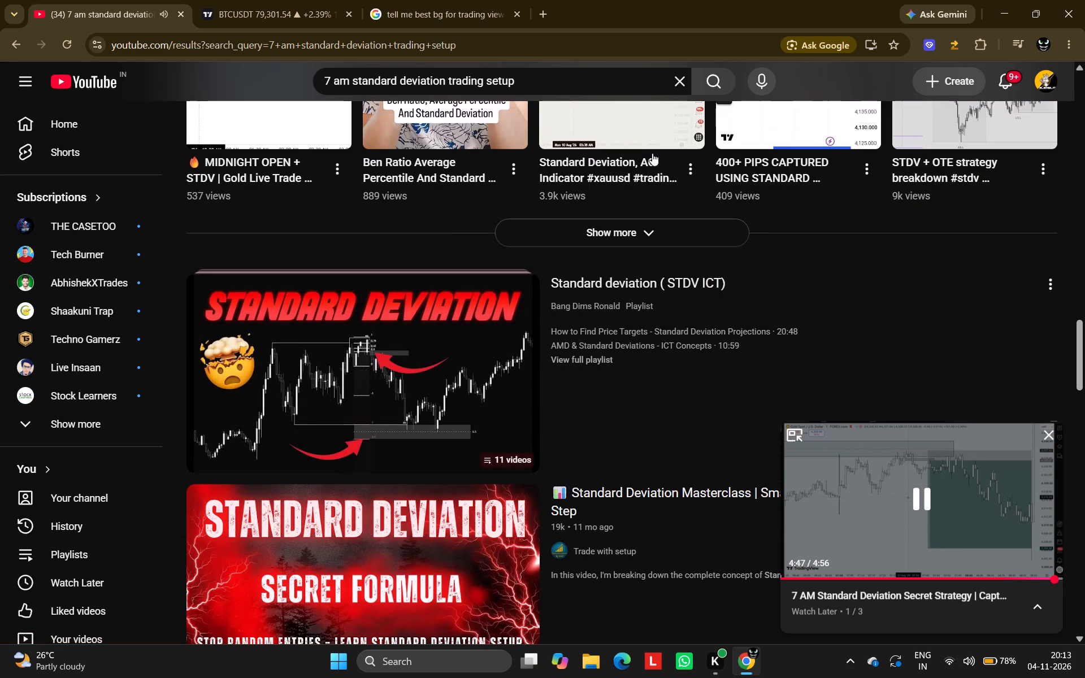
pyautogui.click(1048, 429)
# Switch to TradingView and examine earlier BTCUSDT price action, dismissing the chart ad and the ad-free upgrade offer.
pyautogui.click(271, 0)
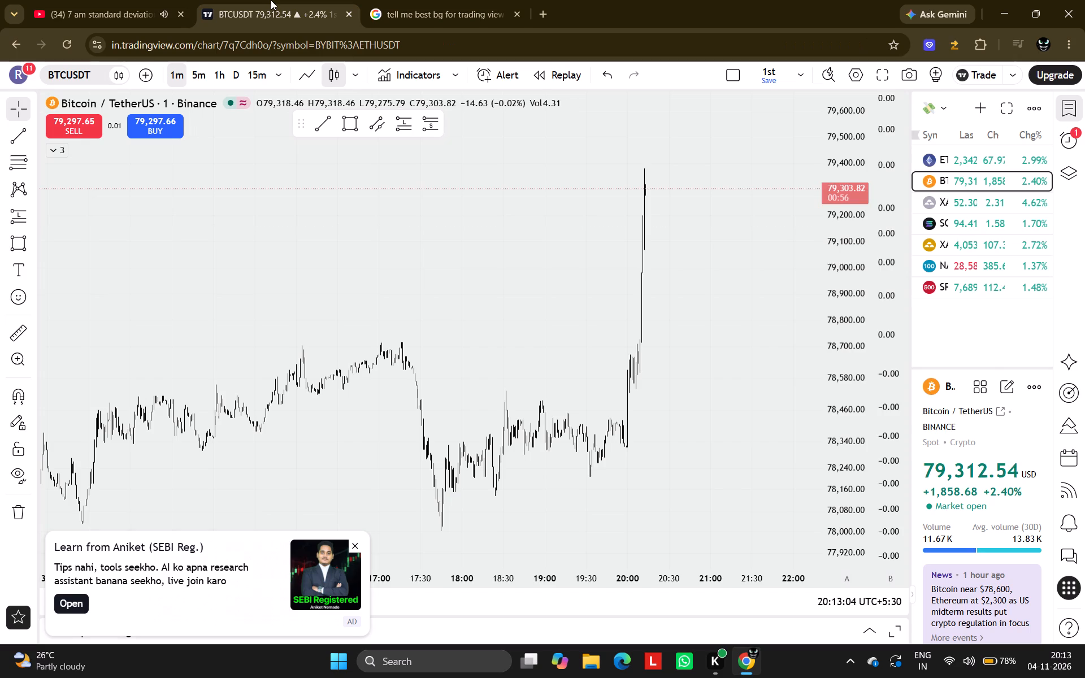
pyautogui.scroll(-2, 412, 296)
pyautogui.moveTo(301, 357); pyautogui.dragTo(338, 318)
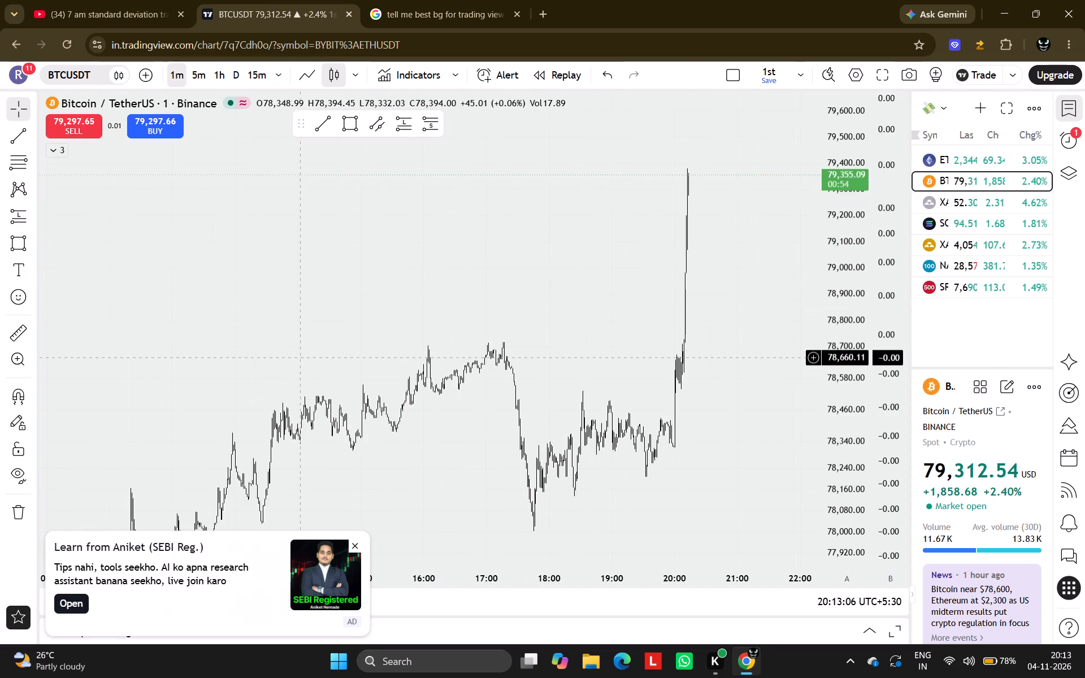
pyautogui.moveTo(338, 318); pyautogui.dragTo(532, 176)
pyautogui.click(353, 549)
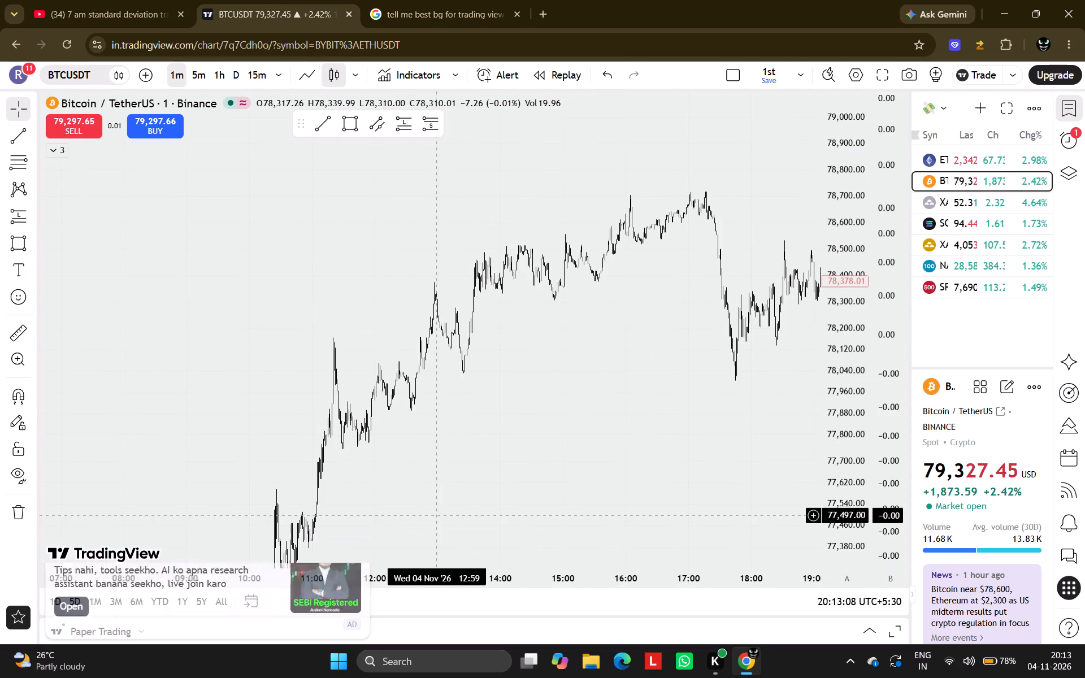
pyautogui.moveTo(441, 511); pyautogui.dragTo(633, 244)
pyautogui.moveTo(316, 325); pyautogui.dragTo(935, 379)
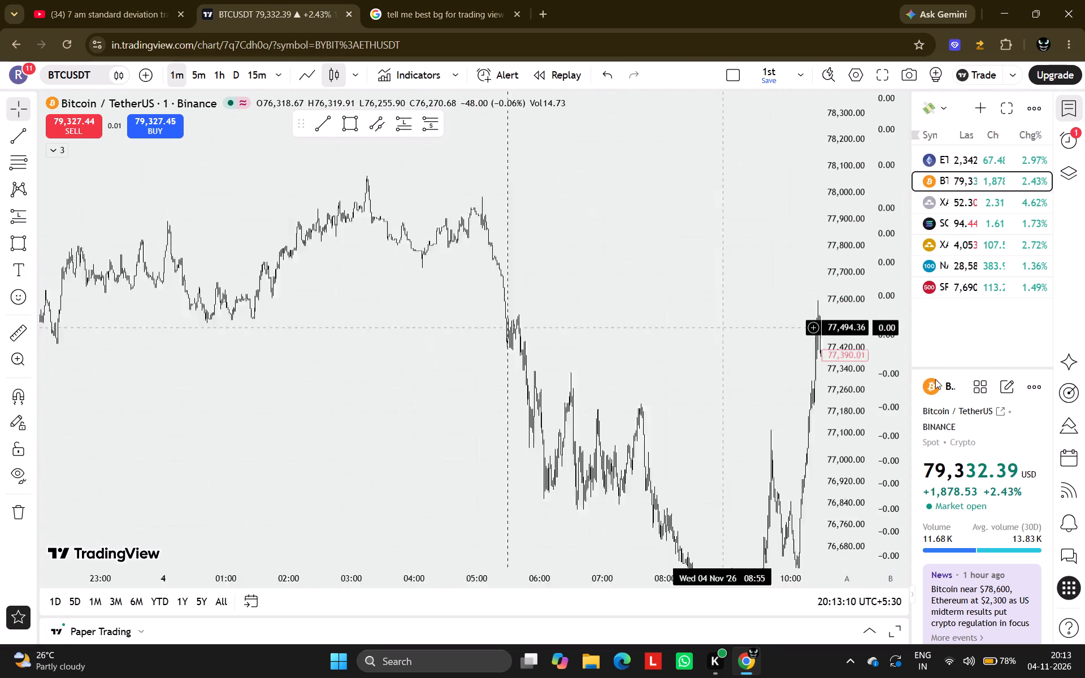
pyautogui.moveTo(935, 379); pyautogui.dragTo(1084, 529)
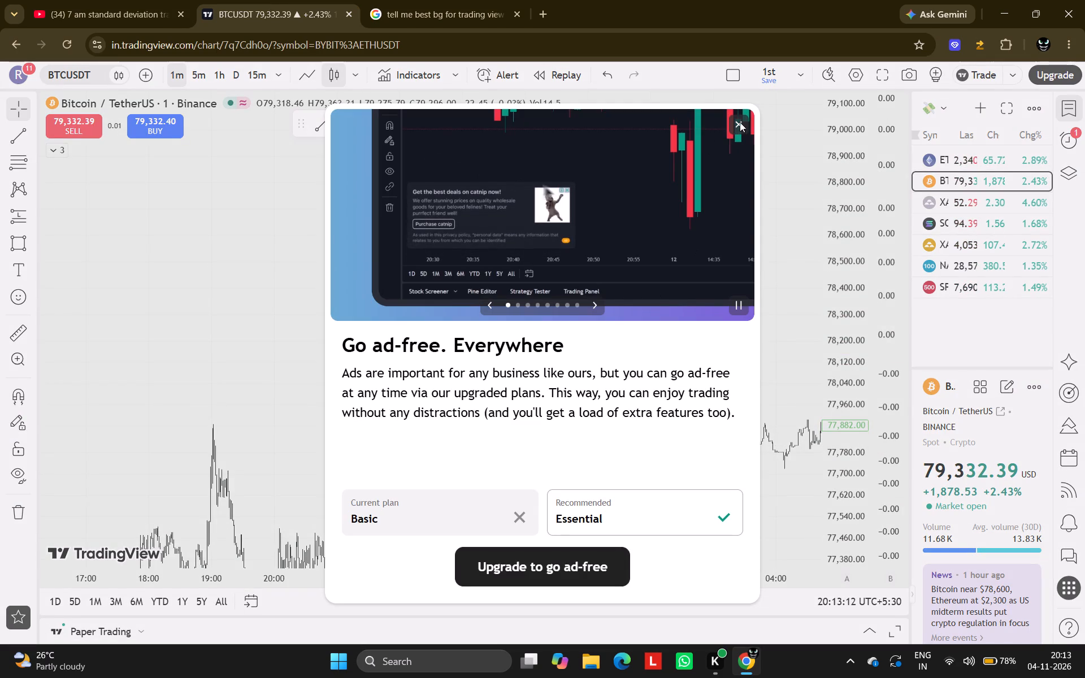
pyautogui.click(740, 123)
# Return to the earlier Google search converting 5:00 AM IST to New York time and expand its full AI Overview.
pyautogui.click(472, 0)
pyautogui.scroll(6, 324, 154)
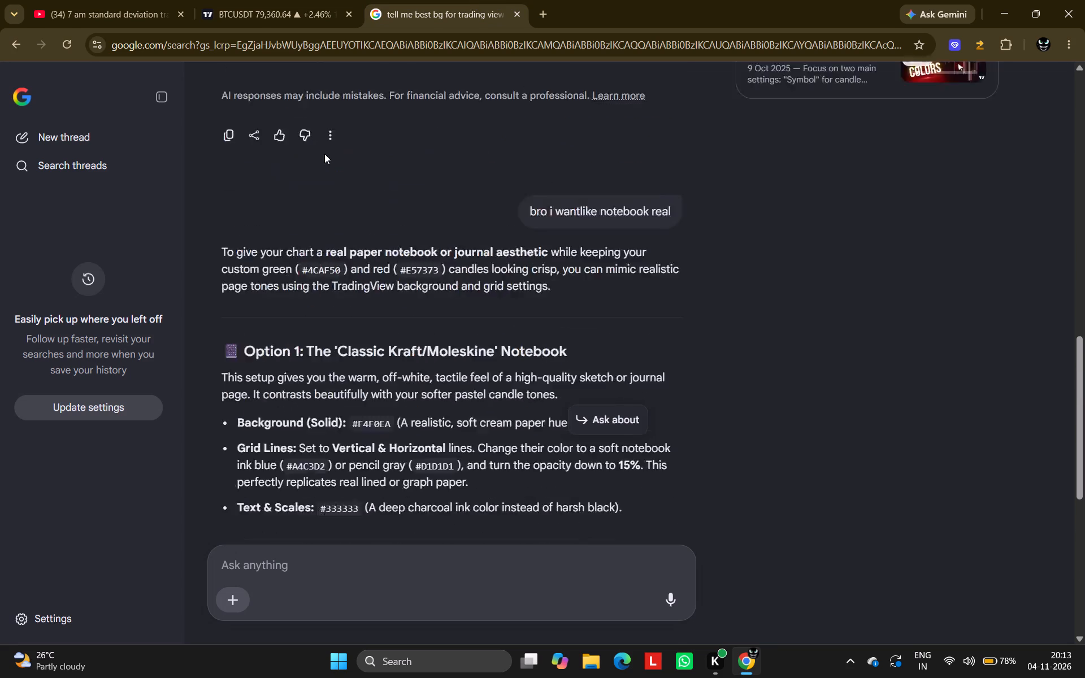
pyautogui.scroll(2, 324, 154)
pyautogui.hscroll(17, 324, 154)
pyautogui.hscroll(16, 324, 154)
pyautogui.hscroll(9, 324, 154)
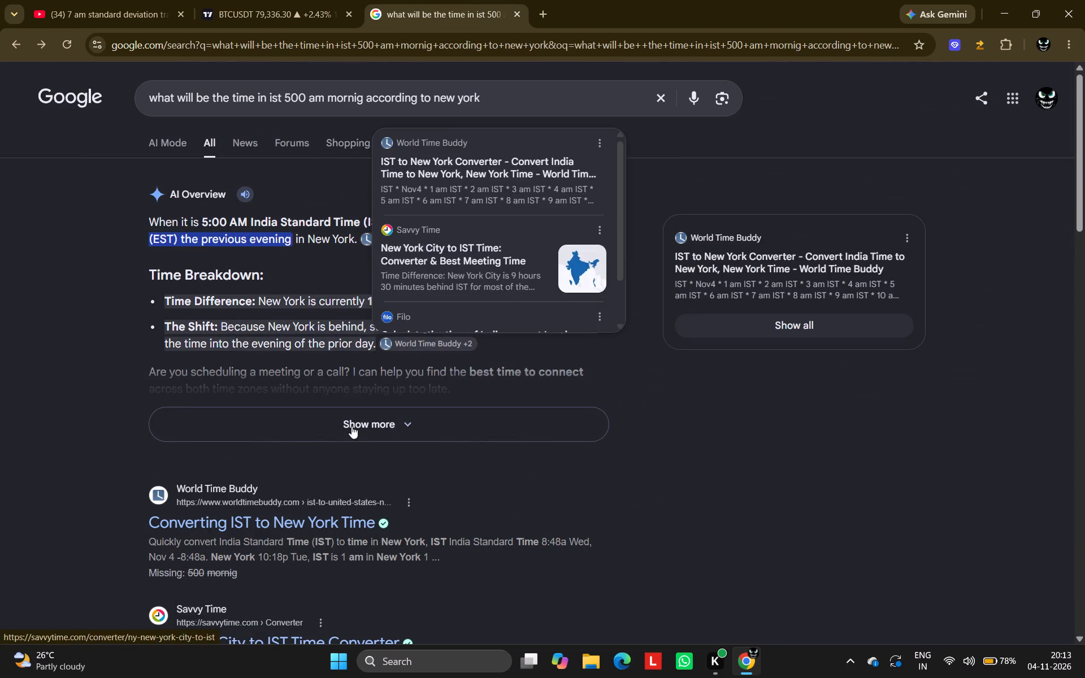
pyautogui.click(349, 422)
pyautogui.scroll(-1, 363, 407)
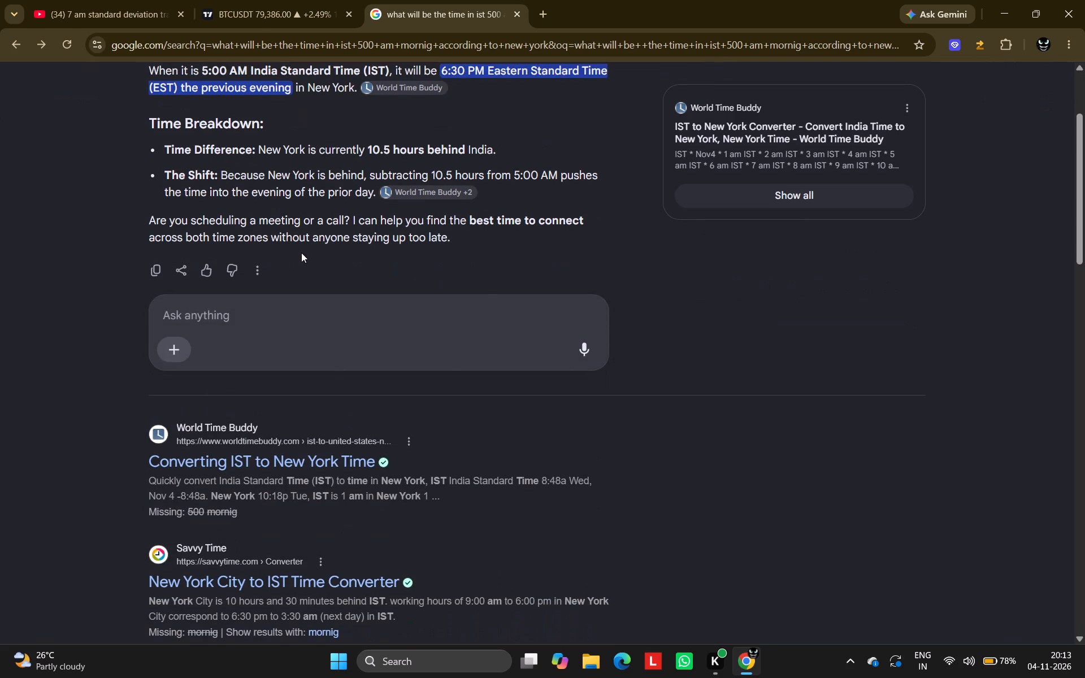
# Ask a follow-up on what 5:00 to 5:30 AM Indian time is in New York before the daylight change, and read the answer.
pyautogui.scroll(2, 301, 253)
pyautogui.click(233, 456)
pyautogui.write('before')
pyautogui.press('space')
pyautogui.write('daylight i')
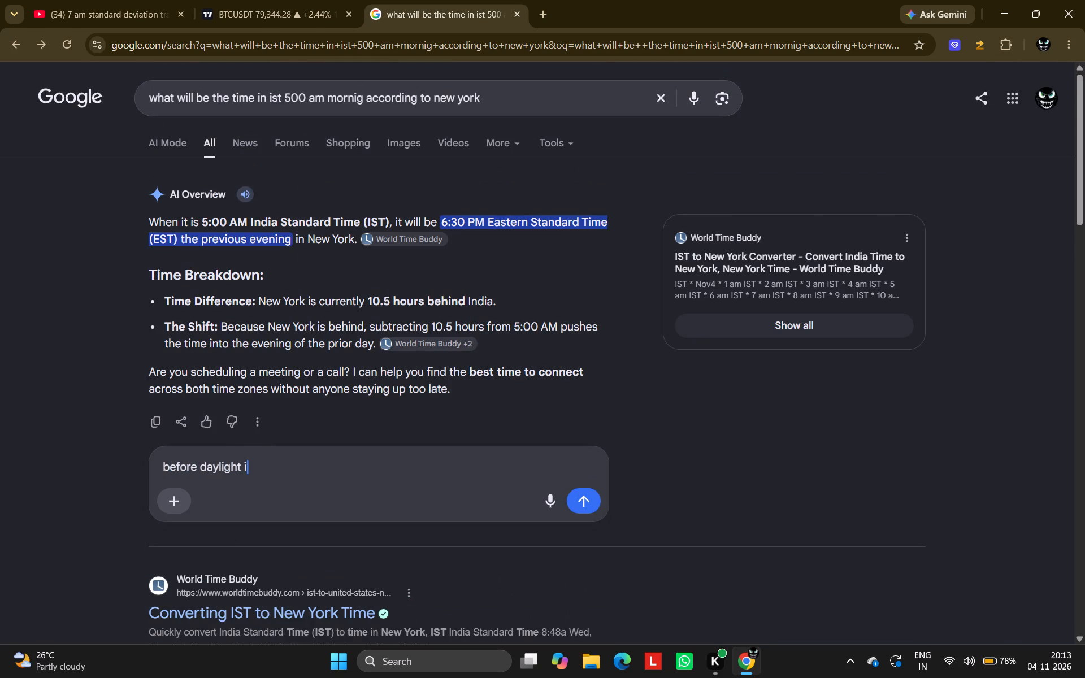
pyautogui.press('BackSpace')
pyautogui.write('tell me in new otk')
pyautogui.press('BackSpace')
pyautogui.press('BackSpace')
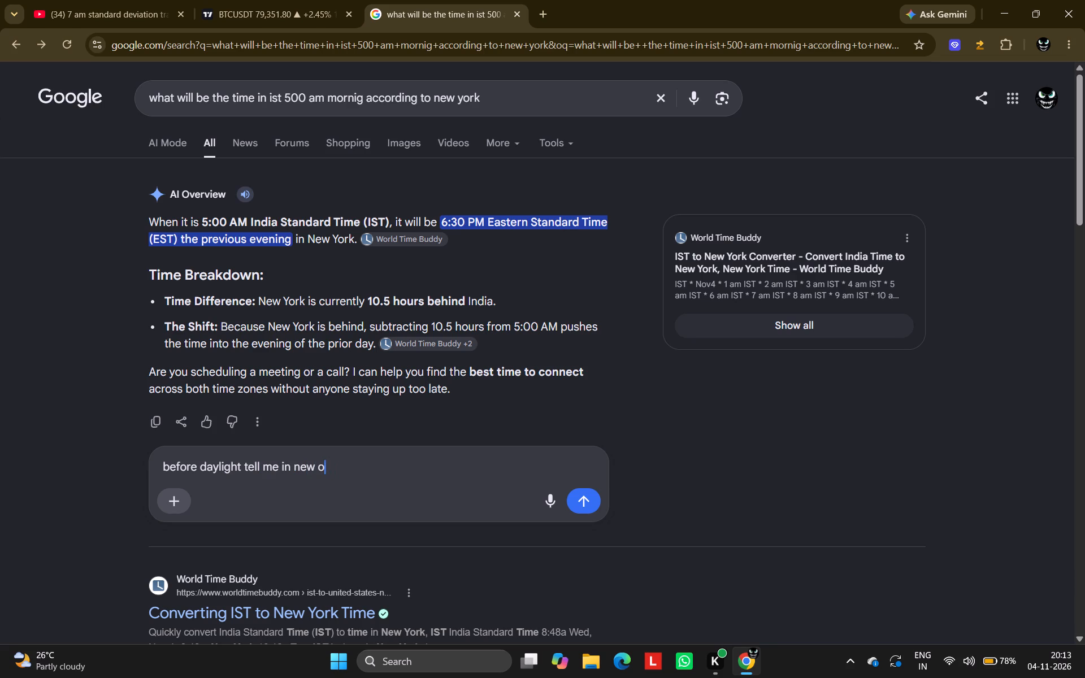
pyautogui.press('BackSpace')
pyautogui.write('york')
pyautogui.press('space')
pyautogui.write('500 to 530 a,')
pyautogui.press('BackSpace')
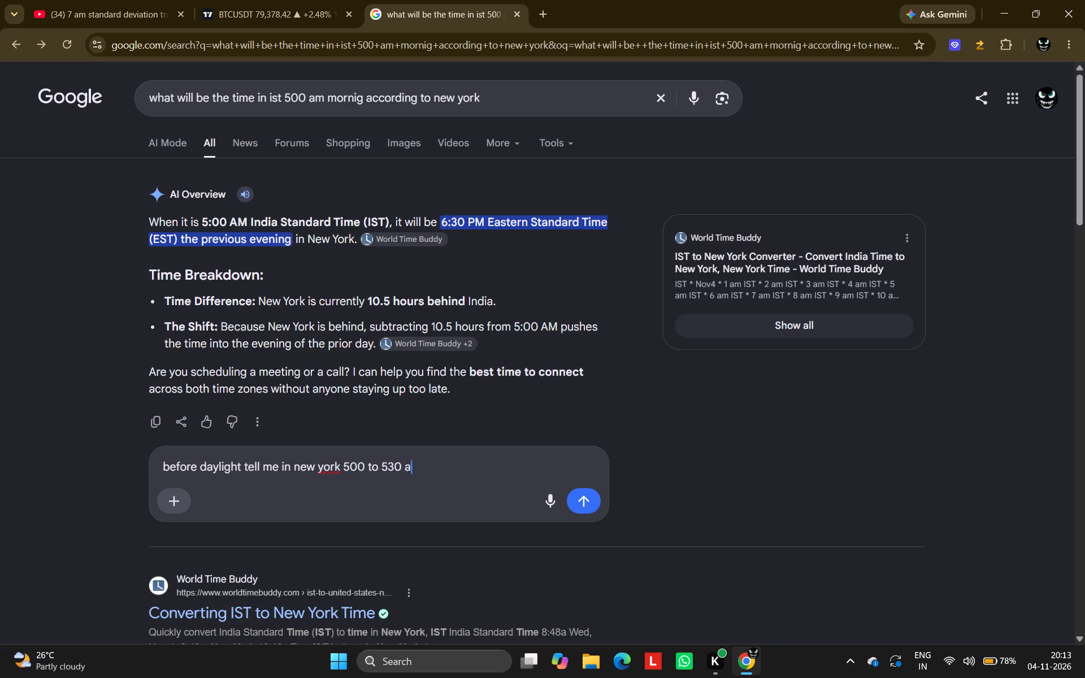
pyautogui.write('m of our indian time tell in new')
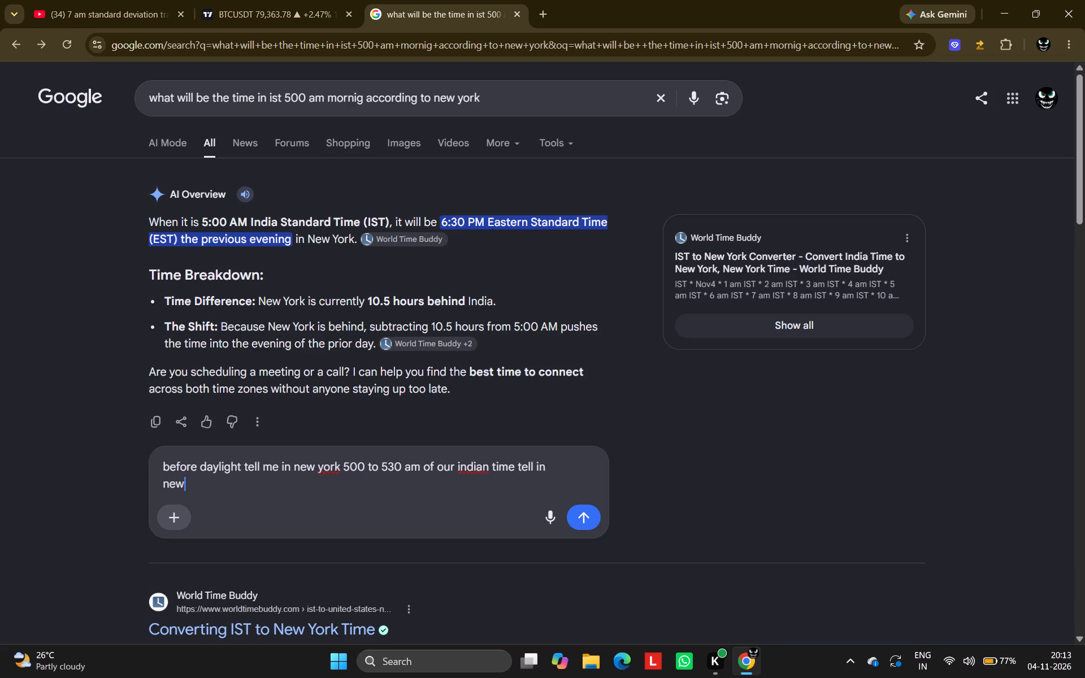
pyautogui.press('space')
pyautogui.write("york beofre dayligt'")
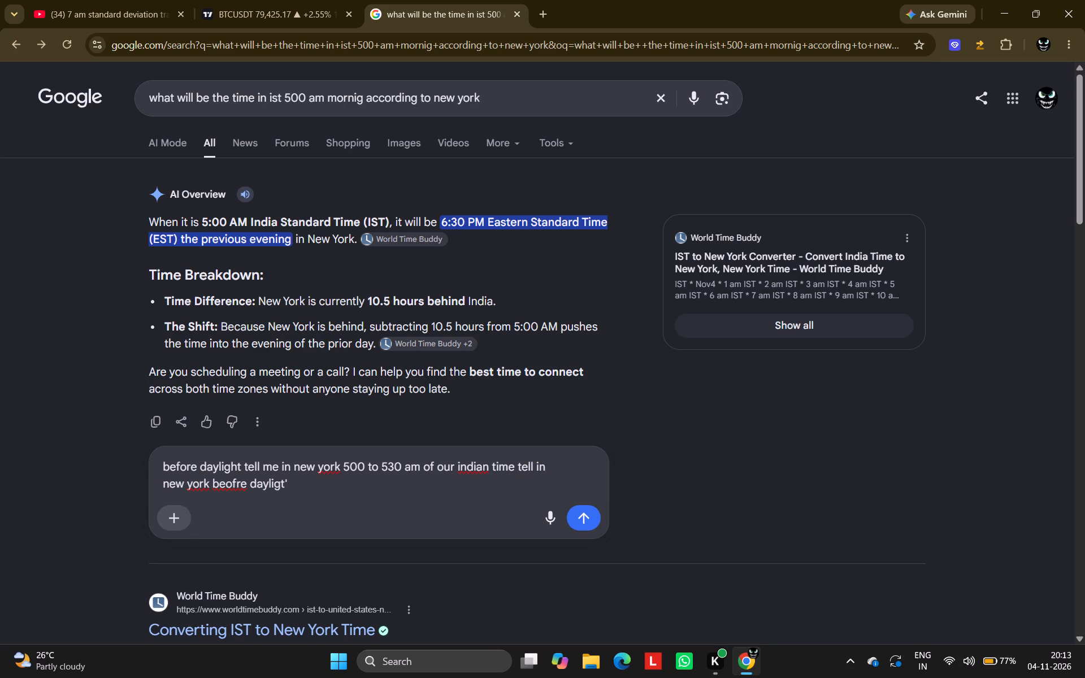
pyautogui.press('Return')
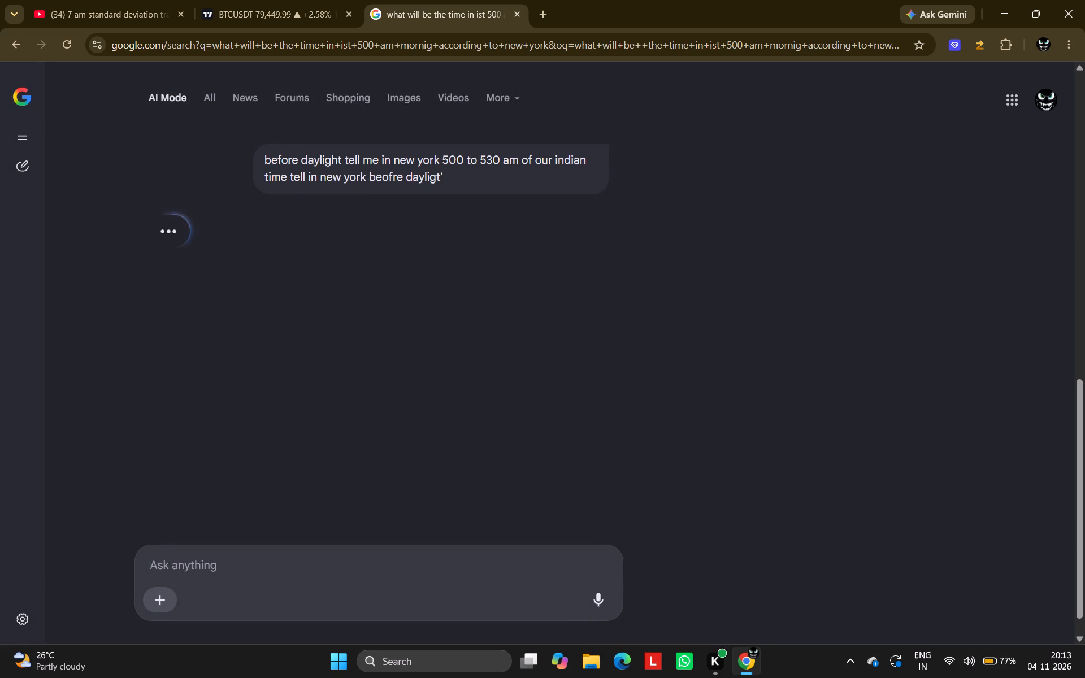
pyautogui.scroll(-1, 233, 456)
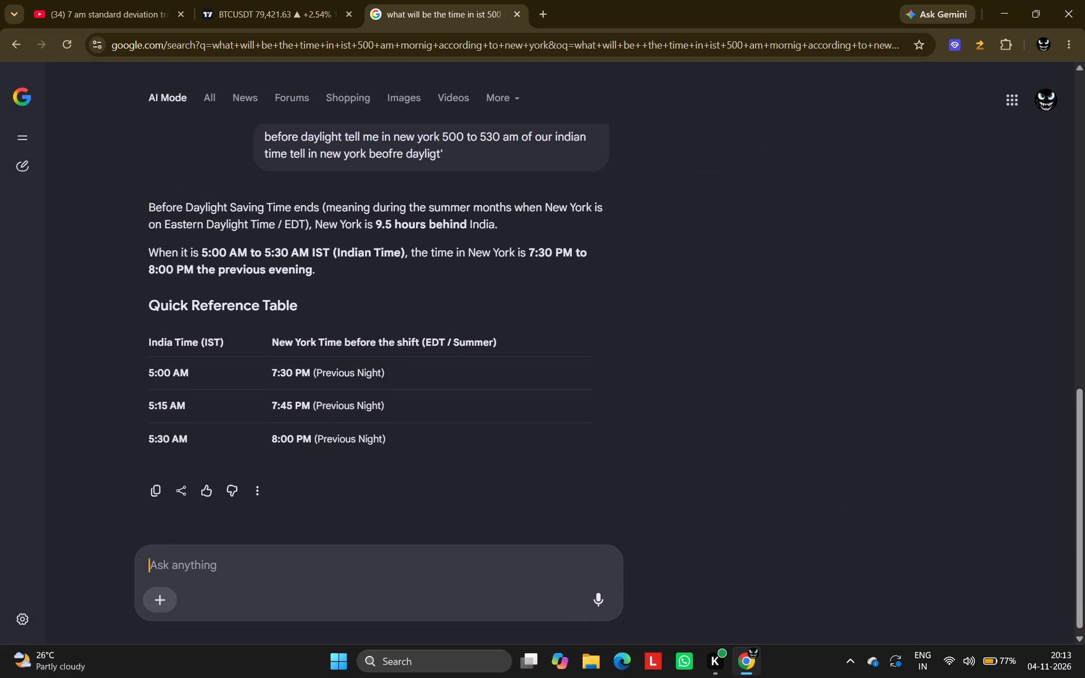
pyautogui.scroll(-1, 233, 456)
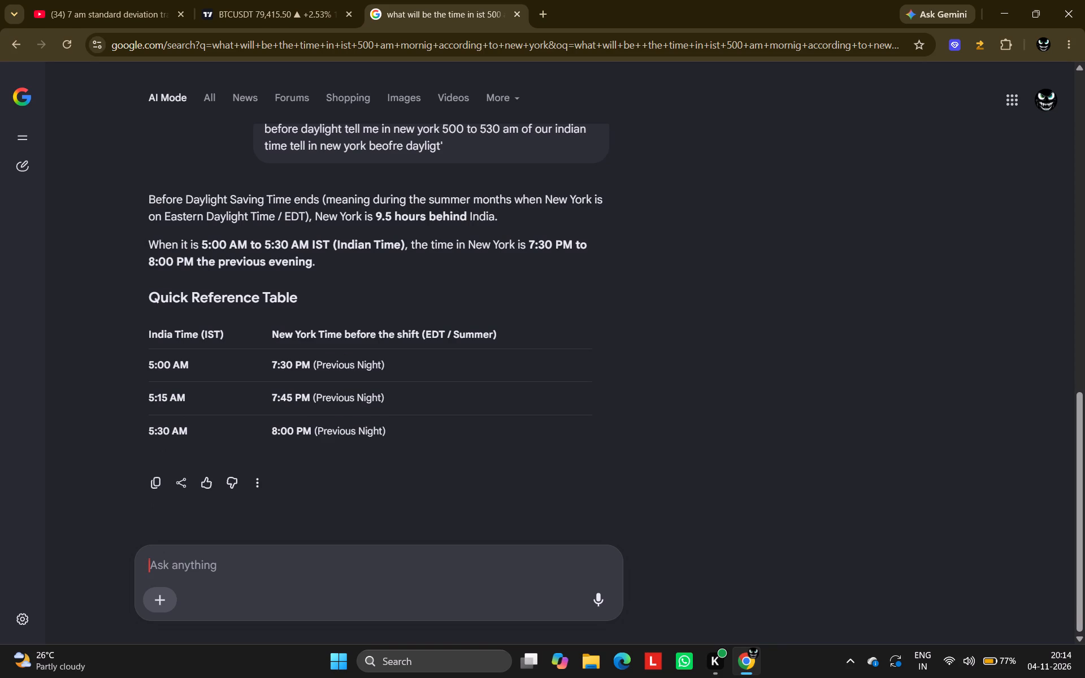
# Switch to TradingView and look back through older BTCUSDT one-minute price action to the earliest available bars on 26 October.
pyautogui.click(225, 1)
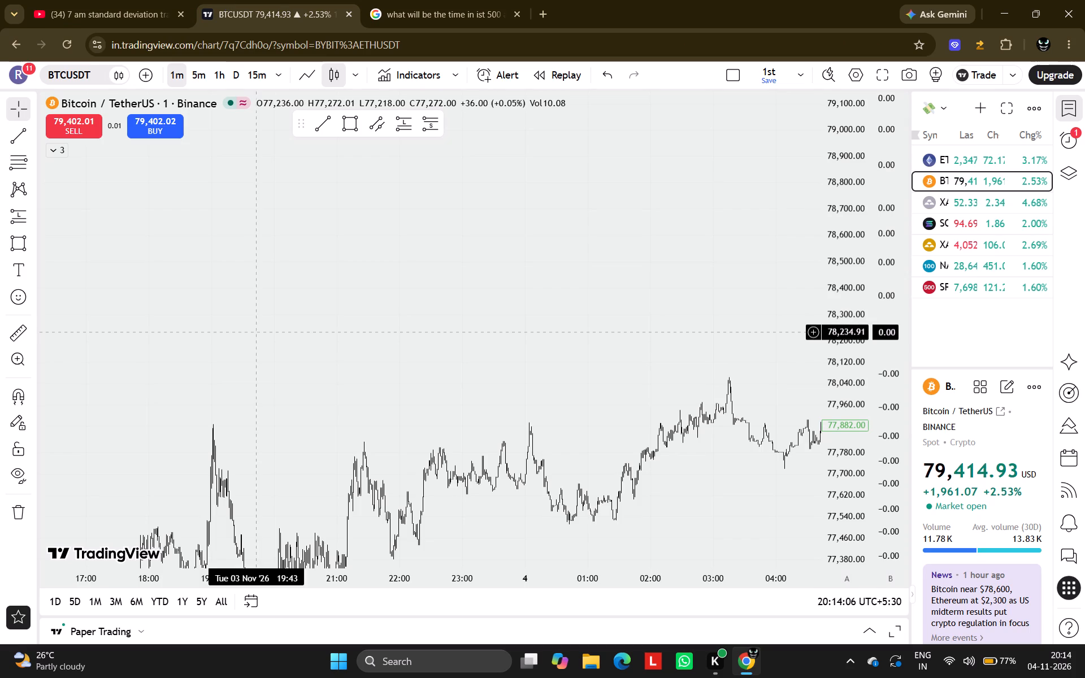
pyautogui.hscroll(7, 220, 336)
pyautogui.moveTo(419, 393); pyautogui.dragTo(518, 92)
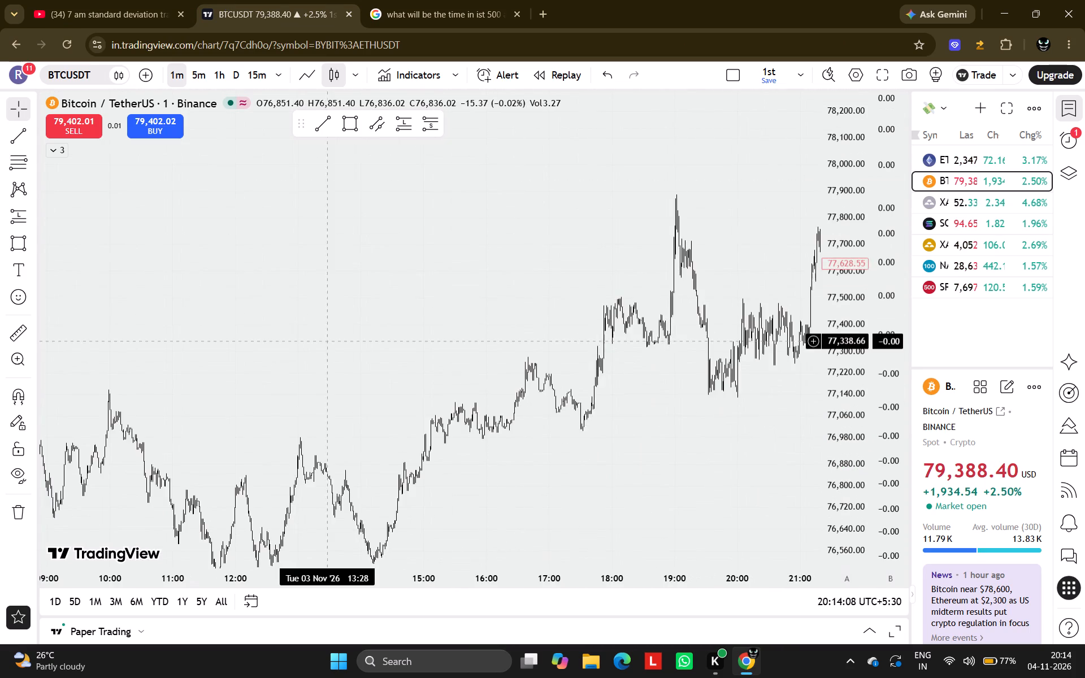
pyautogui.hscroll(20, 323, 346)
pyautogui.hscroll(5, 220, 389)
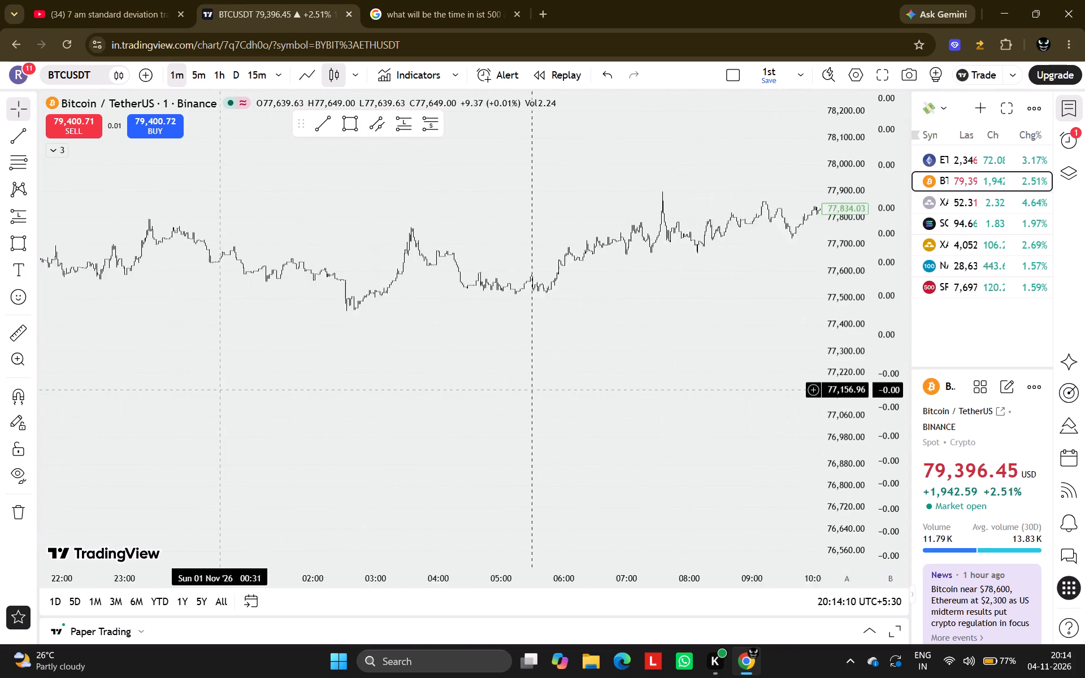
pyautogui.hscroll(20, 220, 389)
pyautogui.hscroll(2, 220, 389)
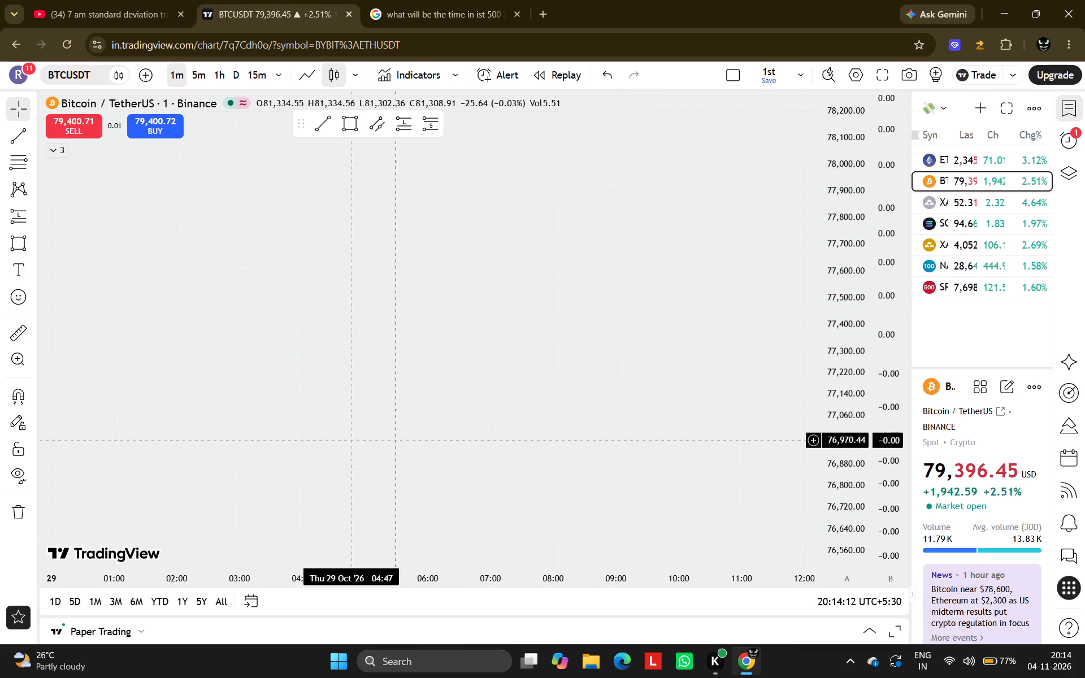
pyautogui.moveTo(397, 440); pyautogui.dragTo(253, 268)
pyautogui.scroll(-8, 831, 439)
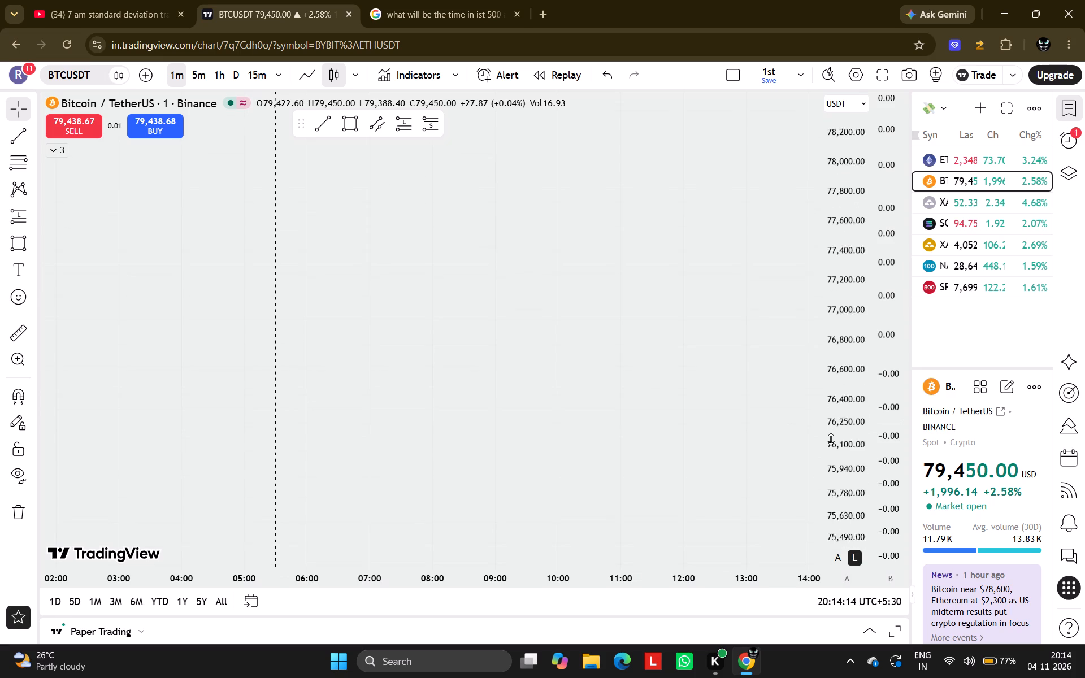
pyautogui.scroll(-9, 831, 439)
pyautogui.hscroll(11, 406, 370)
pyautogui.hscroll(12, 406, 370)
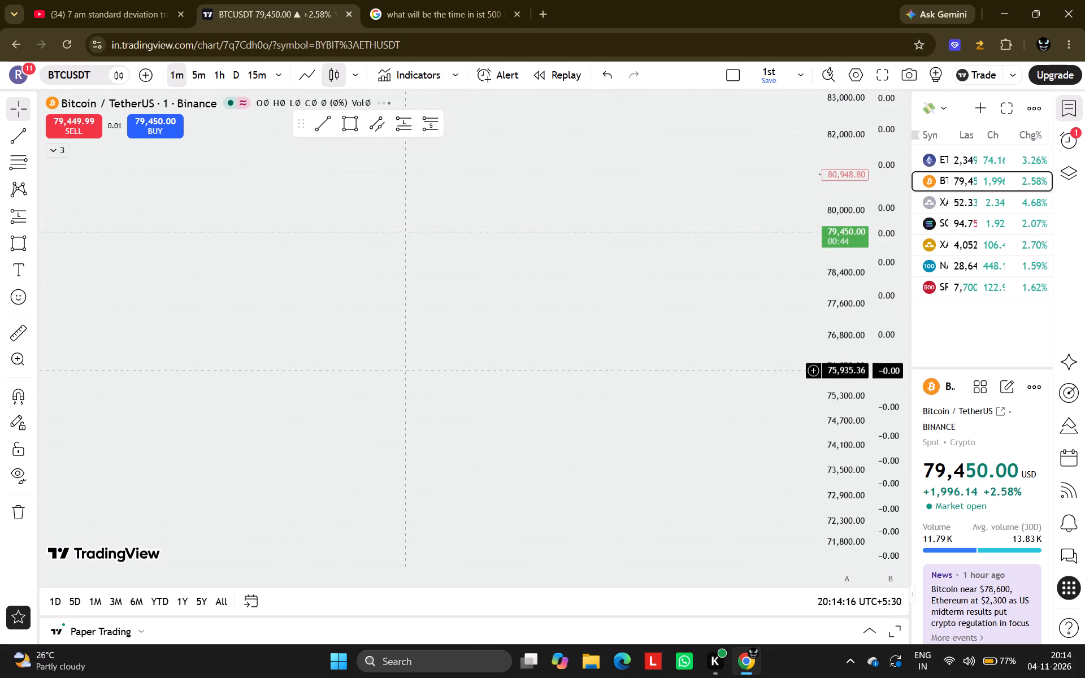
pyautogui.scroll(-6, 406, 370)
pyautogui.hscroll(9, 406, 370)
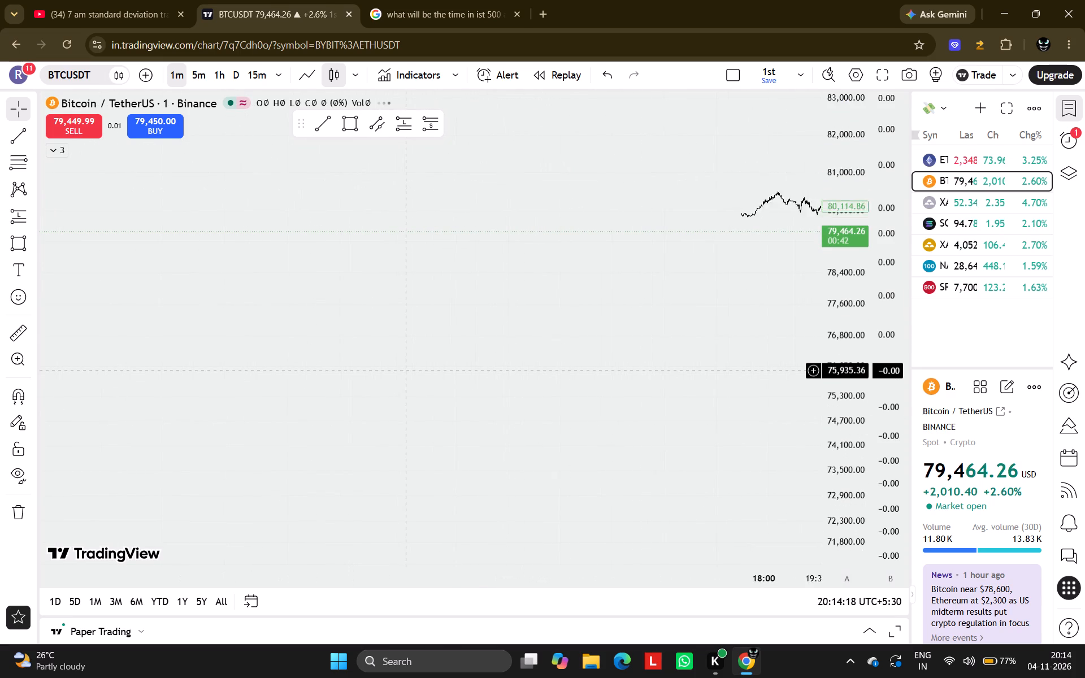
pyautogui.hscroll(13, 406, 370)
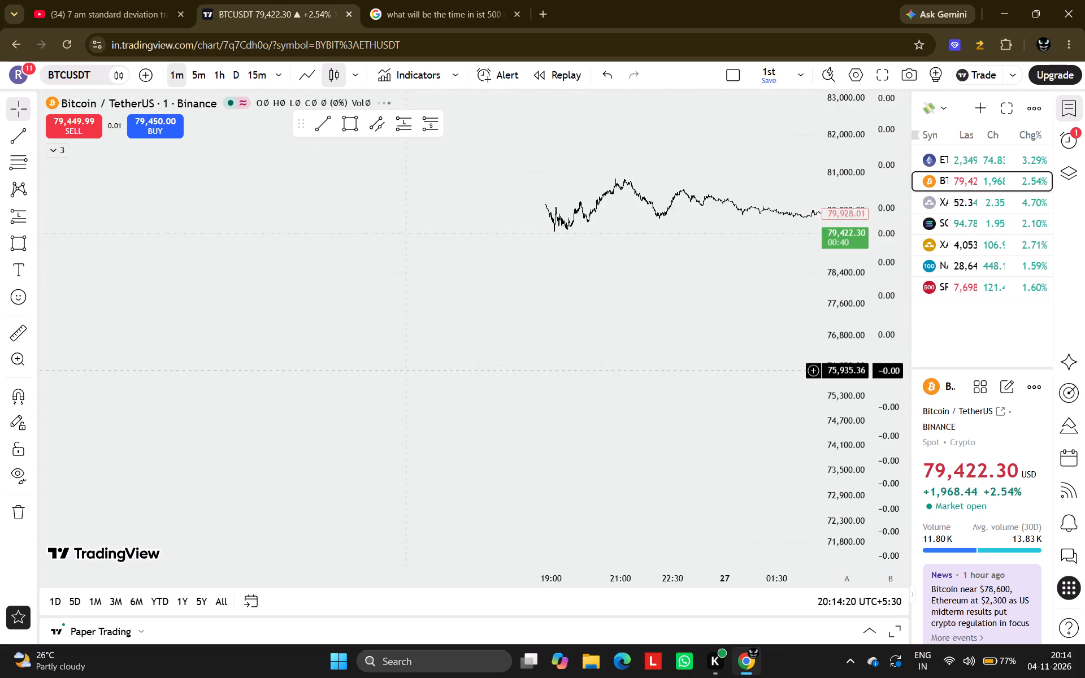
pyautogui.hscroll(10, 406, 370)
pyautogui.hscroll(11, 406, 370)
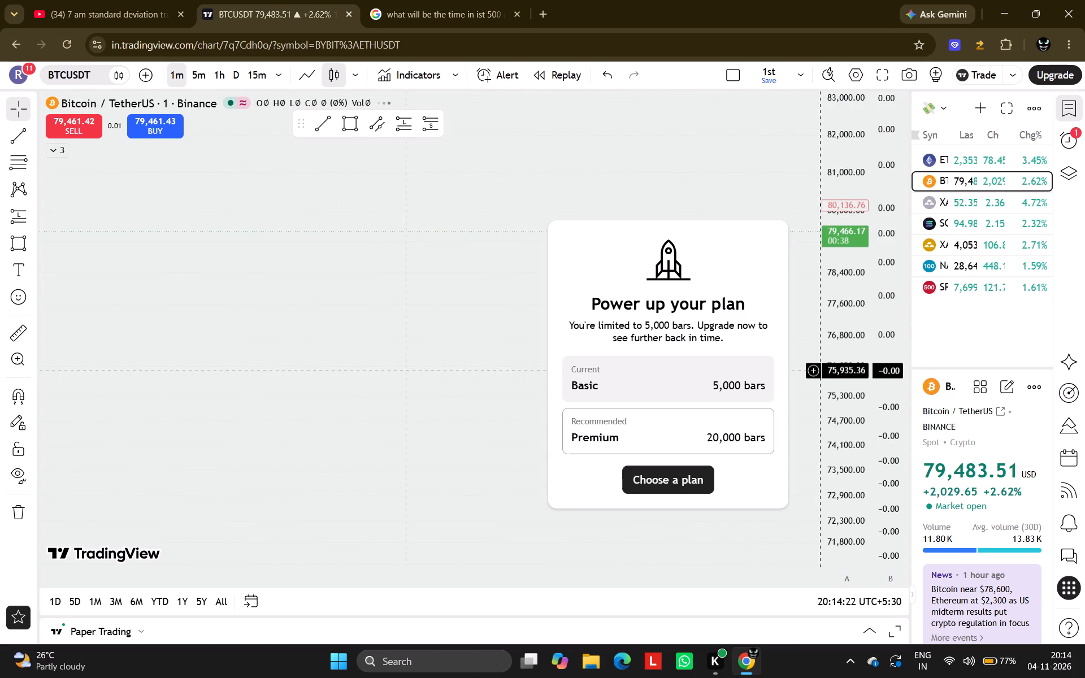
pyautogui.hscroll(-2, 406, 370)
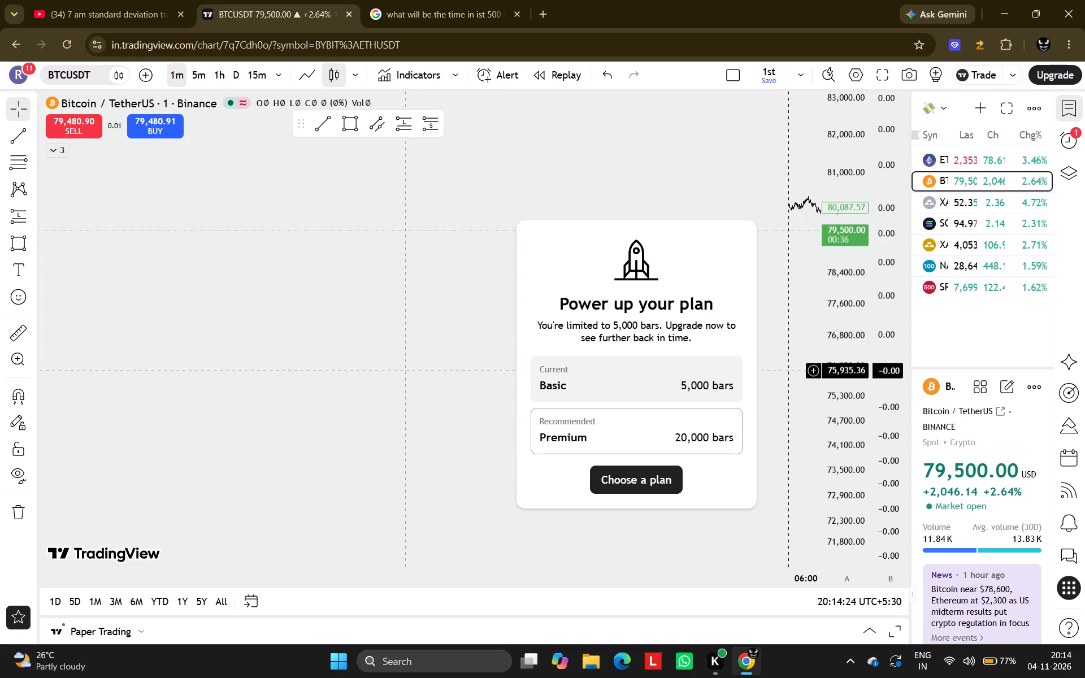
pyautogui.hscroll(-4, 406, 370)
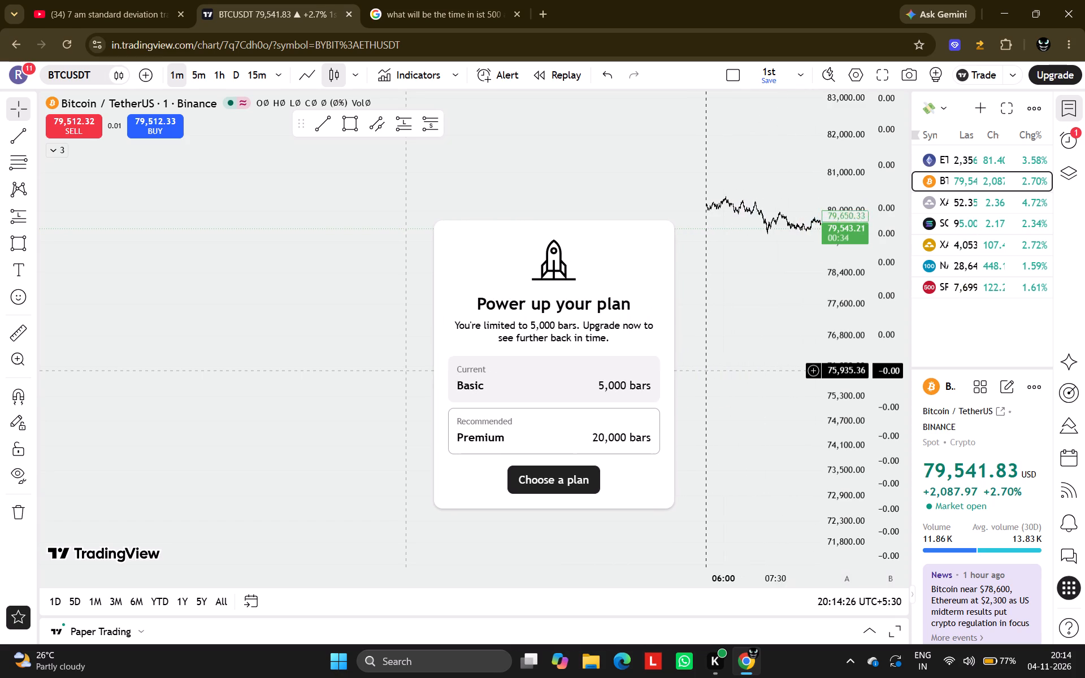
pyautogui.hscroll(-3, 406, 370)
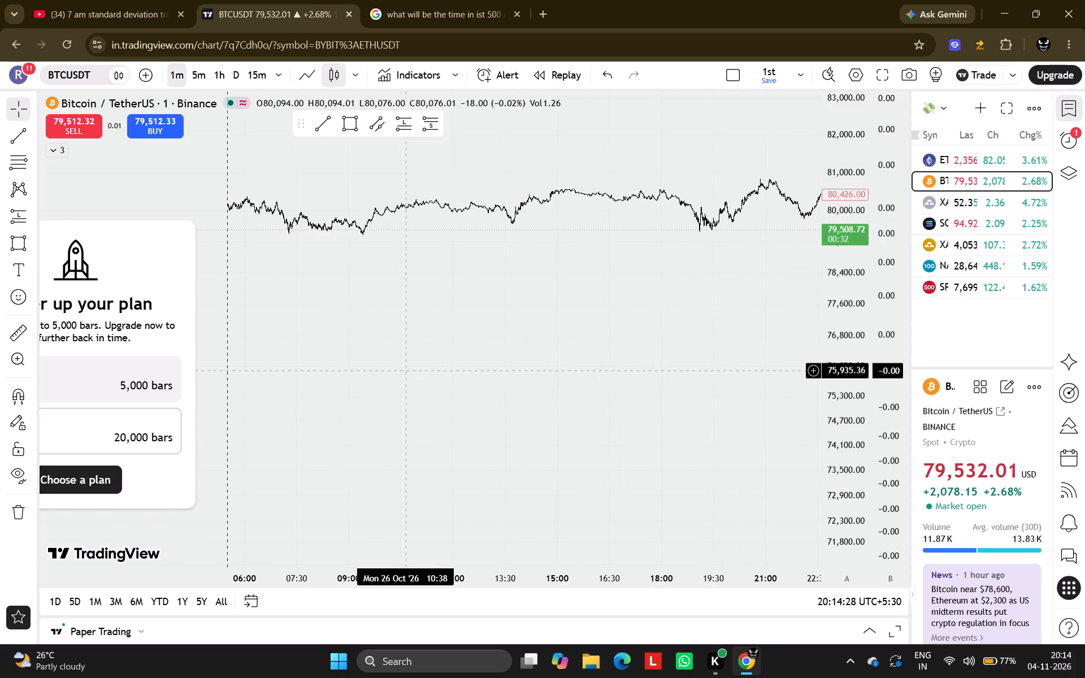
# Examine the BTCUSDT one-minute price action of 26 October from the 05:30 session break through the day.
pyautogui.scroll(11, 849, 241)
pyautogui.scroll(10, 849, 241)
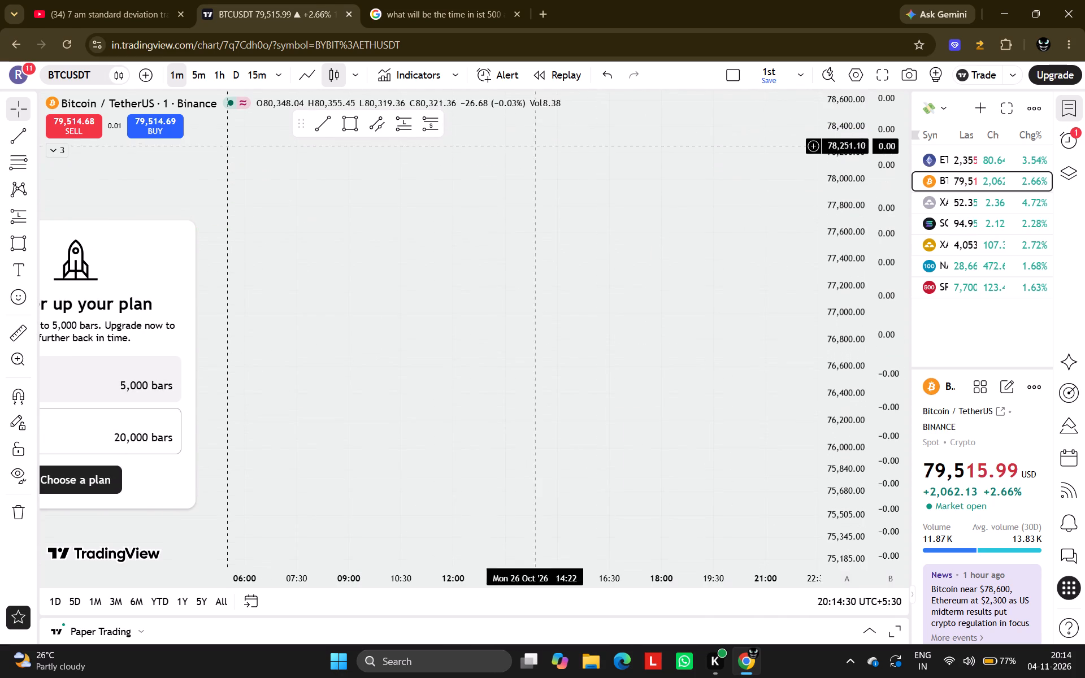
pyautogui.moveTo(491, 144); pyautogui.dragTo(517, 414)
pyautogui.scroll(4, 426, 299)
pyautogui.moveTo(232, 273); pyautogui.dragTo(637, 518)
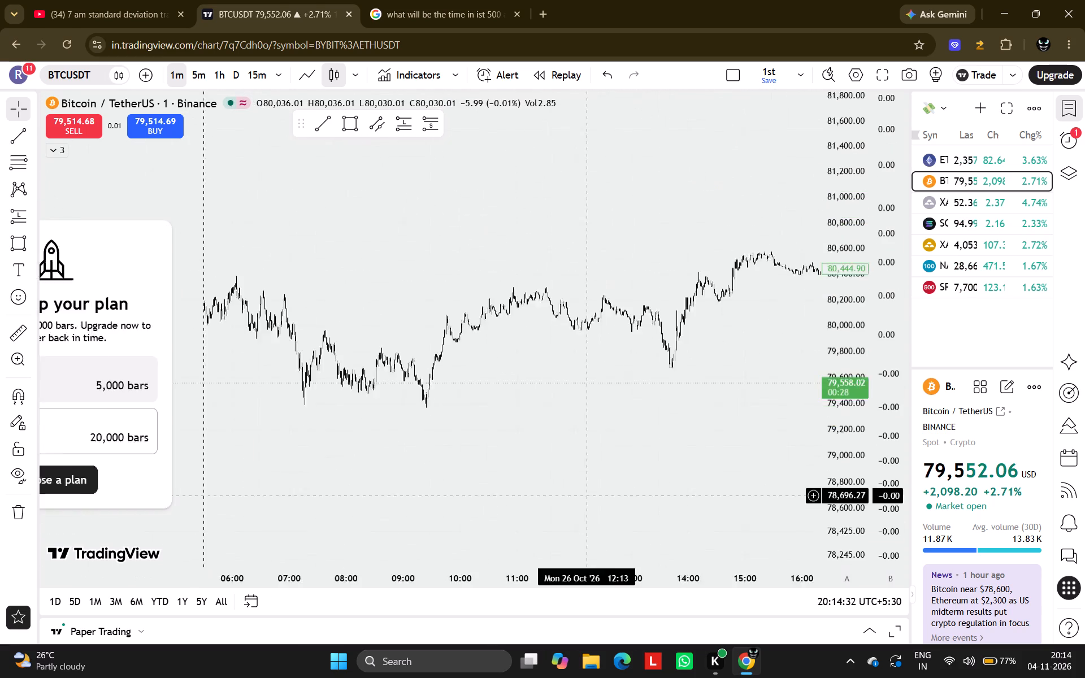
pyautogui.moveTo(637, 518); pyautogui.dragTo(752, 566)
pyautogui.scroll(5, 752, 566)
pyautogui.moveTo(461, 558); pyautogui.dragTo(626, 351)
pyautogui.scroll(7, 626, 351)
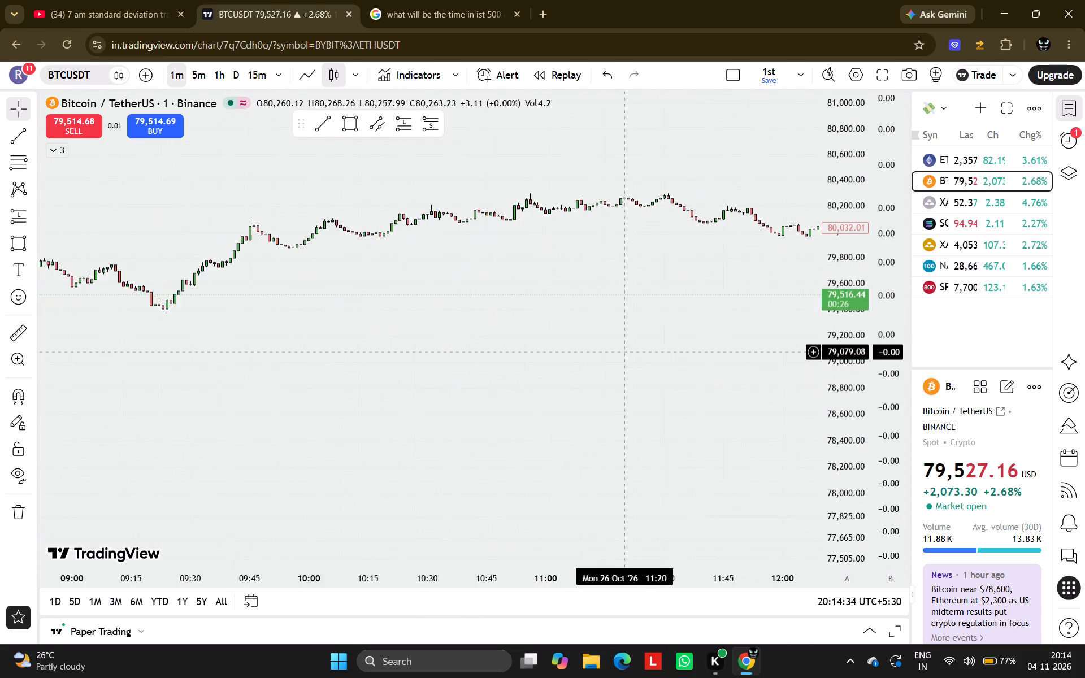
pyautogui.scroll(12, 844, 269)
pyautogui.scroll(-3, 447, 272)
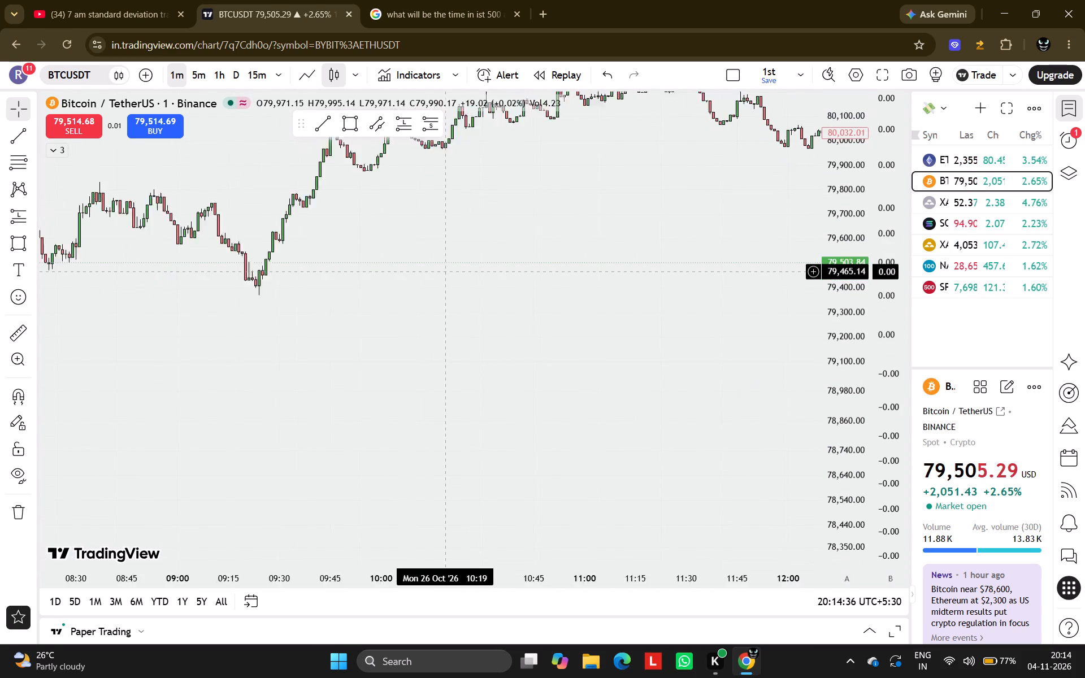
pyautogui.scroll(-7, 447, 272)
pyautogui.moveTo(482, 308); pyautogui.dragTo(431, 496)
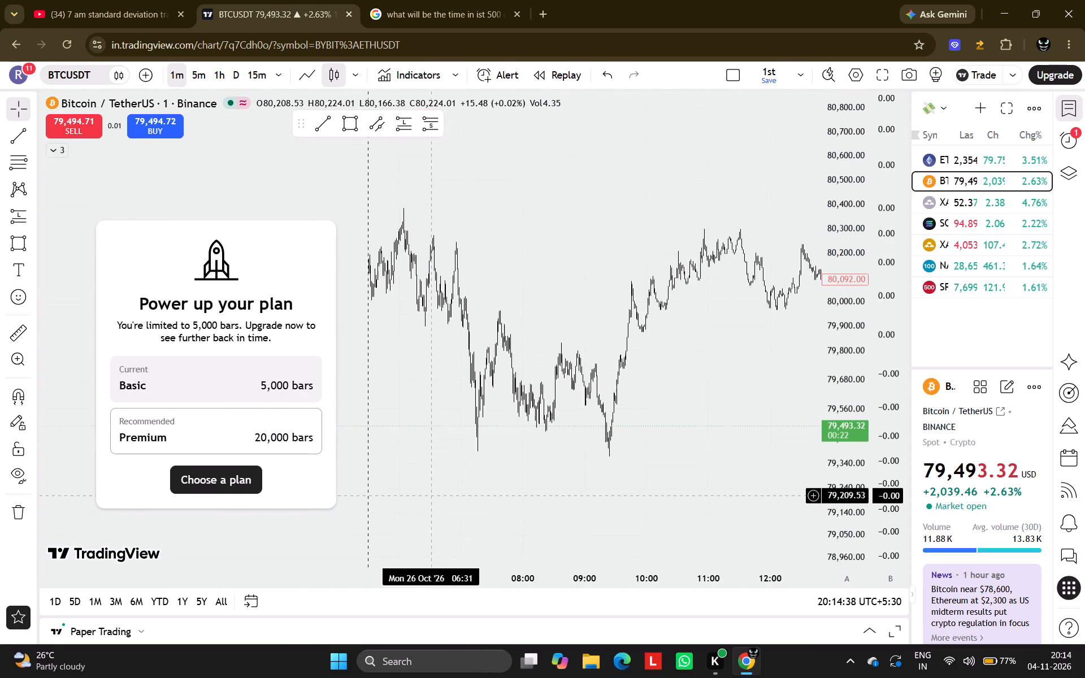
pyautogui.scroll(1, 389, 479)
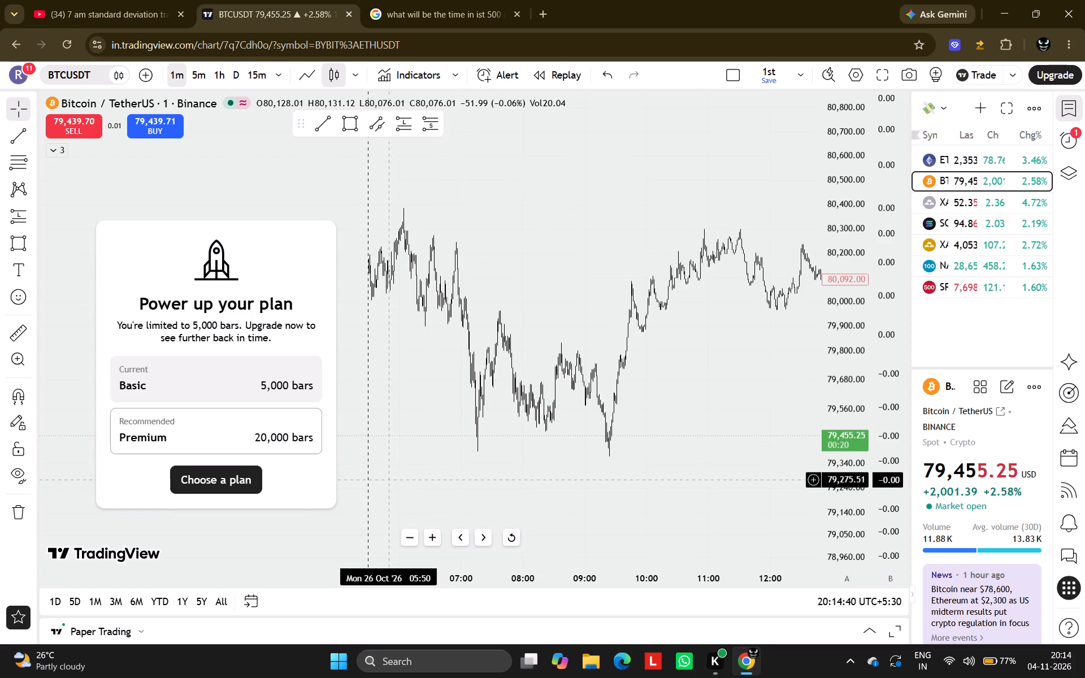
pyautogui.scroll(1, 389, 479)
pyautogui.moveTo(334, 467); pyautogui.dragTo(594, 481)
pyautogui.scroll(4, 594, 481)
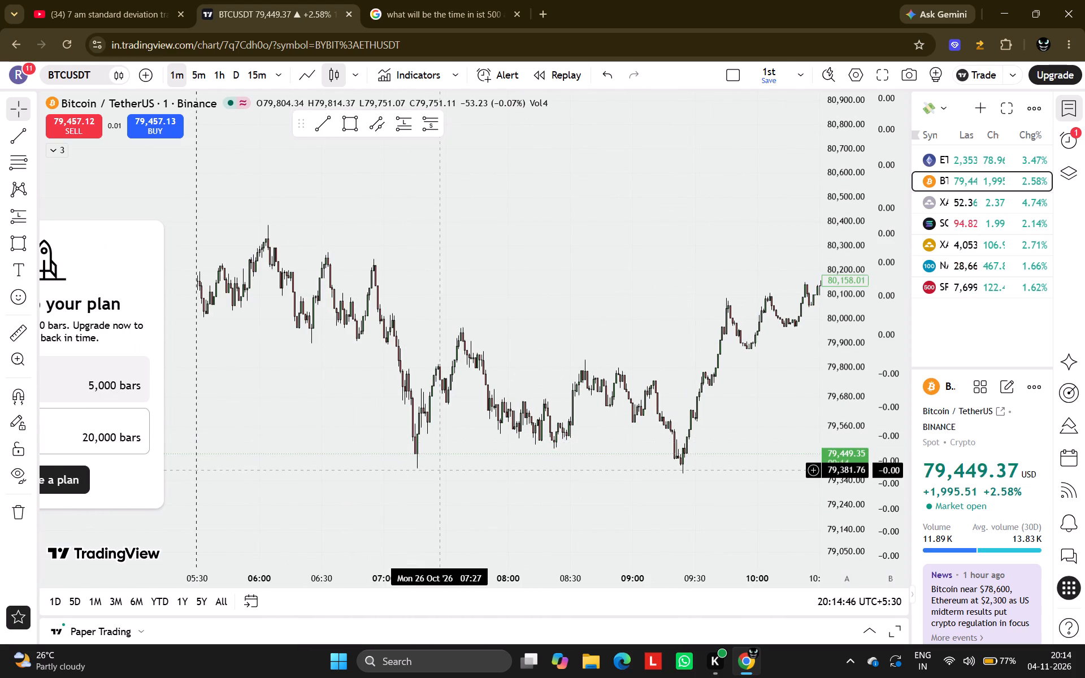
pyautogui.scroll(-6, 440, 470)
pyautogui.moveTo(633, 445); pyautogui.dragTo(193, 437)
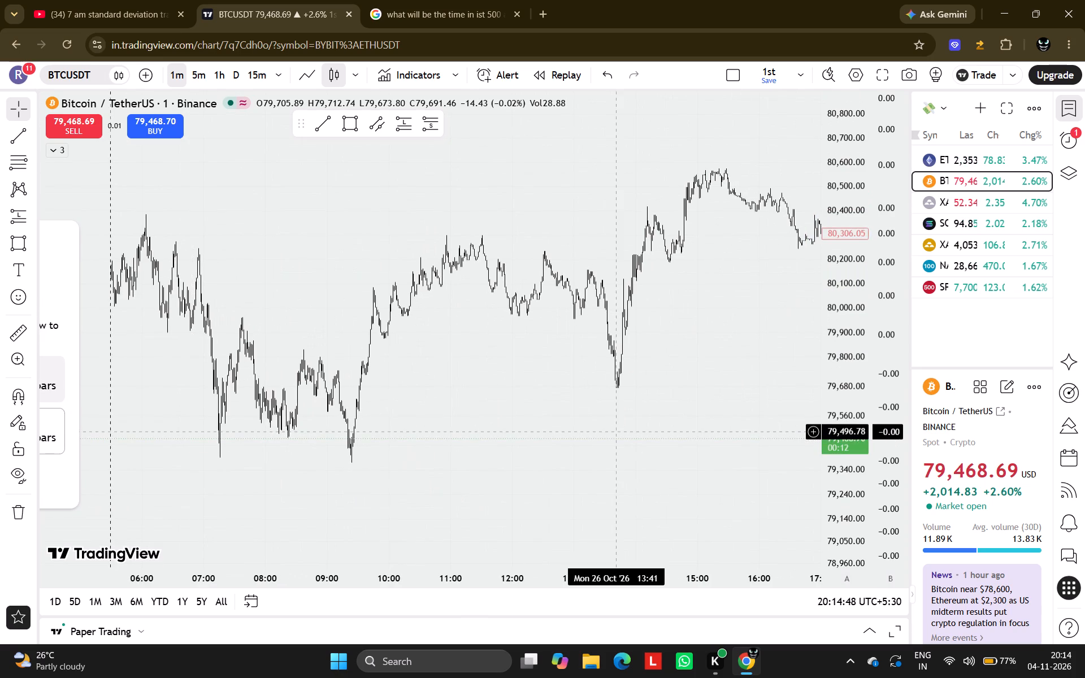
pyautogui.moveTo(615, 431); pyautogui.dragTo(370, 342)
pyautogui.scroll(-3, 370, 342)
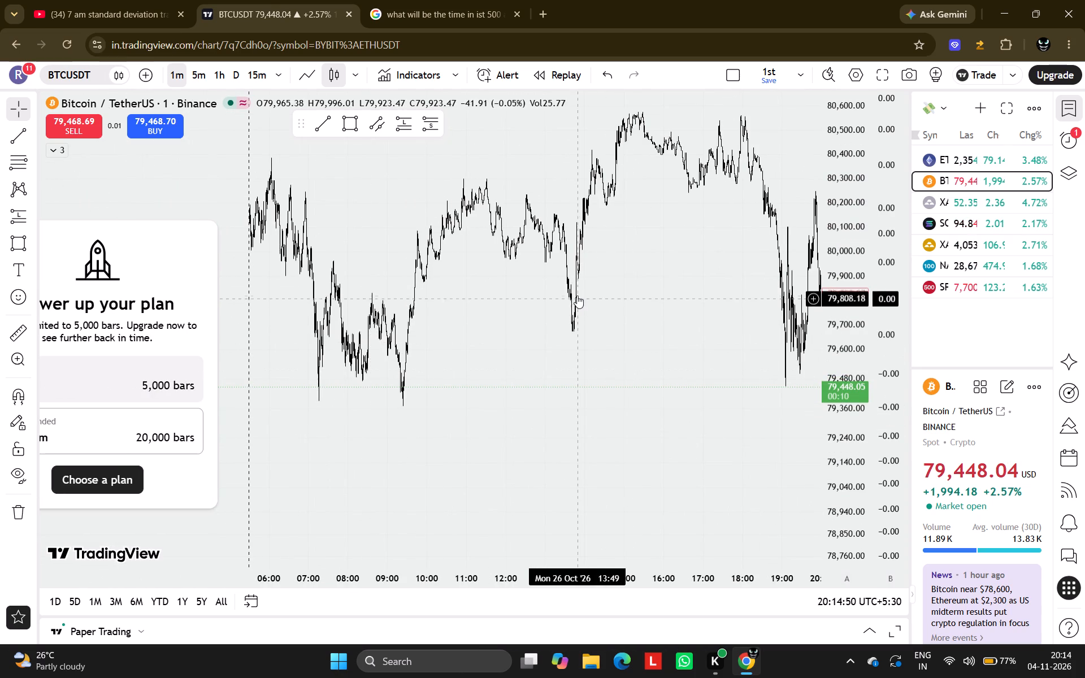
# Open the chart settings, check the Events options, and close the dialog.
pyautogui.doubleClick(574, 297)
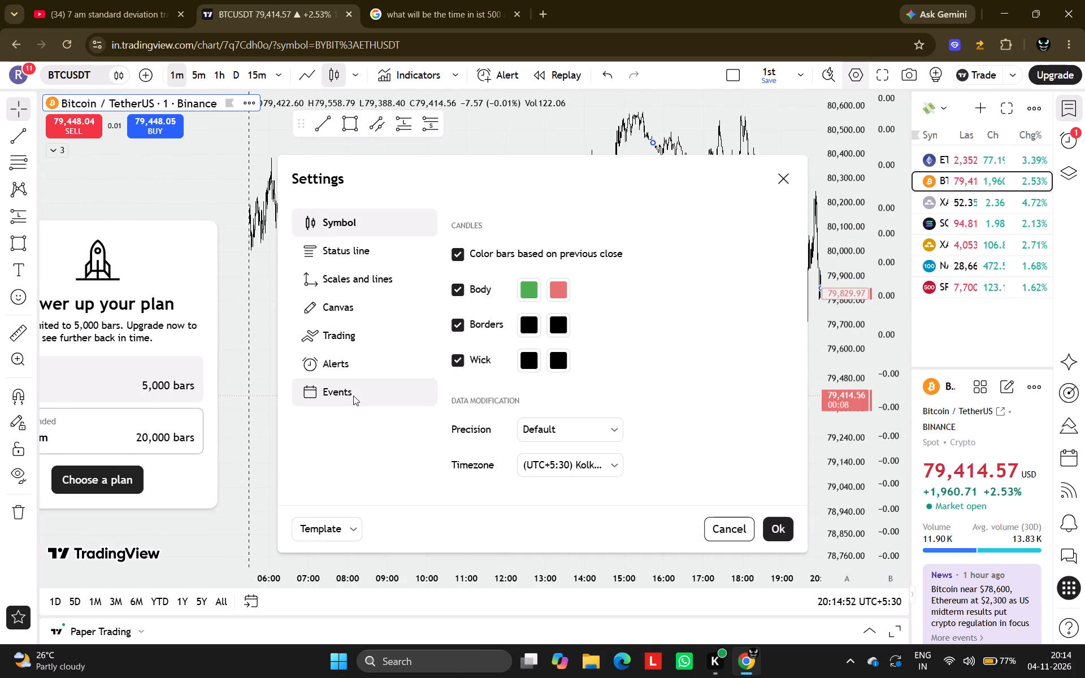
pyautogui.click(353, 395)
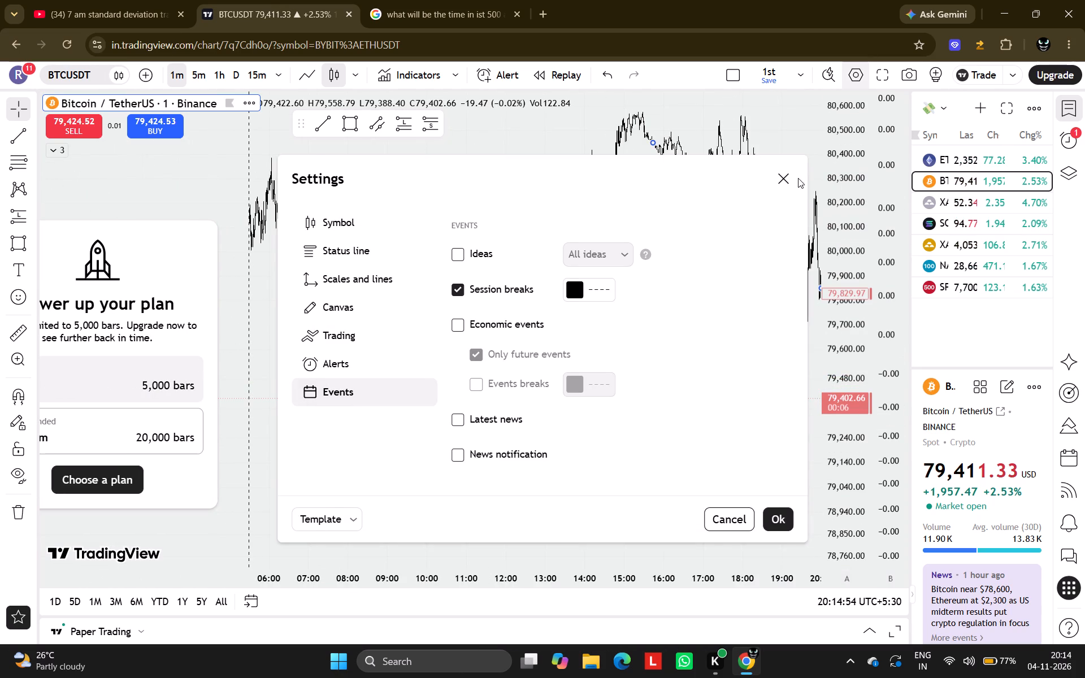
pyautogui.moveTo(792, 181); pyautogui.dragTo(672, 372)
pyautogui.scroll(-4, 672, 372)
pyautogui.click(676, 101)
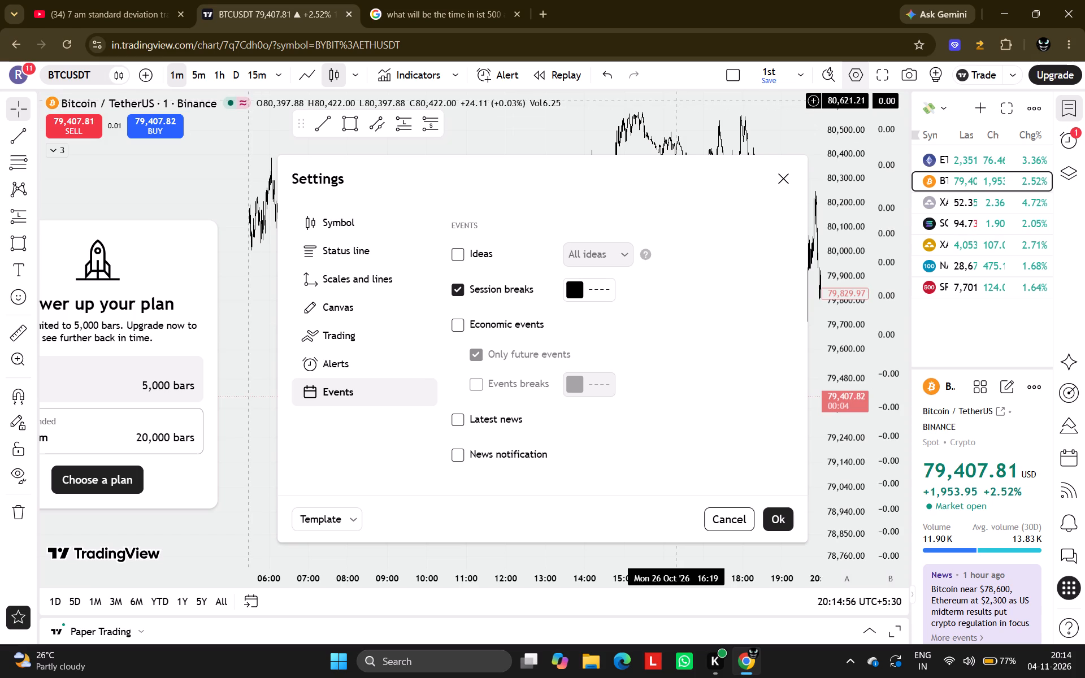
pyautogui.click(787, 180)
# Examine the BTCUSDT price action around the 27 October session break and through that day.
pyautogui.hscroll(-3, 744, 257)
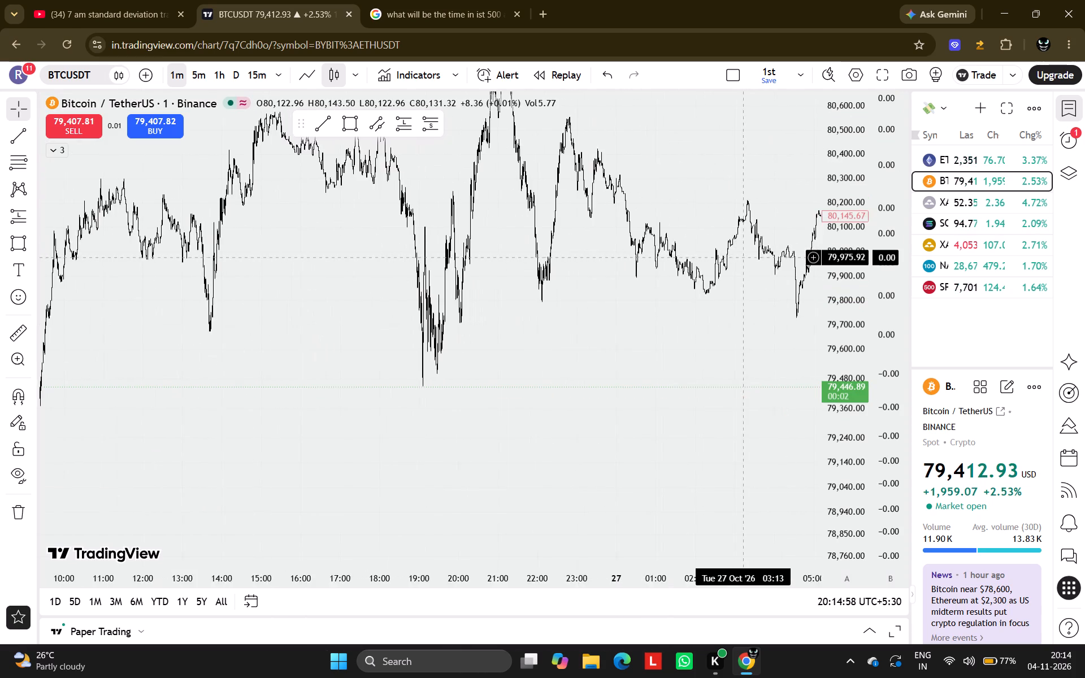
pyautogui.hscroll(-3, 744, 257)
pyautogui.scroll(-4, 744, 257)
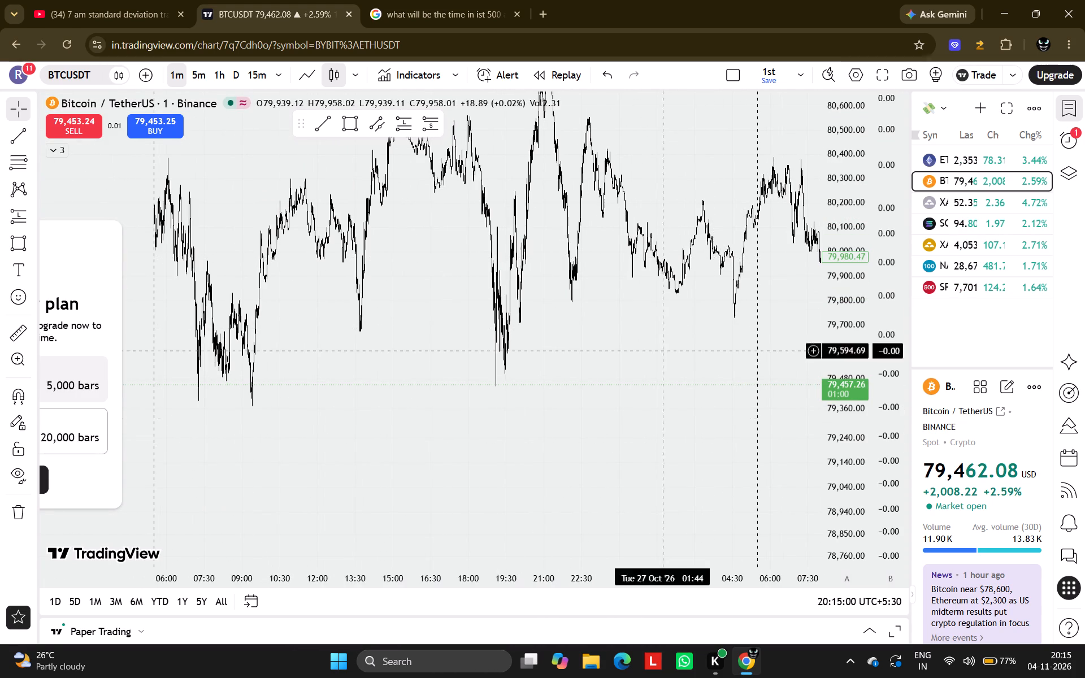
pyautogui.moveTo(781, 284); pyautogui.dragTo(383, 369)
pyautogui.scroll(4, 383, 369)
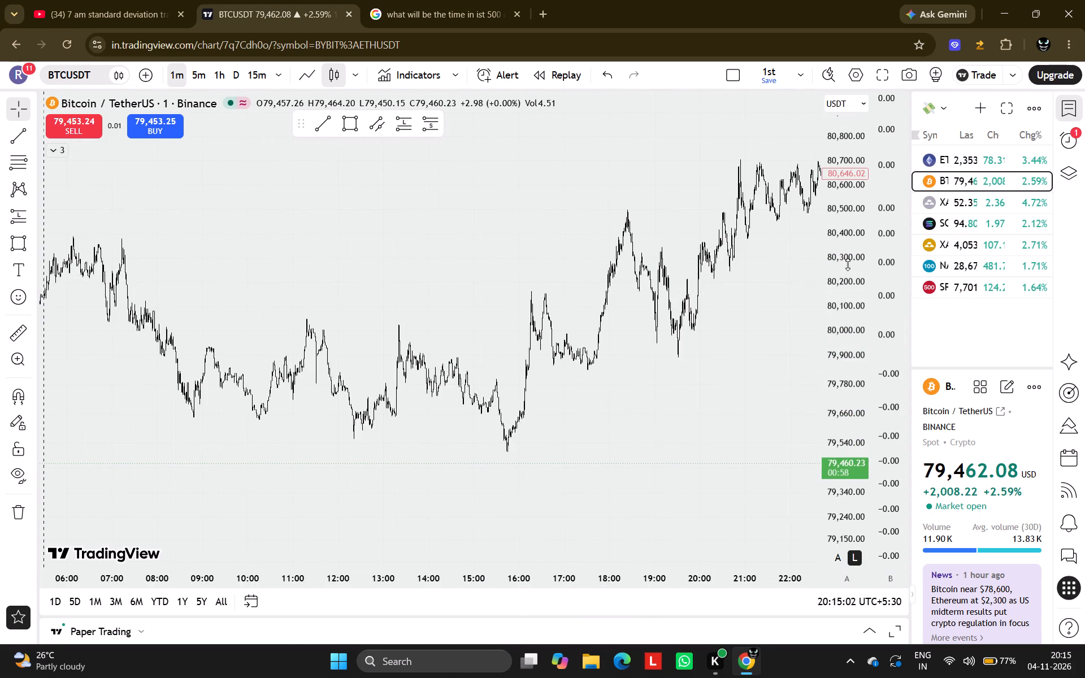
pyautogui.scroll(9, 847, 264)
pyautogui.moveTo(253, 274); pyautogui.dragTo(502, 259)
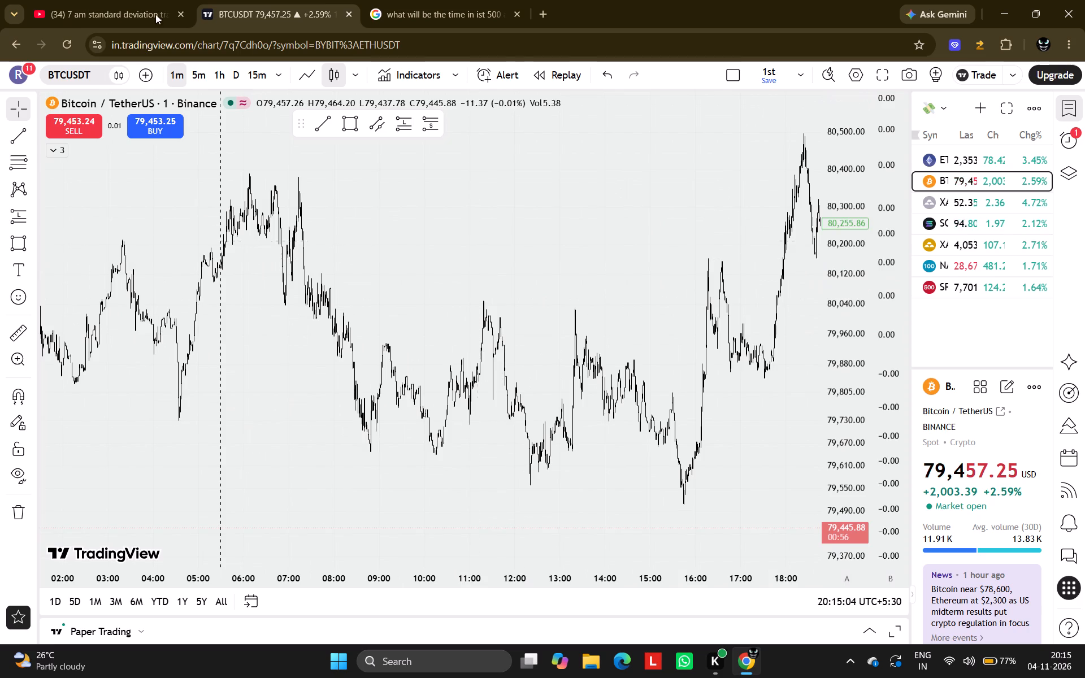
# Return to the Google AI Mode conversation and ask the follow-up "of night pm right ?" about the New York times.
pyautogui.click(114, 0)
pyautogui.click(420, 0)
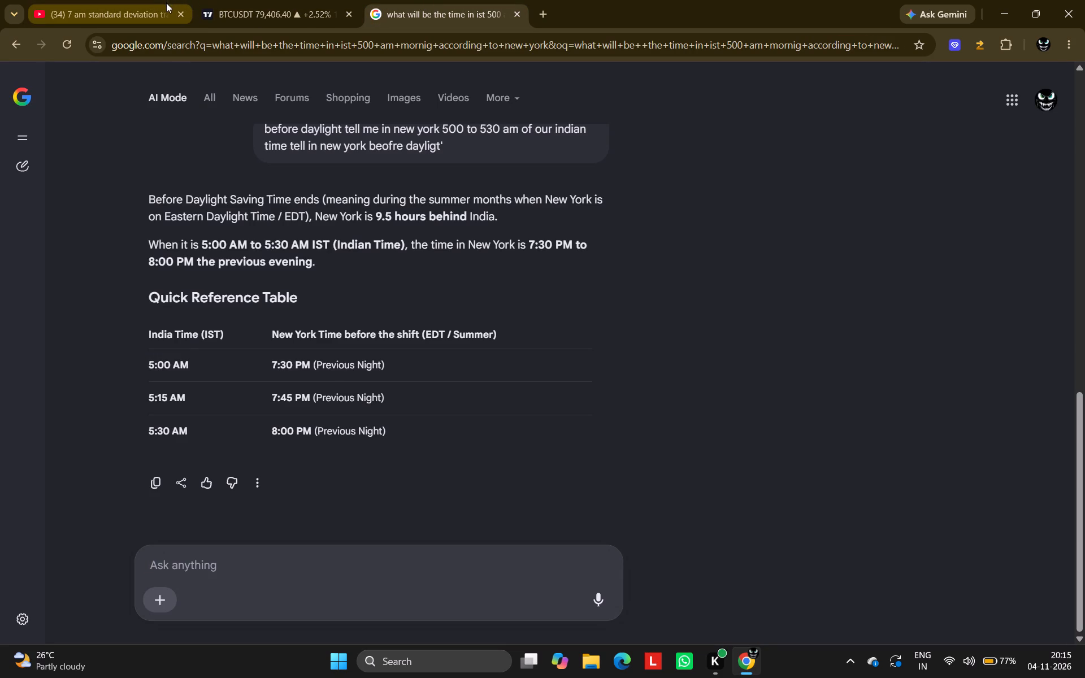
pyautogui.click(175, 558)
pyautogui.write('of night pm re')
pyautogui.press('BackSpace')
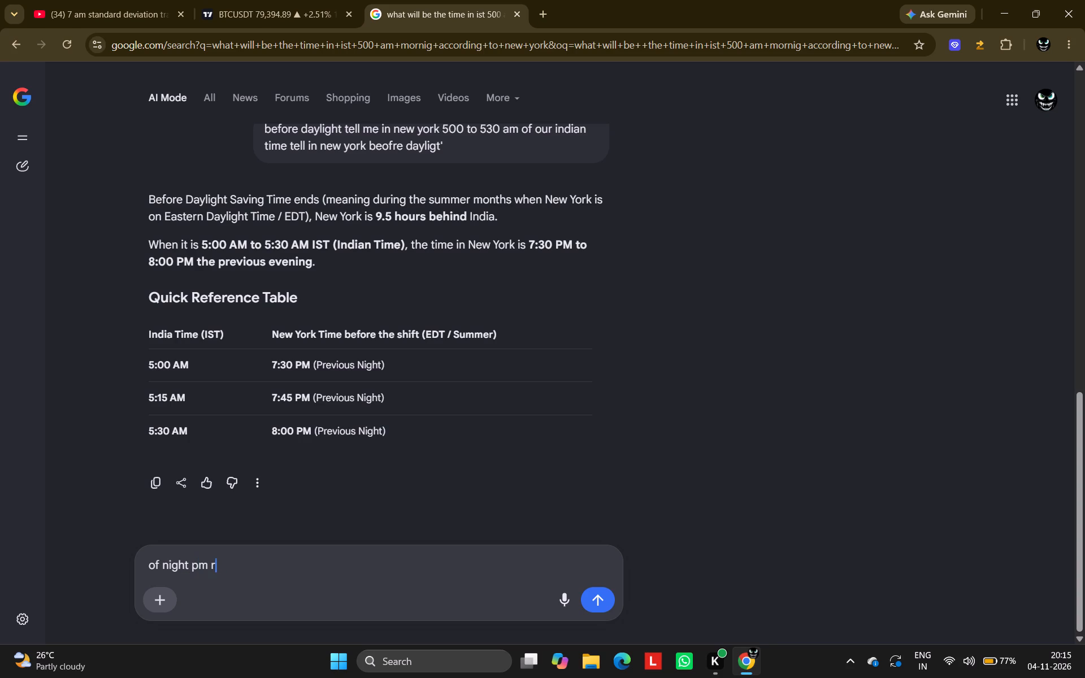
pyautogui.write('ight ?')
pyautogui.press('Return')
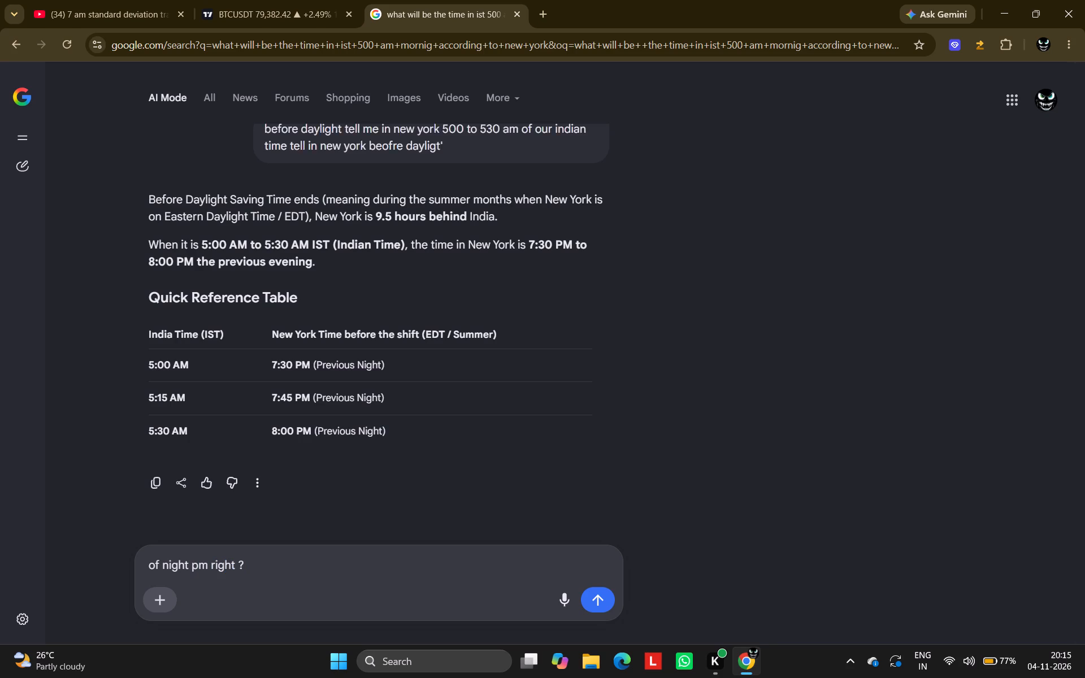
# Go back to the TradingView BTCUSDT chart and examine the 26 October morning price action after the 05:30 session break.
pyautogui.click(101, 0)
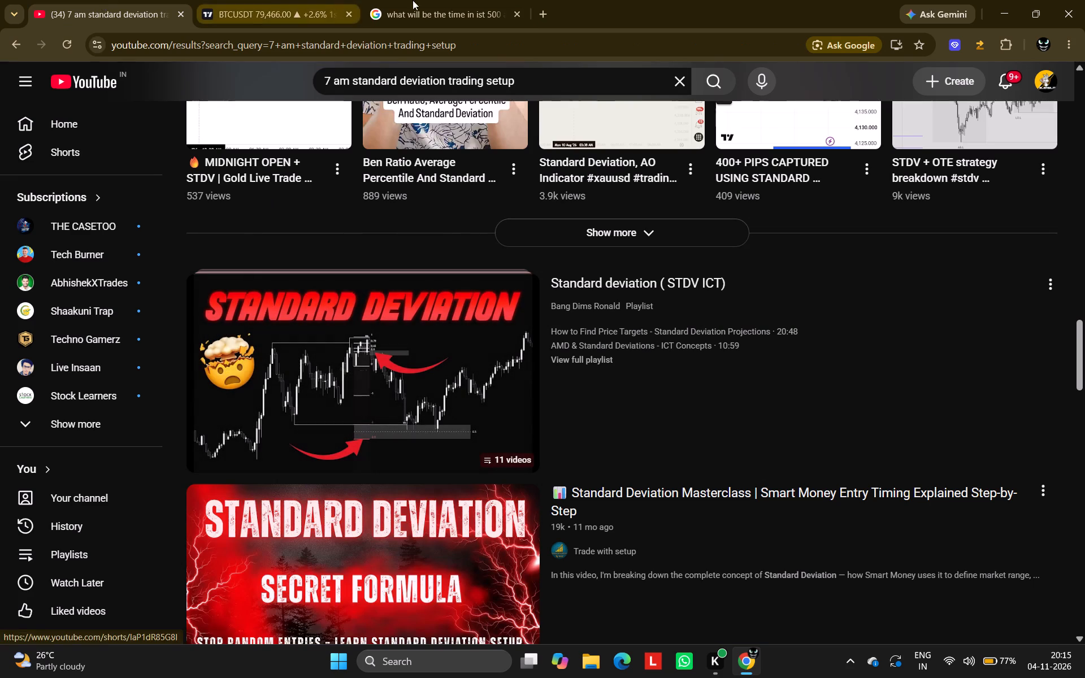
pyautogui.click(222, 0)
pyautogui.hscroll(10, 276, 302)
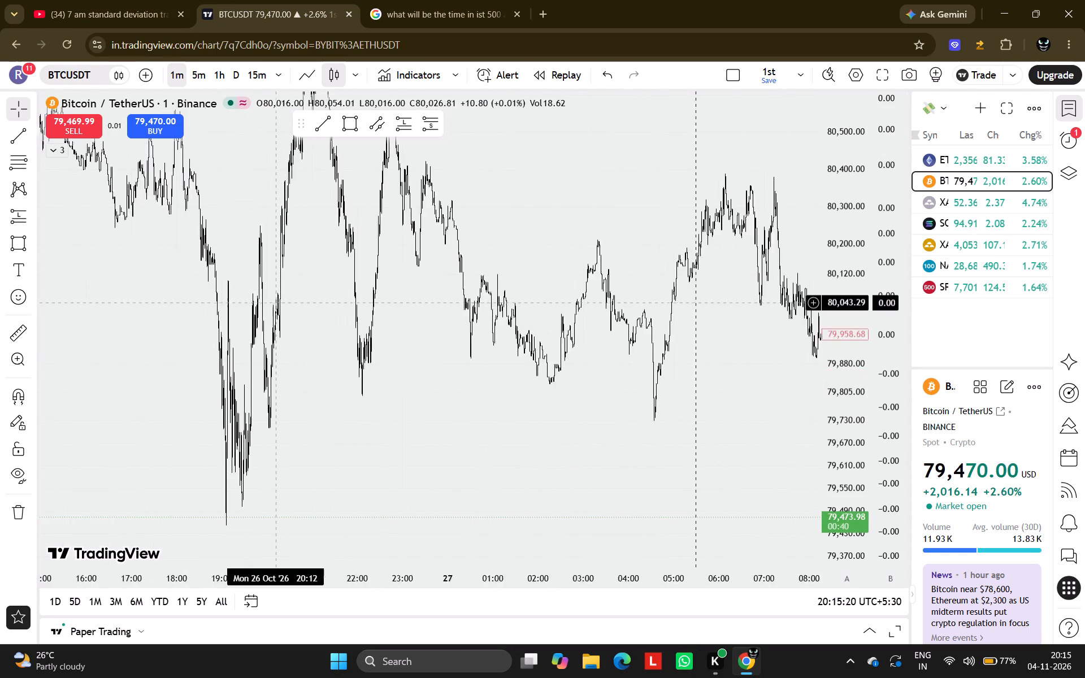
pyautogui.hscroll(4, 276, 302)
pyautogui.scroll(7, 607, 353)
pyautogui.moveTo(493, 347); pyautogui.dragTo(507, 177)
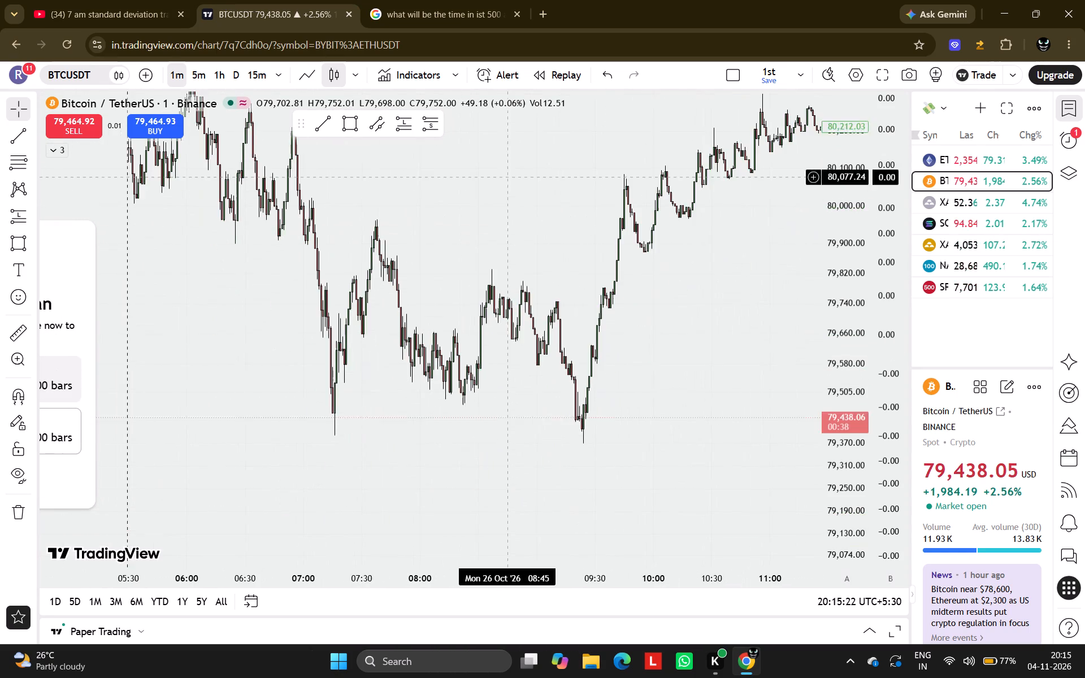
# Return to the Google AI Mode conversation and read the answer to the night-time follow-up.
pyautogui.click(432, 0)
pyautogui.scroll(1, 432, 0)
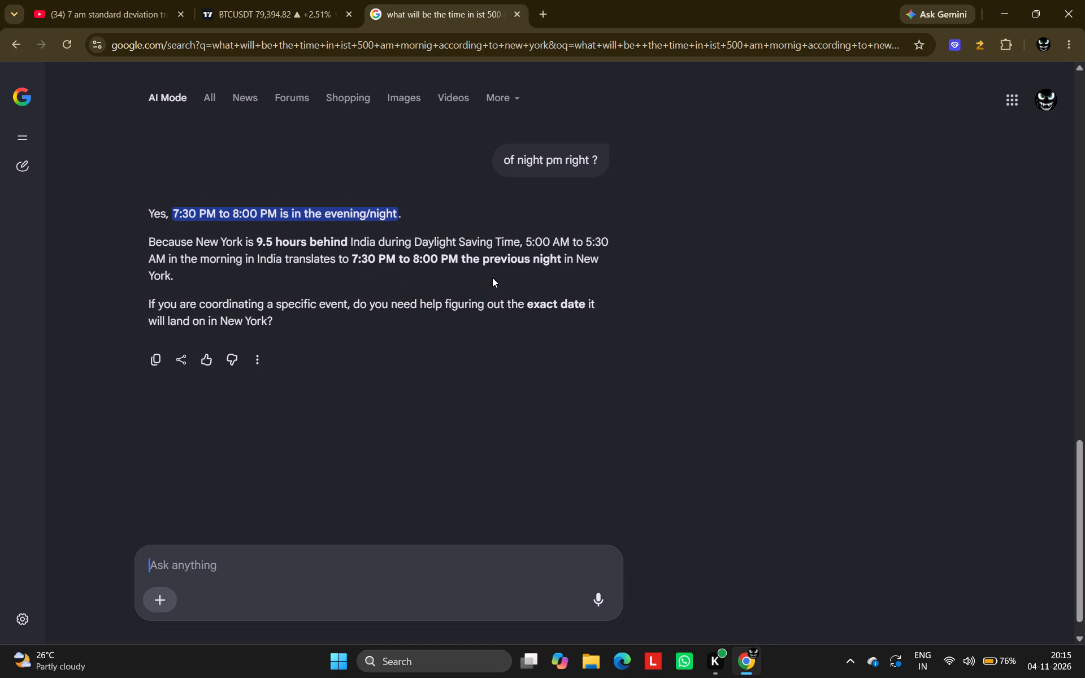
# Recheck the IST to New York conversion table in the Google AI Mode conversation.
pyautogui.scroll(1, 344, 267)
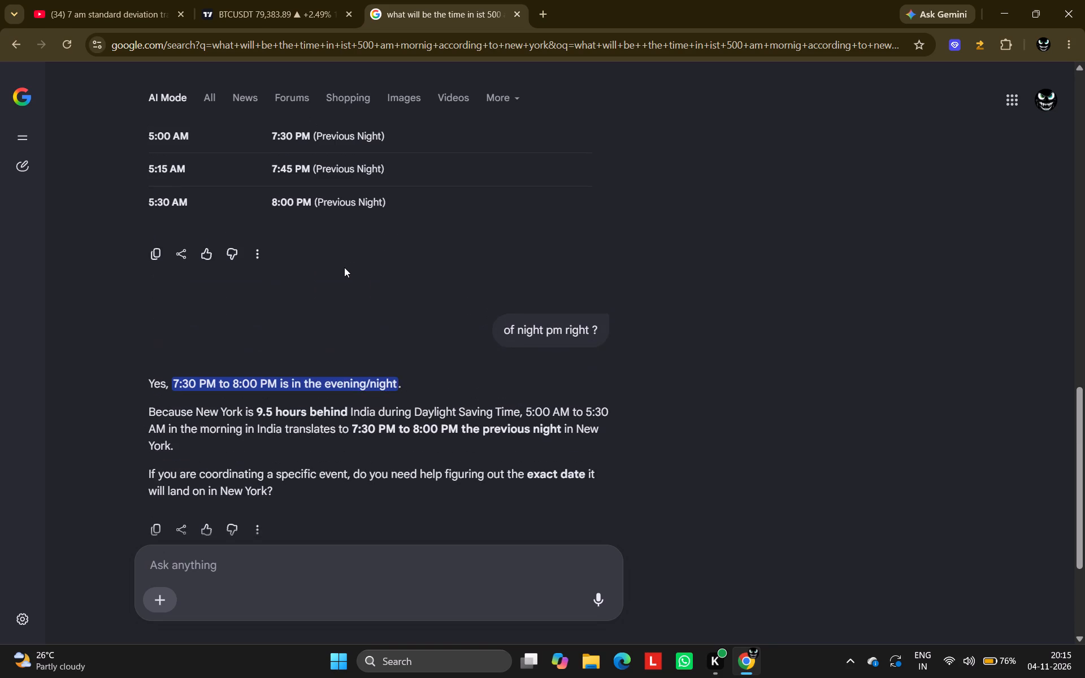
pyautogui.scroll(1, 344, 267)
# Return to the TradingView BTCUSDT chart and draw a horizontal trend line above the 26 October high, from 07:30 to 08:00 at about 79,996.
pyautogui.click(261, 11)
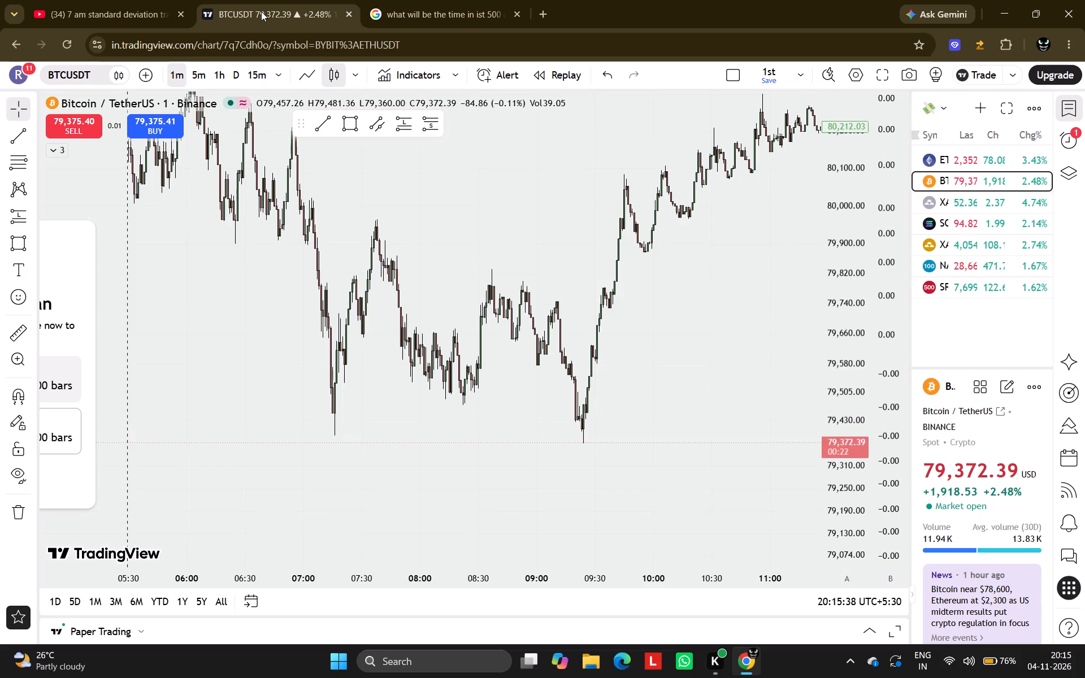
pyautogui.scroll(2, 353, 241)
pyautogui.moveTo(328, 243); pyautogui.dragTo(609, 360)
pyautogui.scroll(2, 609, 360)
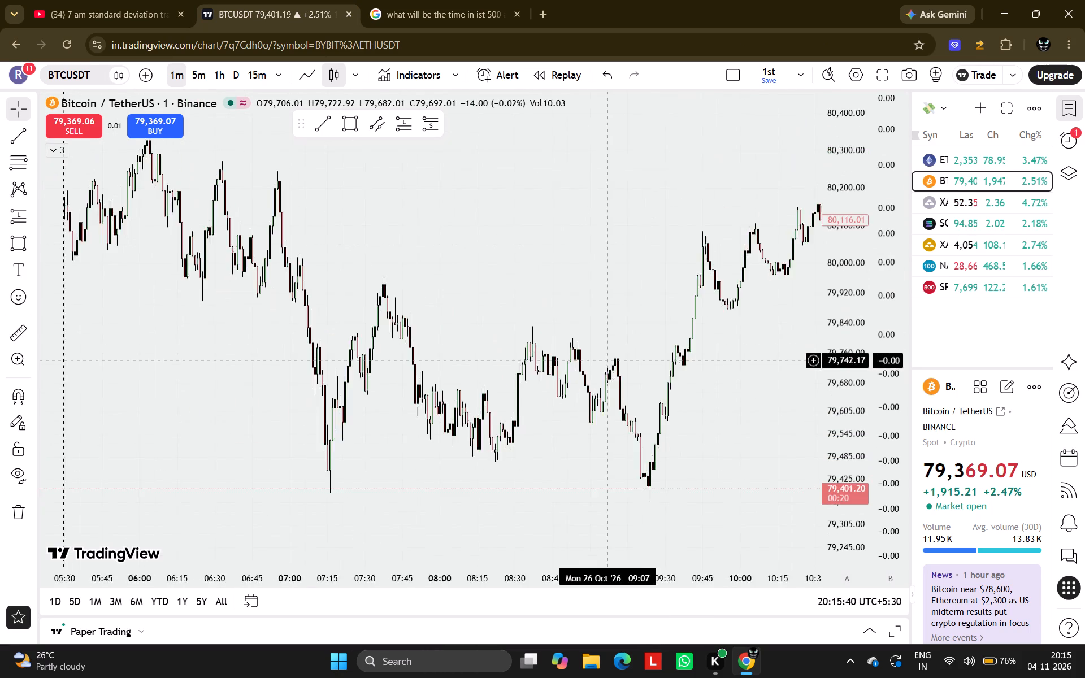
pyautogui.scroll(4, 609, 360)
pyautogui.moveTo(85, 284); pyautogui.dragTo(537, 255)
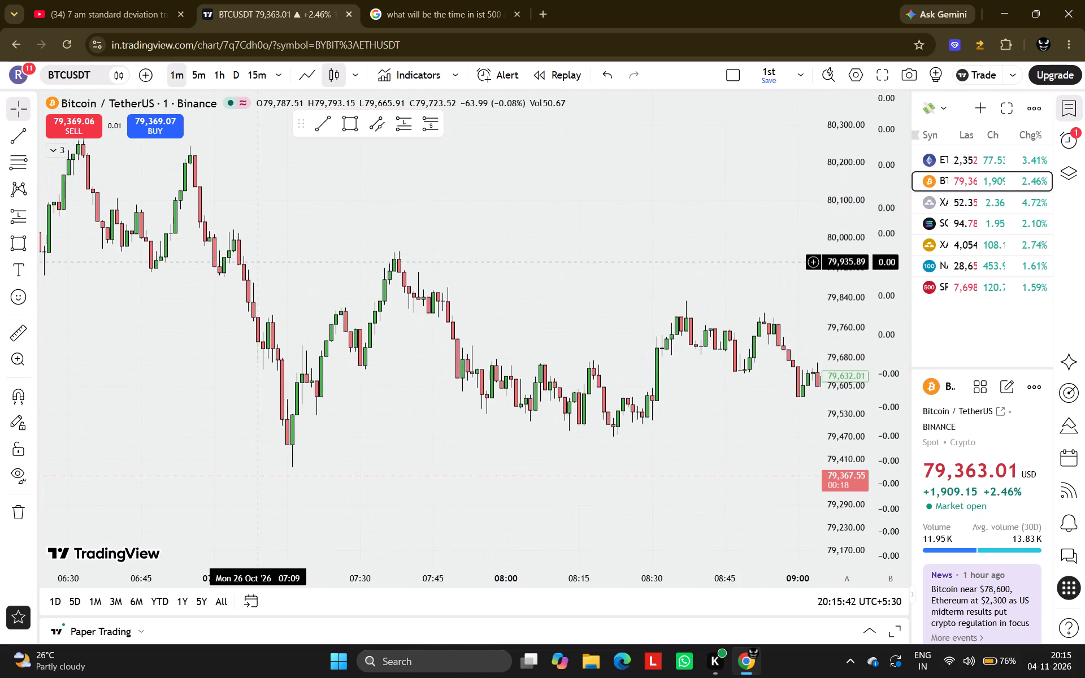
pyautogui.moveTo(321, 257); pyautogui.dragTo(242, 253)
pyautogui.scroll(1, 242, 253)
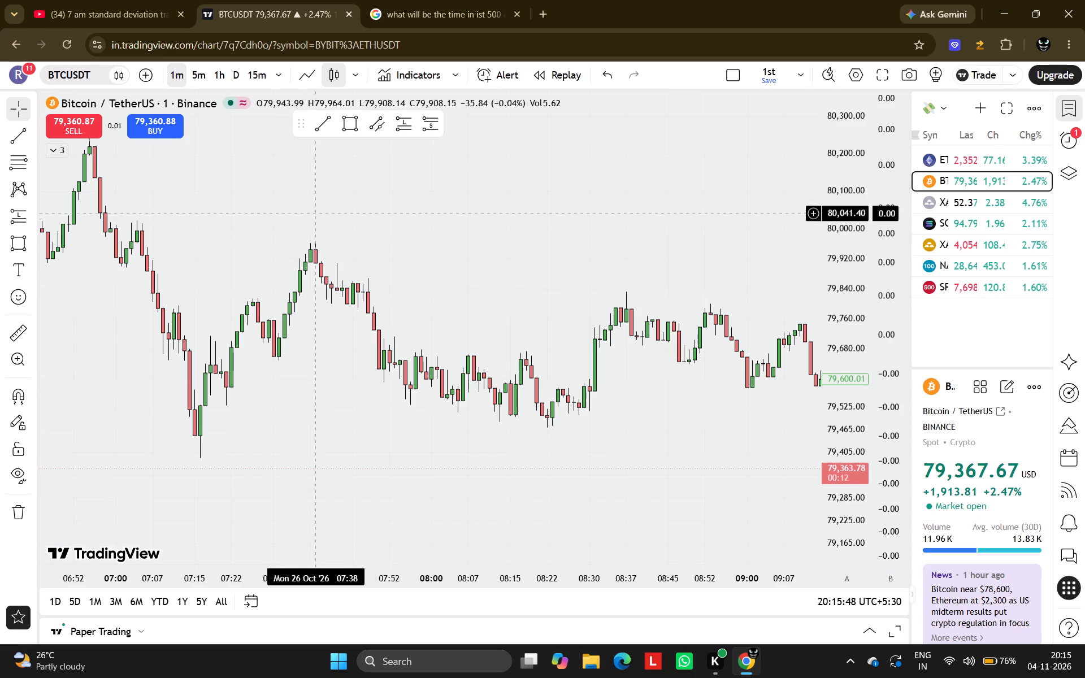
pyautogui.moveTo(322, 125); pyautogui.dragTo(268, 201)
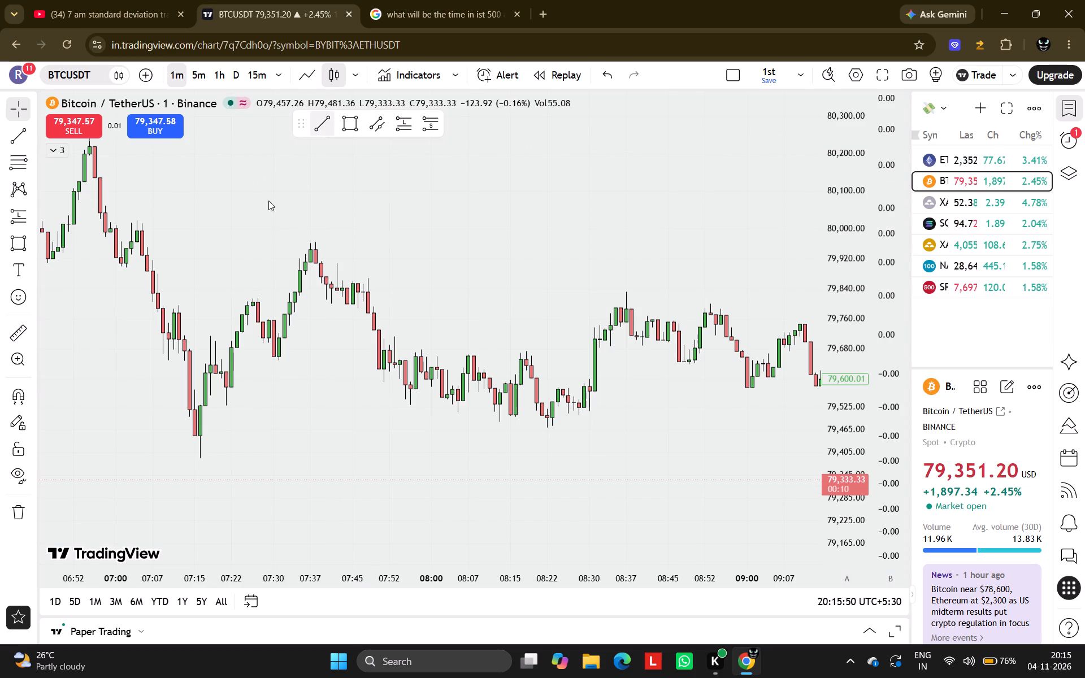
pyautogui.moveTo(268, 201); pyautogui.dragTo(275, 215)
pyautogui.click(332, 119)
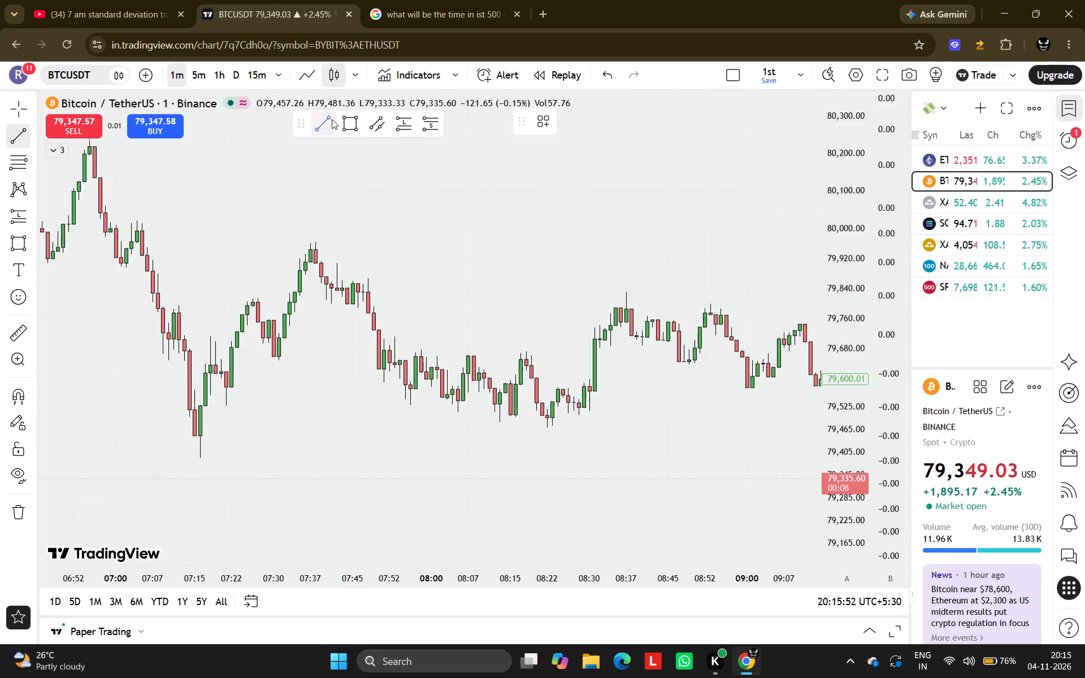
pyautogui.moveTo(274, 230); pyautogui.dragTo(313, 236)
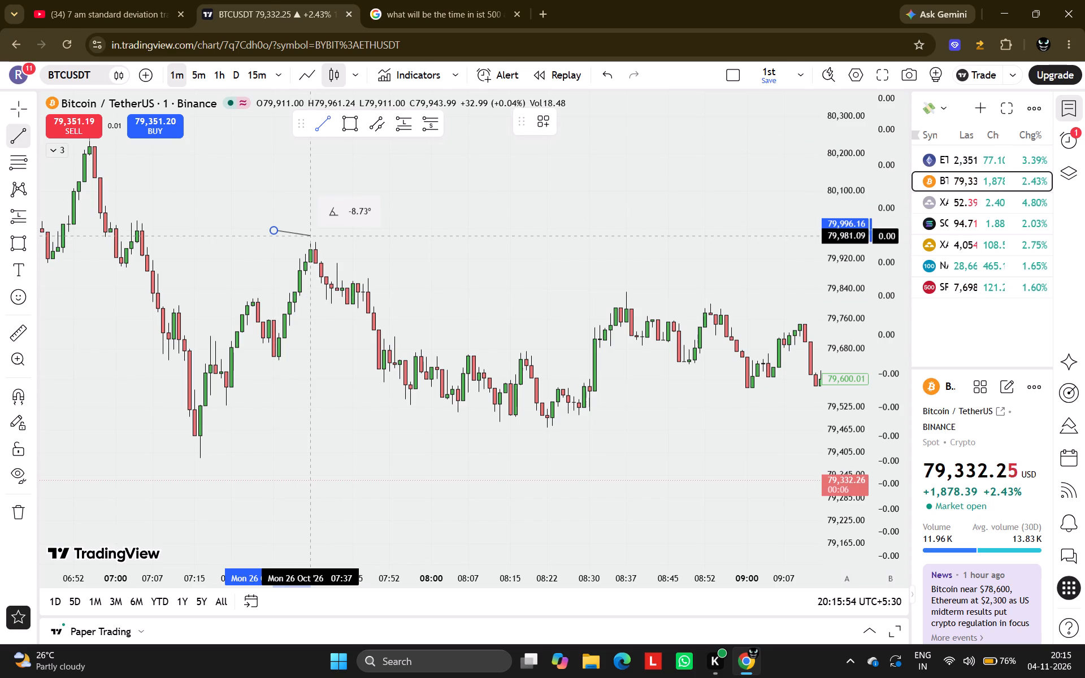
pyautogui.moveTo(313, 236); pyautogui.dragTo(357, 234)
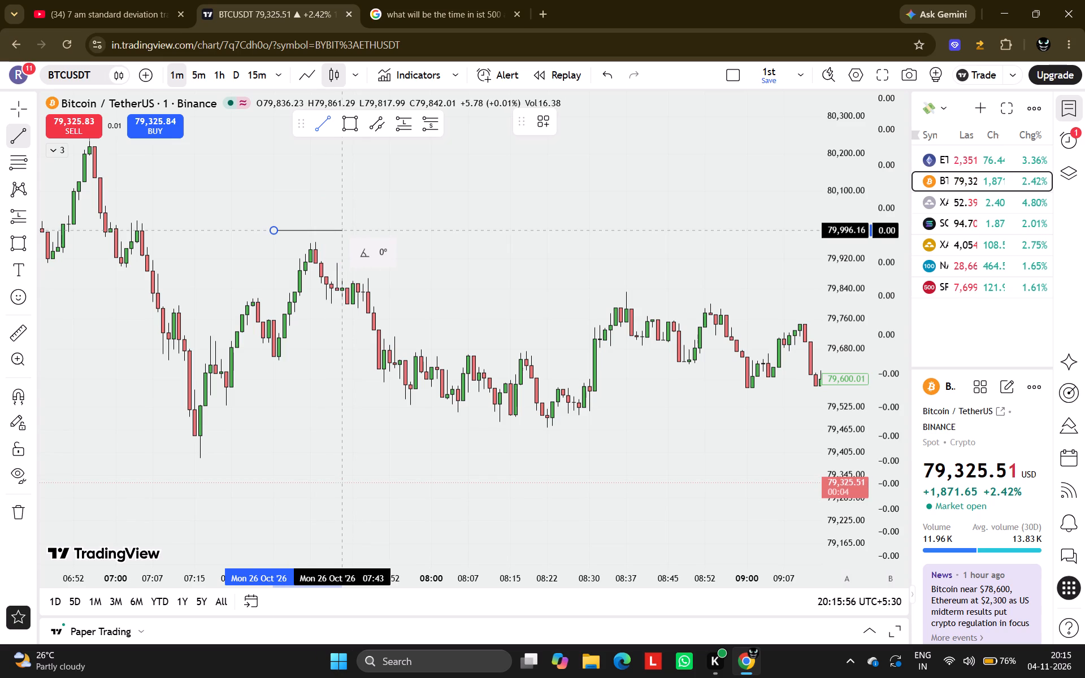
pyautogui.keyDown('shift'); pyautogui.click(433, 236); pyautogui.keyUp('shift')
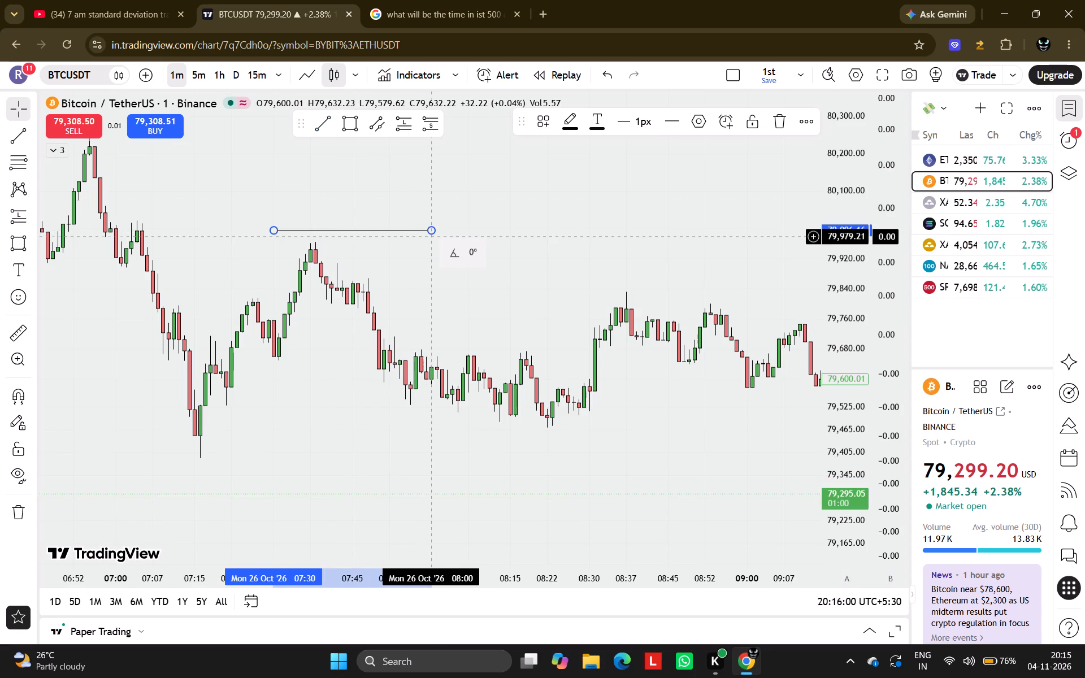
# Draw a second horizontal trend line from 07:30 to 08:00 under the candles and raise it onto that window's low at about 79,525.
pyautogui.click(324, 128)
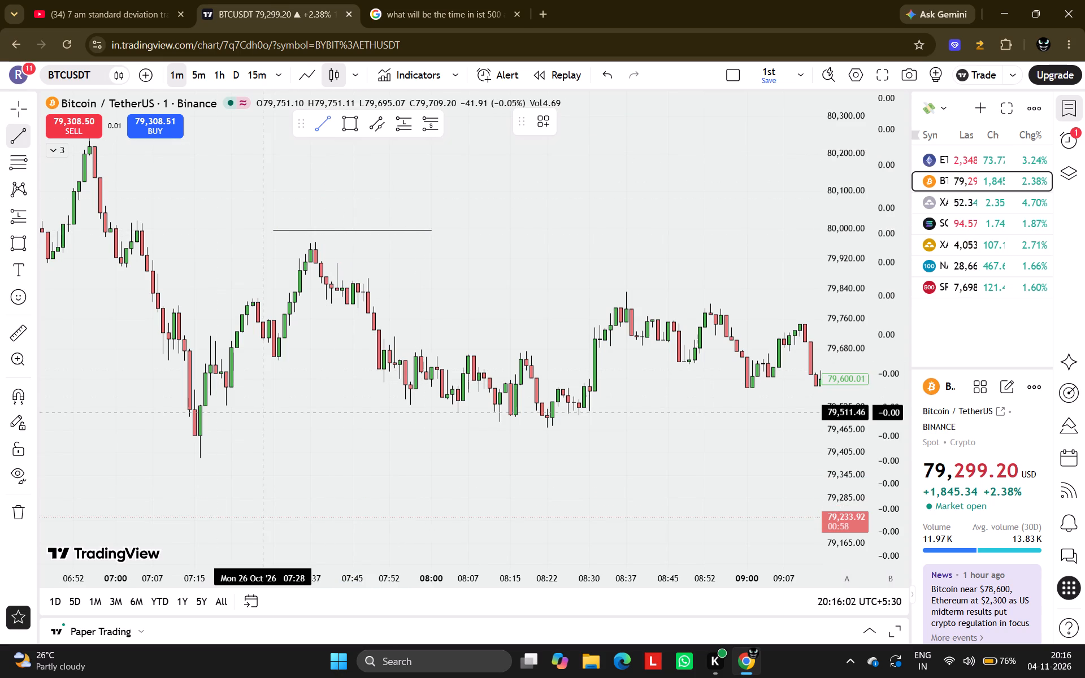
pyautogui.keyDown('shift'); pyautogui.click(275, 415); pyautogui.keyUp('shift')
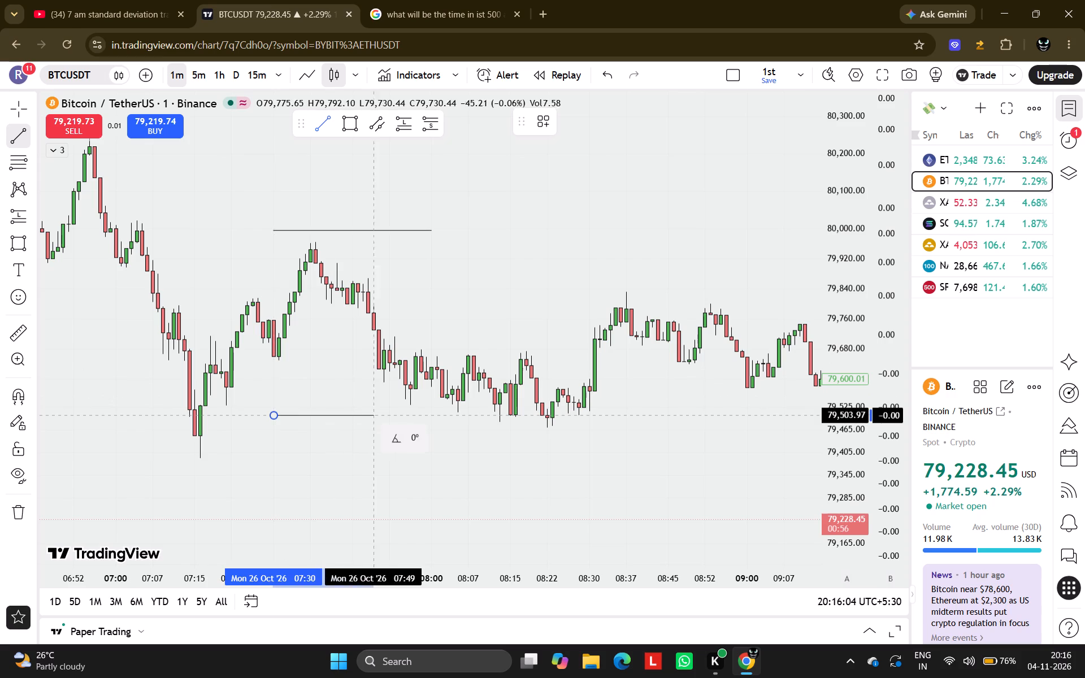
pyautogui.keyDown('shift'); pyautogui.click(433, 418); pyautogui.keyUp('shift')
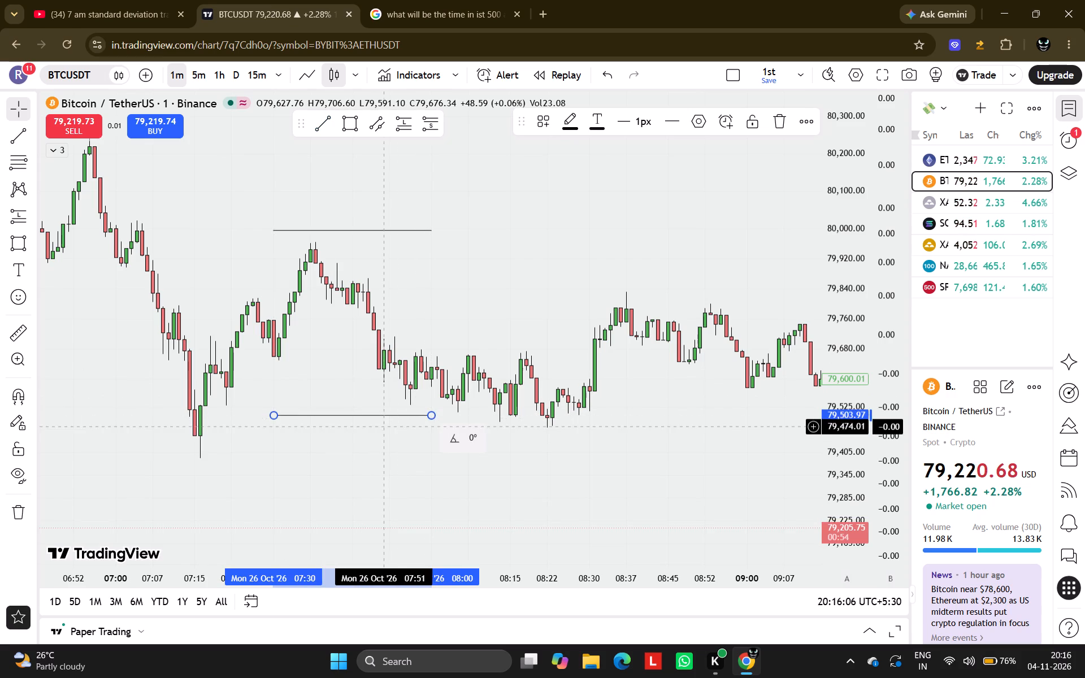
pyautogui.moveTo(376, 414); pyautogui.dragTo(376, 413)
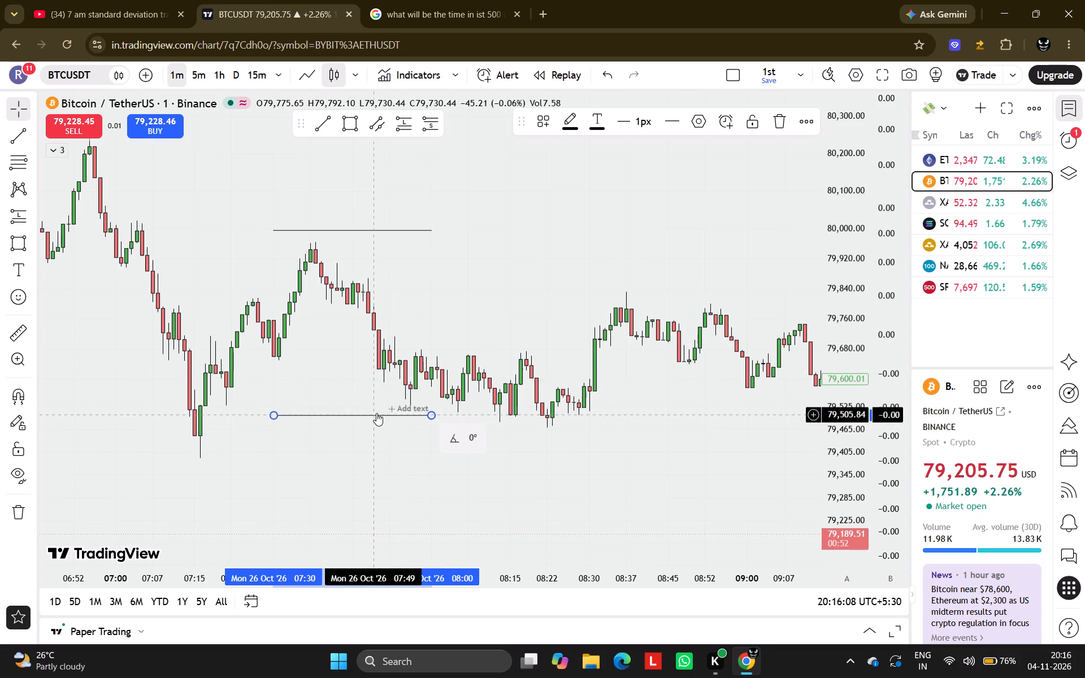
pyautogui.moveTo(376, 413); pyautogui.dragTo(376, 405)
pyautogui.click(377, 423)
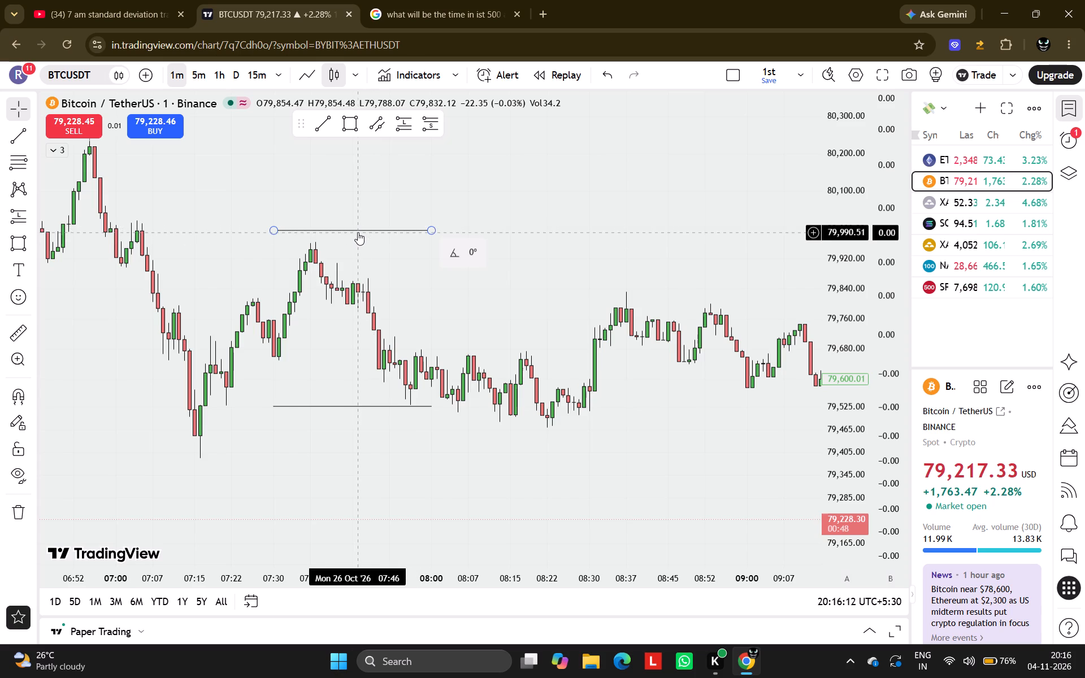
# Lower the upper trend line onto the 07:30–08:00 window's high at about 79,970.
pyautogui.moveTo(366, 229); pyautogui.dragTo(366, 238)
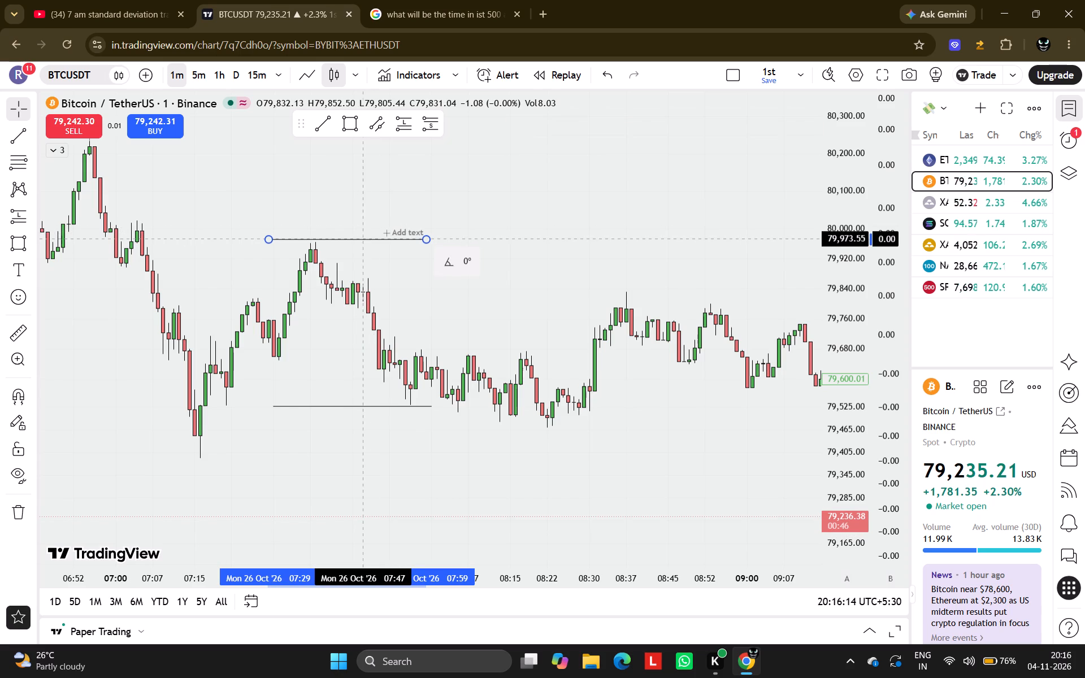
pyautogui.moveTo(366, 238); pyautogui.dragTo(366, 241)
# Draw a Fibonacci retracement across the marked window, from 07:29 at about 79,968 to just after 08:00 at about 79,526.
pyautogui.moveTo(435, 285); pyautogui.dragTo(415, 284)
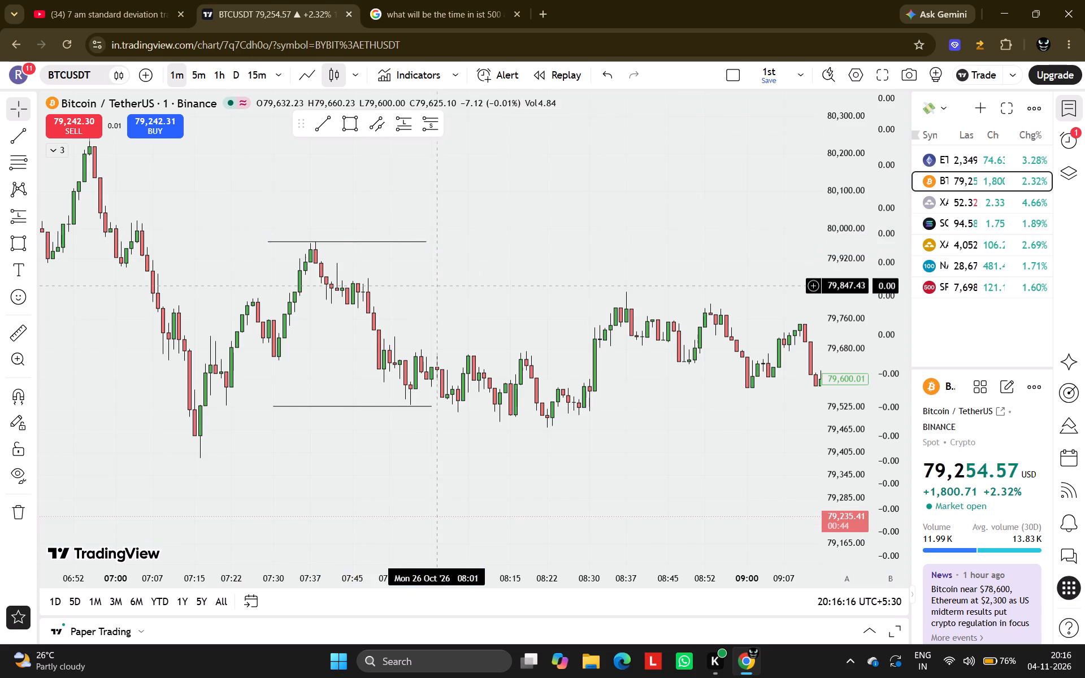
pyautogui.moveTo(415, 284); pyautogui.dragTo(361, 283)
pyautogui.scroll(-1, 361, 283)
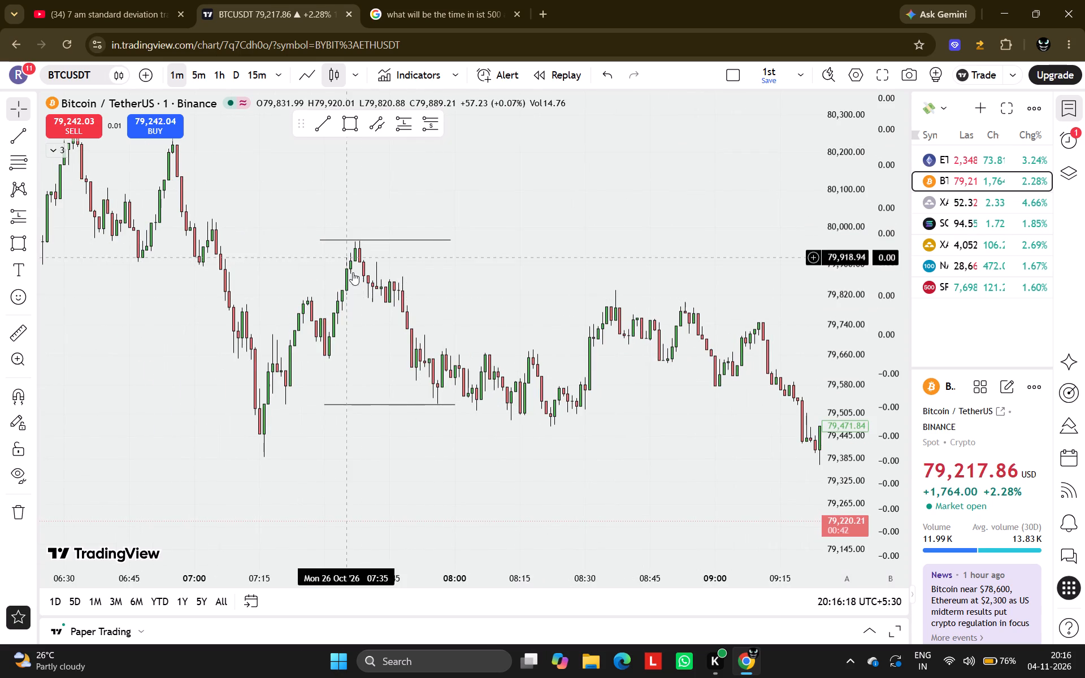
pyautogui.scroll(-2, 507, 353)
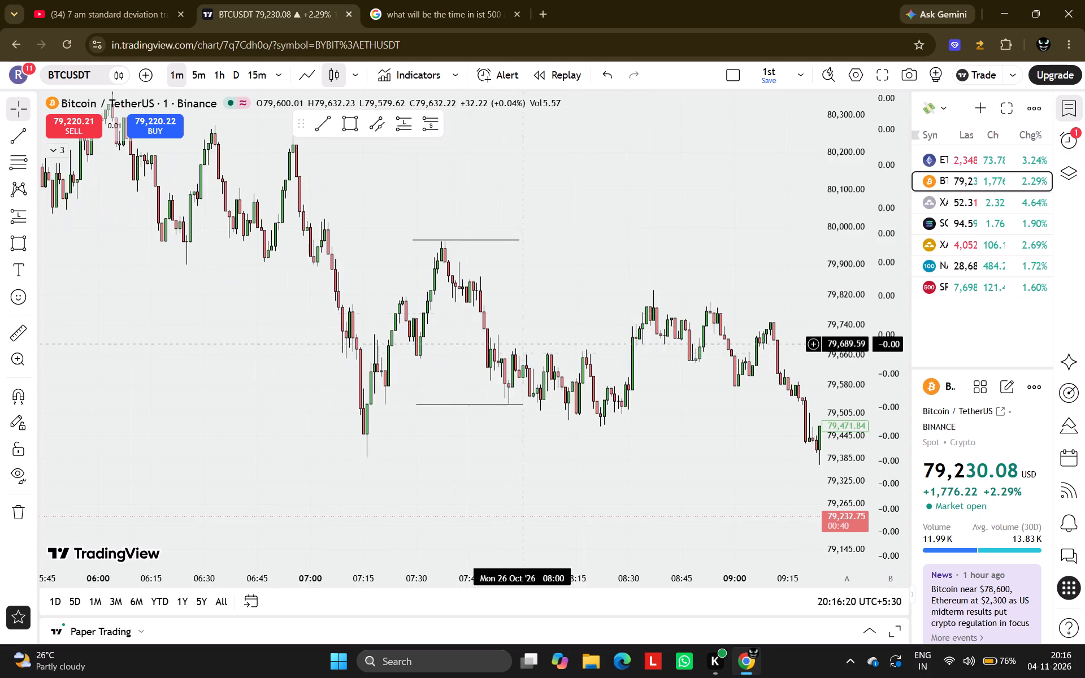
pyautogui.moveTo(597, 299); pyautogui.dragTo(320, 353)
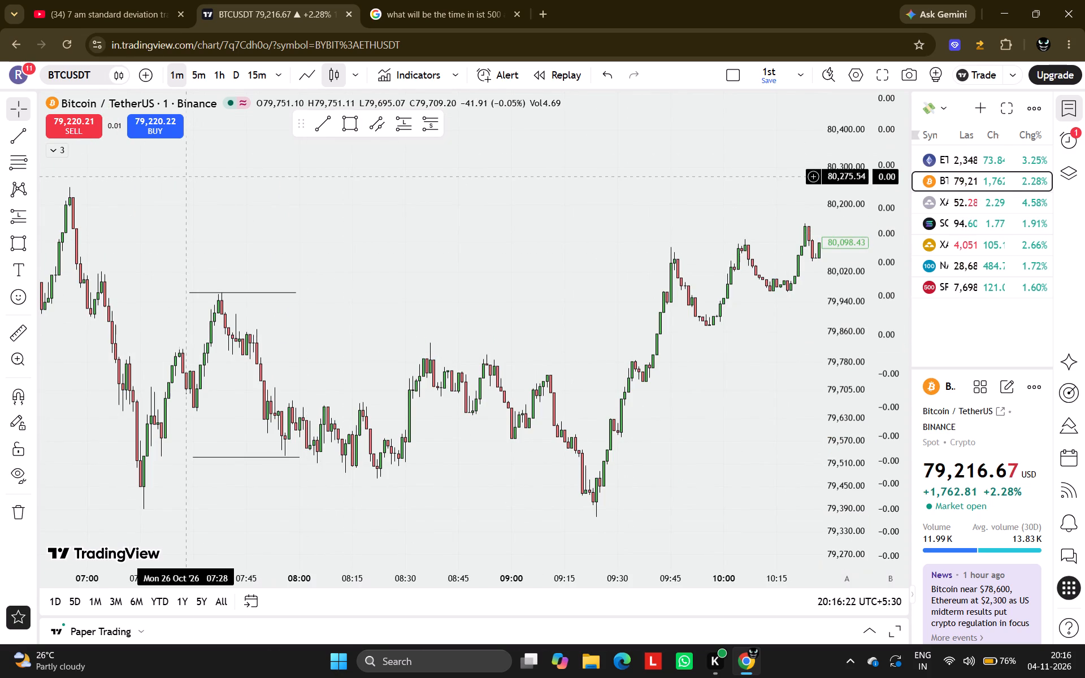
pyautogui.click(18, 154)
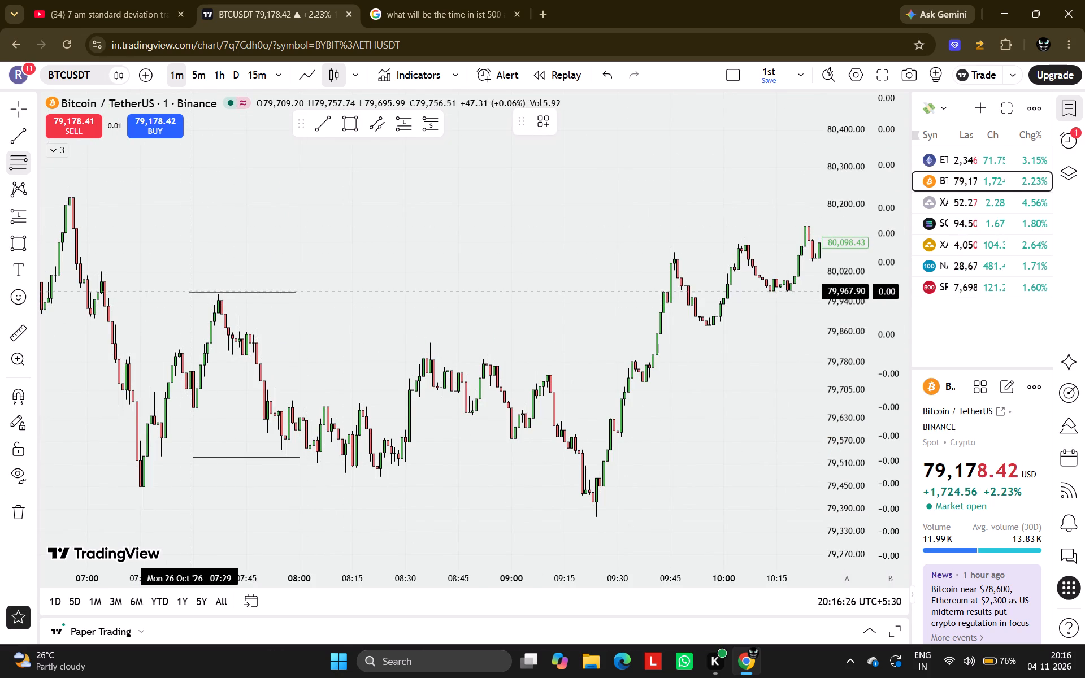
pyautogui.moveTo(190, 292); pyautogui.dragTo(302, 371)
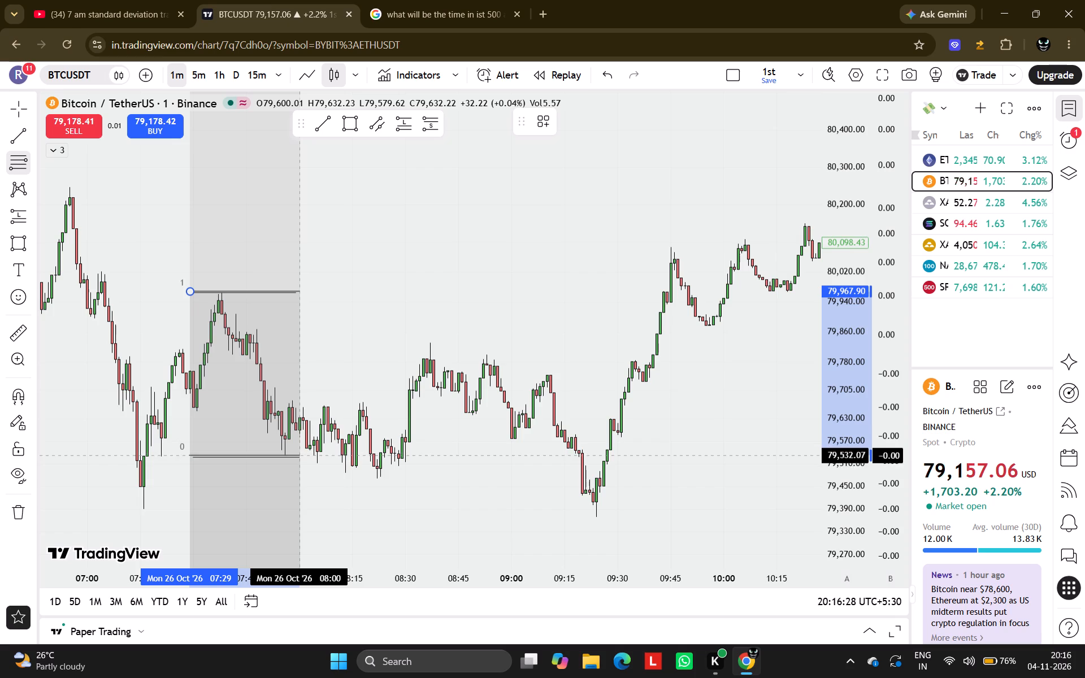
pyautogui.click(301, 455)
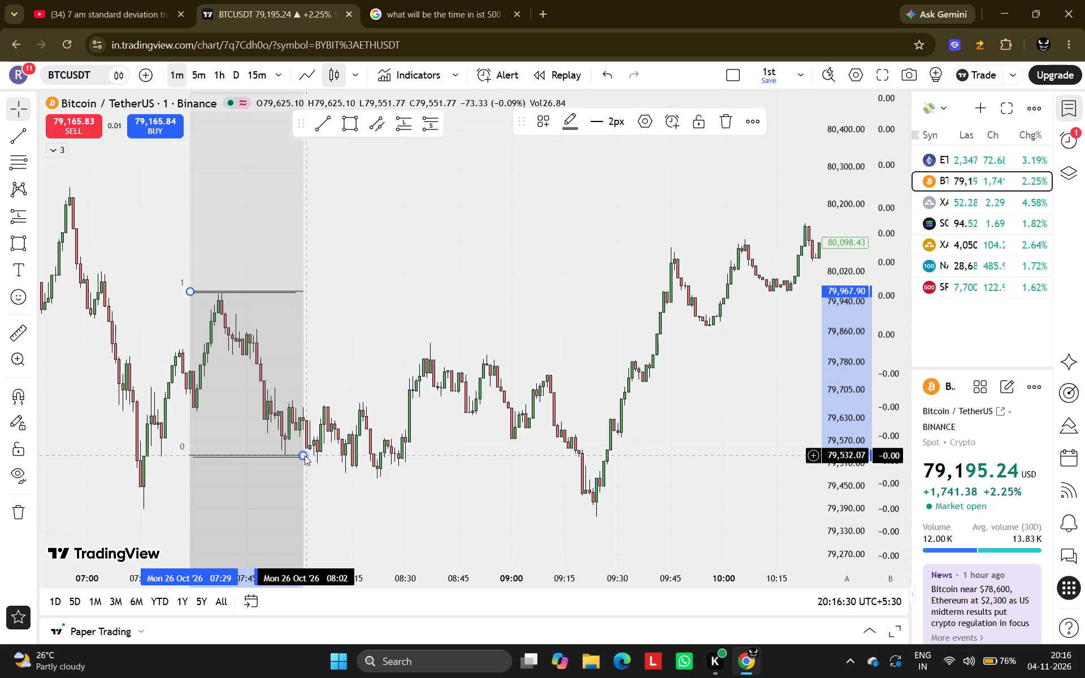
pyautogui.click(305, 455)
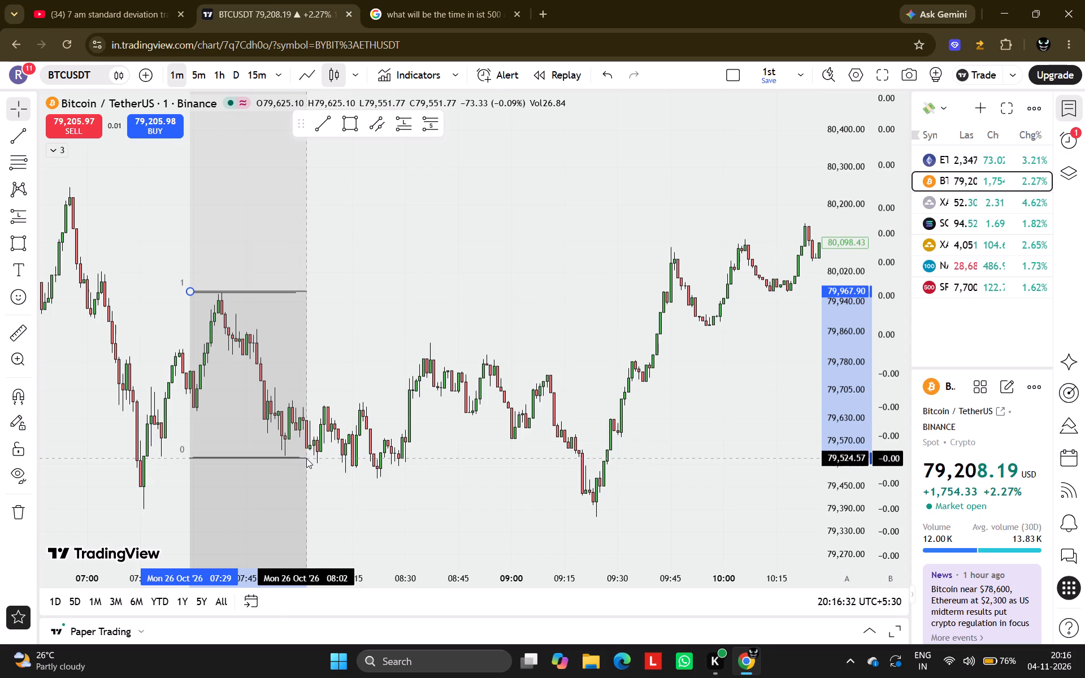
pyautogui.click(303, 457)
pyautogui.scroll(-1, 411, 511)
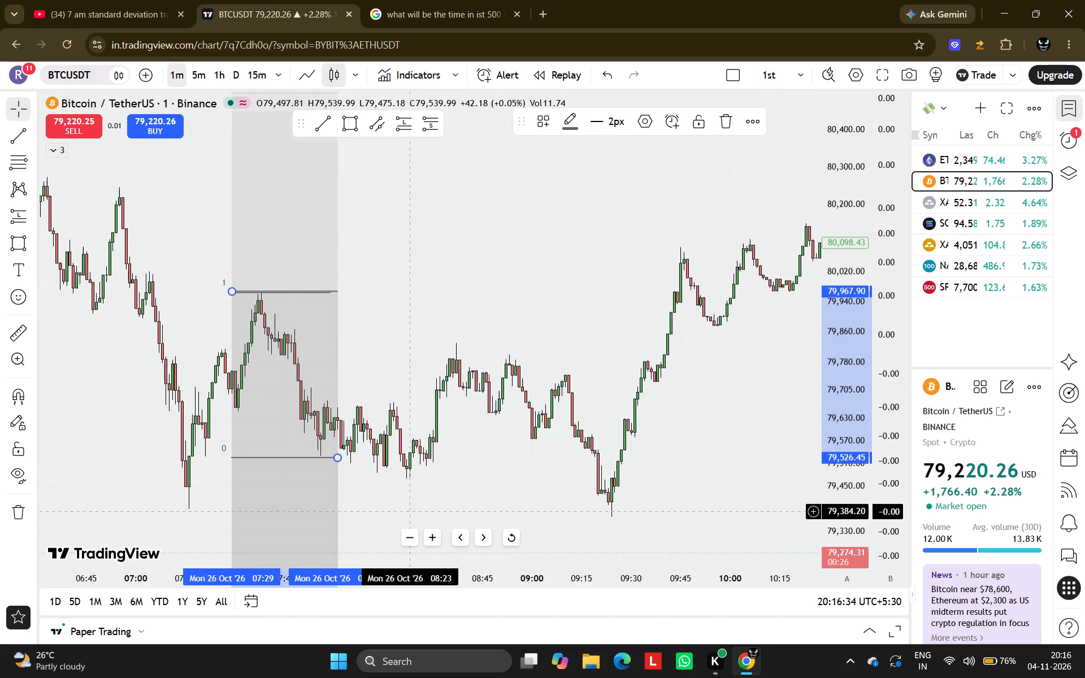
# Draw a rectangle over the -2 to -2.5 deviation levels, starting at 07:34 and spanning about 78,637 to 78,425.
pyautogui.scroll(-1, 411, 511)
pyautogui.moveTo(492, 489); pyautogui.dragTo(468, 389)
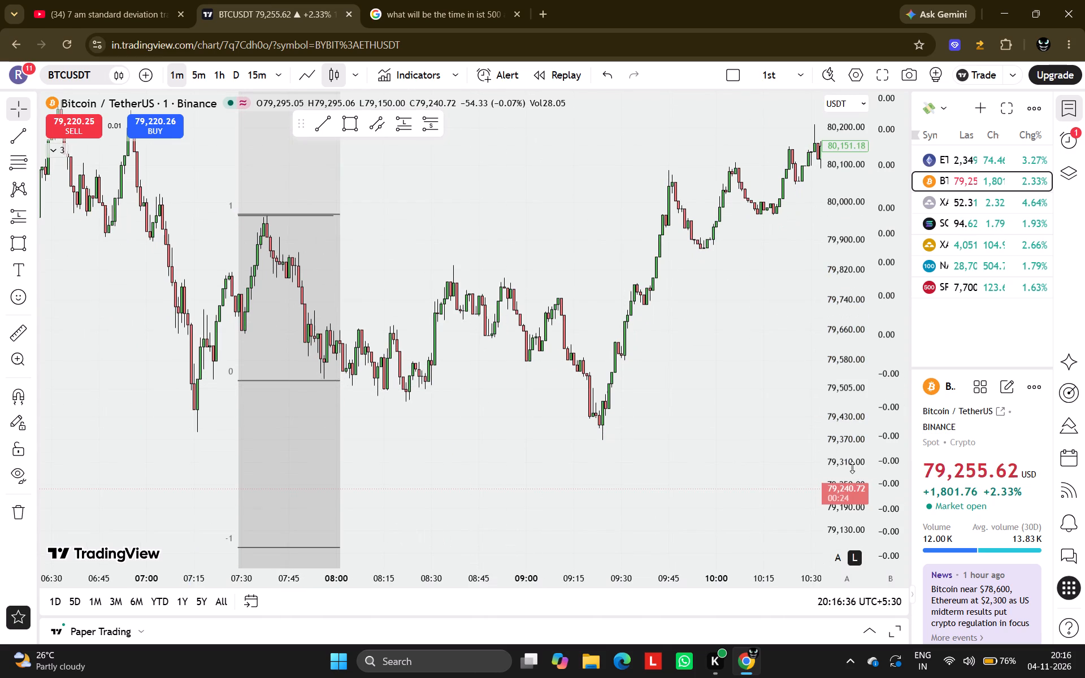
pyautogui.scroll(-11, 852, 467)
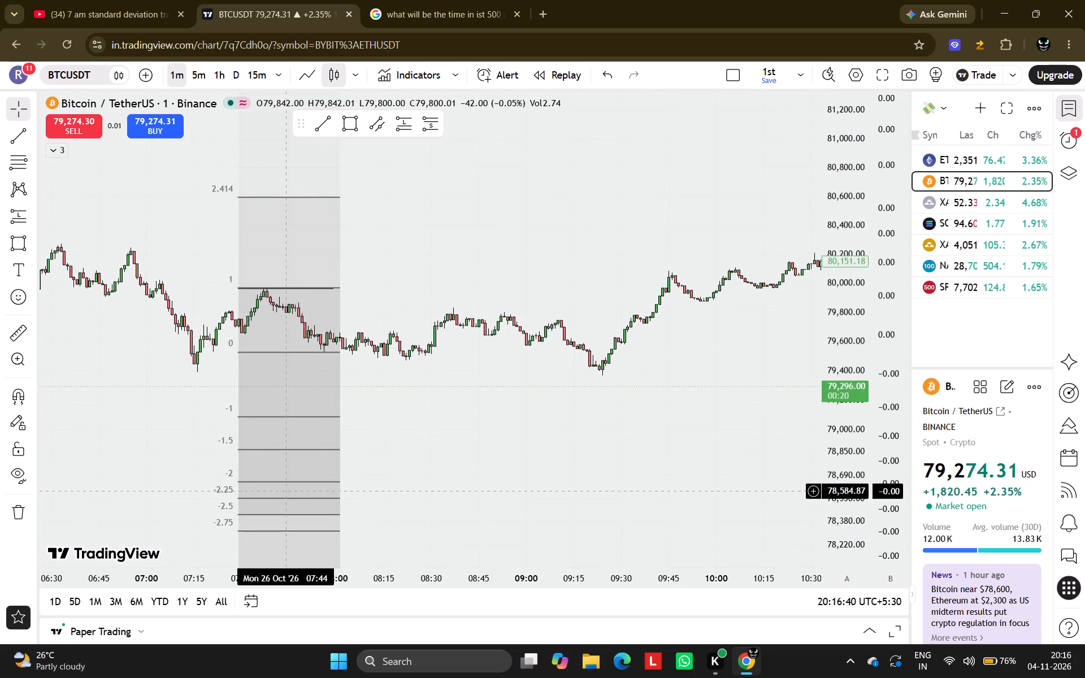
pyautogui.click(351, 124)
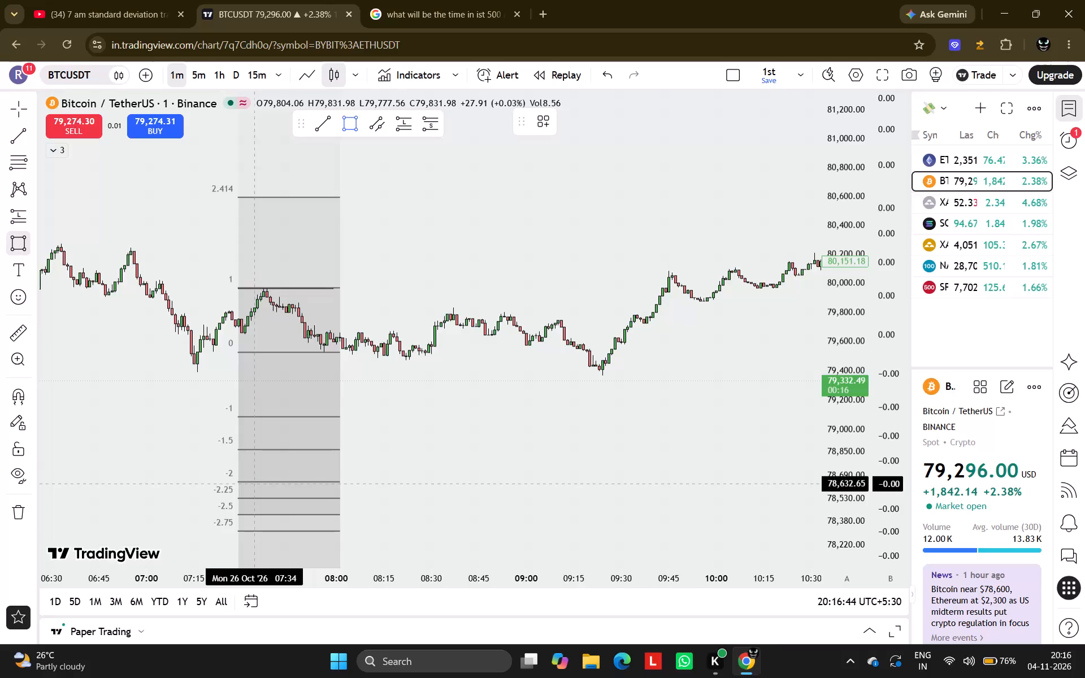
pyautogui.moveTo(254, 483); pyautogui.dragTo(281, 512)
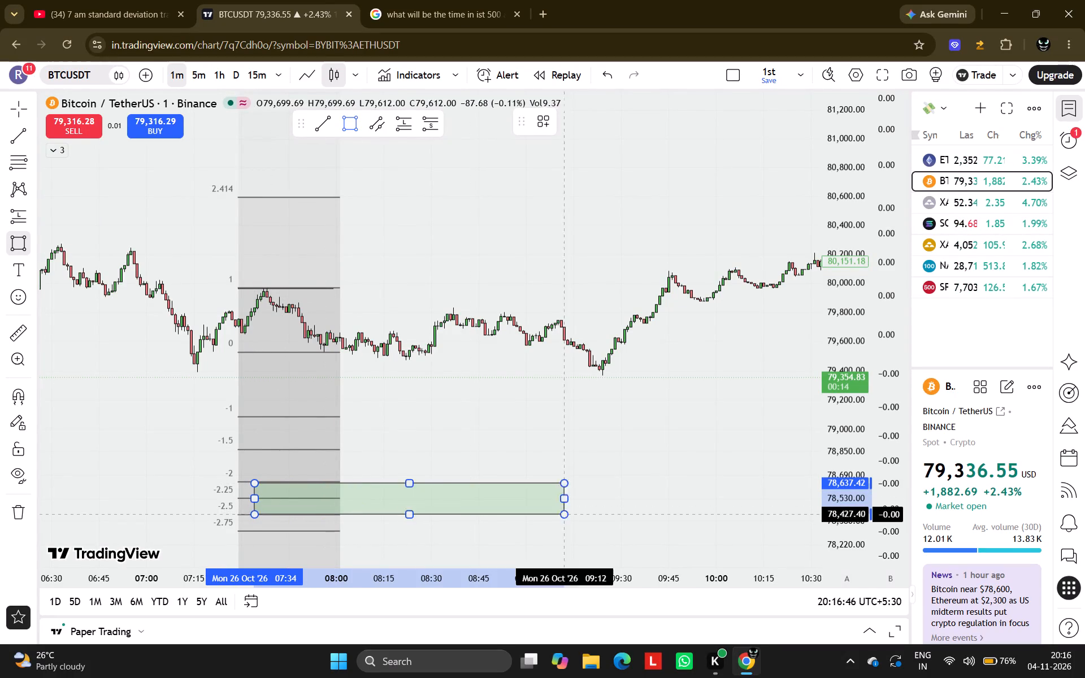
pyautogui.click(698, 514)
# Examine how the rest of the 26 October price action moves relative to the deviation levels and the marked zone.
pyautogui.scroll(-2, 772, 515)
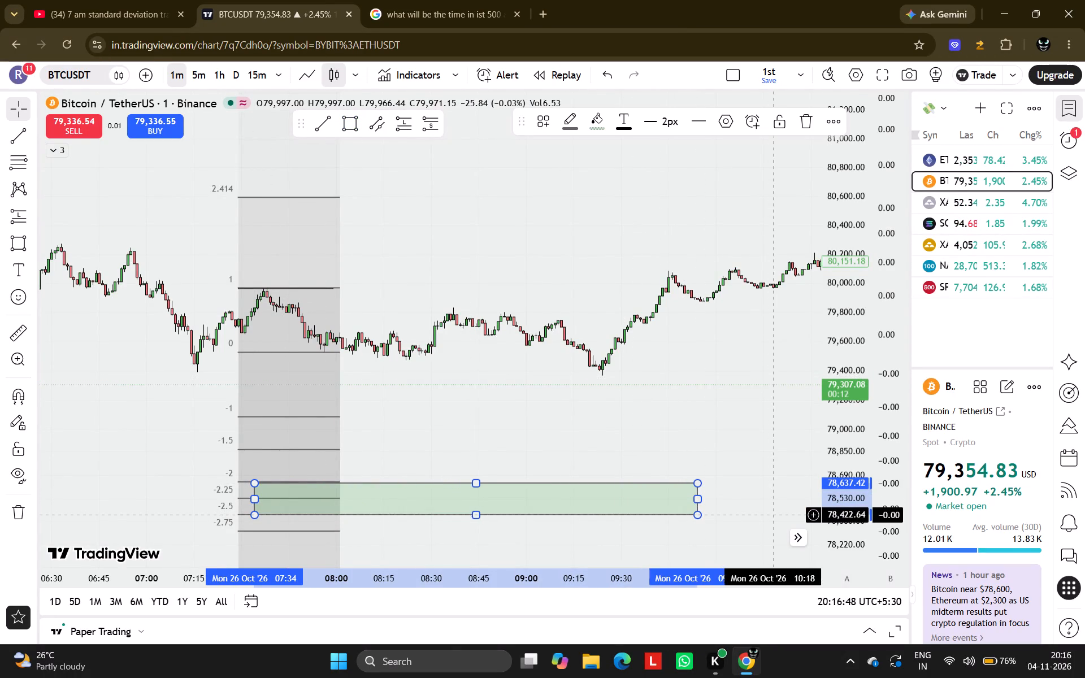
pyautogui.scroll(-3, 772, 515)
pyautogui.moveTo(757, 450); pyautogui.dragTo(235, 496)
pyautogui.scroll(-5, 457, 402)
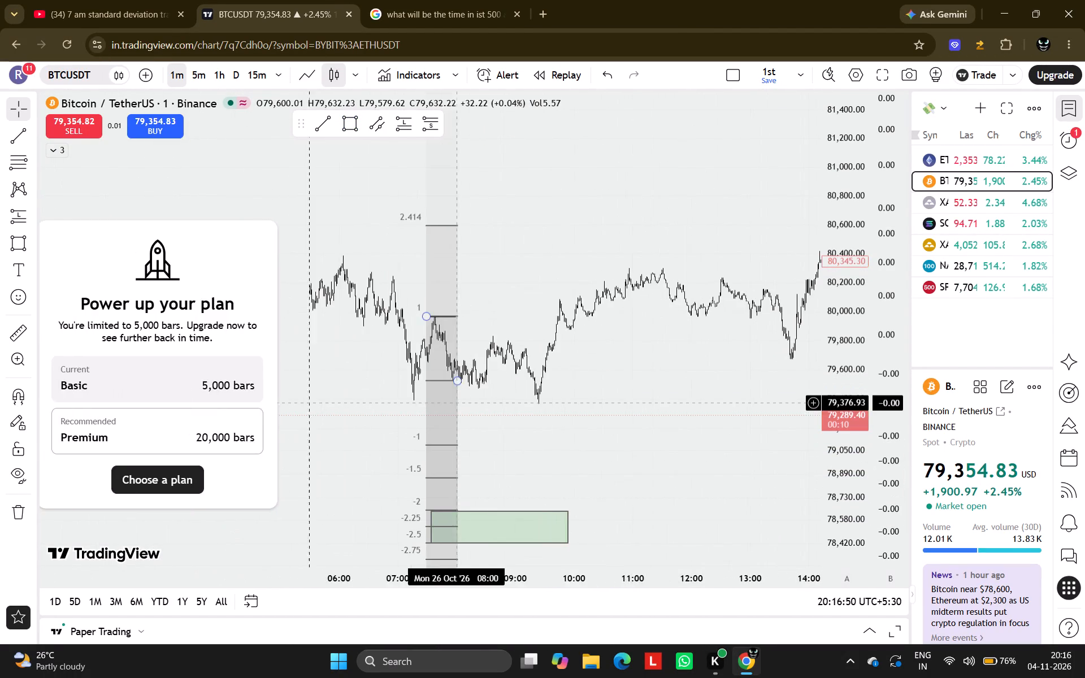
pyautogui.moveTo(613, 403); pyautogui.dragTo(358, 437)
pyautogui.scroll(-3, 358, 437)
pyautogui.moveTo(538, 417); pyautogui.dragTo(354, 548)
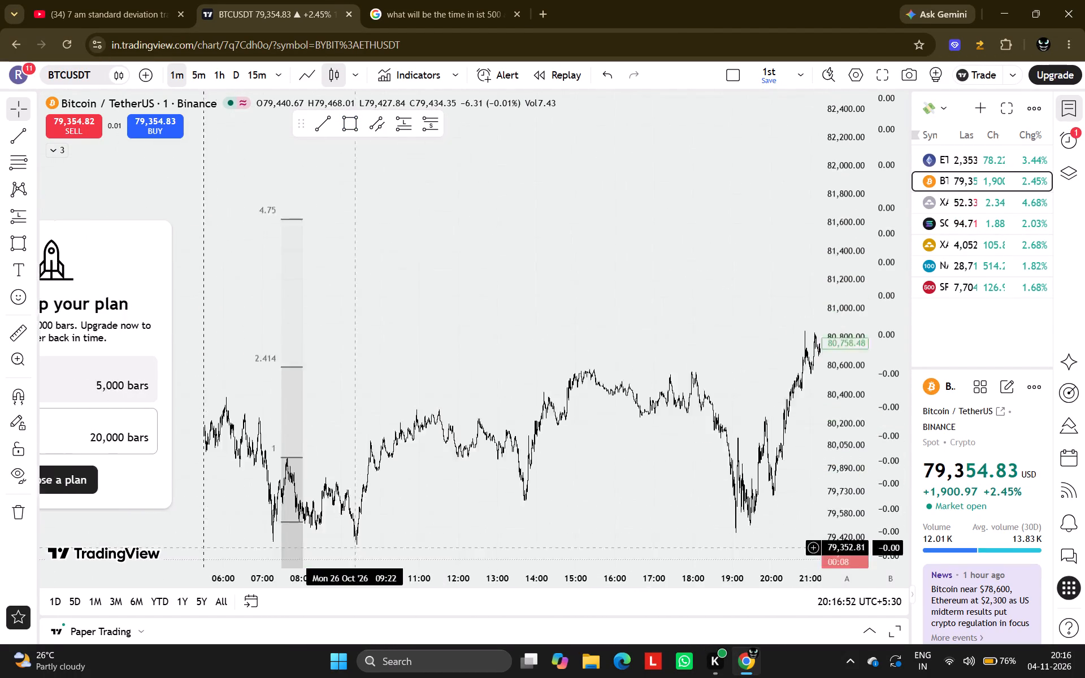
pyautogui.moveTo(354, 548); pyautogui.dragTo(289, 382)
pyautogui.scroll(-3, 453, 369)
pyautogui.moveTo(563, 375); pyautogui.dragTo(437, 458)
pyautogui.scroll(2, 443, 431)
pyautogui.moveTo(425, 445); pyautogui.dragTo(529, 509)
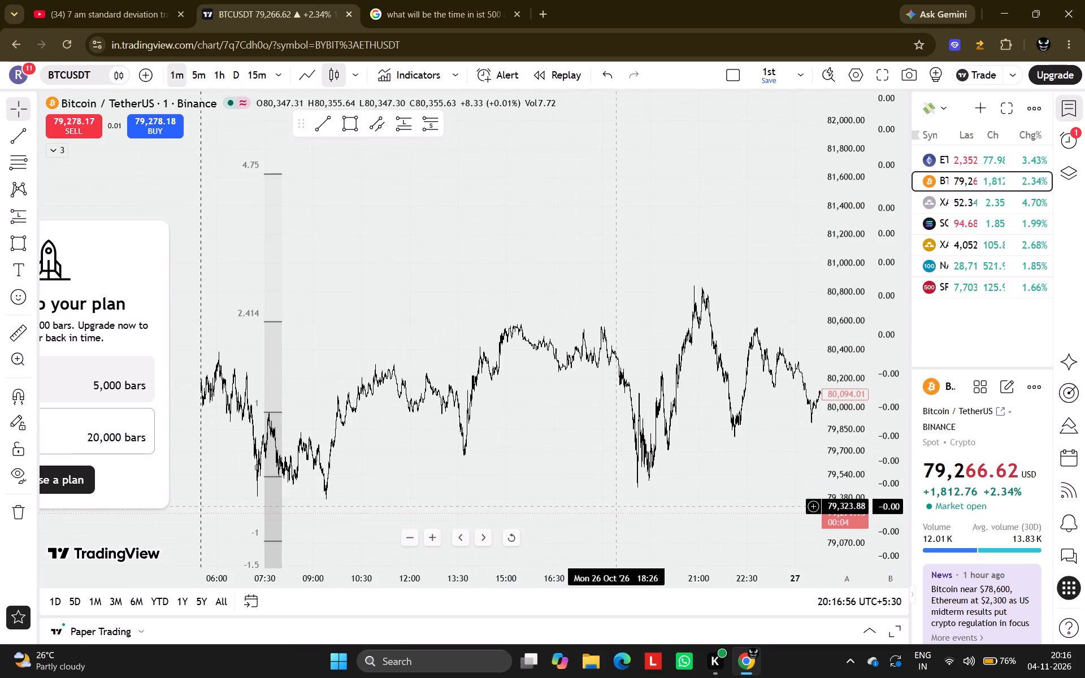
pyautogui.scroll(-8, 843, 462)
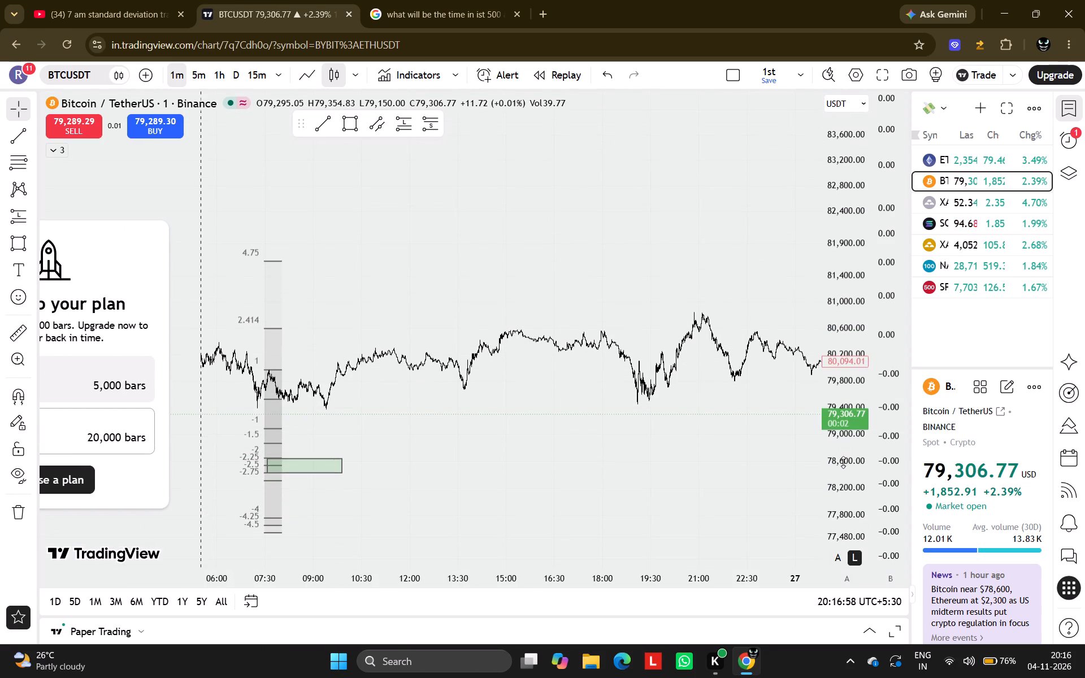
pyautogui.scroll(5, 843, 462)
pyautogui.scroll(2, 734, 448)
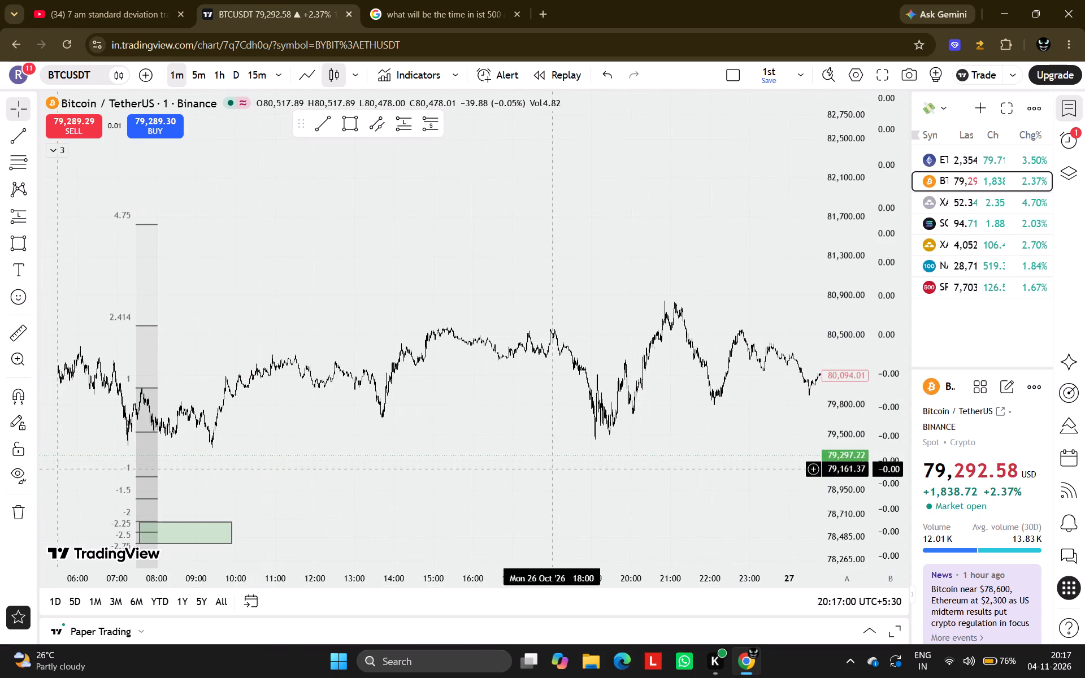
# Switch to YouTube and open the "7 AM Standard Deviation Secret Strategy | Capture Daily 1:4 RR in Gold" video from the search results.
pyautogui.moveTo(529, 460); pyautogui.dragTo(622, 349)
pyautogui.click(114, 0)
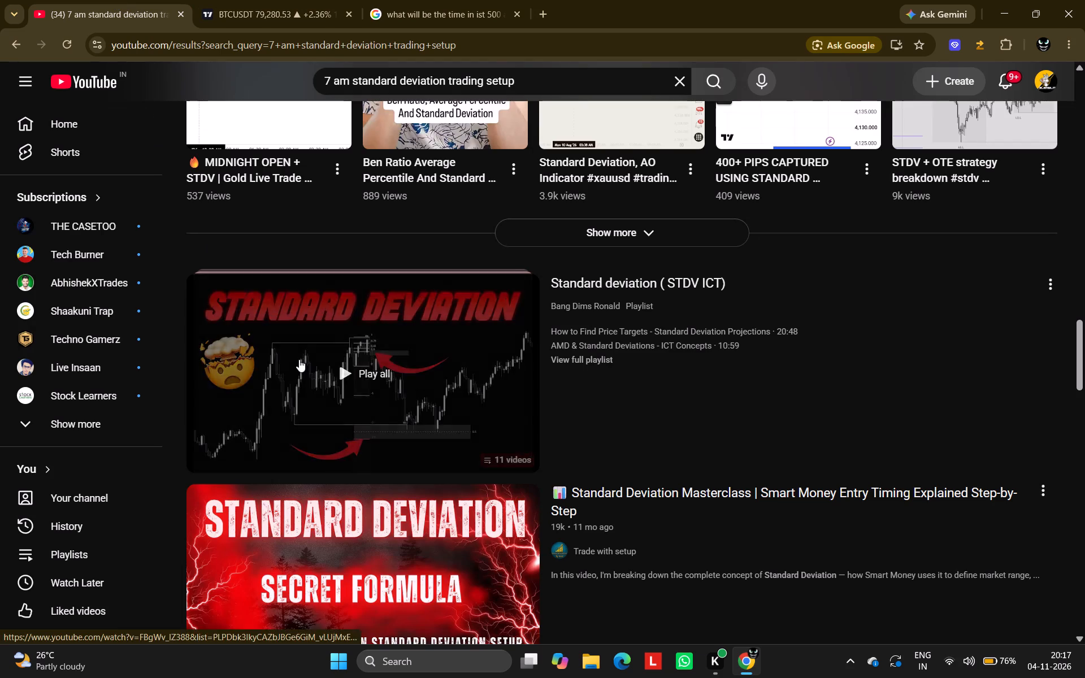
pyautogui.scroll(17, 299, 359)
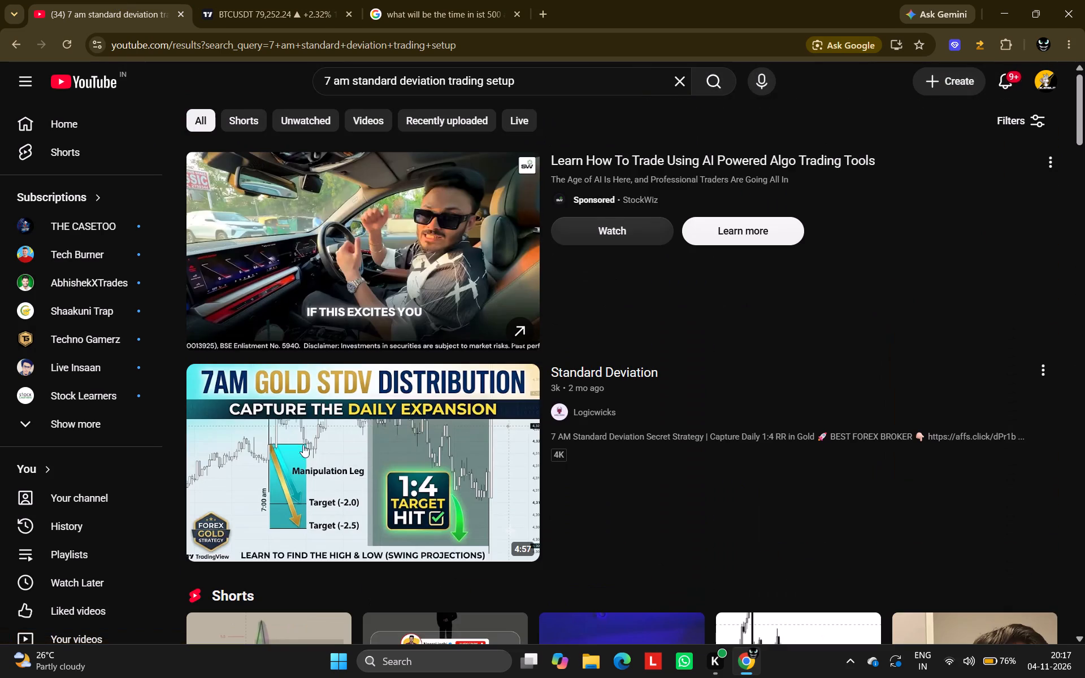
pyautogui.click(305, 464)
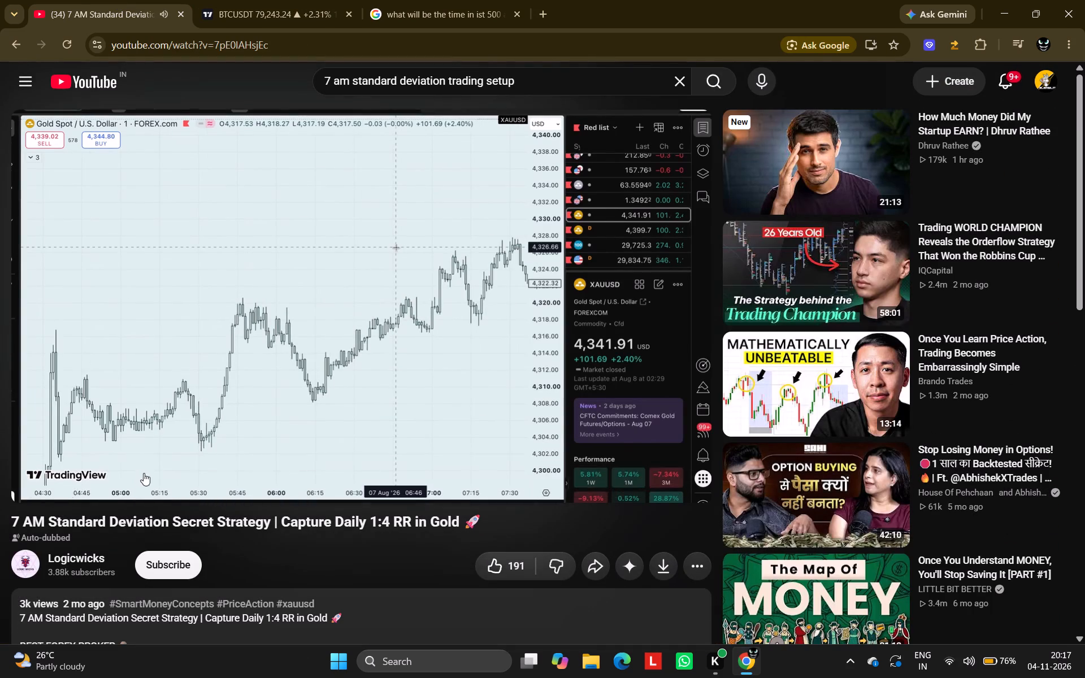
# Skim the strategy video's Fibonacci section from 1:02 onward and pause at 2:24 on the Fib retracement level settings.
pyautogui.click(164, 454)
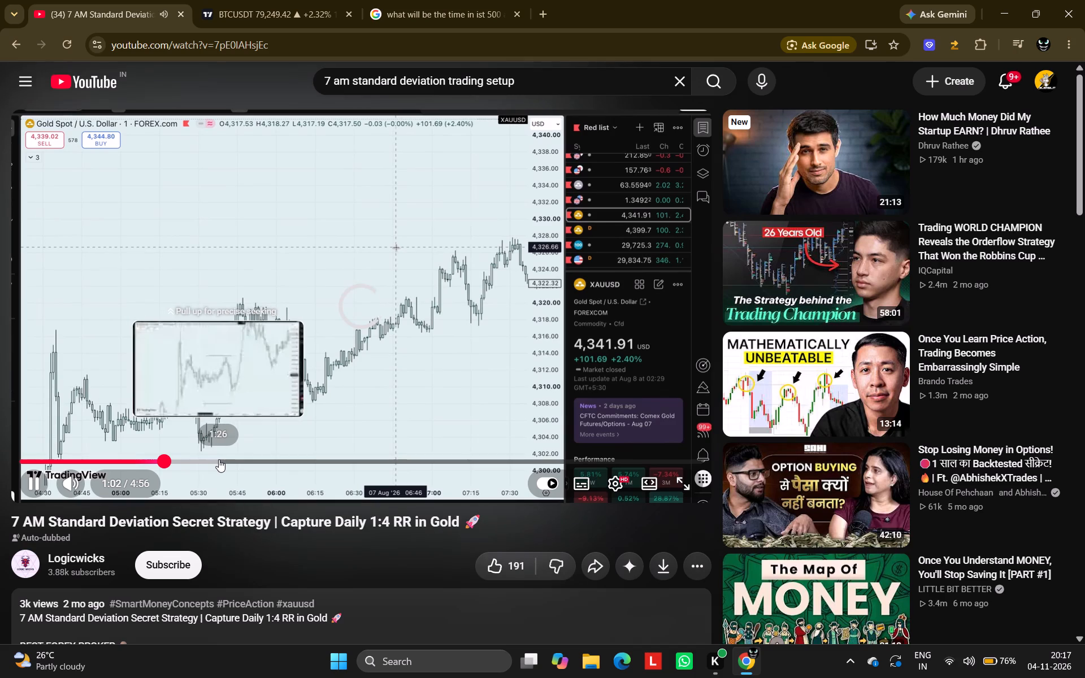
pyautogui.click(219, 459)
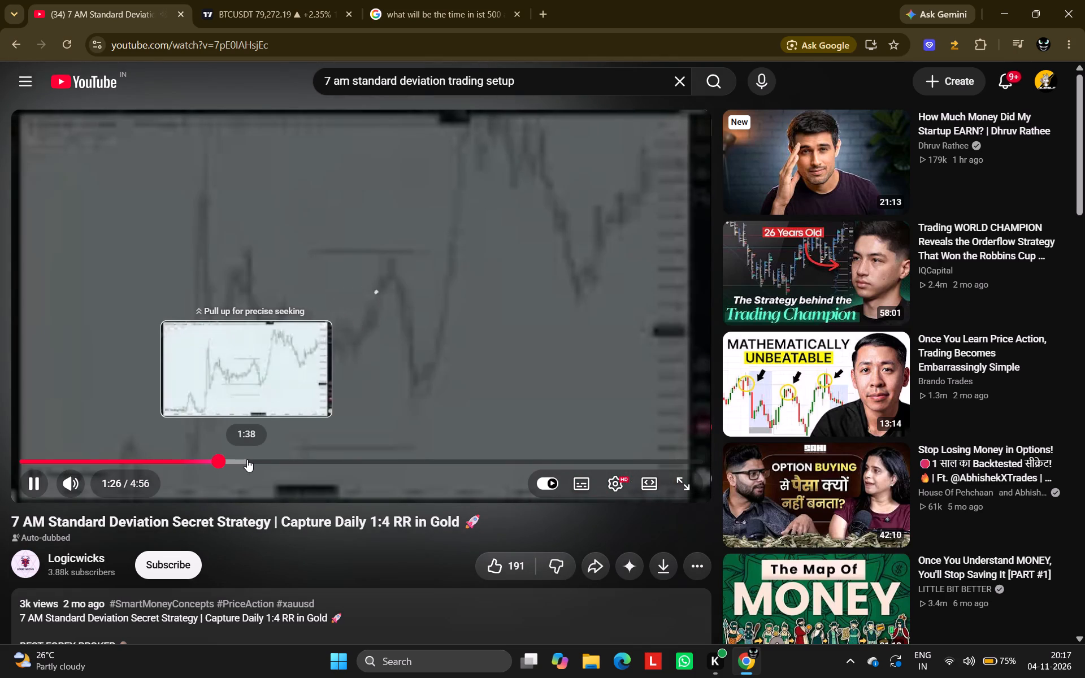
pyautogui.press('l')
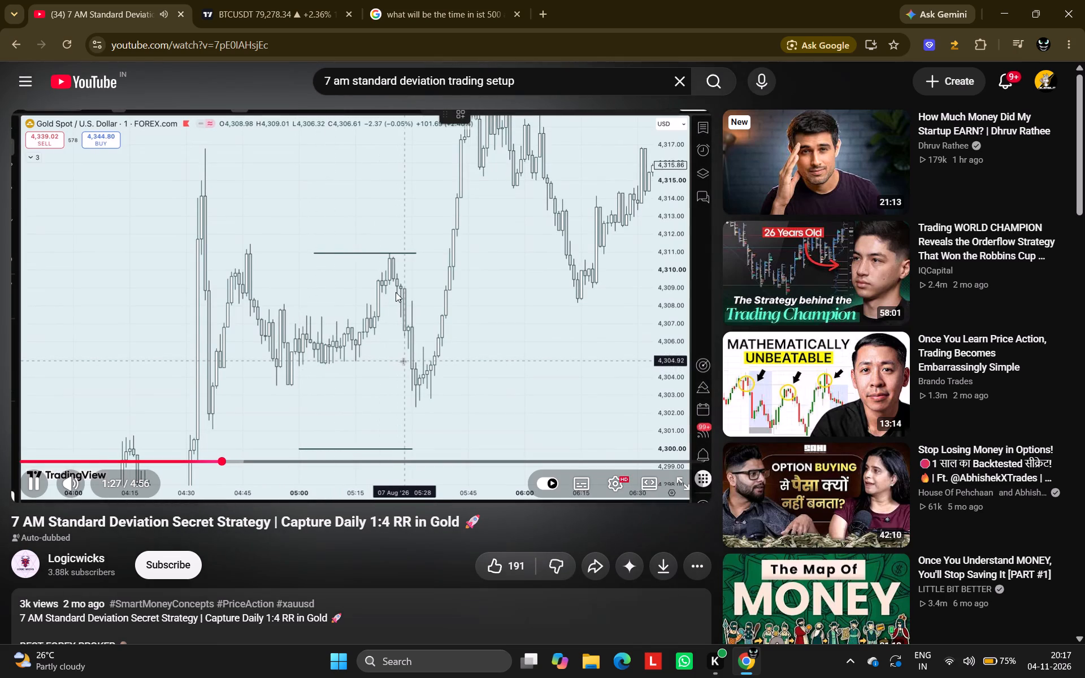
pyautogui.press('l')
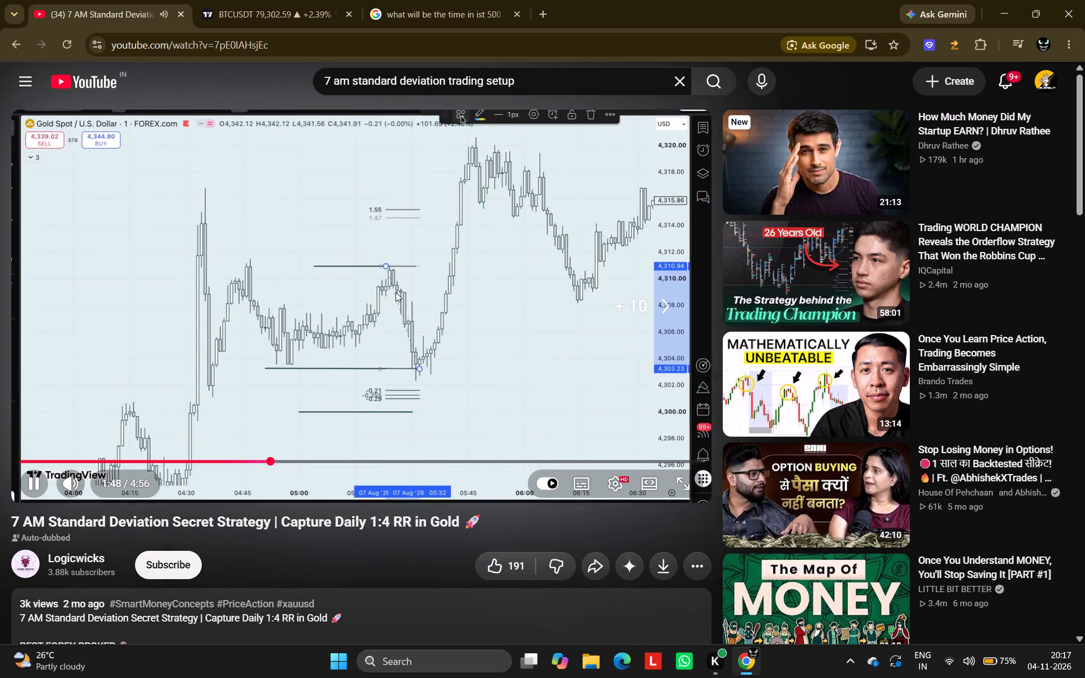
pyautogui.press('l')
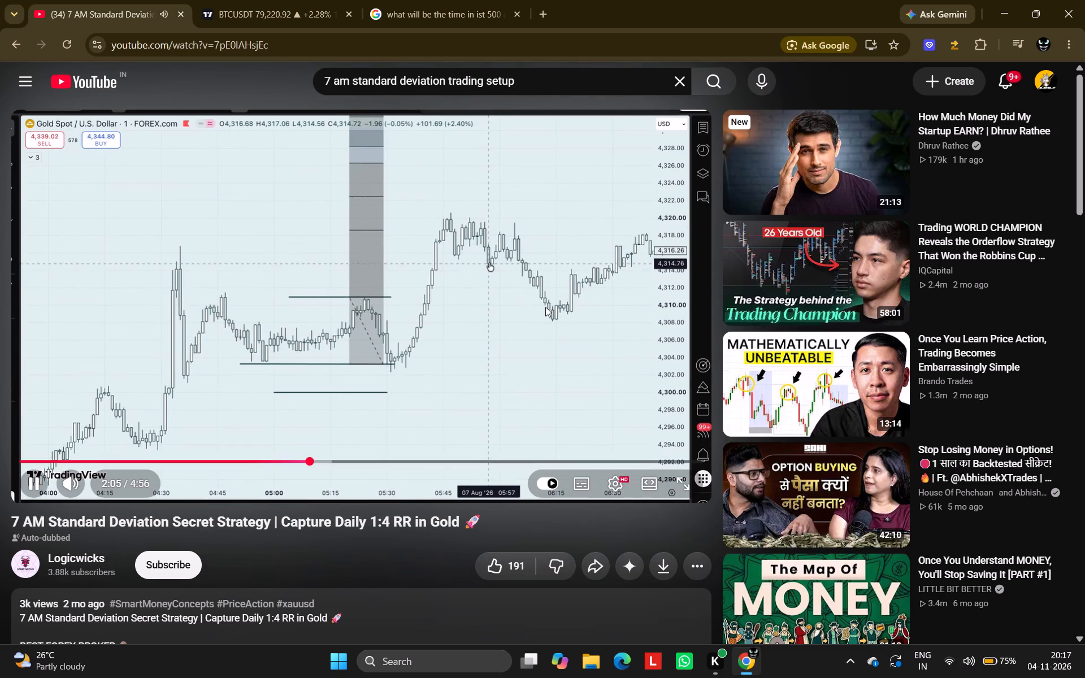
pyautogui.click(387, 346)
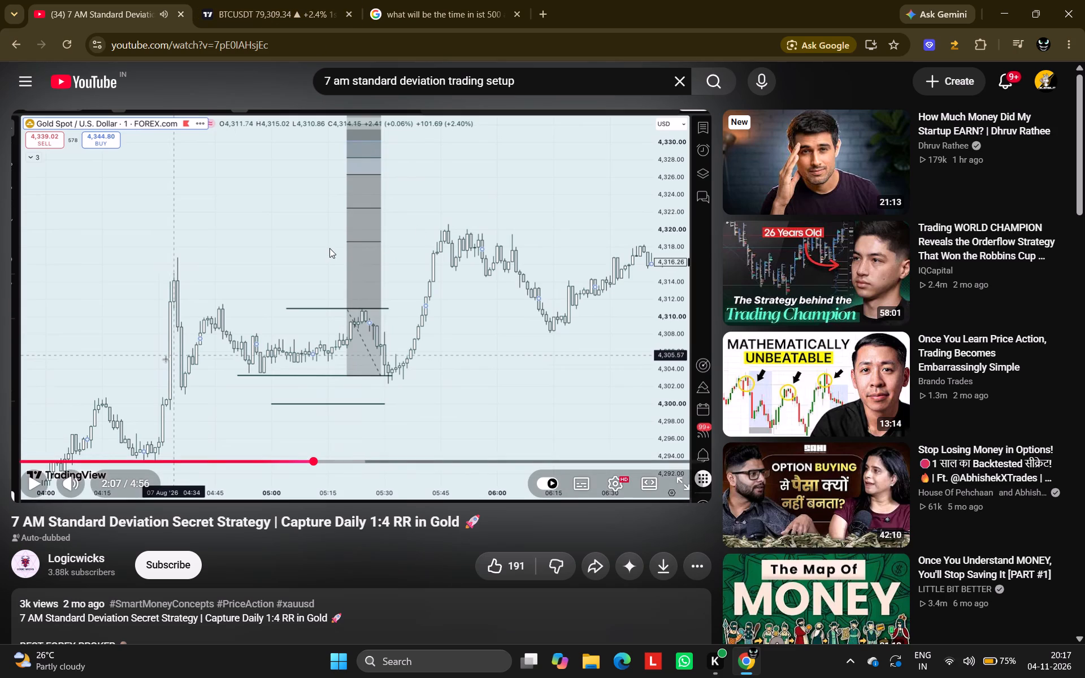
pyautogui.write('fk')
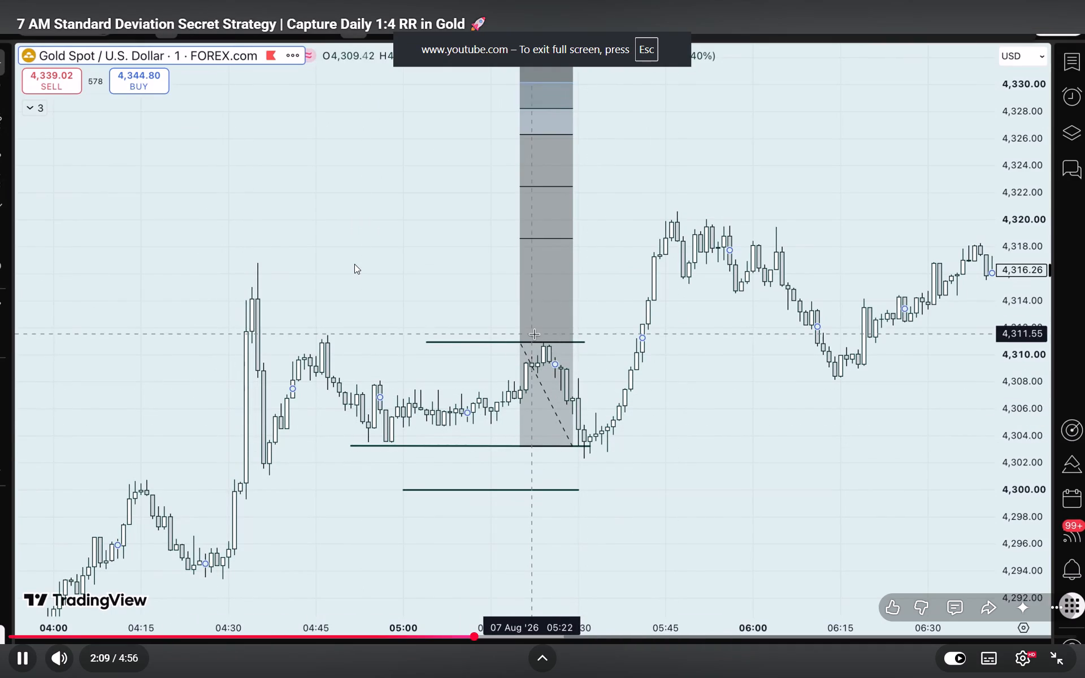
pyautogui.press('l')
pyautogui.press('l')
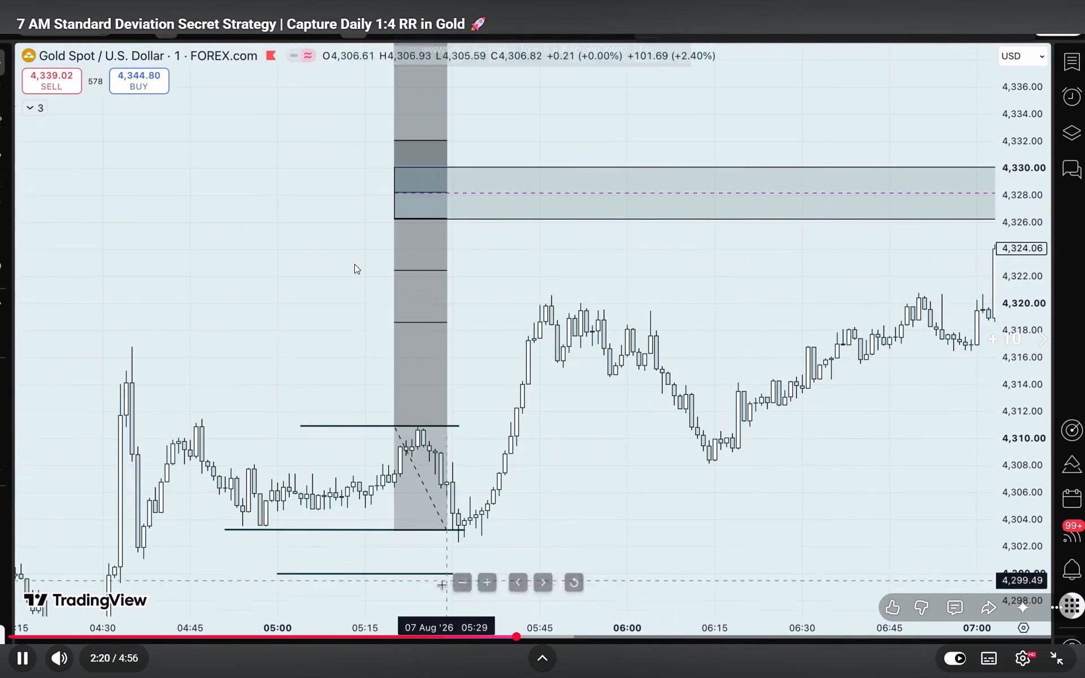
pyautogui.press('j')
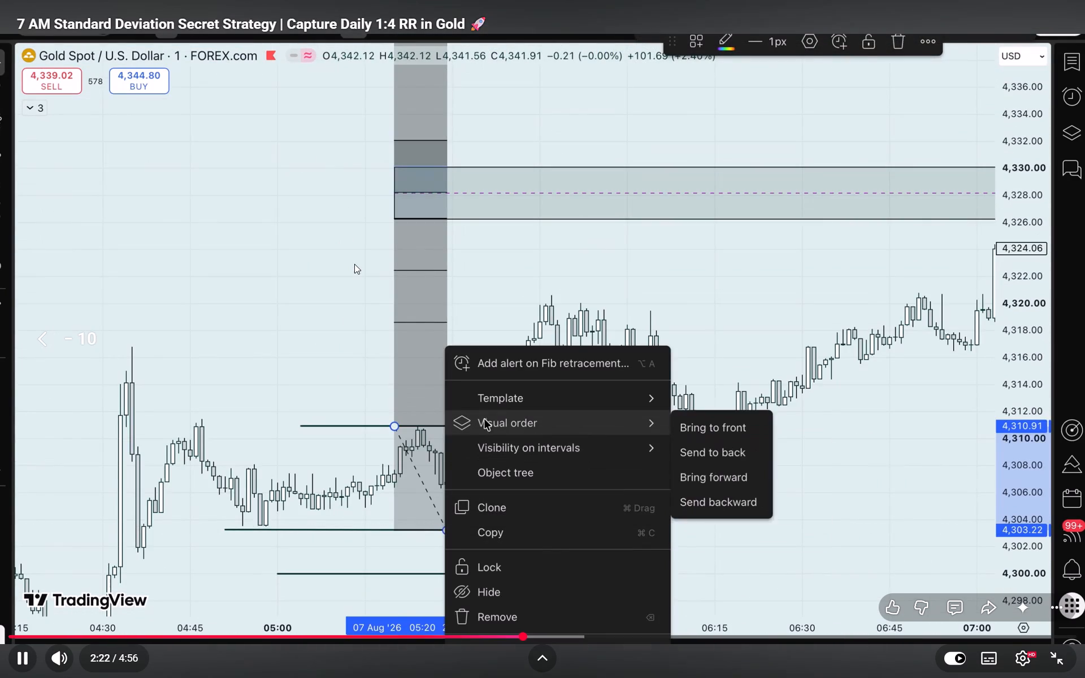
pyautogui.press('space')
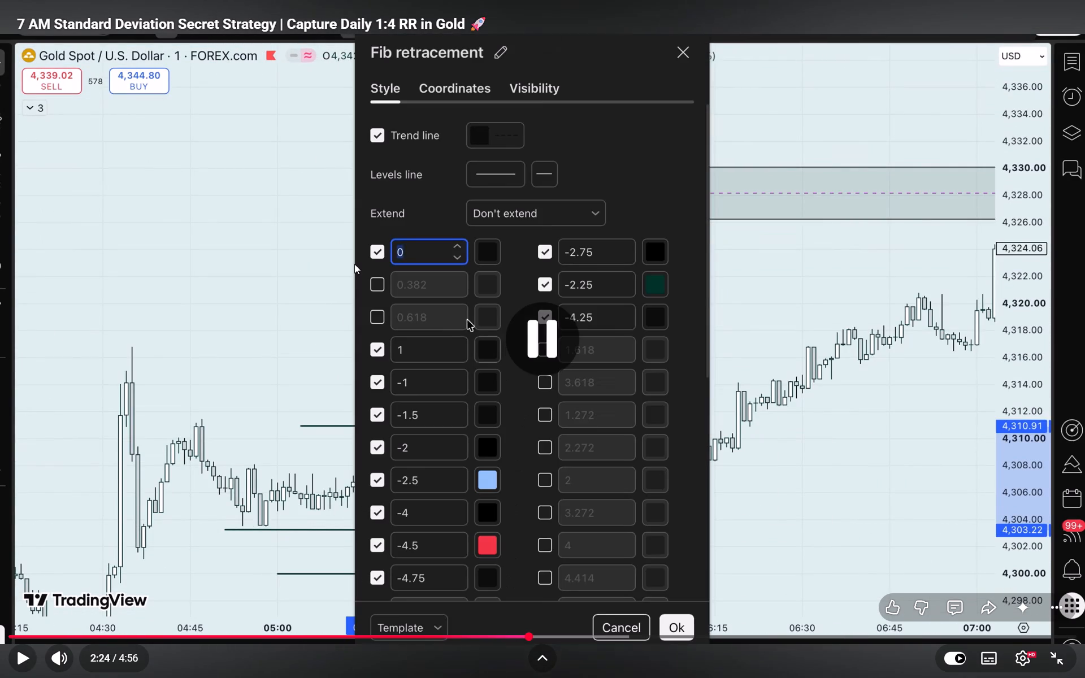
pyautogui.press('Escape')
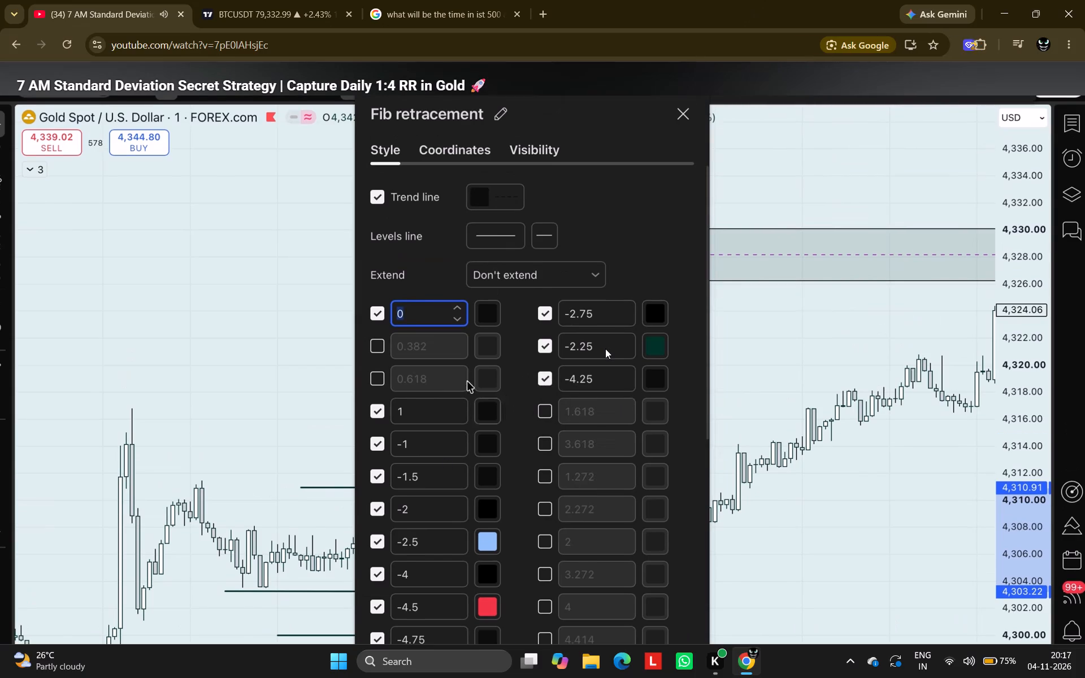
# On the BTCUSDT chart, turn off the 2.414 level in the Fibonacci retracement's settings.
pyautogui.click(288, 0)
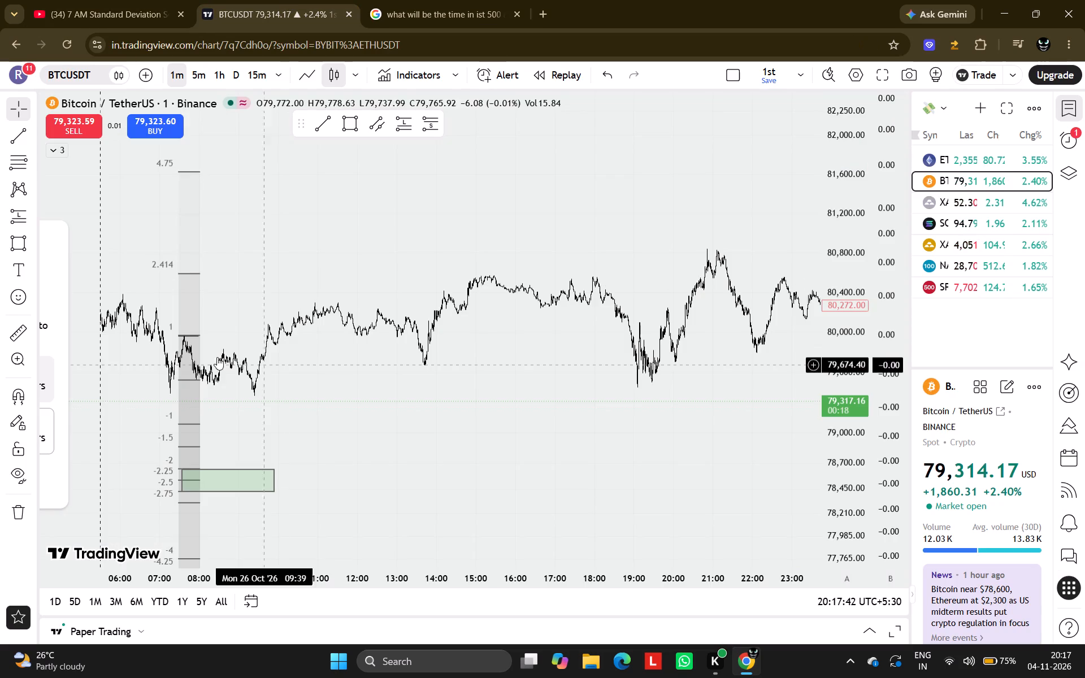
pyautogui.doubleClick(190, 272)
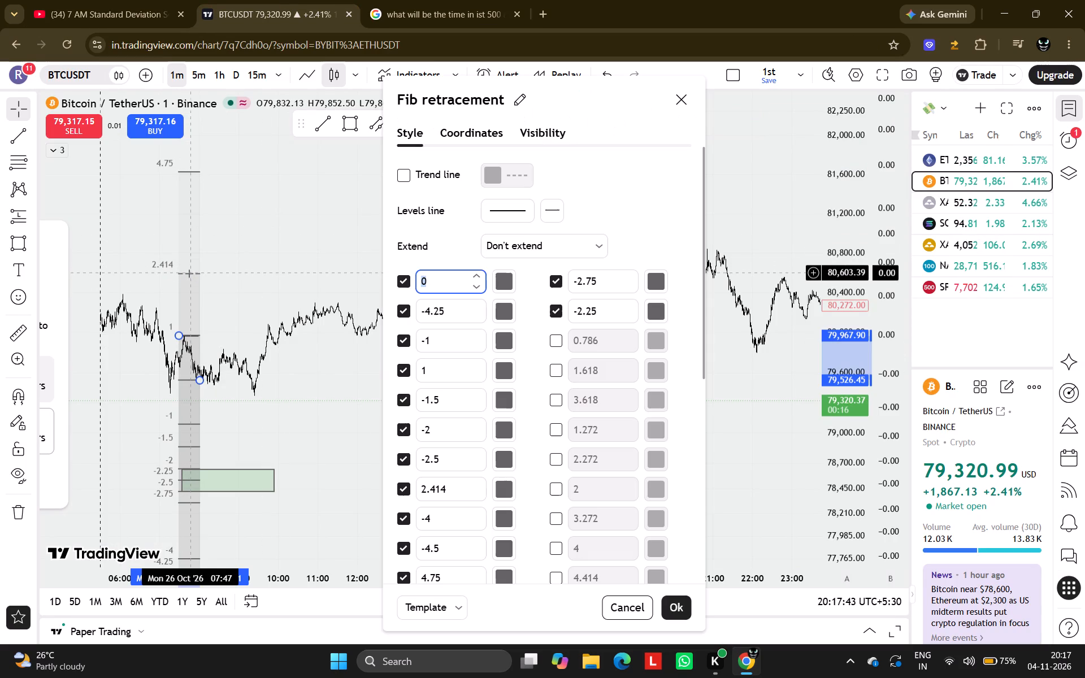
pyautogui.hscroll(1, 454, 379)
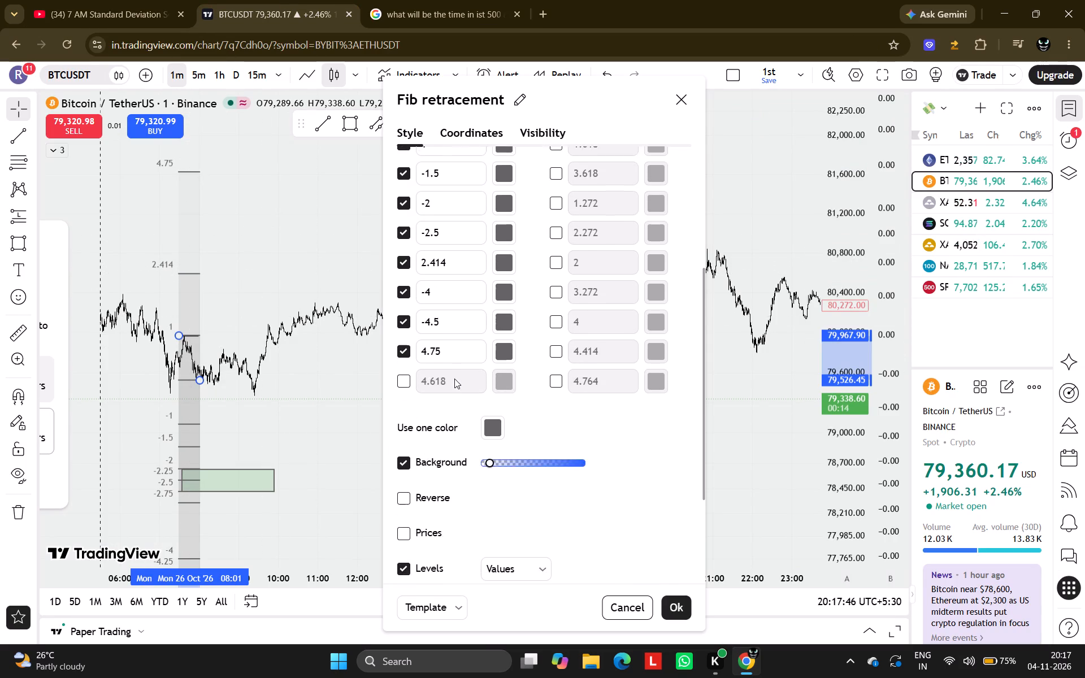
pyautogui.hscroll(1, 454, 379)
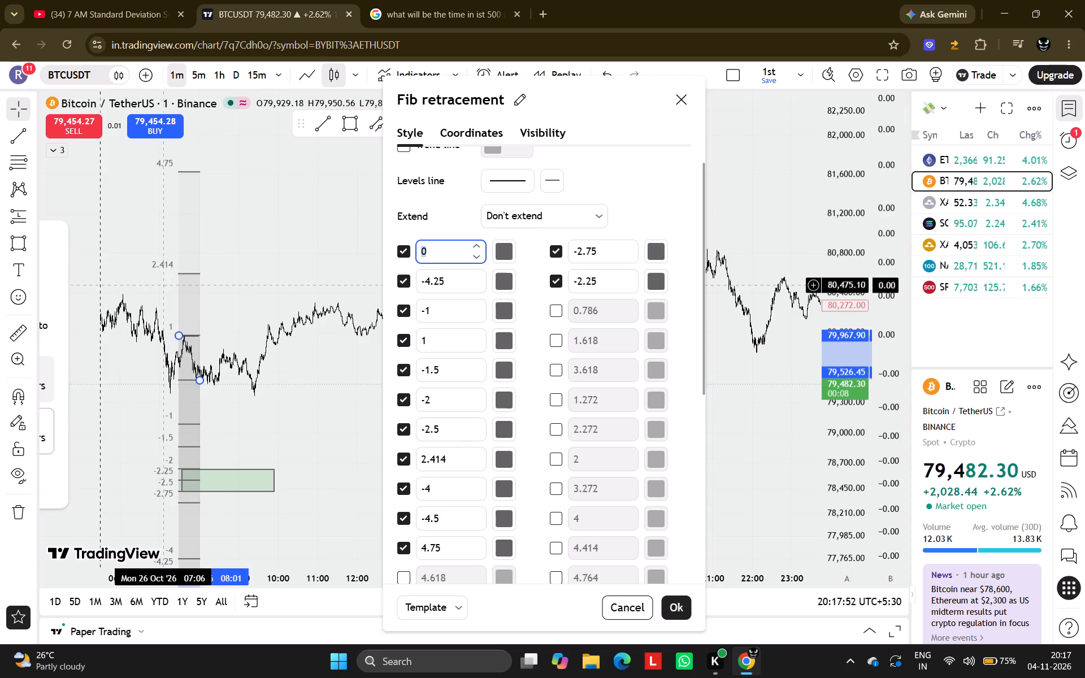
pyautogui.click(405, 463)
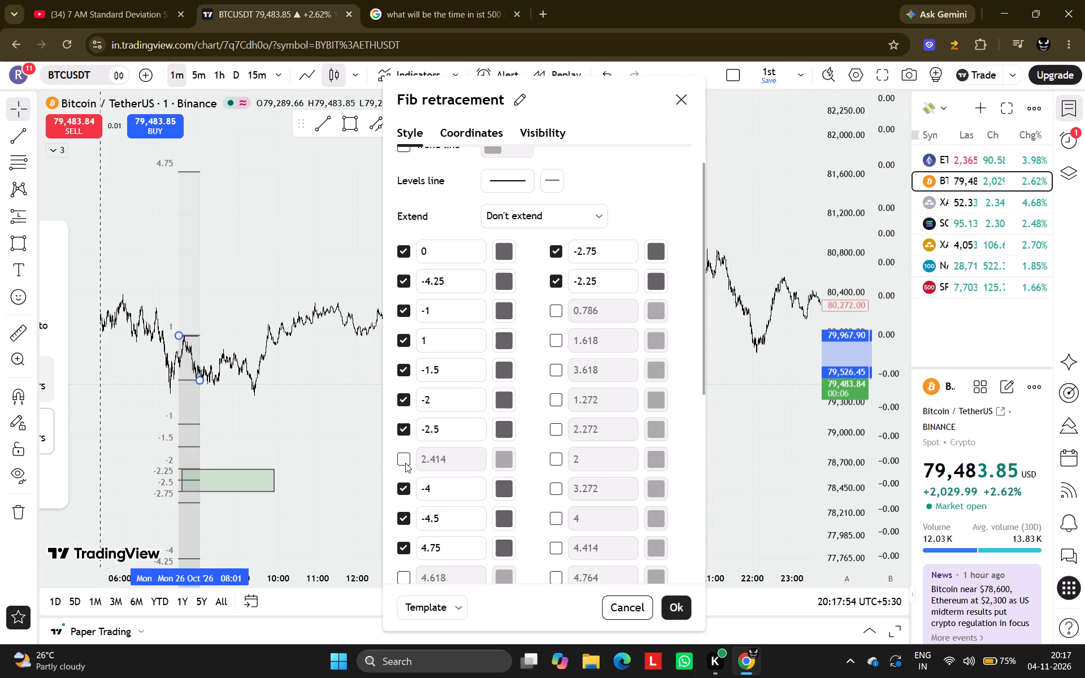
pyautogui.scroll(-1, 406, 494)
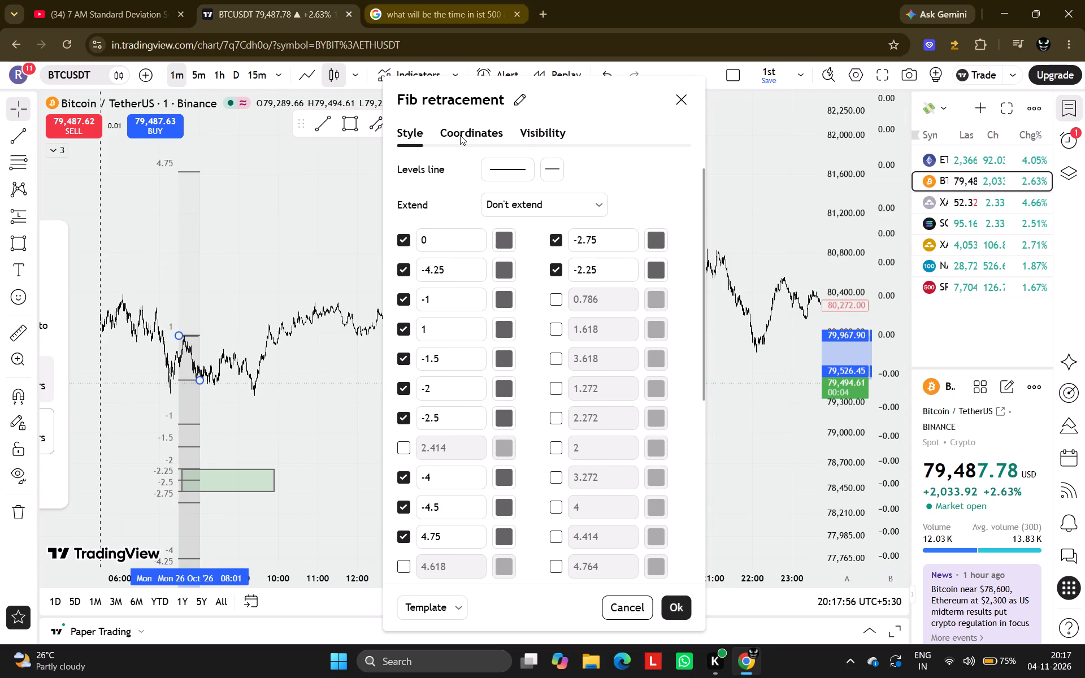
# Check the level list in the video and set the chart's 4.75 Fibonacci level to -4.75.
pyautogui.click(135, 0)
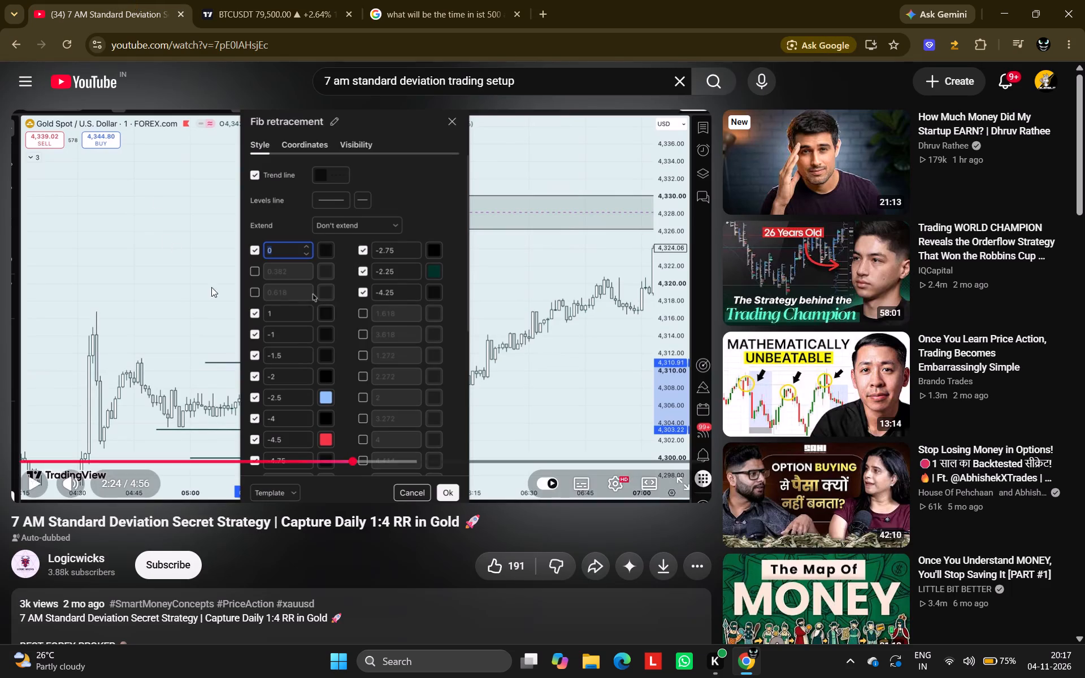
pyautogui.click(261, 0)
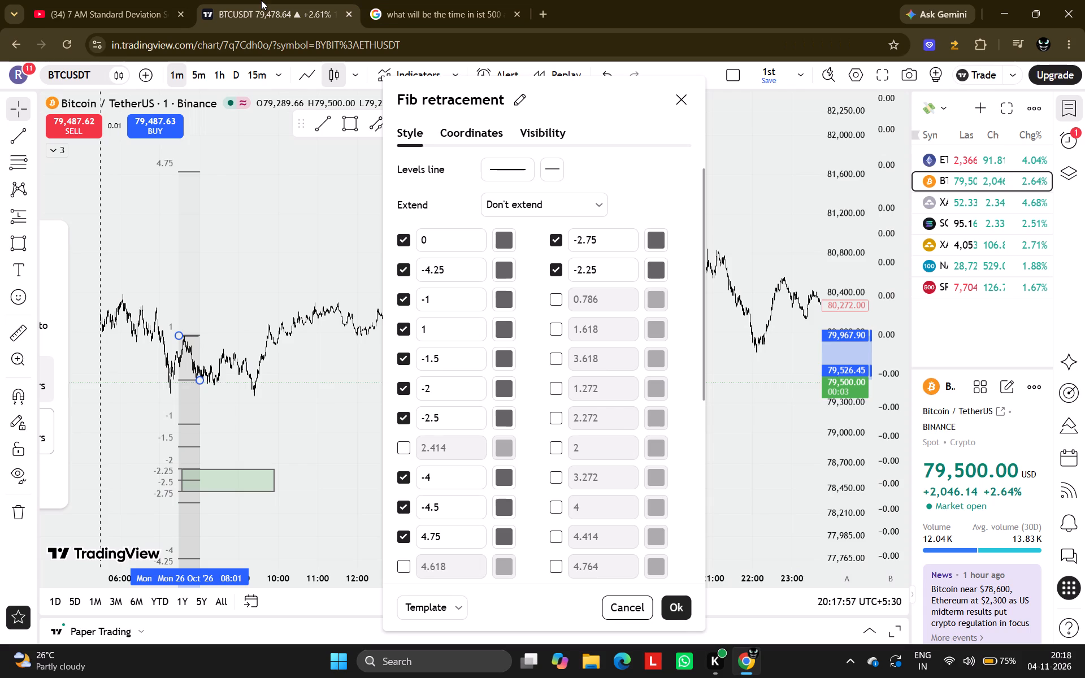
pyautogui.click(418, 538)
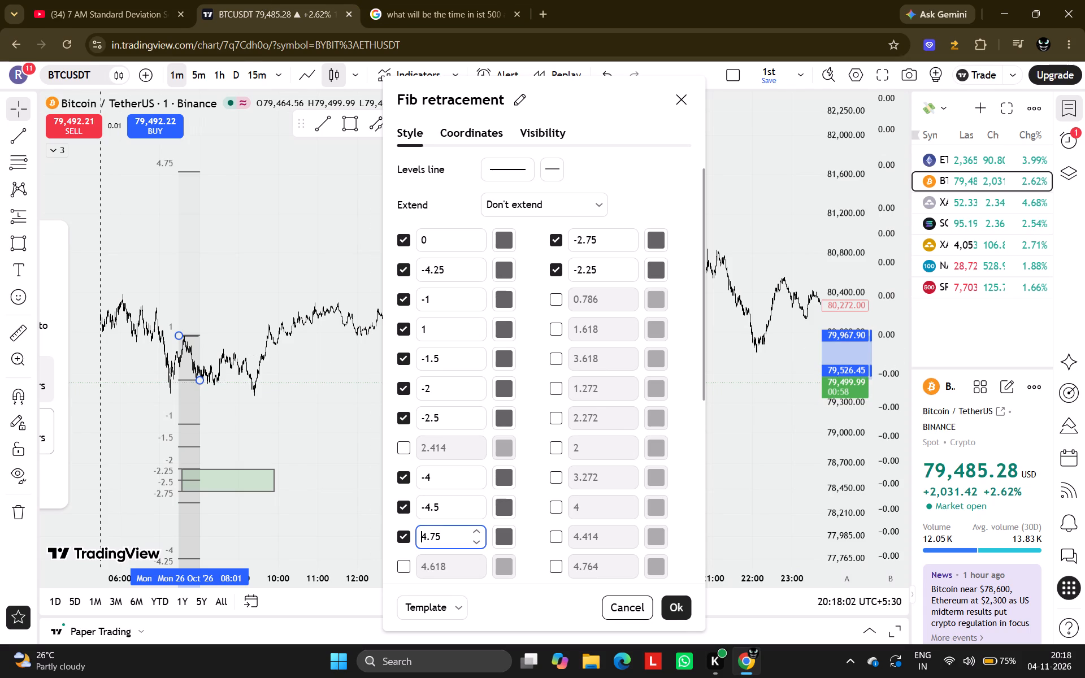
pyautogui.press('-')
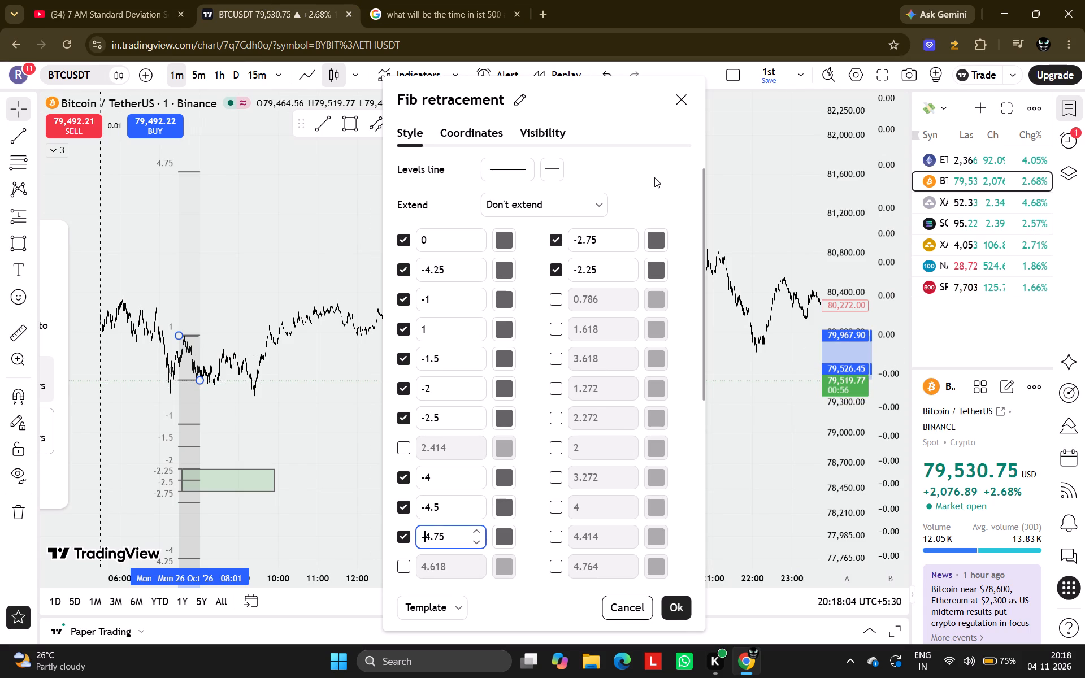
pyautogui.click(656, 177)
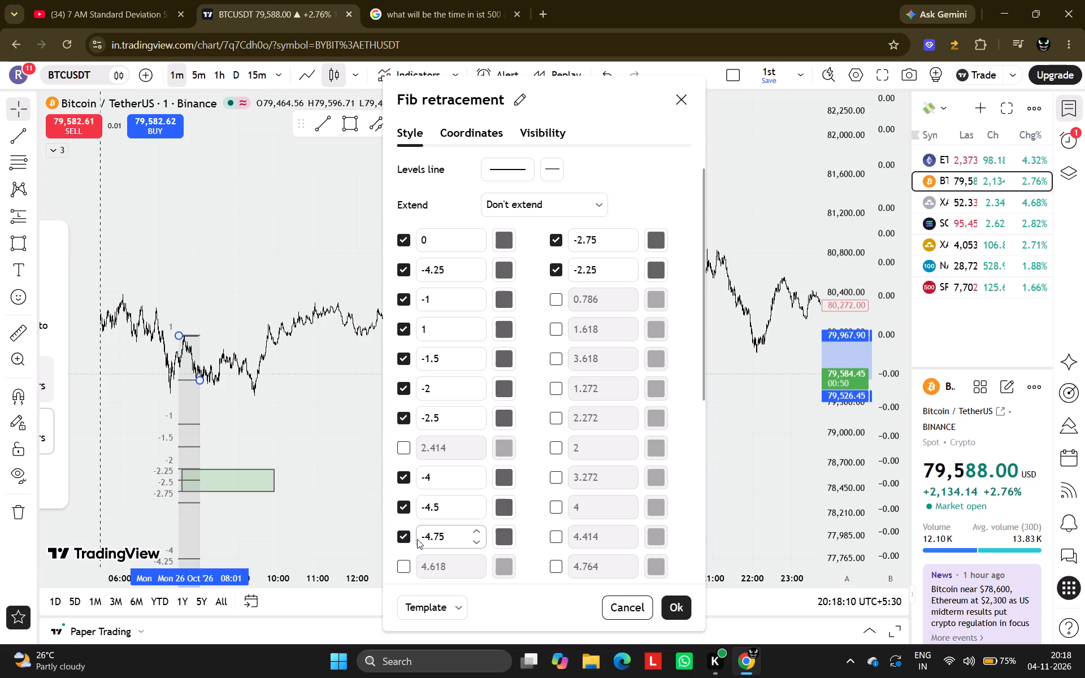
# Rewatch in full screen how the strategy video places the Fibonacci retracement and marks the deviation zone.
pyautogui.click(104, 0)
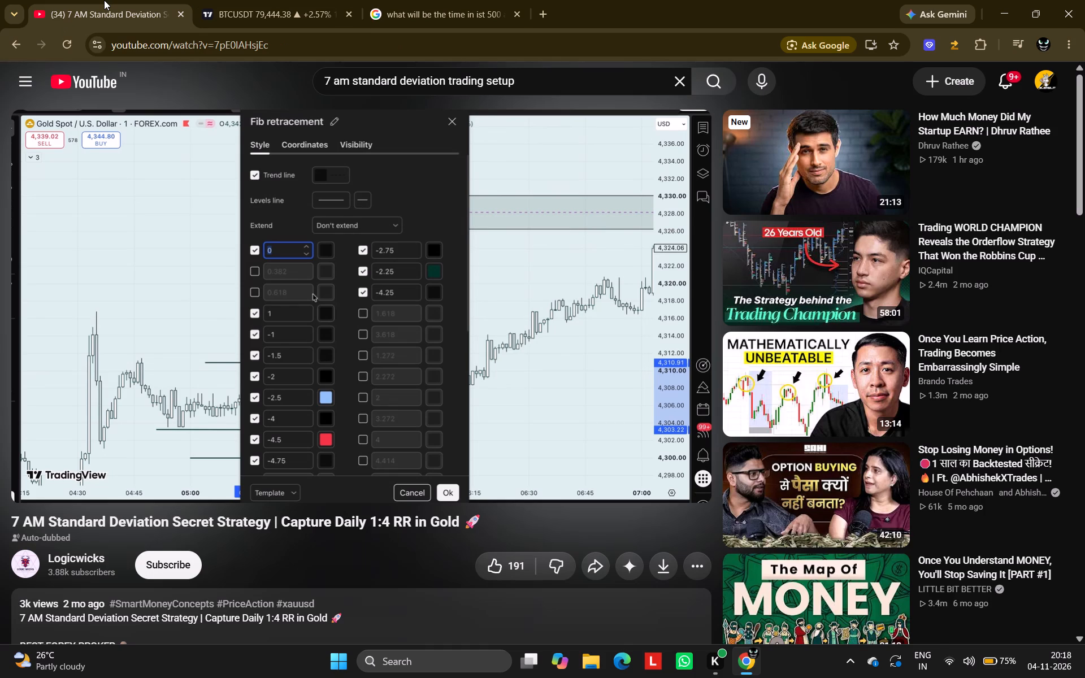
pyautogui.click(322, 172)
pyautogui.press('f')
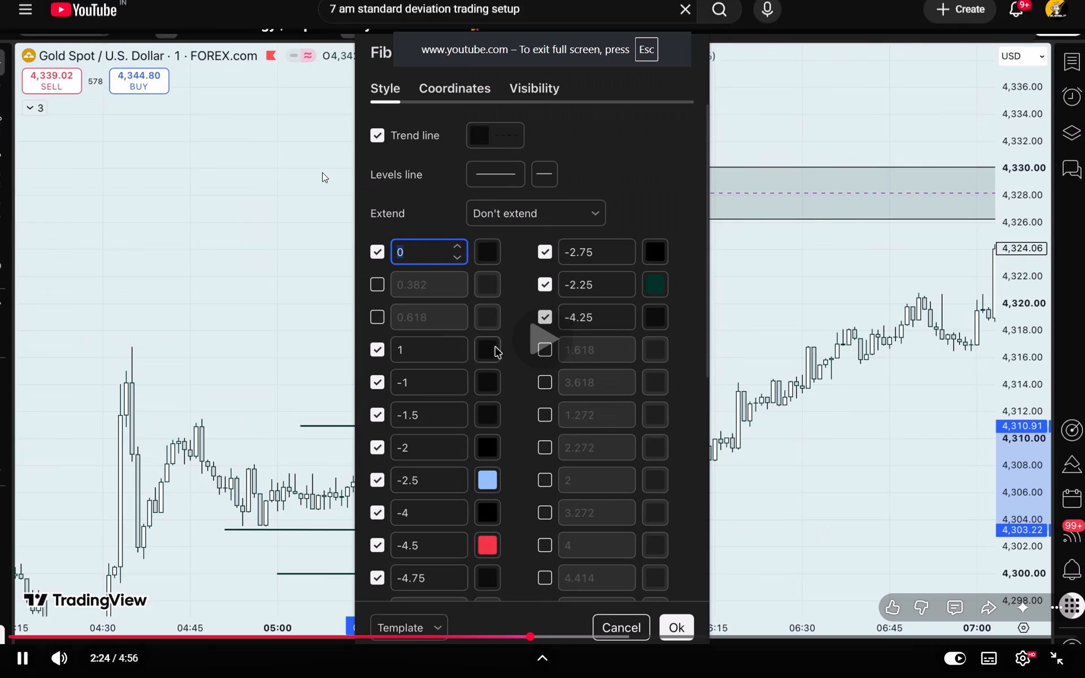
pyautogui.press('l')
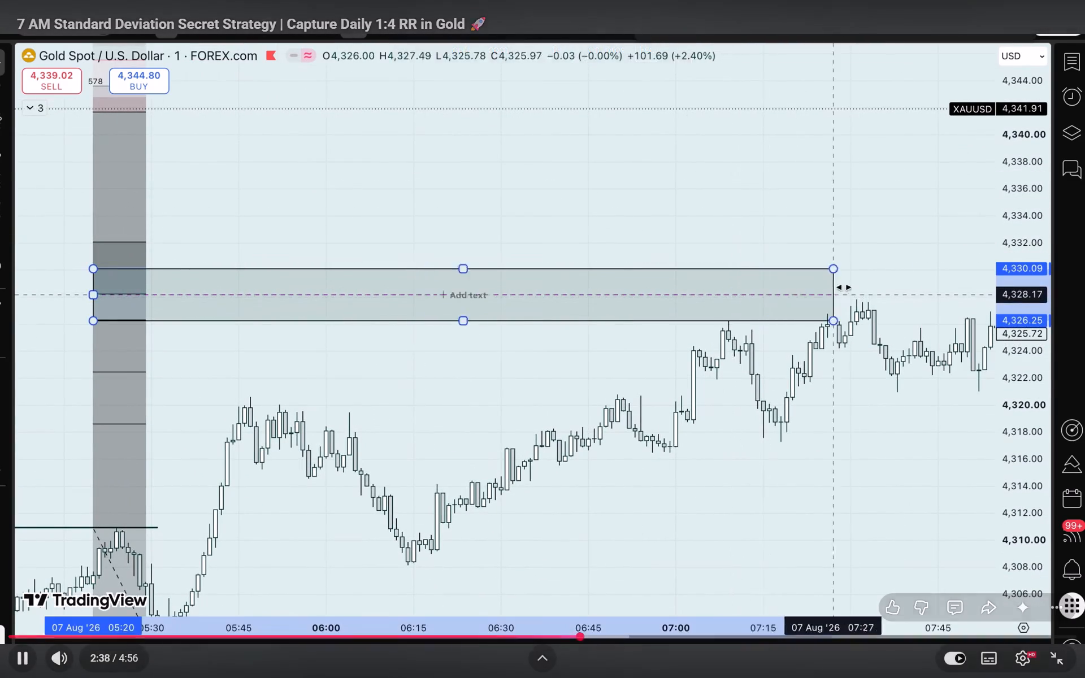
pyautogui.press('f')
pyautogui.write('fjjj')
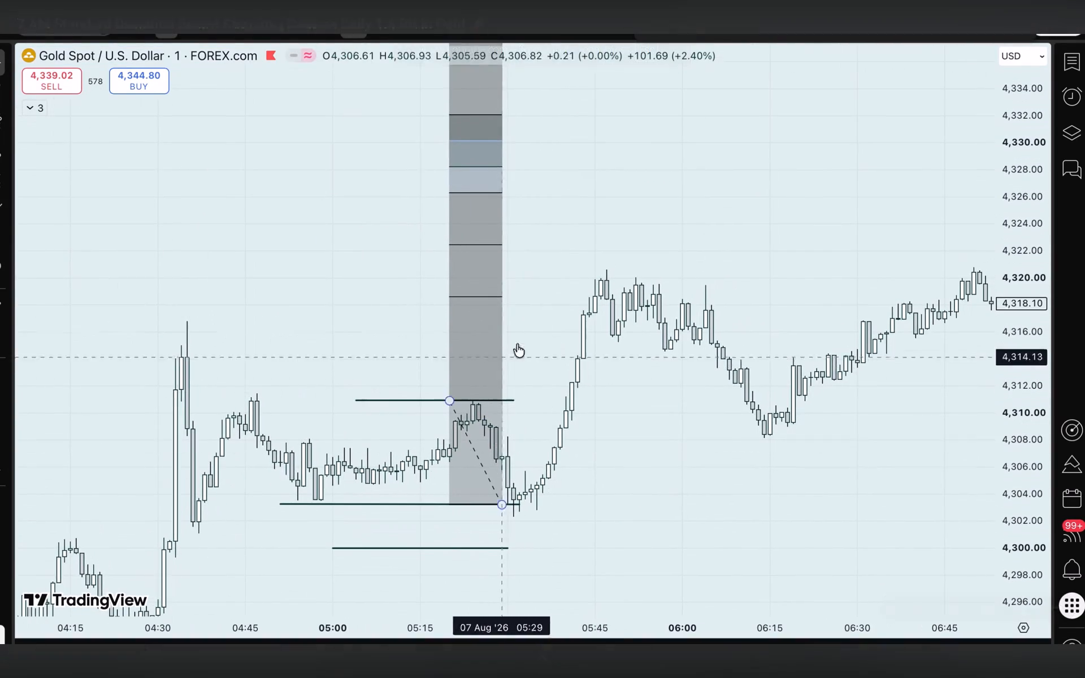
pyautogui.write('jj')
pyautogui.press('j')
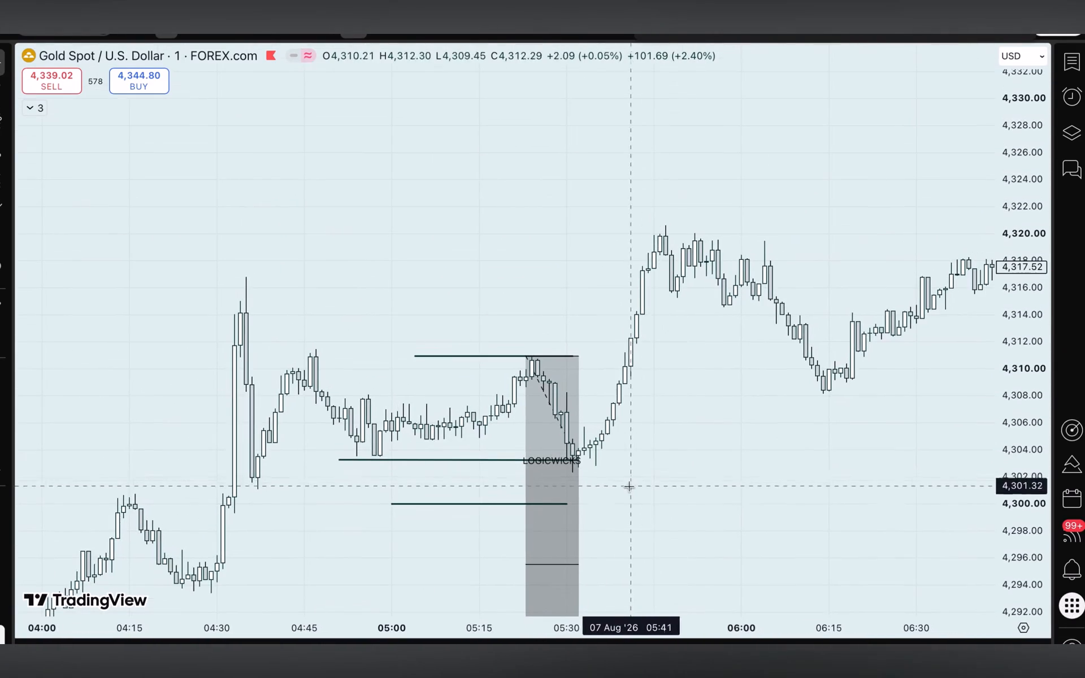
pyautogui.press('Escape')
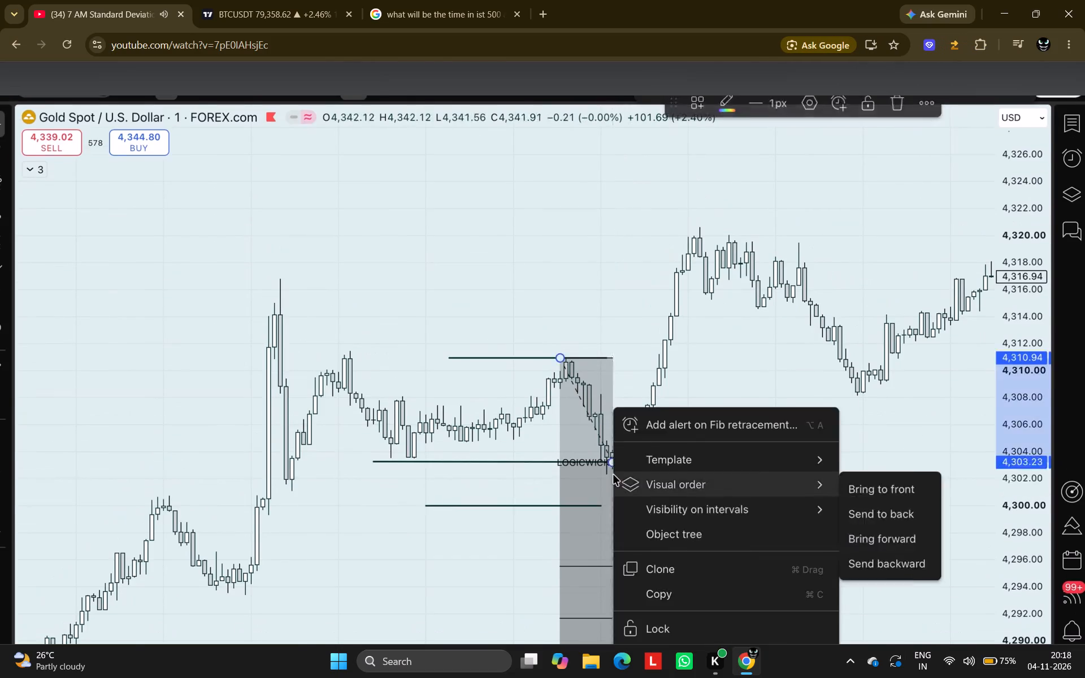
pyautogui.click(190, 174)
# Return to the BTCUSDT chart and close the Fib retracement settings.
pyautogui.click(250, 0)
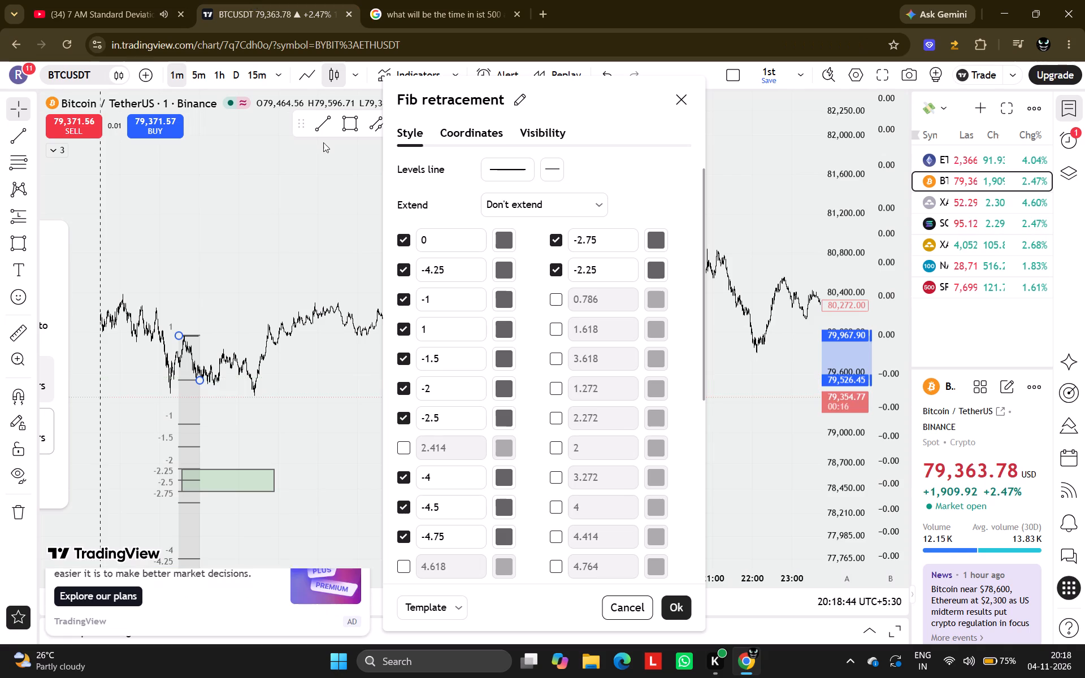
pyautogui.click(675, 98)
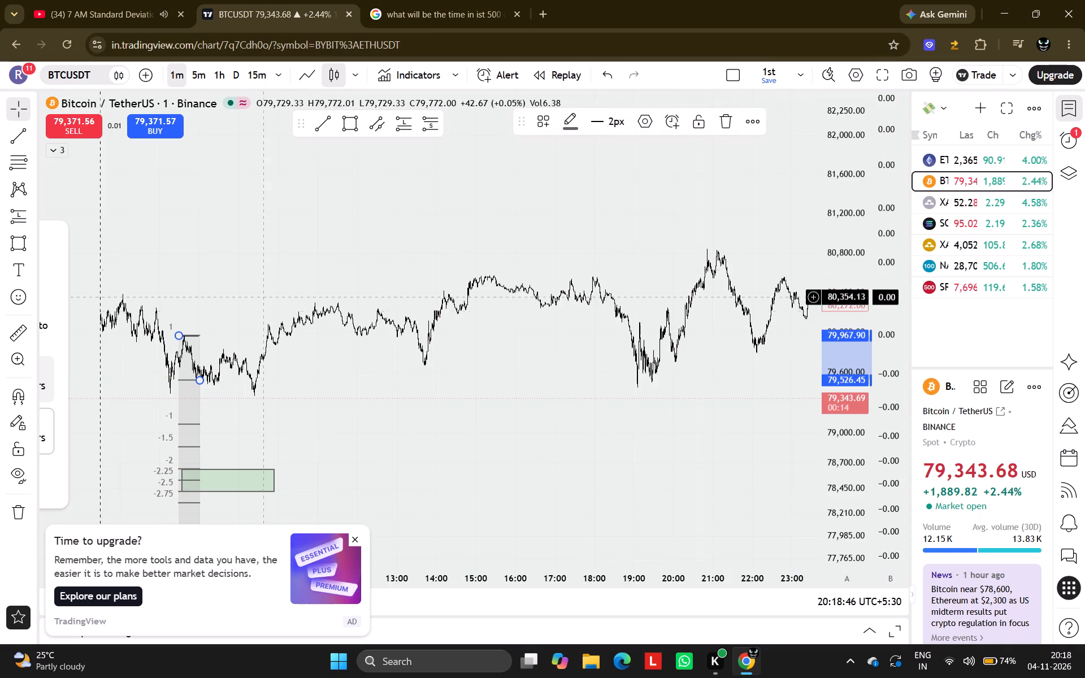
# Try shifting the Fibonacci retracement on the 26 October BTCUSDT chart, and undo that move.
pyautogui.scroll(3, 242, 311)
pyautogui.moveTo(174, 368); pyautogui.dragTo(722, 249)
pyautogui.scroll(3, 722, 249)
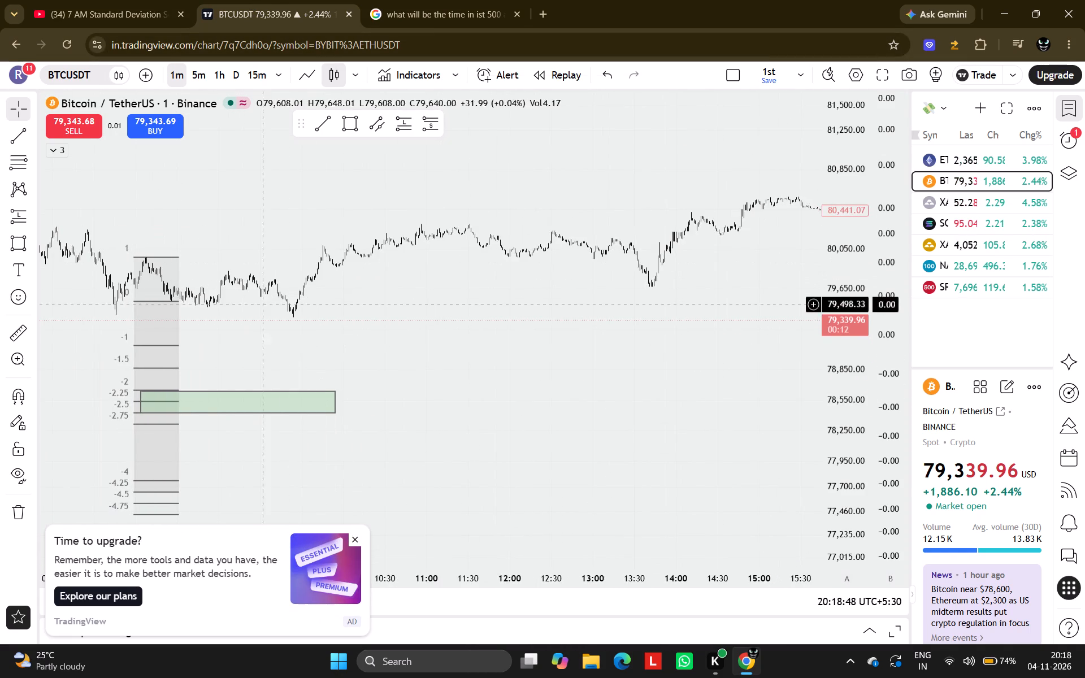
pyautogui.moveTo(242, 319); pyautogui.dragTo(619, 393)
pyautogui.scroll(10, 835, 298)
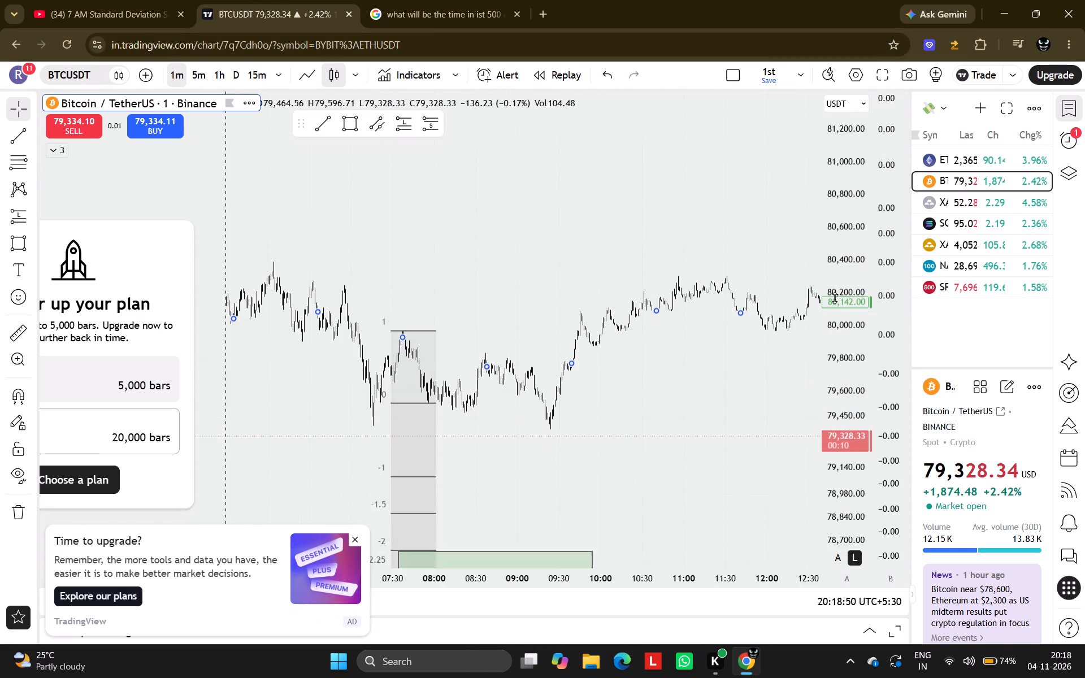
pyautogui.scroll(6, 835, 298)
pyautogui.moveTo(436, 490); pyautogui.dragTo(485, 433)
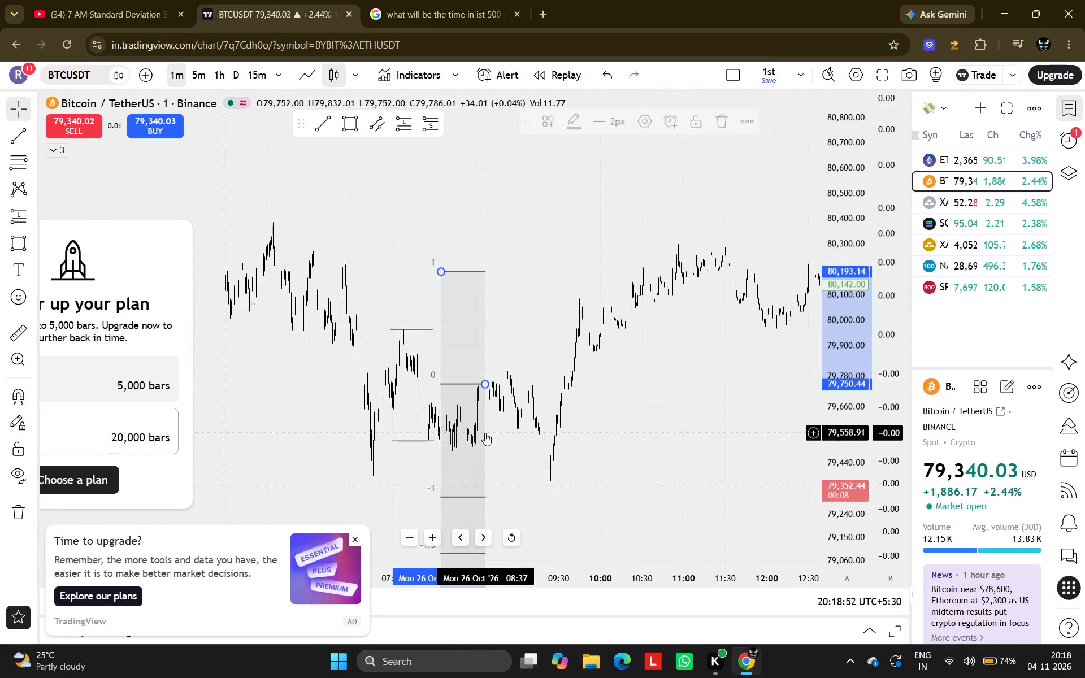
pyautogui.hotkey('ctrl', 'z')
# Draw a second Fibonacci retracement from the low at 07:59, 79,523.01, to the high at 07:30, 79,966.05, projecting deviations upward.
pyautogui.scroll(1, 501, 472)
pyautogui.moveTo(424, 455); pyautogui.dragTo(627, 325)
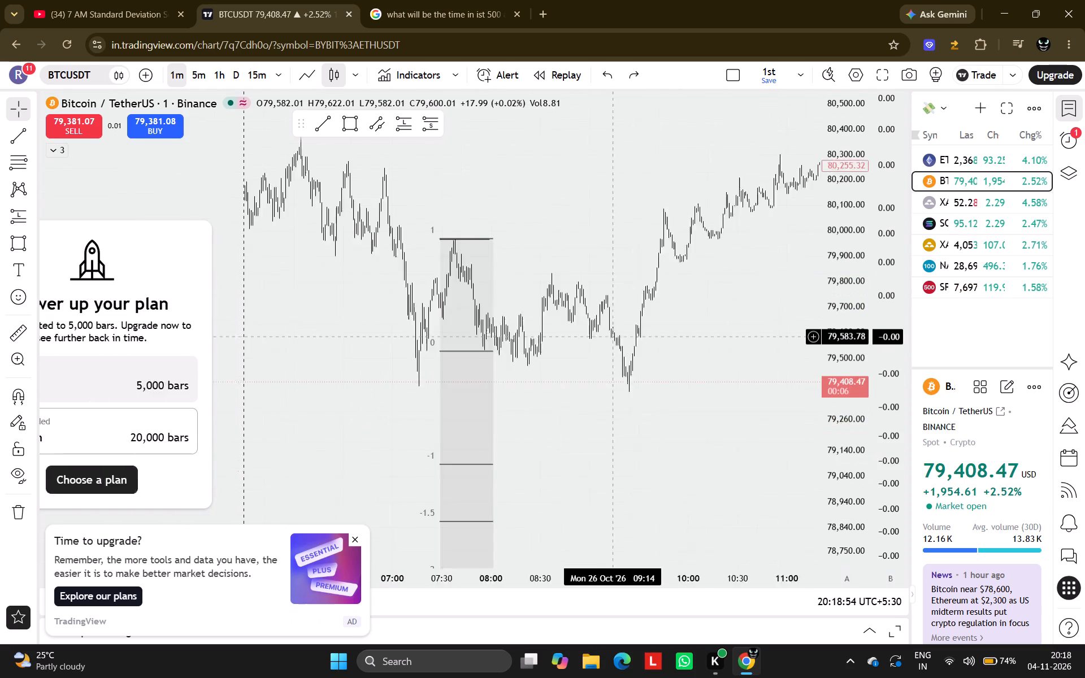
pyautogui.moveTo(627, 325); pyautogui.dragTo(631, 321)
pyautogui.scroll(5, 631, 321)
pyautogui.moveTo(258, 407); pyautogui.dragTo(505, 383)
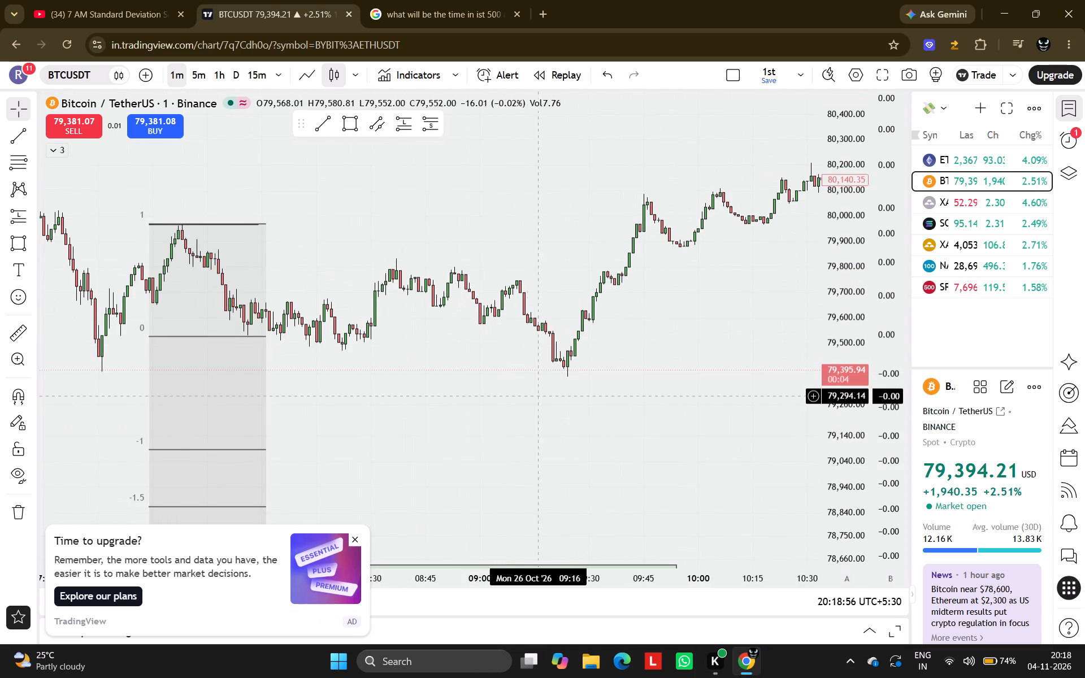
pyautogui.scroll(-4, 476, 414)
pyautogui.moveTo(568, 435); pyautogui.dragTo(537, 318)
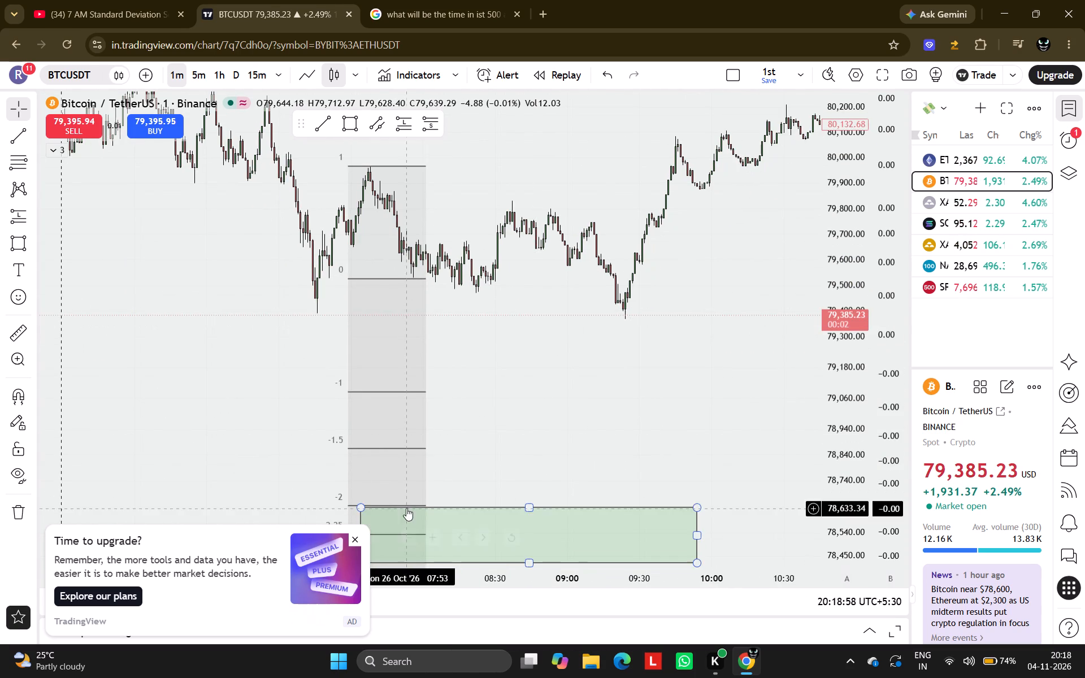
pyautogui.click(357, 538)
pyautogui.moveTo(513, 425); pyautogui.dragTo(448, 486)
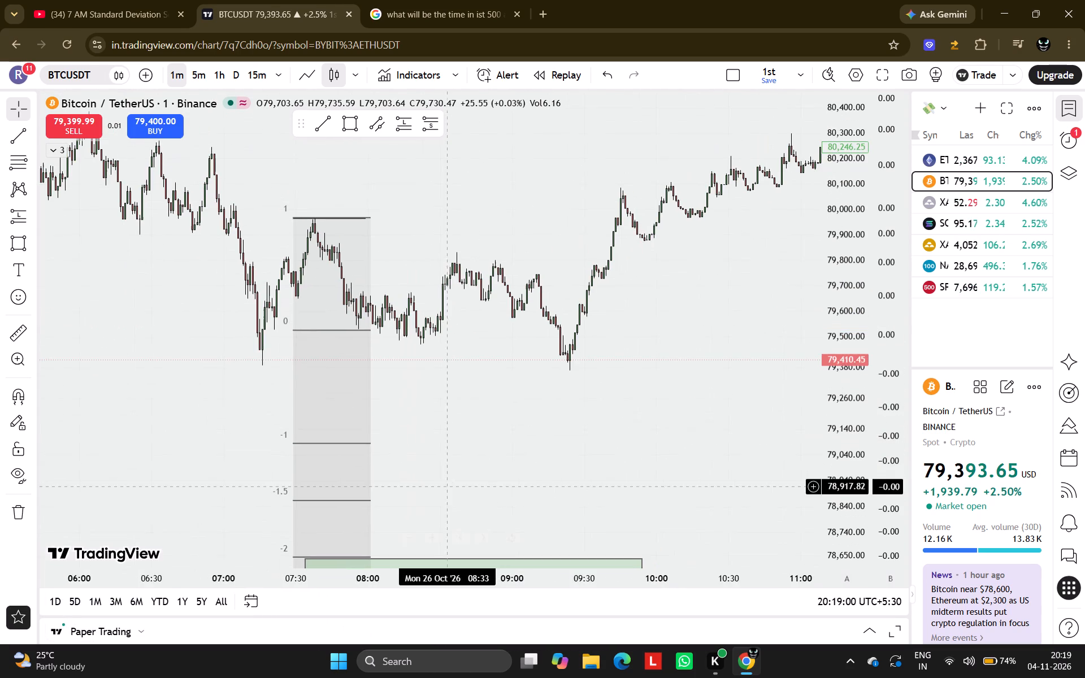
pyautogui.click(20, 168)
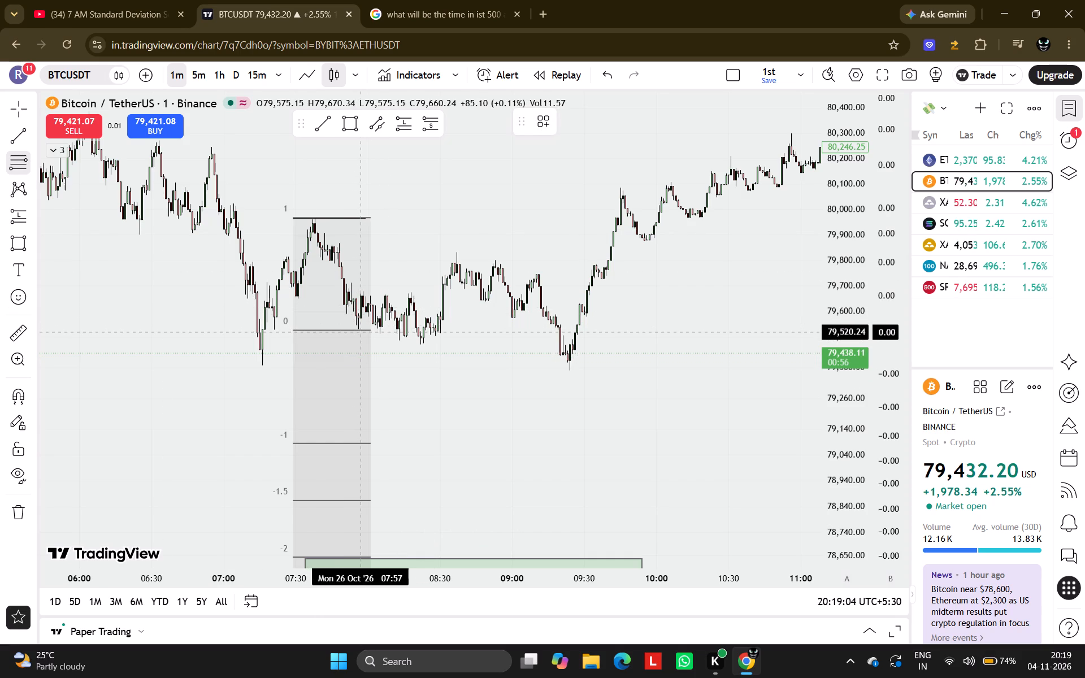
pyautogui.click(366, 331)
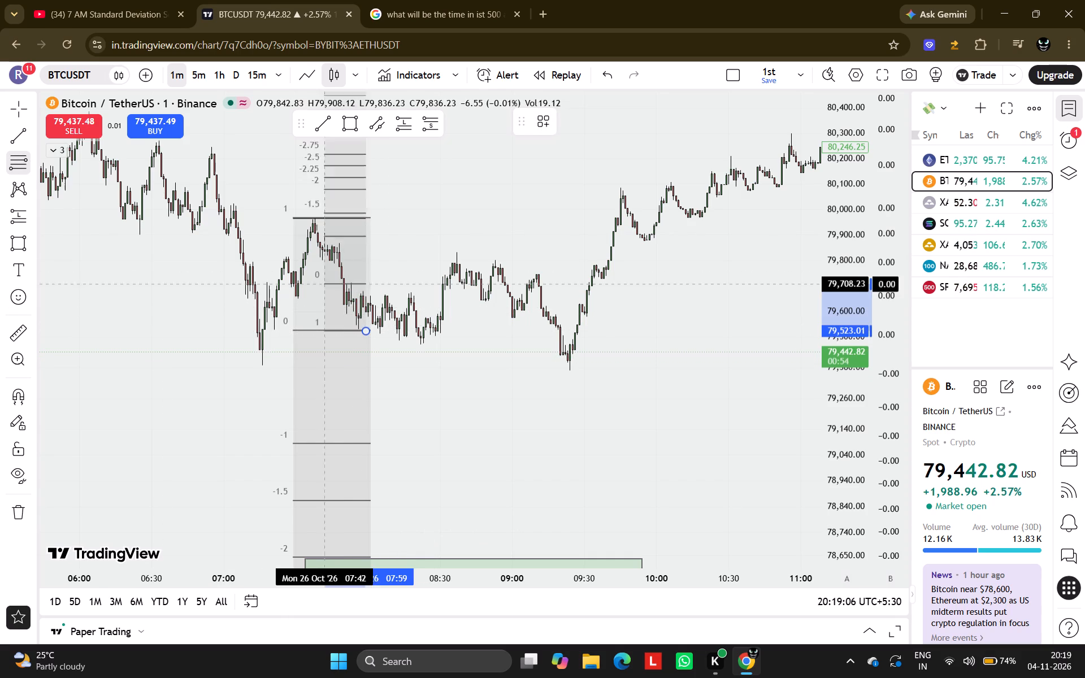
pyautogui.click(297, 218)
# Draw a rectangle over the upward -2.25 to -2.75 deviation levels, about 80,959 to 81,186, and stretch it from 07:38 to 11:38.
pyautogui.scroll(-2, 545, 387)
pyautogui.scroll(-6, 843, 436)
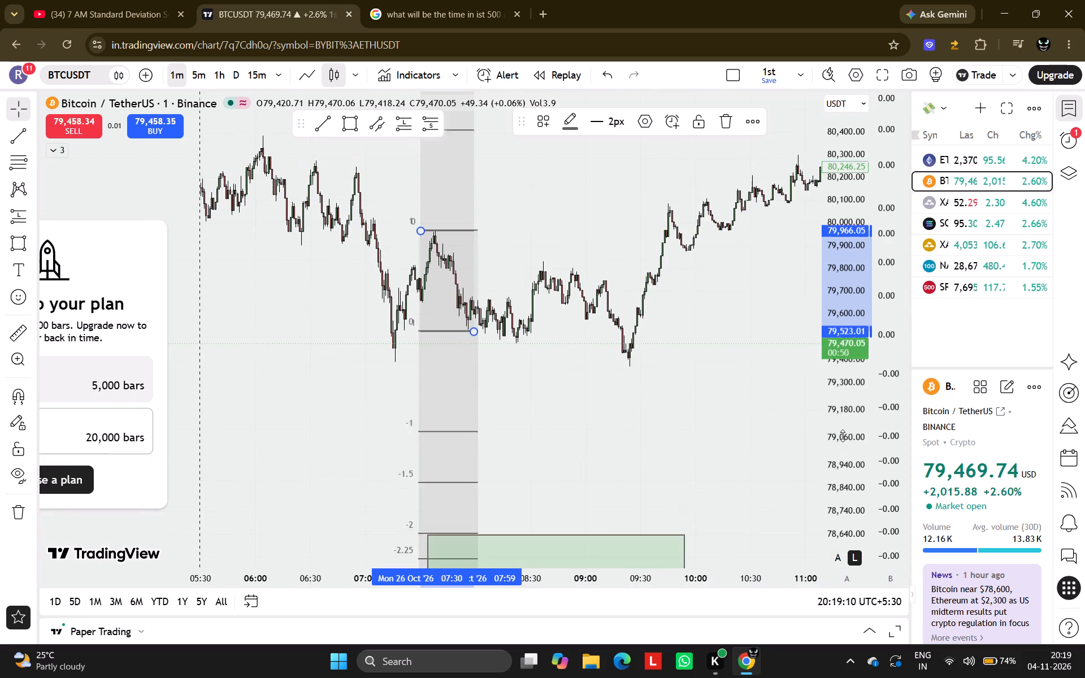
pyautogui.scroll(-2, 843, 436)
pyautogui.scroll(-3, 837, 385)
pyautogui.moveTo(718, 377); pyautogui.dragTo(556, 449)
pyautogui.scroll(-1, 556, 449)
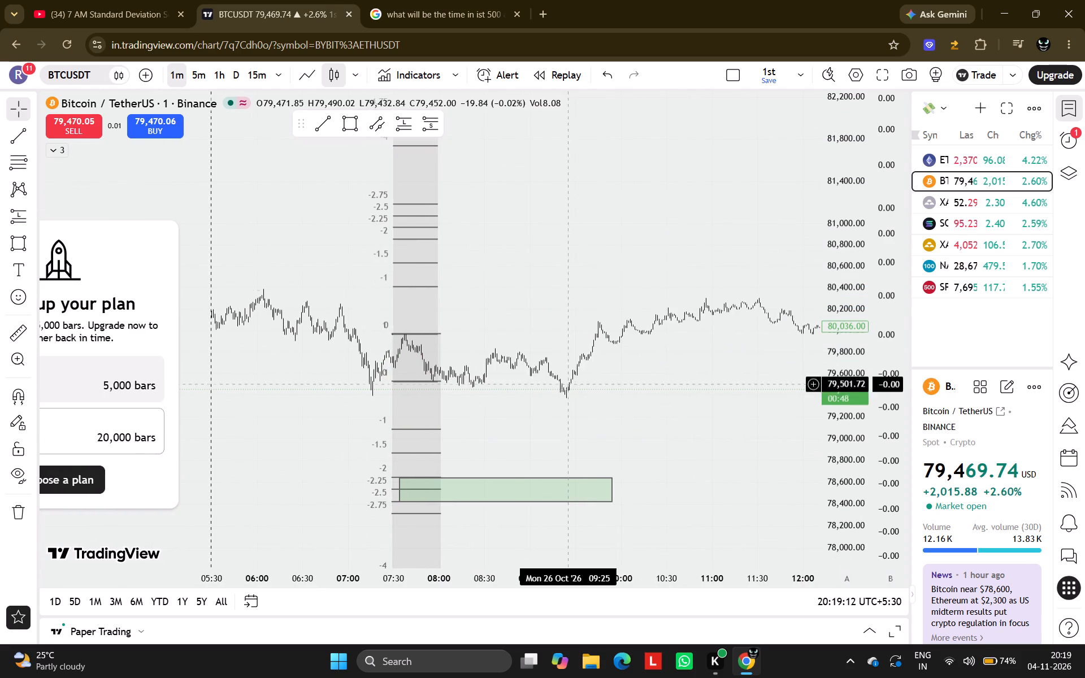
pyautogui.moveTo(575, 262); pyautogui.dragTo(605, 401)
pyautogui.scroll(1, 605, 401)
pyautogui.click(348, 125)
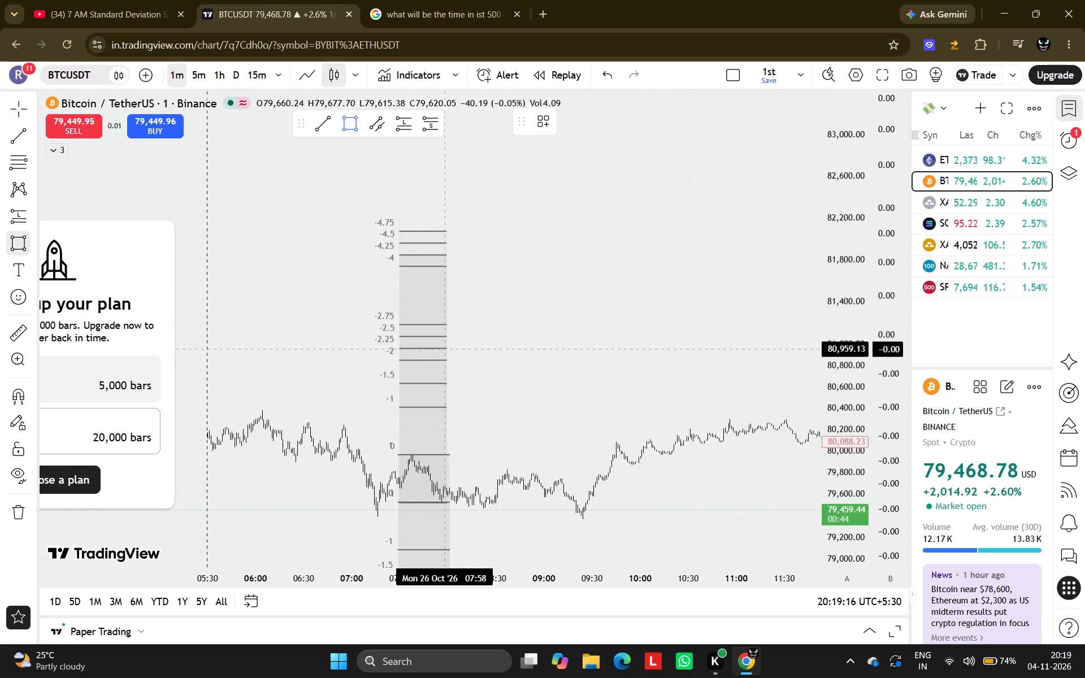
pyautogui.moveTo(445, 349); pyautogui.dragTo(413, 324)
pyautogui.click(413, 324)
pyautogui.moveTo(444, 337); pyautogui.dragTo(639, 333)
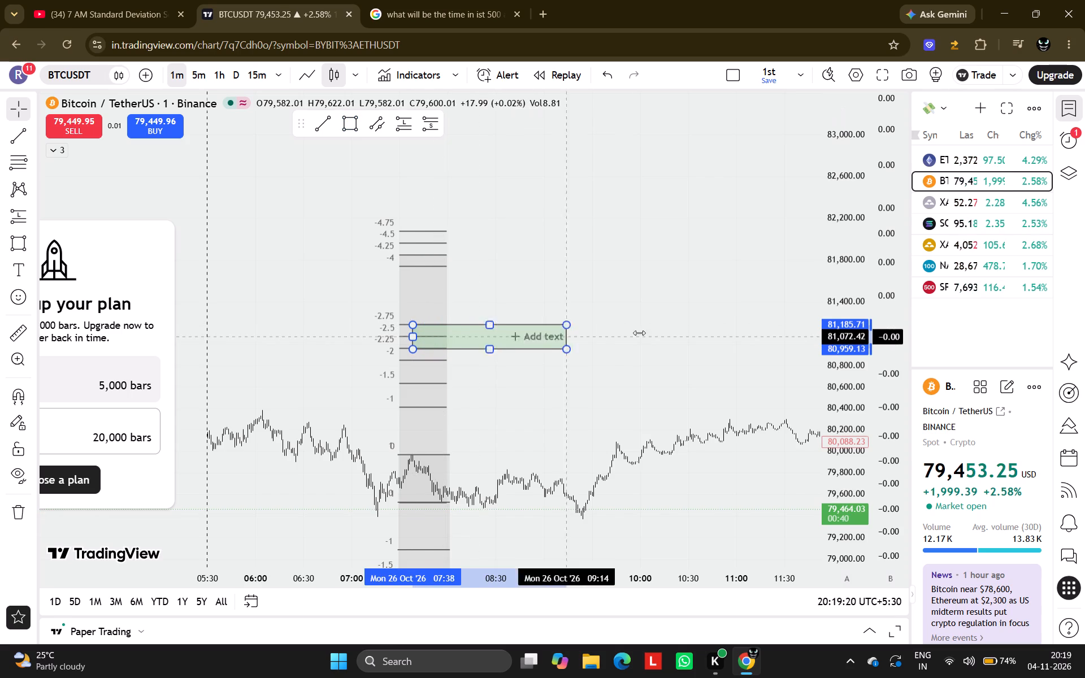
pyautogui.moveTo(639, 333); pyautogui.dragTo(797, 347)
# Extend the upper rectangle's lower edge down to the -2 deviation level at about 80,856.
pyautogui.scroll(2, 566, 239)
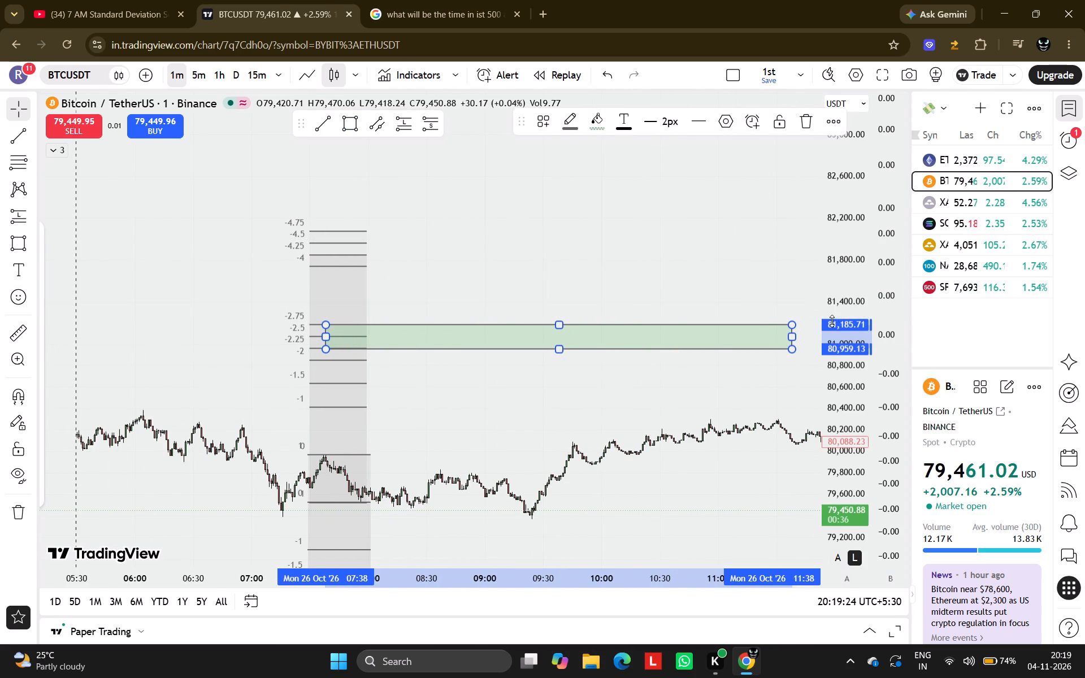
pyautogui.scroll(15, 832, 321)
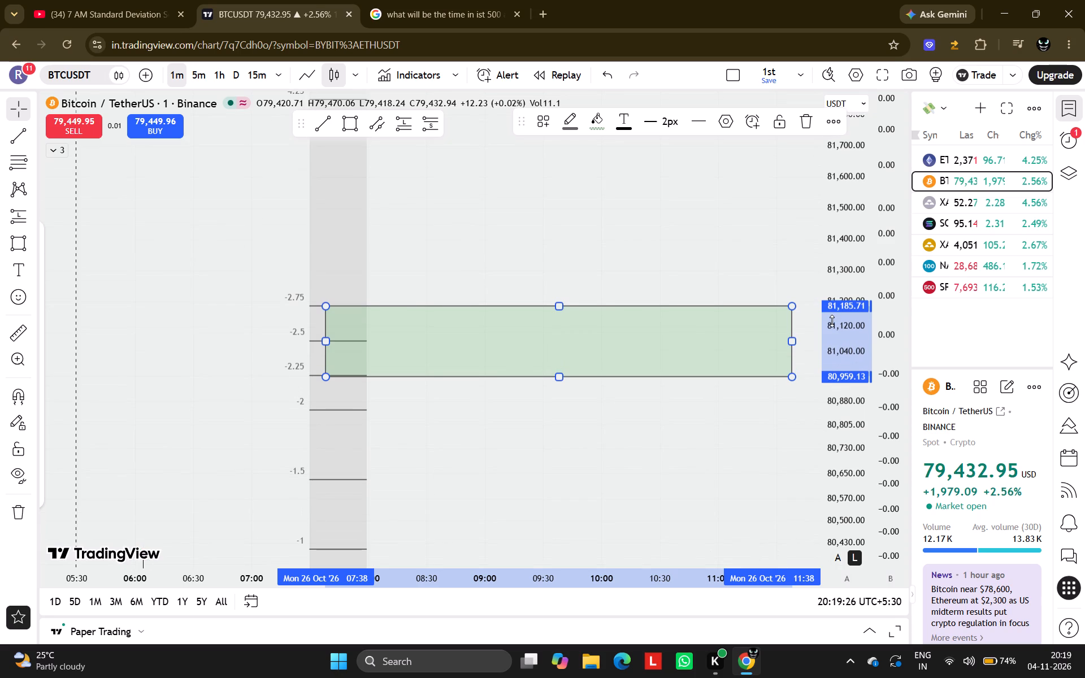
pyautogui.moveTo(557, 377); pyautogui.dragTo(558, 405)
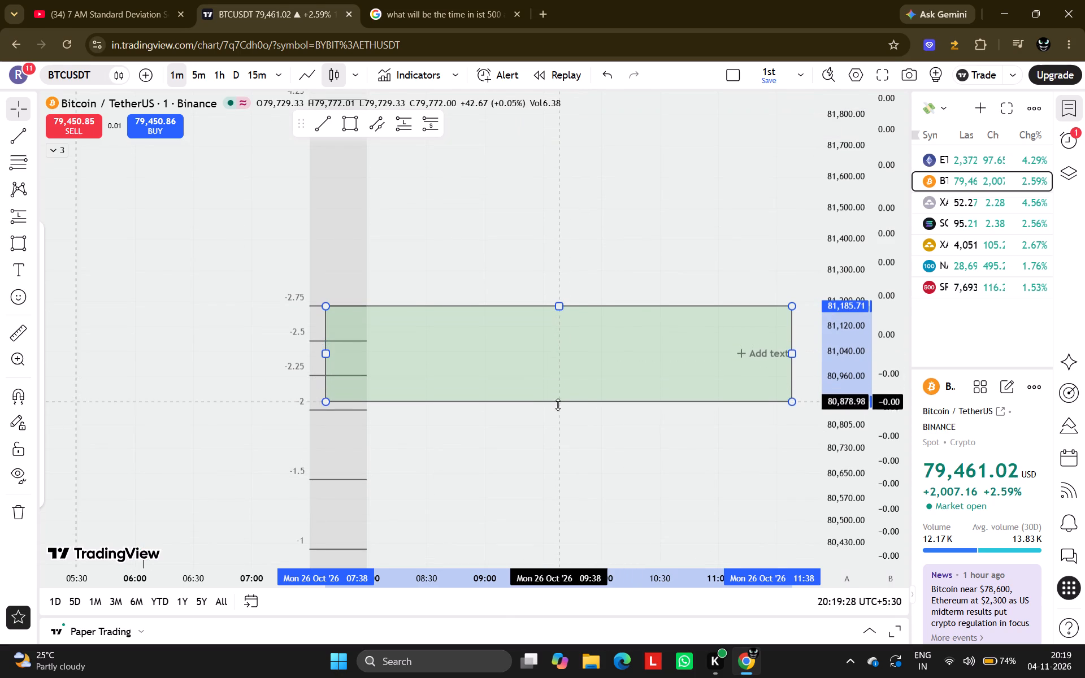
pyautogui.moveTo(558, 405); pyautogui.dragTo(564, 408)
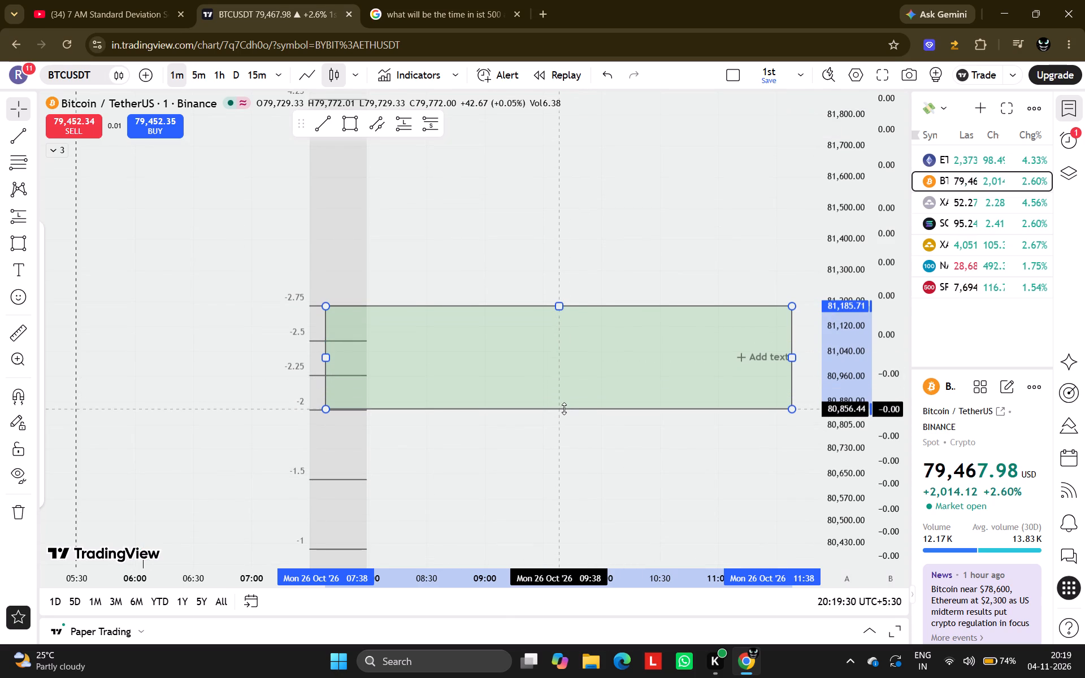
pyautogui.moveTo(564, 408); pyautogui.dragTo(561, 408)
# Set the vertical label alignment of the upward-projecting Fibonacci retracement to Middle.
pyautogui.doubleClick(312, 304)
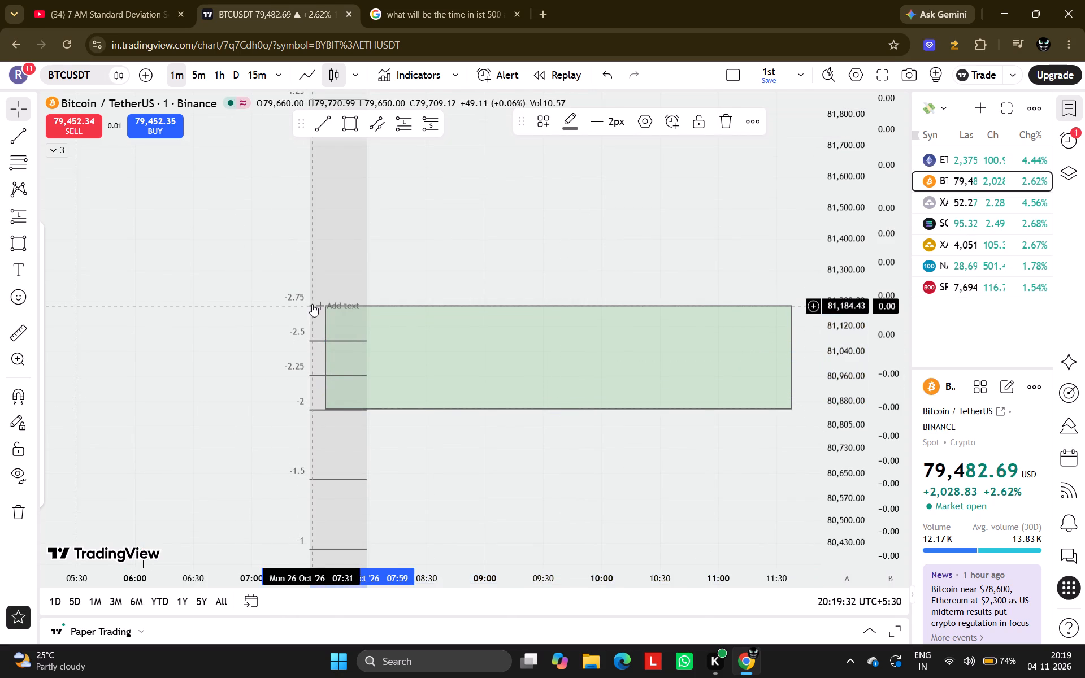
pyautogui.scroll(-7, 619, 480)
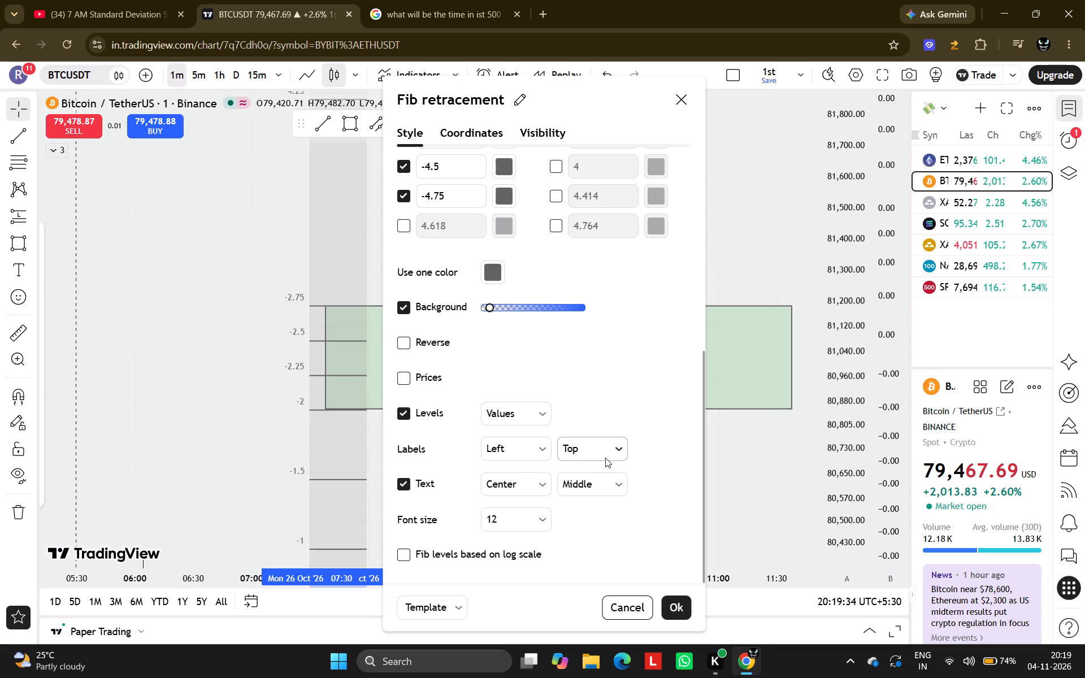
pyautogui.click(605, 458)
pyautogui.click(593, 494)
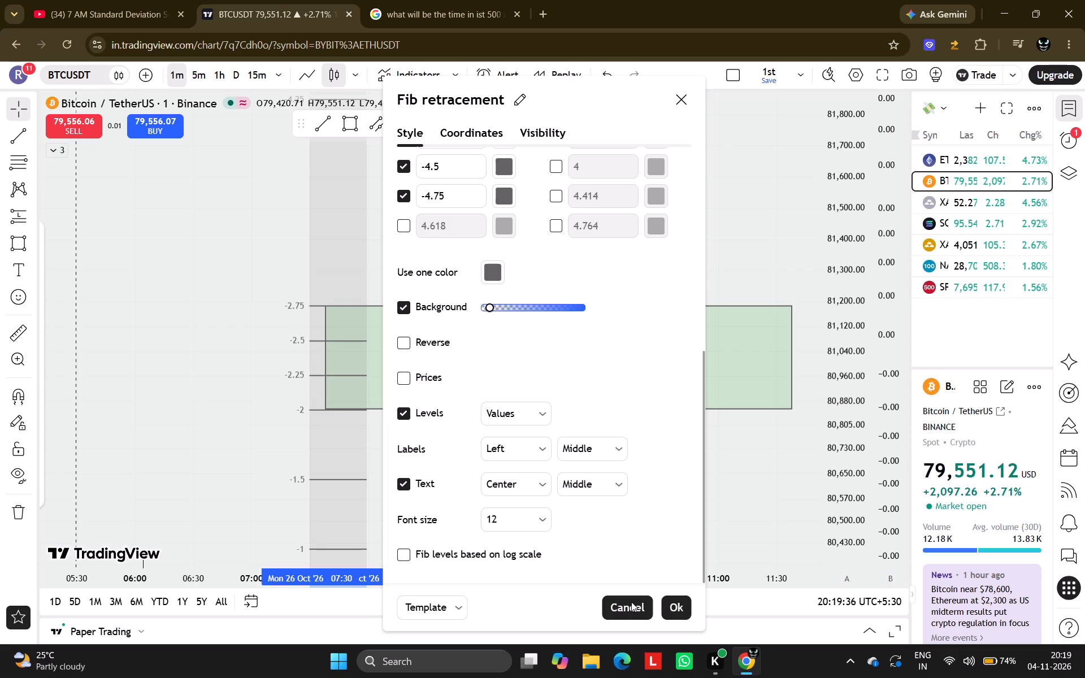
pyautogui.click(673, 605)
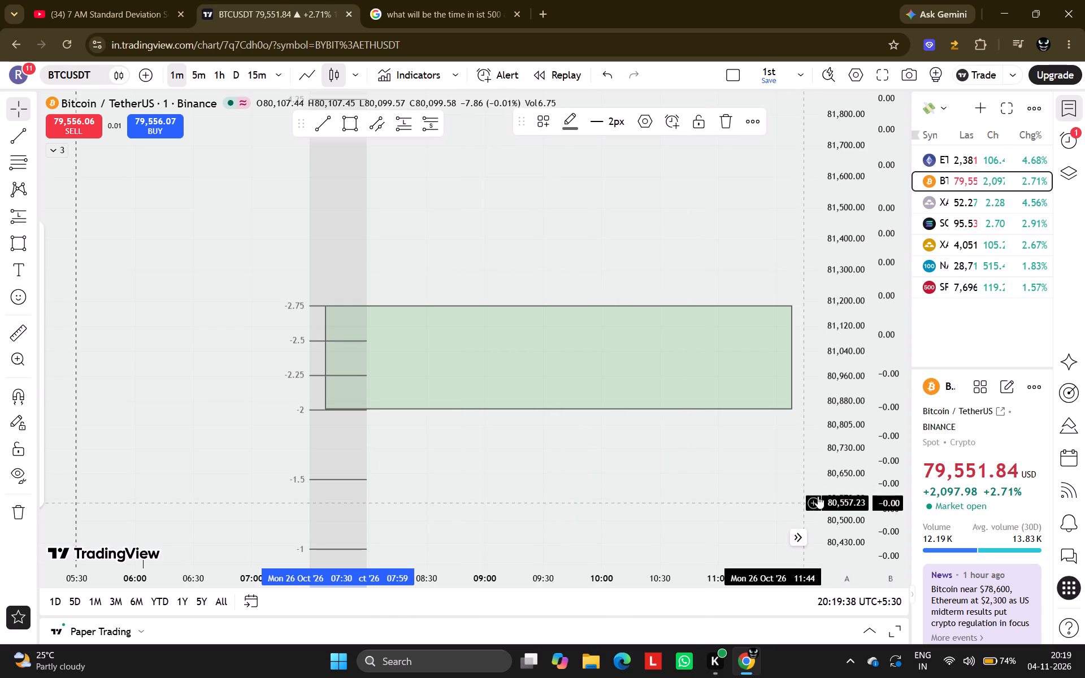
# Extend the upper deviation rectangle's end to 27 October 00:56, across the rest of the session's price action.
pyautogui.scroll(-7, 833, 488)
pyautogui.scroll(-3, 710, 439)
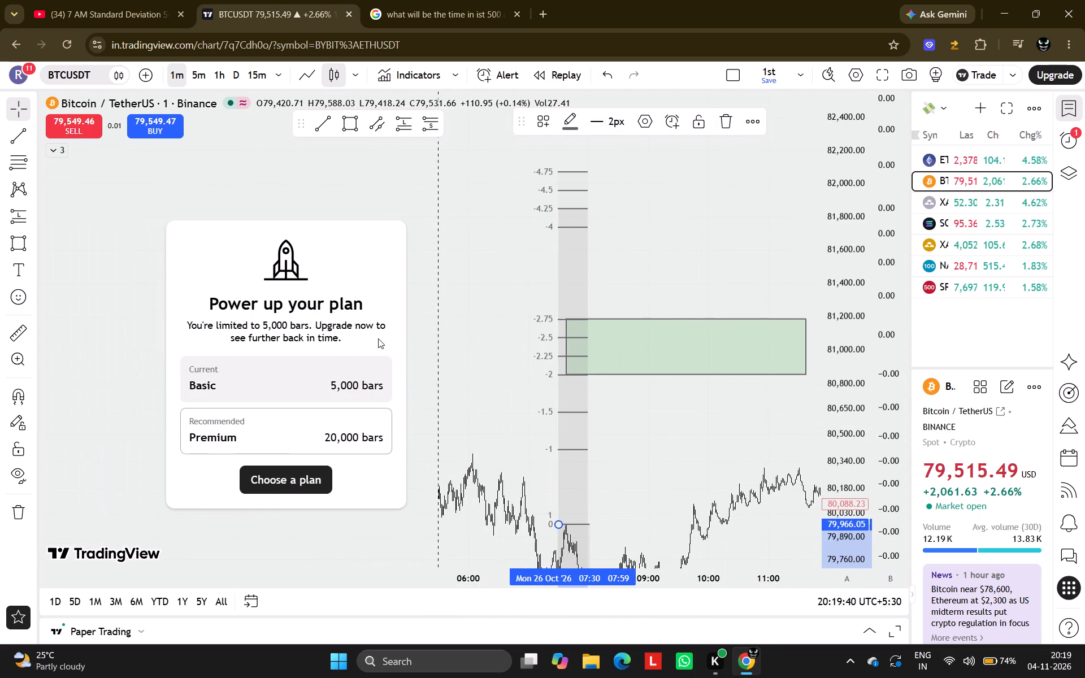
pyautogui.moveTo(644, 438); pyautogui.dragTo(278, 302)
pyautogui.scroll(-4, 278, 302)
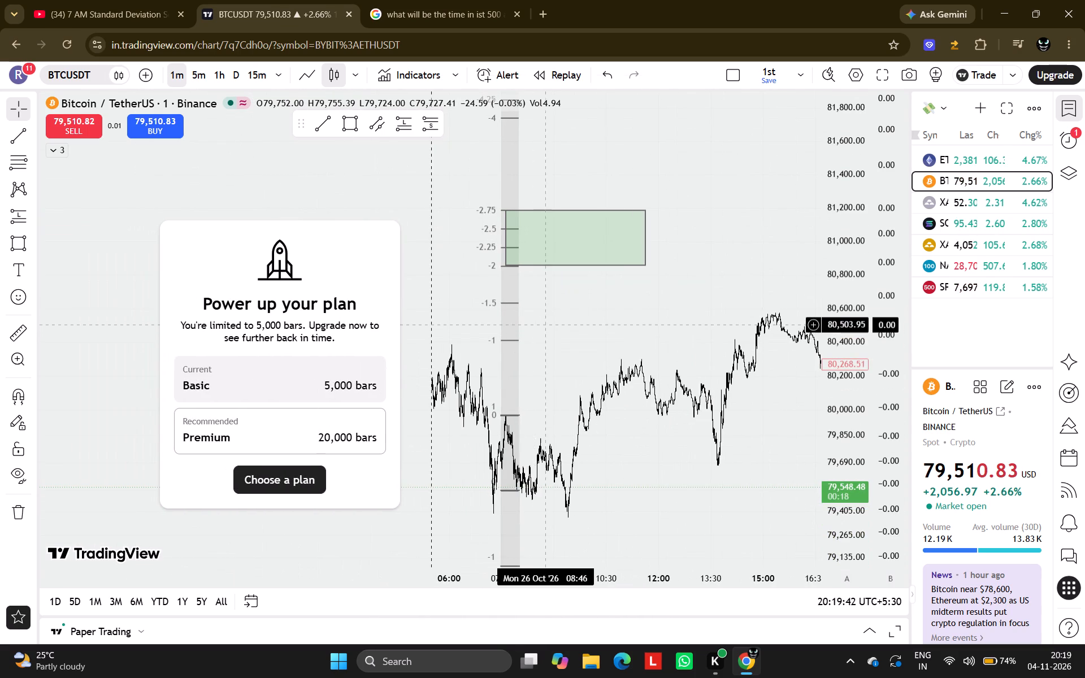
pyautogui.moveTo(549, 324); pyautogui.dragTo(333, 251)
pyautogui.moveTo(465, 266); pyautogui.dragTo(279, 286)
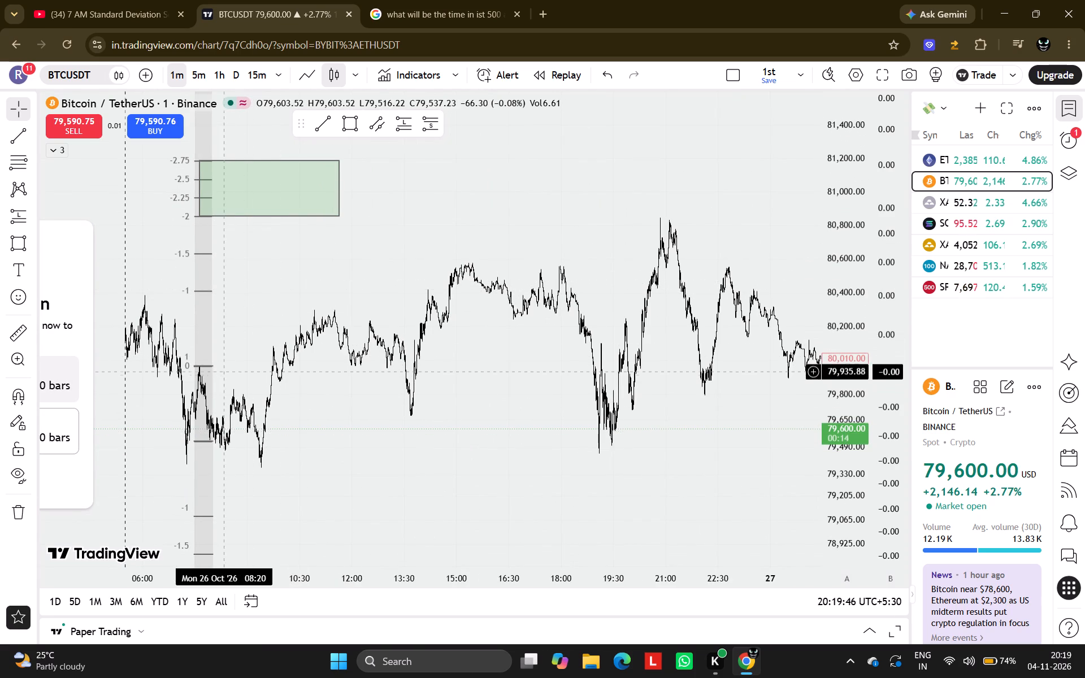
pyautogui.moveTo(290, 267); pyautogui.dragTo(160, 276)
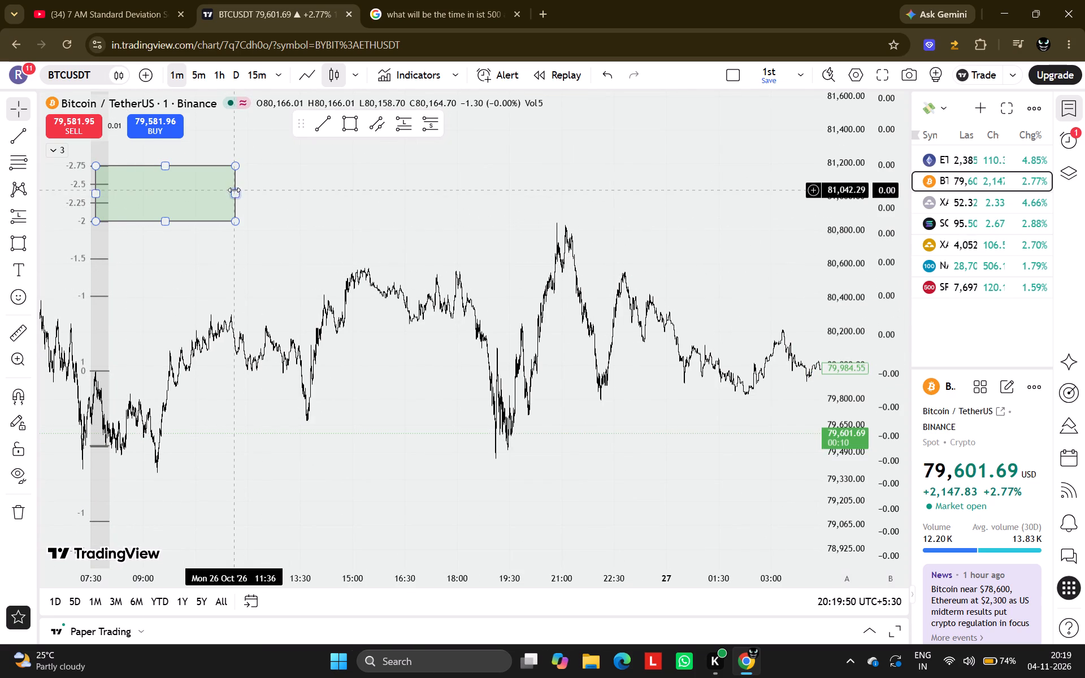
pyautogui.moveTo(234, 190); pyautogui.dragTo(699, 208)
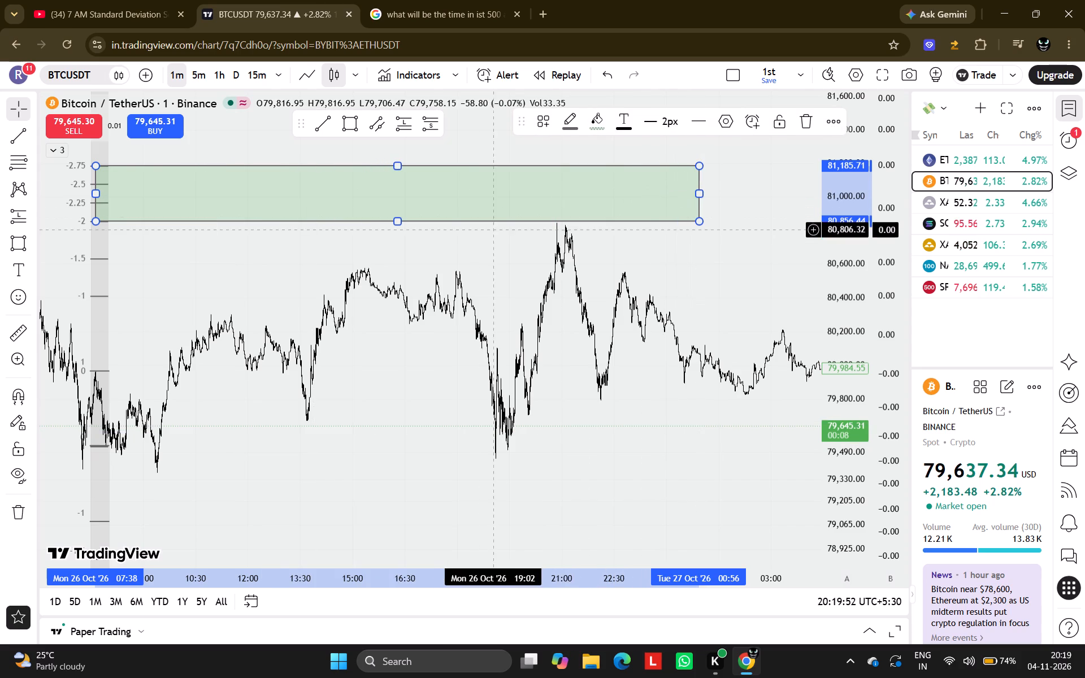
# Delete the original downward-projecting Fibonacci retracement, keeping the one with deviations above price.
pyautogui.moveTo(258, 260); pyautogui.dragTo(601, 311)
pyautogui.scroll(1, 601, 311)
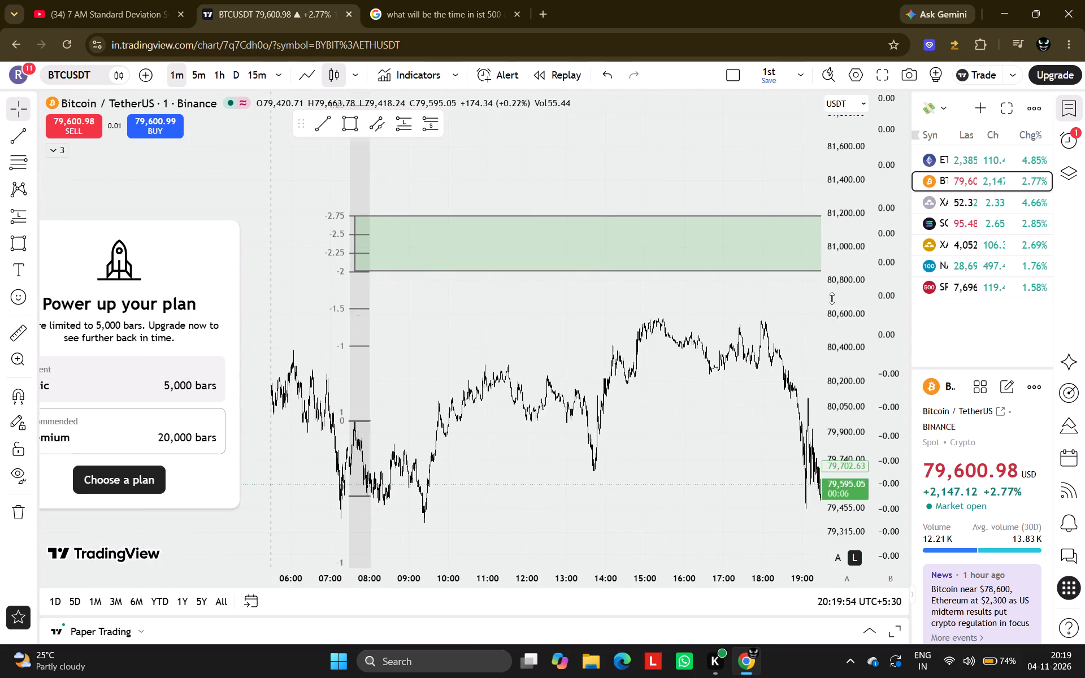
pyautogui.scroll(10, 832, 297)
pyautogui.moveTo(420, 385); pyautogui.dragTo(633, 112)
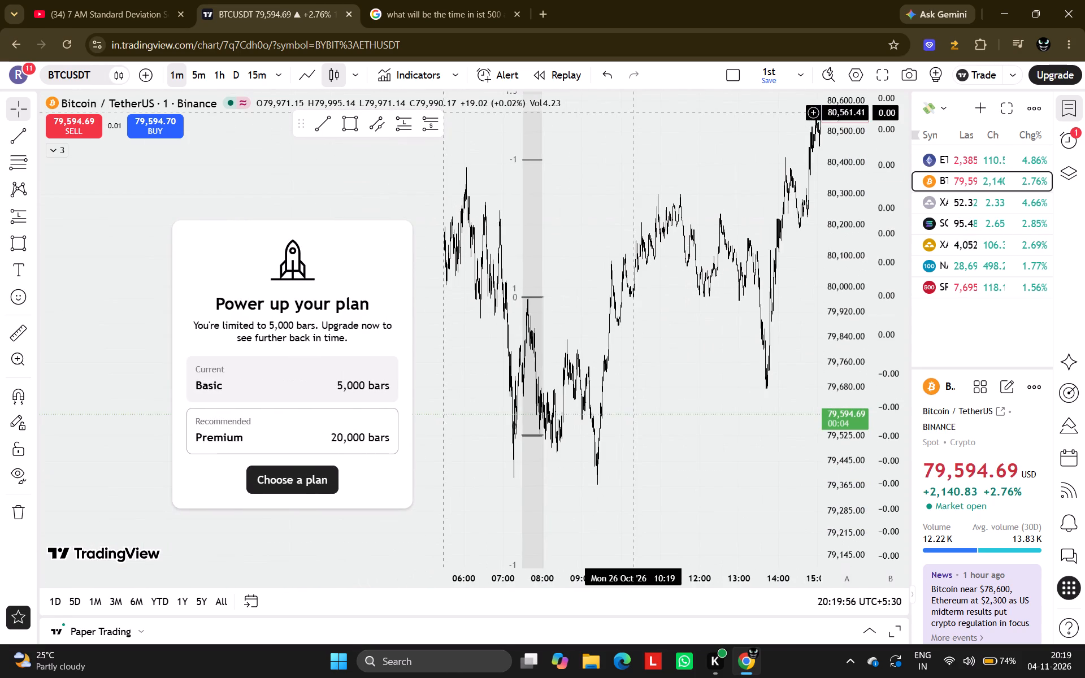
pyautogui.scroll(6, 596, 198)
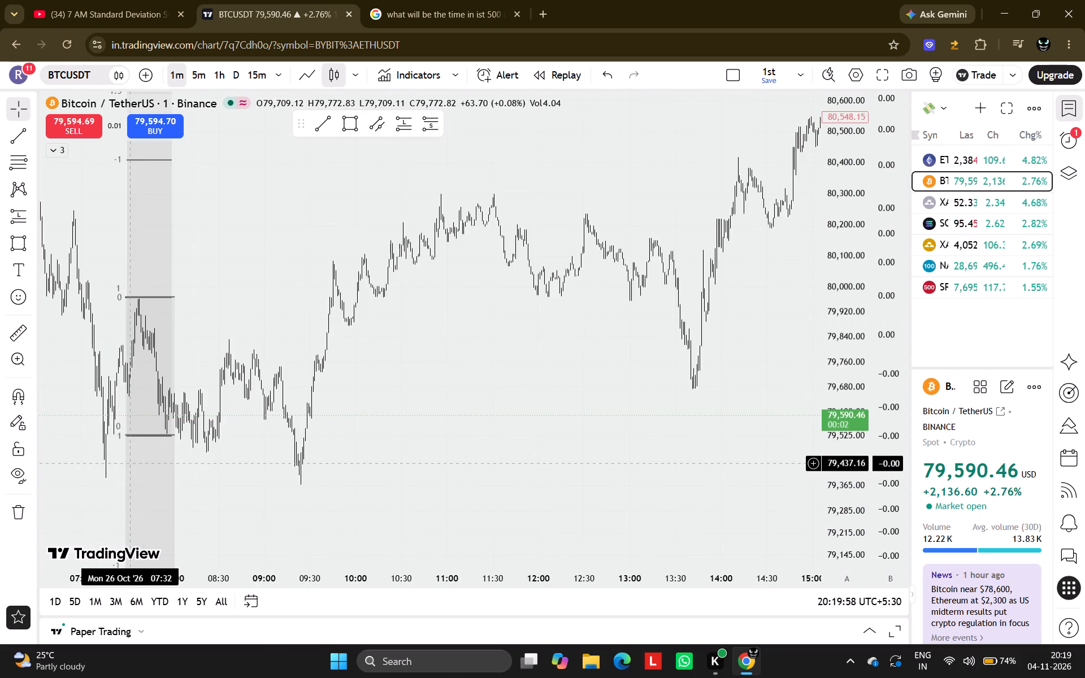
pyautogui.click(128, 464)
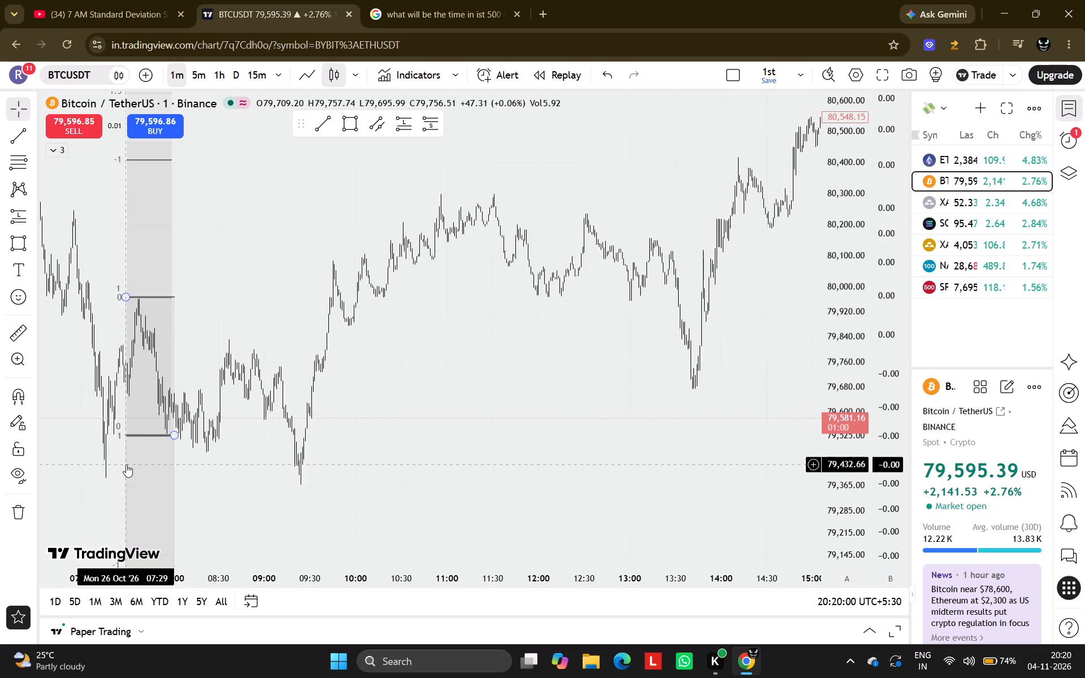
pyautogui.click(126, 464)
pyautogui.press('Delete')
# Re-anchor the Fibonacci retracement to start at 07:24 near 79,966 and end at 08:01 near 79,530 on 26 October.
pyautogui.moveTo(253, 301); pyautogui.dragTo(350, 302)
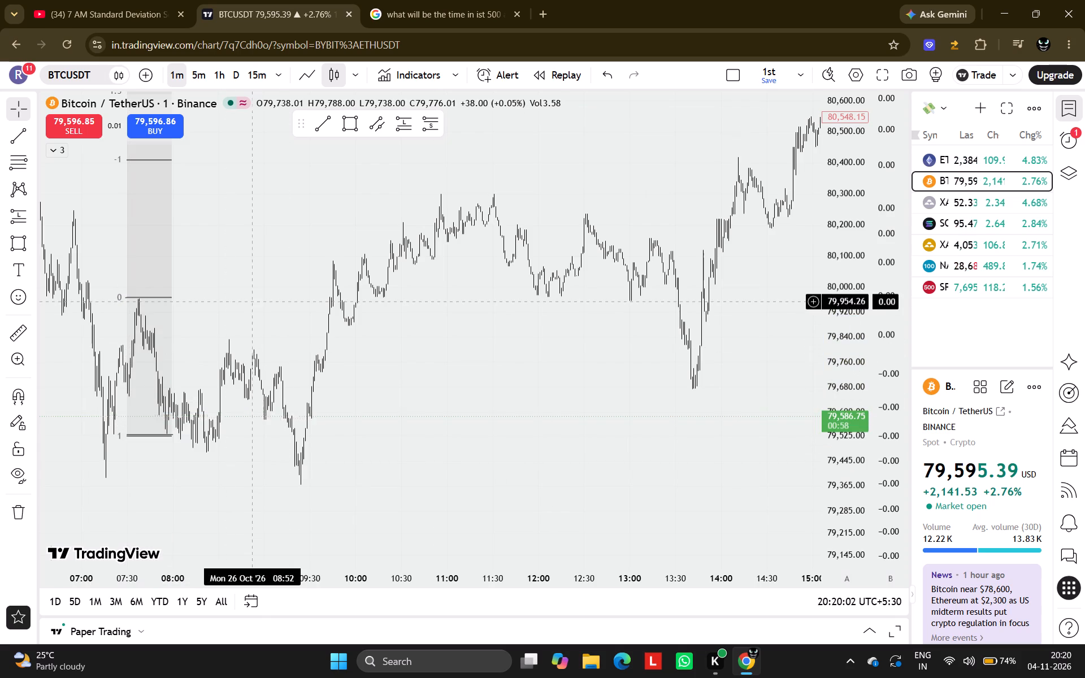
pyautogui.moveTo(350, 302); pyautogui.dragTo(482, 297)
pyautogui.scroll(4, 482, 297)
pyautogui.moveTo(331, 438); pyautogui.dragTo(862, 379)
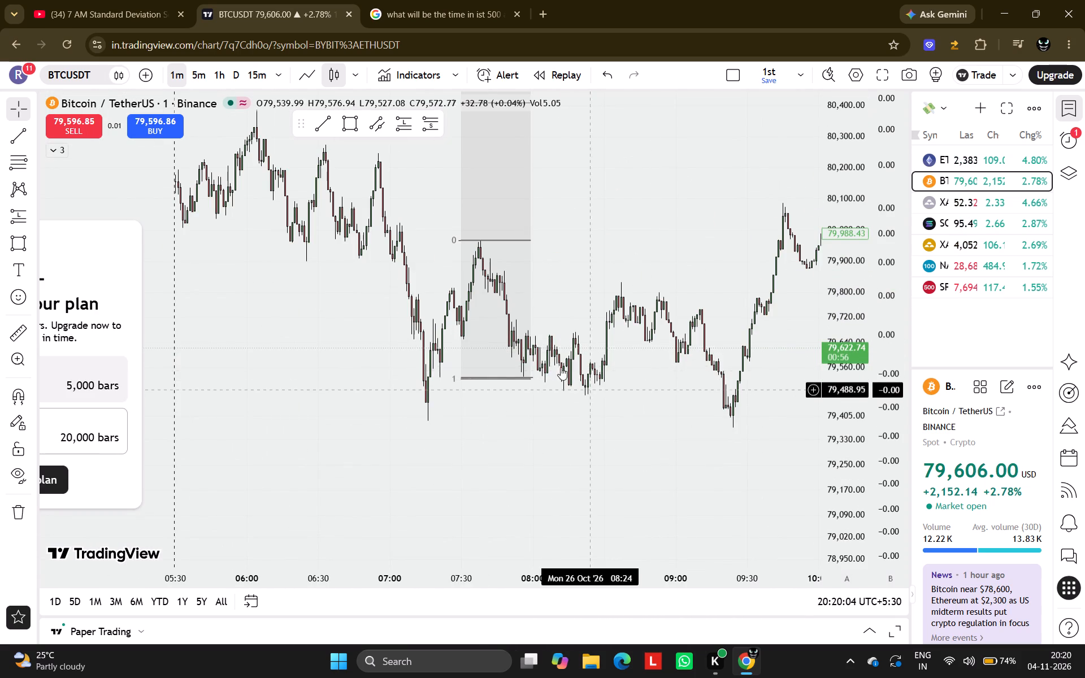
pyautogui.click(533, 376)
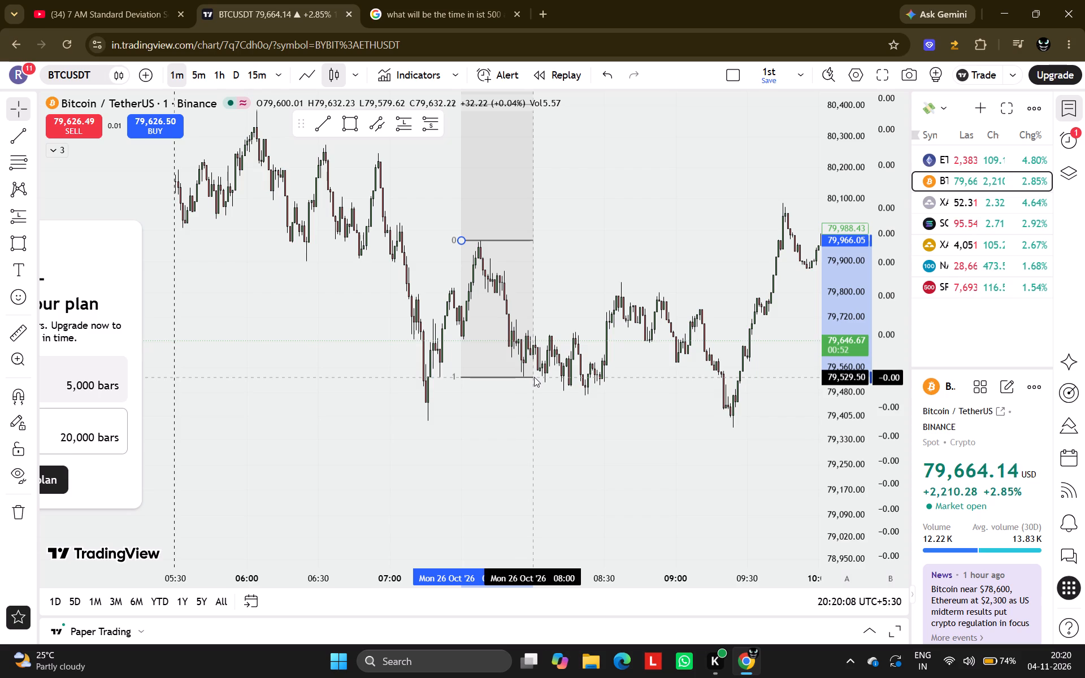
pyautogui.moveTo(534, 385); pyautogui.dragTo(480, 447)
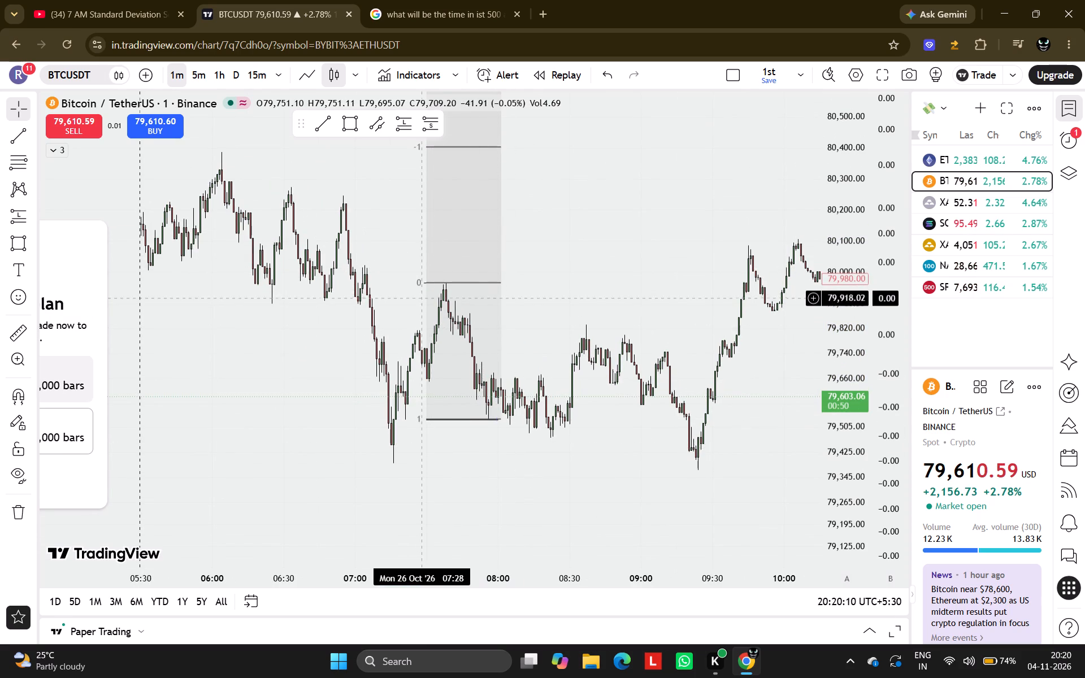
pyautogui.moveTo(426, 284); pyautogui.dragTo(411, 285)
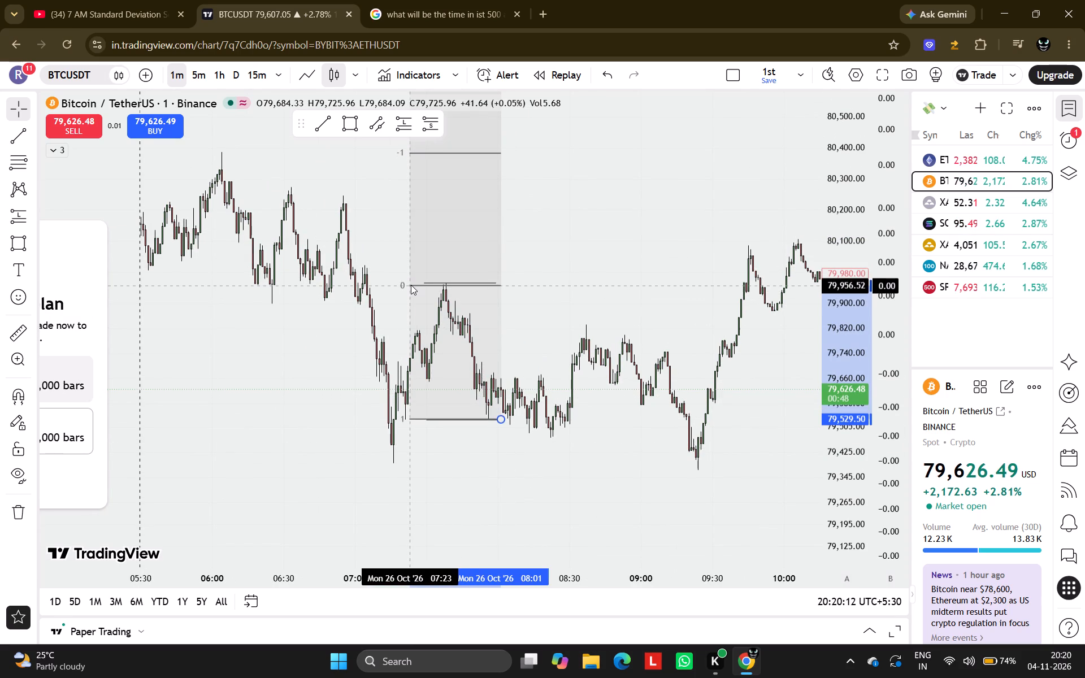
pyautogui.moveTo(411, 285); pyautogui.dragTo(413, 283)
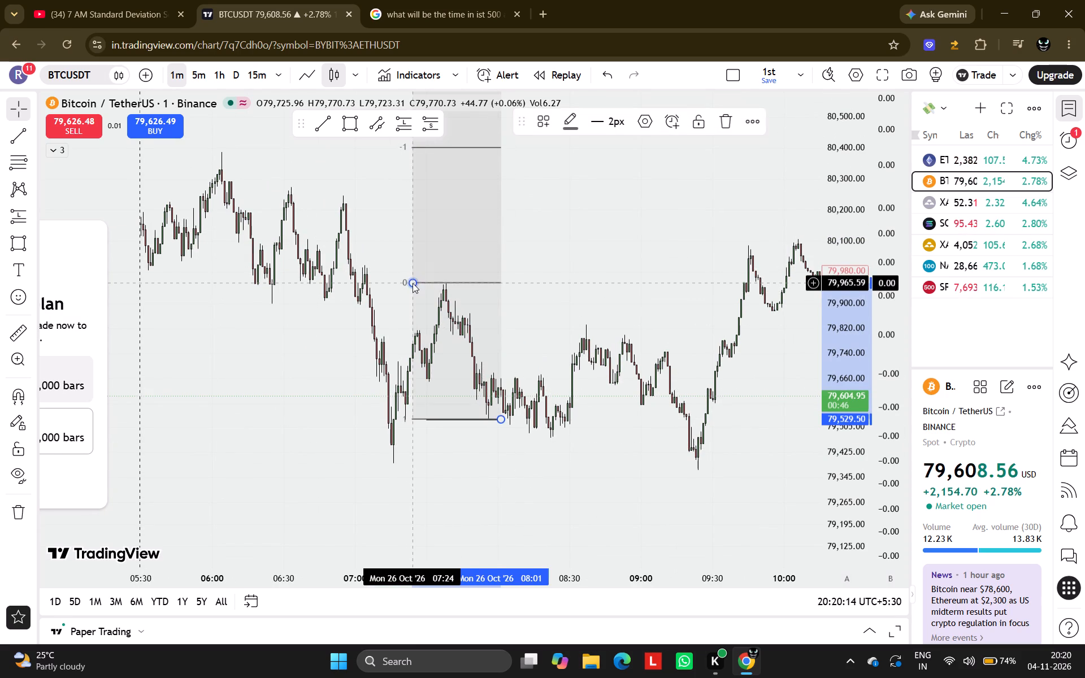
# Realign the upper deviation rectangle with its lower edge on the -2 level near 80,838 and its upper starting corner at 07:26 near 81,159.
pyautogui.scroll(1, 536, 268)
pyautogui.moveTo(588, 312); pyautogui.dragTo(554, 464)
pyautogui.scroll(-5, 554, 464)
pyautogui.moveTo(714, 288); pyautogui.dragTo(537, 517)
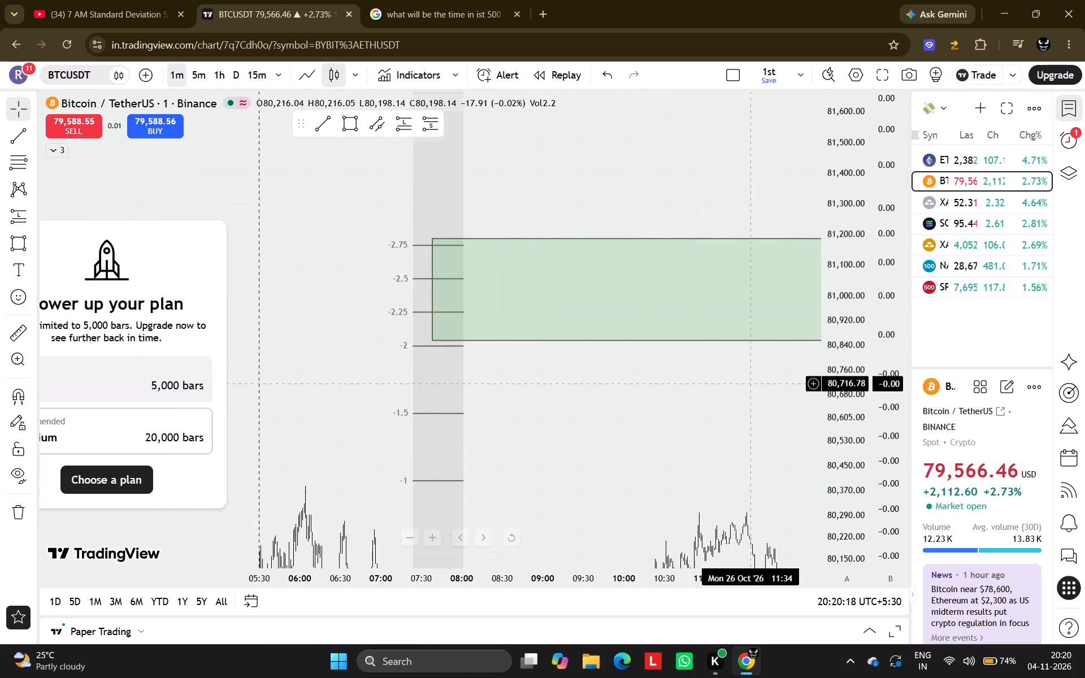
pyautogui.moveTo(717, 370); pyautogui.dragTo(494, 375)
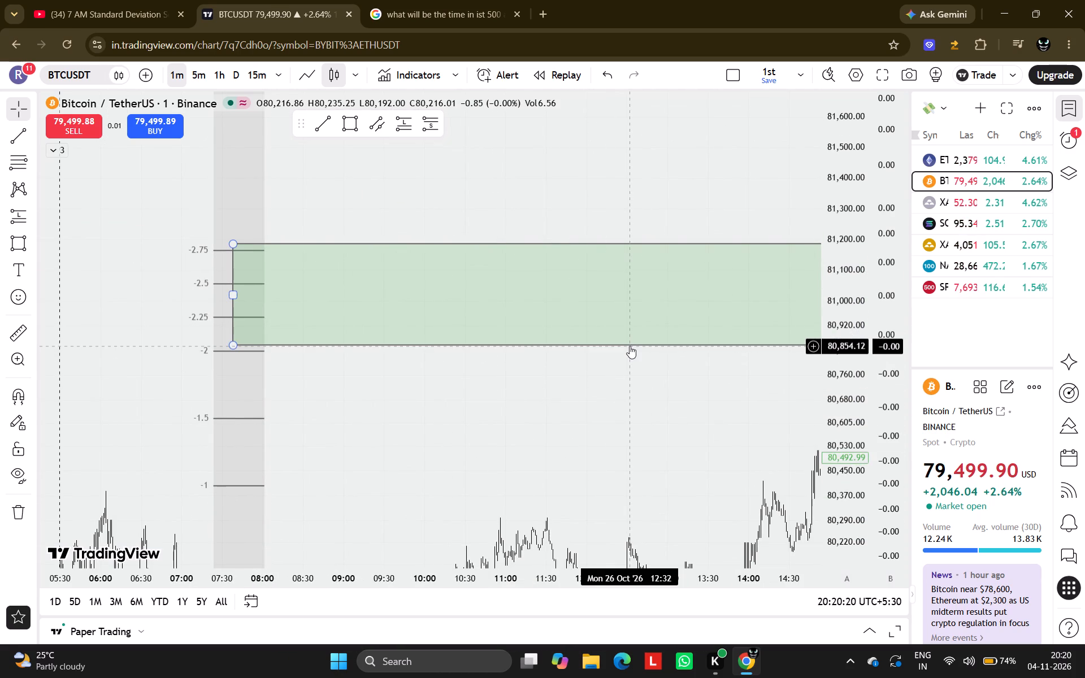
pyautogui.moveTo(630, 346); pyautogui.dragTo(589, 354)
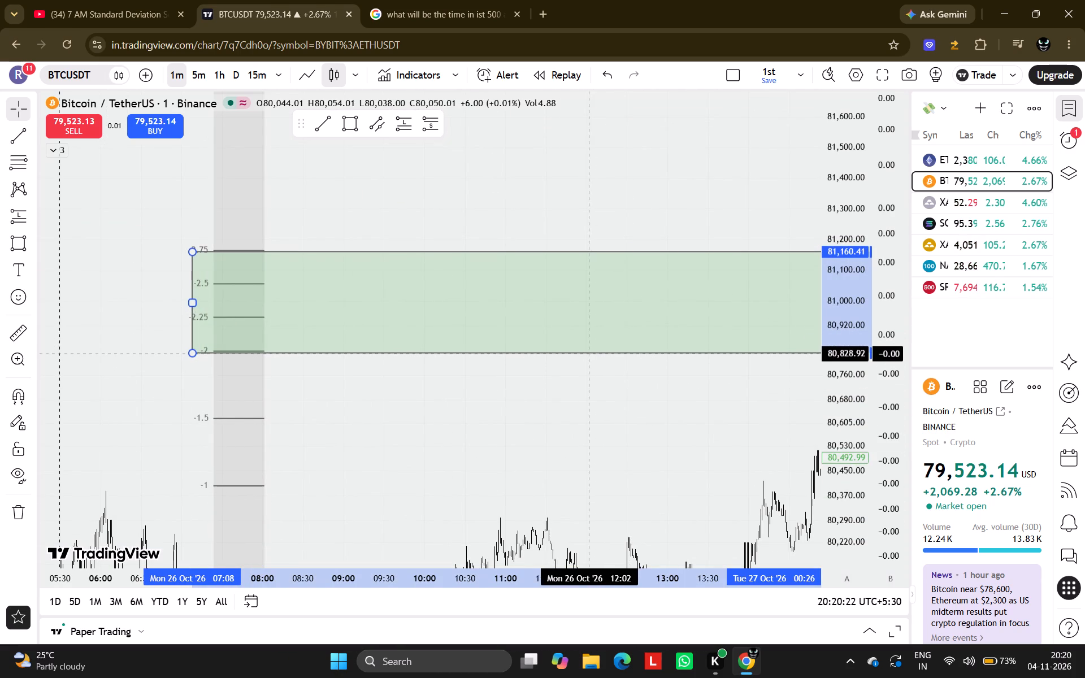
pyautogui.moveTo(589, 354); pyautogui.dragTo(598, 351)
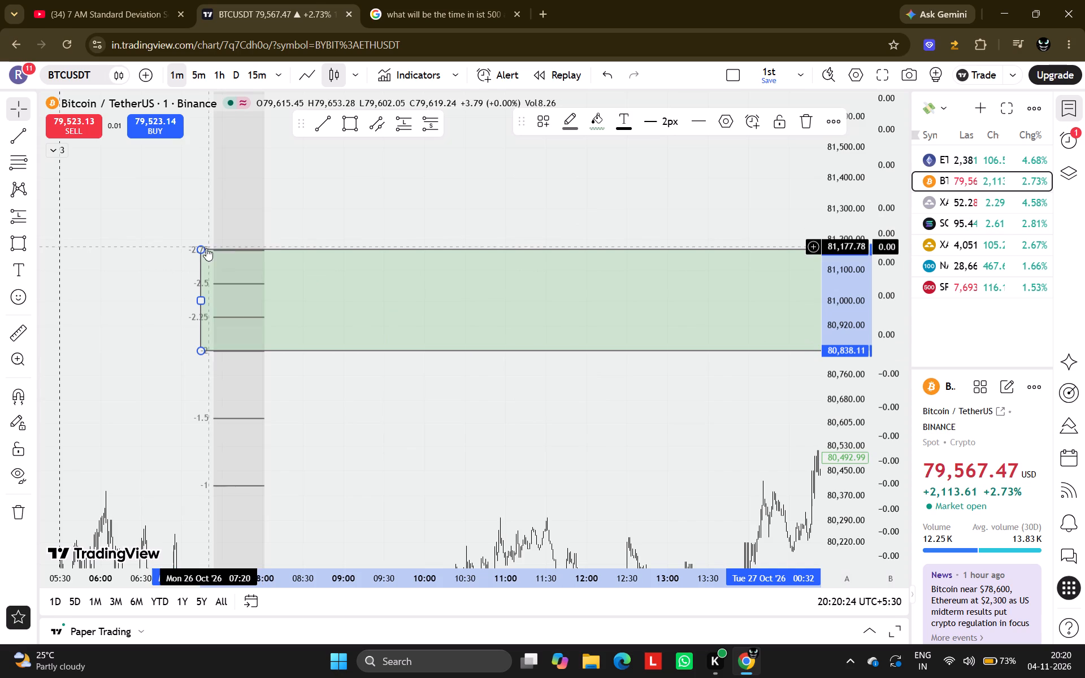
pyautogui.moveTo(199, 249); pyautogui.dragTo(216, 251)
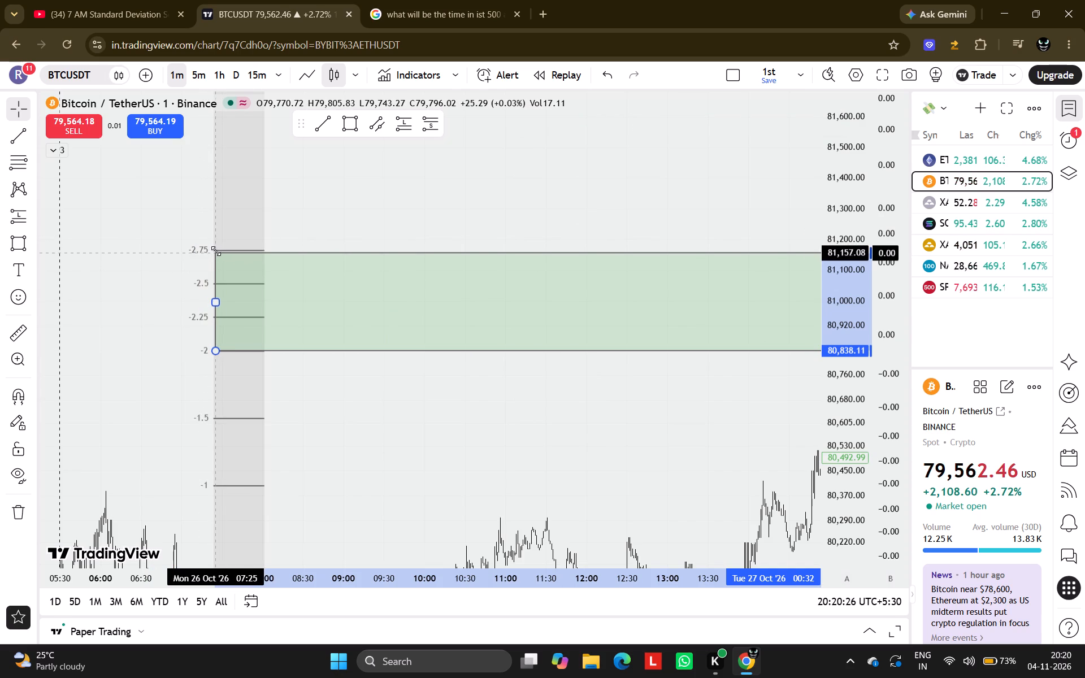
pyautogui.moveTo(216, 251); pyautogui.dragTo(216, 252)
# Examine the one-minute candles around 21:00 on 26 October near the upper deviation rectangle's lower edge.
pyautogui.scroll(-2, 458, 318)
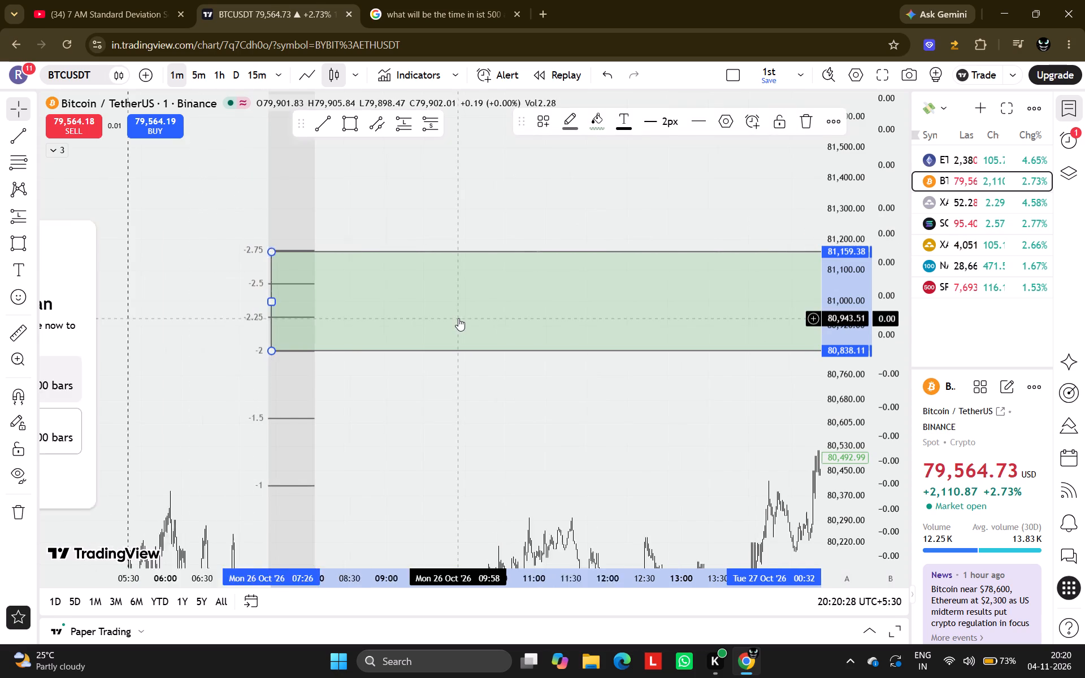
pyautogui.scroll(-1, 458, 318)
pyautogui.moveTo(563, 431); pyautogui.dragTo(240, 392)
pyautogui.hscroll(-3, 517, 376)
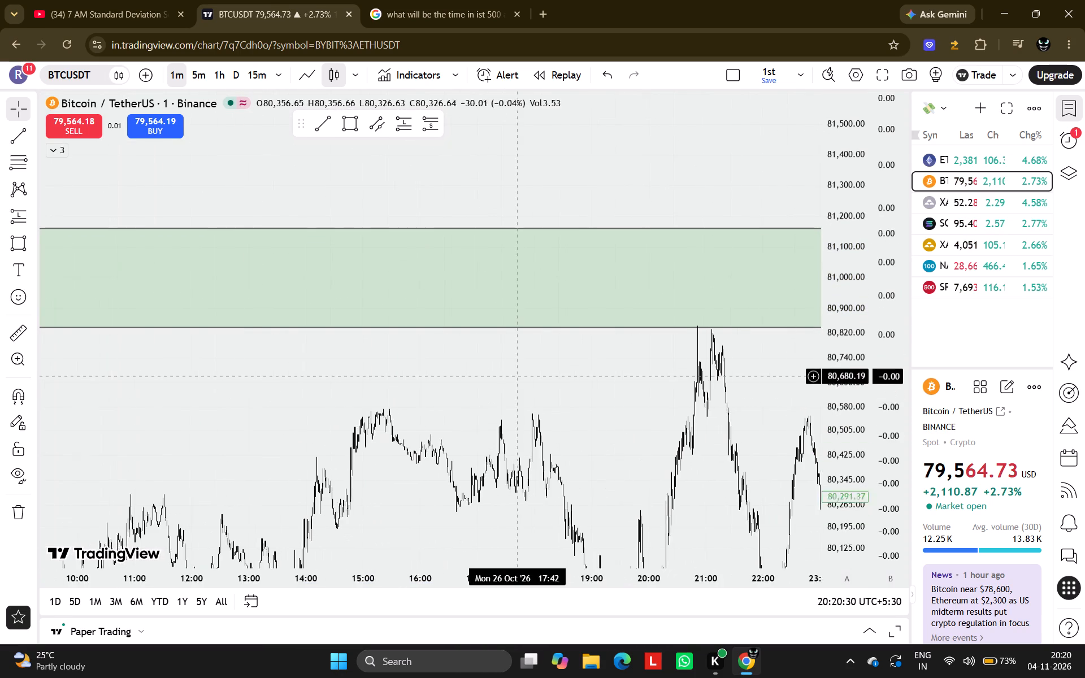
pyautogui.hscroll(-3, 517, 376)
pyautogui.scroll(1, 517, 376)
pyautogui.moveTo(479, 383); pyautogui.dragTo(674, 318)
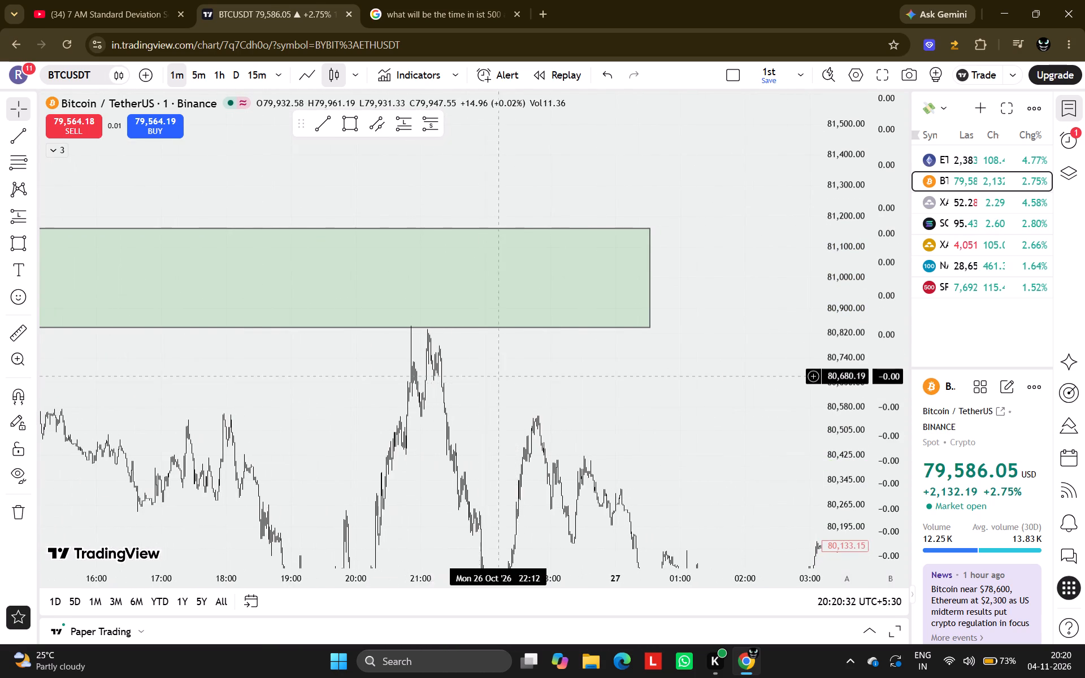
pyautogui.moveTo(674, 318); pyautogui.dragTo(843, 271)
pyautogui.scroll(5, 843, 271)
pyautogui.scroll(3, 658, 302)
pyautogui.moveTo(512, 296); pyautogui.dragTo(726, 324)
pyautogui.scroll(7, 726, 324)
pyautogui.scroll(10, 840, 253)
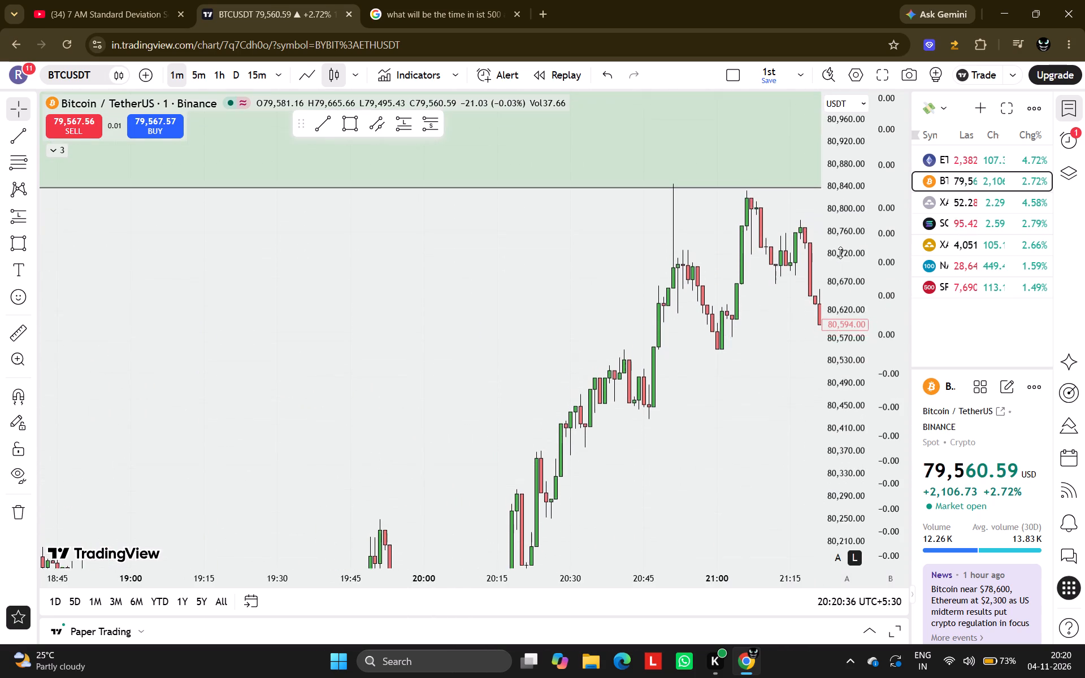
pyautogui.scroll(4, 569, 257)
pyautogui.moveTo(442, 276); pyautogui.dragTo(363, 345)
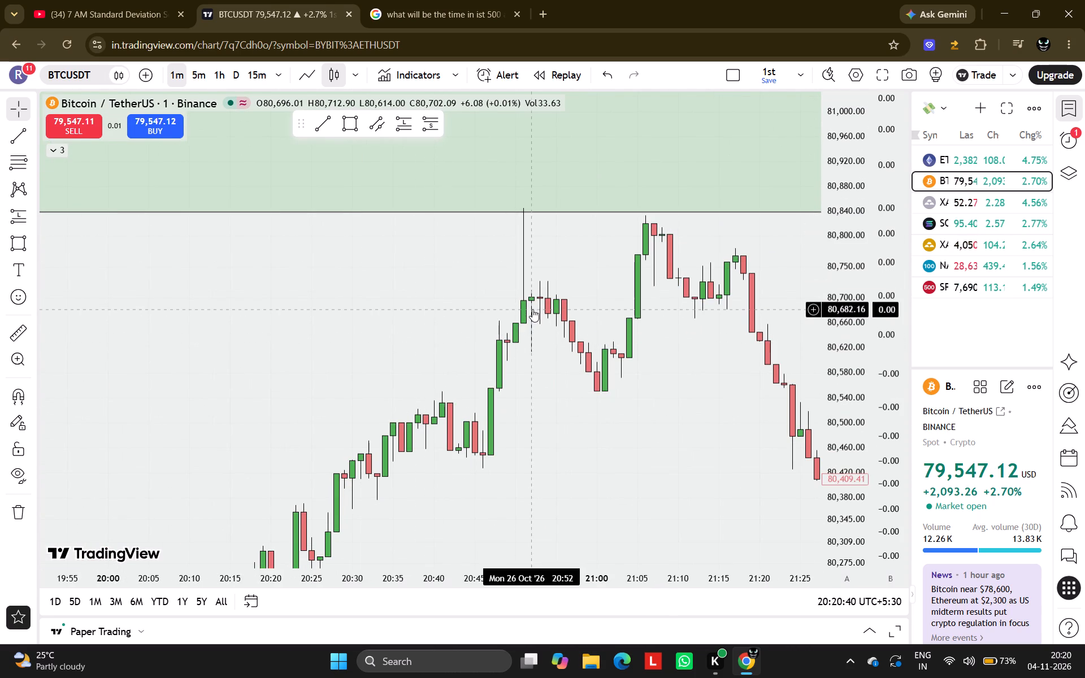
# Draw a rectangle from 20:45 to 21:21 between about 80,486 and 80,551 across the rally below the deviation zone.
pyautogui.click(354, 127)
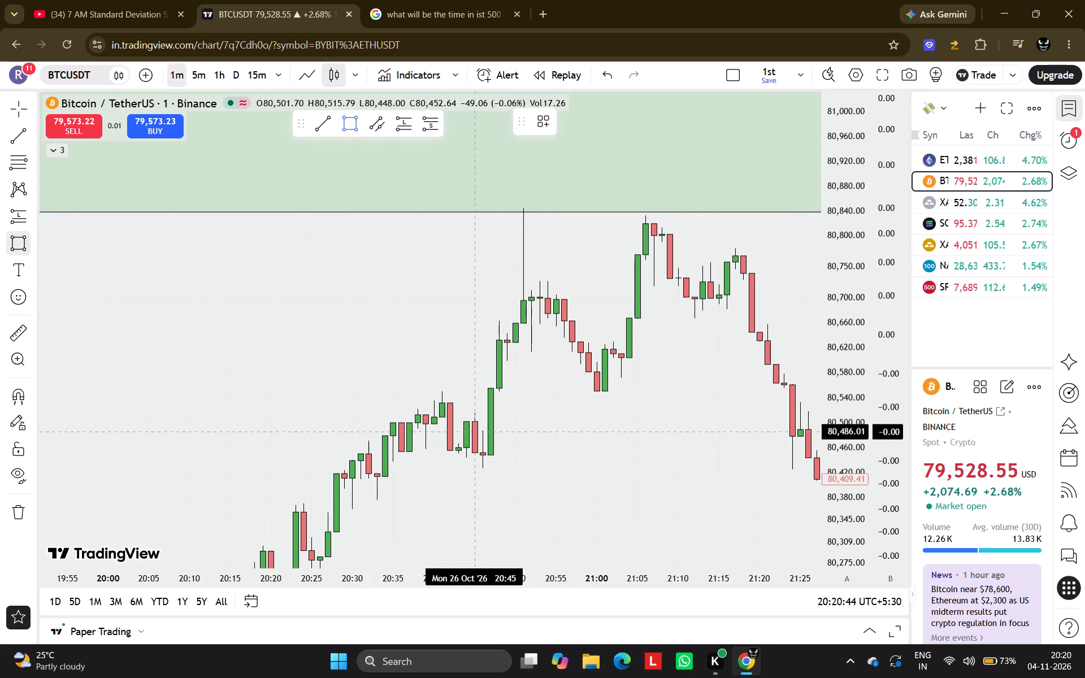
pyautogui.moveTo(476, 431); pyautogui.dragTo(572, 403)
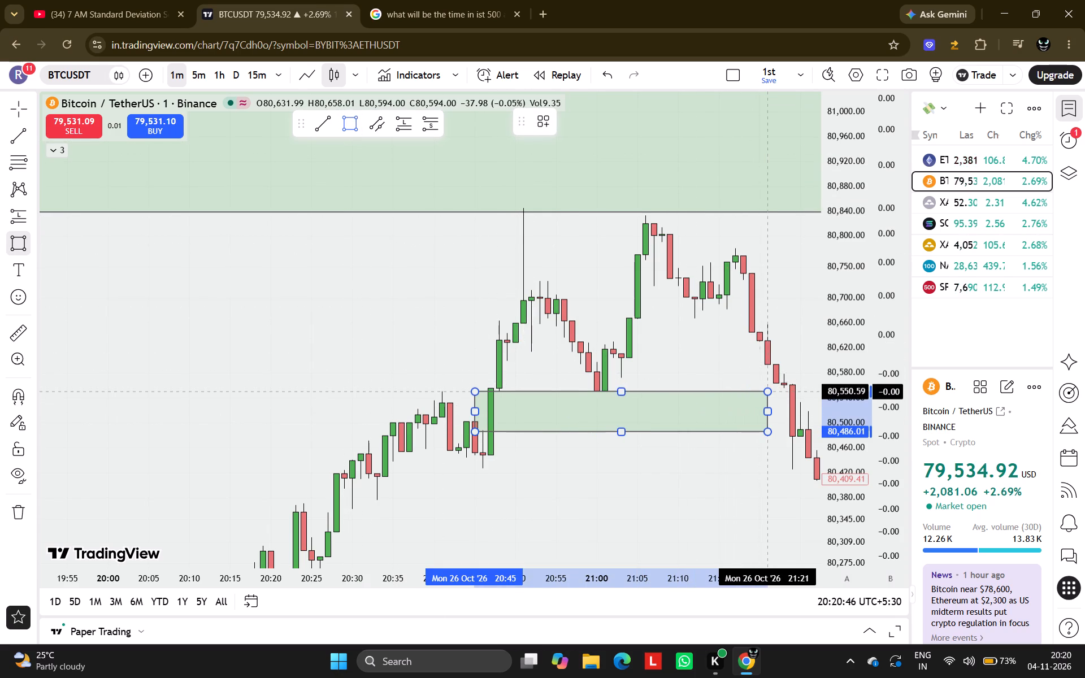
pyautogui.click(770, 391)
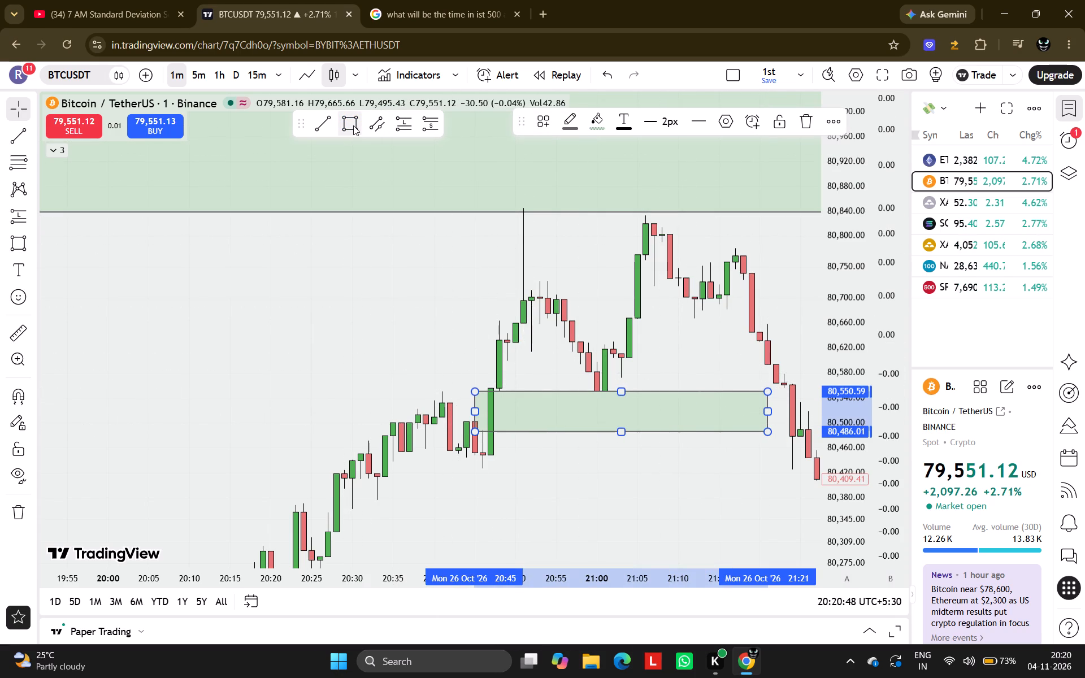
# Draw a second rectangle just above it, from 20:46 to 21:20 between about 80,555 and 80,597.
pyautogui.click(353, 125)
pyautogui.moveTo(483, 388); pyautogui.dragTo(689, 299)
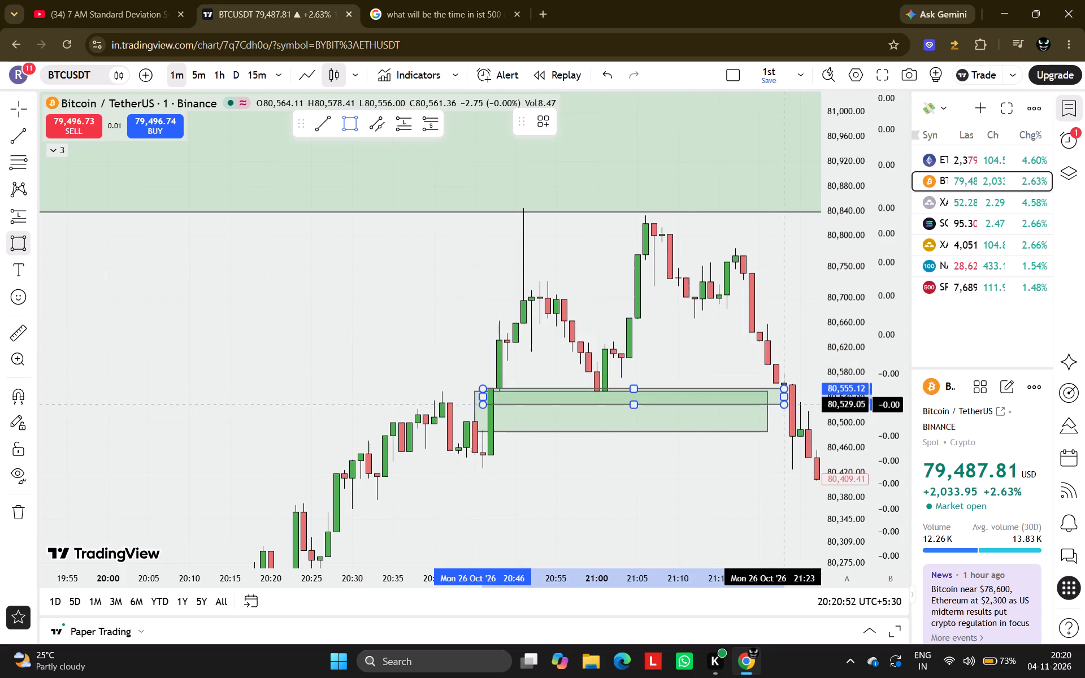
pyautogui.click(757, 362)
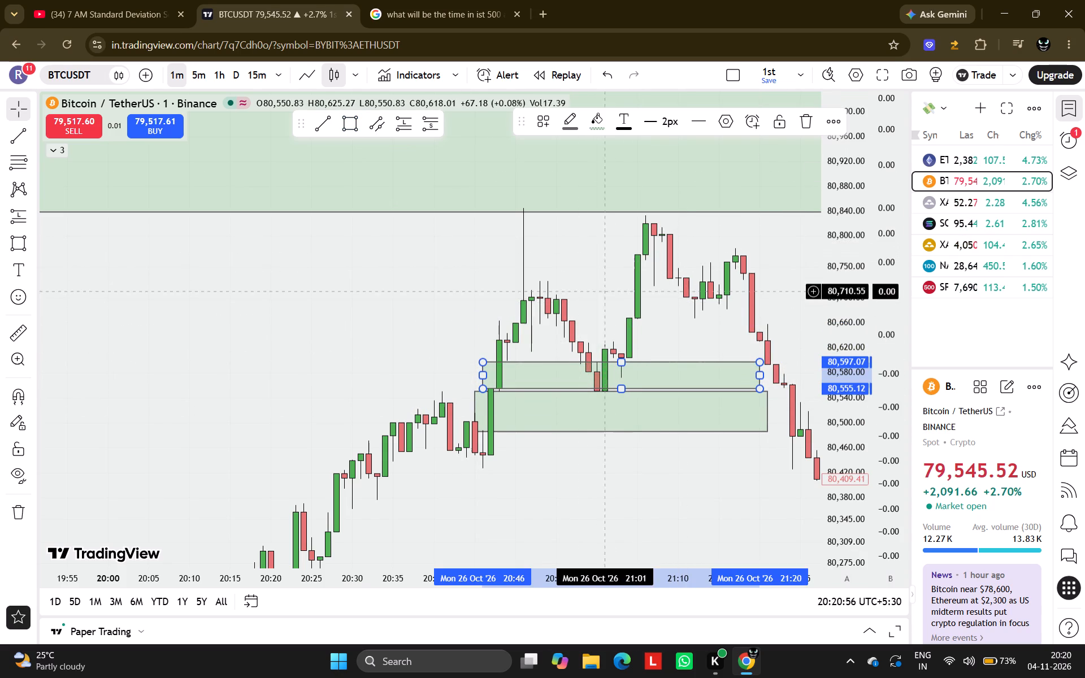
# Draw a third rectangle from 21:03 to 21:27 between about 80,666 and 80,761, over the second leg up.
pyautogui.click(350, 120)
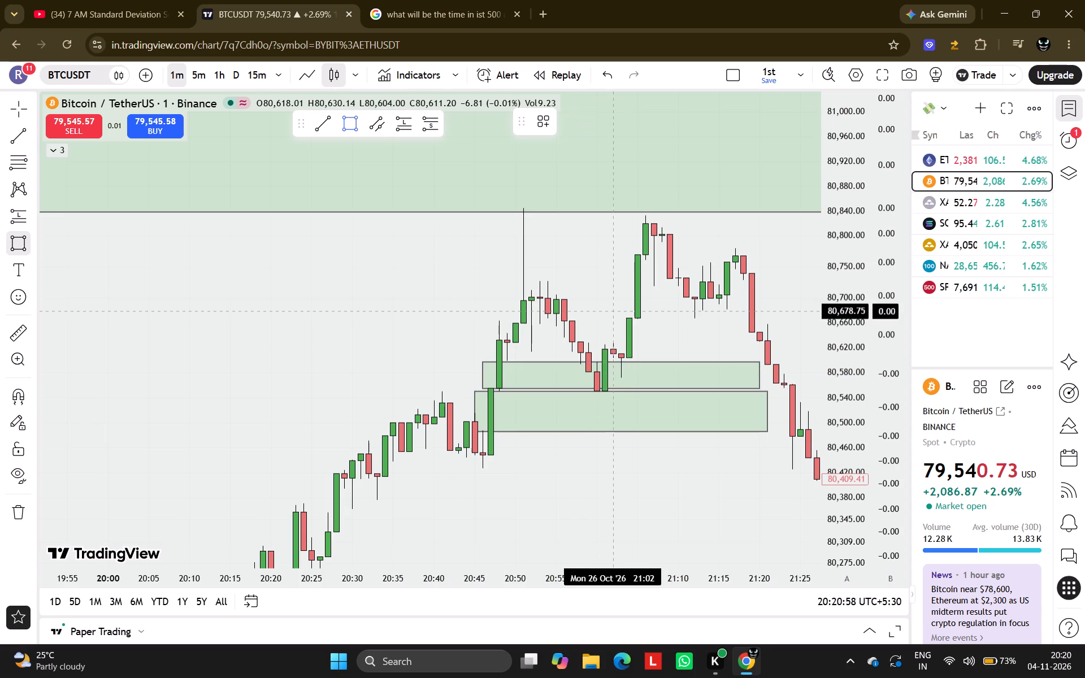
pyautogui.moveTo(624, 319); pyautogui.dragTo(773, 264)
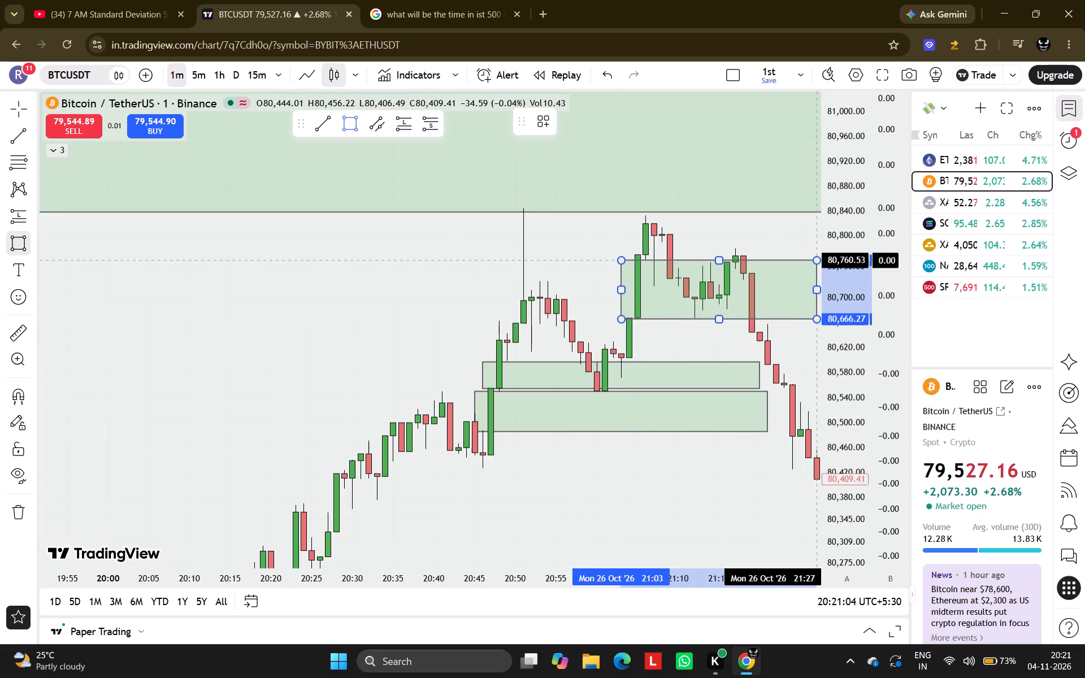
pyautogui.click(817, 260)
# Extend the middle rectangle's end to about 21:30 and the lowest rectangle's end to 21:33.
pyautogui.moveTo(792, 329); pyautogui.dragTo(568, 340)
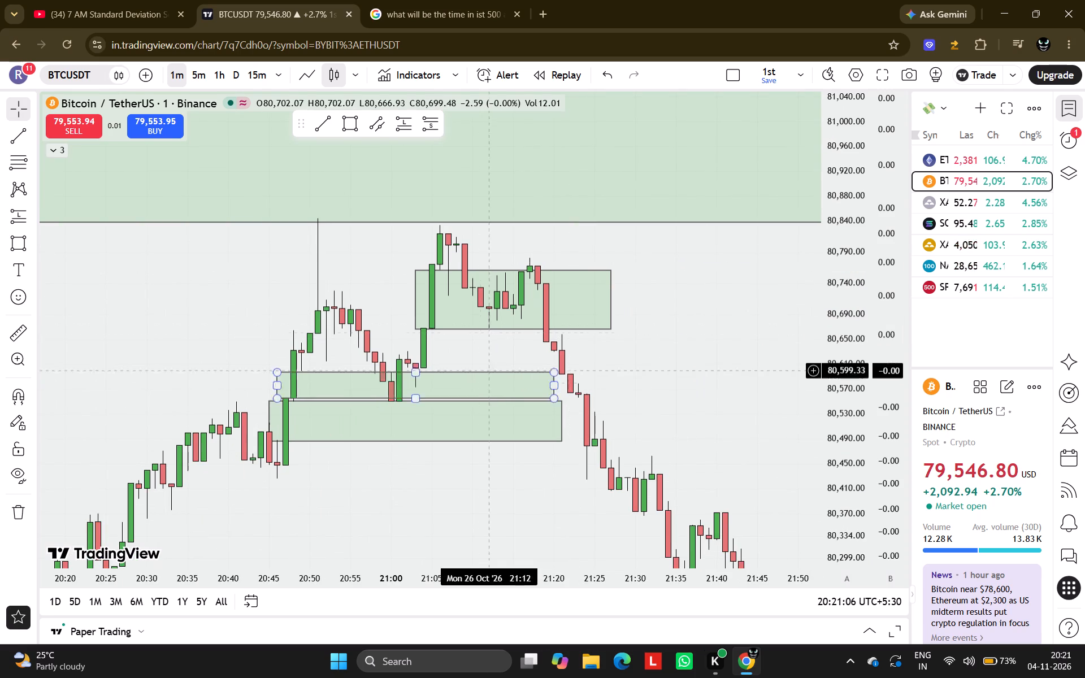
pyautogui.moveTo(607, 393); pyautogui.dragTo(505, 333)
pyautogui.moveTo(459, 337); pyautogui.dragTo(539, 328)
pyautogui.moveTo(464, 370); pyautogui.dragTo(536, 363)
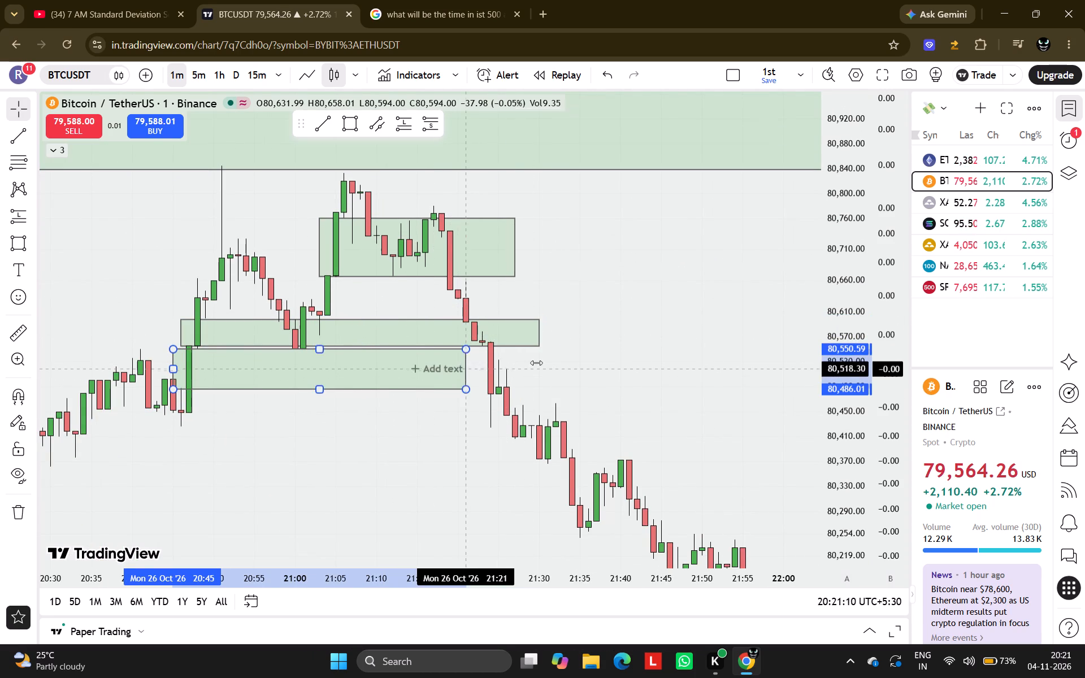
pyautogui.moveTo(536, 363); pyautogui.dragTo(567, 362)
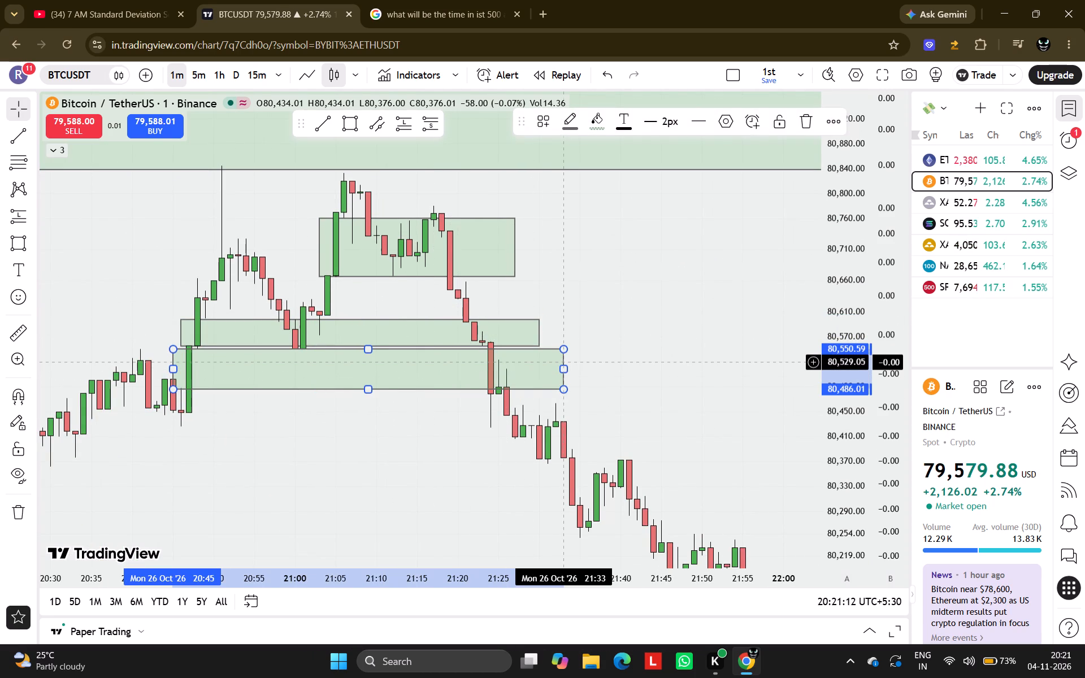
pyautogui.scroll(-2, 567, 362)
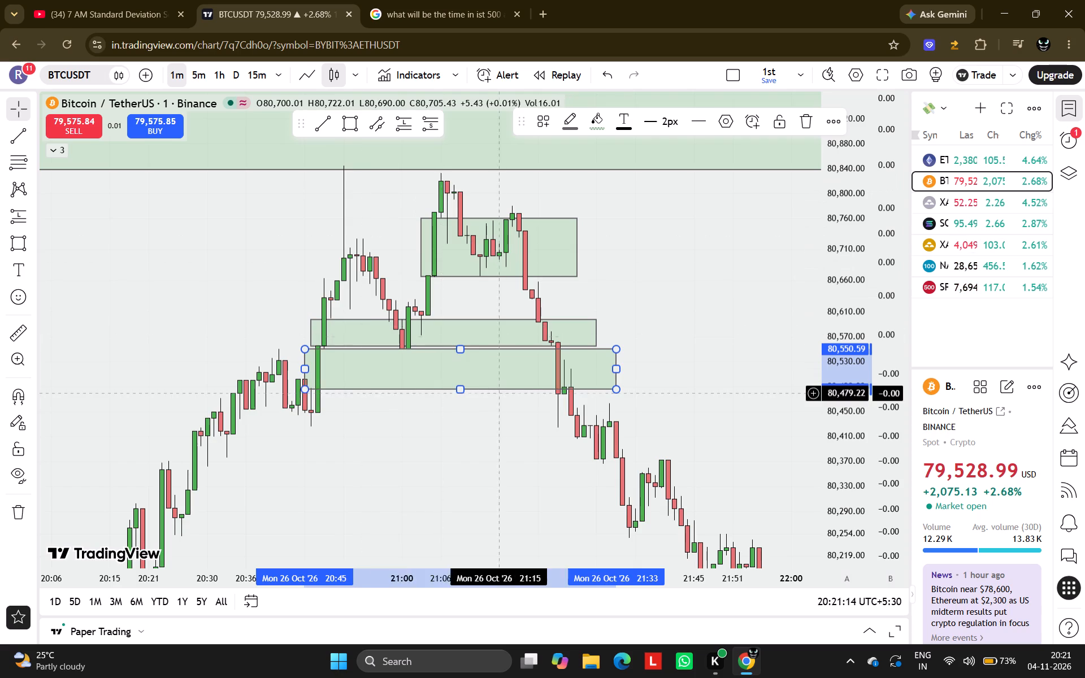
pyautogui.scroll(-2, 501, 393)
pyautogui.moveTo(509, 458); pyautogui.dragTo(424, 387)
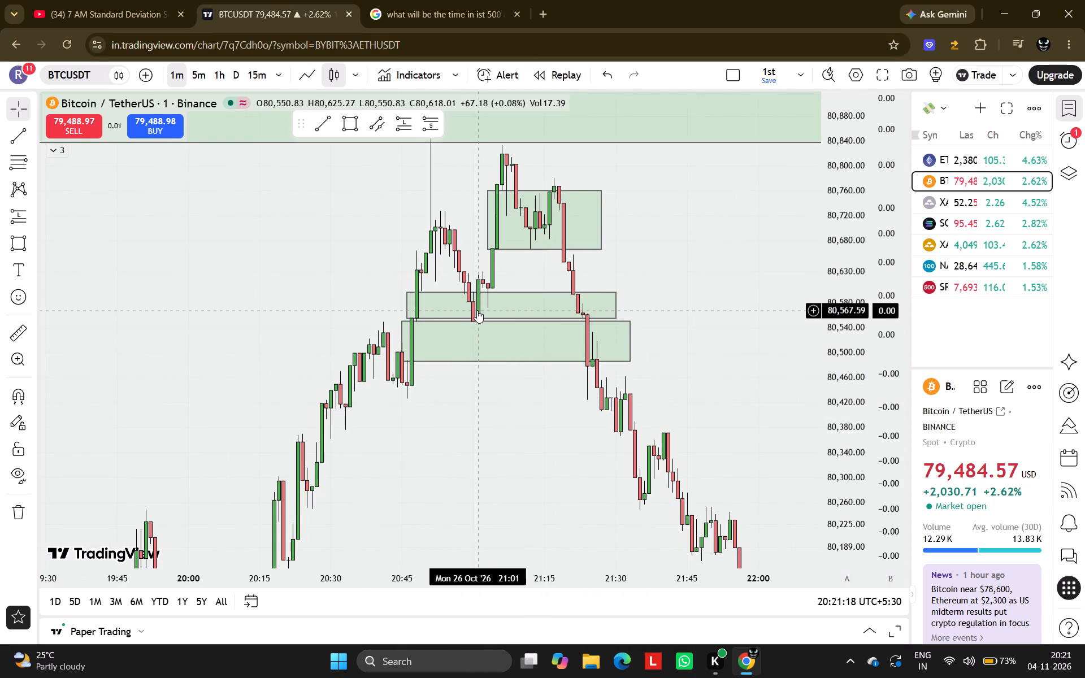
pyautogui.click(447, 0)
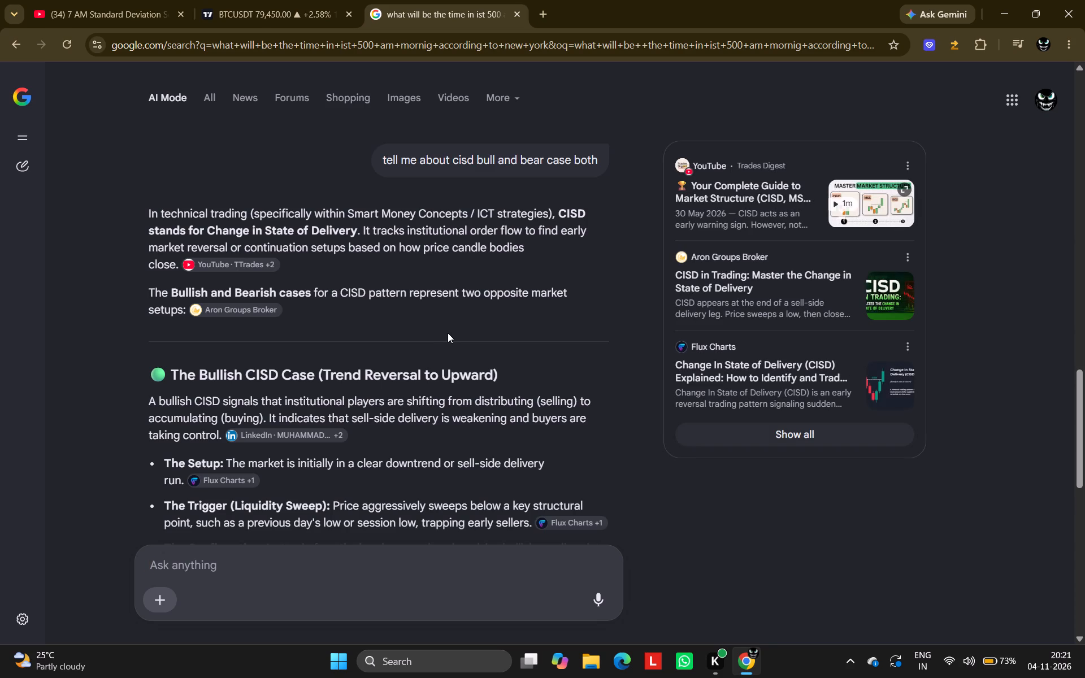
# Read the CISD answer and ask which part of the opposite red candle to mark in an up impulsive move: high, open, close or low.
pyautogui.scroll(-3, 448, 333)
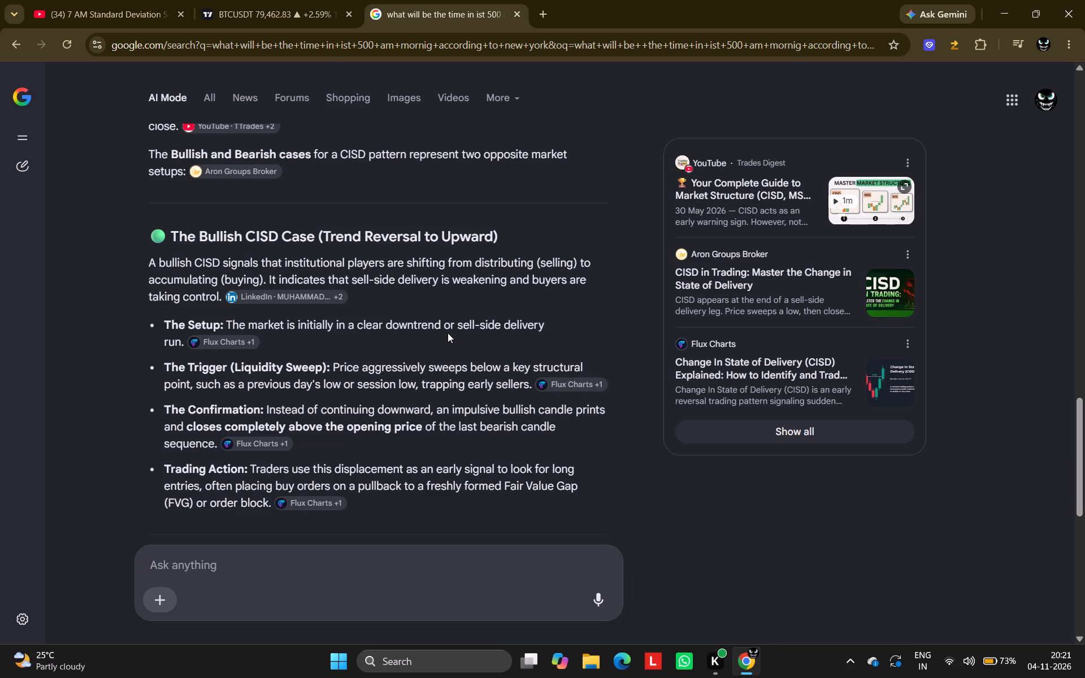
pyautogui.scroll(-2, 448, 333)
pyautogui.write('like in an')
pyautogui.press('space')
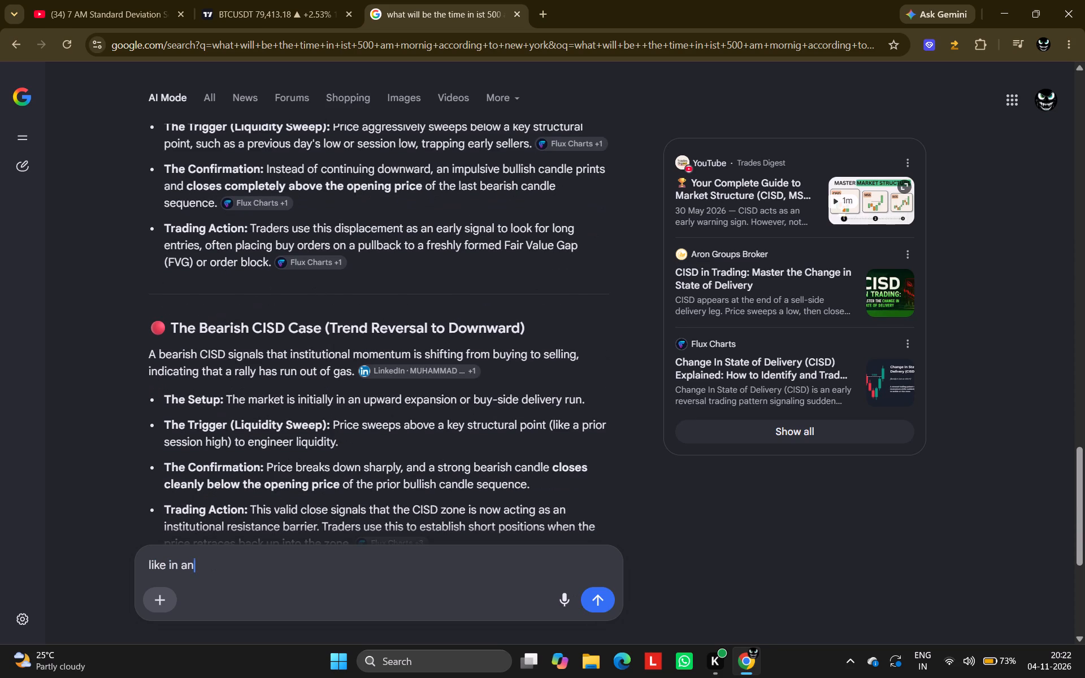
pyautogui.write('up impulsive move')
pyautogui.press('space')
pyautogui.write('we have mark the opposite')
pyautogui.press('space')
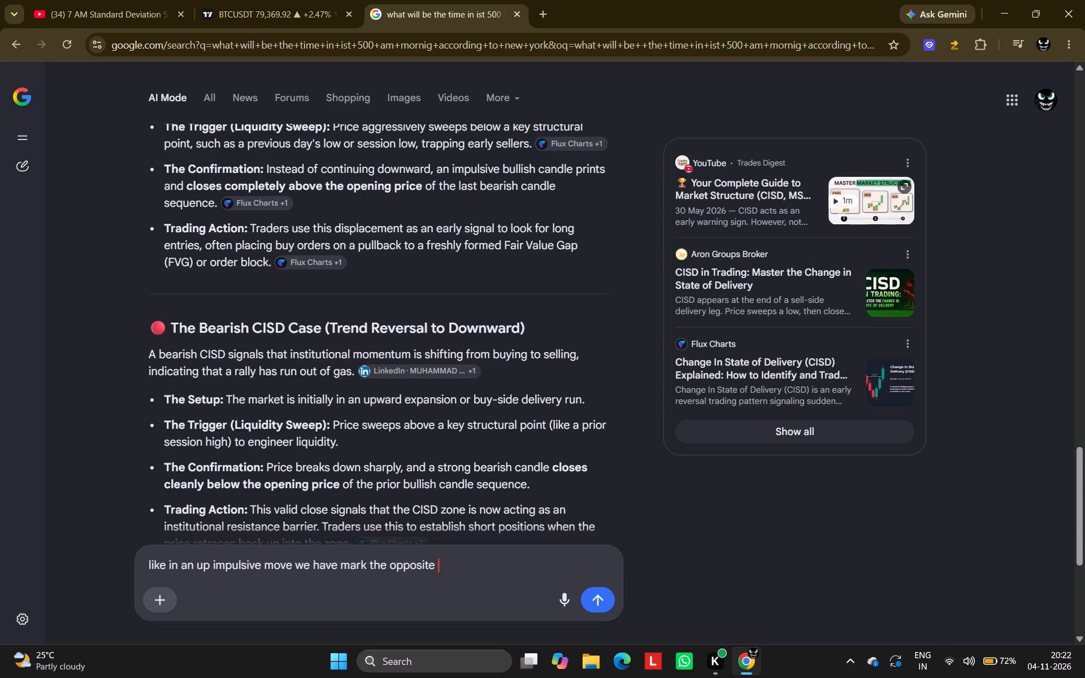
pyautogui.write('means red candle i have doubt which part')
pyautogui.press('space')
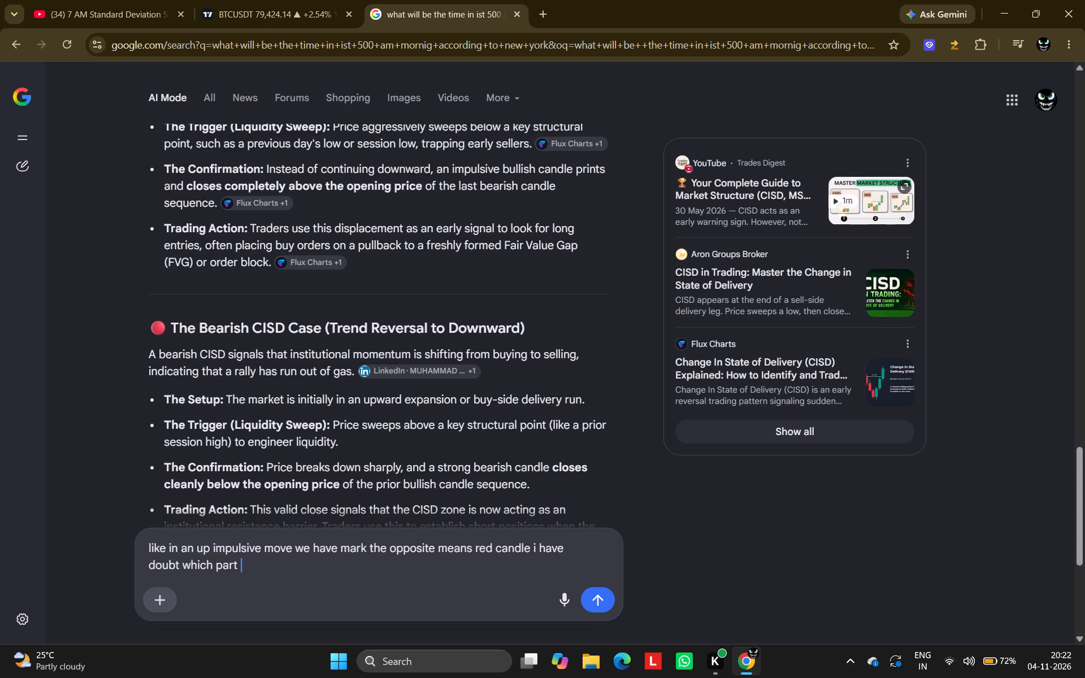
pyautogui.write('of red candle')
pyautogui.press('space')
pyautogui.press('s')
pyautogui.write('hould i mark')
pyautogui.press('space')
pyautogui.write('hi')
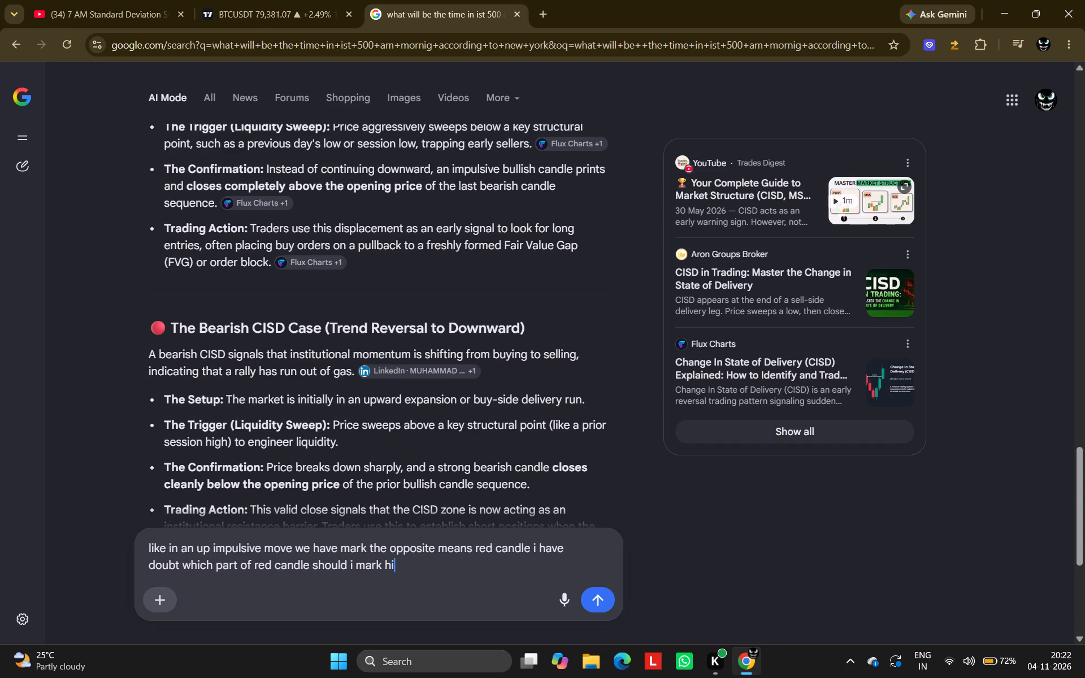
pyautogui.write('gh open close low ?')
pyautogui.press('Return')
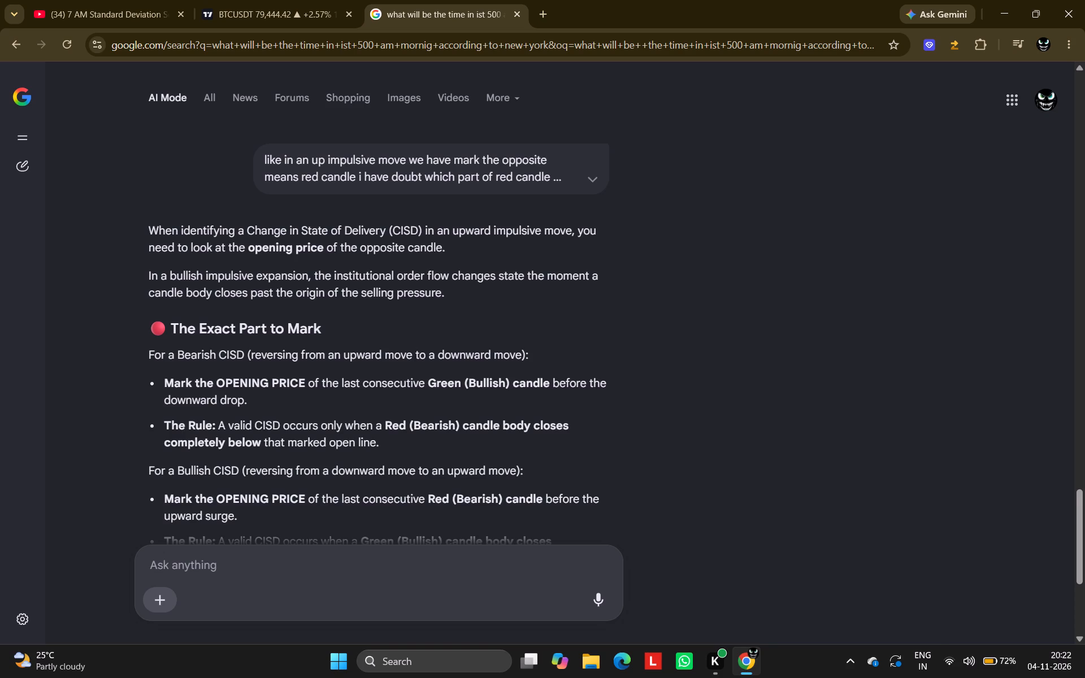
pyautogui.scroll(-1, 477, 276)
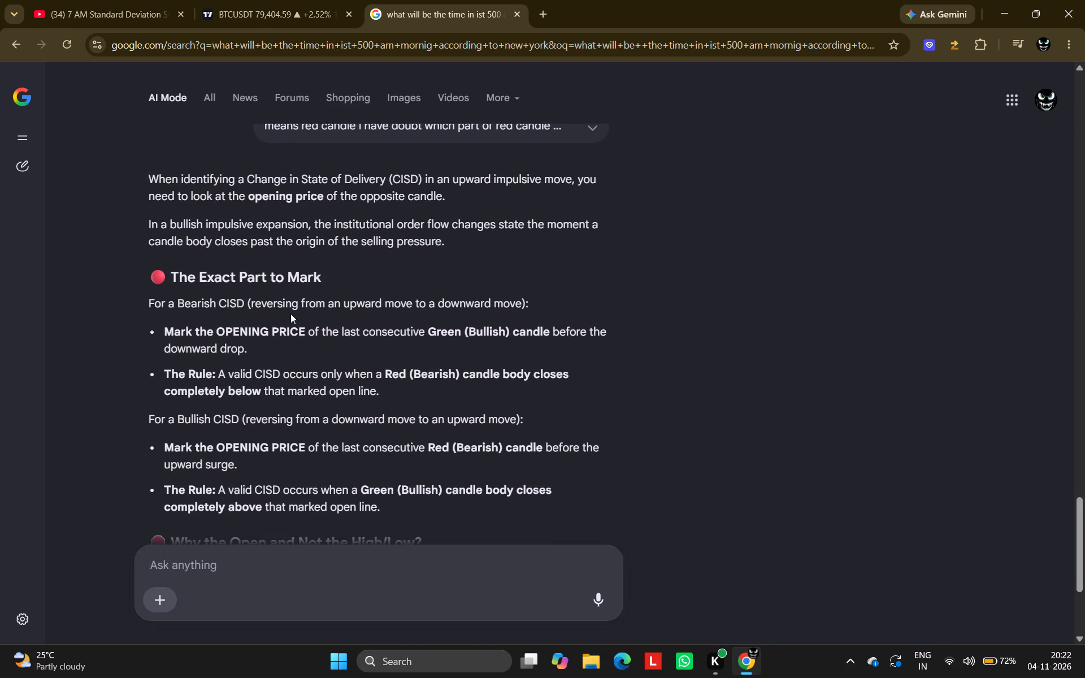
pyautogui.scroll(-1, 426, 340)
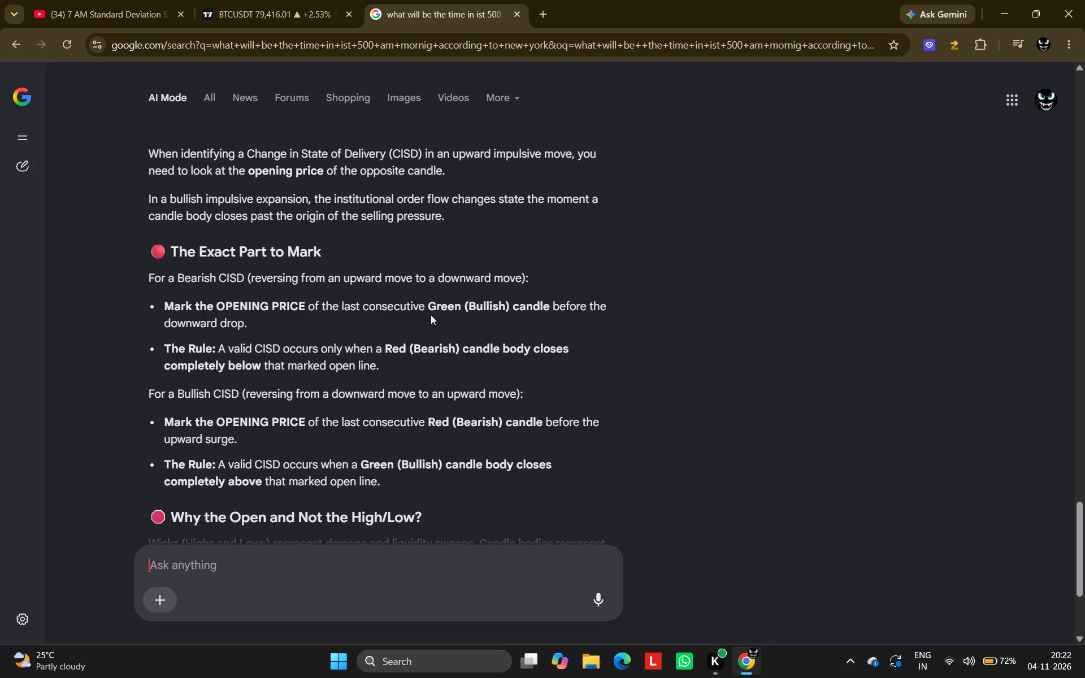
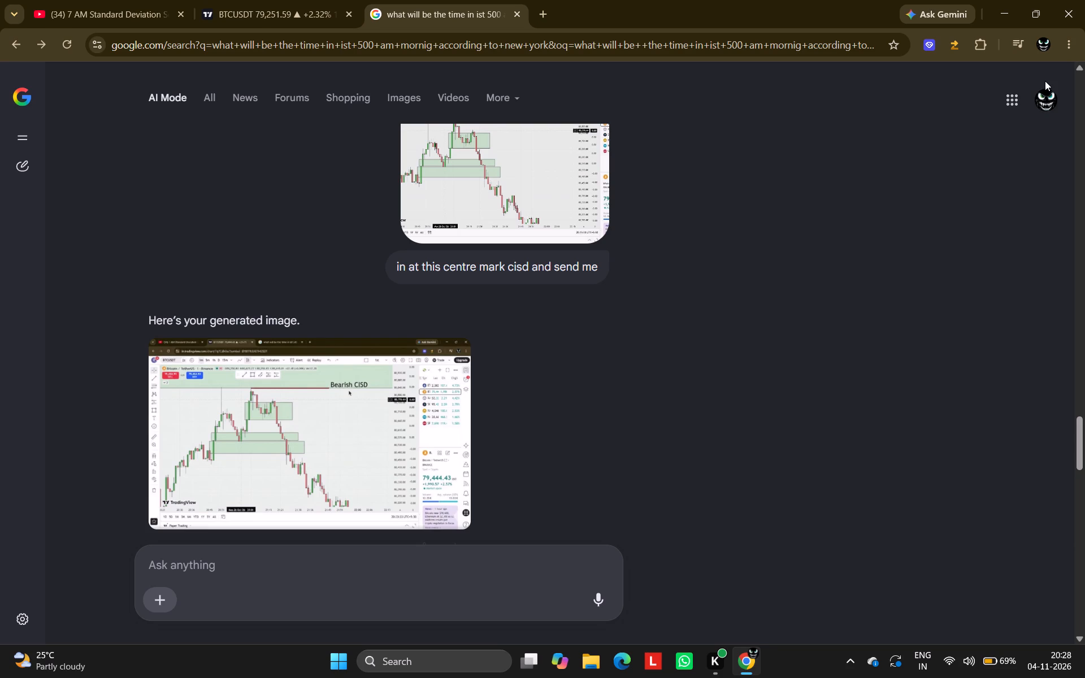
# Back on the BTCUSDT chart, inspect the custom colour codes of the rising and falling candle bodies in the chart settings.
pyautogui.click(284, 0)
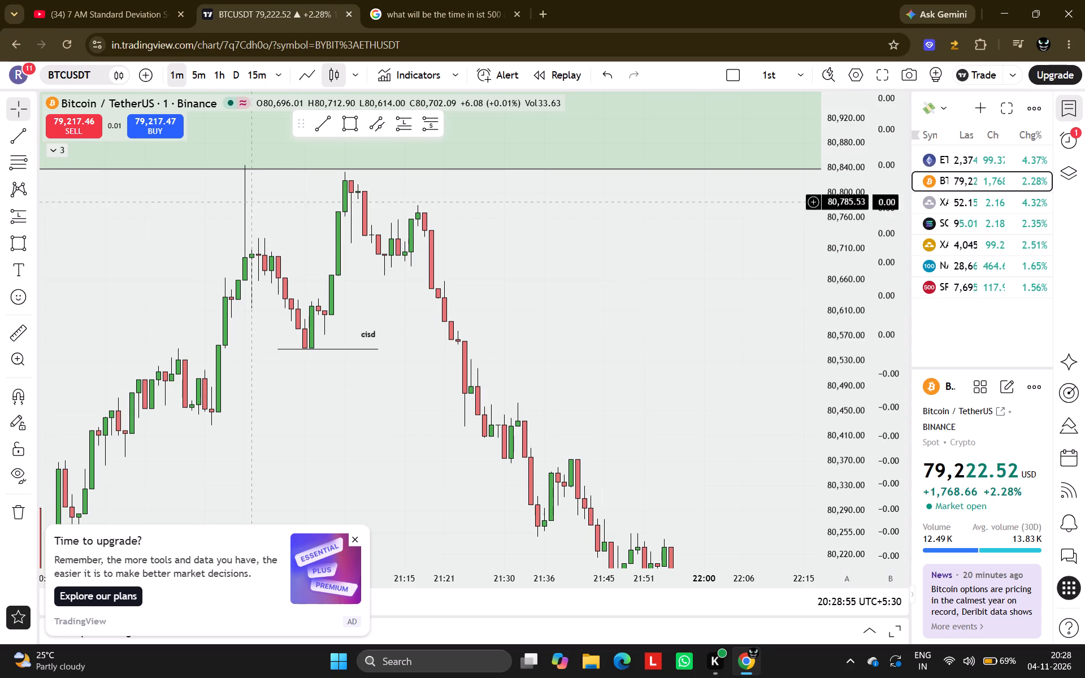
pyautogui.doubleClick(309, 318)
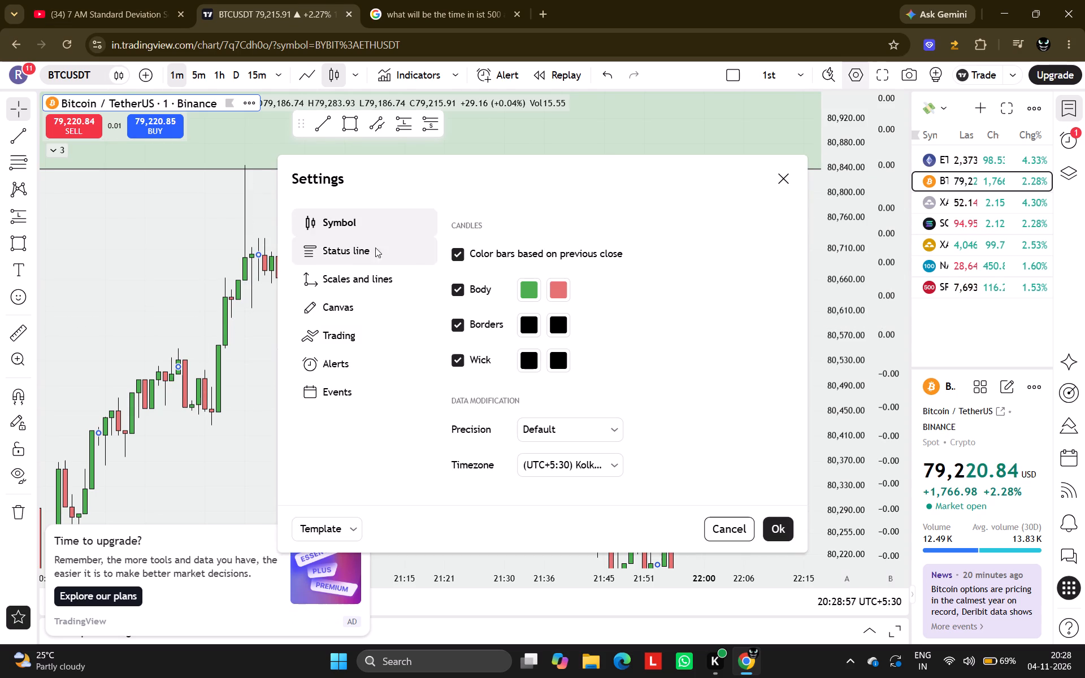
pyautogui.click(527, 281)
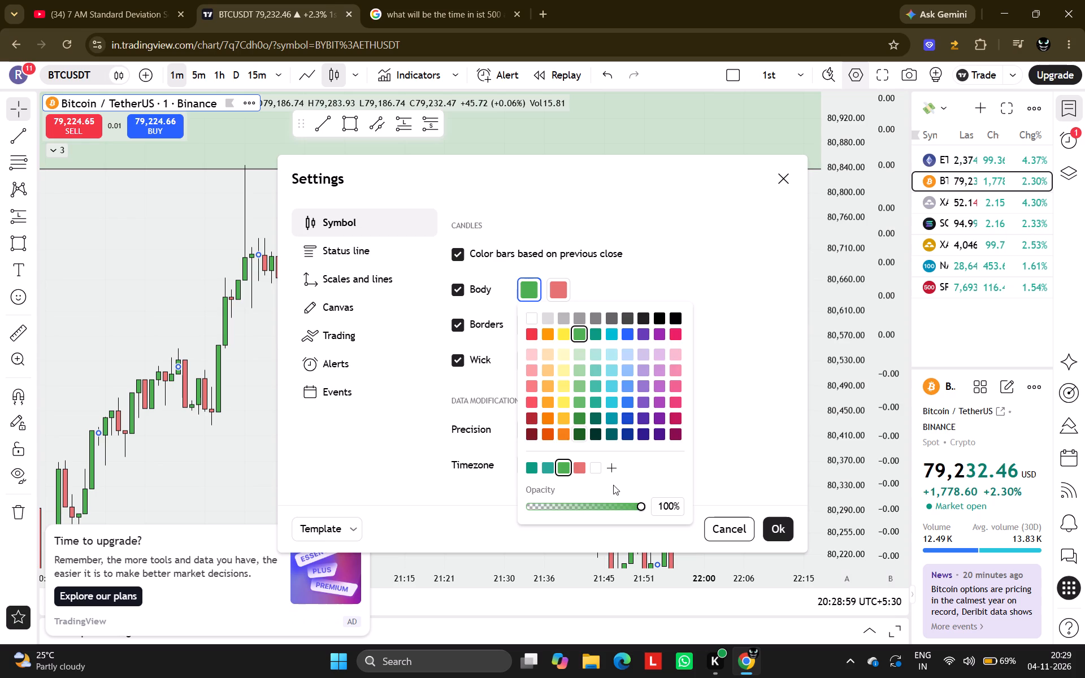
pyautogui.click(609, 472)
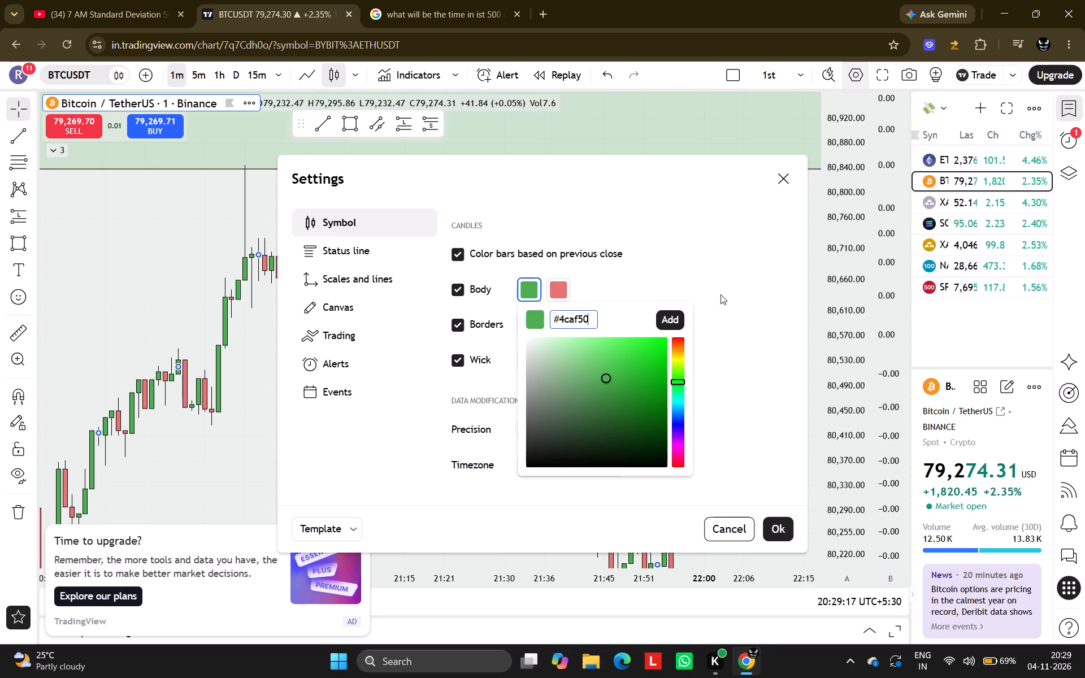
pyautogui.click(715, 247)
pyautogui.click(548, 297)
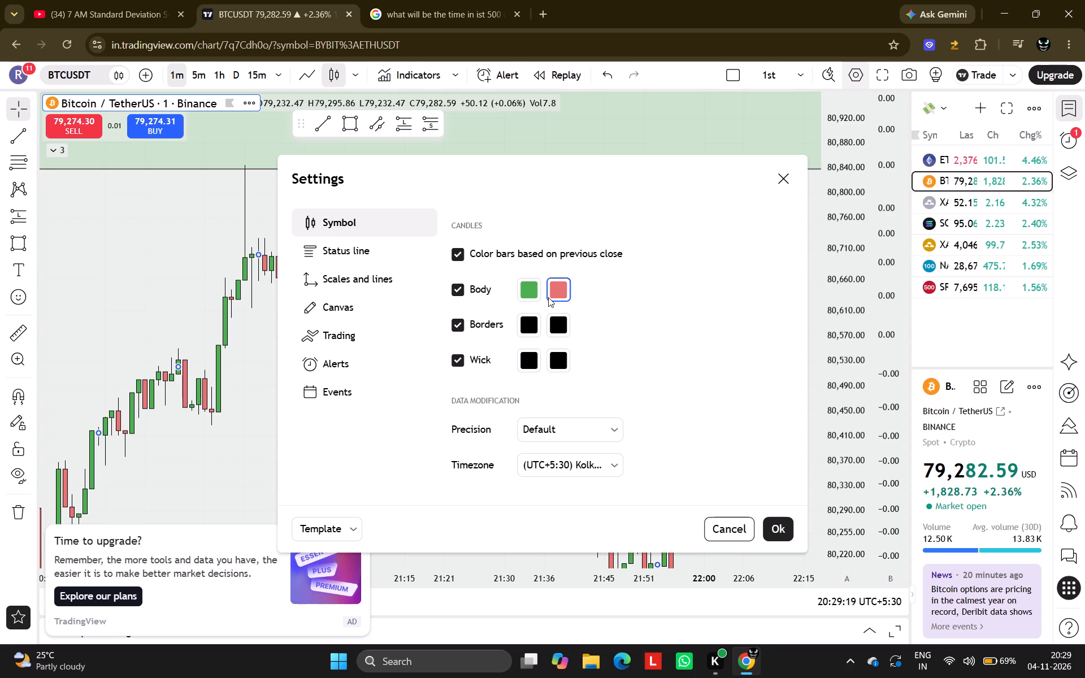
pyautogui.click(641, 468)
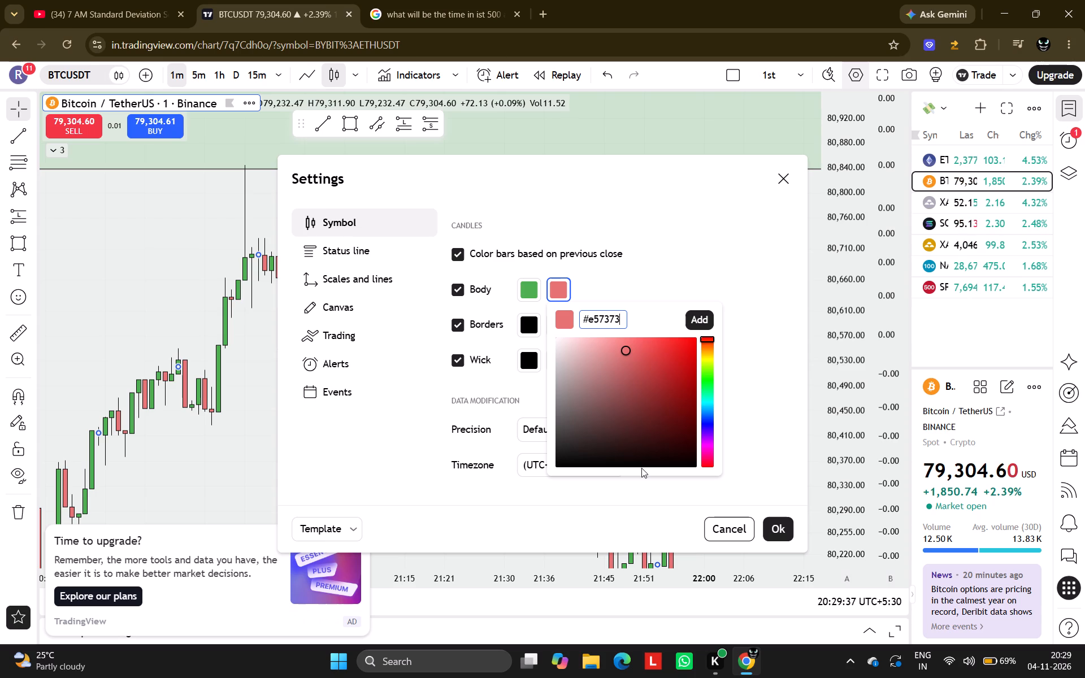
pyautogui.click(721, 207)
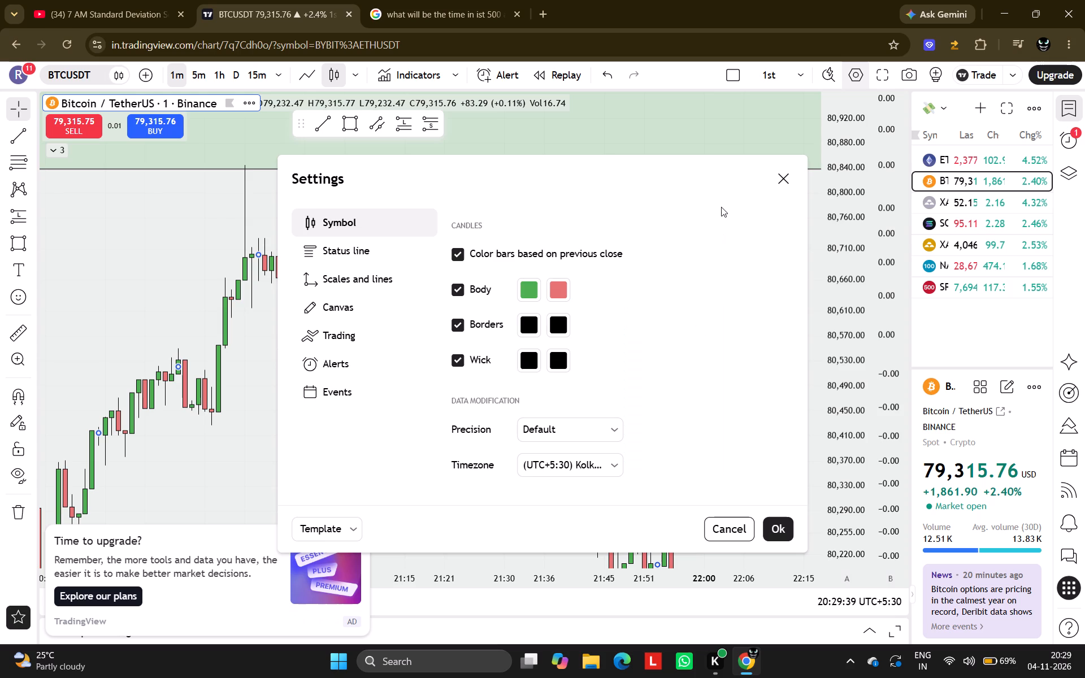
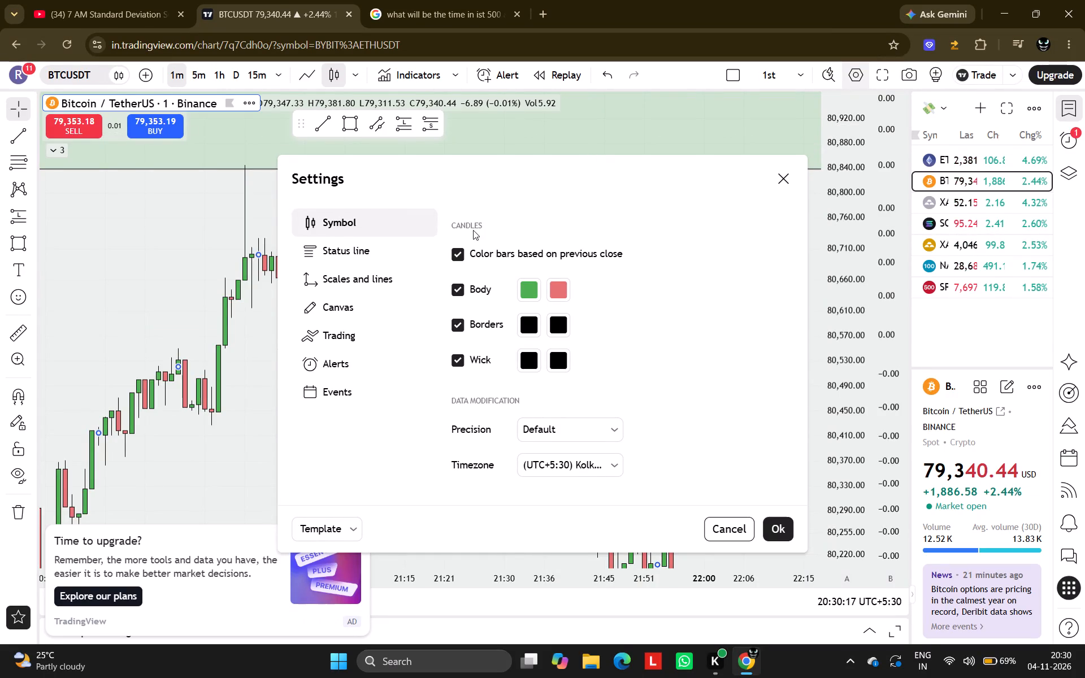
# Inspect the custom colour codes of the canvas background and the vertical grid lines in the chart settings.
pyautogui.click(348, 341)
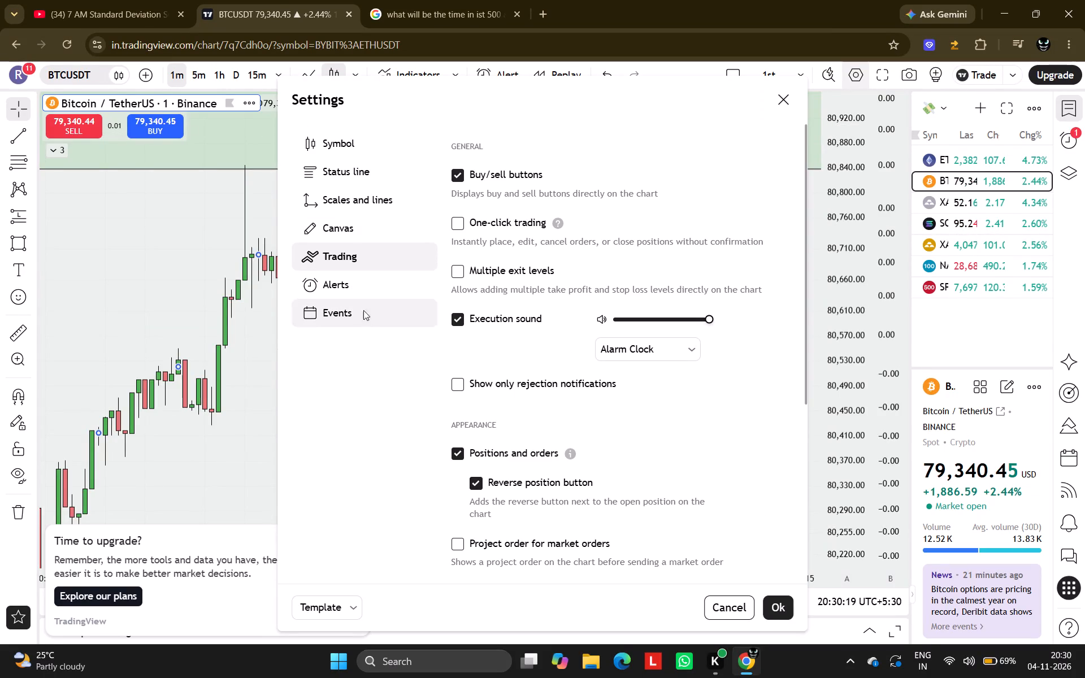
pyautogui.click(353, 231)
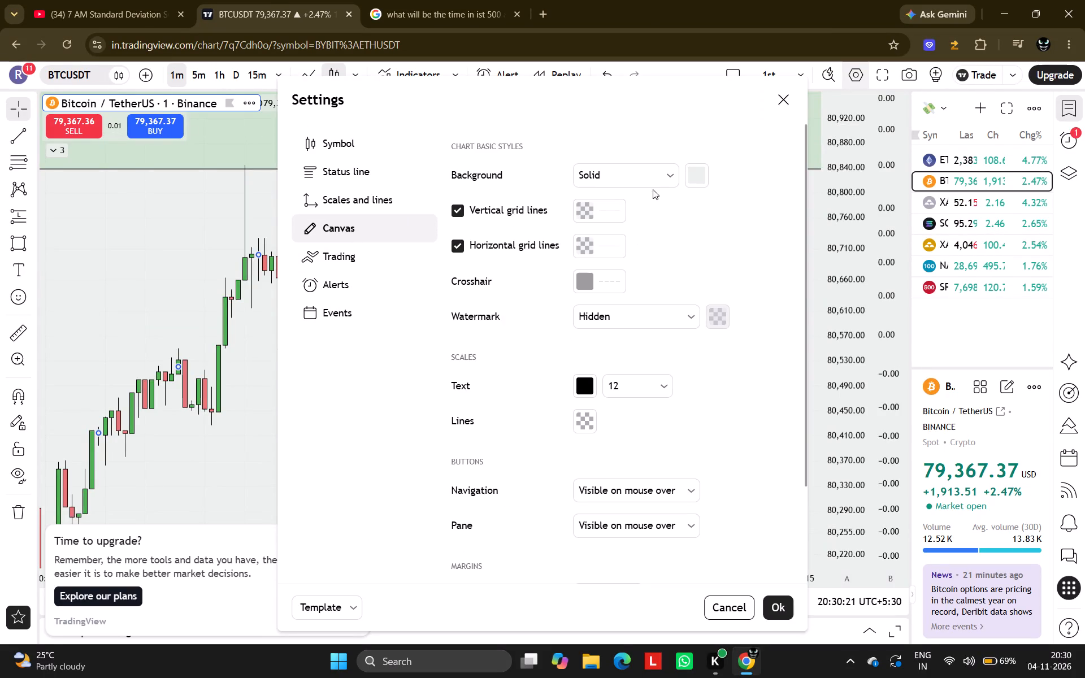
pyautogui.click(693, 181)
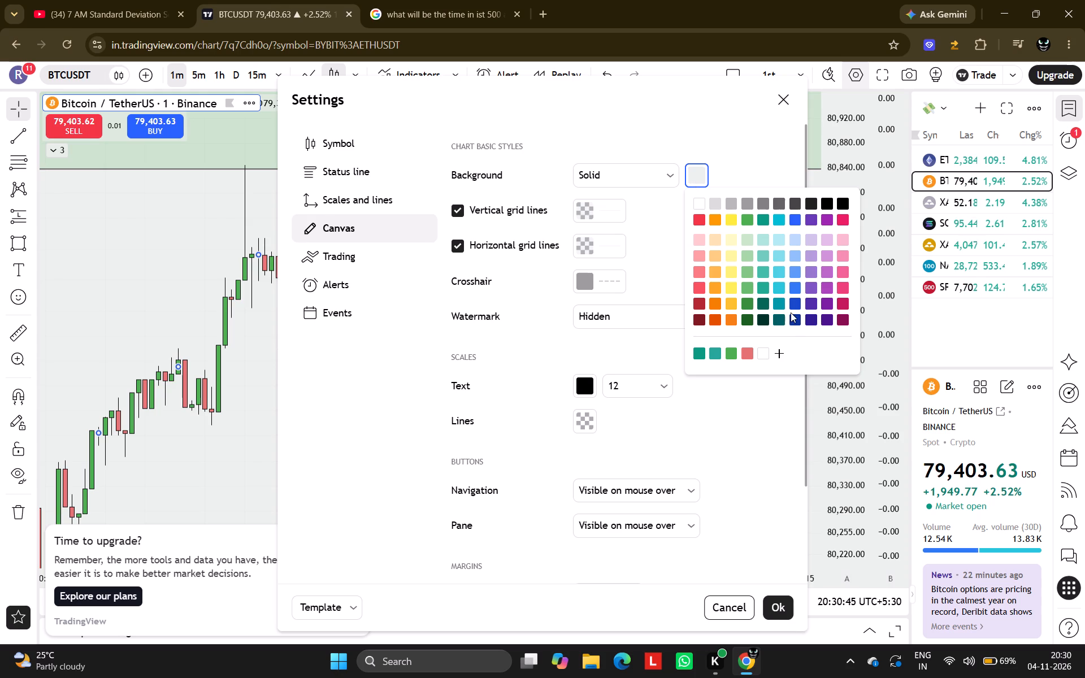
pyautogui.click(780, 352)
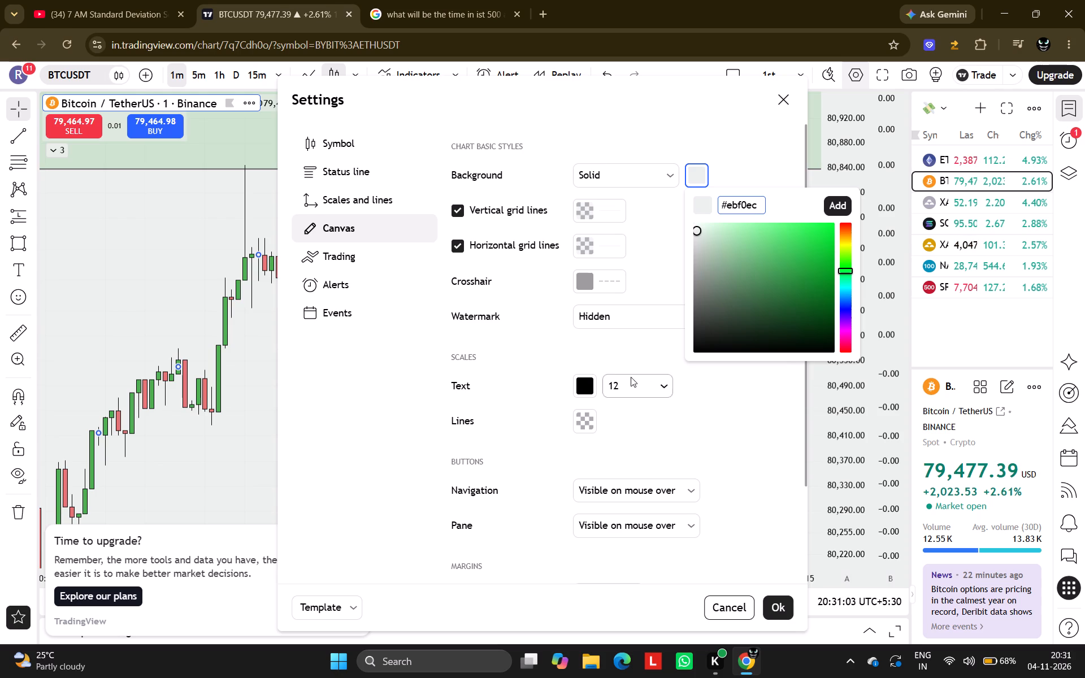
pyautogui.click(661, 228)
pyautogui.click(616, 212)
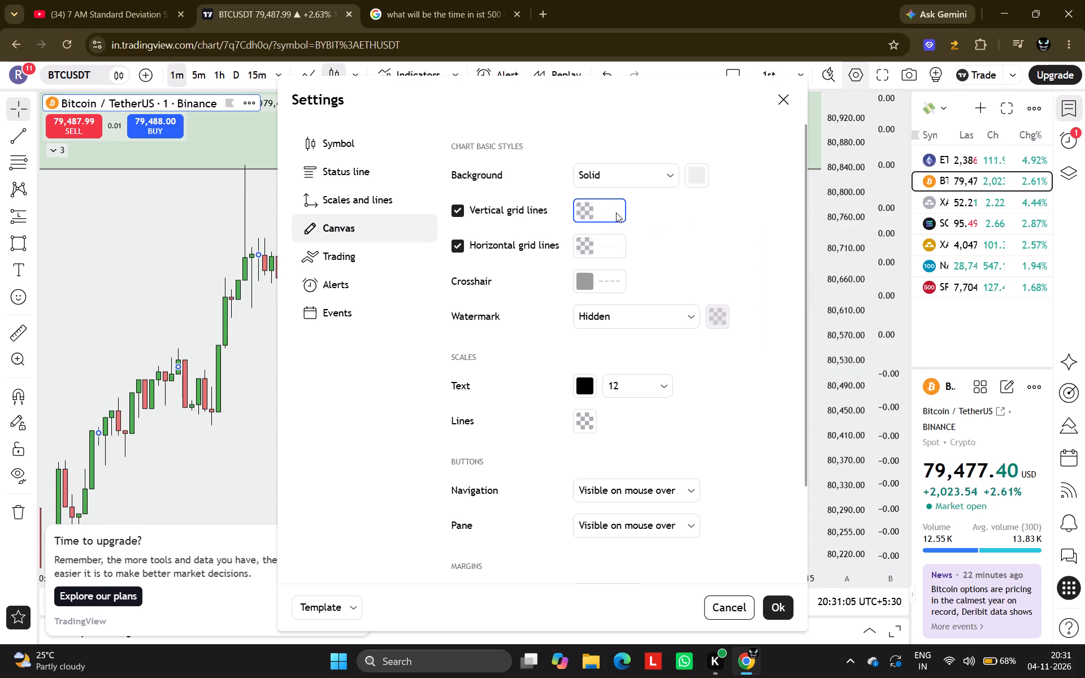
pyautogui.click(665, 386)
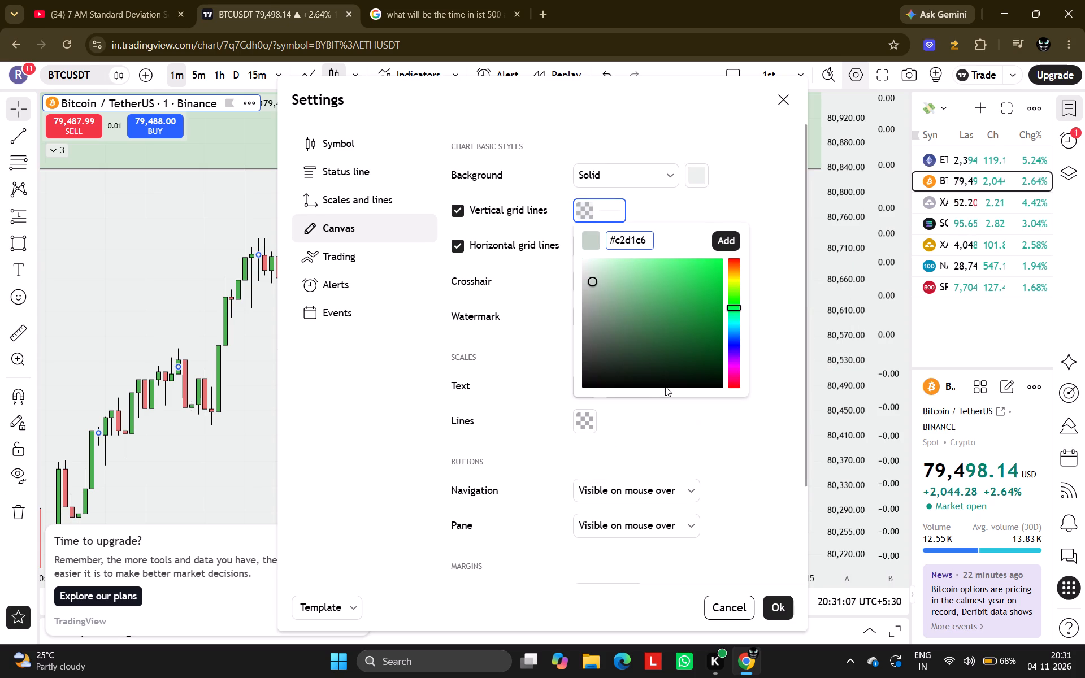
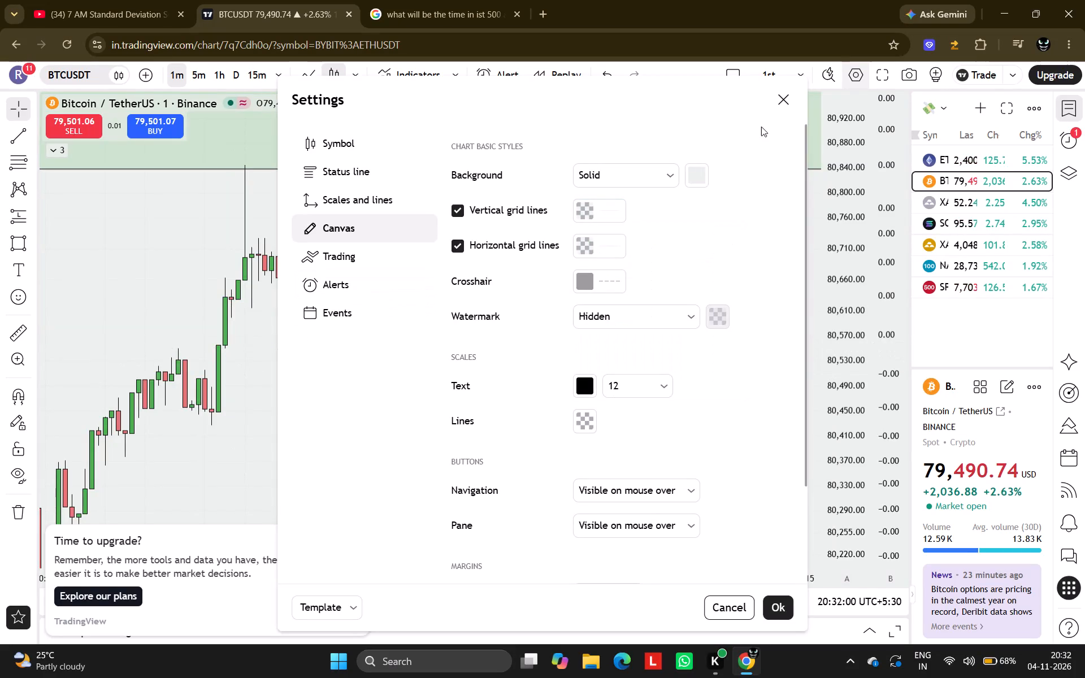
# Close the chart settings, switch the chart to NASDAQ, reset its view and set the 1-hour timeframe.
pyautogui.click(774, 106)
pyautogui.click(936, 270)
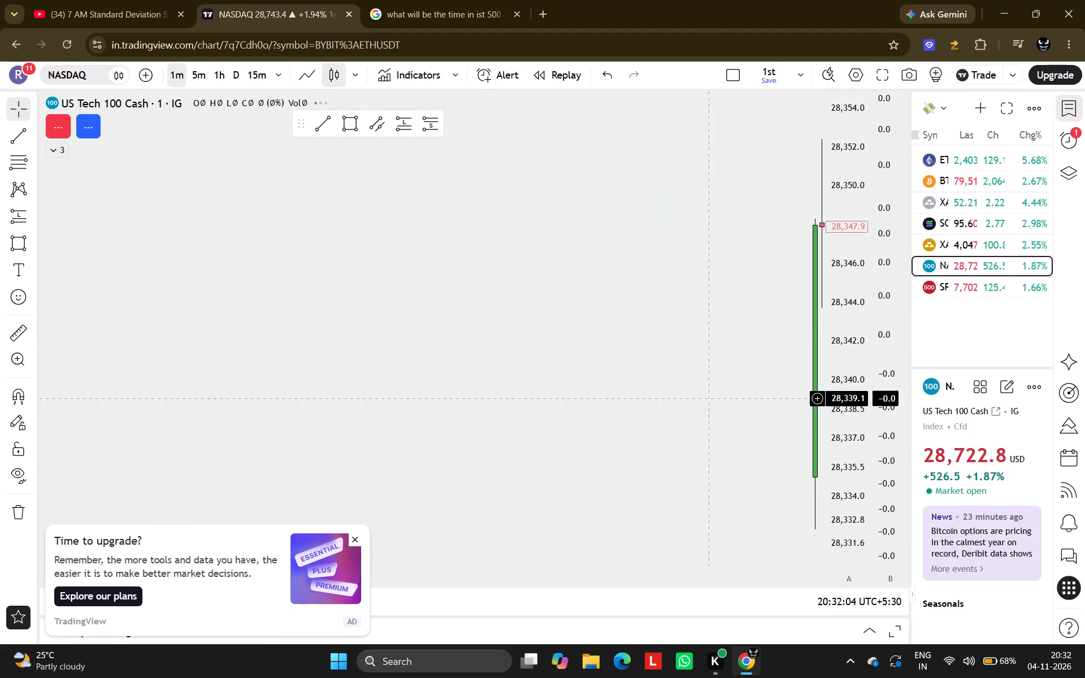
pyautogui.hotkey('alt', 'r')
pyautogui.click(593, 360)
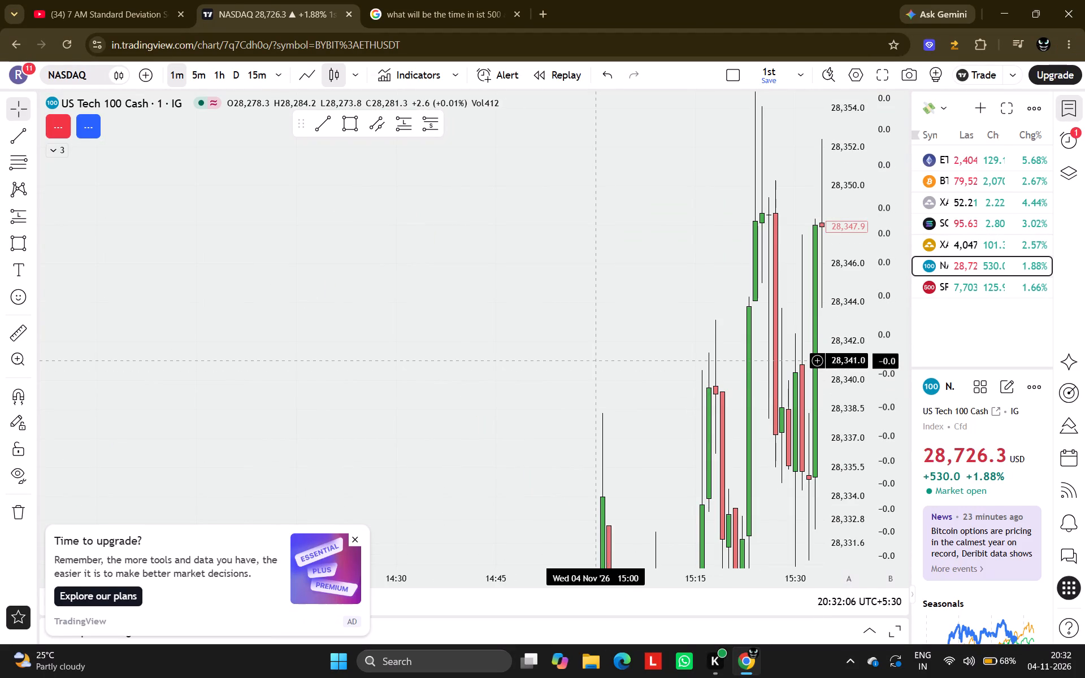
pyautogui.hotkey('alt', 'r')
pyautogui.click(218, 73)
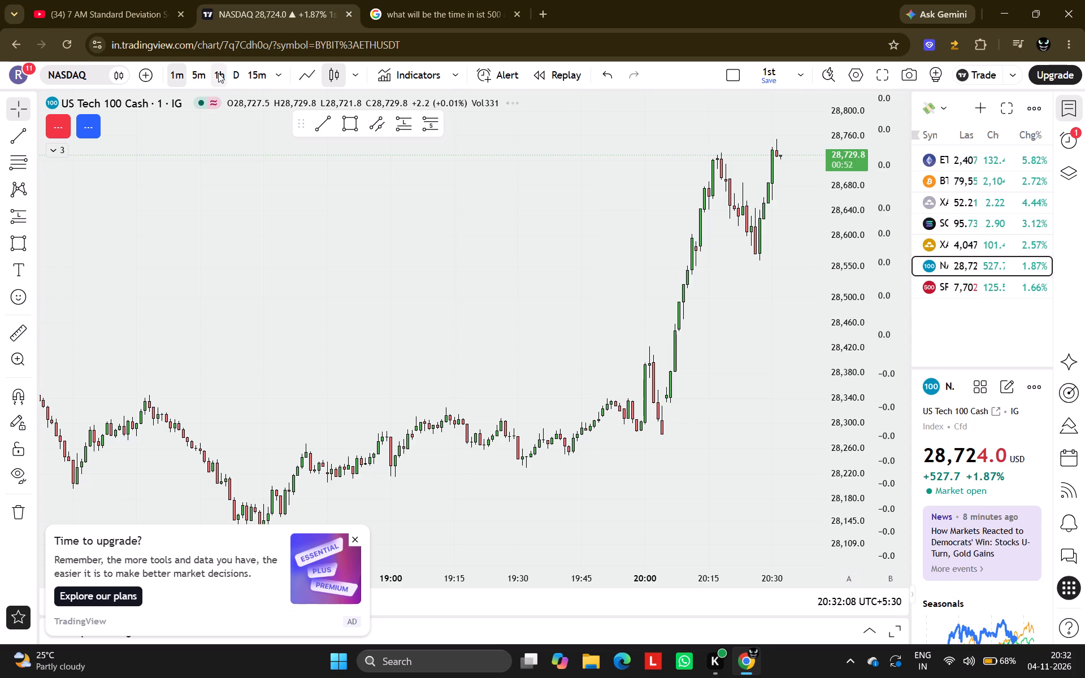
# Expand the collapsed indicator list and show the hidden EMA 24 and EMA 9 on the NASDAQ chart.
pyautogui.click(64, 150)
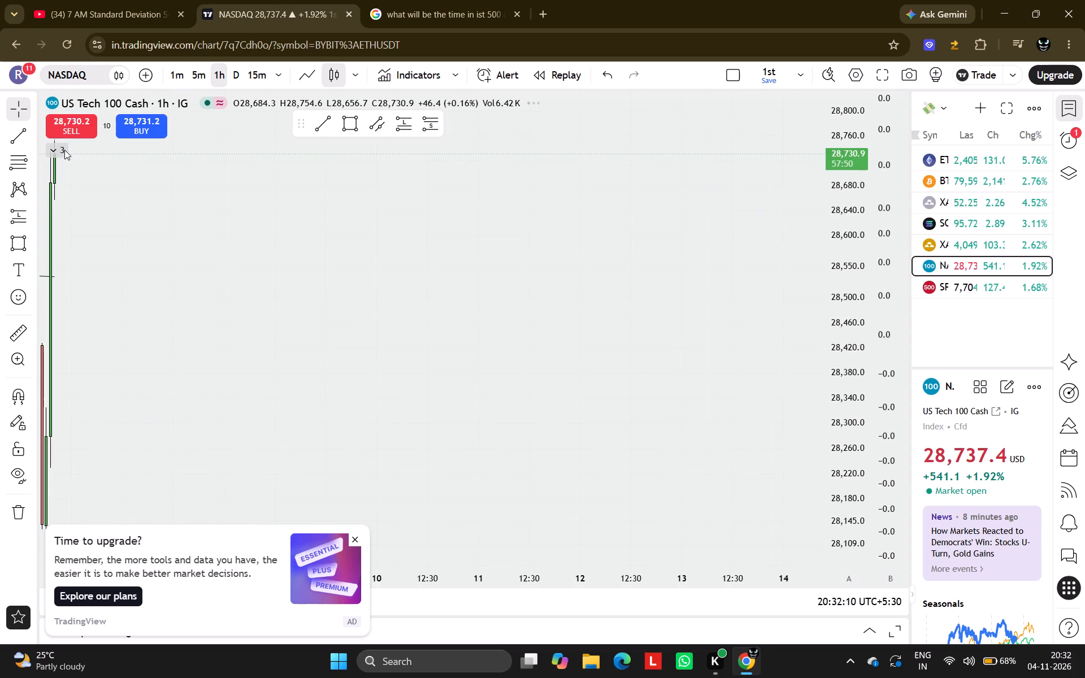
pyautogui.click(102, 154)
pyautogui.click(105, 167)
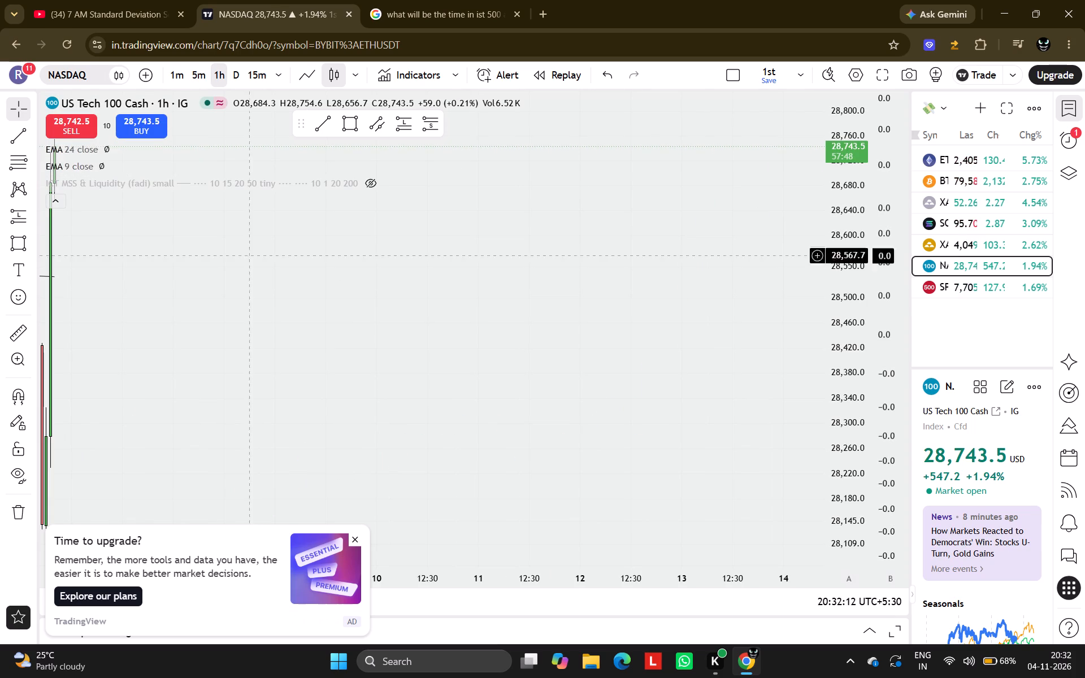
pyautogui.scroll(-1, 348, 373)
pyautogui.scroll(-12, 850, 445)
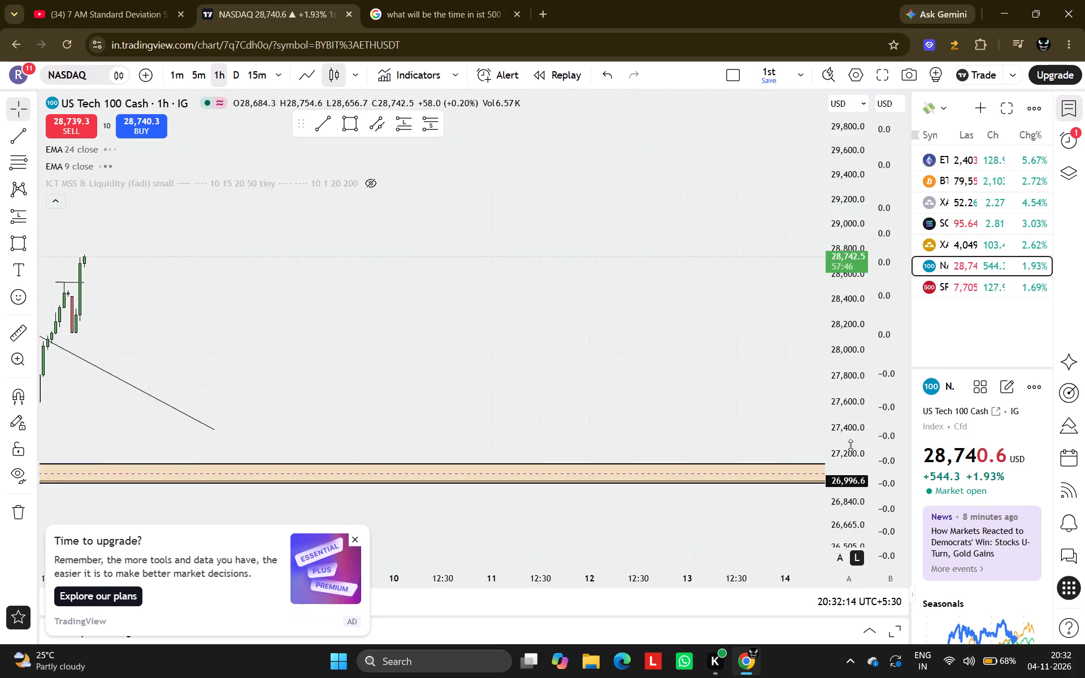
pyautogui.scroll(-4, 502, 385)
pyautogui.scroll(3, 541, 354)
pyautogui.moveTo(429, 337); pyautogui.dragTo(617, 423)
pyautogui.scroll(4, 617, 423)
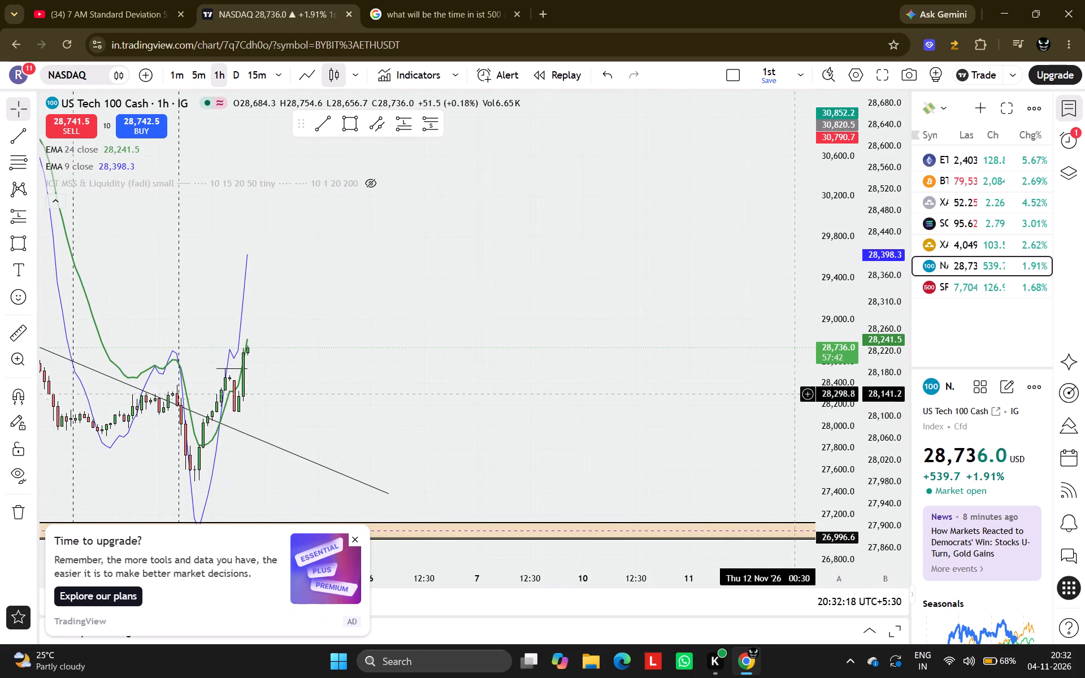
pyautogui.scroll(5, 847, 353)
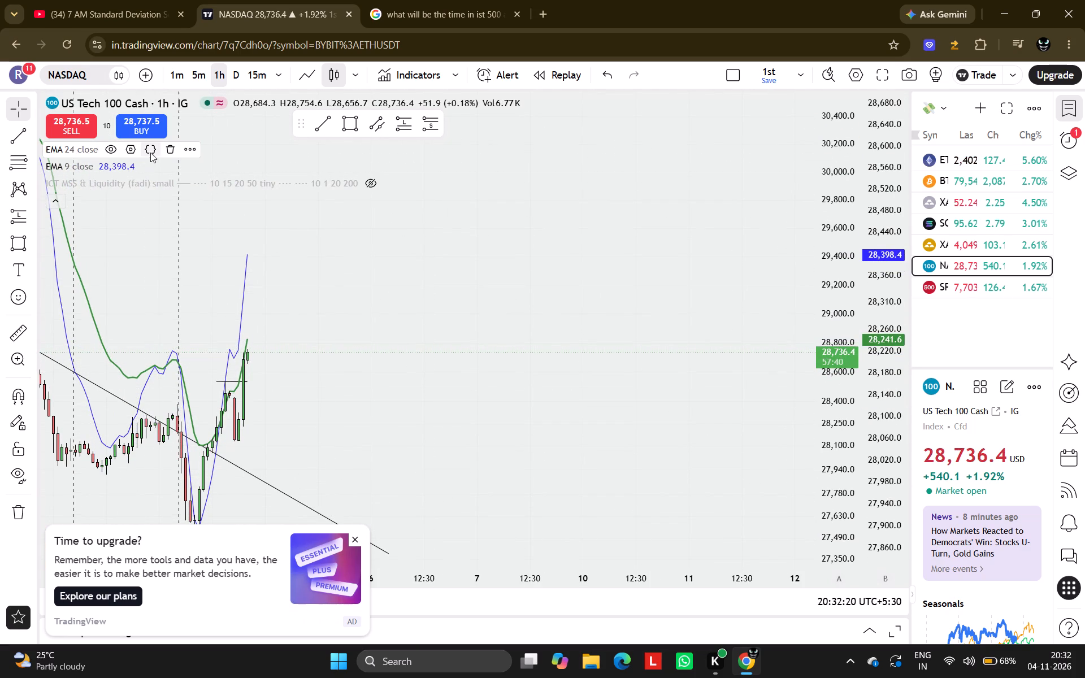
# Remove the EMA 24 and EMA 9 indicators from the chart.
pyautogui.click(160, 151)
pyautogui.click(171, 151)
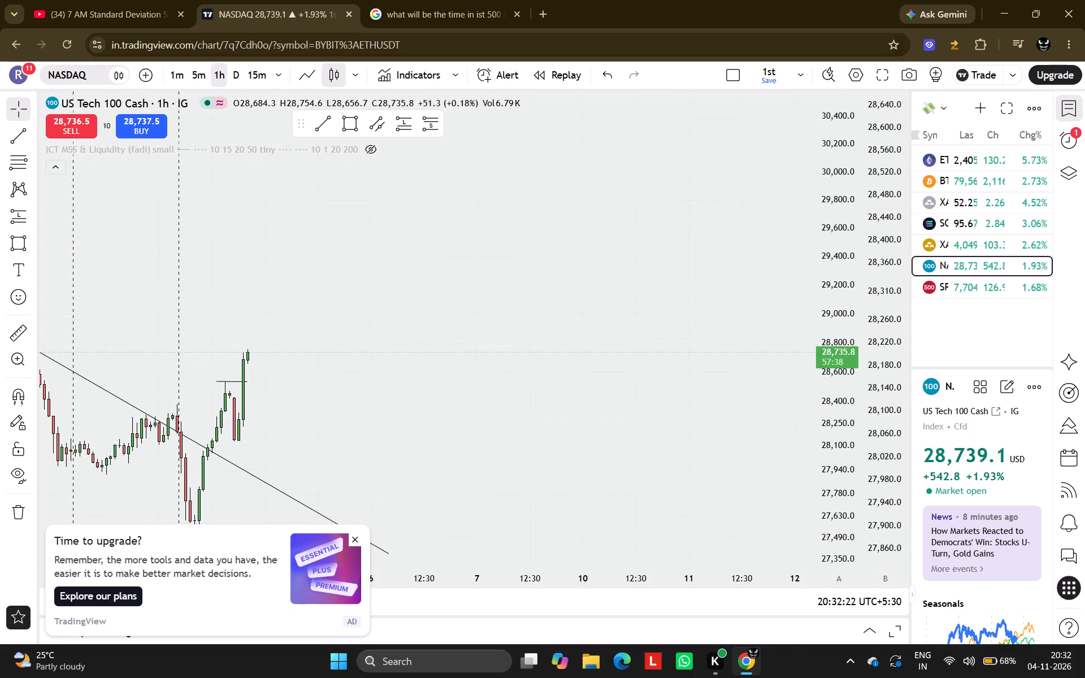
# Search the indicators for "ema" and add the Exponential moving average to the chart twice.
pyautogui.click(401, 70)
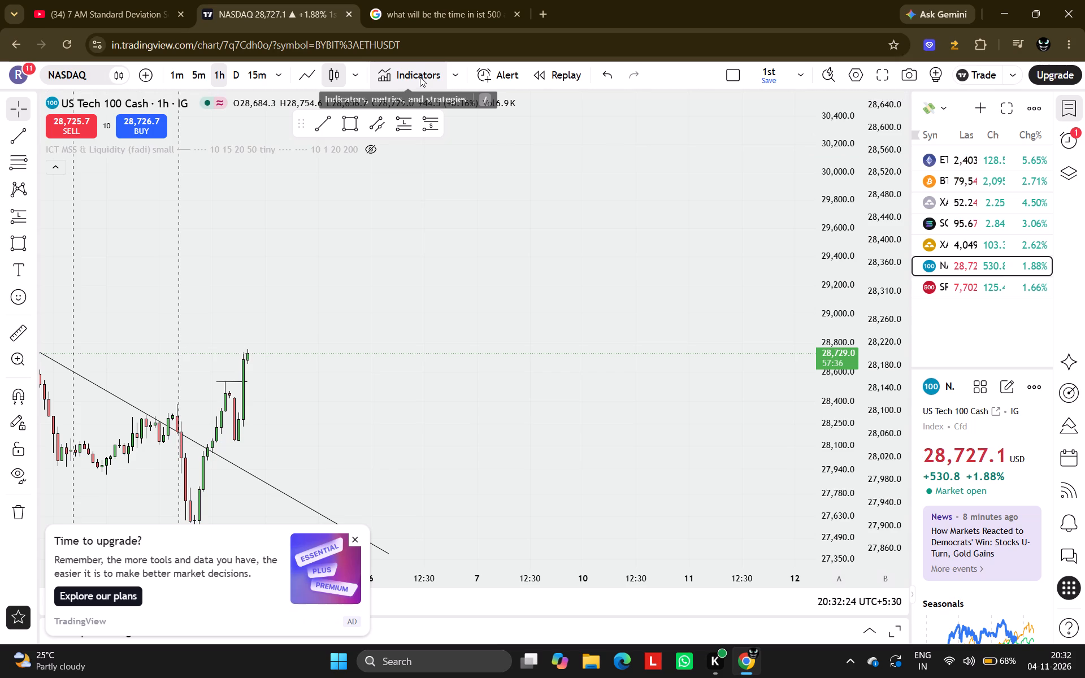
pyautogui.click(420, 77)
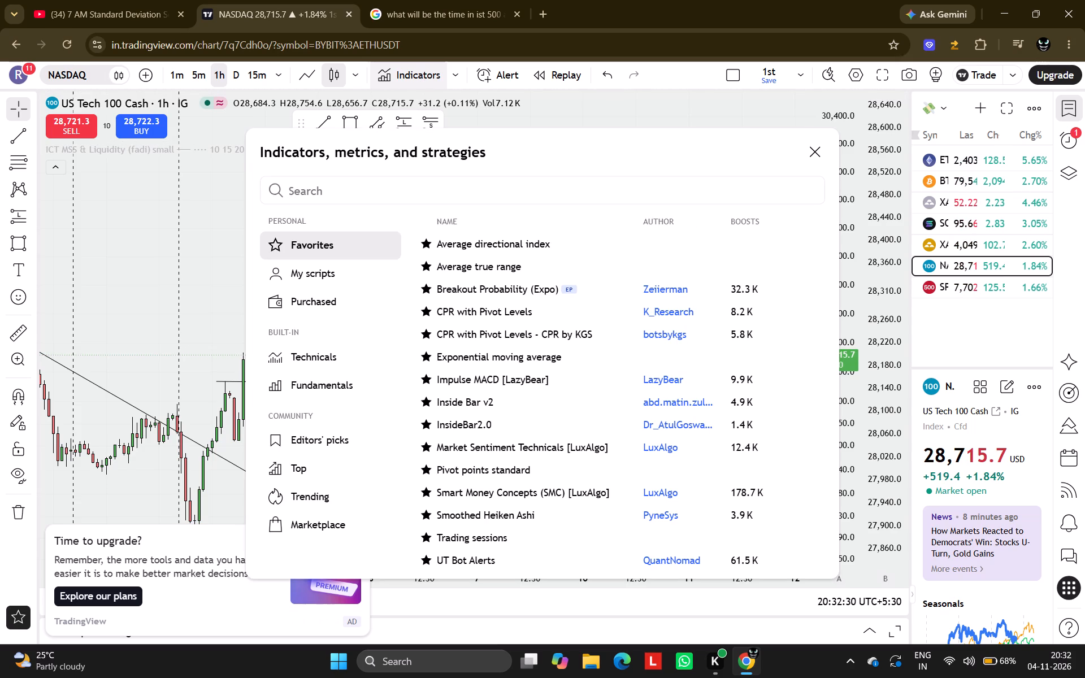
pyautogui.write('ema')
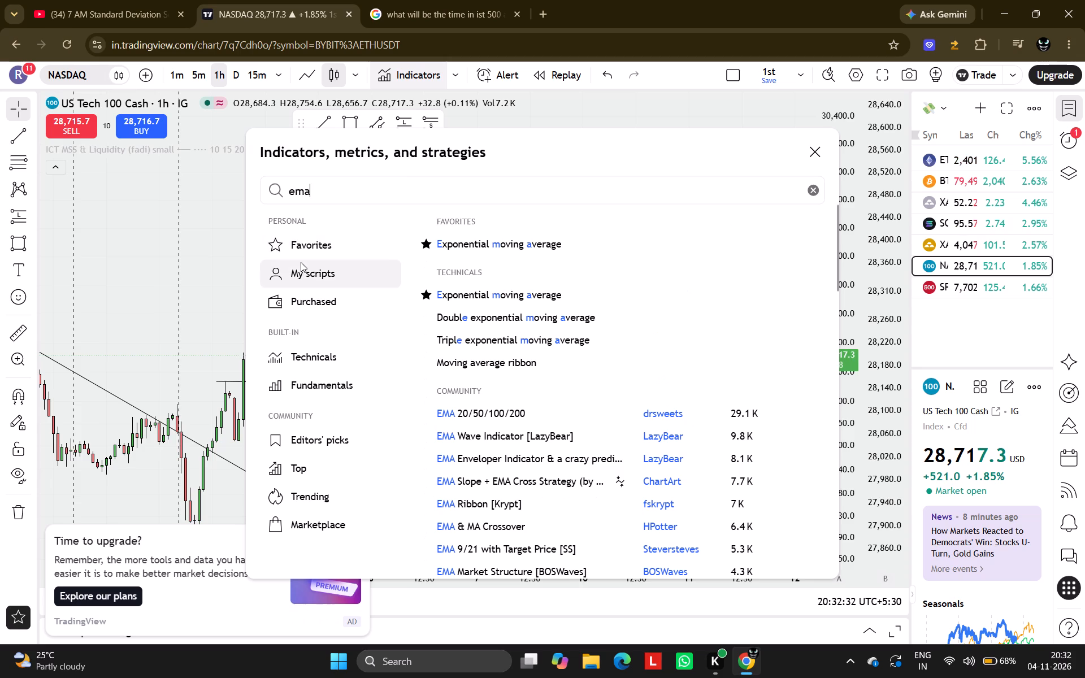
pyautogui.click(445, 251)
pyautogui.click(445, 251)
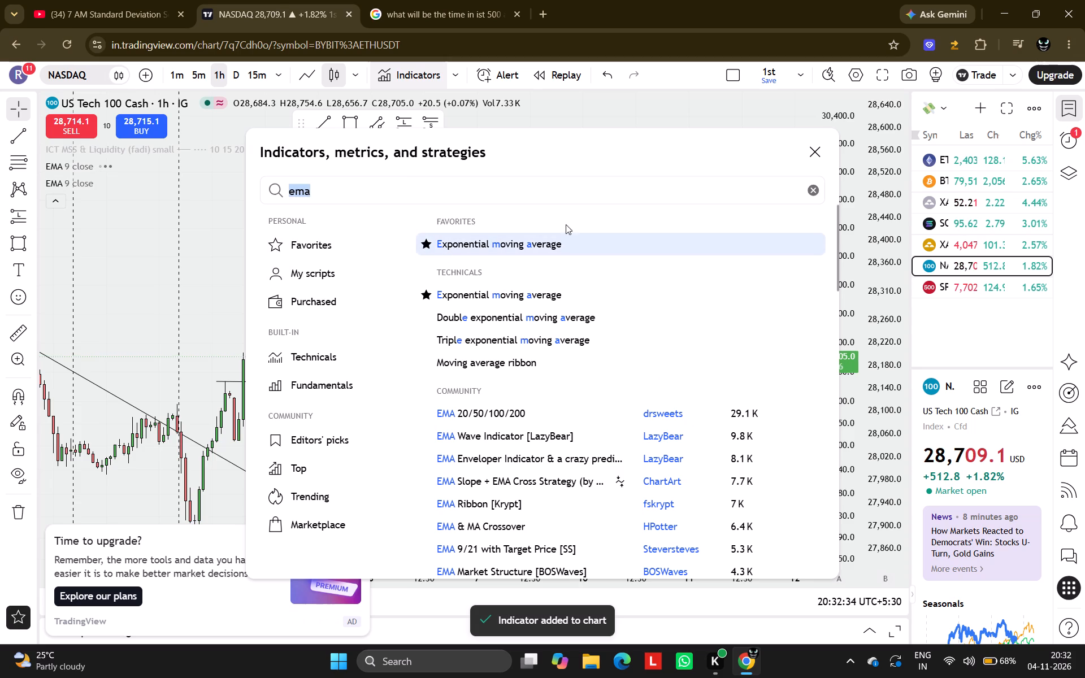
pyautogui.click(825, 147)
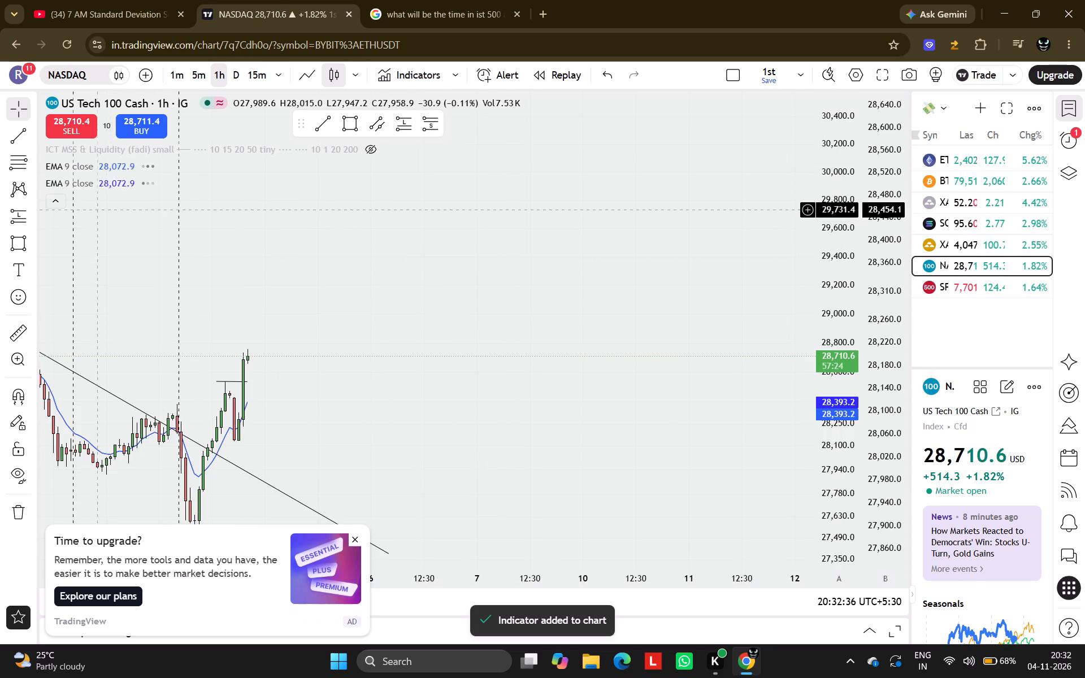
# Set the second EMA's length to 24 and style its line green with the third thickness option.
pyautogui.click(123, 188)
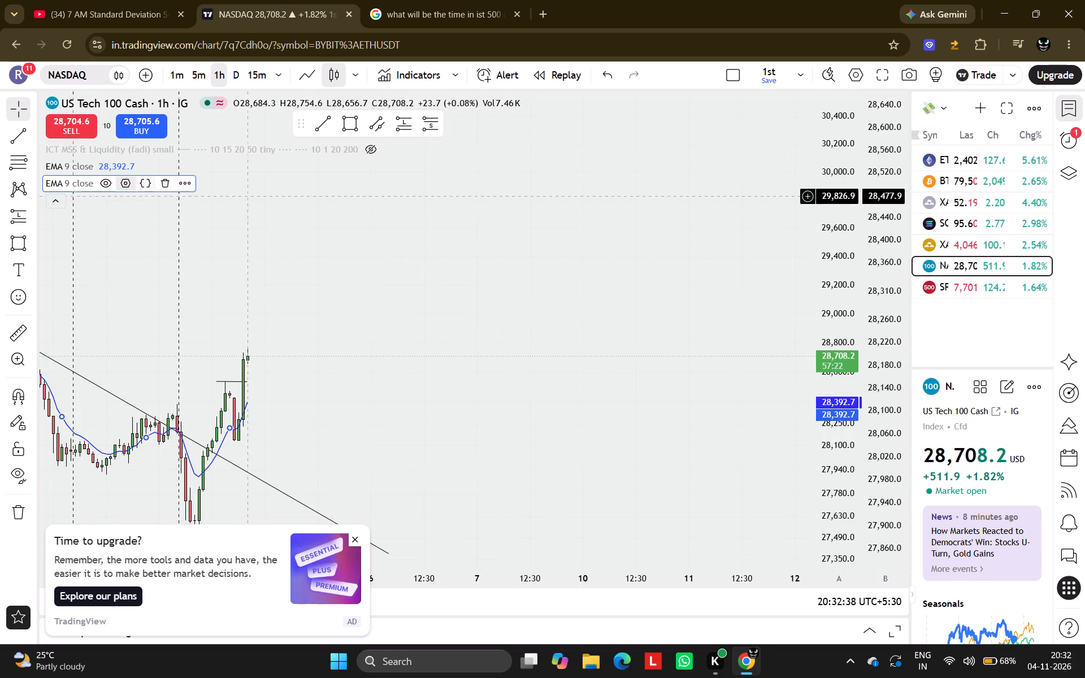
pyautogui.click(593, 195)
pyautogui.press('BackSpace')
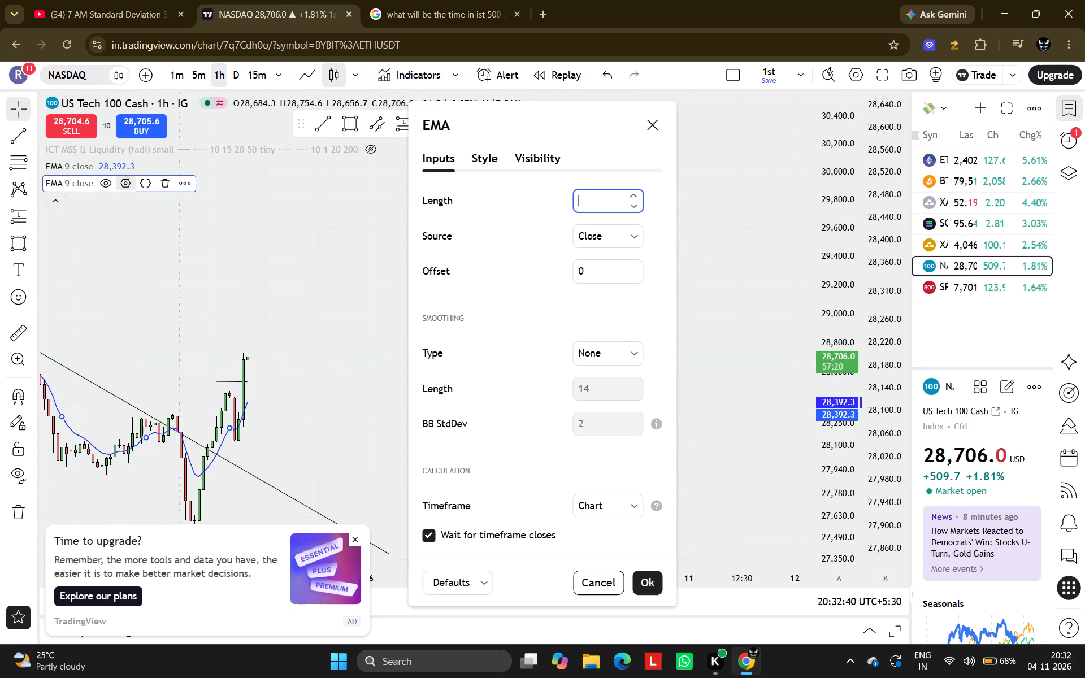
pyautogui.write('24')
pyautogui.click(477, 152)
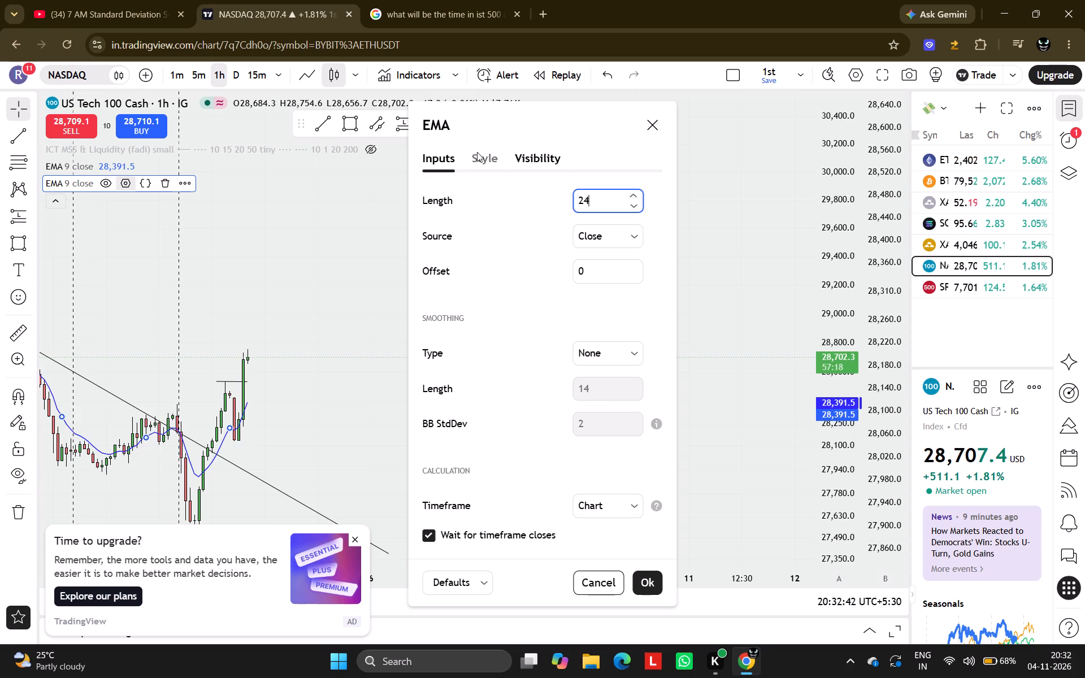
pyautogui.click(493, 201)
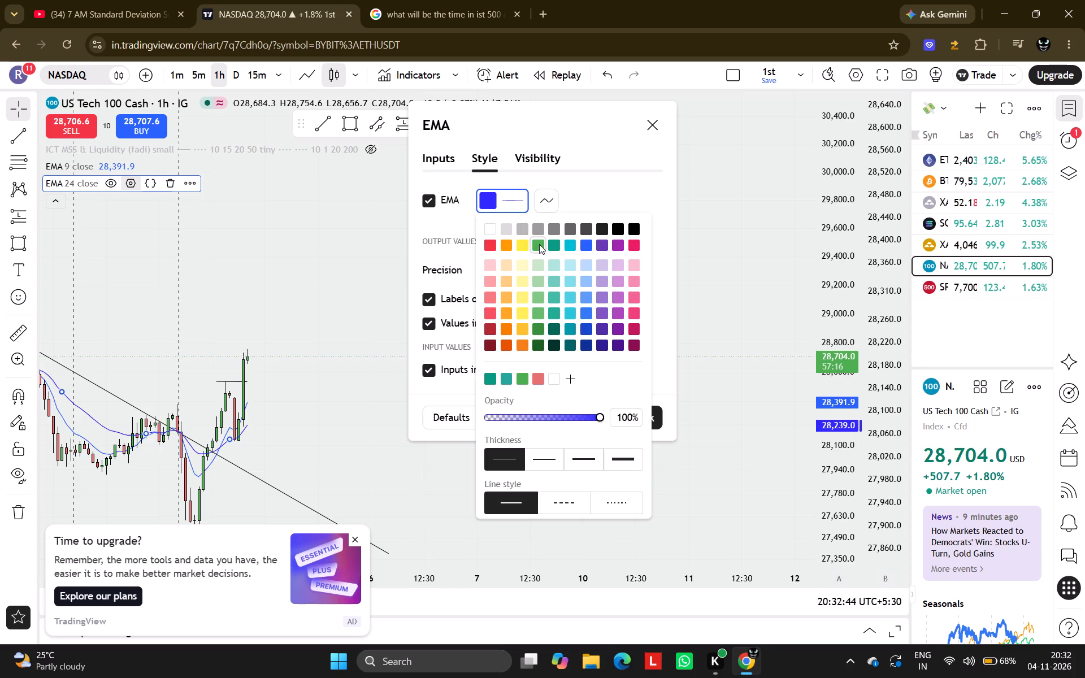
pyautogui.click(539, 244)
pyautogui.click(575, 464)
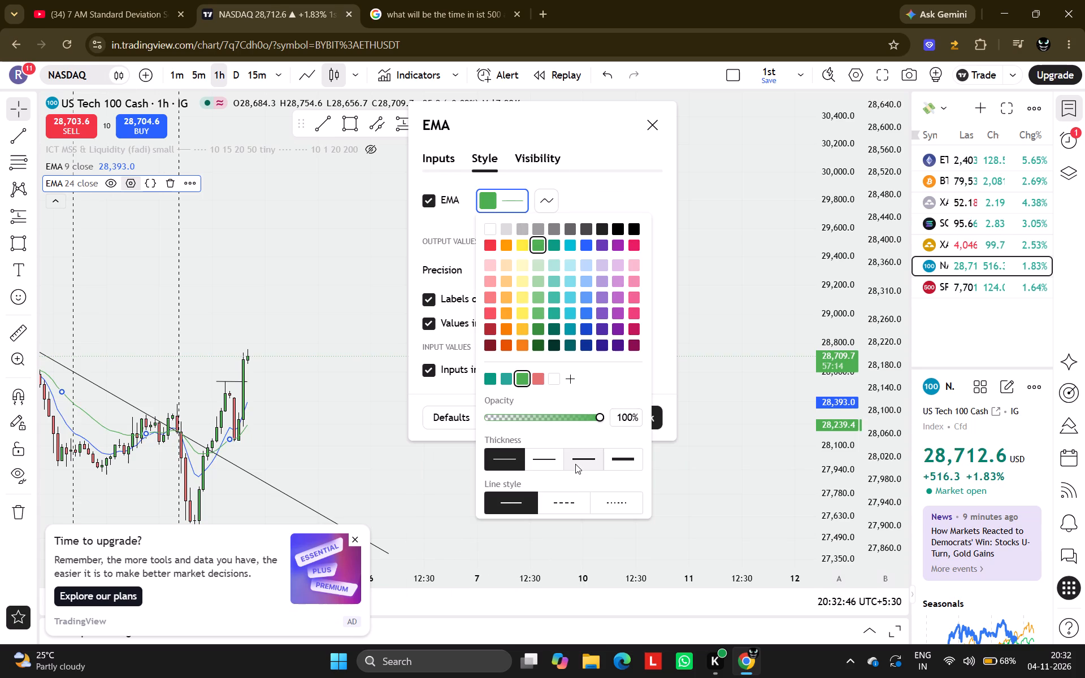
pyautogui.click(656, 411)
# Style the EMA 9 line cyan with the second thickness option.
pyautogui.click(125, 168)
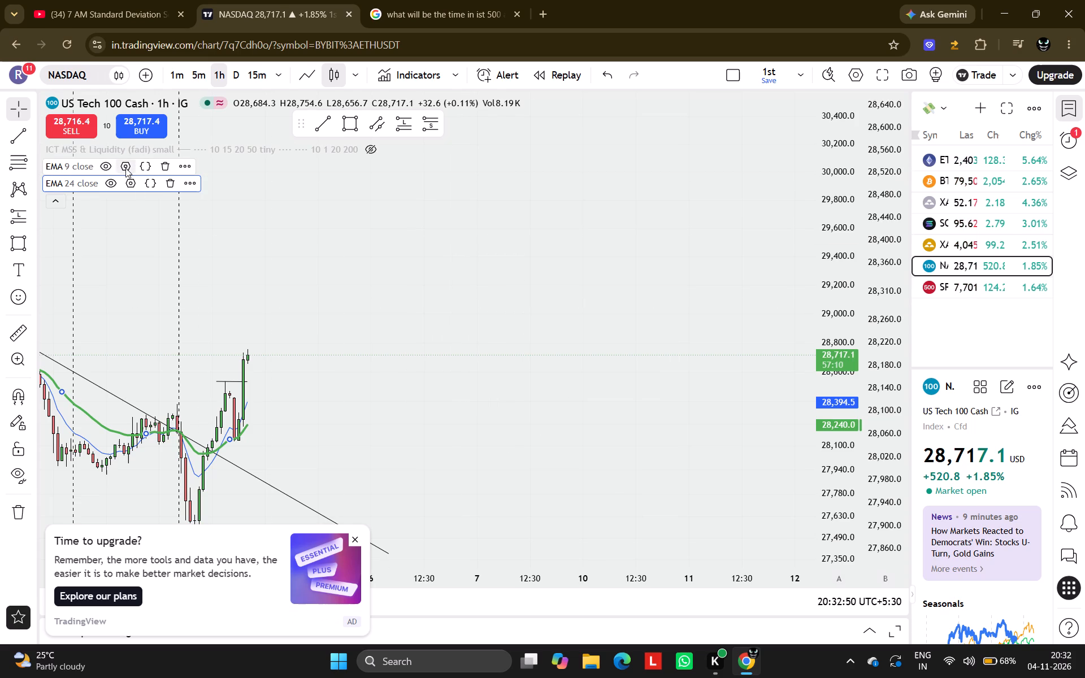
pyautogui.click(500, 281)
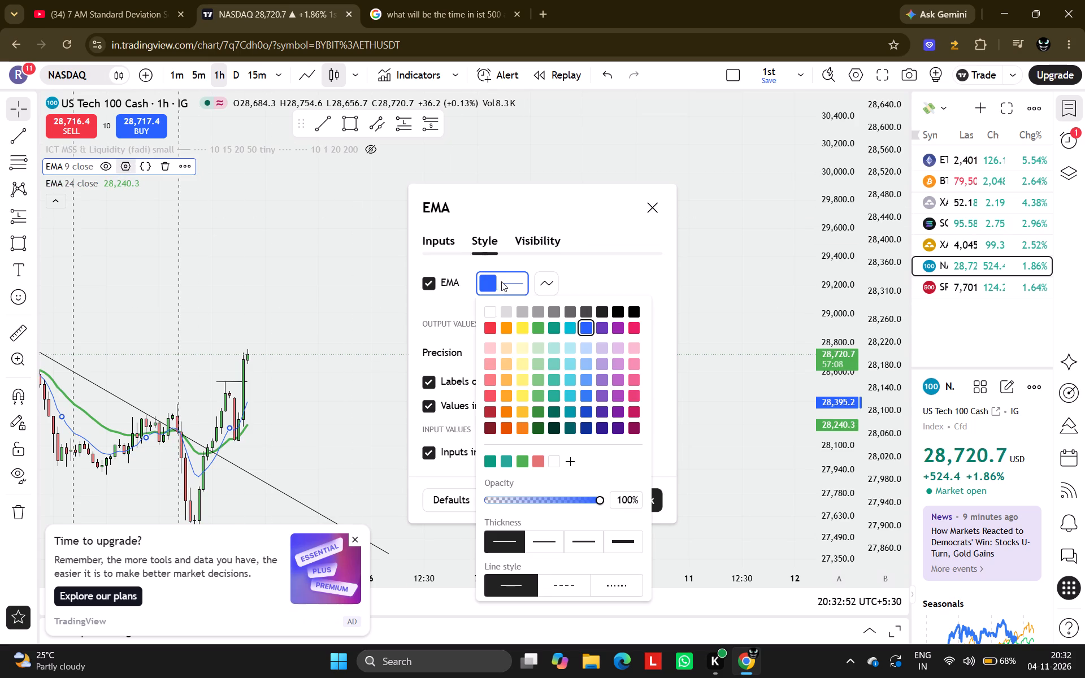
pyautogui.click(569, 326)
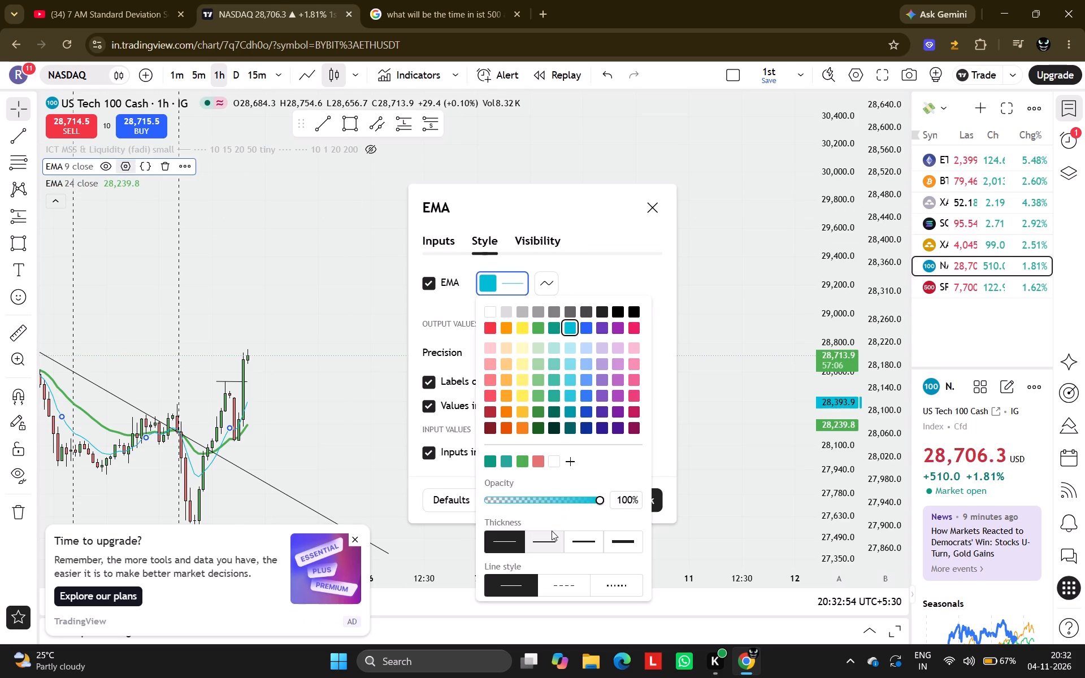
pyautogui.click(552, 531)
pyautogui.click(543, 549)
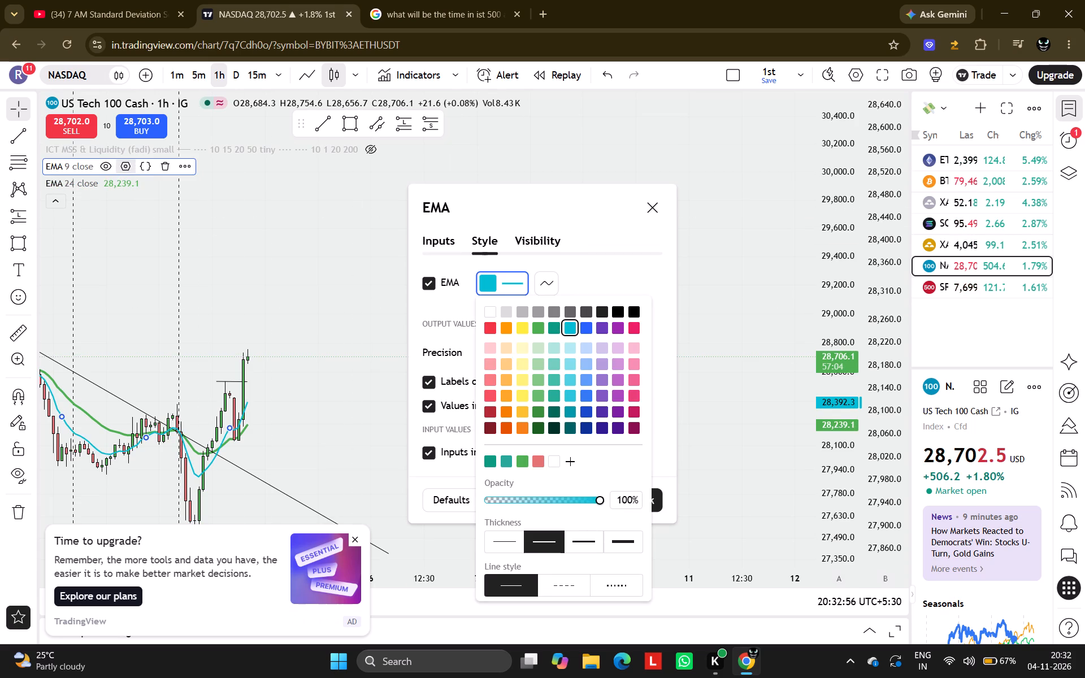
pyautogui.click(660, 504)
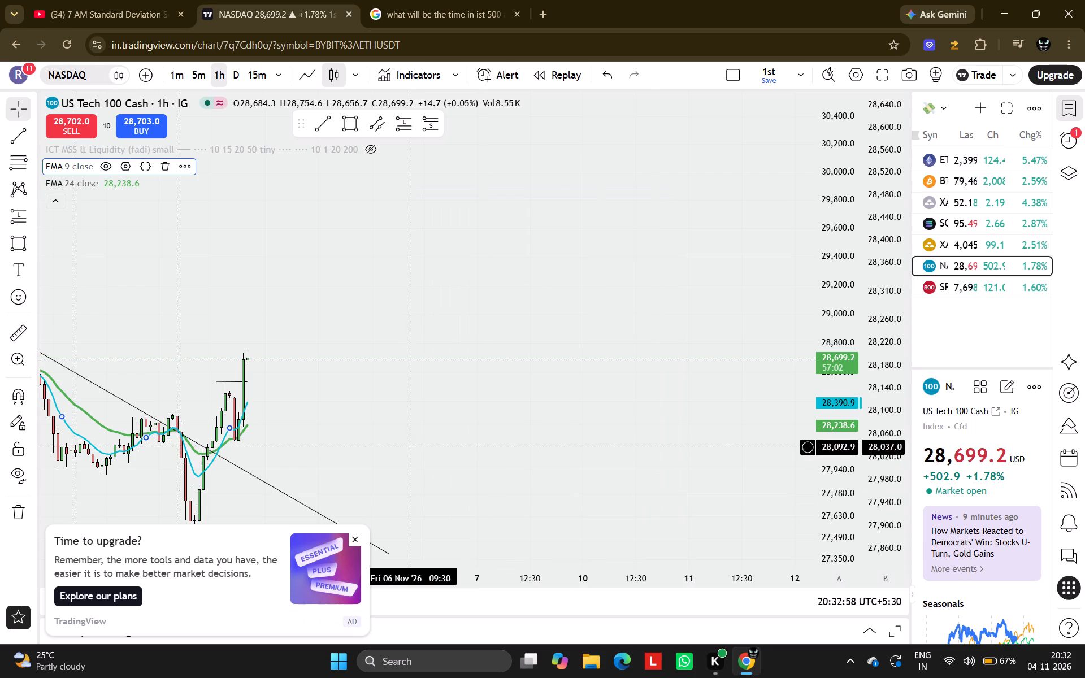
# Dismiss the upgrade advert and place a long position just after the latest candle with entry at about 28,638.5.
pyautogui.scroll(1, 409, 447)
pyautogui.moveTo(238, 408); pyautogui.dragTo(646, 252)
pyautogui.scroll(2, 646, 252)
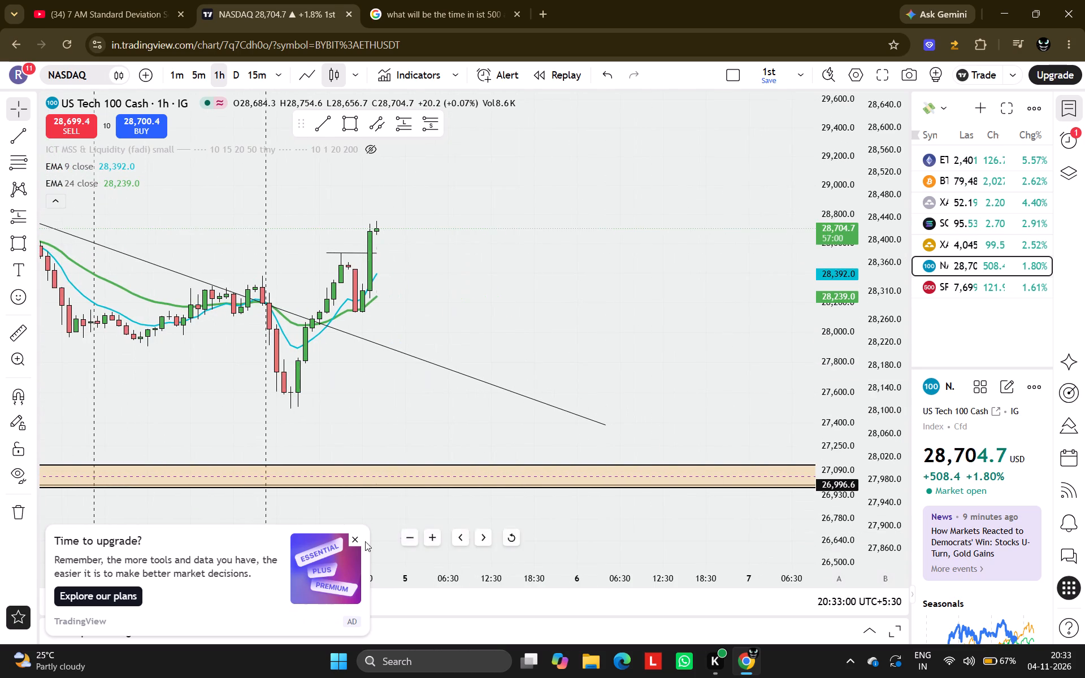
pyautogui.click(356, 538)
pyautogui.moveTo(504, 311); pyautogui.dragTo(623, 381)
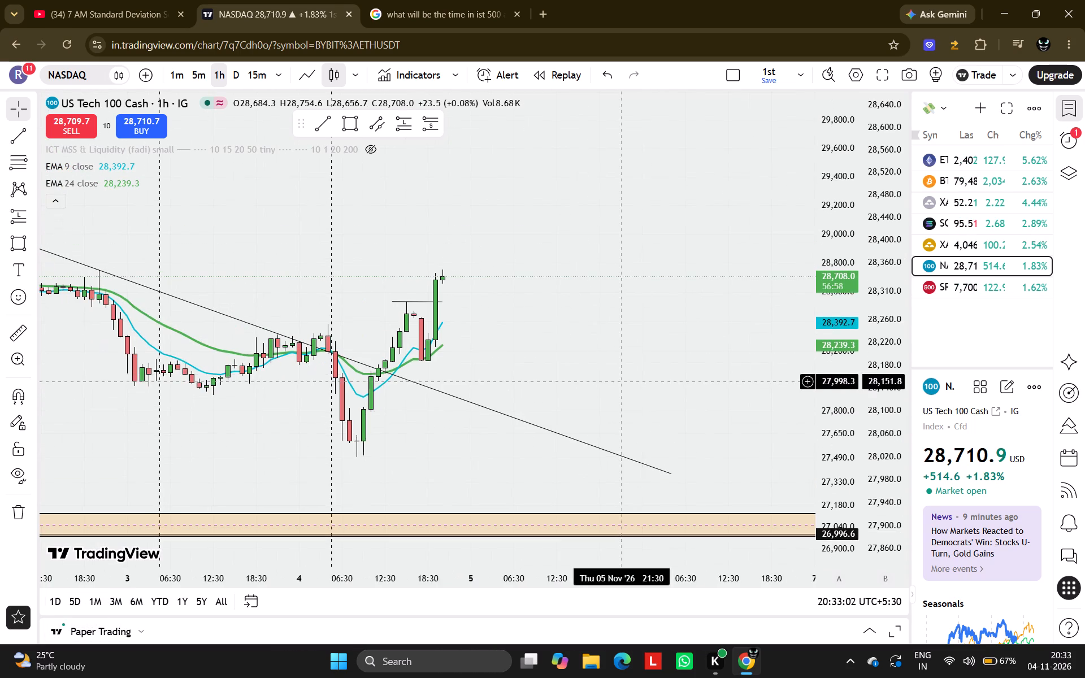
pyautogui.scroll(10, 807, 286)
pyautogui.scroll(-9, 396, 319)
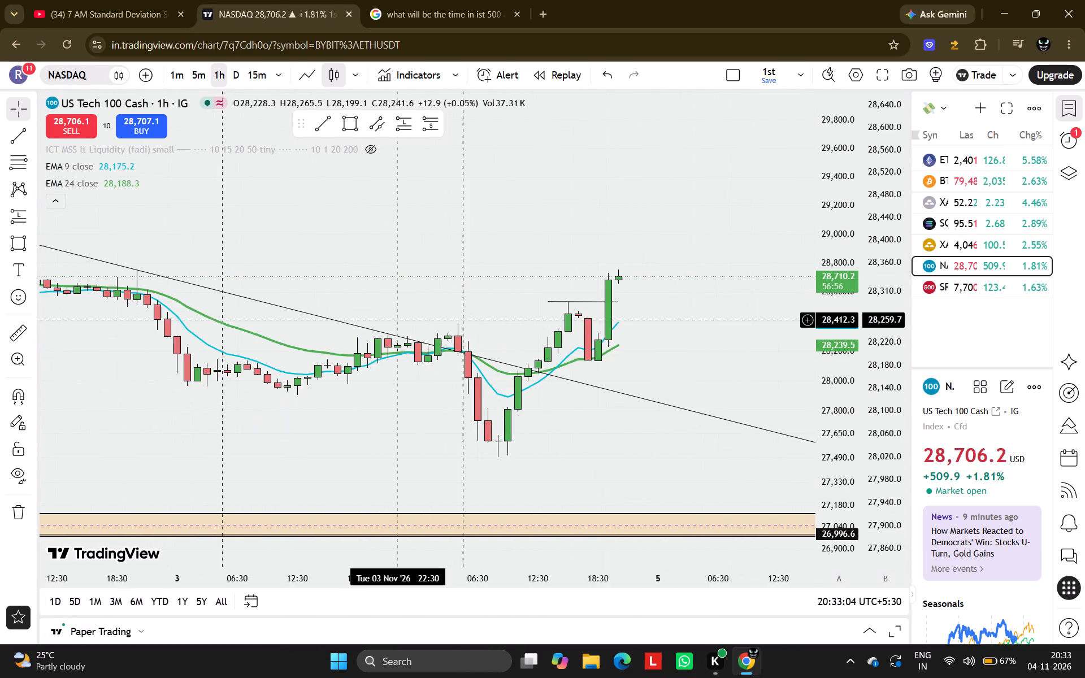
pyautogui.moveTo(754, 329); pyautogui.dragTo(597, 361)
pyautogui.click(401, 128)
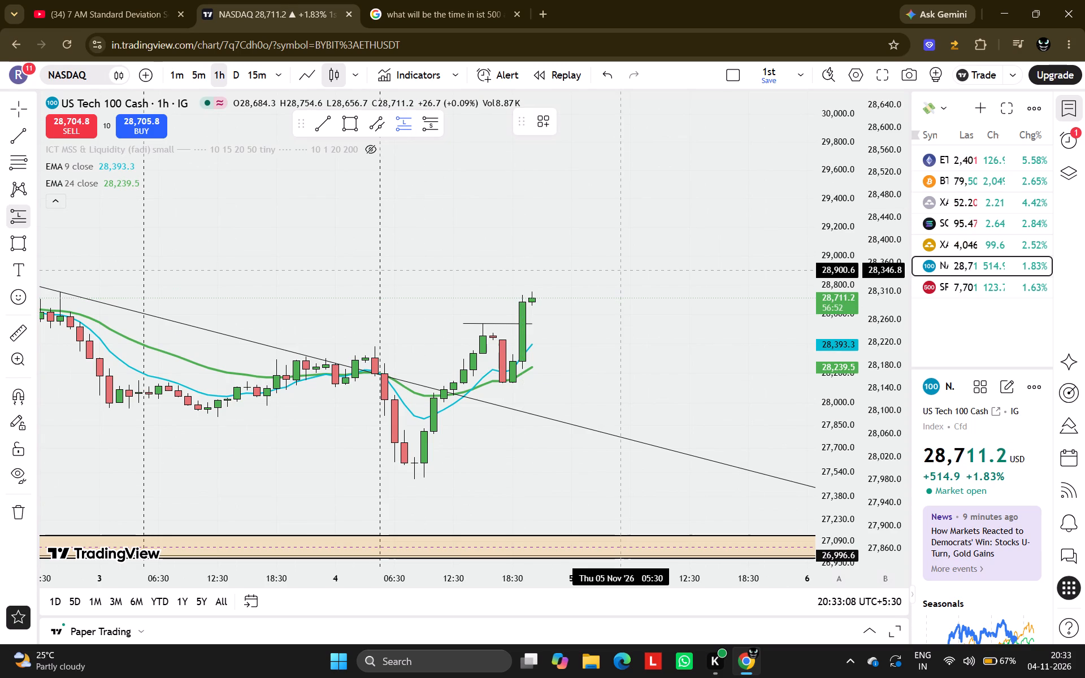
pyautogui.click(574, 308)
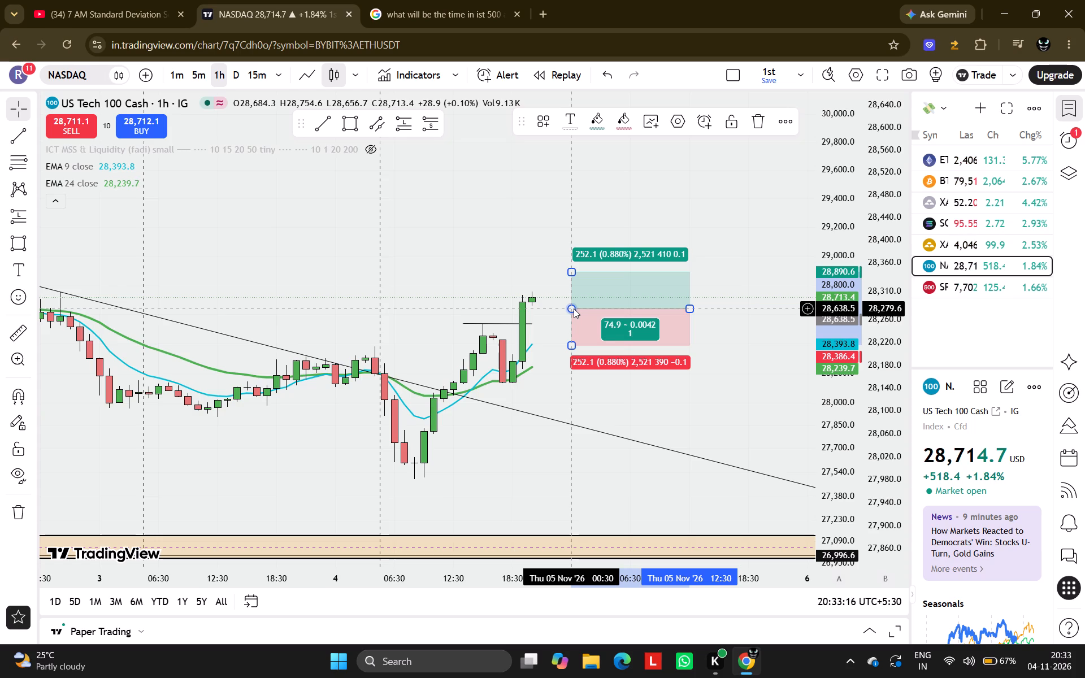
# Set the long position's entry price to 28689.
pyautogui.doubleClick(623, 334)
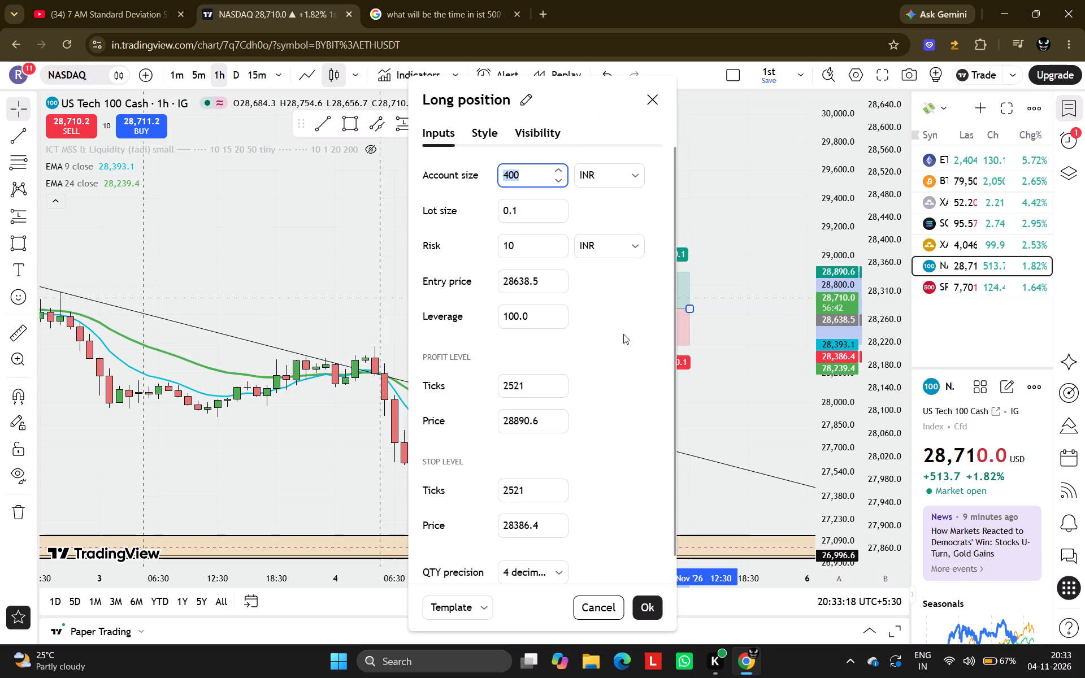
pyautogui.click(537, 285)
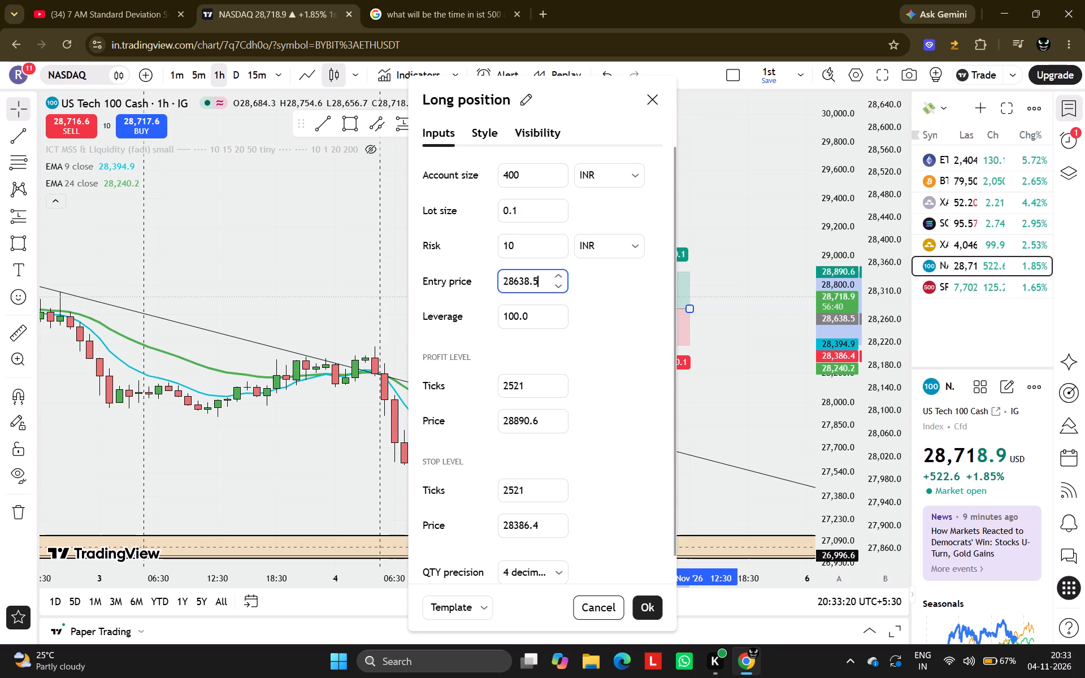
pyautogui.press('BackSpace')
pyautogui.press('BackSpace')
pyautogui.press('BackSpace')
pyautogui.press('BackSpace')
pyautogui.press('BackSpace')
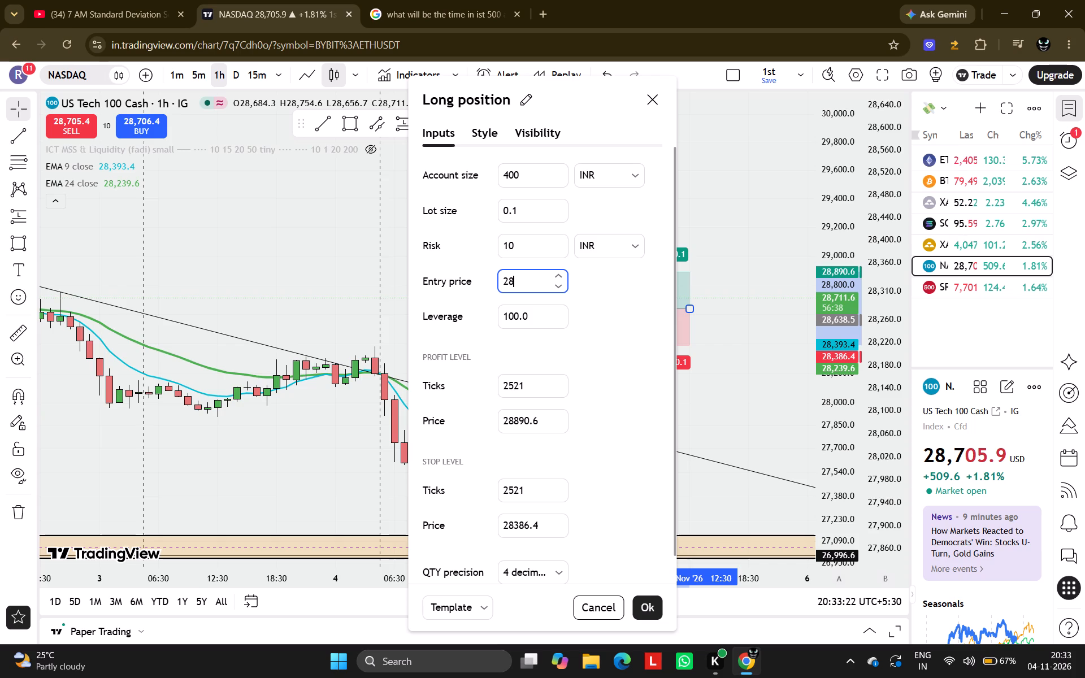
pyautogui.write('689')
pyautogui.press('Return')
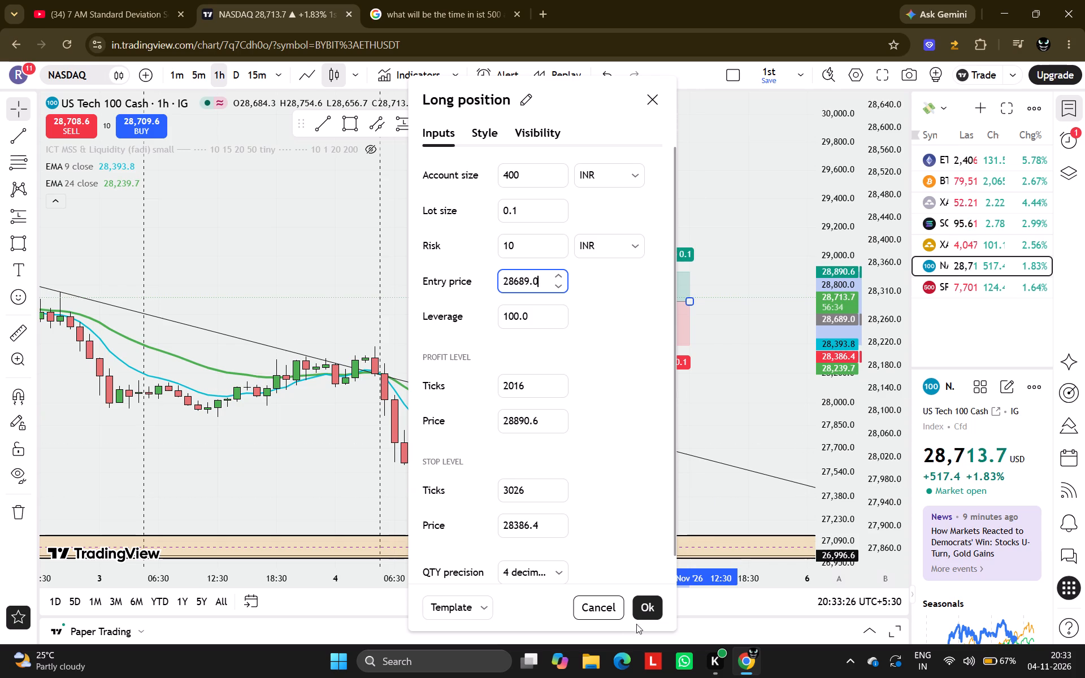
pyautogui.click(661, 600)
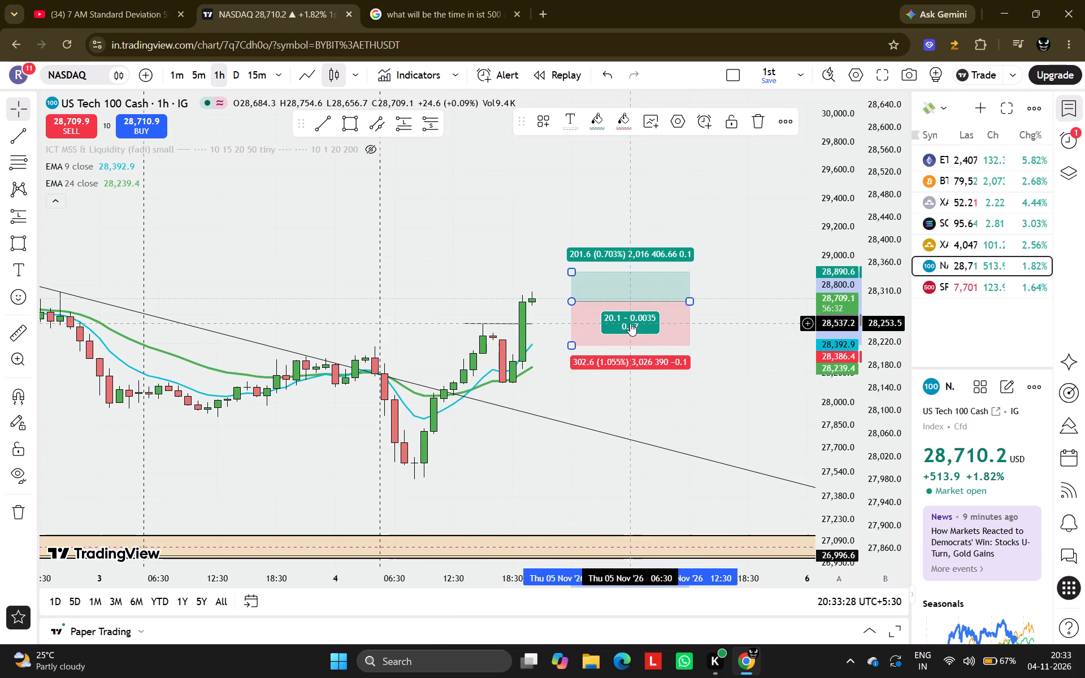
# Shift the long position five bars earlier so it starts at the 19:30 candle on 4 November.
pyautogui.press('Left')
pyautogui.press('Left')
pyautogui.press('Left')
pyautogui.press('Left')
pyautogui.press('Left')
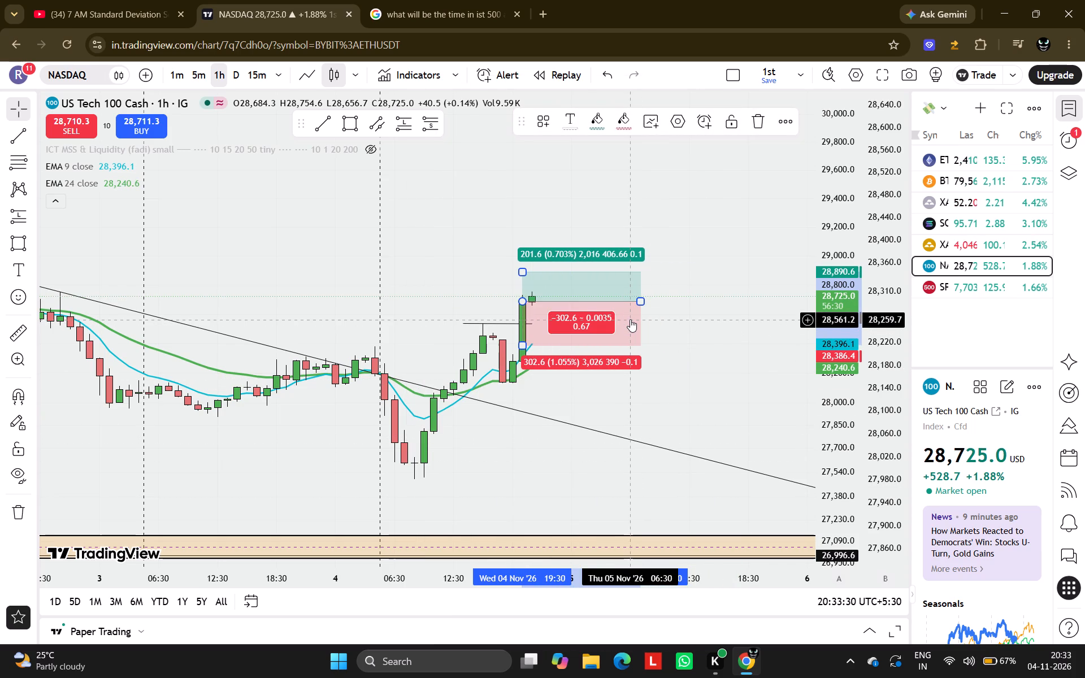
# Lower the long position's stop level to about 28,121.4, near the low of the recent pullback.
pyautogui.moveTo(522, 348); pyautogui.dragTo(545, 384)
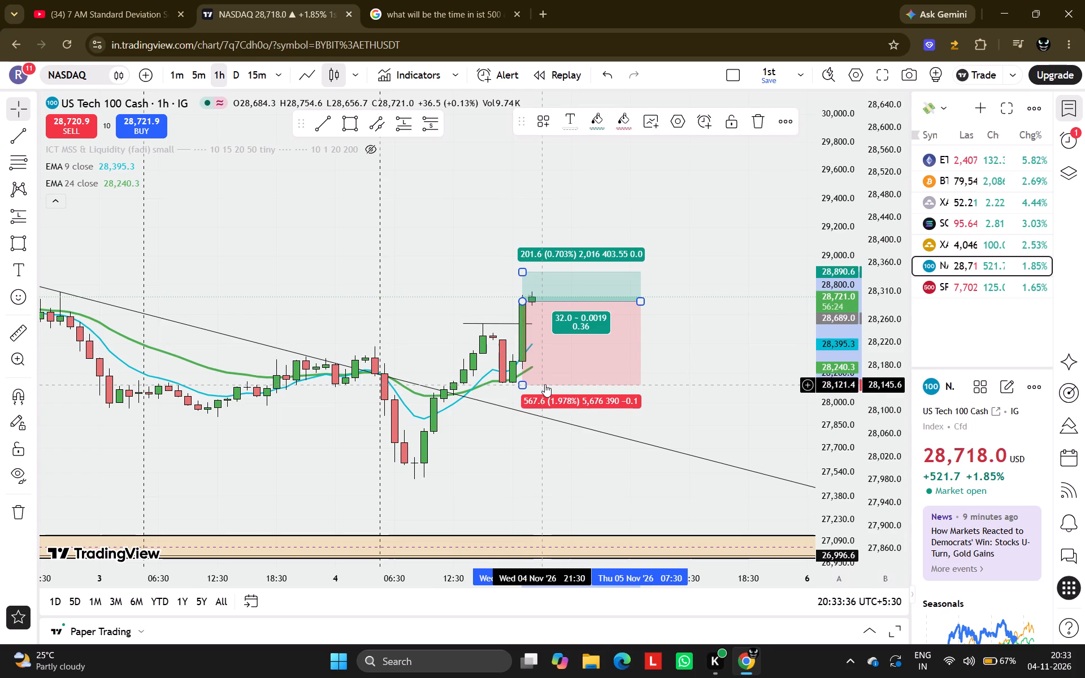
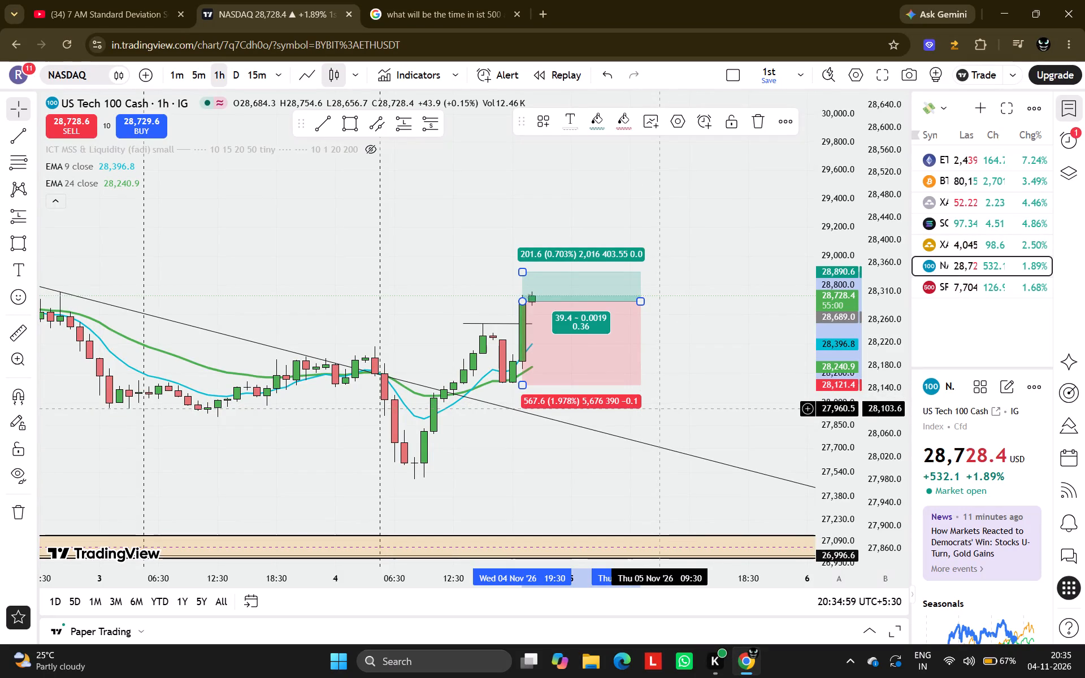
# Raise the long position's target level to about 30,008.6, near the 29 October swing high.
pyautogui.moveTo(755, 403); pyautogui.dragTo(727, 458)
pyautogui.scroll(-2, 727, 458)
pyautogui.moveTo(746, 452); pyautogui.dragTo(636, 568)
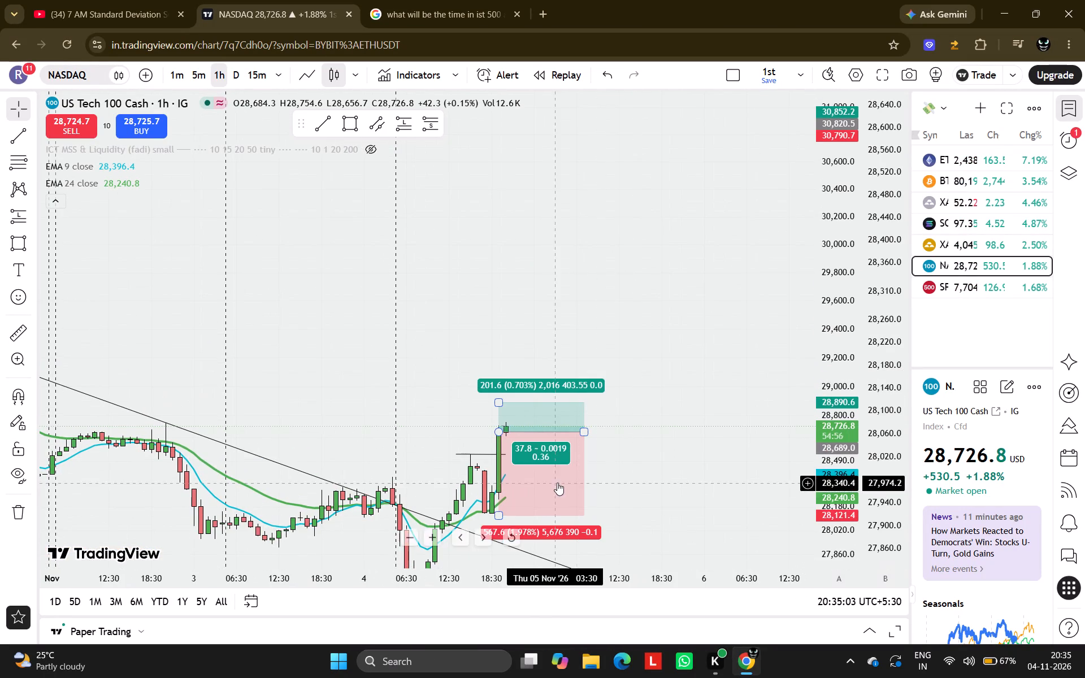
pyautogui.moveTo(501, 401); pyautogui.dragTo(493, 315)
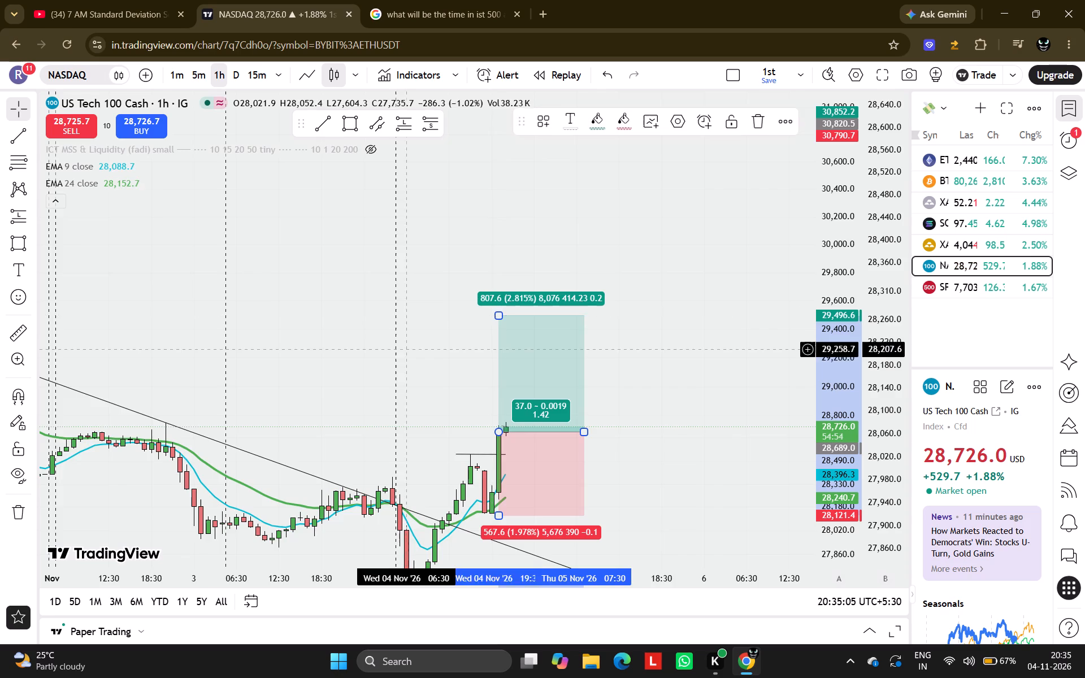
pyautogui.scroll(-3, 408, 349)
pyautogui.moveTo(481, 383); pyautogui.dragTo(533, 349)
pyautogui.moveTo(438, 362); pyautogui.dragTo(561, 385)
pyautogui.scroll(-1, 561, 385)
pyautogui.moveTo(596, 379); pyautogui.dragTo(458, 462)
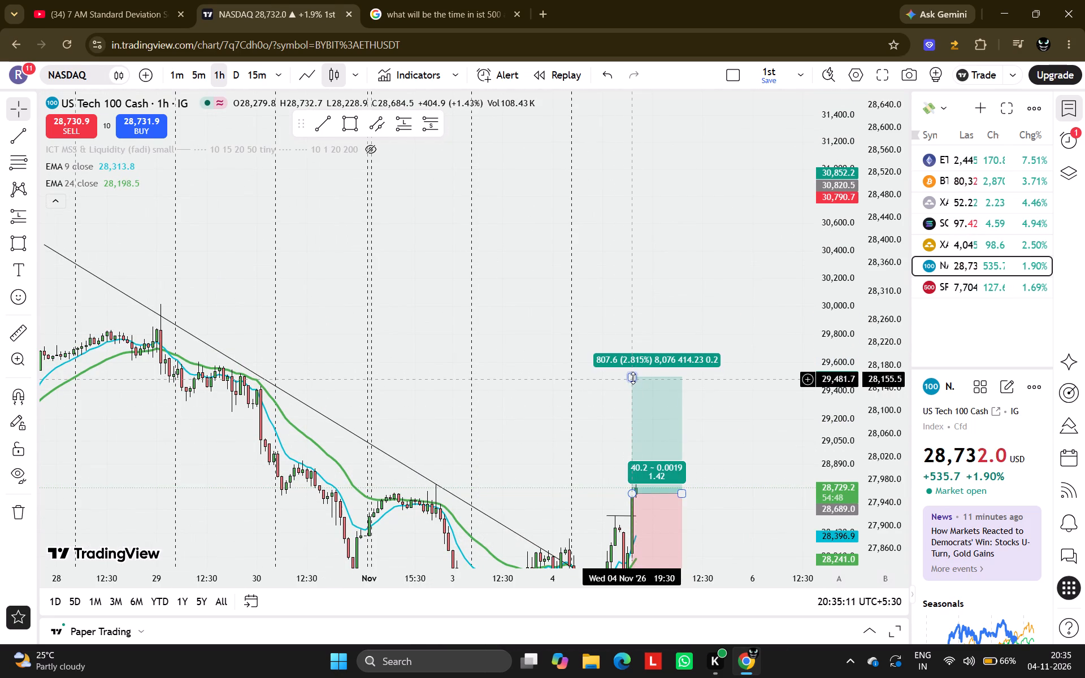
pyautogui.moveTo(633, 378); pyautogui.dragTo(639, 306)
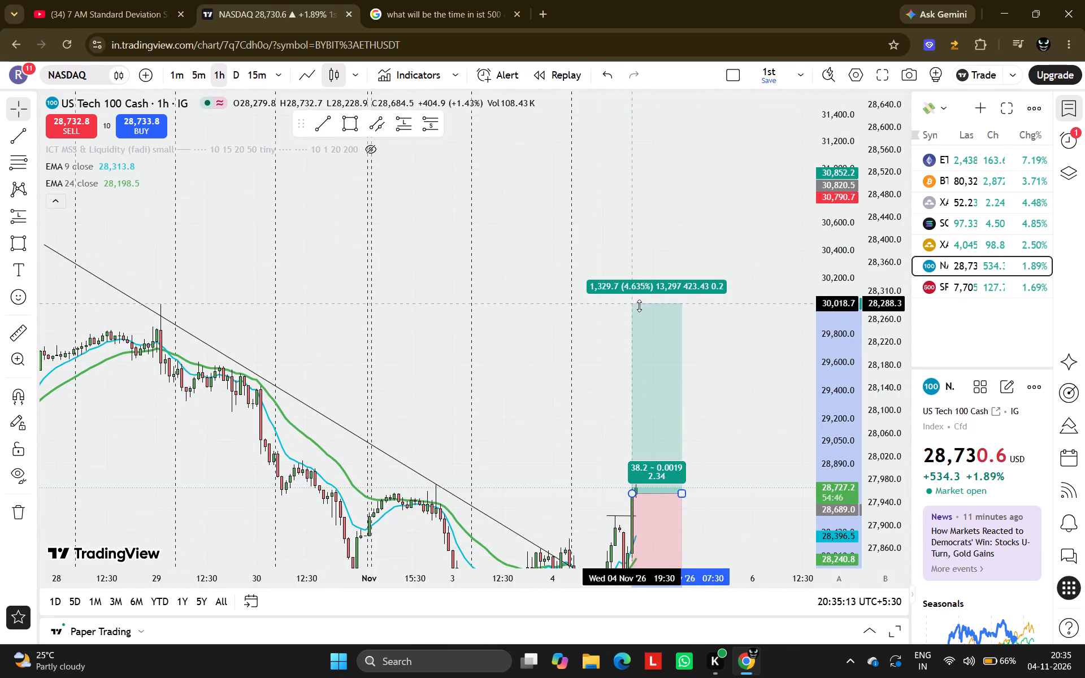
pyautogui.moveTo(639, 306); pyautogui.dragTo(644, 305)
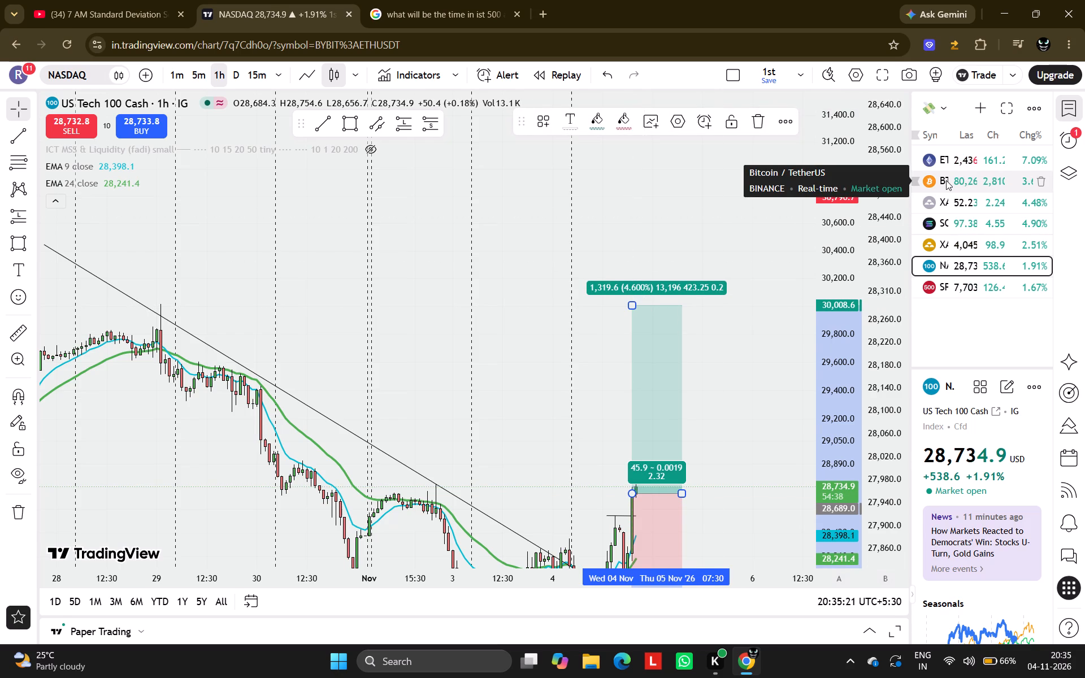
# Switch to YouTube, search for "parda" and open the T-Series lyrical video of Parda Song.
pyautogui.click(150, 0)
pyautogui.click(668, 84)
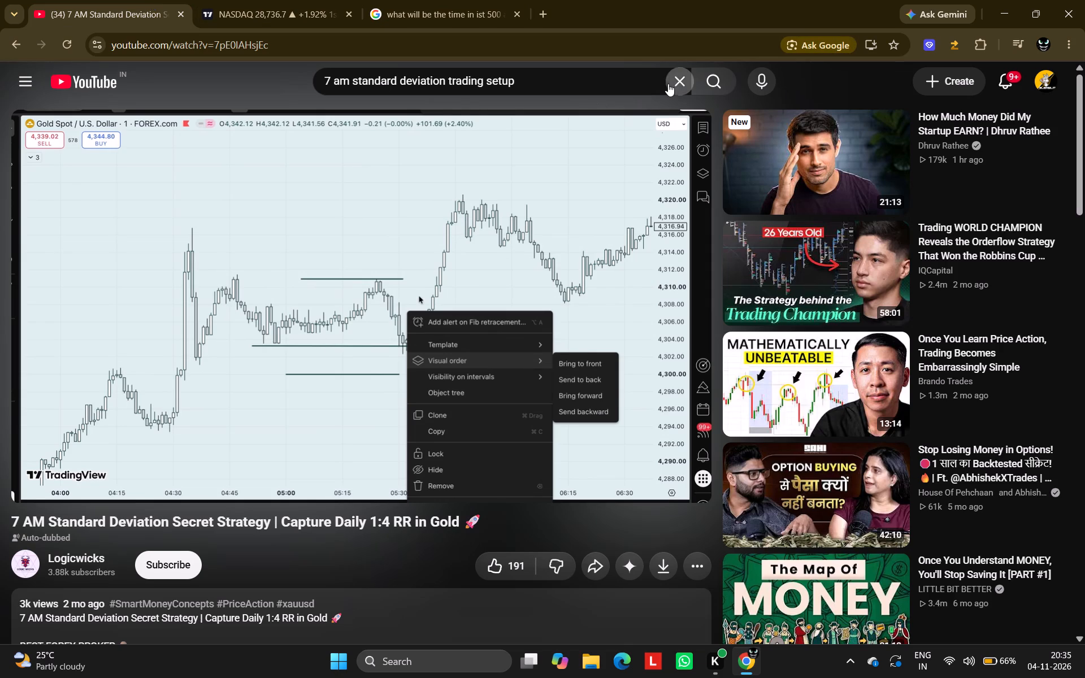
pyautogui.write('parda')
pyautogui.press('Return')
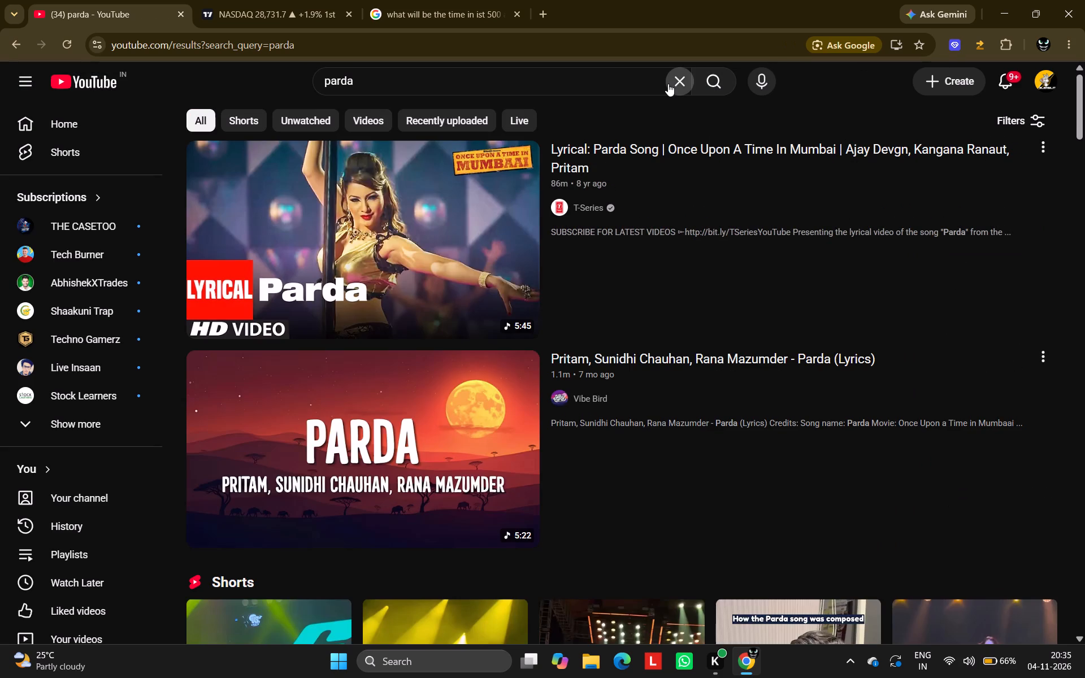
pyautogui.click(344, 259)
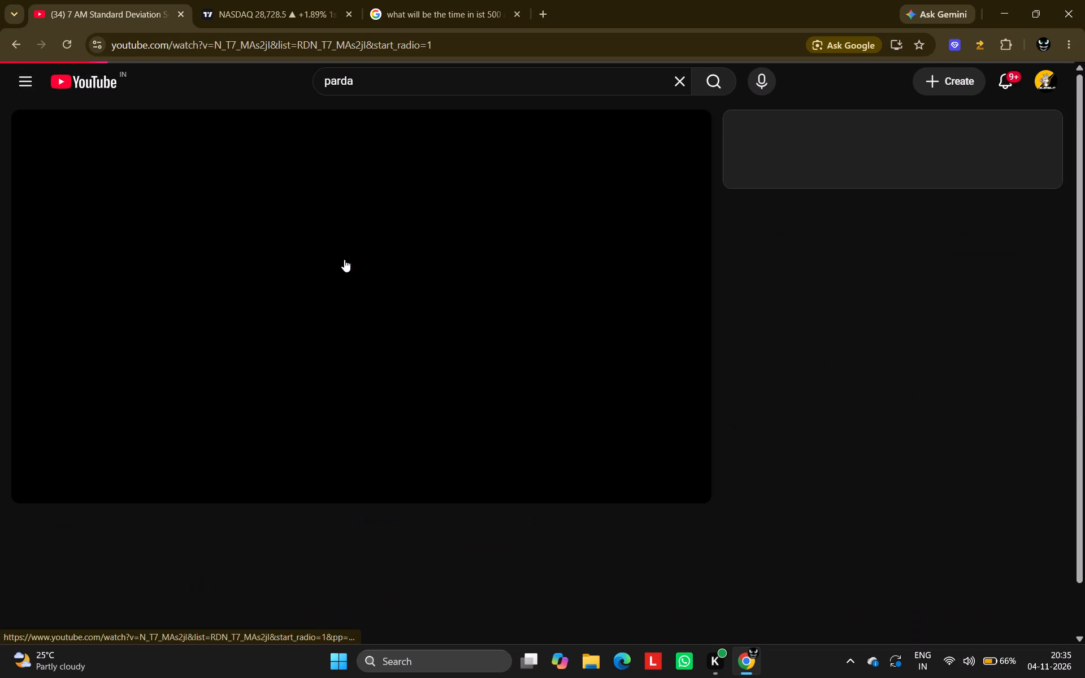
# Return to TradingView, review the NASDAQ long position against earlier price action, and bring up the BTCUSDT chart.
pyautogui.click(288, 0)
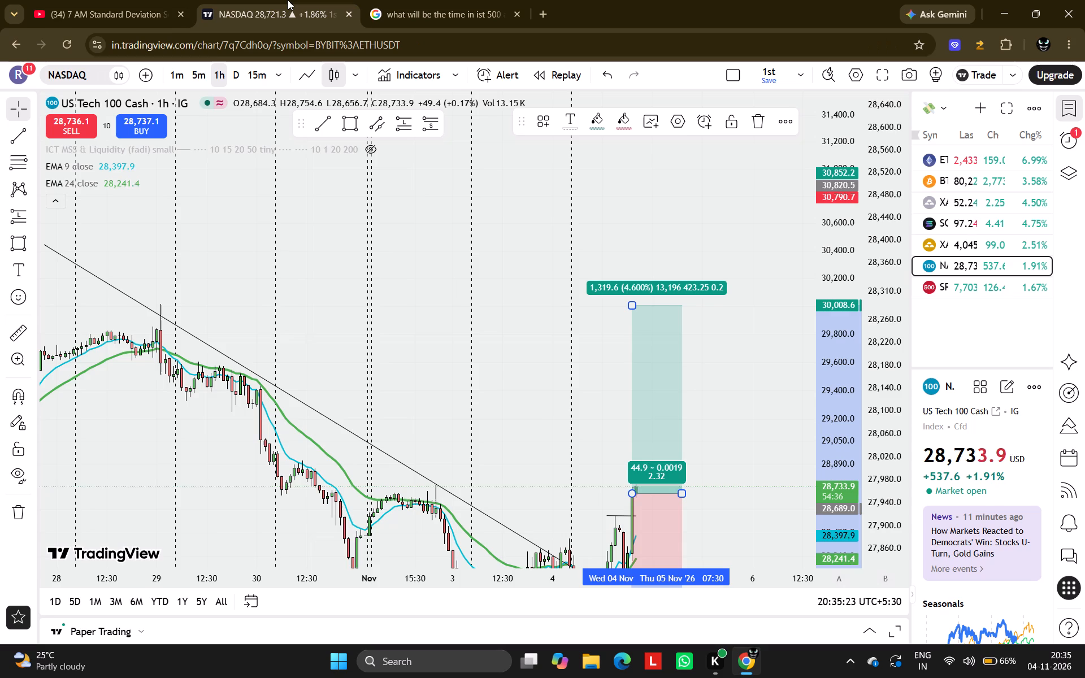
pyautogui.scroll(-2, 414, 341)
pyautogui.moveTo(484, 346); pyautogui.dragTo(539, 386)
pyautogui.scroll(-1, 539, 386)
pyautogui.scroll(-3, 830, 460)
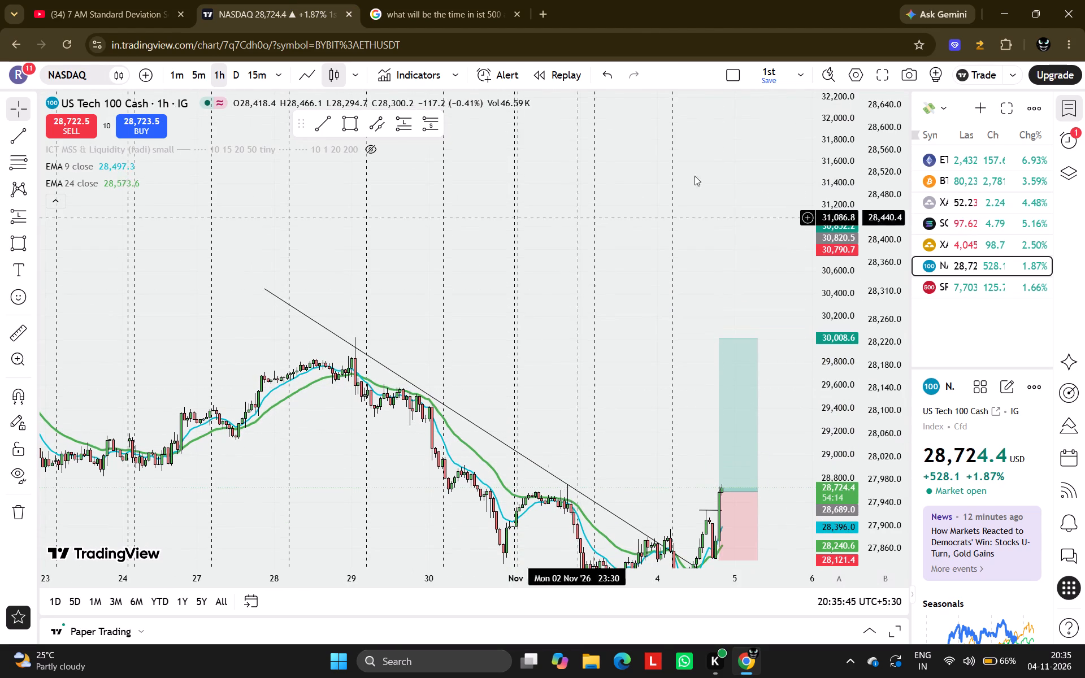
pyautogui.click(938, 181)
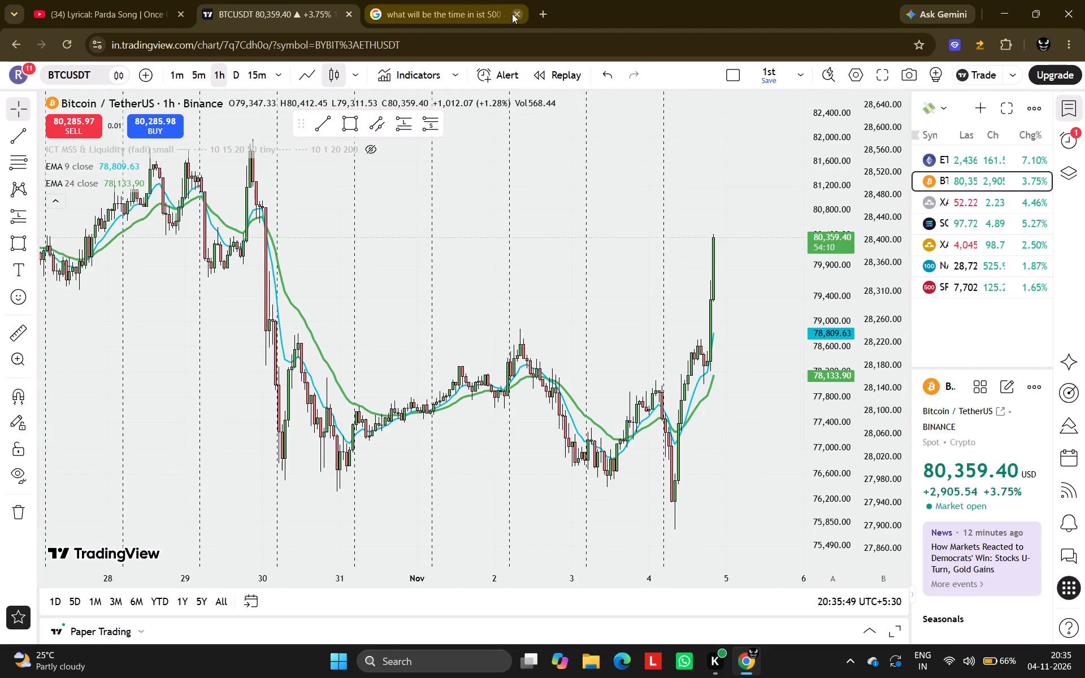
# Close the browser tab holding the Google time-conversion search.
pyautogui.click(512, 14)
# Go back to the Parda video on YouTube, skip the advert and set the playback quality to 144p.
pyautogui.click(49, 0)
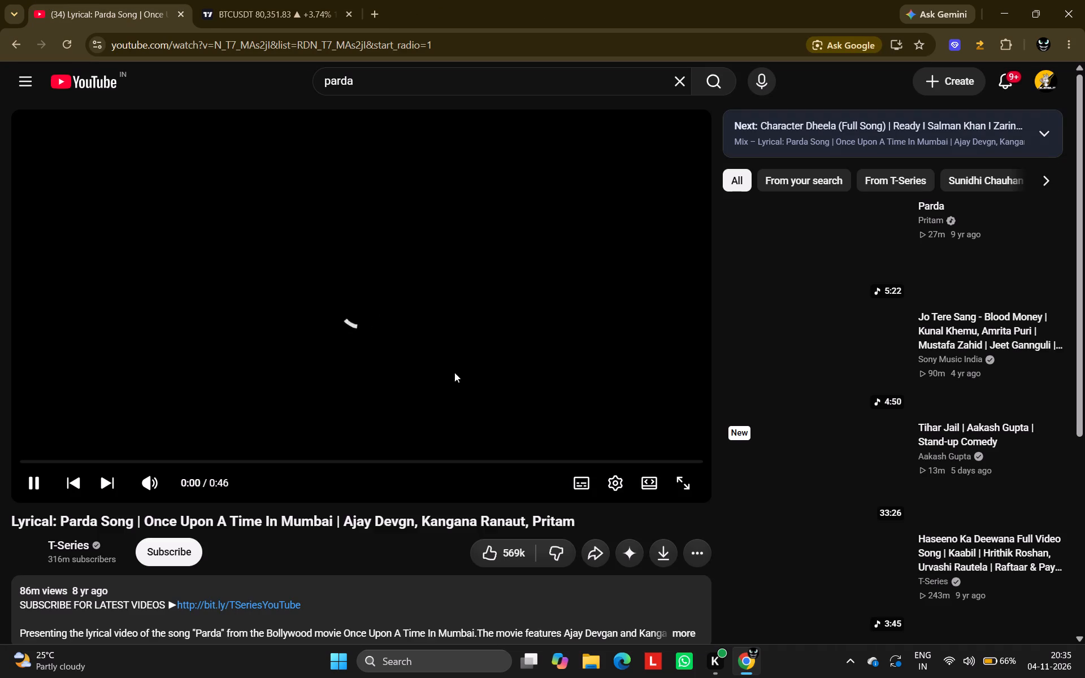
pyautogui.click(617, 485)
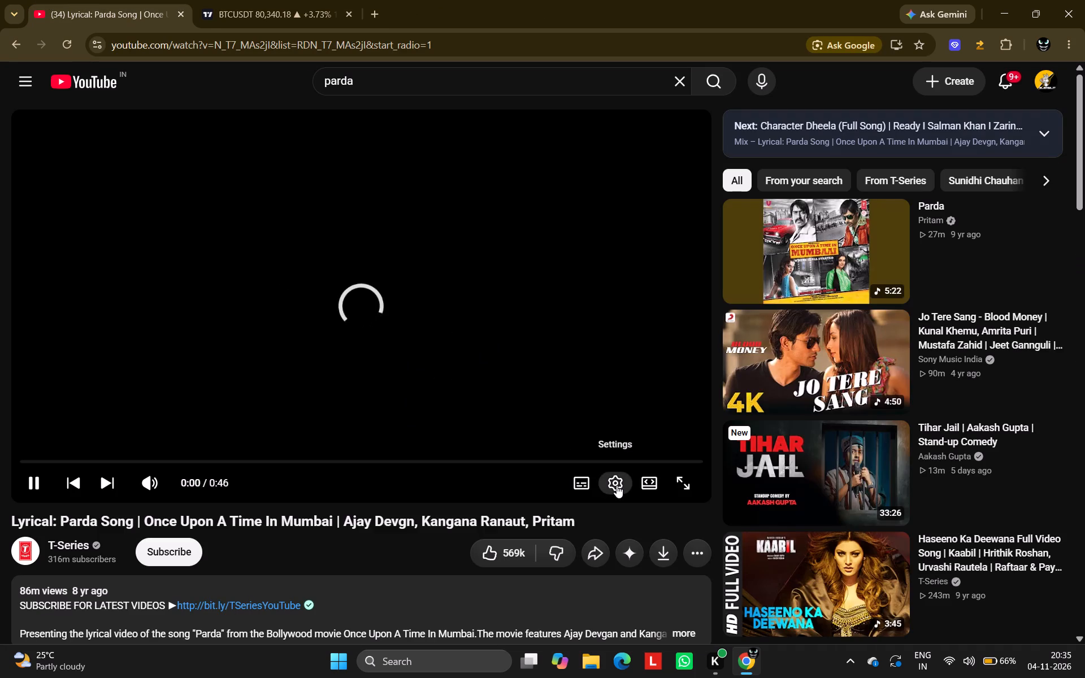
pyautogui.click(510, 373)
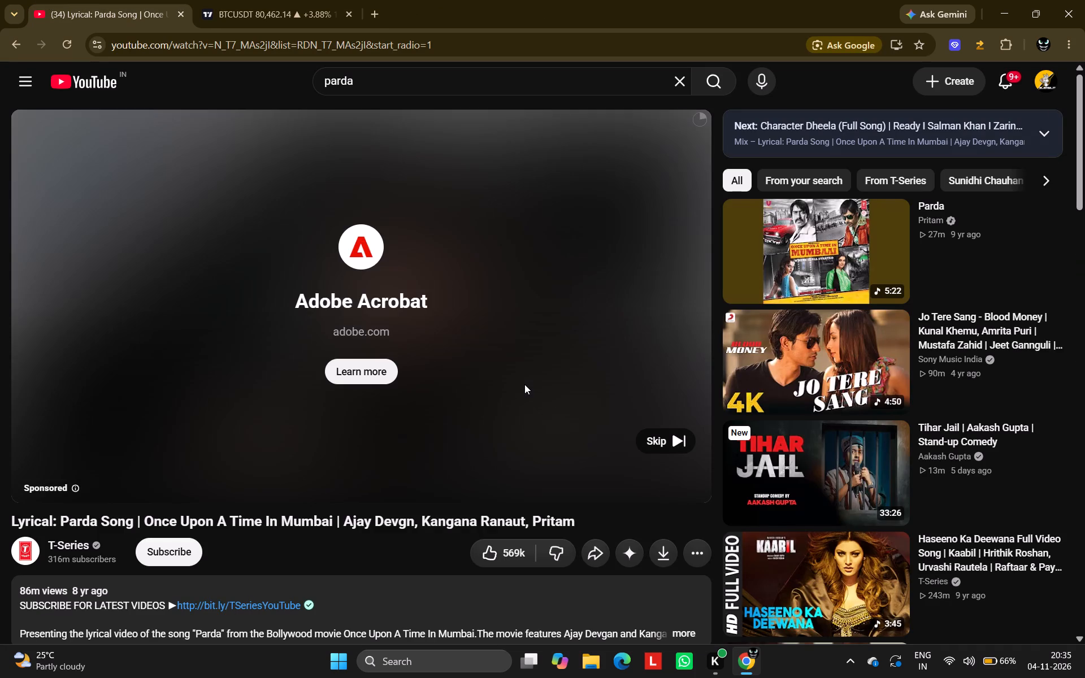
pyautogui.click(652, 433)
pyautogui.click(619, 482)
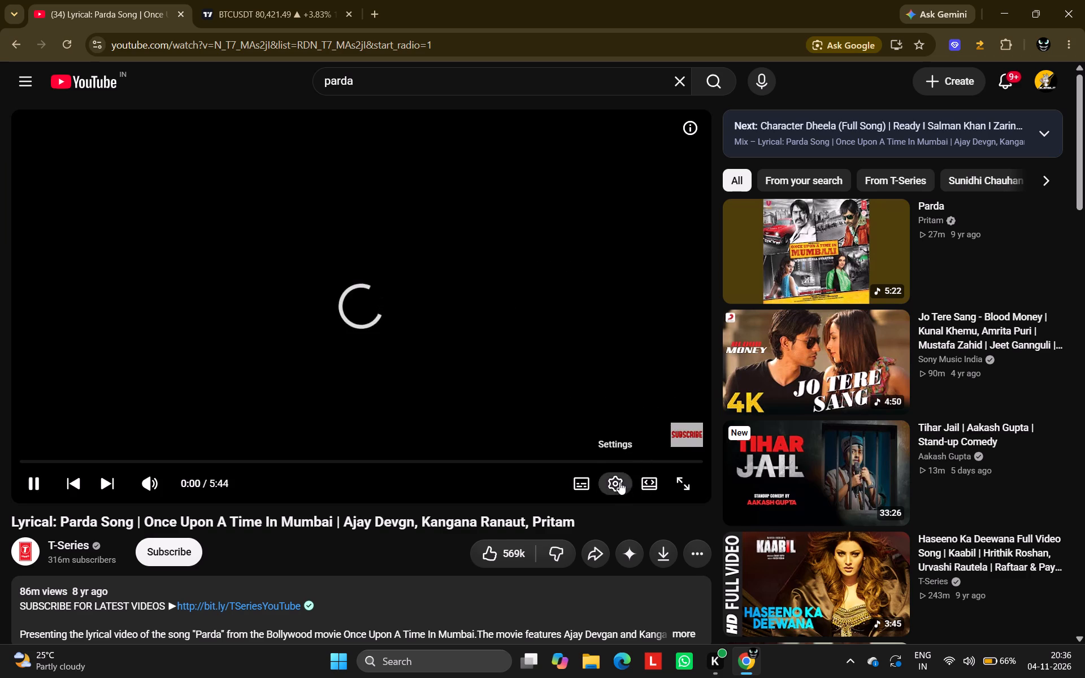
pyautogui.click(647, 449)
pyautogui.click(597, 438)
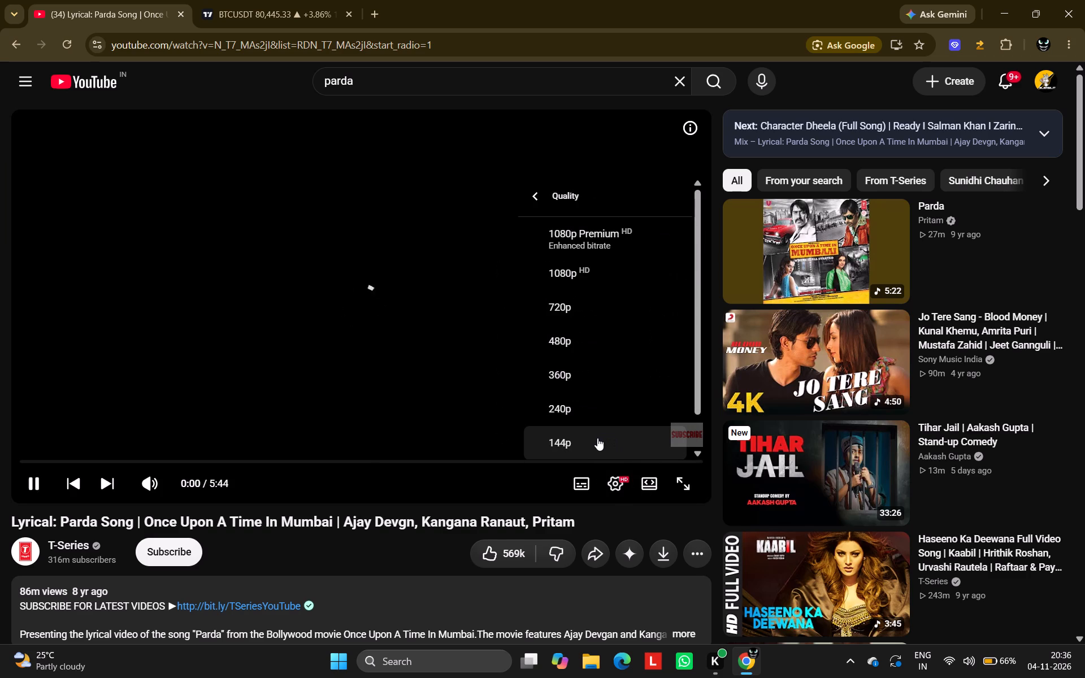
pyautogui.click(555, 445)
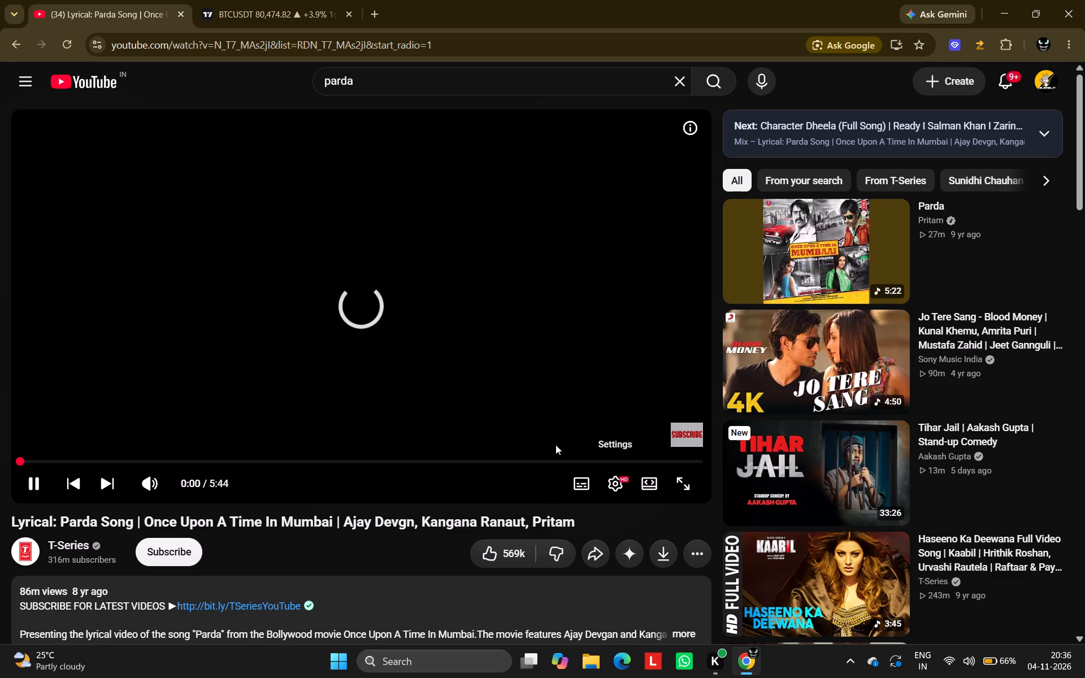
# Return to TradingView and compare the recent 1-hour price action of NASDAQ and BTCUSDT.
pyautogui.click(224, 0)
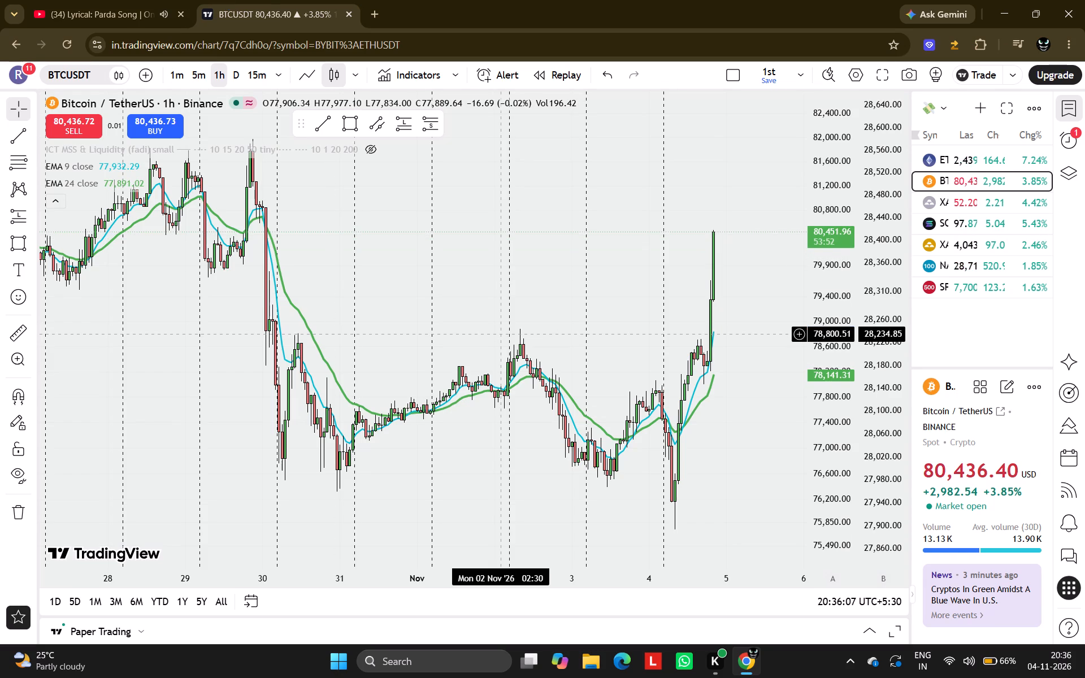
pyautogui.click(949, 258)
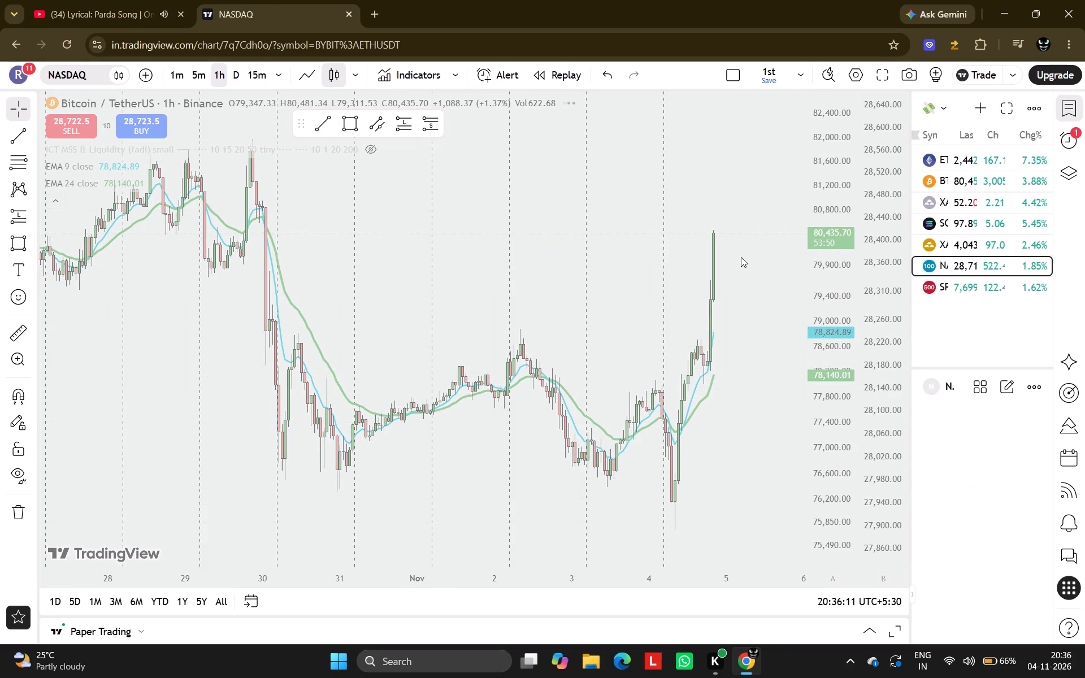
pyautogui.scroll(2, 741, 257)
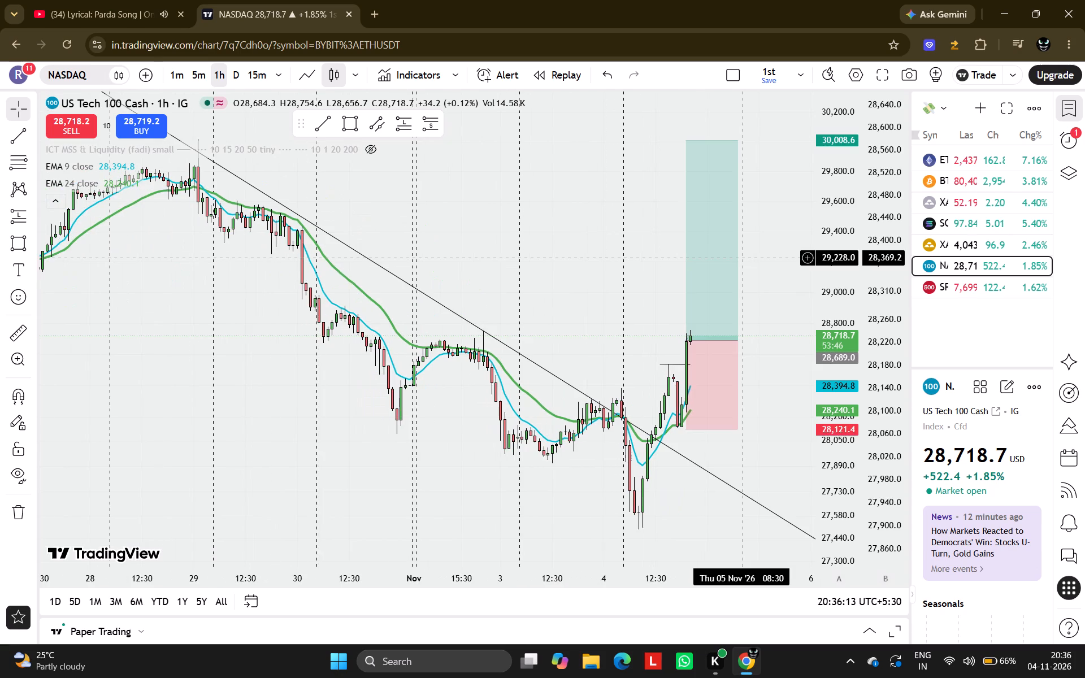
pyautogui.click(957, 184)
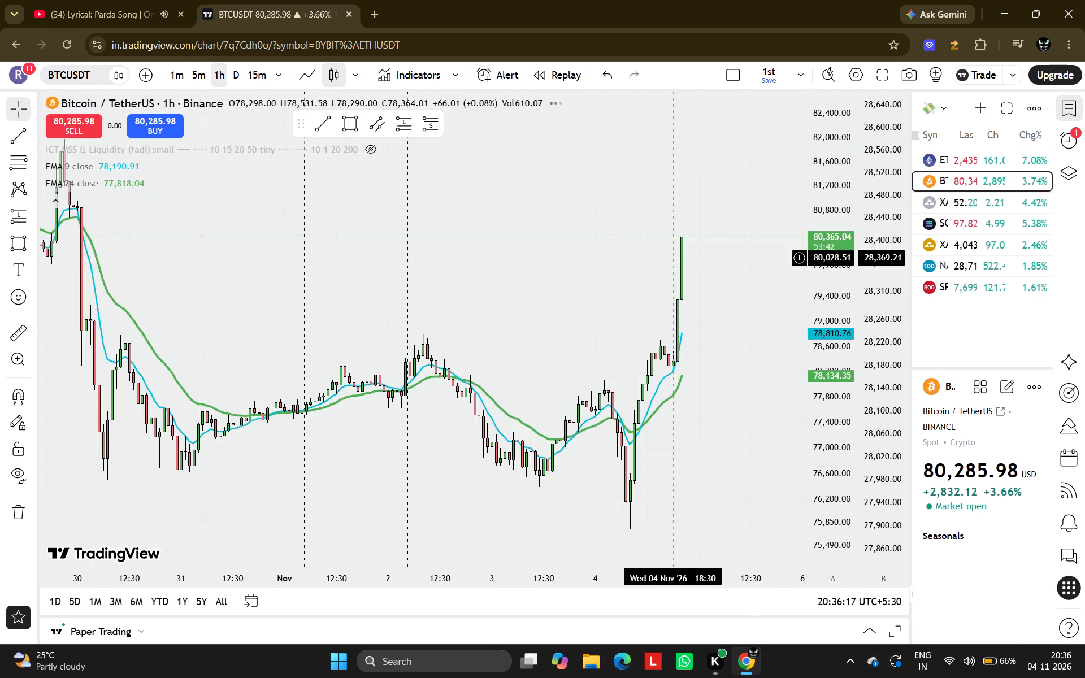
pyautogui.scroll(2, 674, 257)
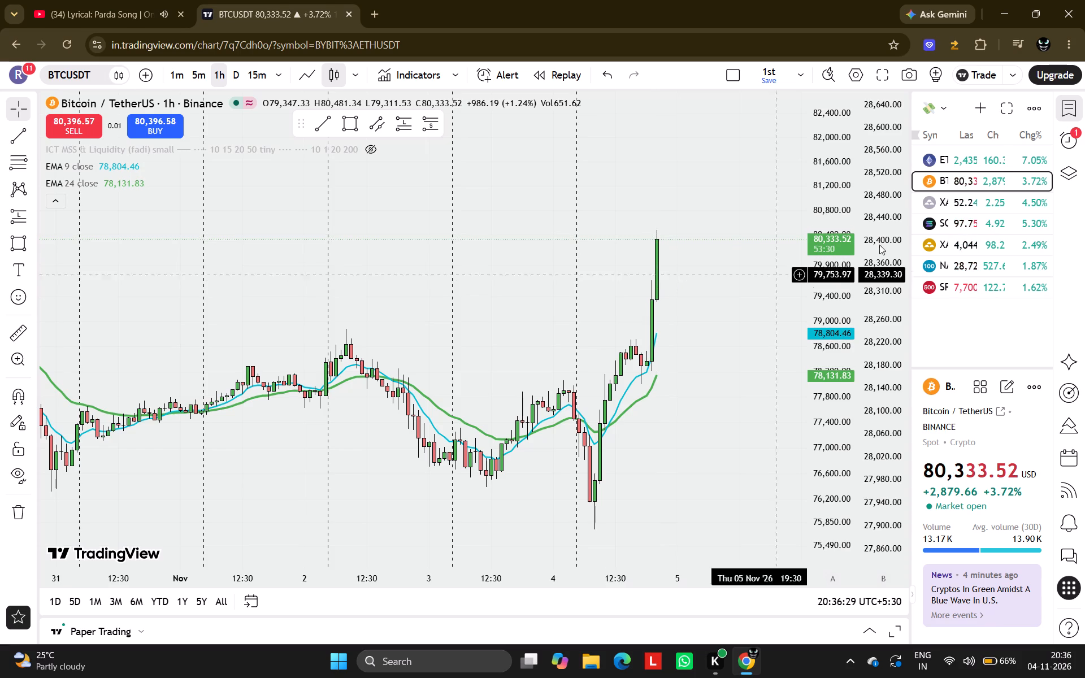
# Open the XAUUSDT.P chart, hide the EMA 9 and EMA 24 indicators, and inspect gold's recent candles.
pyautogui.click(954, 246)
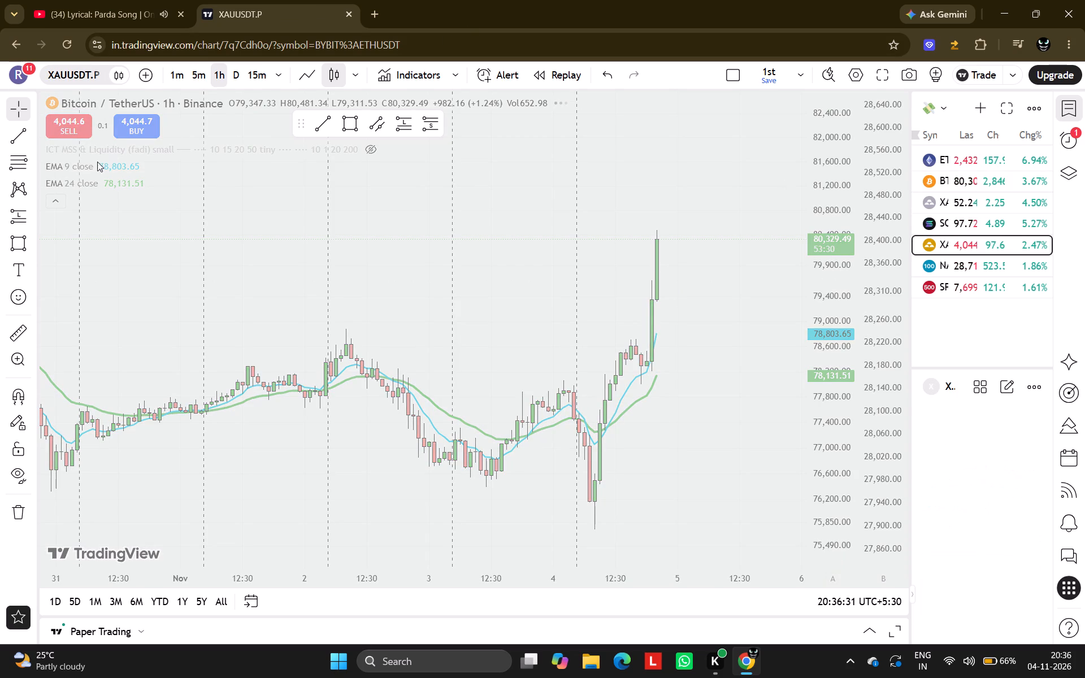
pyautogui.click(108, 169)
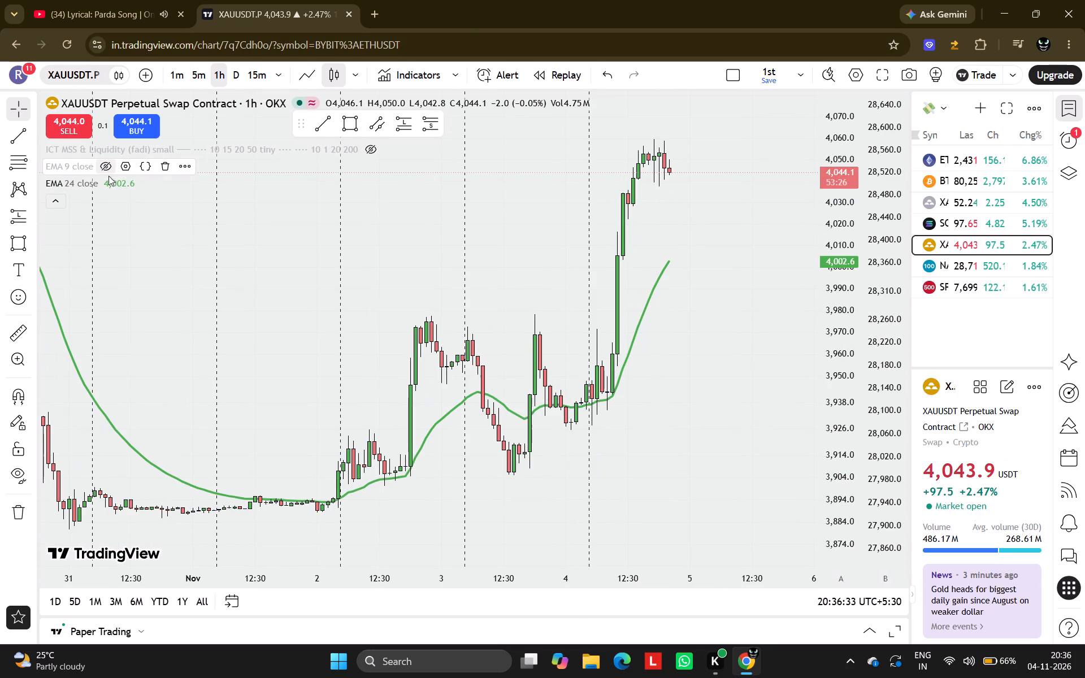
pyautogui.click(111, 184)
pyautogui.scroll(-1, 424, 259)
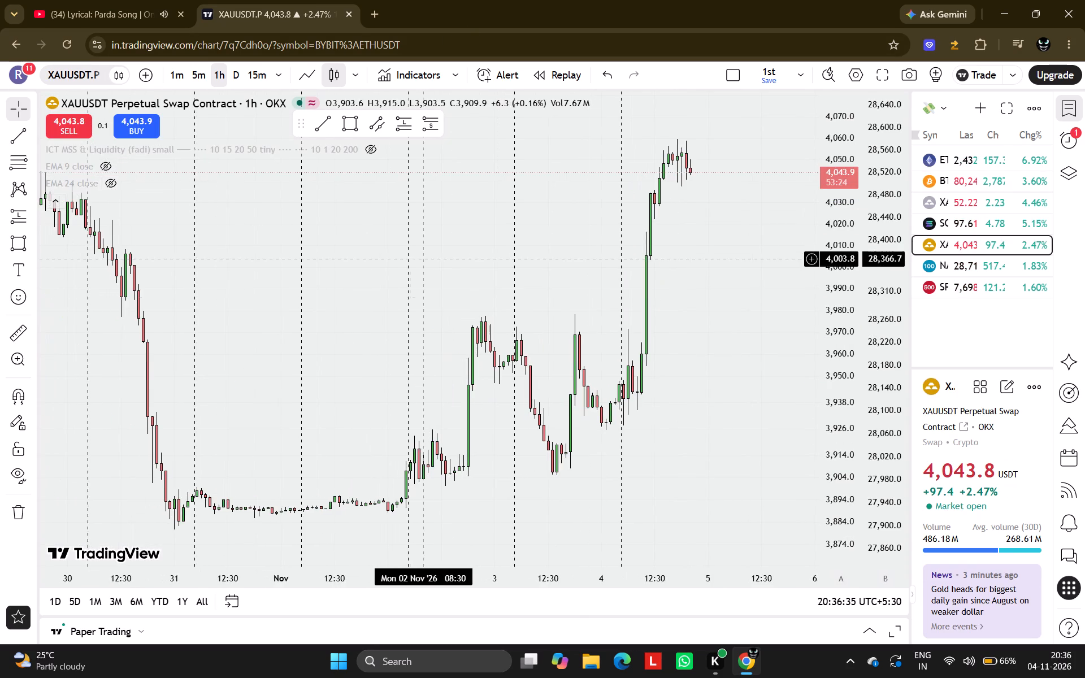
pyautogui.scroll(-1, 389, 367)
pyautogui.moveTo(408, 289); pyautogui.dragTo(362, 443)
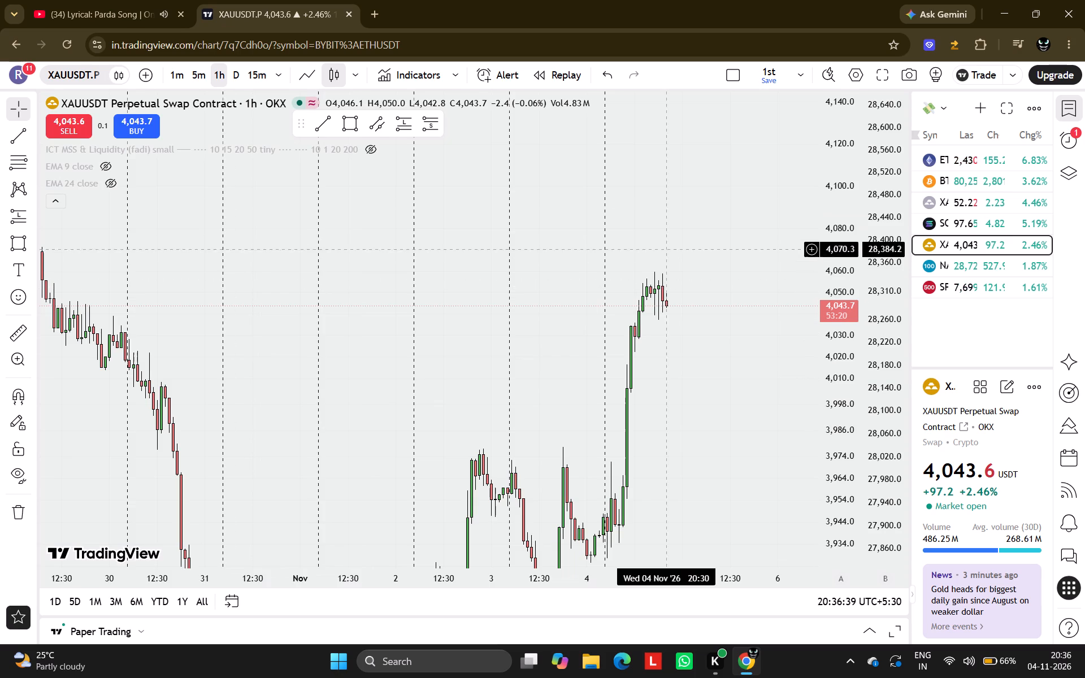
# Open the ETHUSDT chart and examine the 1-hour price action around the shaded zone and the latest rally.
pyautogui.click(969, 159)
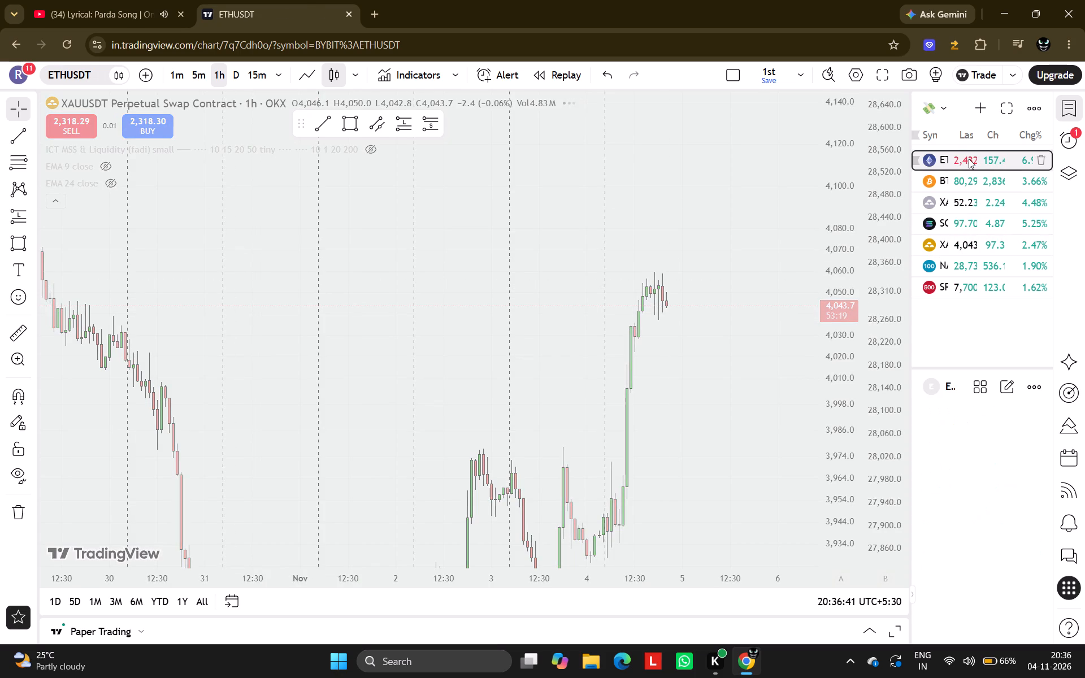
pyautogui.moveTo(461, 215); pyautogui.dragTo(527, 366)
pyautogui.scroll(-2, 527, 366)
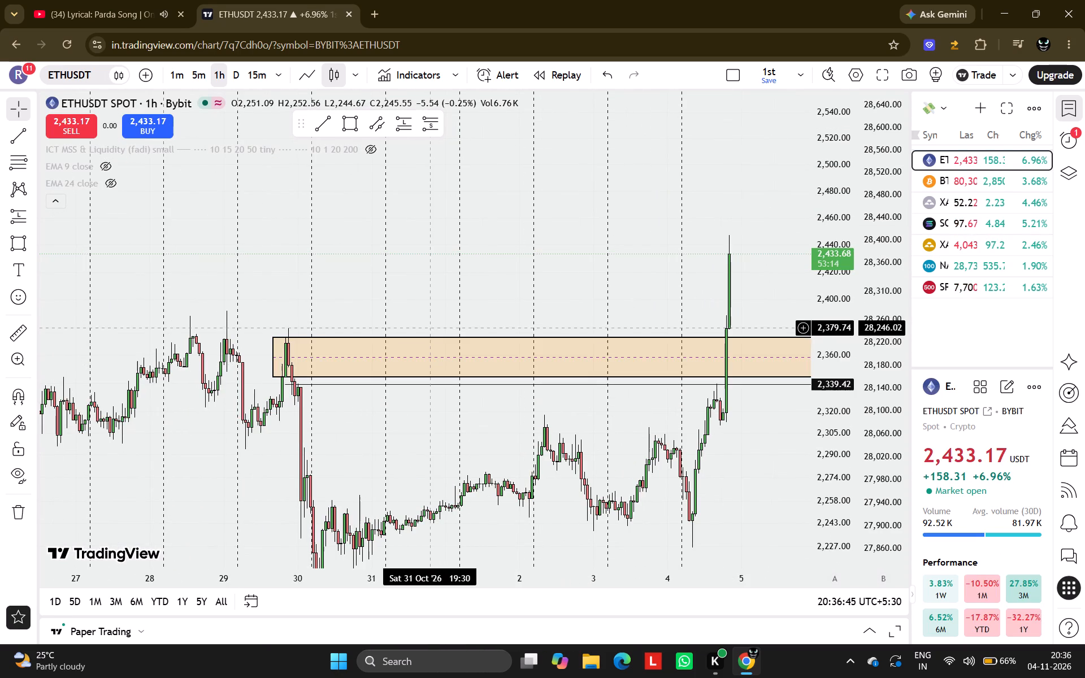
pyautogui.scroll(3, 491, 365)
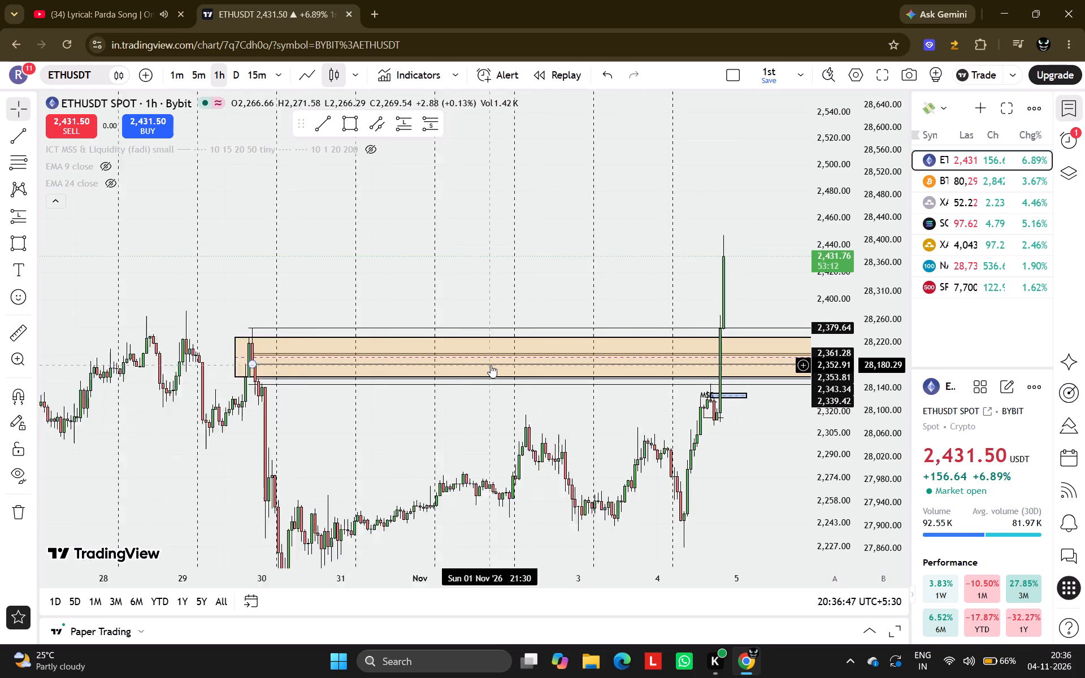
pyautogui.scroll(4, 491, 365)
pyautogui.scroll(-6, 472, 404)
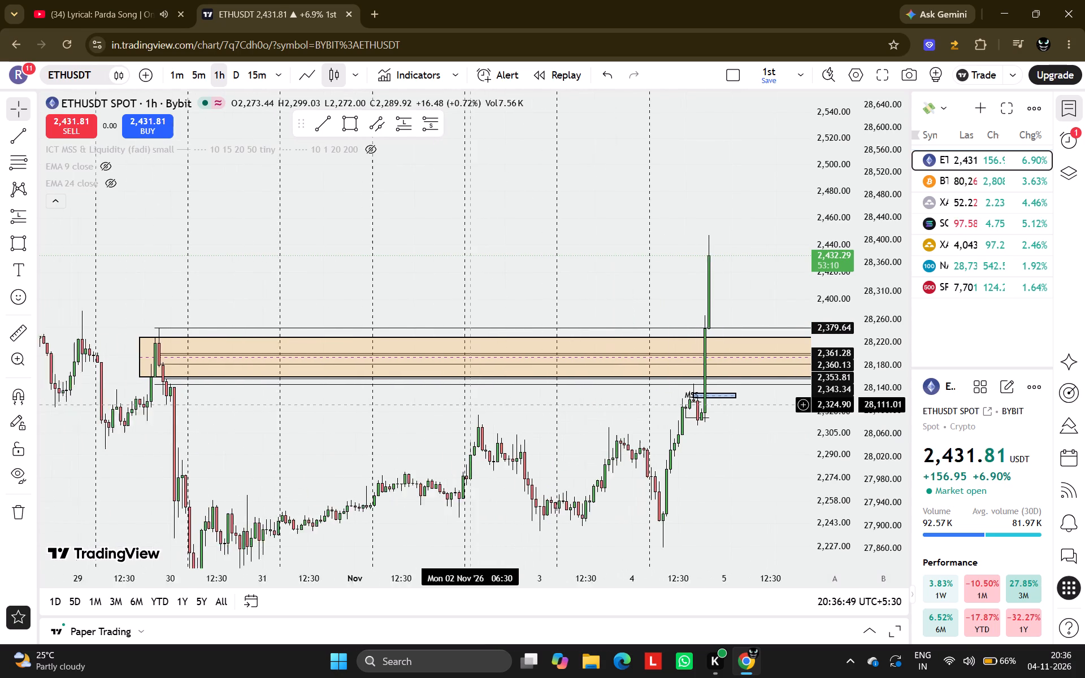
pyautogui.scroll(-6, 436, 348)
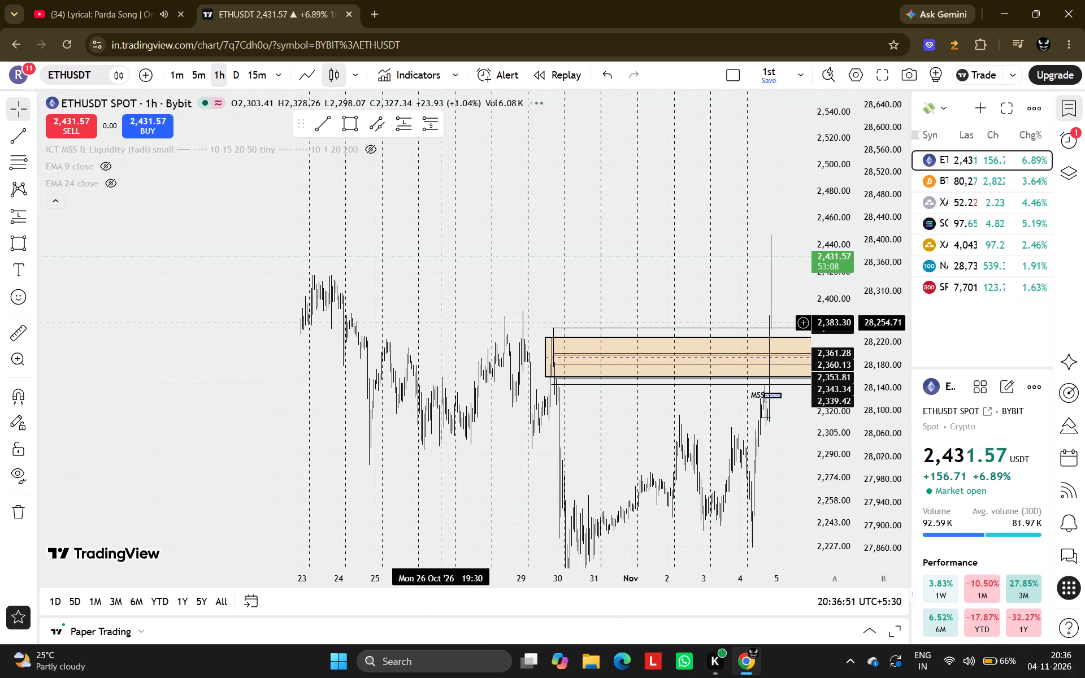
pyautogui.moveTo(441, 321); pyautogui.dragTo(368, 323)
pyautogui.scroll(6, 368, 323)
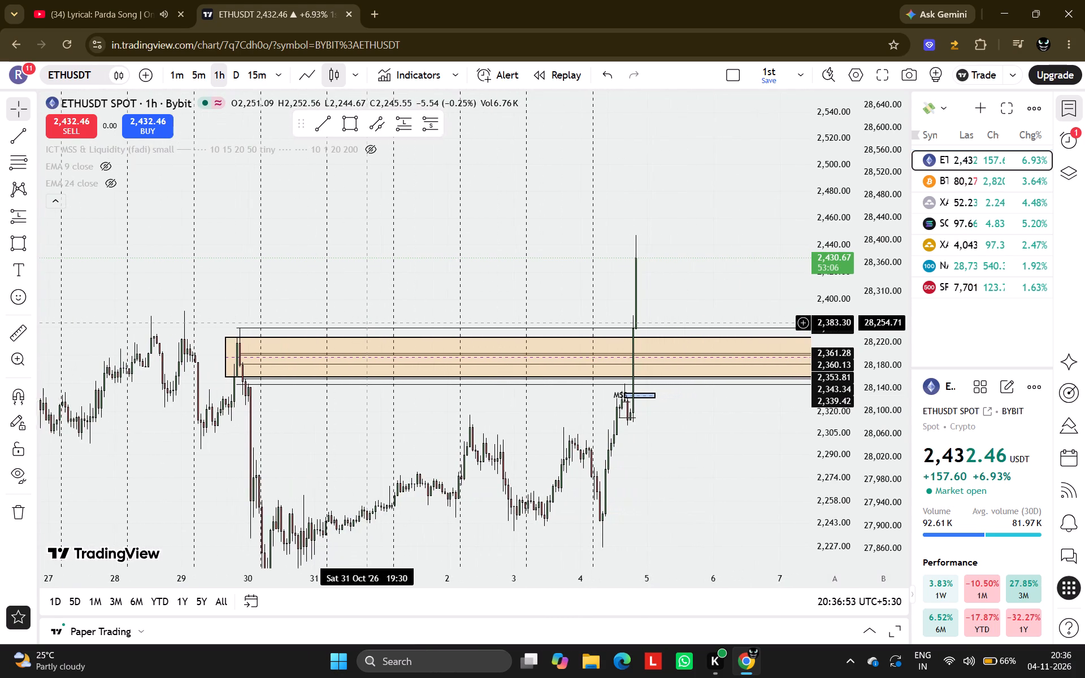
pyautogui.scroll(2, 368, 323)
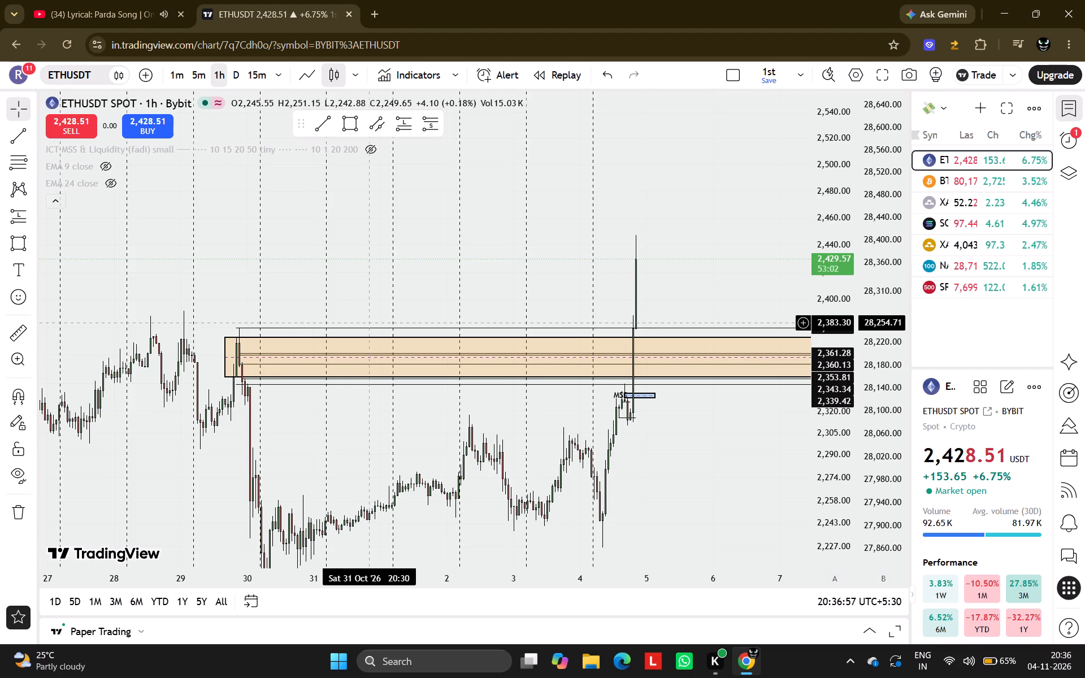
# Place a horizontal ray on the ETHUSDT chart at 2,417.70, starting from the 15:30 candle on 22 October.
pyautogui.moveTo(307, 269); pyautogui.dragTo(496, 304)
pyautogui.scroll(-1, 496, 304)
pyautogui.moveTo(457, 305); pyautogui.dragTo(345, 317)
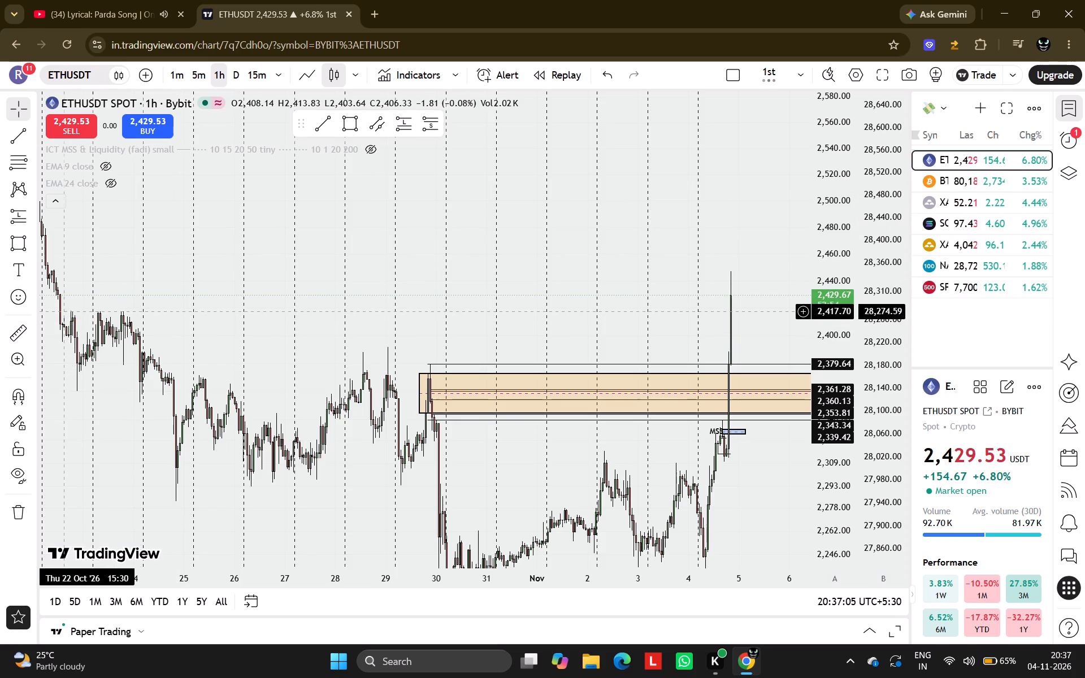
pyautogui.hotkey('alt', 'j')
pyautogui.hscroll(-1, 259, 292)
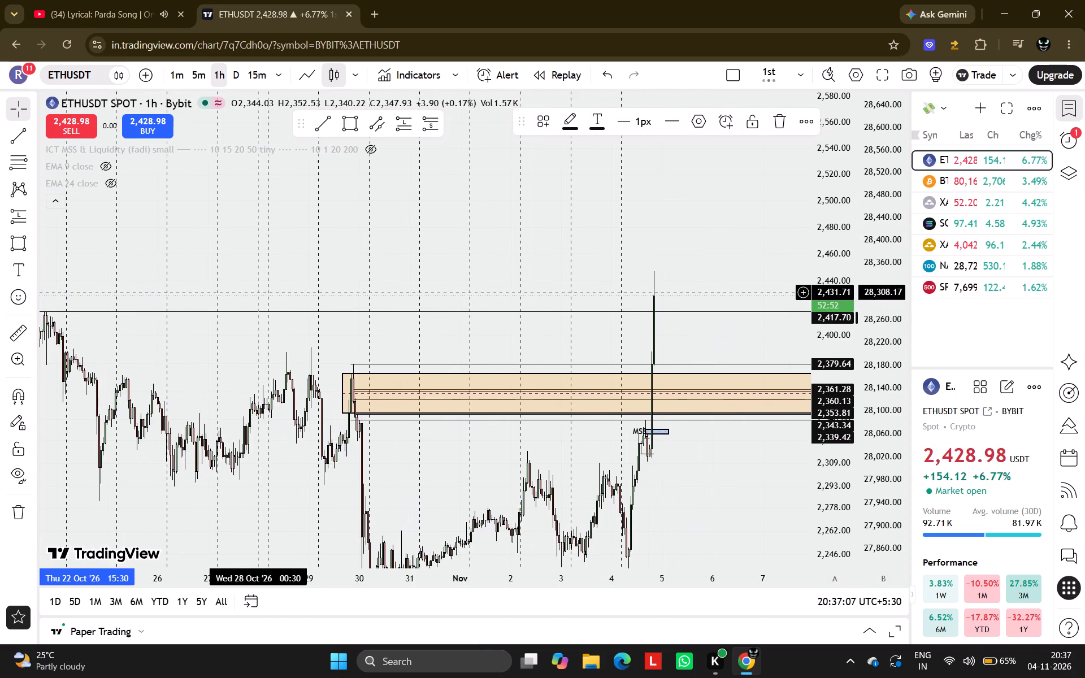
# Place a horizontal ray on the ETHUSDT chart at 2,526.62, starting from the 15:30 candle at the 21 October swing high.
pyautogui.hscroll(3, 259, 292)
pyautogui.scroll(2, 264, 280)
pyautogui.moveTo(202, 288); pyautogui.dragTo(383, 289)
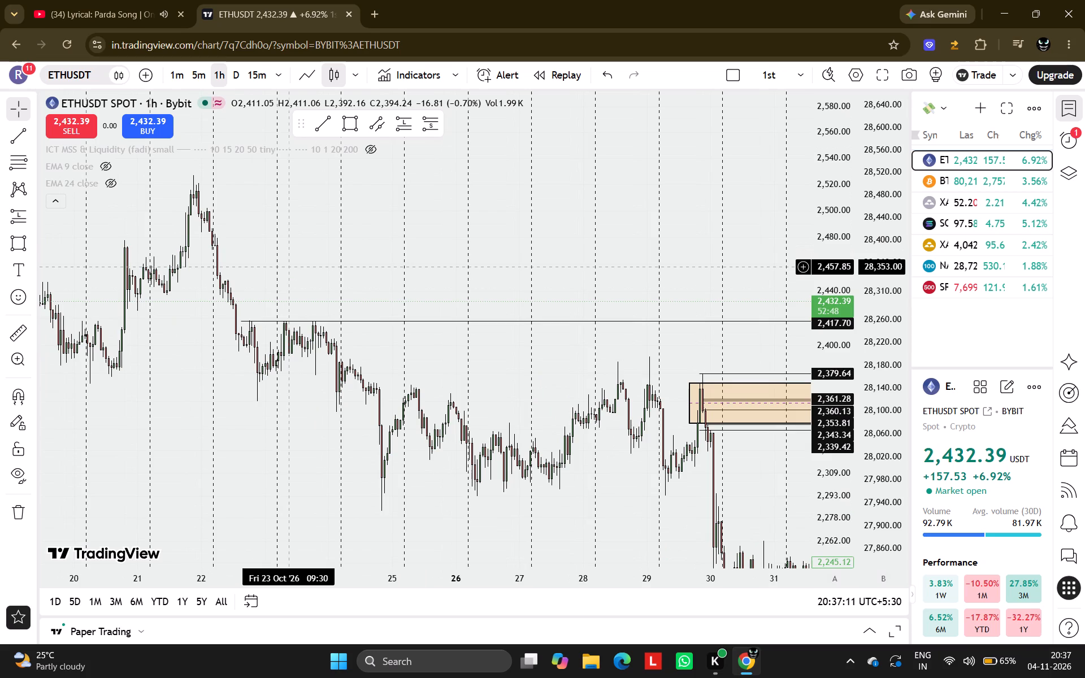
pyautogui.hscroll(-8, 340, 264)
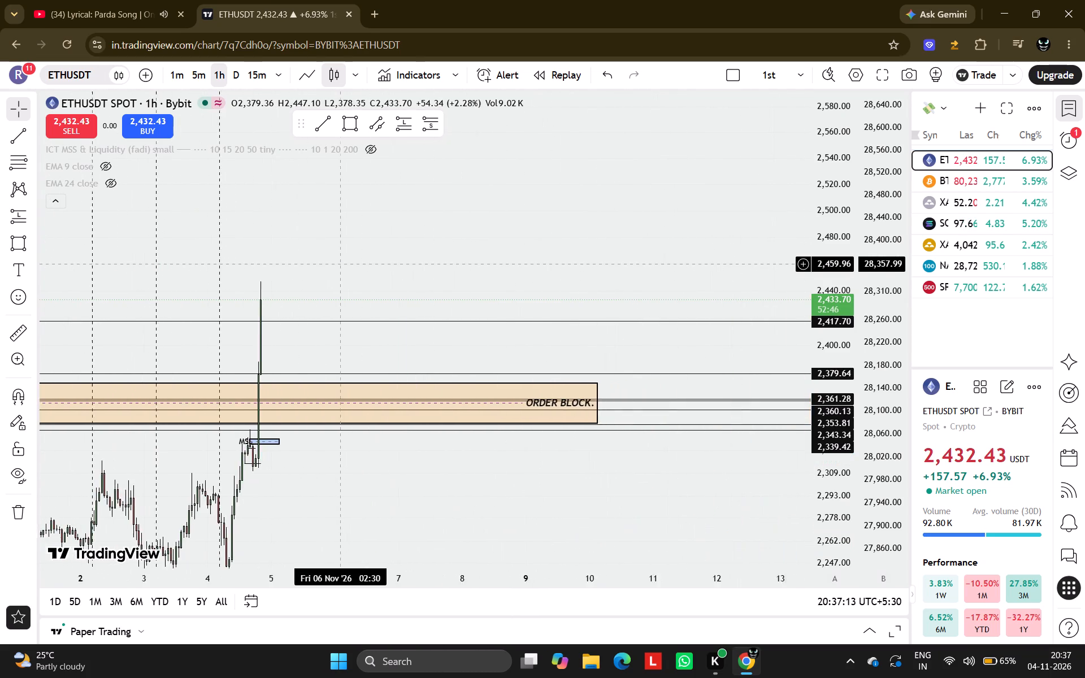
pyautogui.hscroll(8, 340, 264)
pyautogui.moveTo(292, 260); pyautogui.dragTo(338, 311)
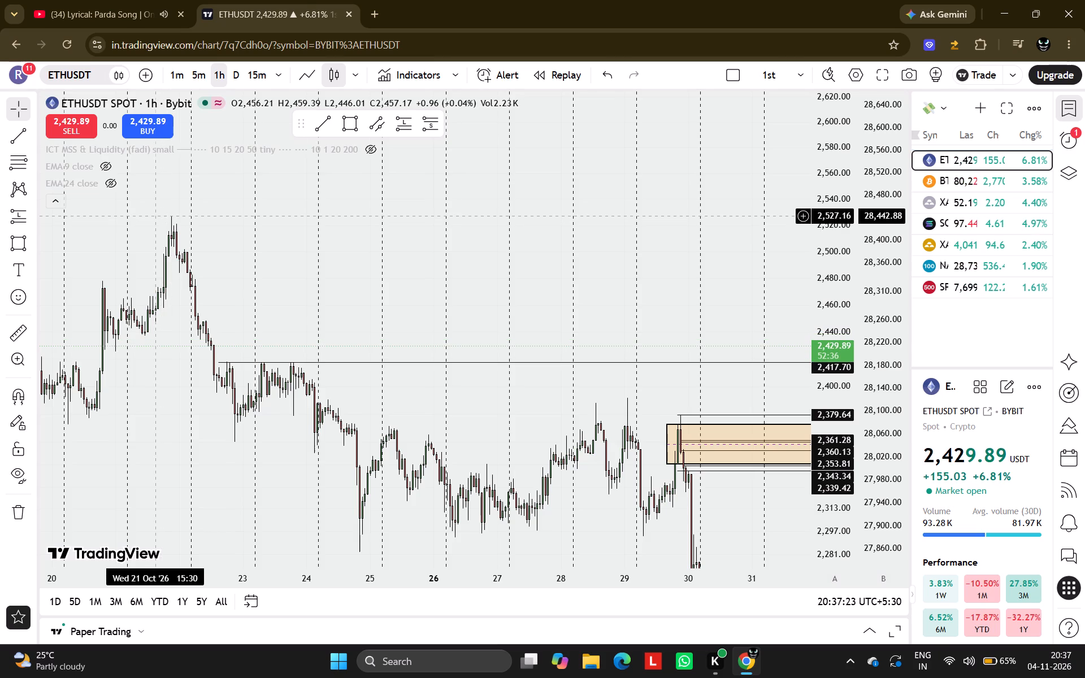
pyautogui.hotkey('alt', 'j')
# Examine the latest ETHUSDT 1-hour rally against the upper horizontal rays and the shaded order block.
pyautogui.scroll(1, 506, 318)
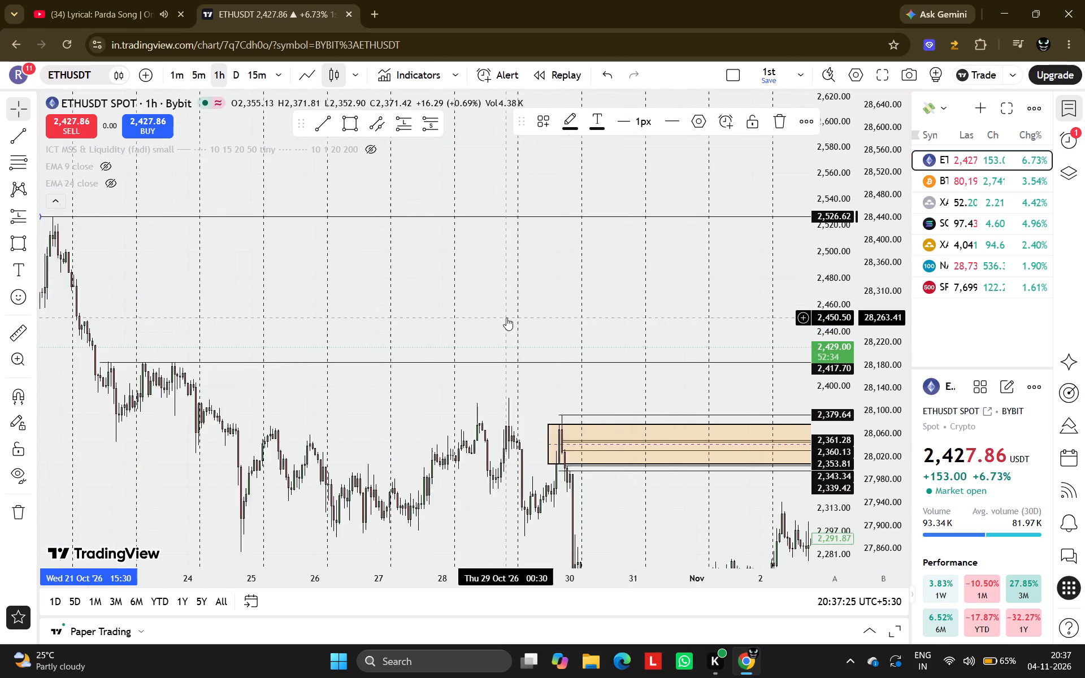
pyautogui.scroll(3, 506, 318)
pyautogui.moveTo(401, 329); pyautogui.dragTo(673, 246)
pyautogui.scroll(1, 673, 246)
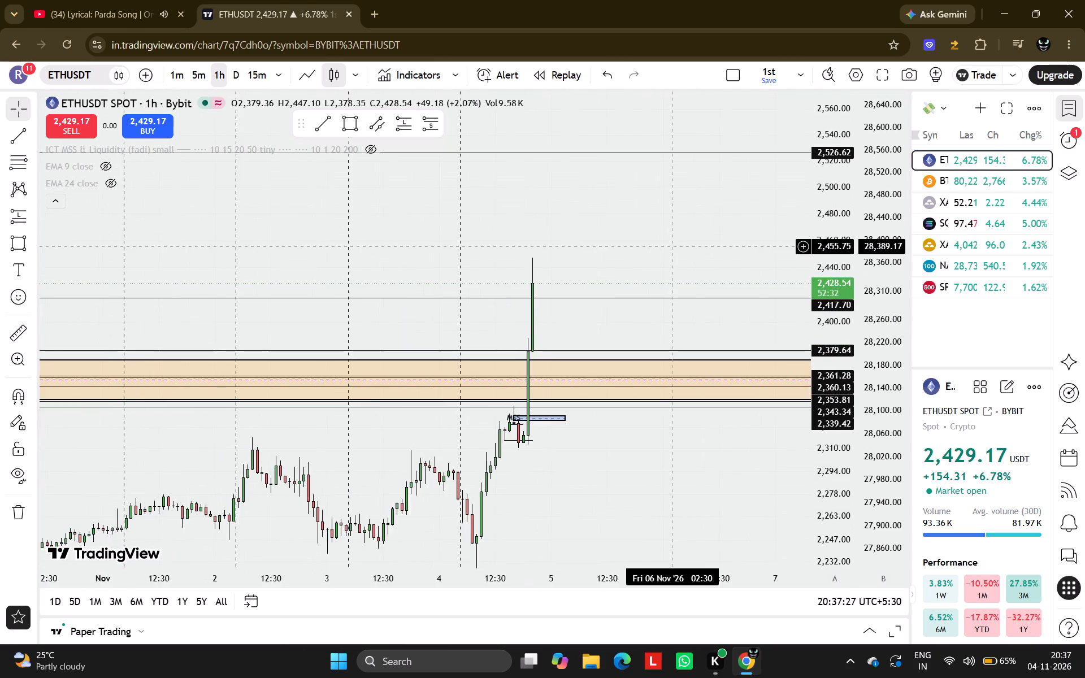
pyautogui.scroll(2, 673, 246)
pyautogui.moveTo(437, 234); pyautogui.dragTo(513, 238)
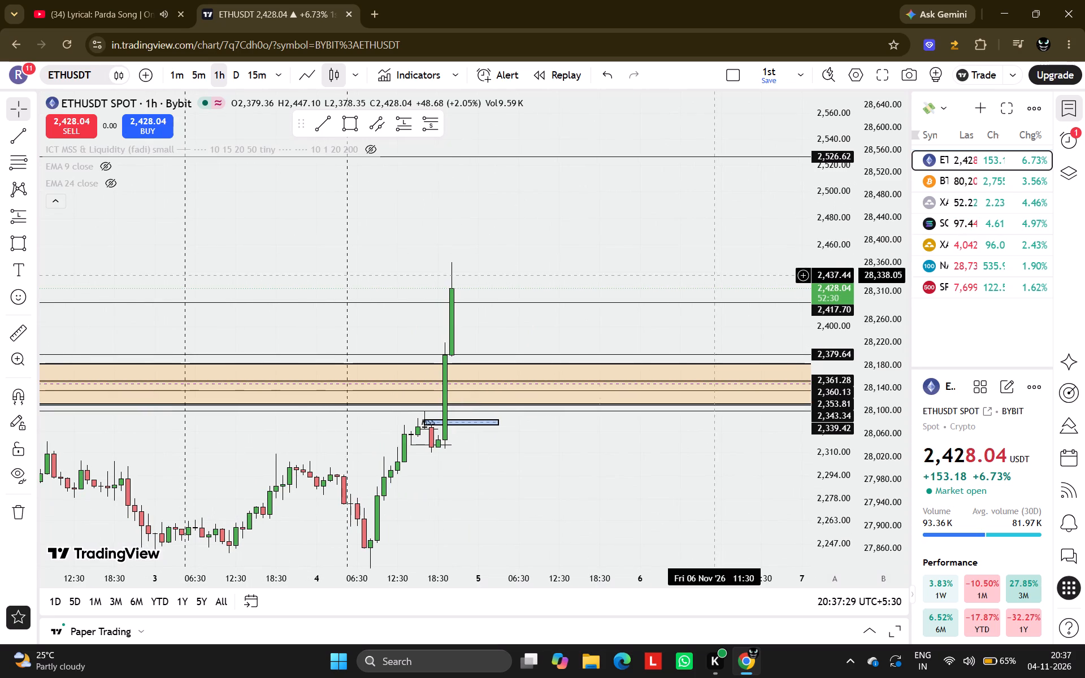
# Open the BTCUSDT chart and examine its 1-hour price action from the latest rally back to the 26 October cisd zone.
pyautogui.click(1001, 186)
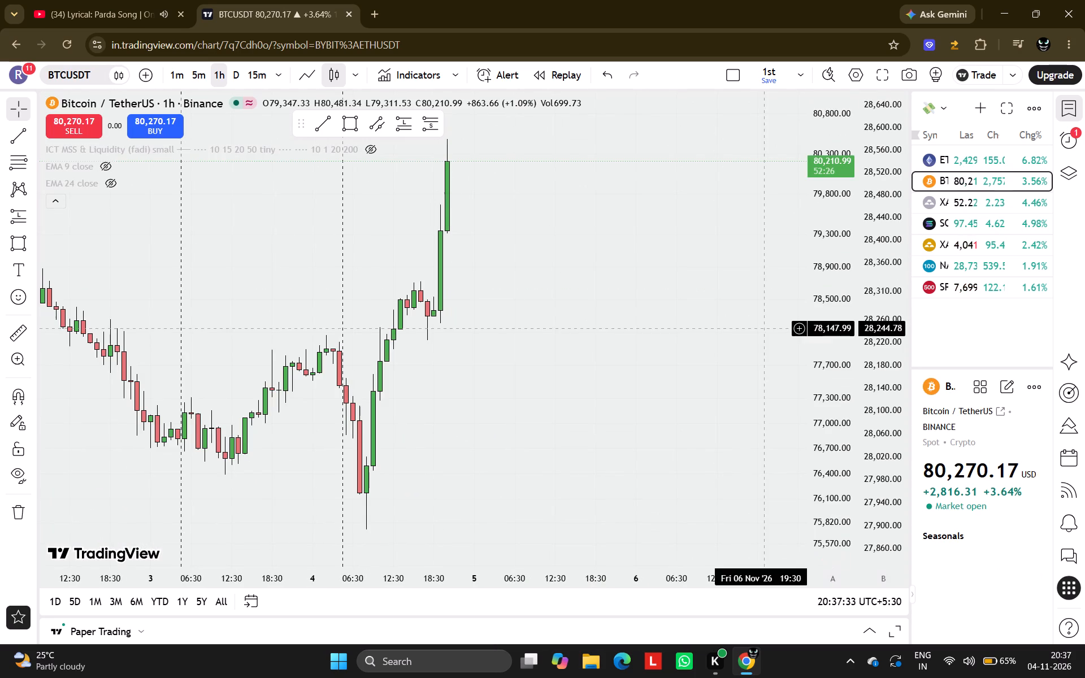
pyautogui.scroll(-3, 767, 328)
pyautogui.scroll(-8, 837, 433)
pyautogui.scroll(-4, 726, 396)
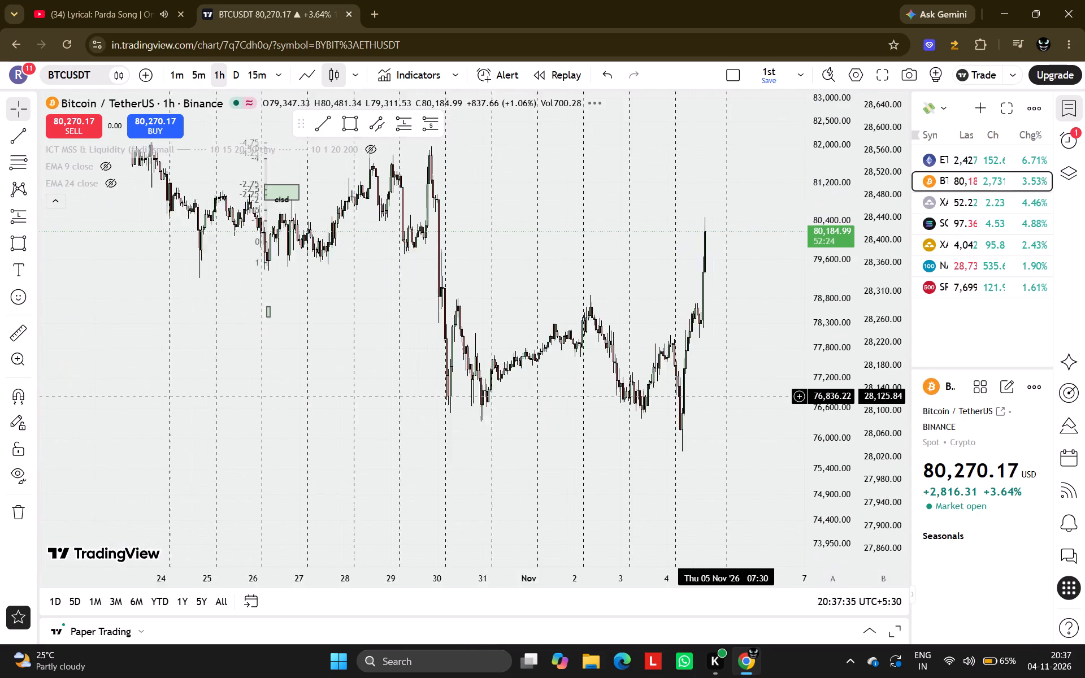
pyautogui.scroll(-4, 726, 396)
pyautogui.moveTo(482, 294); pyautogui.dragTo(597, 408)
pyautogui.scroll(6, 597, 408)
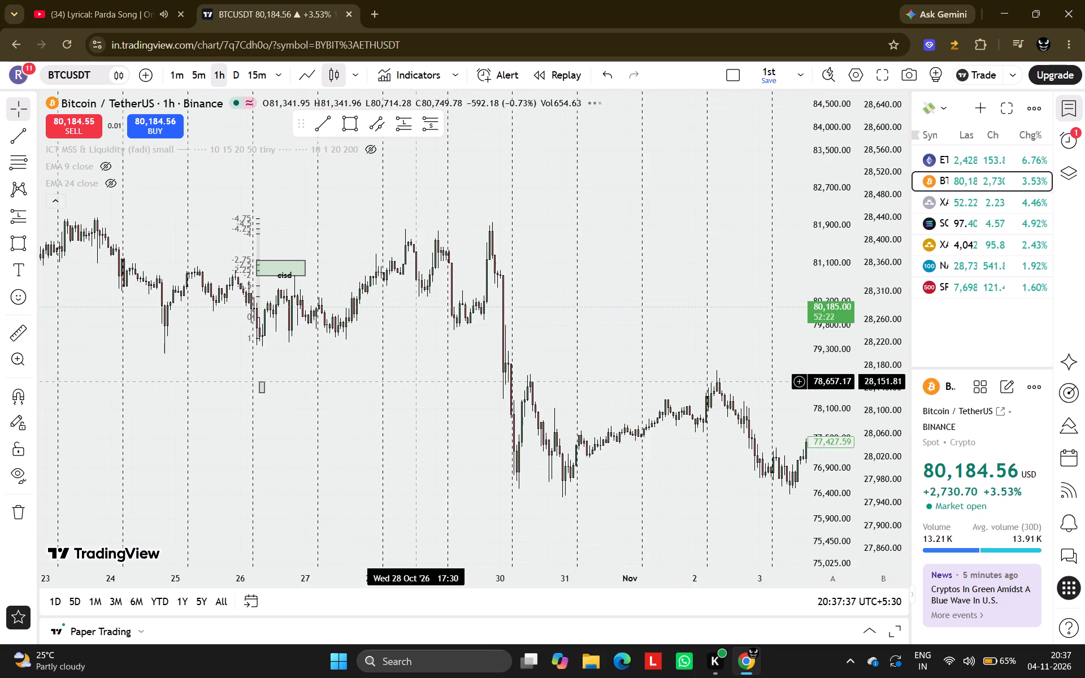
pyautogui.scroll(4, 415, 381)
pyautogui.hscroll(10, 206, 385)
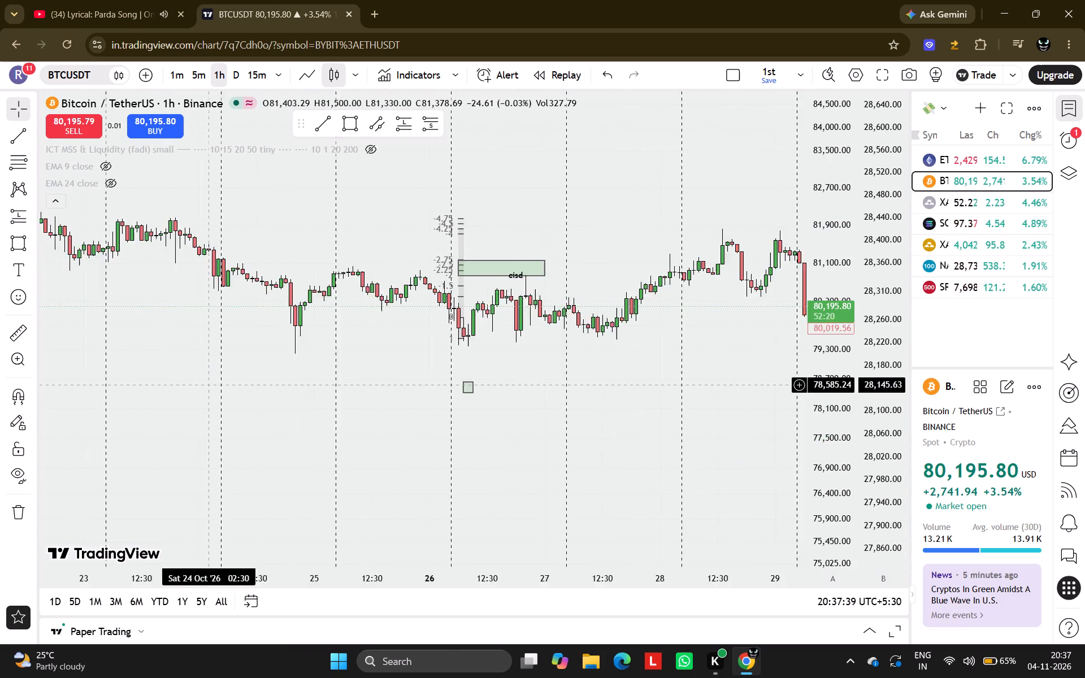
pyautogui.scroll(4, 206, 385)
pyautogui.scroll(5, 835, 340)
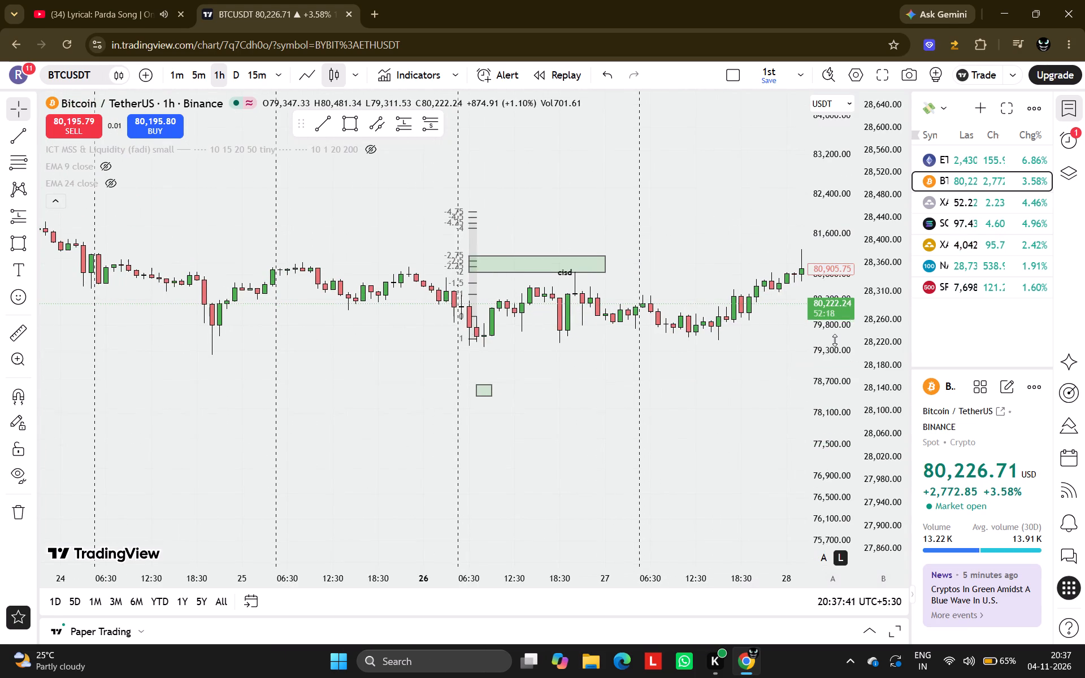
pyautogui.scroll(2, 835, 340)
# Switch the BTCUSDT chart to the 1-minute timeframe and inspect the 4 November evening rally.
pyautogui.press('1')
pyautogui.press('Return')
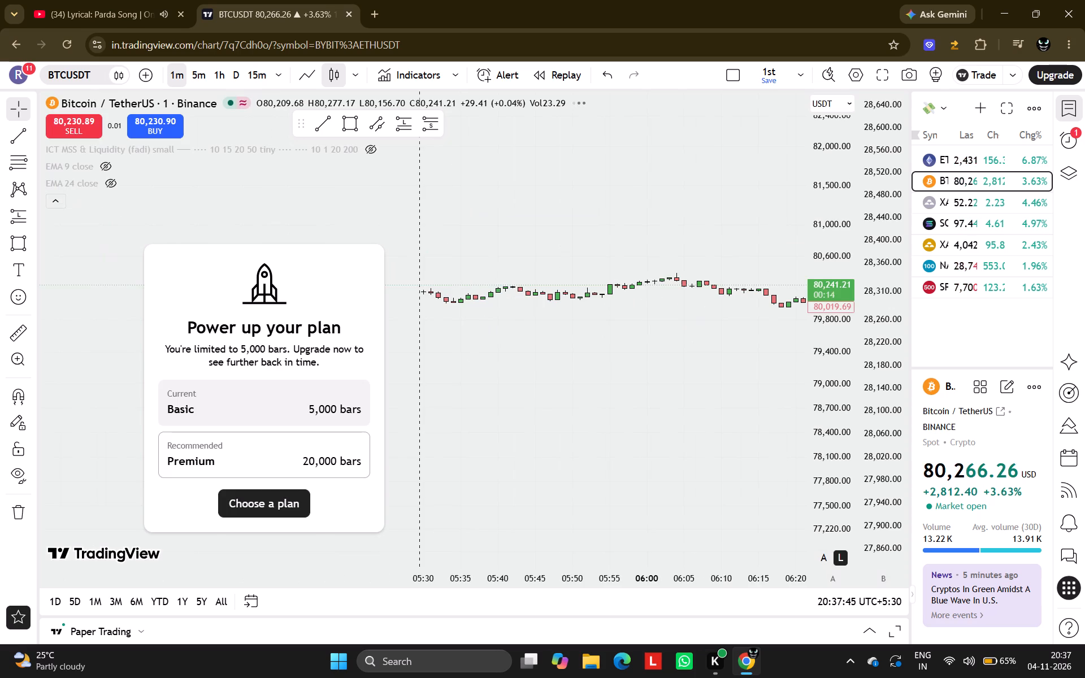
pyautogui.hotkey('alt', 'r')
pyautogui.scroll(-6, 511, 329)
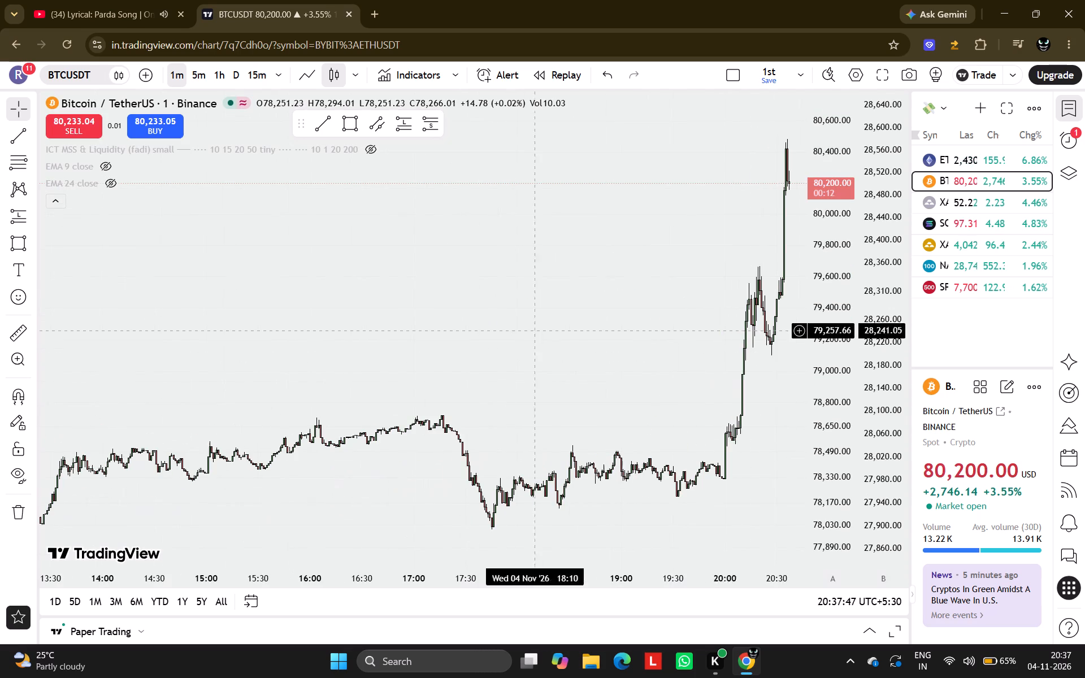
pyautogui.scroll(-3, 810, 393)
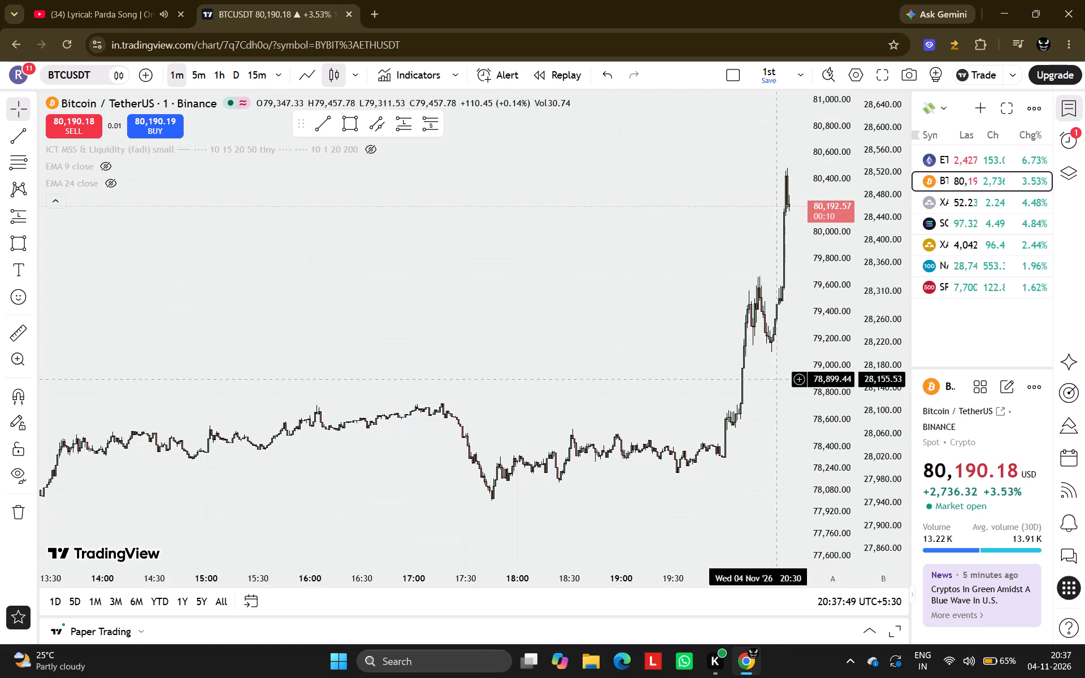
pyautogui.scroll(7, 702, 328)
pyautogui.moveTo(745, 244); pyautogui.dragTo(735, 258)
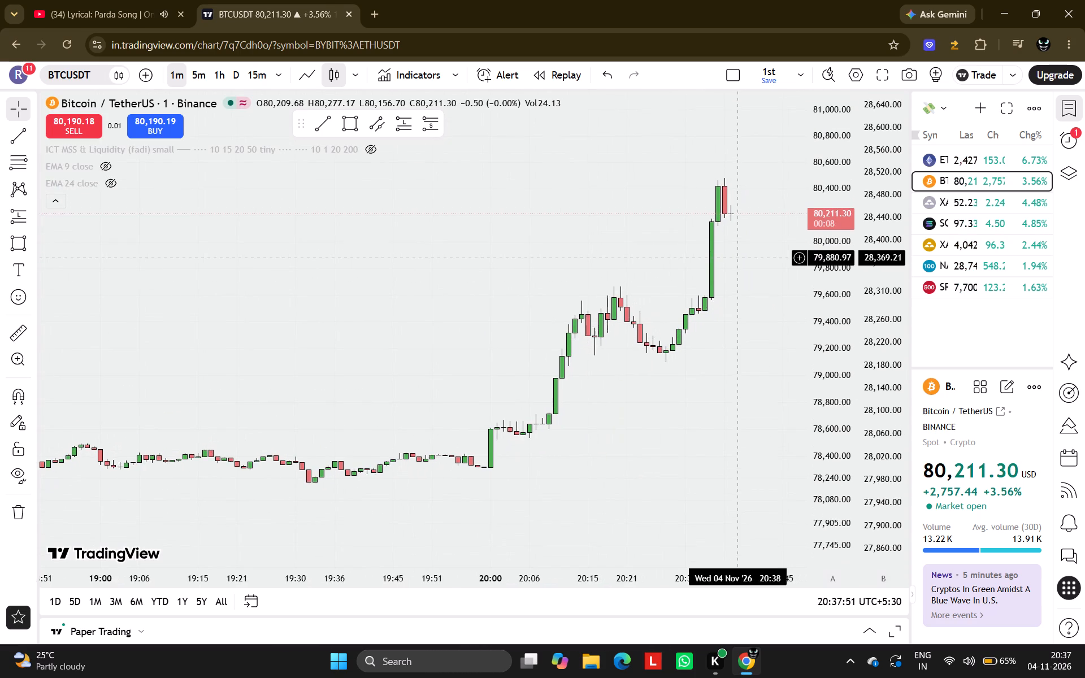
# Go back through the 1-minute BTCUSDT candles to 26 October and inspect the price action around the cisd line below the green zone.
pyautogui.scroll(-5, 735, 258)
pyautogui.hotkey('alt', 'r')
pyautogui.hscroll(8, 735, 258)
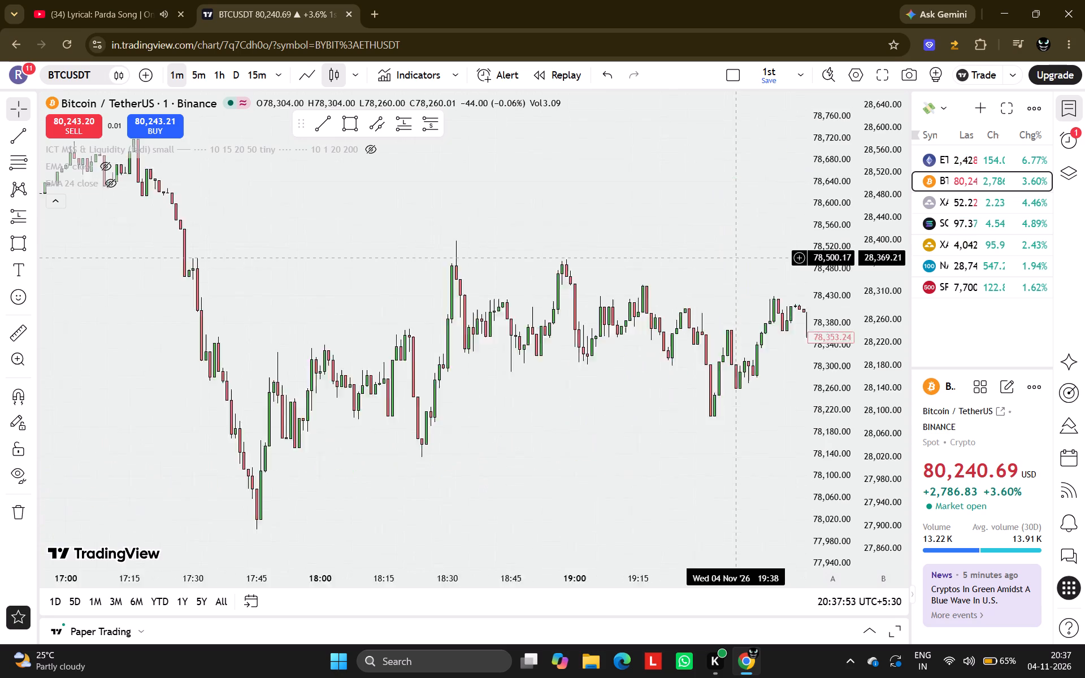
pyautogui.scroll(-20, 735, 258)
pyautogui.scroll(-6, 735, 258)
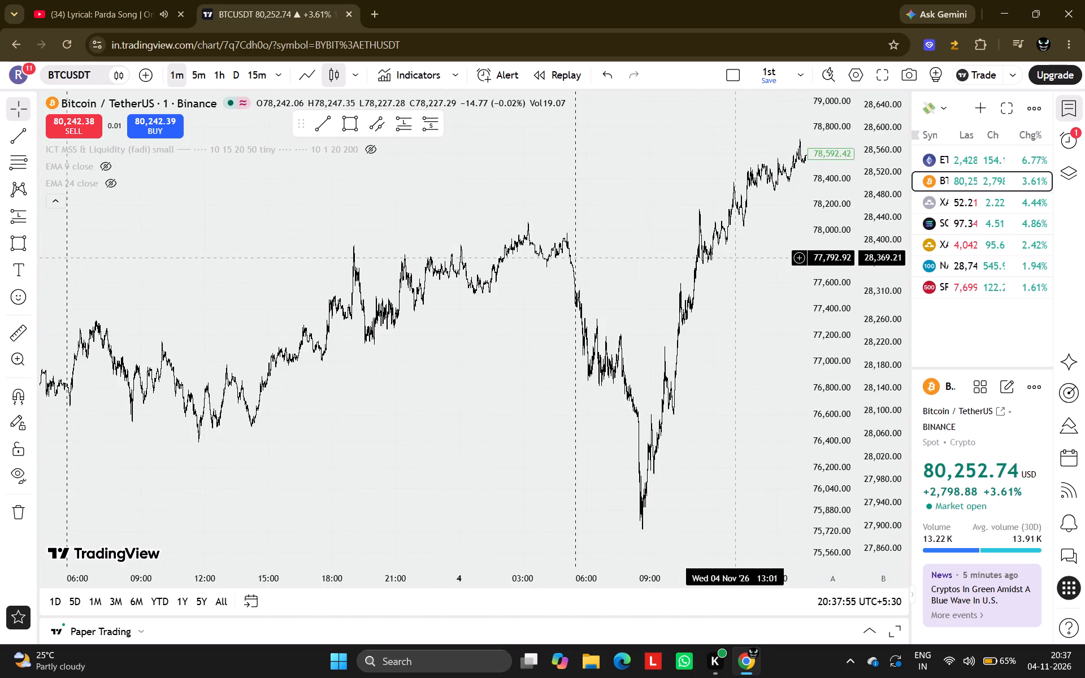
pyautogui.scroll(-4, 735, 258)
pyautogui.hscroll(16, 735, 258)
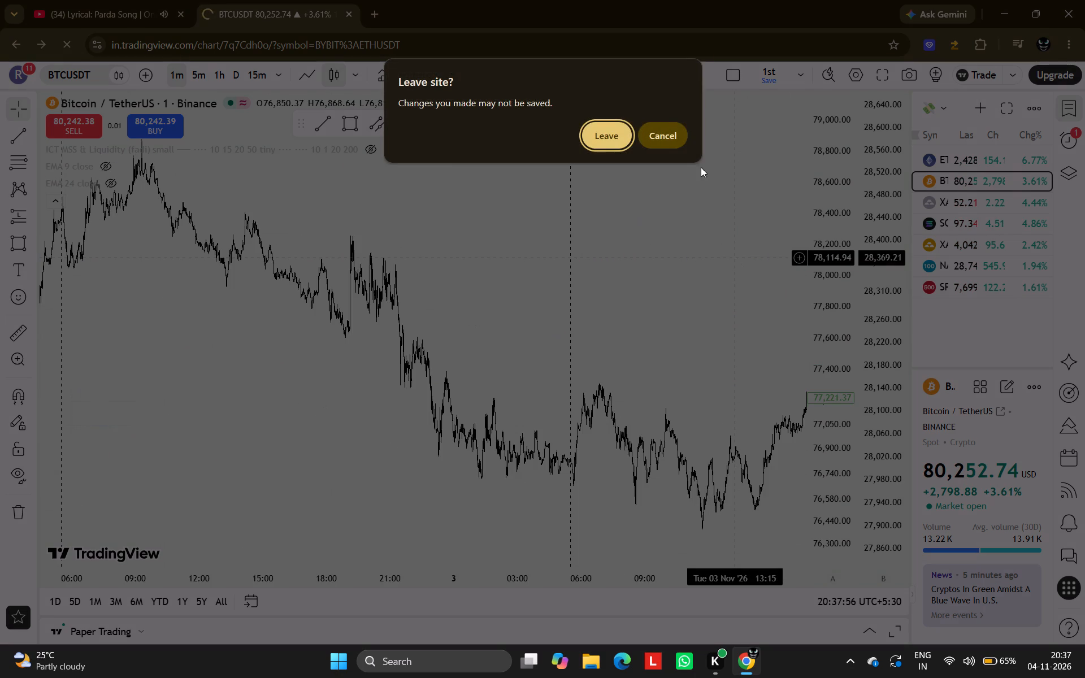
pyautogui.click(674, 130)
pyautogui.hscroll(15, 296, 325)
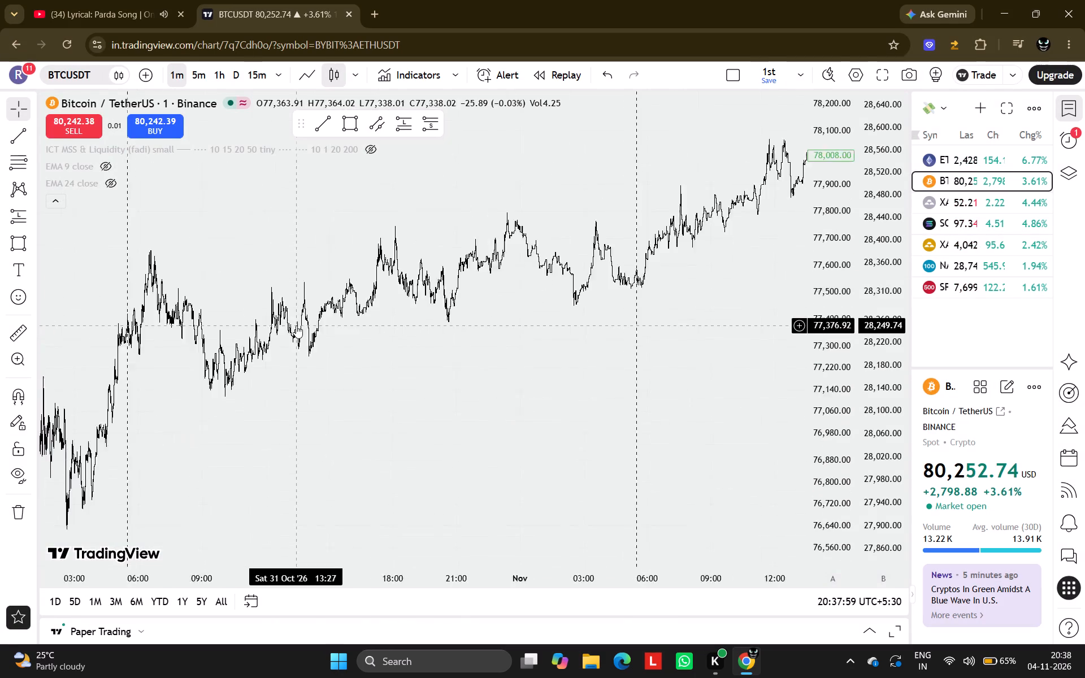
pyautogui.hscroll(15, 296, 325)
pyautogui.hscroll(-9, 296, 325)
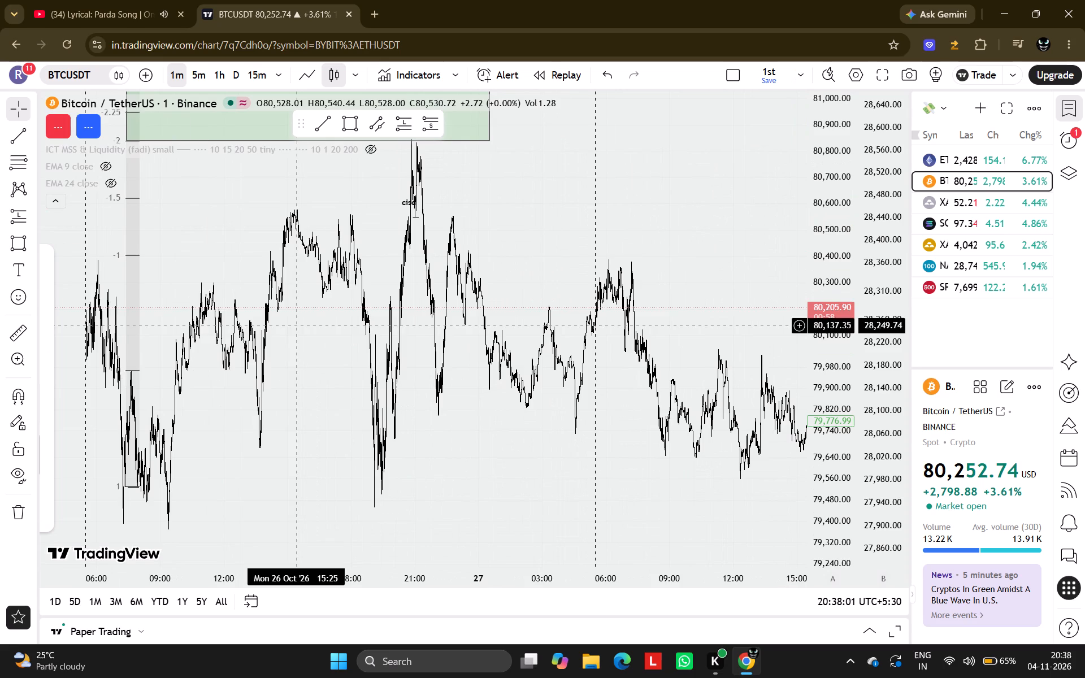
pyautogui.scroll(5, 459, 245)
pyautogui.moveTo(317, 216); pyautogui.dragTo(669, 333)
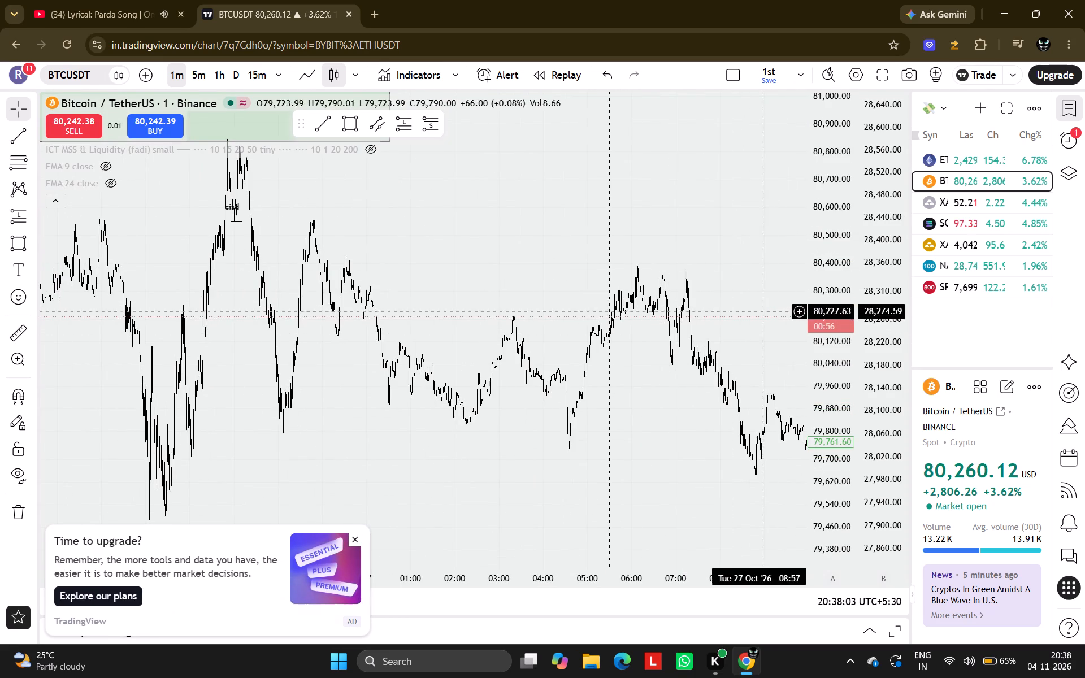
pyautogui.scroll(7, 829, 269)
pyautogui.moveTo(467, 212); pyautogui.dragTo(767, 332)
pyautogui.scroll(6, 767, 332)
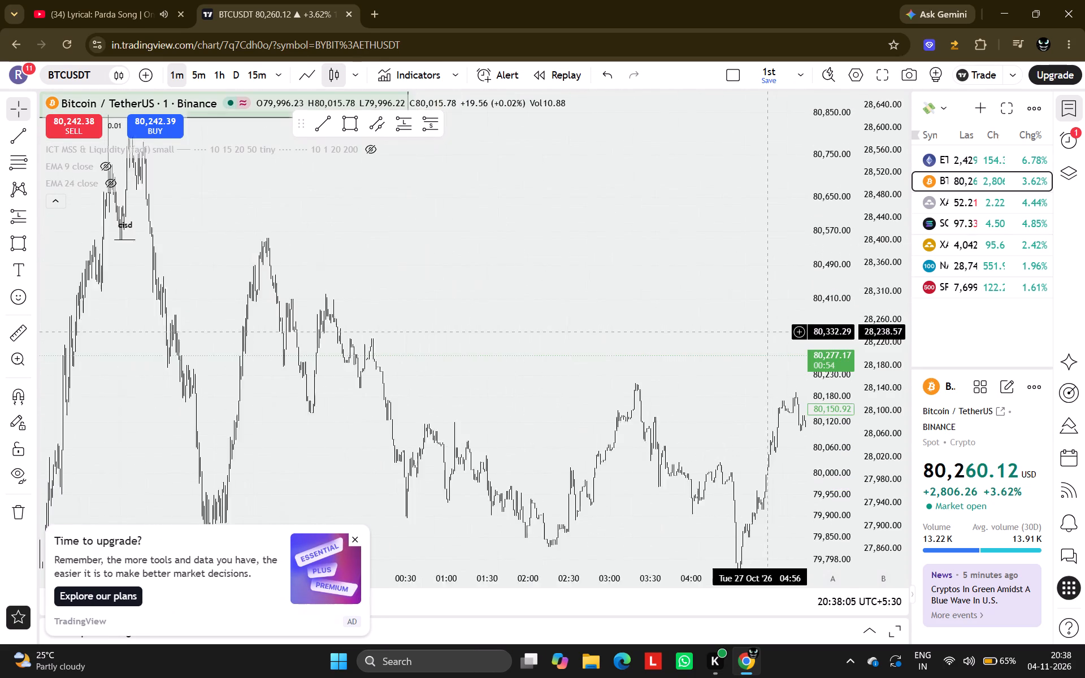
pyautogui.moveTo(198, 227); pyautogui.dragTo(728, 348)
pyautogui.scroll(5, 728, 348)
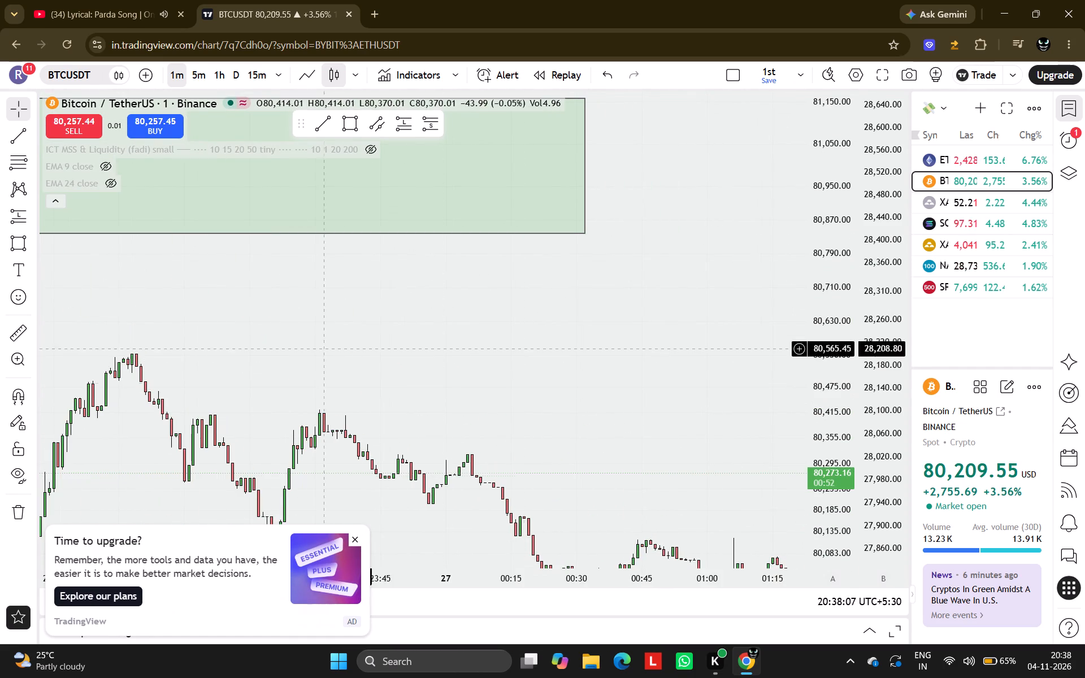
pyautogui.moveTo(134, 331); pyautogui.dragTo(856, 413)
pyautogui.scroll(1, 602, 382)
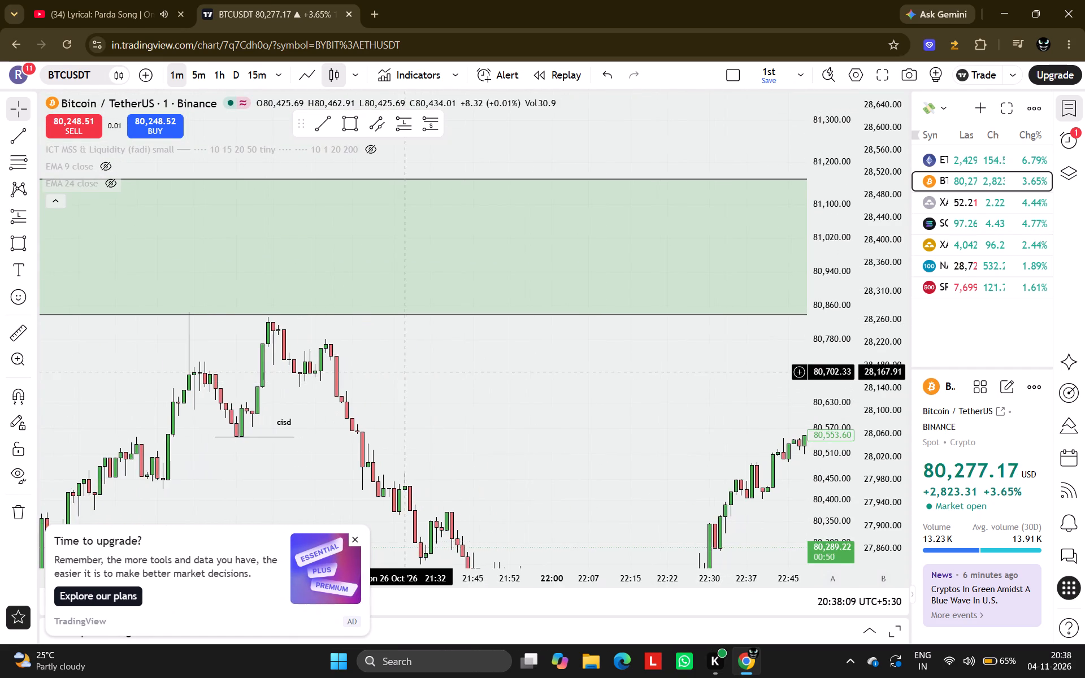
pyautogui.moveTo(403, 370); pyautogui.dragTo(614, 249)
pyautogui.scroll(4, 614, 249)
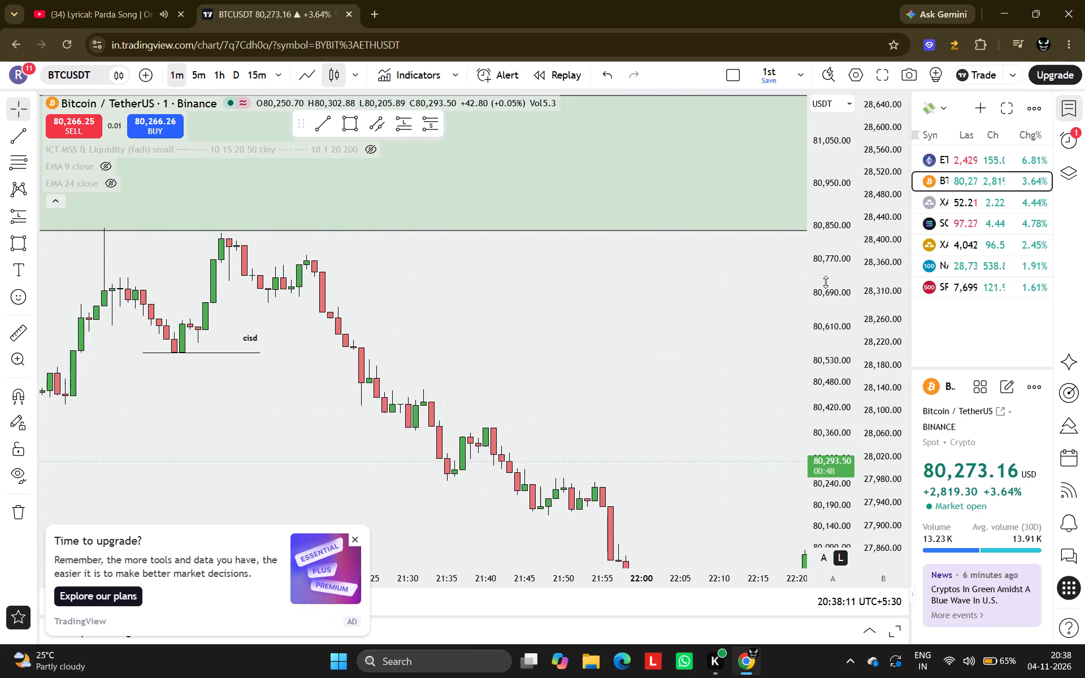
pyautogui.scroll(14, 826, 282)
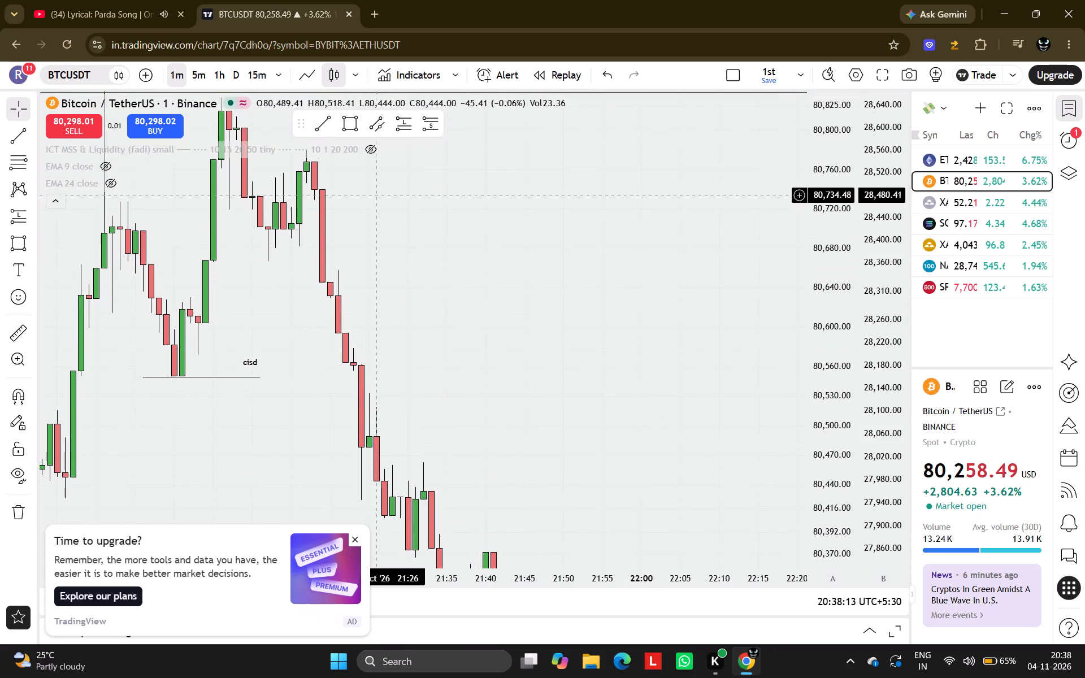
pyautogui.moveTo(374, 194); pyautogui.dragTo(523, 370)
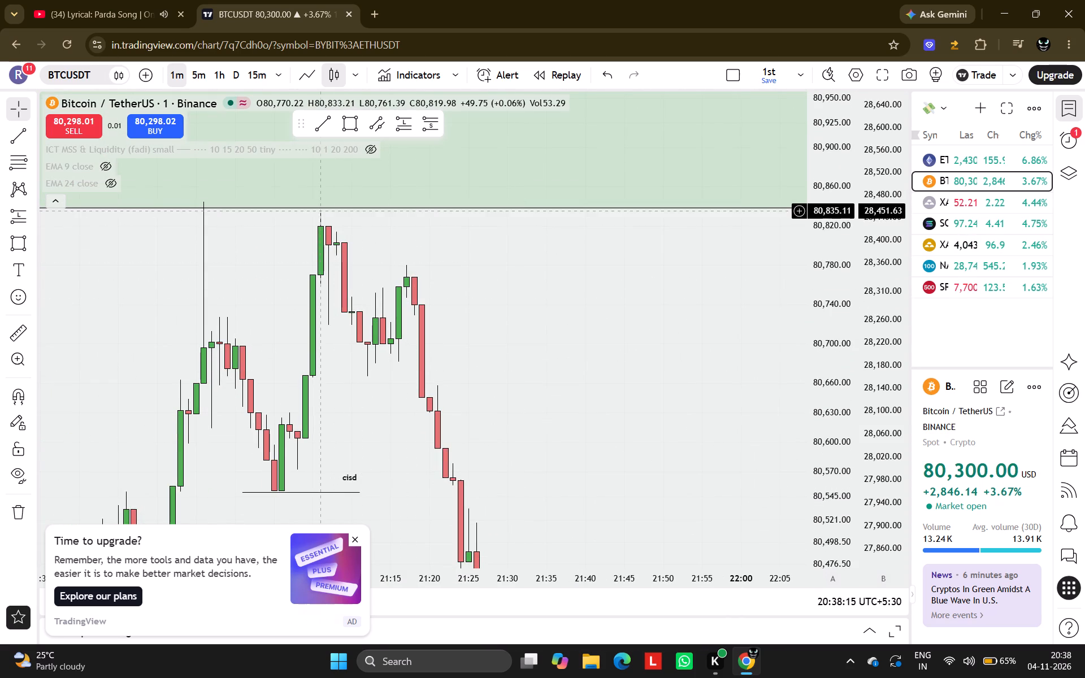
# Dismiss the upgrade advert and extend the cisd line horizontally at 80,549.45 to about 21:29 on 26 October.
pyautogui.click(349, 537)
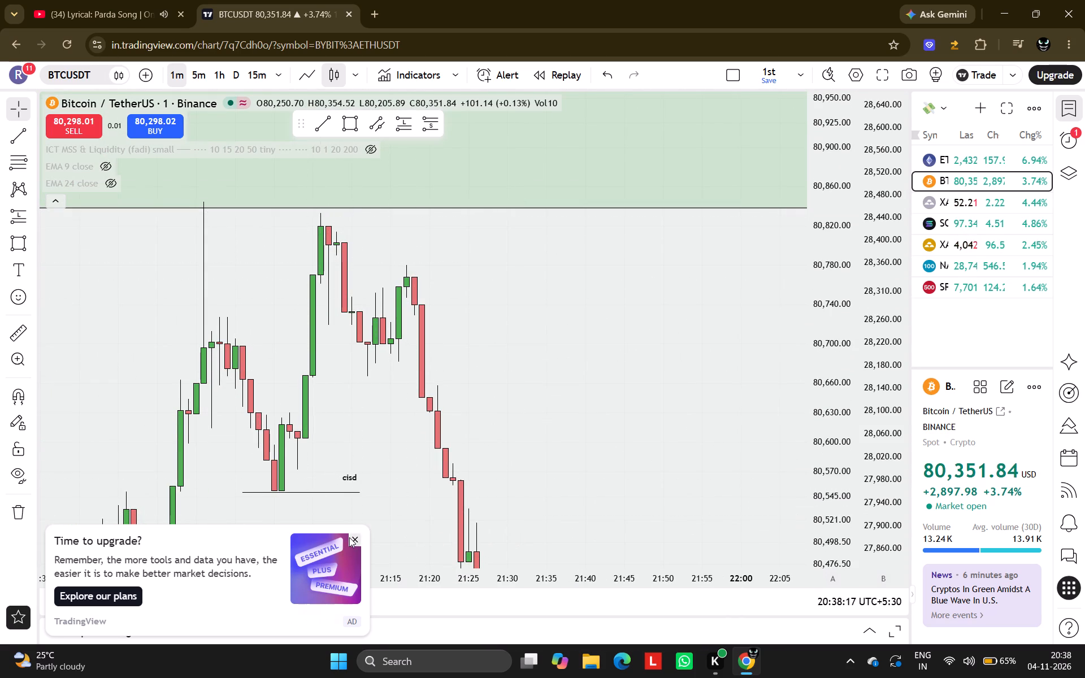
pyautogui.moveTo(359, 493); pyautogui.dragTo(460, 486)
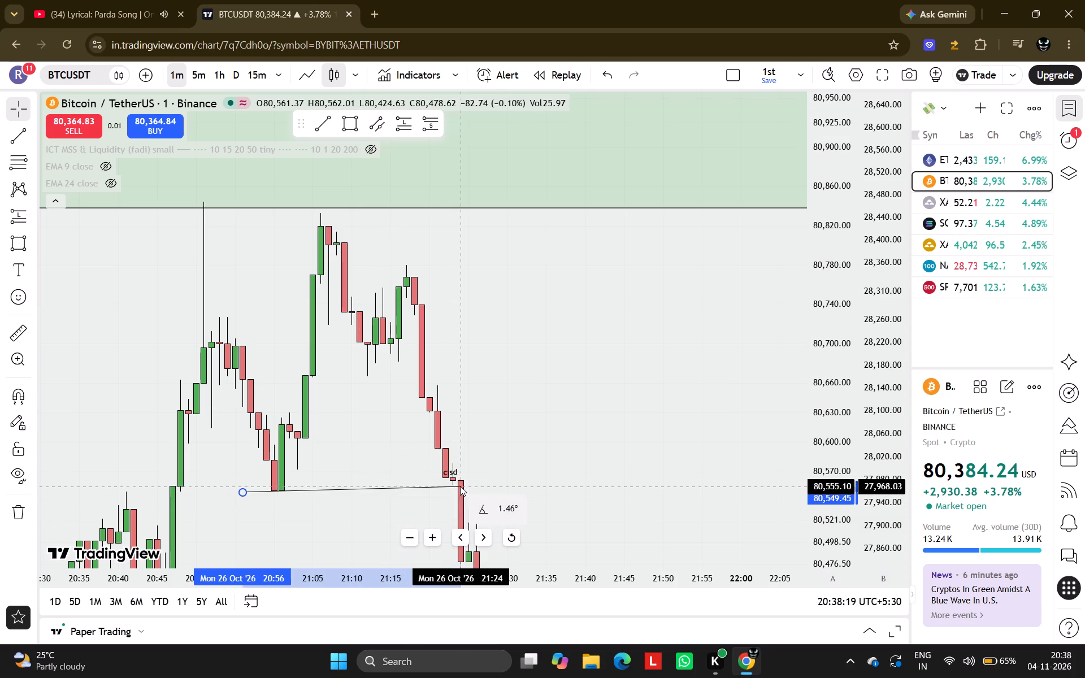
pyautogui.moveTo(460, 486); pyautogui.dragTo(494, 464)
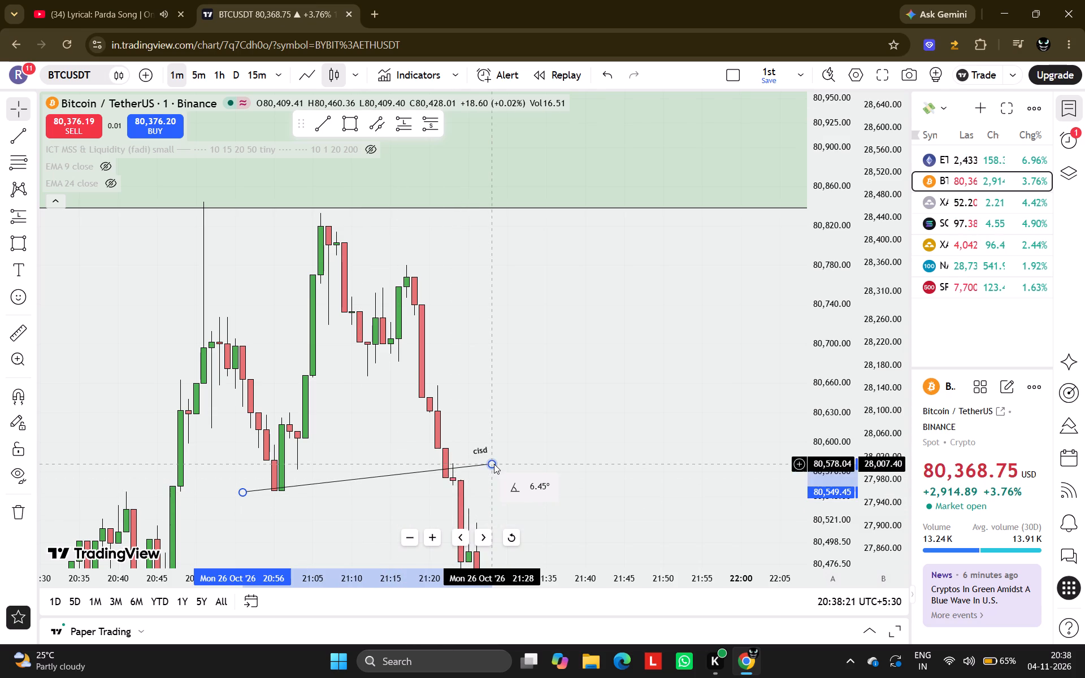
pyautogui.keyDown('shift'); pyautogui.moveTo(494, 464); pyautogui.dragTo(496, 476); pyautogui.keyUp('shift')
pyautogui.moveTo(496, 476); pyautogui.dragTo(570, 457)
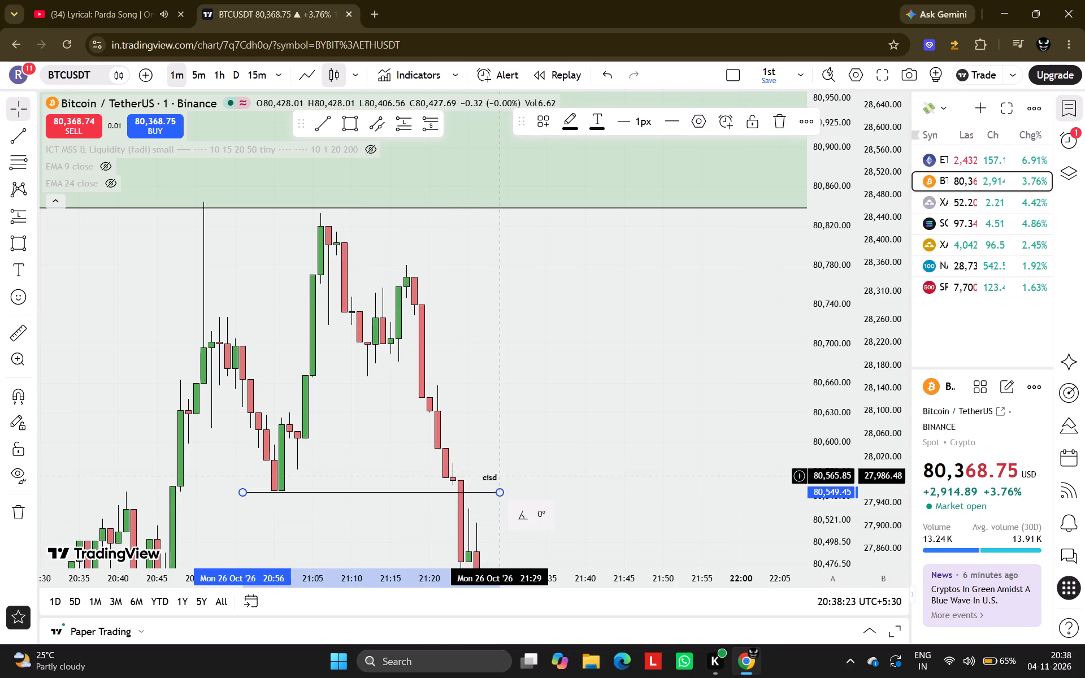
pyautogui.moveTo(570, 457); pyautogui.dragTo(581, 455)
pyautogui.scroll(-1, 581, 455)
pyautogui.hotkey('ctrl', 'z')
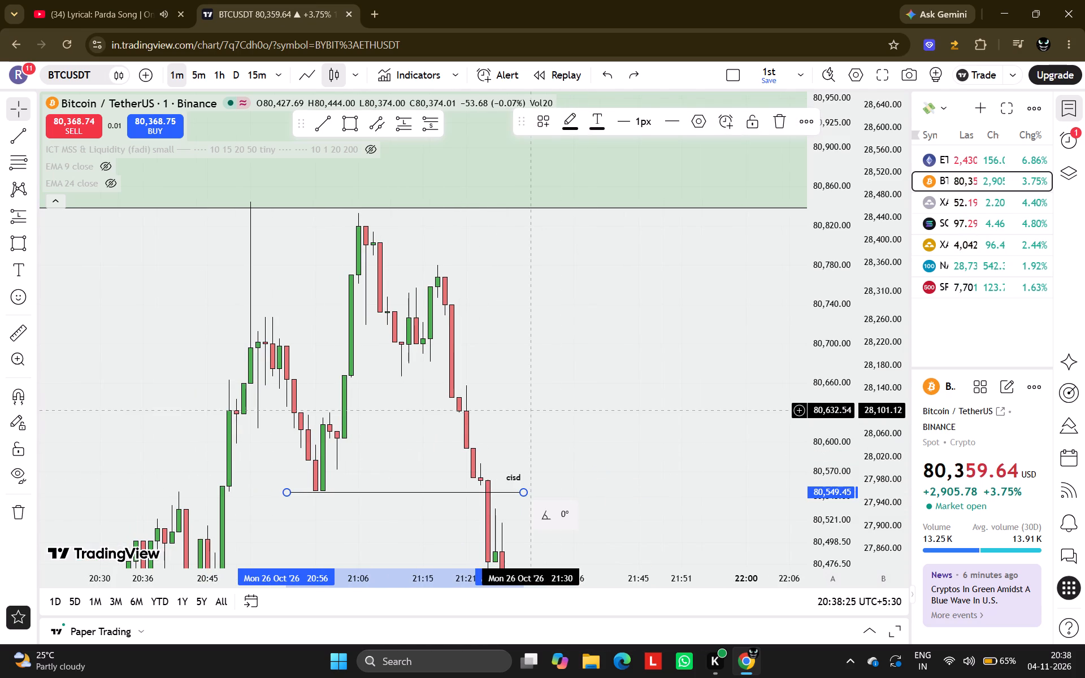
pyautogui.moveTo(530, 410); pyautogui.dragTo(528, 416)
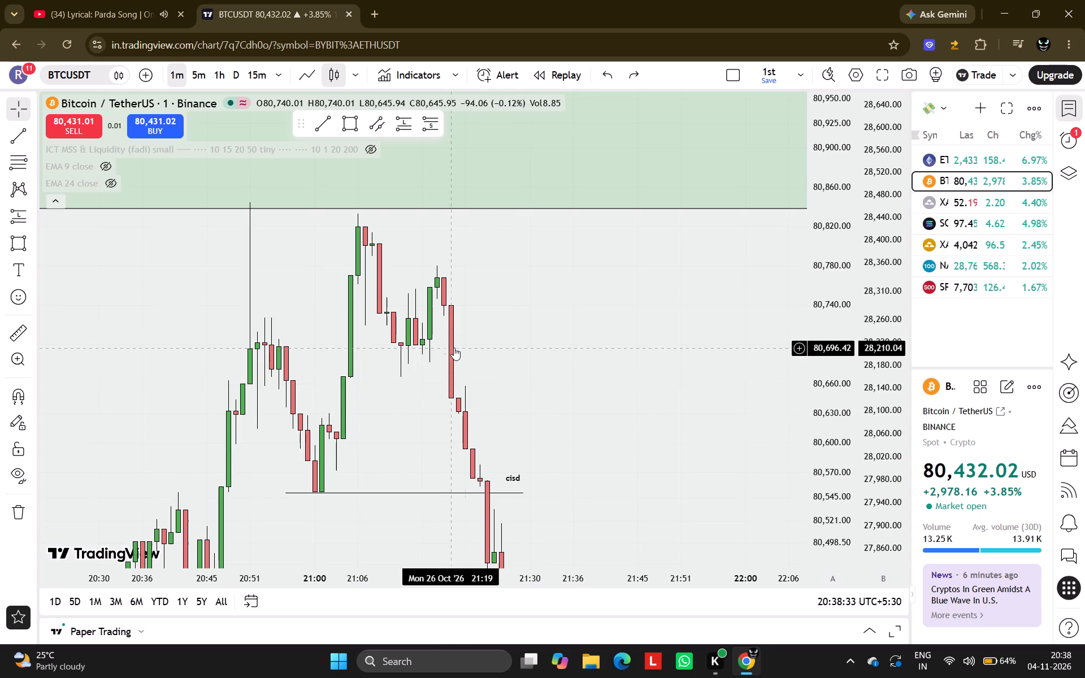
# Draw a rectangle zone on the bearish candle above the cisd line, from about 80,731.61 to 80,645.46 and 21:18 to 21:56 on 26 October.
pyautogui.click(345, 130)
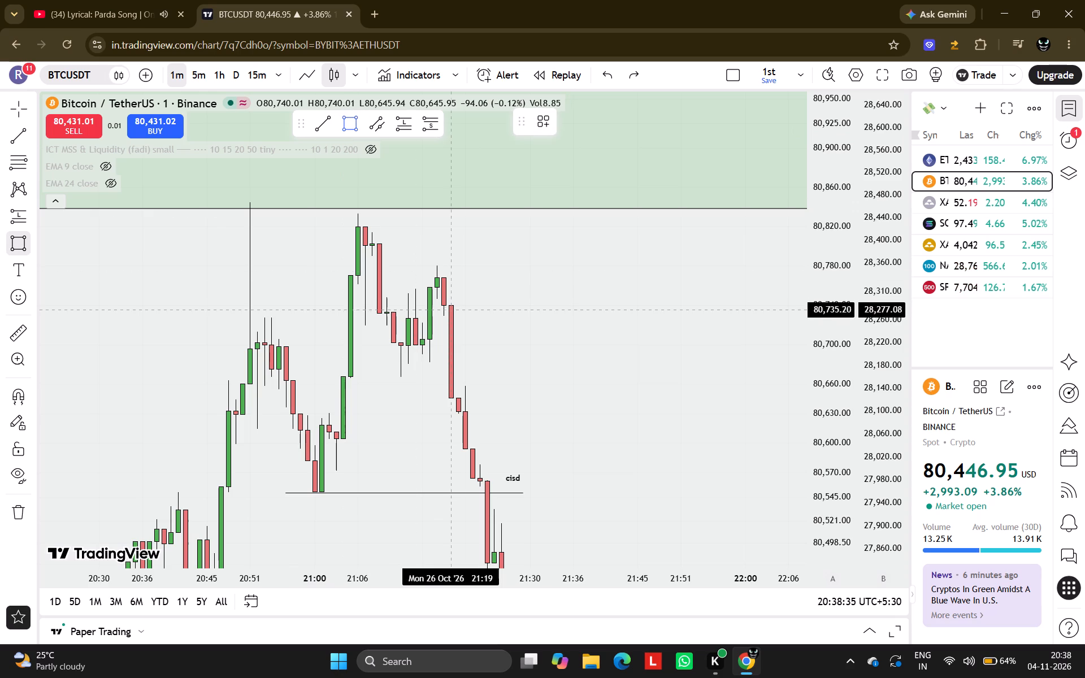
pyautogui.moveTo(441, 313); pyautogui.dragTo(476, 356)
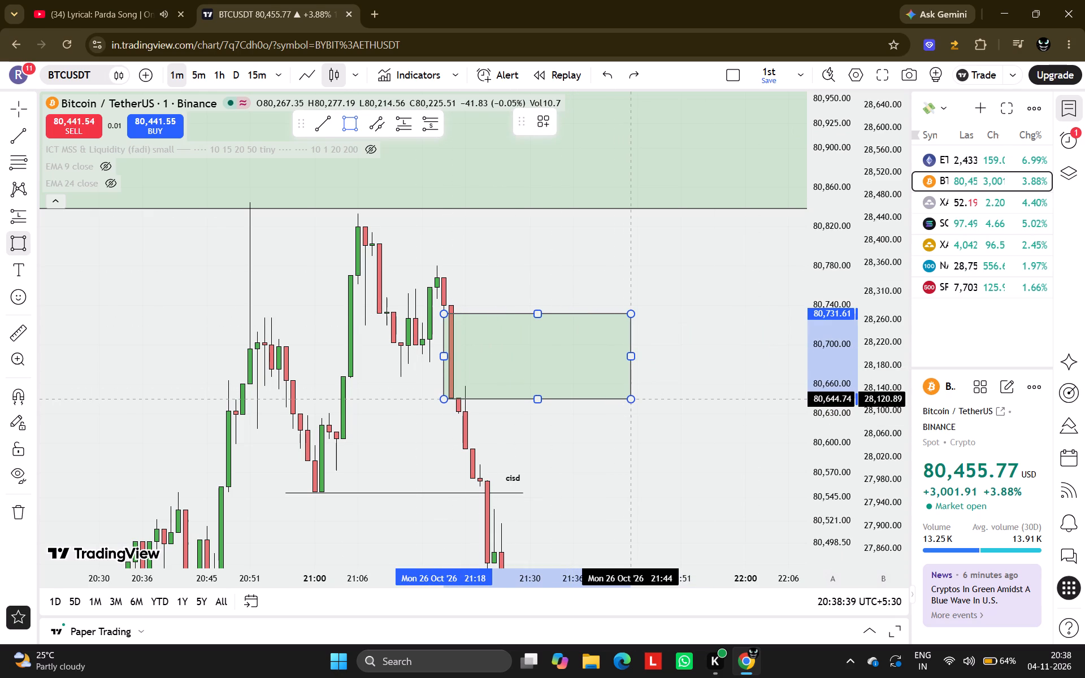
pyautogui.click(637, 398)
pyautogui.moveTo(640, 359); pyautogui.dragTo(717, 352)
# Inspect the candles following the new 26 October zone, and the latest 4 November rally.
pyautogui.scroll(-1, 649, 454)
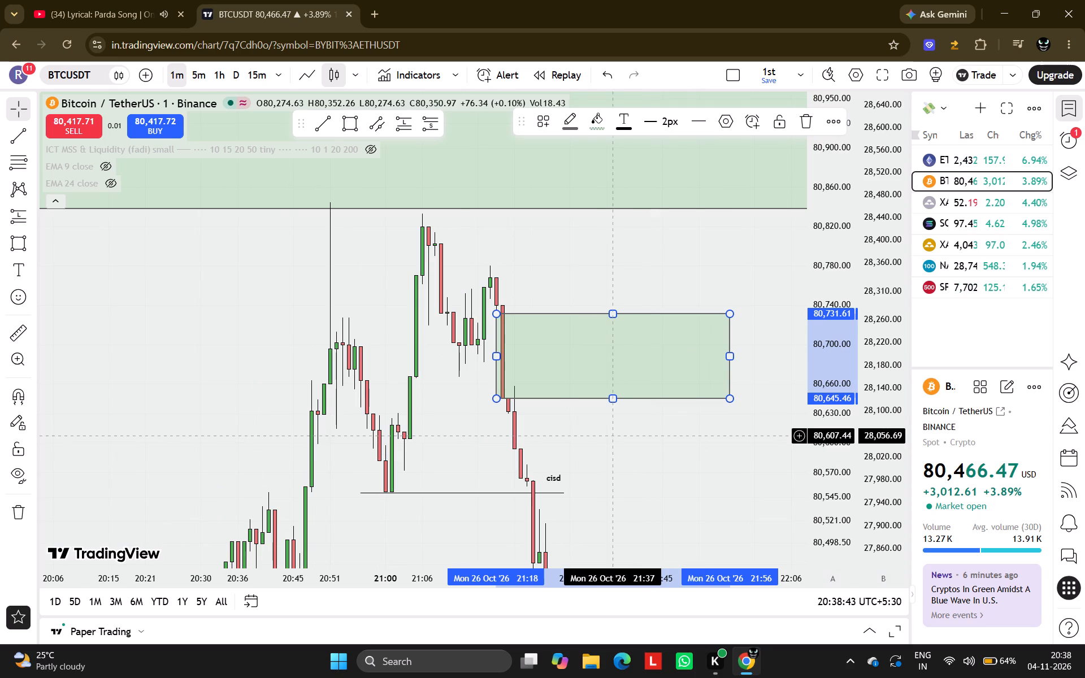
pyautogui.moveTo(616, 440); pyautogui.dragTo(489, 387)
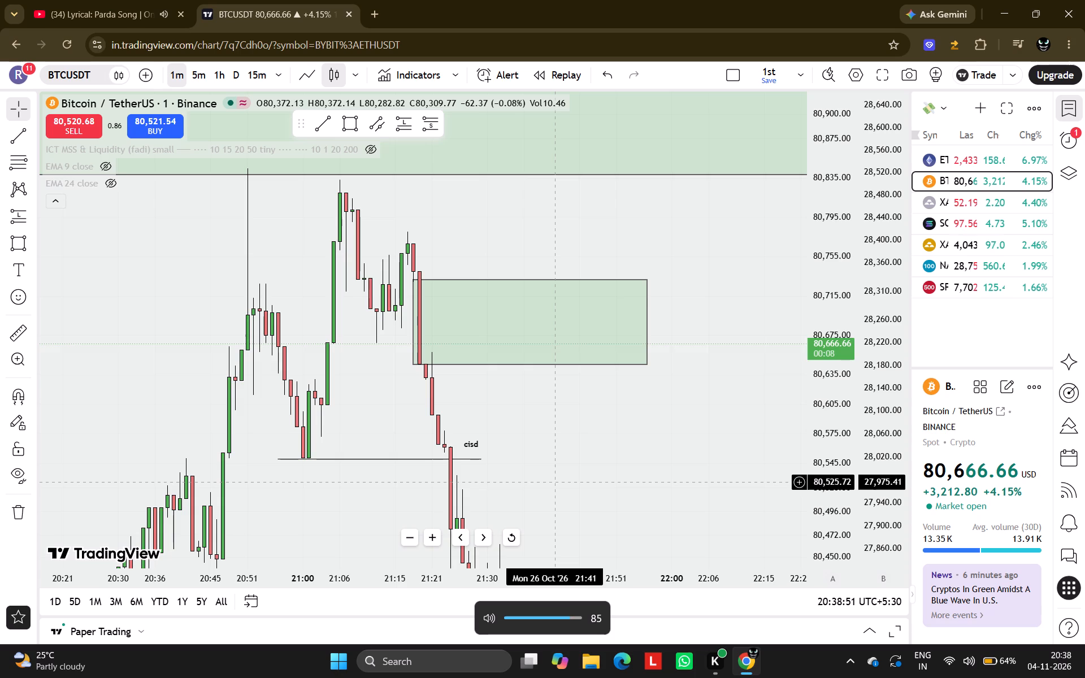
pyautogui.moveTo(559, 459); pyautogui.dragTo(551, 419)
pyautogui.moveTo(575, 426); pyautogui.dragTo(550, 397)
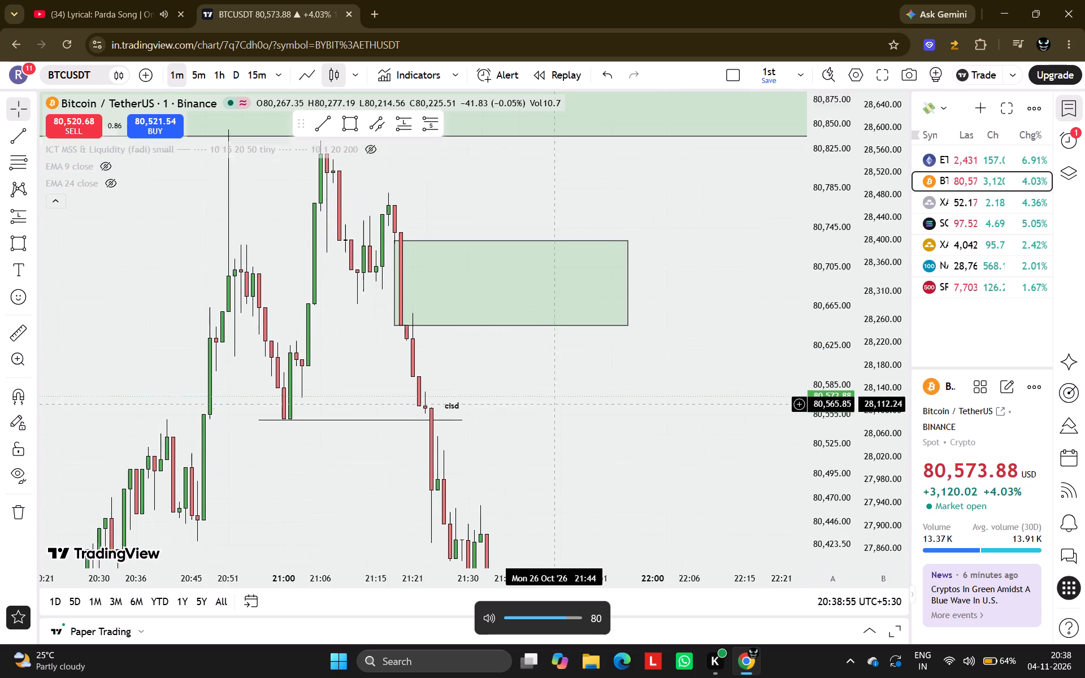
pyautogui.moveTo(550, 397); pyautogui.dragTo(546, 391)
pyautogui.moveTo(607, 445); pyautogui.dragTo(554, 412)
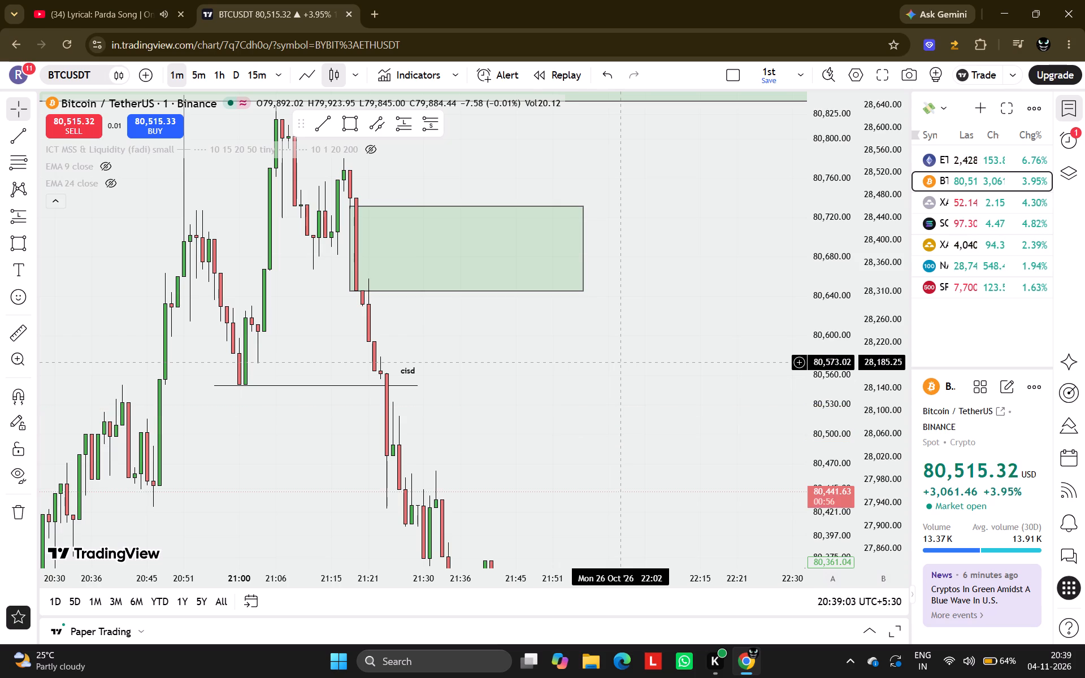
pyautogui.hotkey('alt', 'r')
pyautogui.scroll(4, 621, 362)
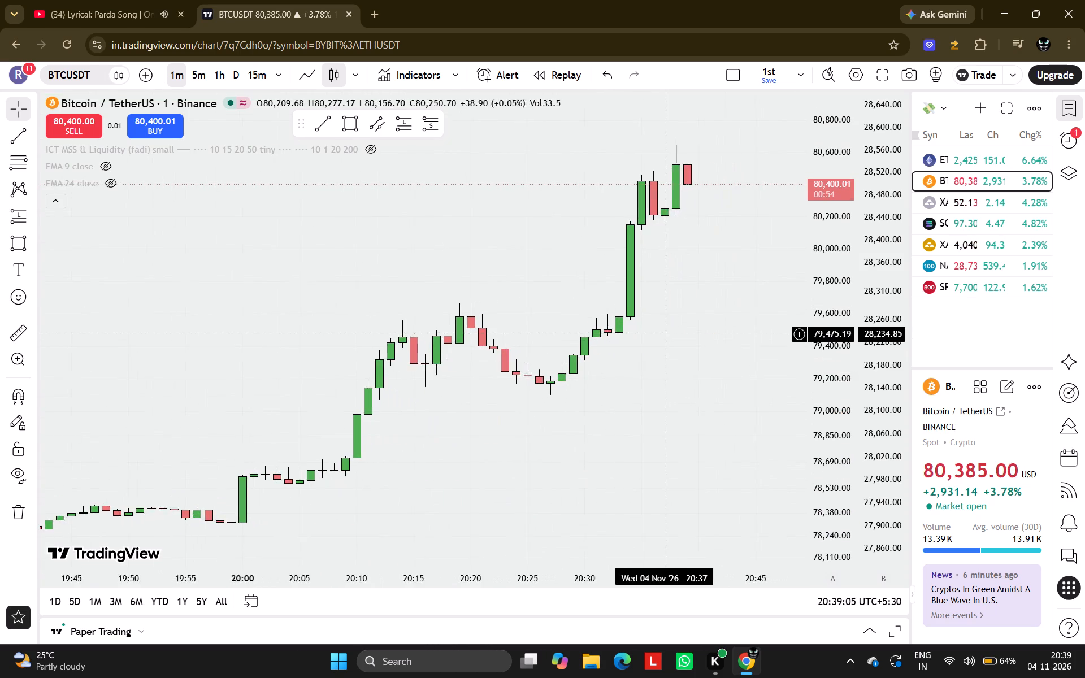
pyautogui.scroll(-5, 670, 333)
pyautogui.moveTo(733, 339); pyautogui.dragTo(635, 444)
pyautogui.scroll(-5, 635, 444)
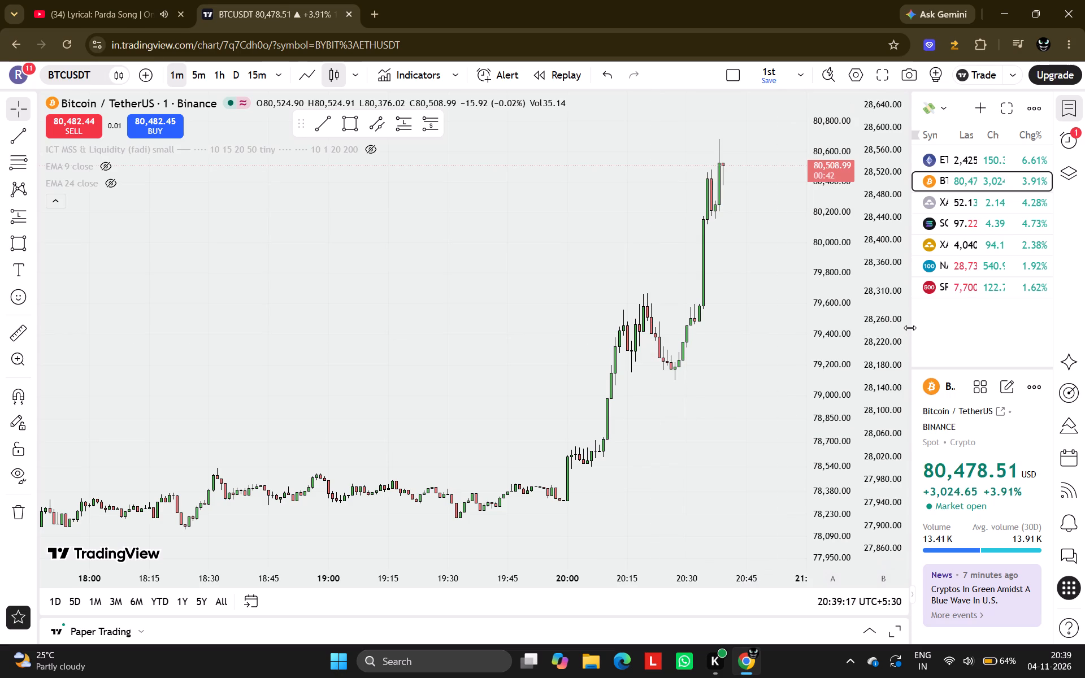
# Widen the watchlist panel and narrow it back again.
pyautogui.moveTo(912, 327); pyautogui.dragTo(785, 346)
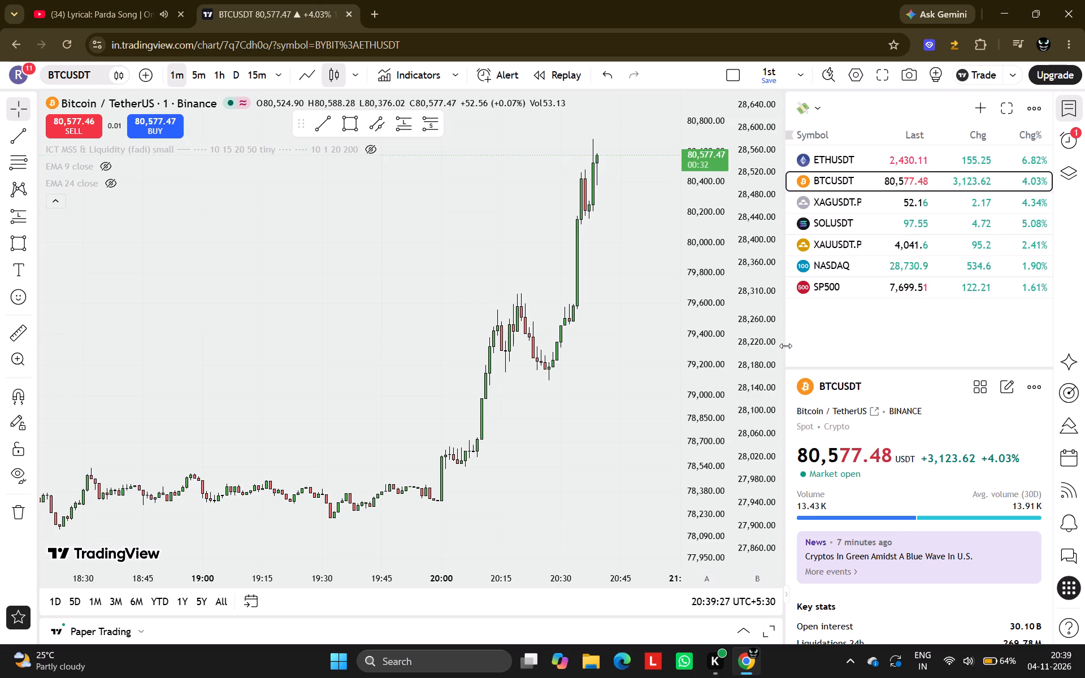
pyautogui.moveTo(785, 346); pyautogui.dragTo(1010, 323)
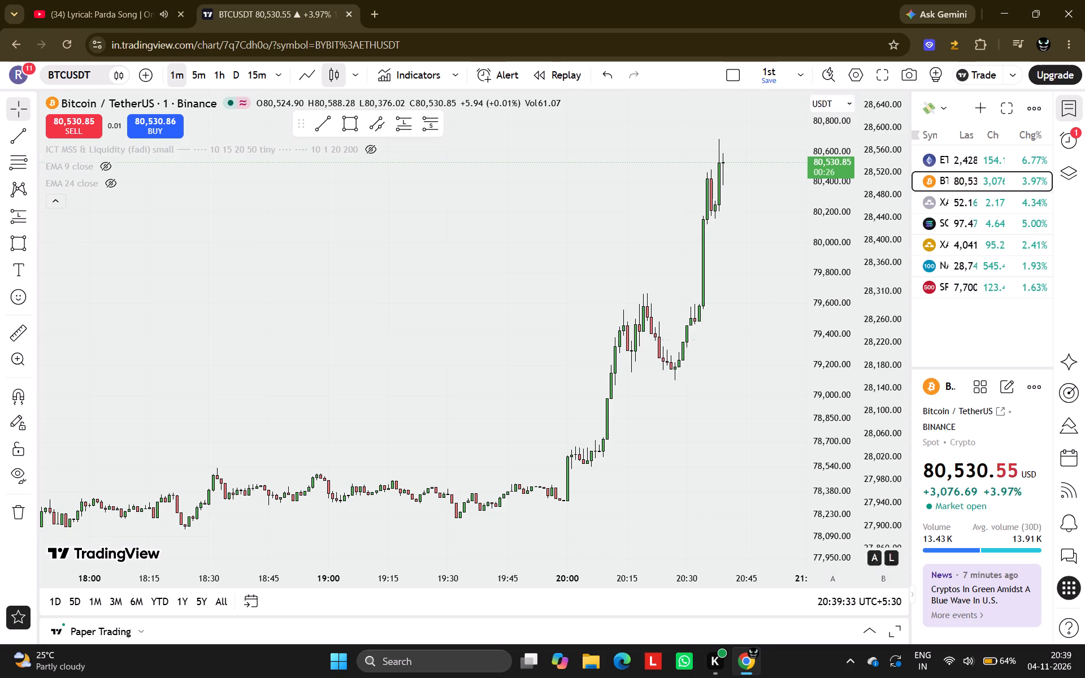
# Go back through the 1-minute candles to 26 October and examine the price action around the cisd line and both green zones.
pyautogui.scroll(-8, 467, 332)
pyautogui.hscroll(15, 467, 332)
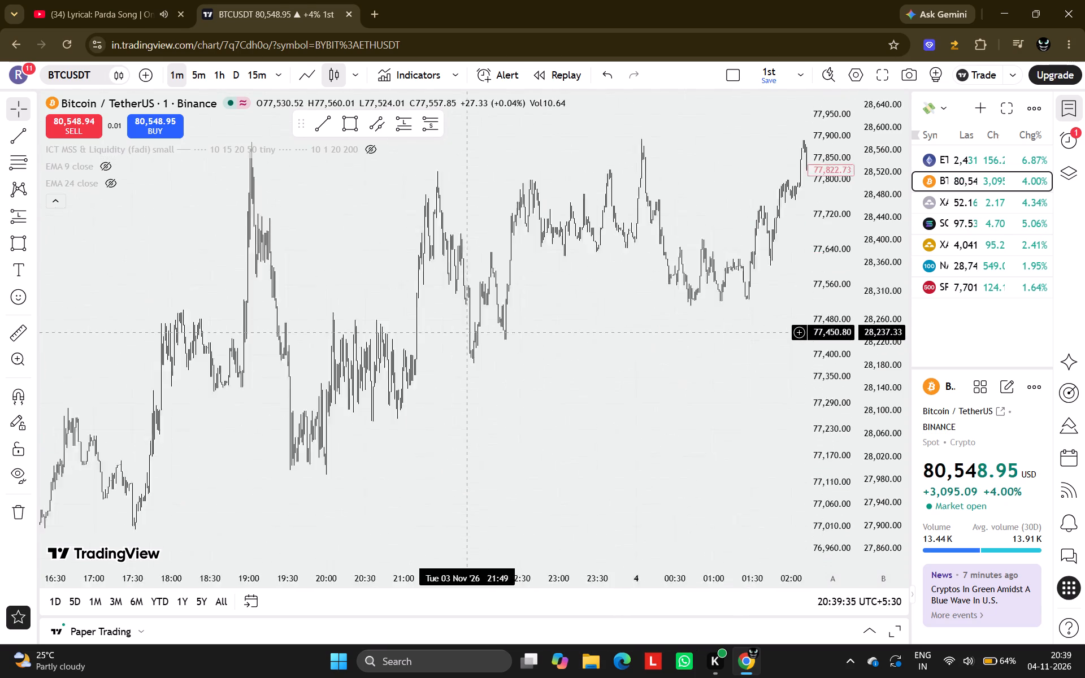
pyautogui.hscroll(17, 467, 332)
pyautogui.hscroll(9, 467, 332)
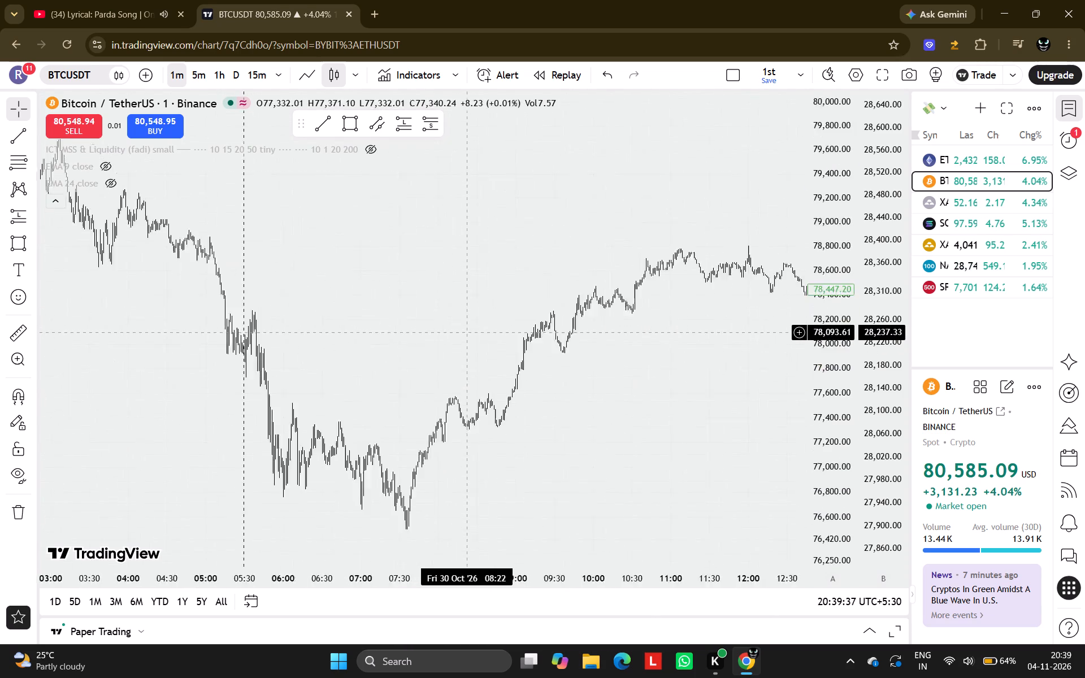
pyautogui.hscroll(16, 467, 332)
pyautogui.hscroll(10, 467, 332)
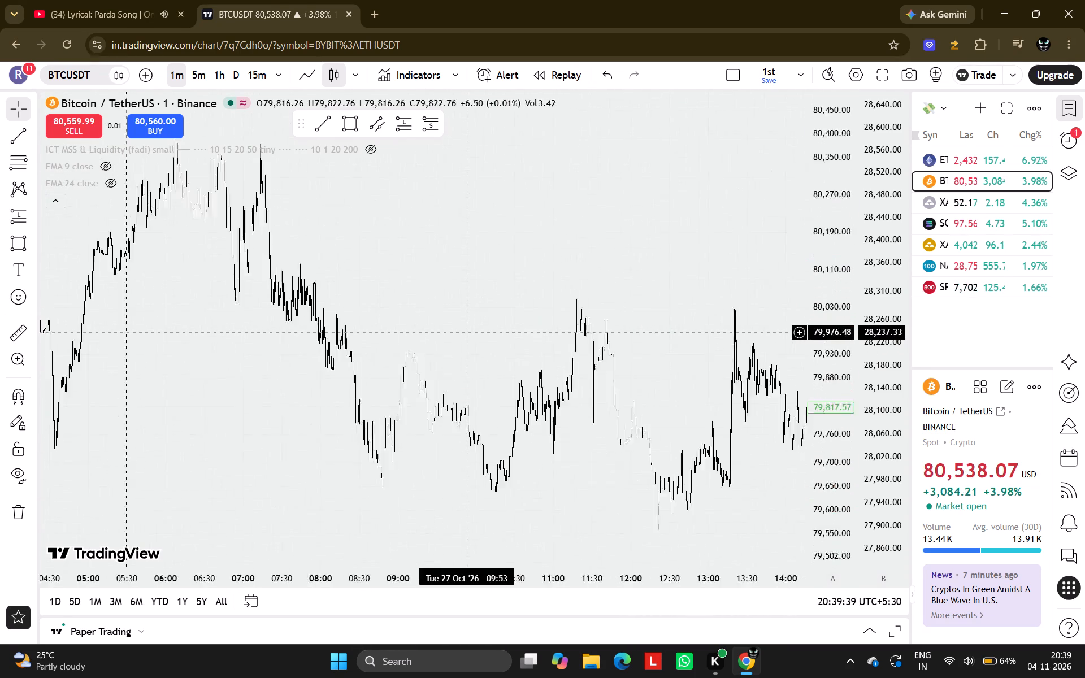
pyautogui.hscroll(8, 467, 332)
pyautogui.hscroll(-8, 467, 332)
pyautogui.scroll(4, 467, 332)
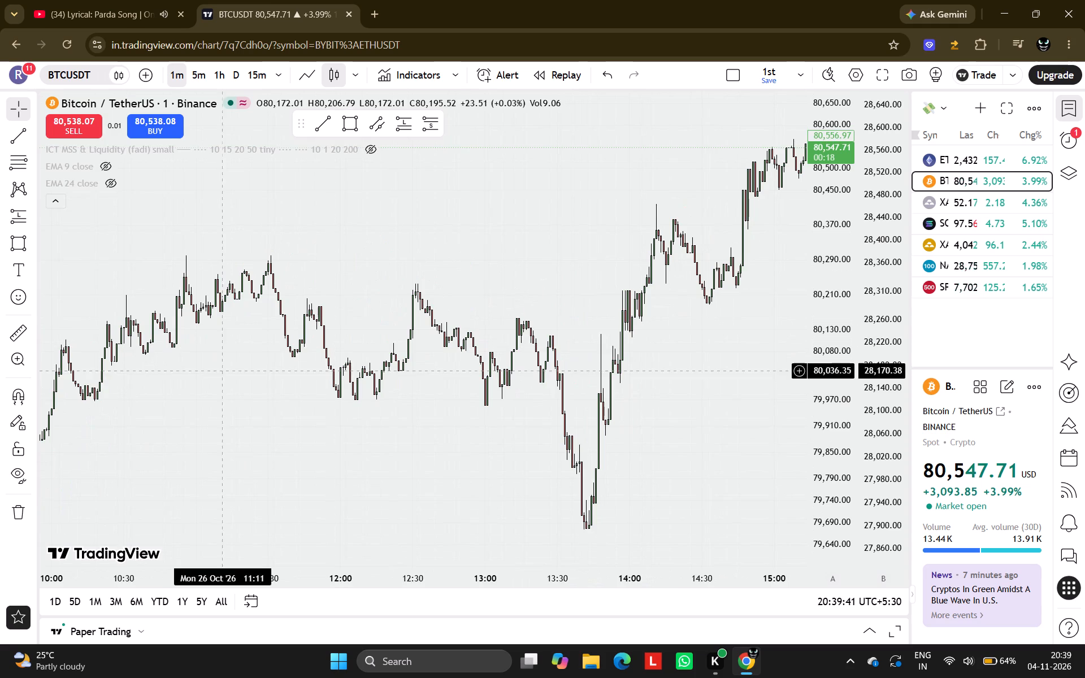
pyautogui.moveTo(212, 379); pyautogui.dragTo(255, 584)
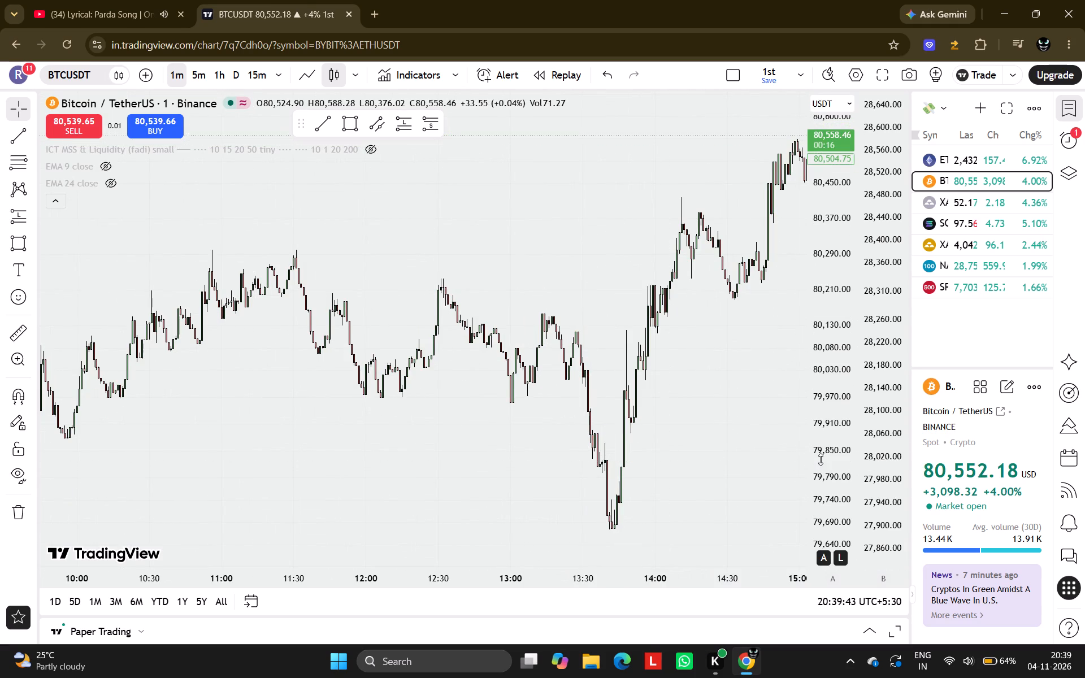
pyautogui.scroll(-7, 821, 459)
pyautogui.moveTo(643, 333); pyautogui.dragTo(416, 568)
pyautogui.scroll(1, 416, 568)
pyautogui.scroll(-4, 416, 568)
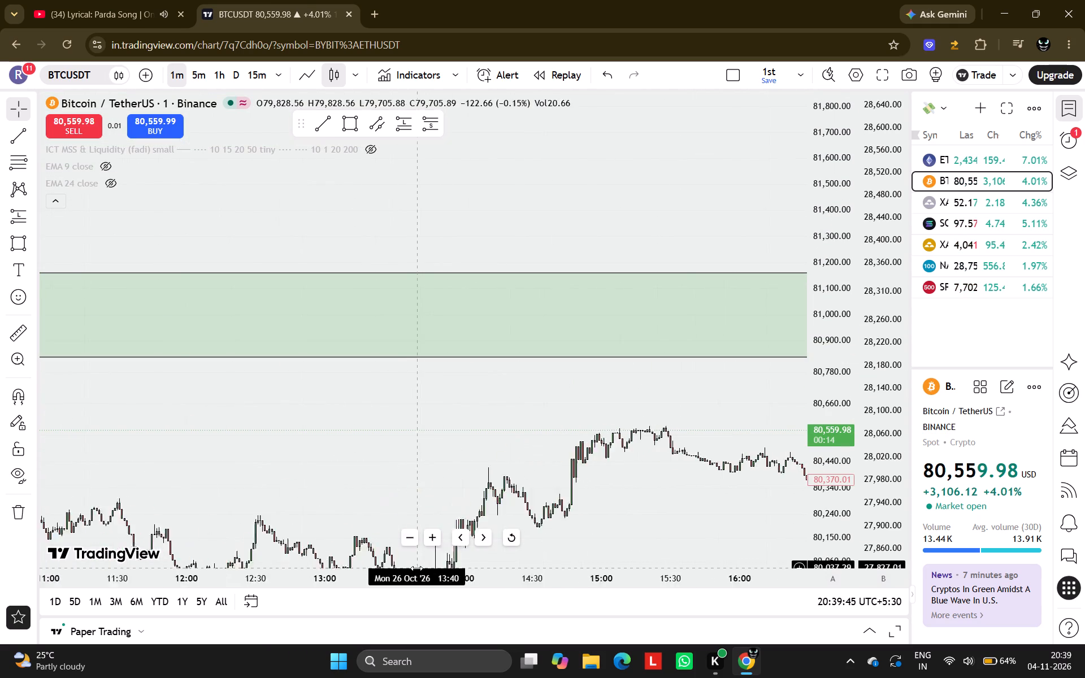
pyautogui.scroll(-5, 416, 568)
pyautogui.scroll(3, 548, 537)
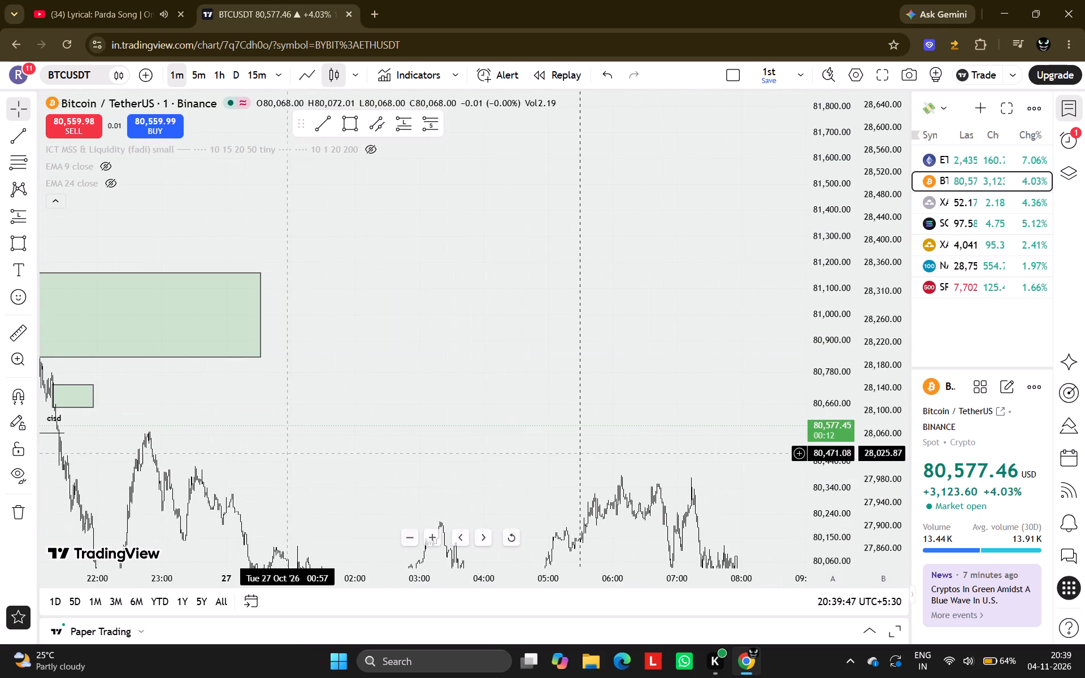
pyautogui.moveTo(173, 384); pyautogui.dragTo(816, 253)
pyautogui.scroll(5, 816, 253)
pyautogui.scroll(4, 769, 275)
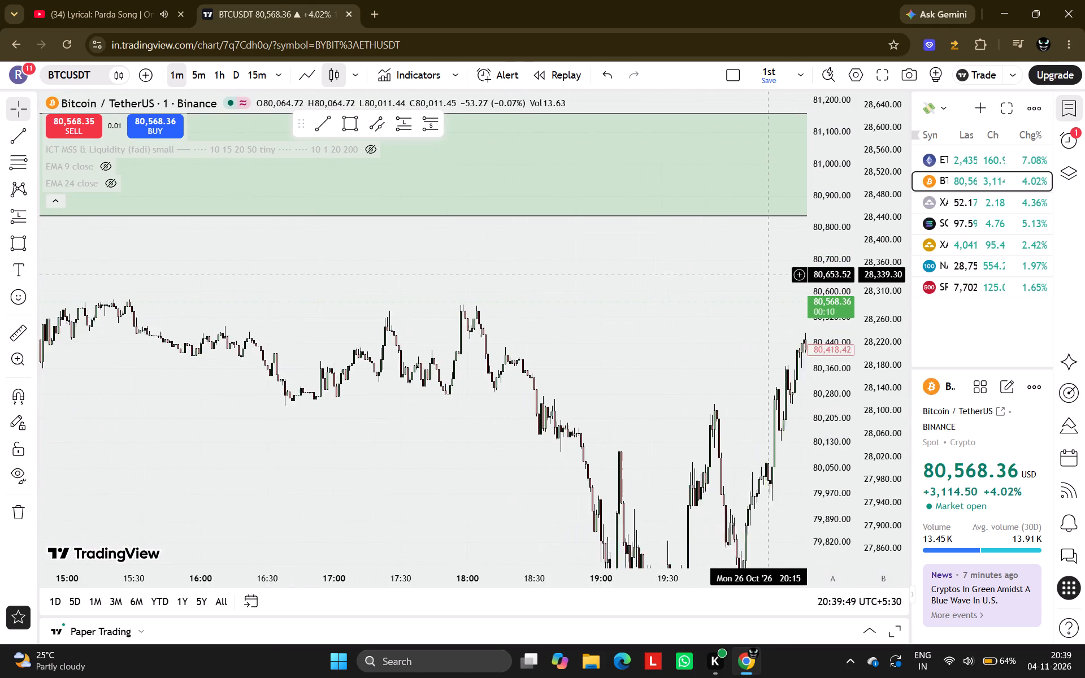
pyautogui.scroll(3, 693, 319)
pyautogui.moveTo(754, 257); pyautogui.dragTo(339, 258)
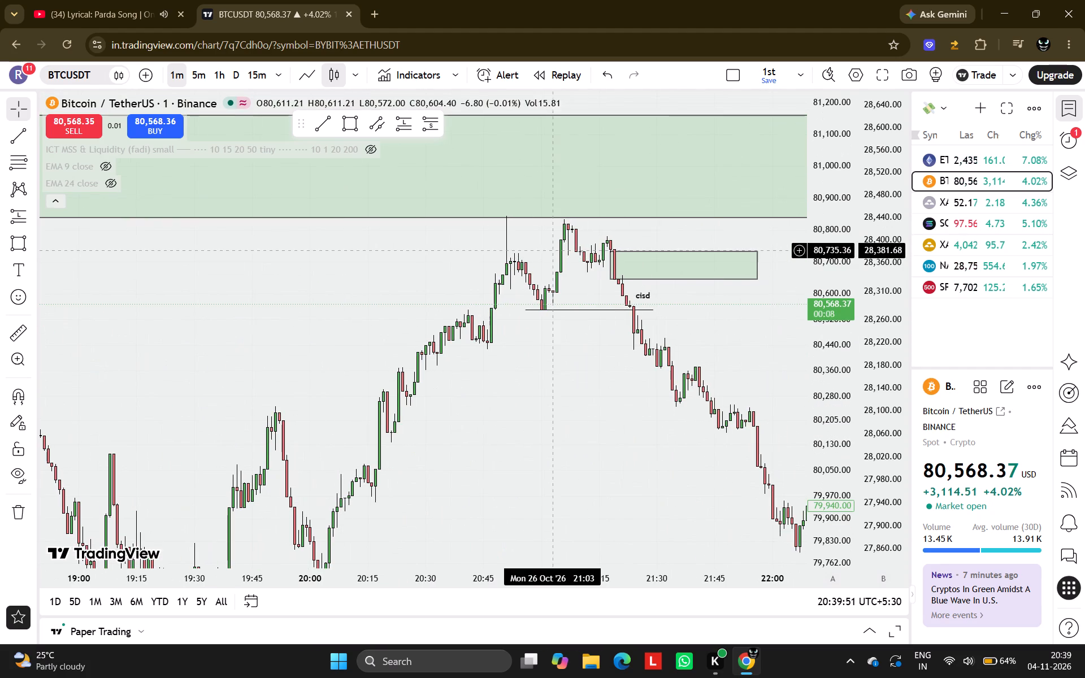
pyautogui.keyDown('ctrl'); pyautogui.scroll(4, 631, 271); pyautogui.keyUp('ctrl')
pyautogui.moveTo(736, 337); pyautogui.dragTo(540, 359)
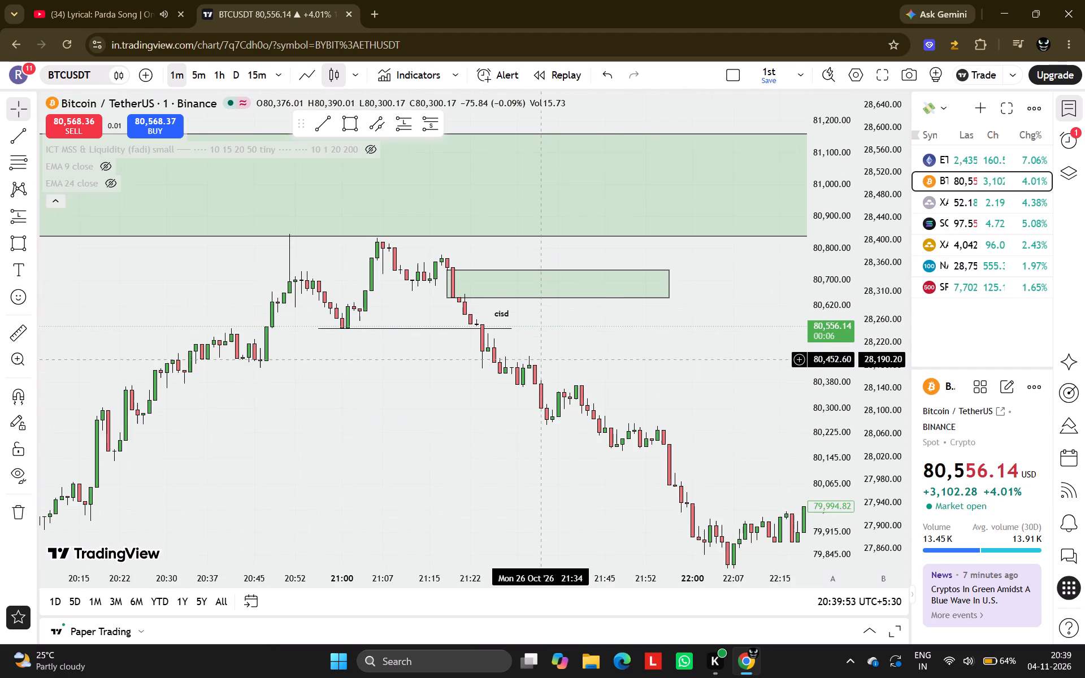
# Place a short position at 21:23 on 26 October with entry at 80,474.66 and stop at 80,735.36, the small zone's upper edge.
pyautogui.moveTo(428, 128); pyautogui.dragTo(496, 367)
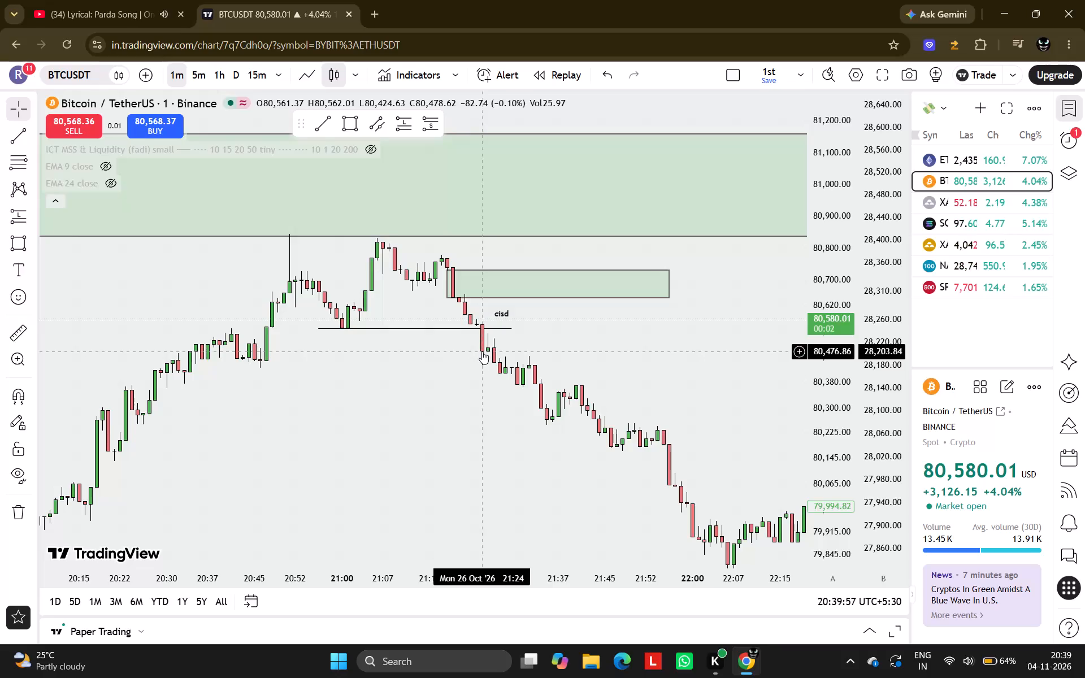
pyautogui.click(482, 351)
pyautogui.click(419, 134)
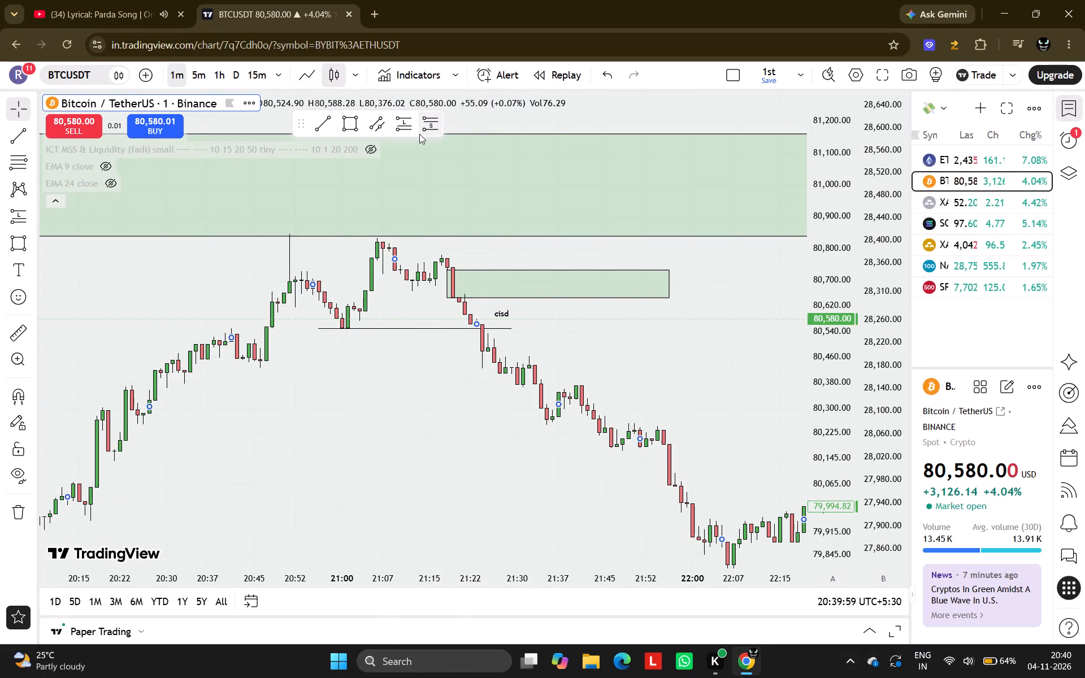
pyautogui.click(476, 352)
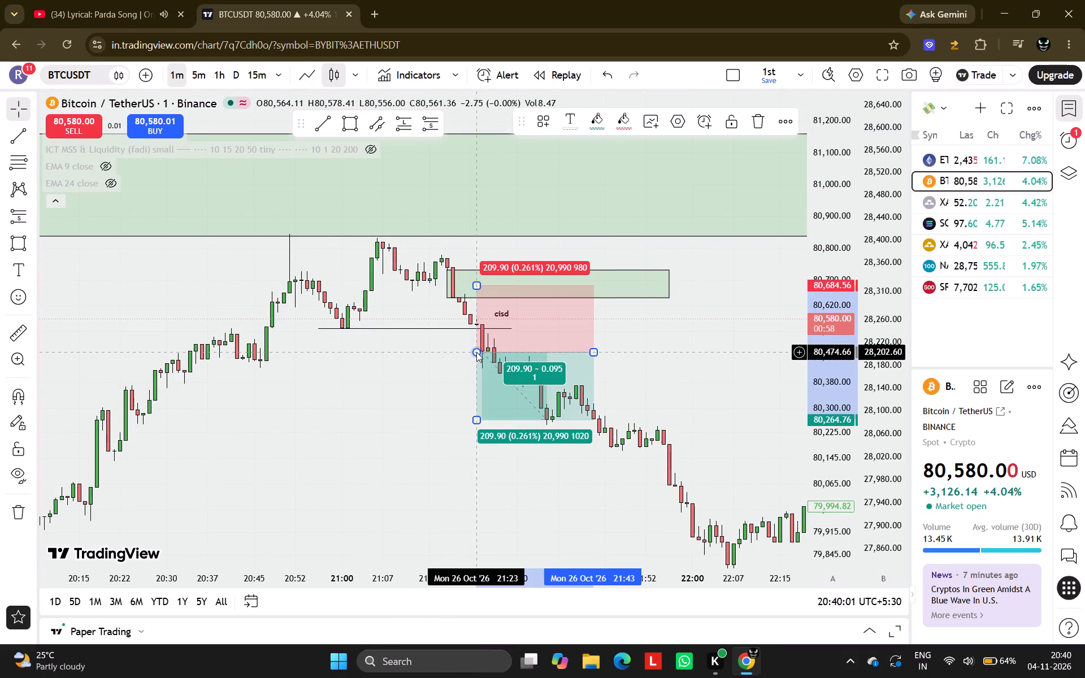
pyautogui.moveTo(479, 286); pyautogui.dragTo(508, 294)
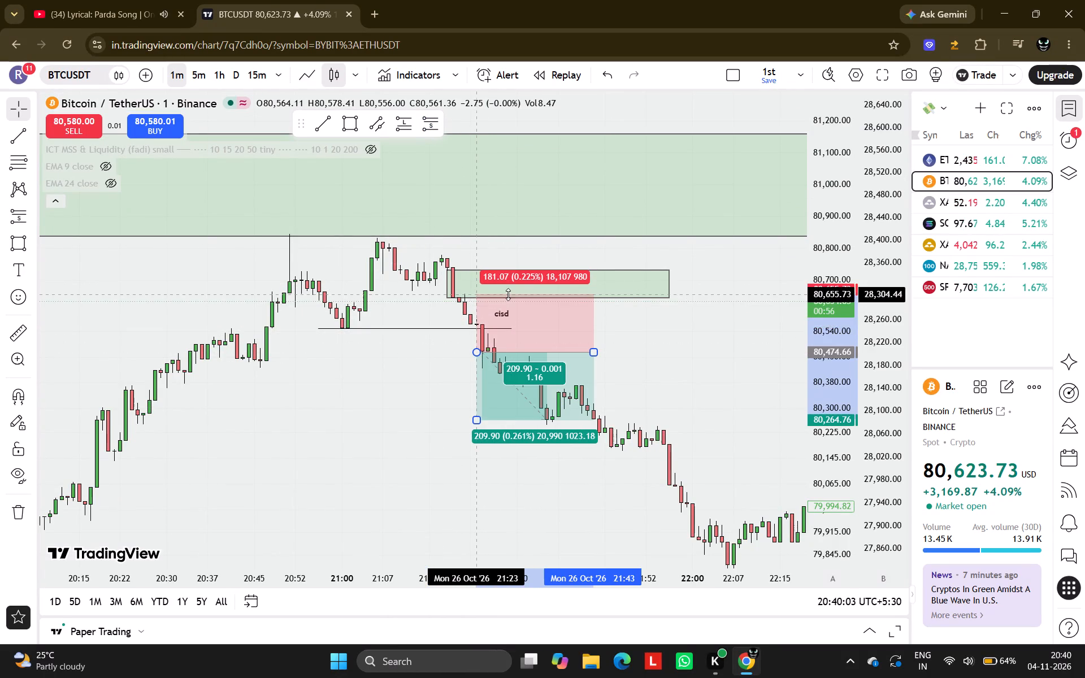
pyautogui.moveTo(508, 294); pyautogui.dragTo(531, 282)
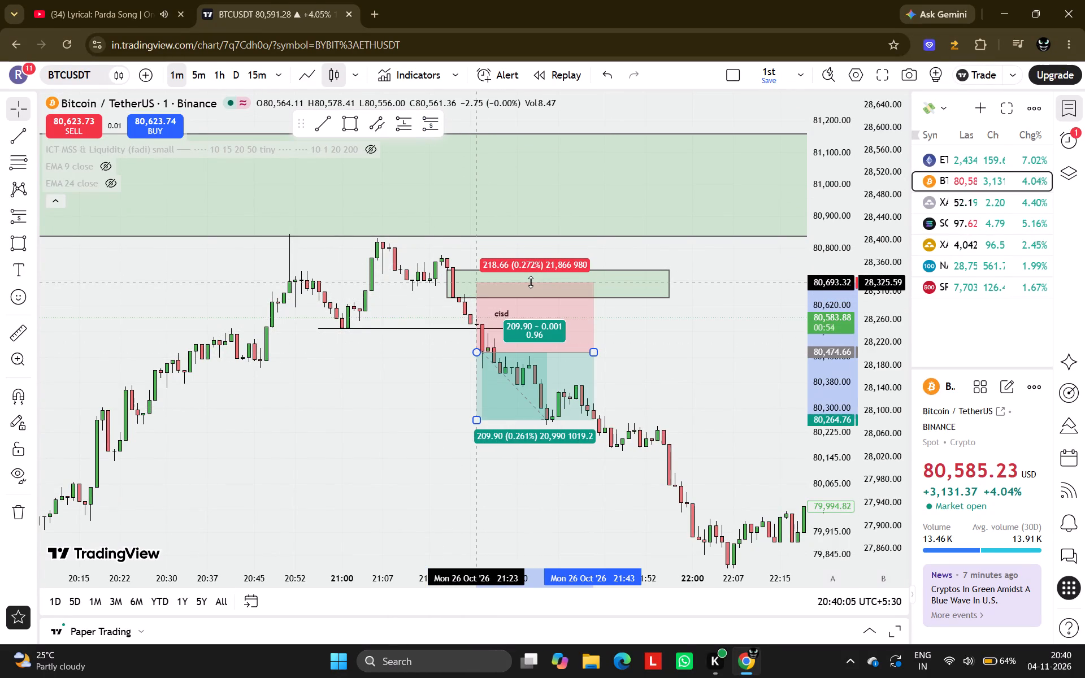
pyautogui.moveTo(531, 282); pyautogui.dragTo(513, 270)
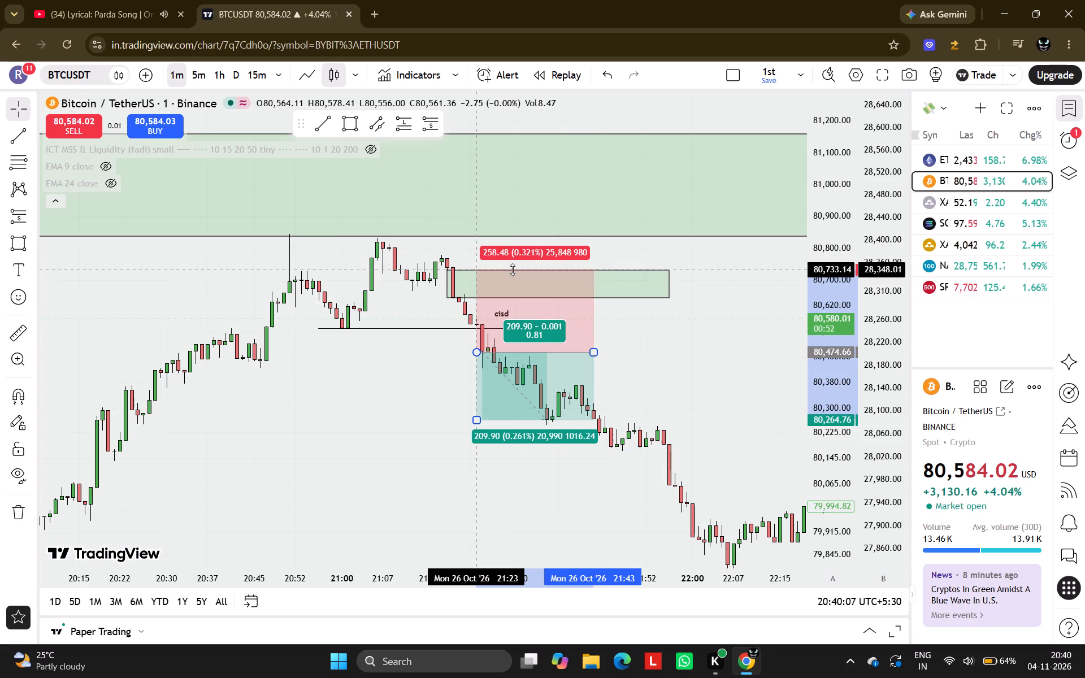
pyautogui.moveTo(513, 270); pyautogui.dragTo(521, 268)
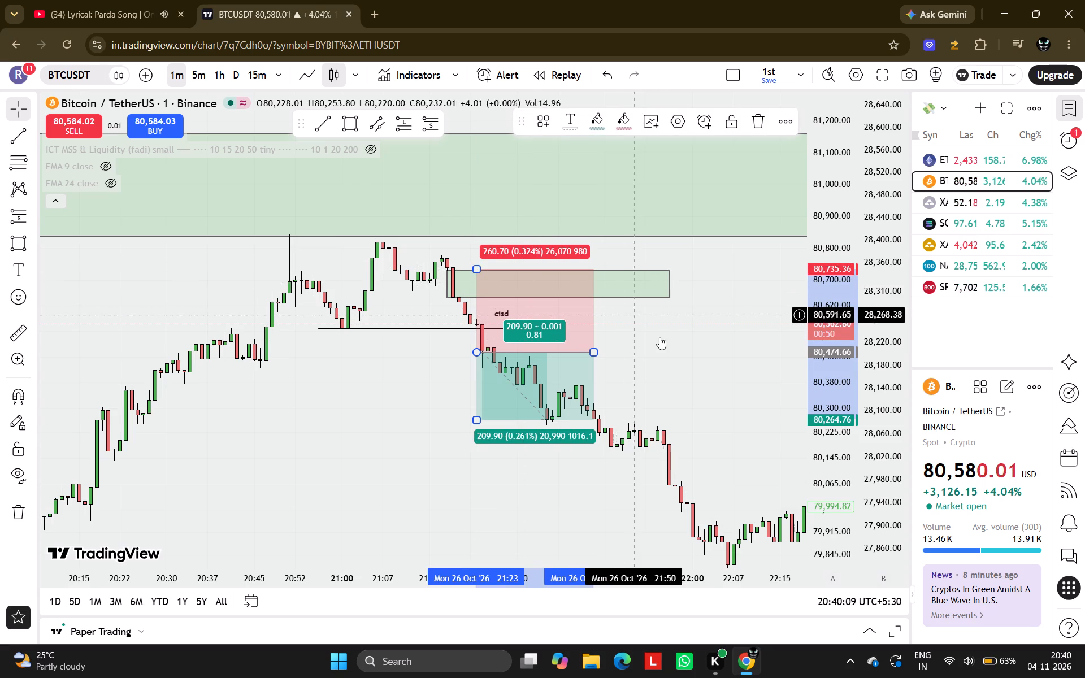
# Set the short position's target to 79,798.15, at the low reached after 22:00 on 26 October.
pyautogui.scroll(-3, 666, 342)
pyautogui.moveTo(702, 358); pyautogui.dragTo(532, 271)
pyautogui.hscroll(-1, 532, 271)
pyautogui.scroll(-1, 532, 271)
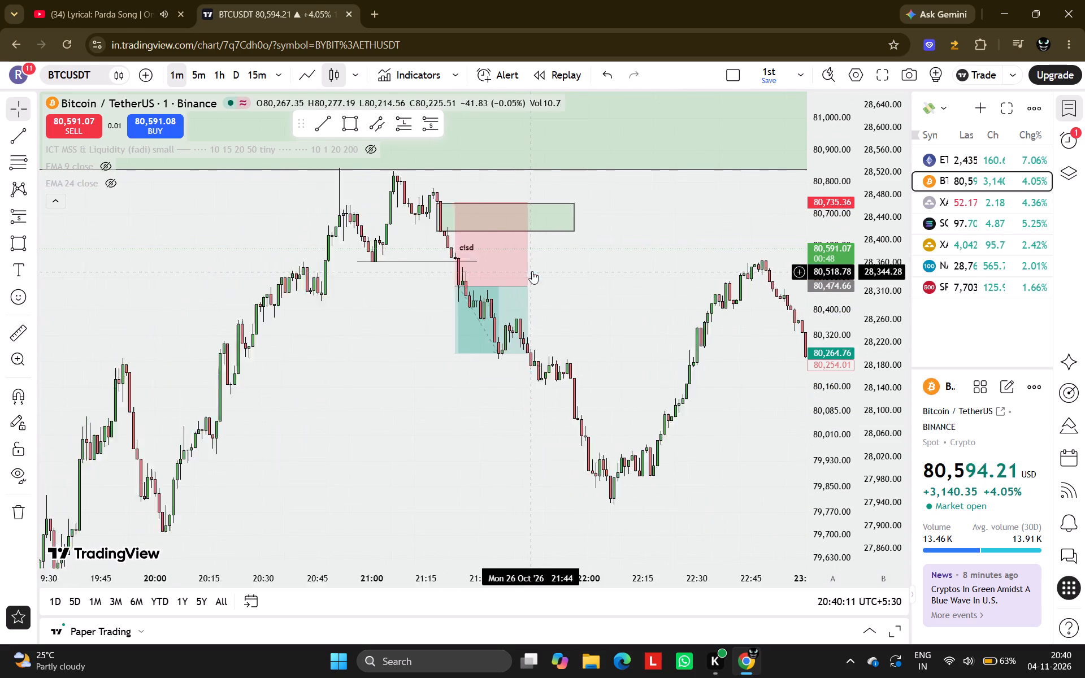
pyautogui.scroll(-1, 532, 271)
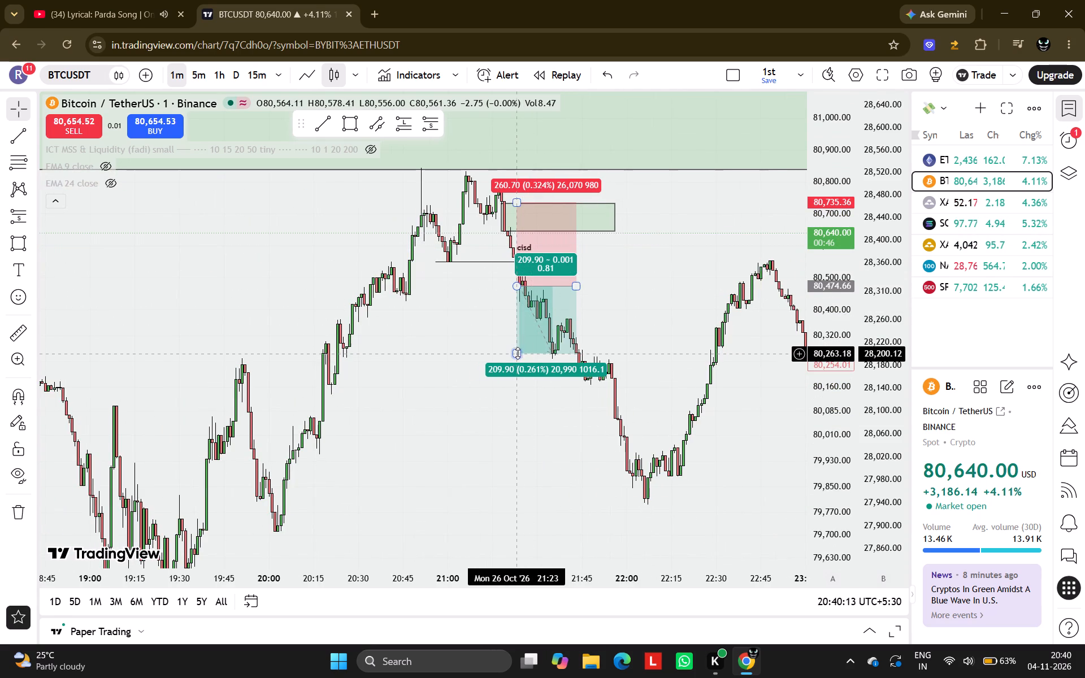
pyautogui.moveTo(518, 353); pyautogui.dragTo(588, 503)
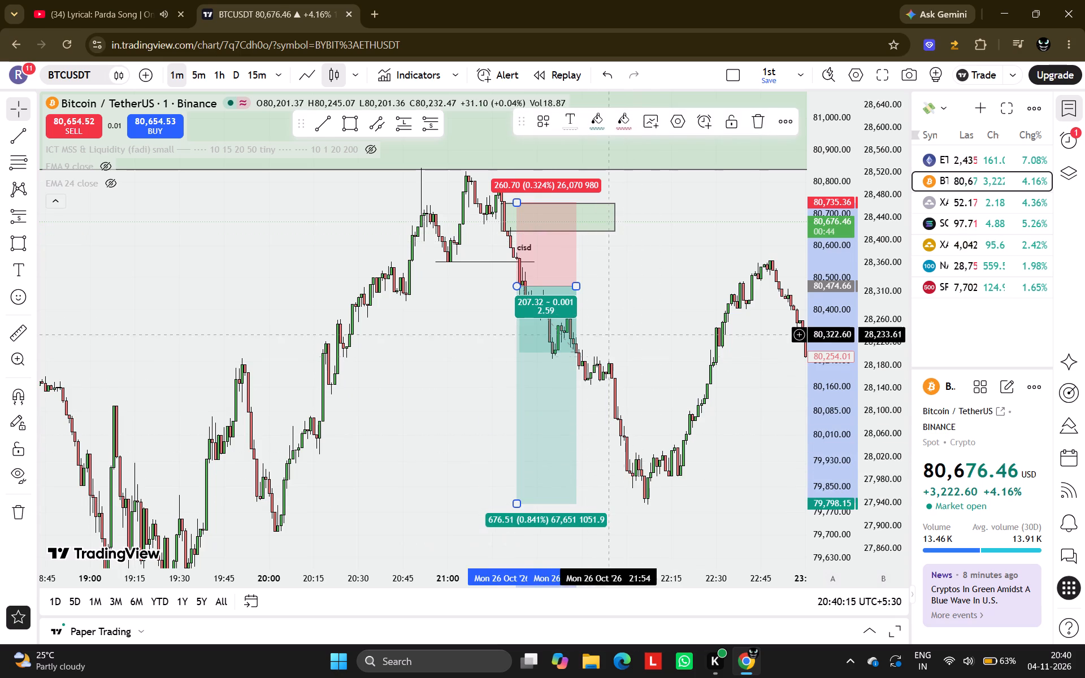
# Extend the short position's end to about 07:11 on 27 October.
pyautogui.moveTo(578, 286); pyautogui.dragTo(757, 293)
pyautogui.scroll(-5, 594, 363)
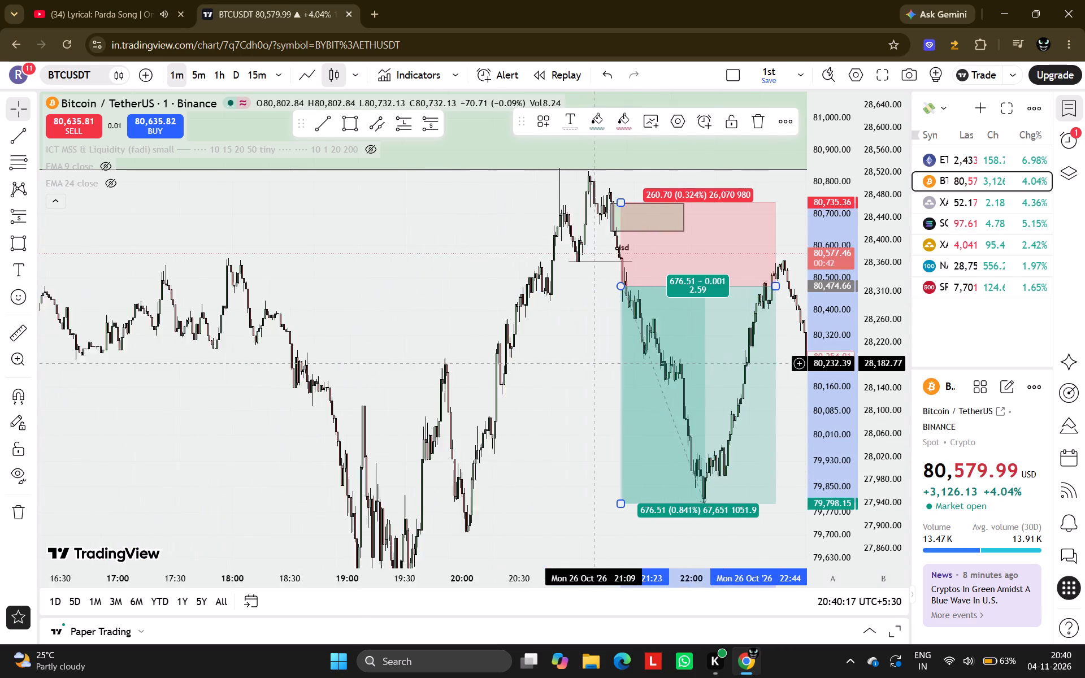
pyautogui.moveTo(568, 395); pyautogui.dragTo(302, 298)
pyautogui.scroll(-3, 302, 298)
pyautogui.moveTo(722, 384); pyautogui.dragTo(579, 427)
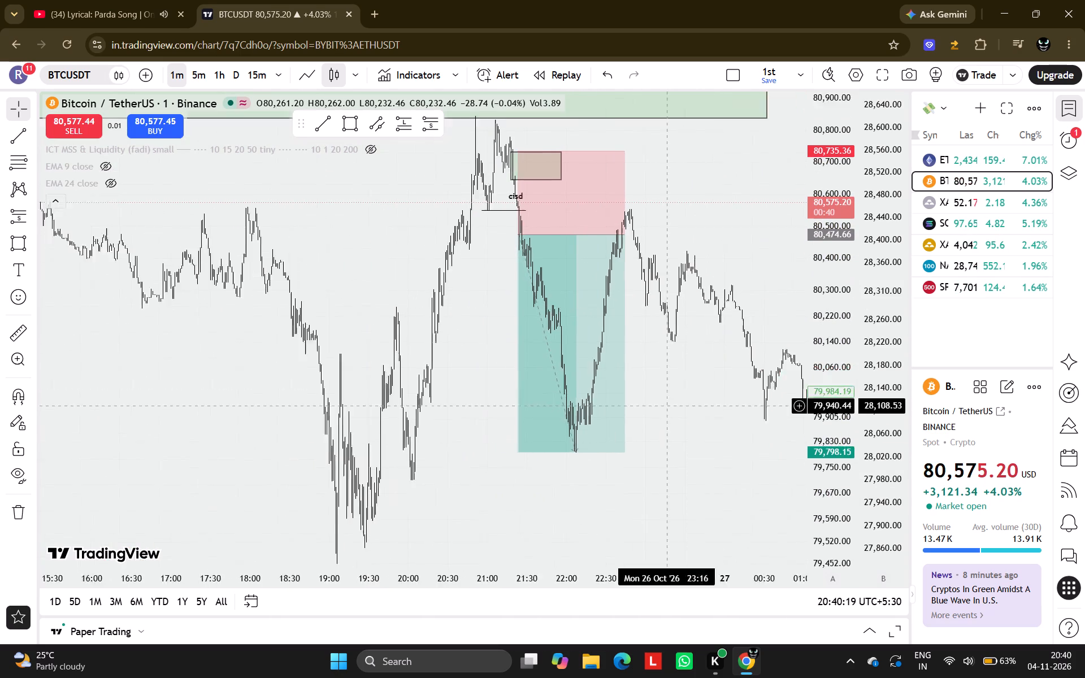
pyautogui.moveTo(579, 427); pyautogui.dragTo(494, 494)
pyautogui.scroll(-3, 494, 494)
pyautogui.scroll(-5, 816, 456)
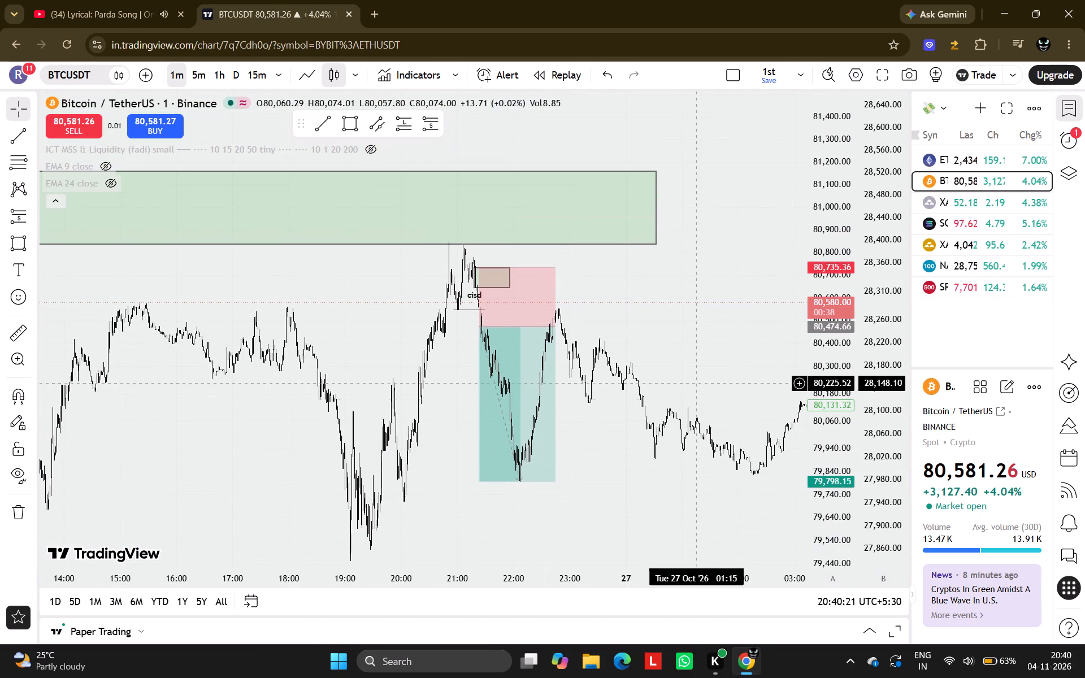
pyautogui.scroll(-1, 696, 383)
pyautogui.moveTo(727, 373); pyautogui.dragTo(434, 324)
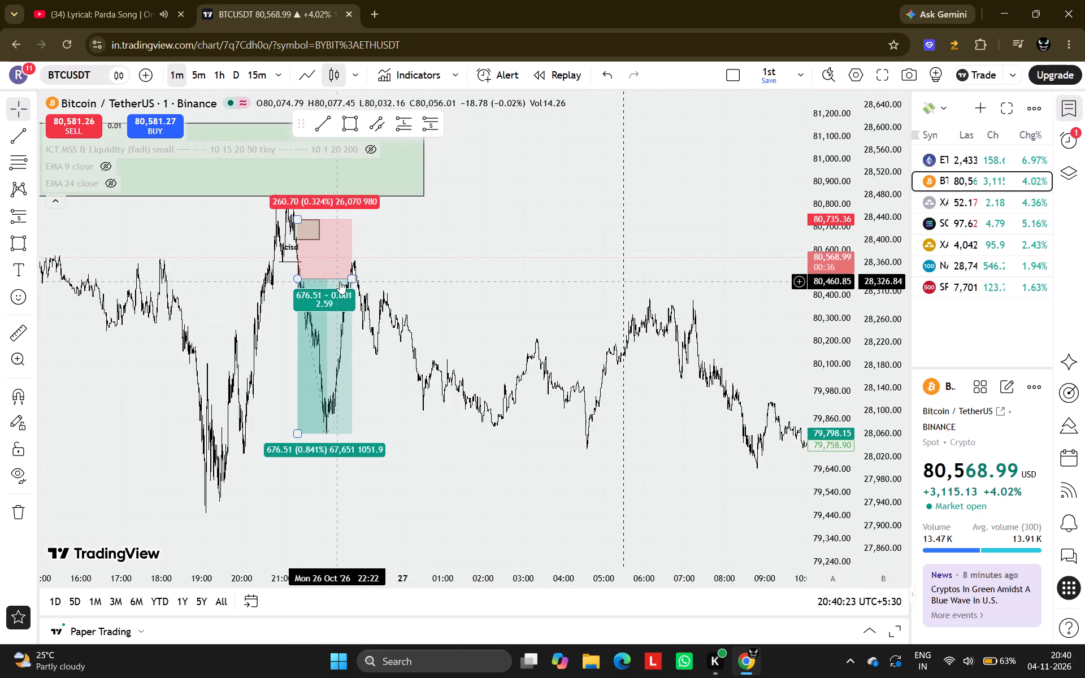
pyautogui.moveTo(351, 279); pyautogui.dragTo(710, 315)
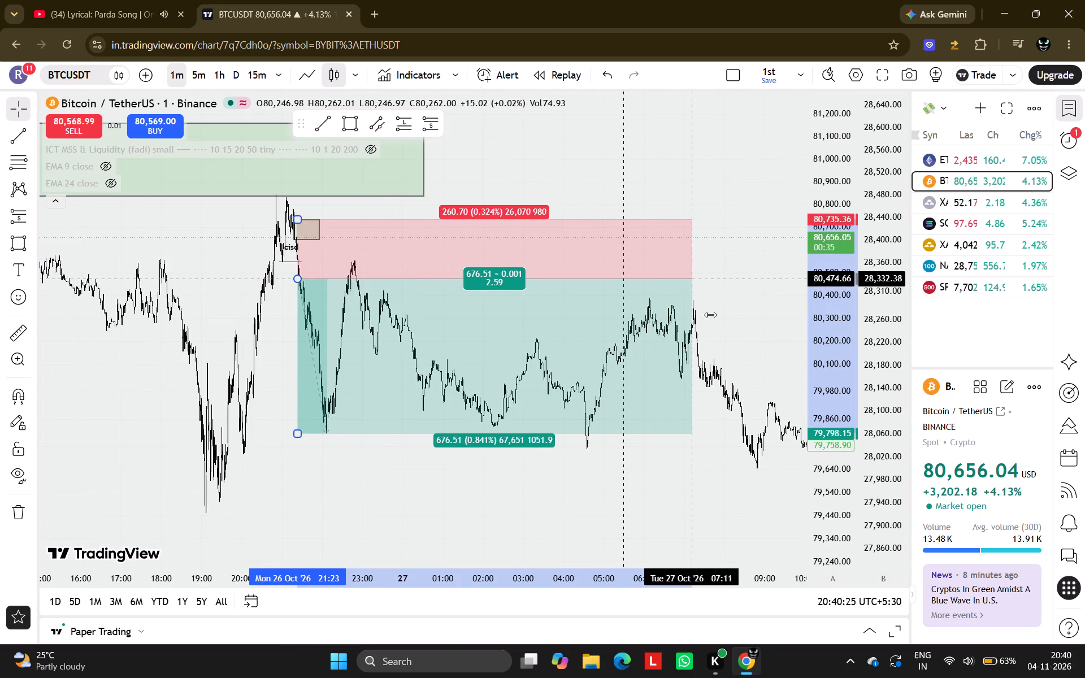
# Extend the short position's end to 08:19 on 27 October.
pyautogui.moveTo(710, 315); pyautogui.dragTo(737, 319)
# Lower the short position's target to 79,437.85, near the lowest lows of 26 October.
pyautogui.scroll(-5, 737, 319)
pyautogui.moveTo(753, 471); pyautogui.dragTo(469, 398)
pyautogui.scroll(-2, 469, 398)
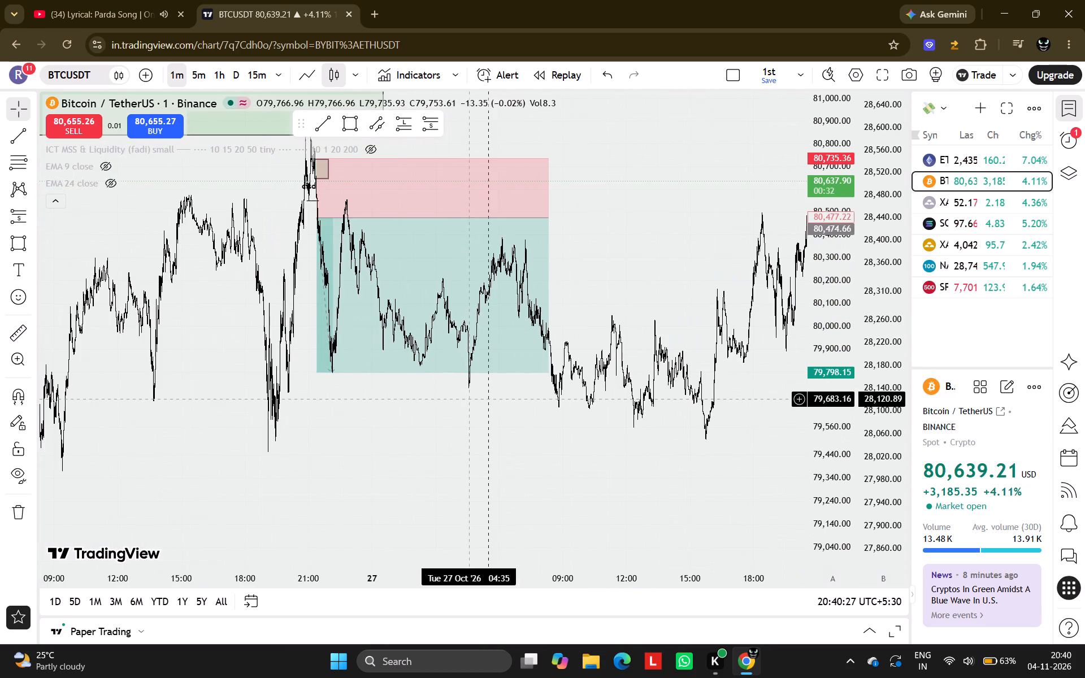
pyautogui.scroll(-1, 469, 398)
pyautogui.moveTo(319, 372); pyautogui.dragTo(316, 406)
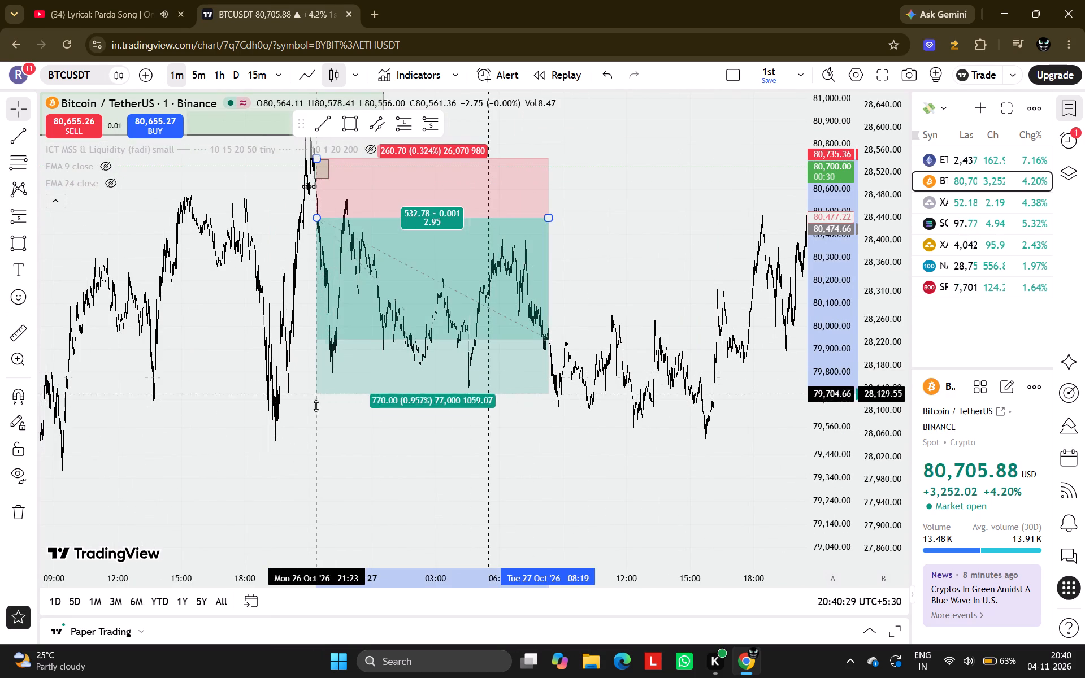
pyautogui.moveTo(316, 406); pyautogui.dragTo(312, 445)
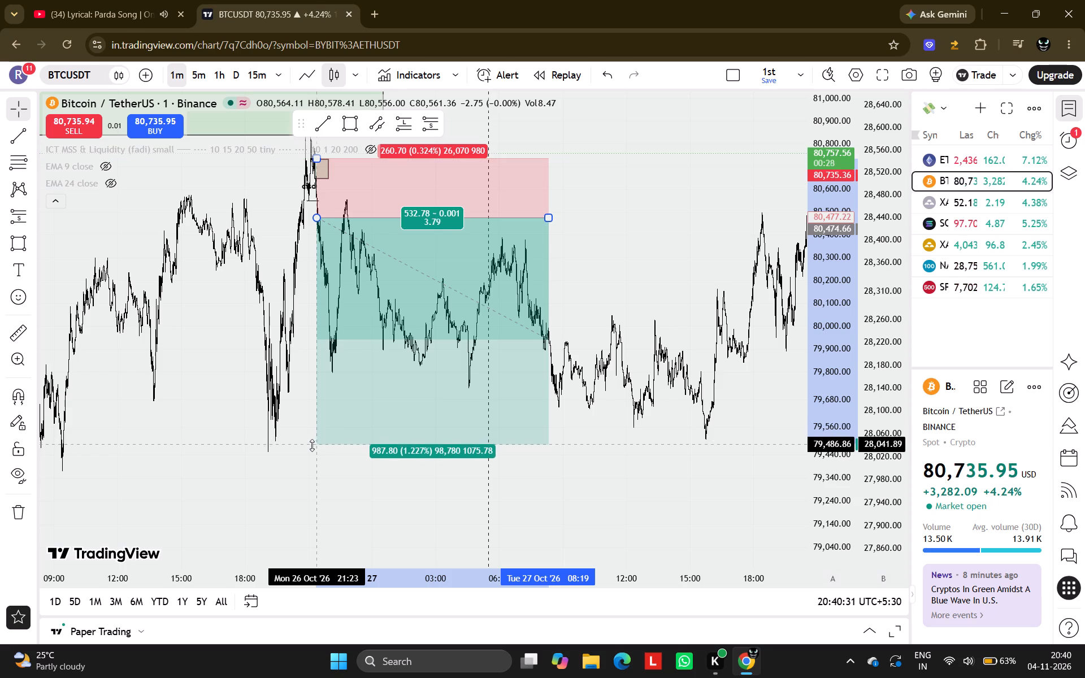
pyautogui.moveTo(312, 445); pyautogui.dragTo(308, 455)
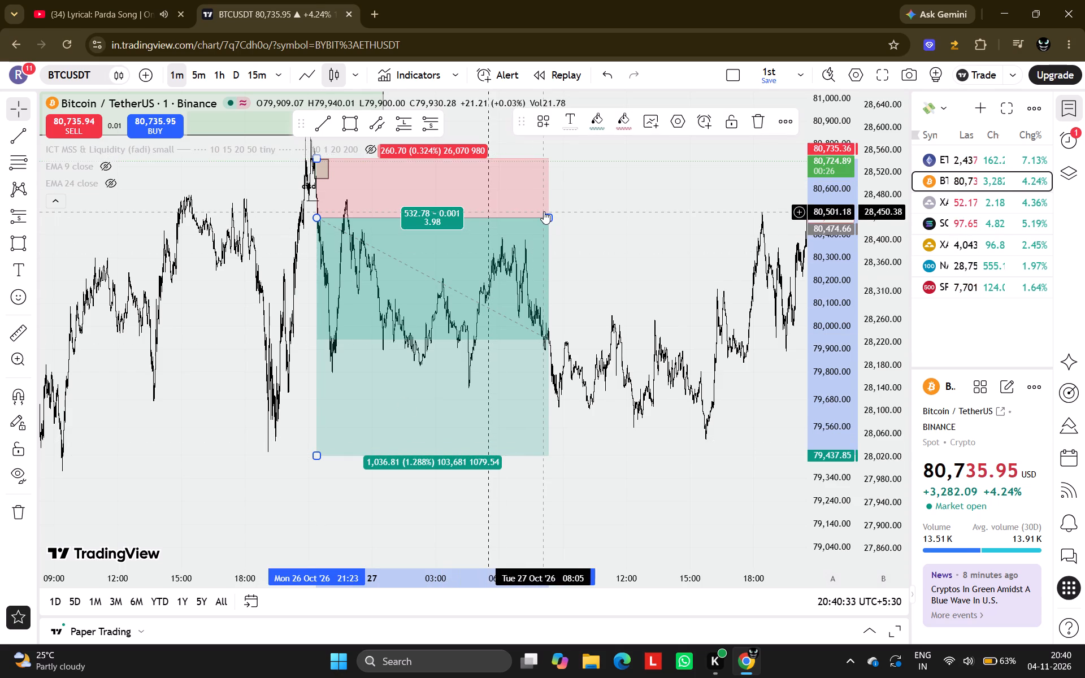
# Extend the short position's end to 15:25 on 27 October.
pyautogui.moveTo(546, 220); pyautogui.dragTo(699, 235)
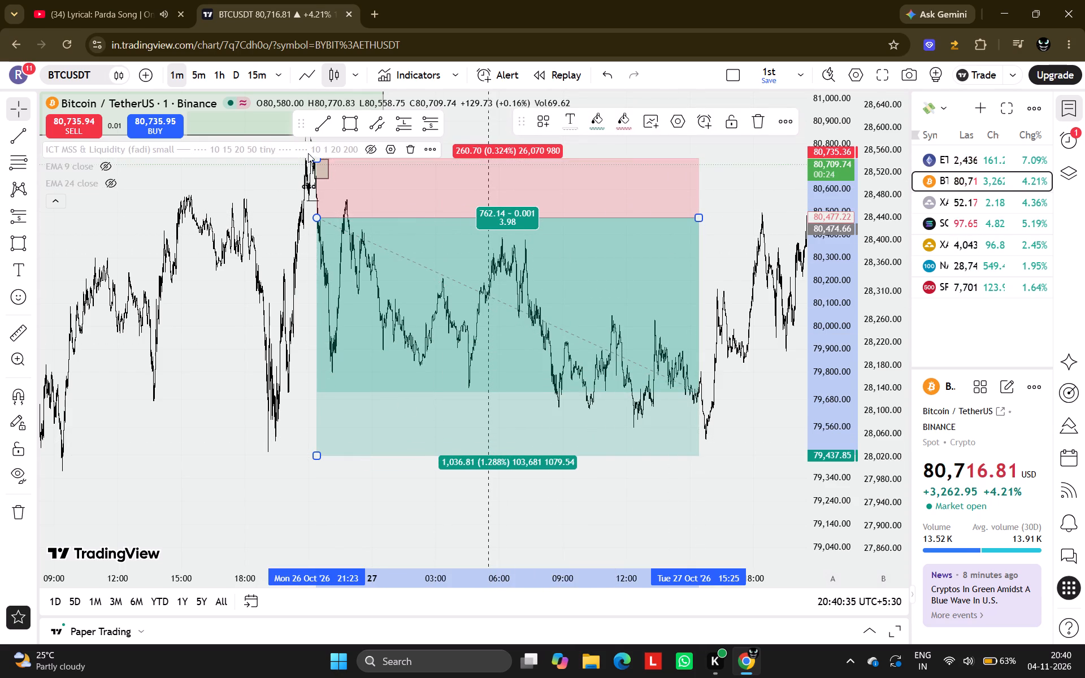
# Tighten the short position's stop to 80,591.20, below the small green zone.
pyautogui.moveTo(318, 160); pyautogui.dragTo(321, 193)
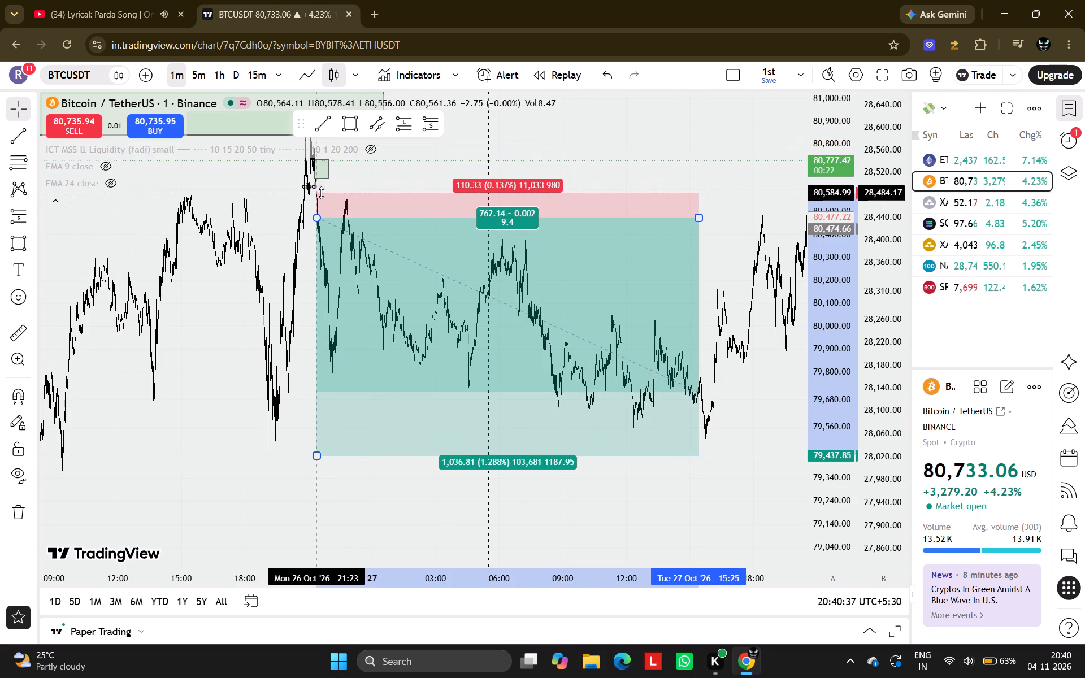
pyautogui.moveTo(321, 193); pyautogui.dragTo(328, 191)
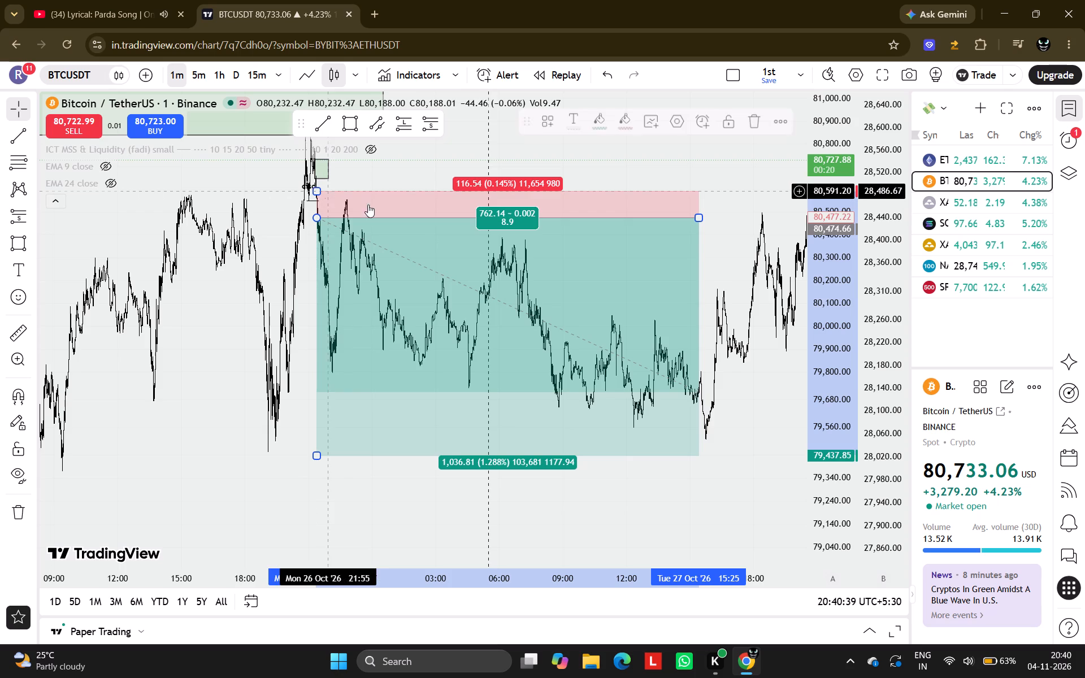
# Set the short position's target to 79,803.03, at the low reached after 22:00 on 26 October.
pyautogui.scroll(-3, 475, 274)
pyautogui.moveTo(718, 308); pyautogui.dragTo(431, 350)
pyautogui.scroll(-1, 431, 350)
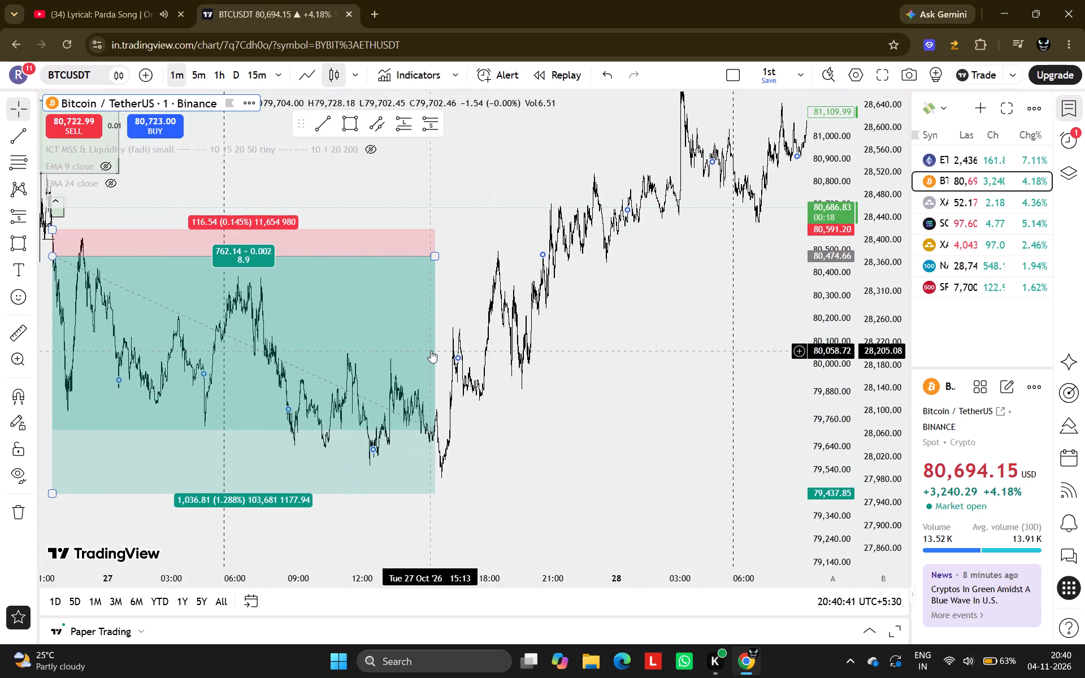
pyautogui.scroll(-1, 431, 350)
pyautogui.moveTo(487, 305); pyautogui.dragTo(741, 337)
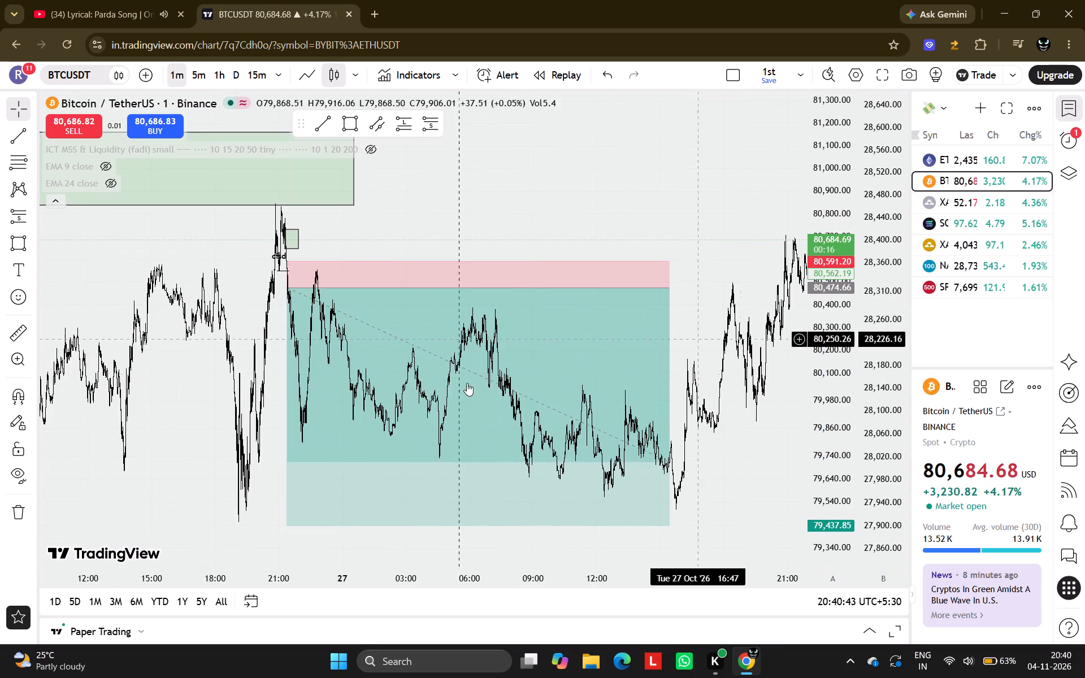
pyautogui.moveTo(286, 524); pyautogui.dragTo(294, 412)
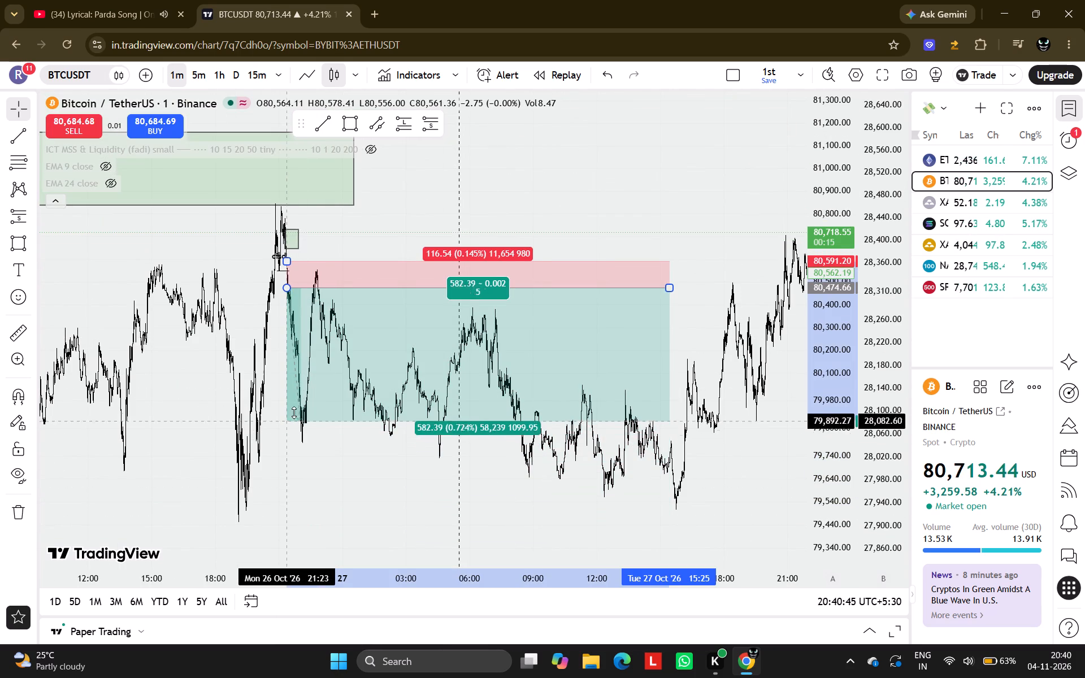
pyautogui.moveTo(294, 412); pyautogui.dragTo(300, 441)
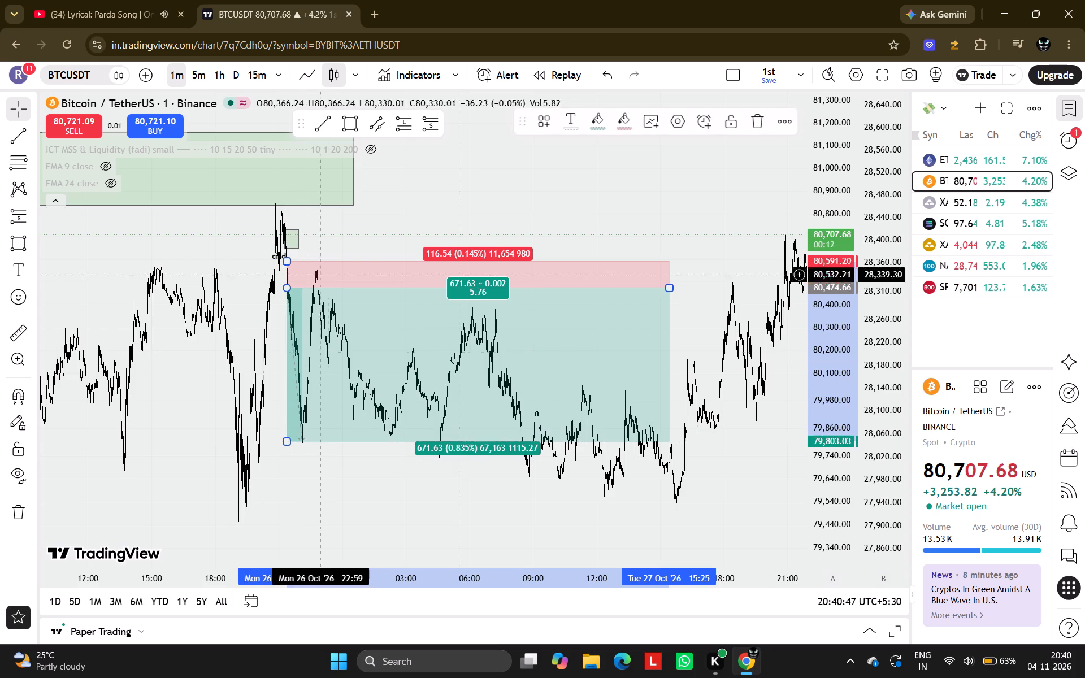
# Set the short position's stop to 80,663.01, just inside the lower part of the small green zone.
pyautogui.scroll(4, 478, 276)
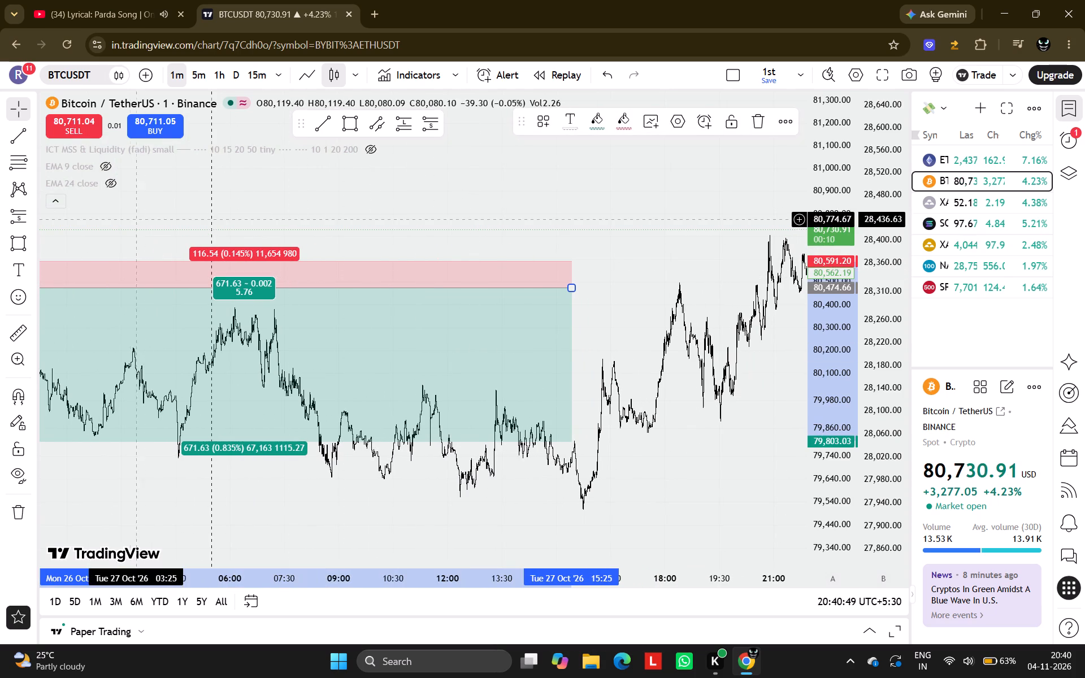
pyautogui.moveTo(130, 219); pyautogui.dragTo(562, 257)
pyautogui.keyDown('ctrl'); pyautogui.scroll(7, 332, 282); pyautogui.keyUp('ctrl')
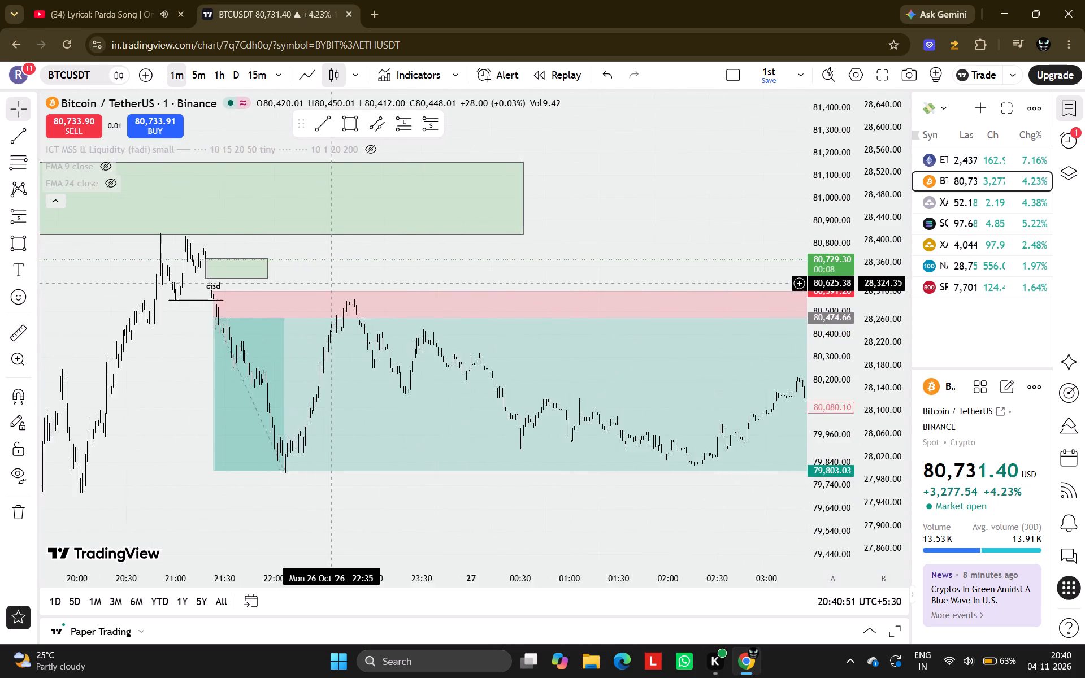
pyautogui.moveTo(241, 260); pyautogui.dragTo(418, 232)
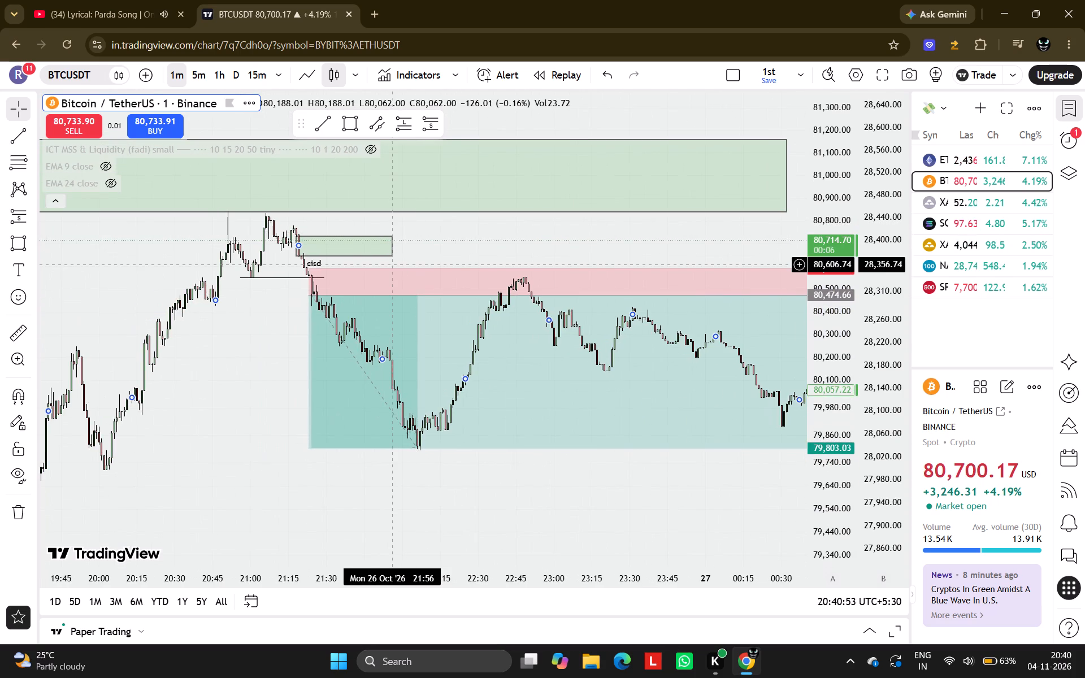
pyautogui.keyDown('ctrl'); pyautogui.scroll(2, 393, 264); pyautogui.keyUp('ctrl')
pyautogui.scroll(10, 840, 249)
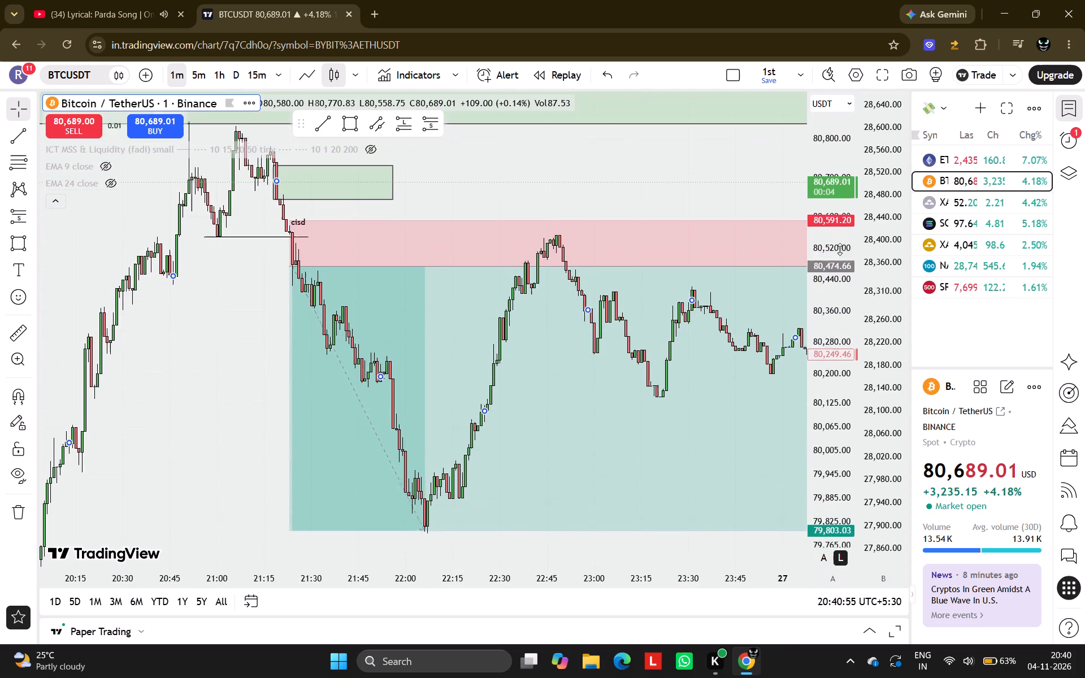
pyautogui.moveTo(532, 188); pyautogui.dragTo(567, 306)
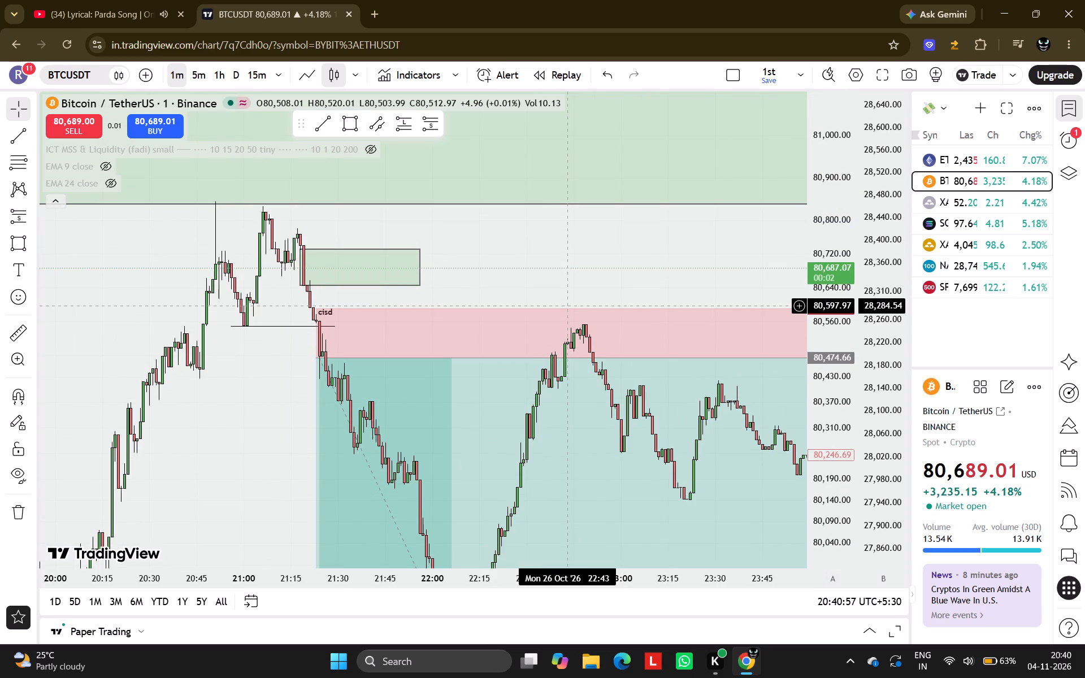
pyautogui.moveTo(318, 313); pyautogui.dragTo(319, 278)
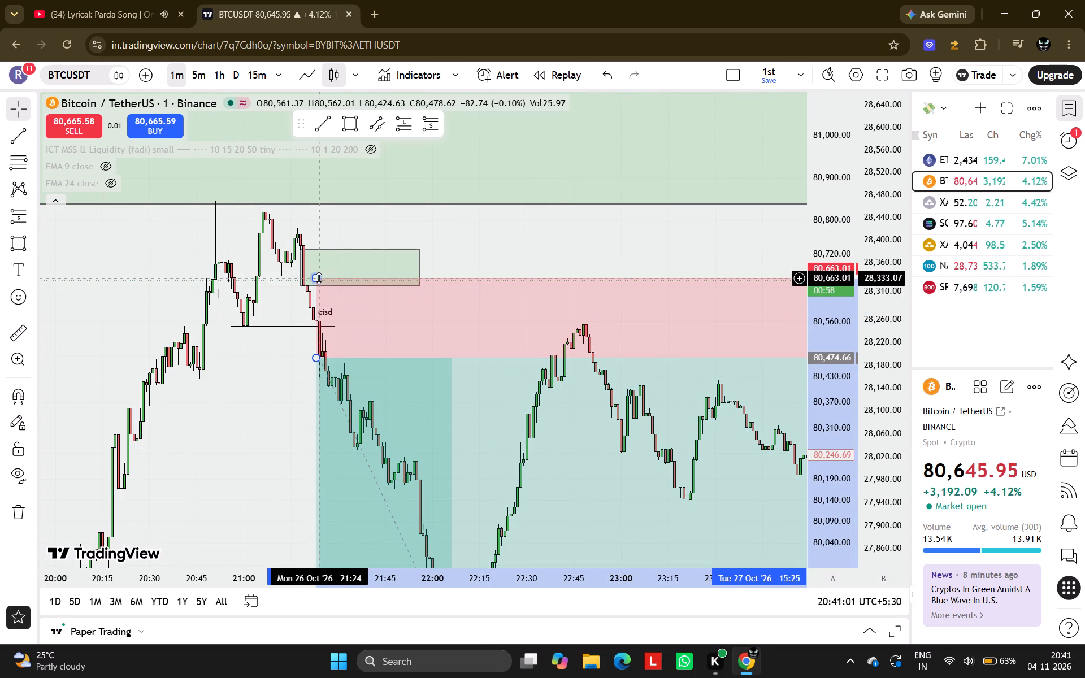
# Shorten the short position so it ends at 22:23 on 26 October, just after the target low.
pyautogui.scroll(-3, 435, 371)
pyautogui.moveTo(342, 407); pyautogui.dragTo(176, 314)
pyautogui.scroll(-6, 176, 314)
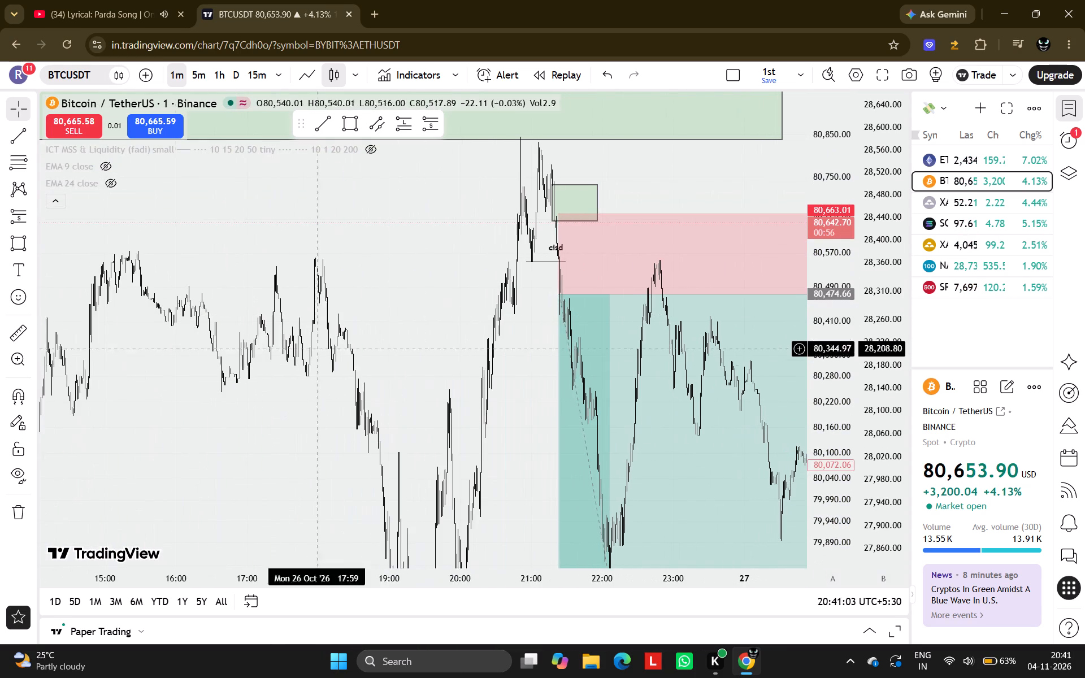
pyautogui.moveTo(505, 378); pyautogui.dragTo(219, 338)
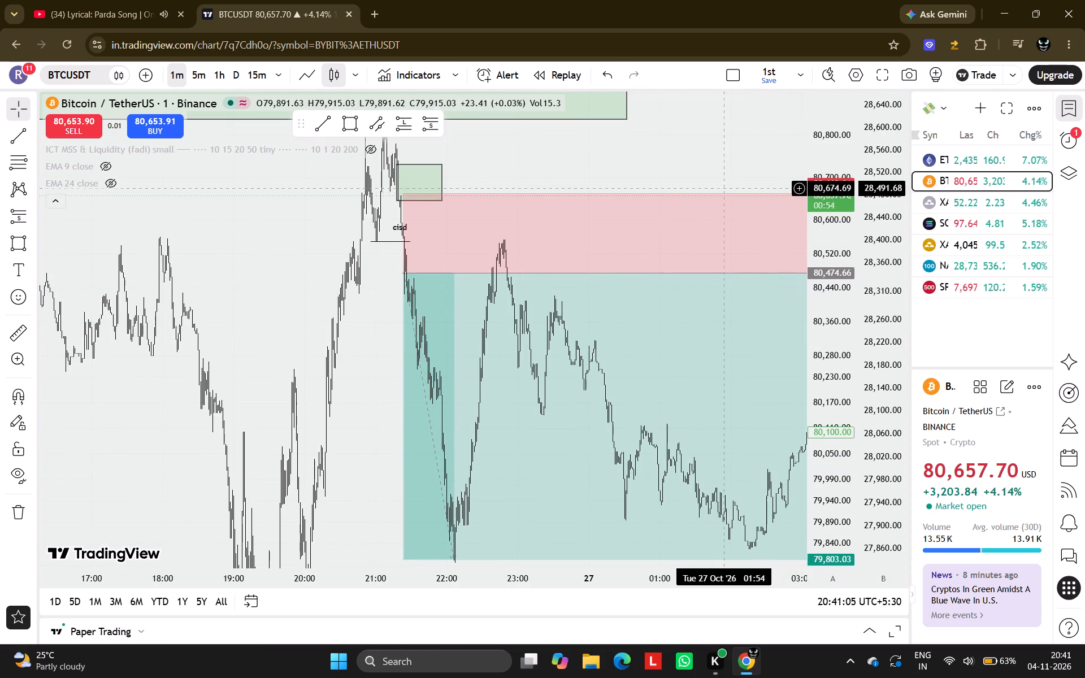
pyautogui.moveTo(719, 176); pyautogui.dragTo(483, 212)
pyautogui.scroll(-4, 687, 241)
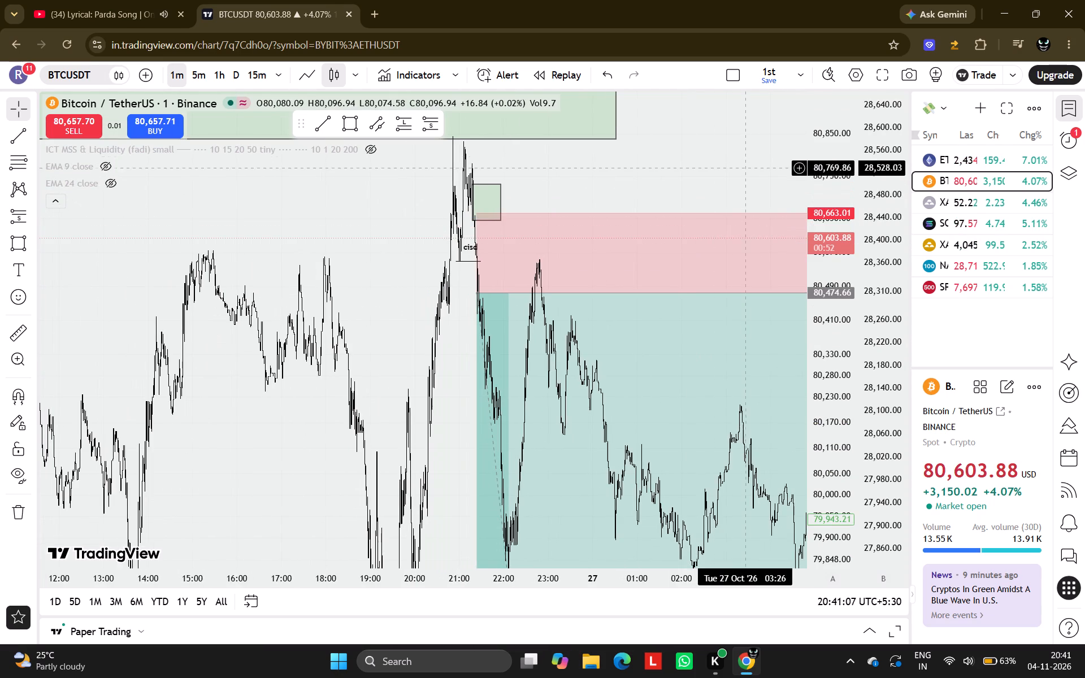
pyautogui.moveTo(745, 175); pyautogui.dragTo(475, 196)
pyautogui.scroll(-4, 619, 219)
pyautogui.moveTo(727, 202); pyautogui.dragTo(427, 186)
pyautogui.moveTo(723, 302); pyautogui.dragTo(245, 366)
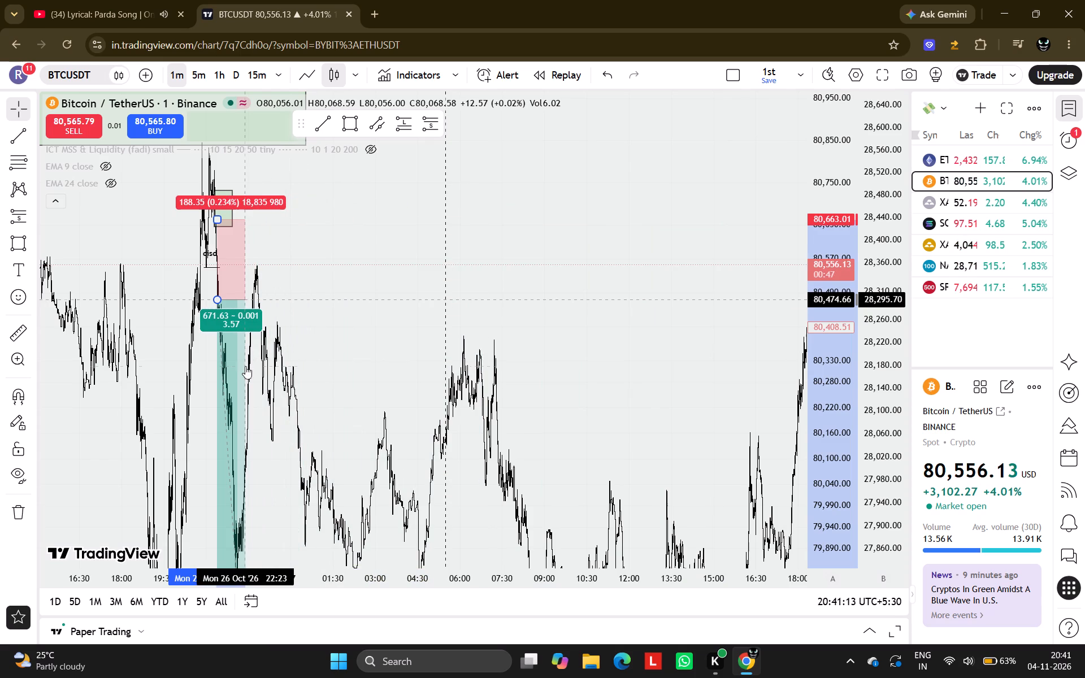
# Sort the watchlist by percentage change, from highest to lowest.
pyautogui.click(1028, 133)
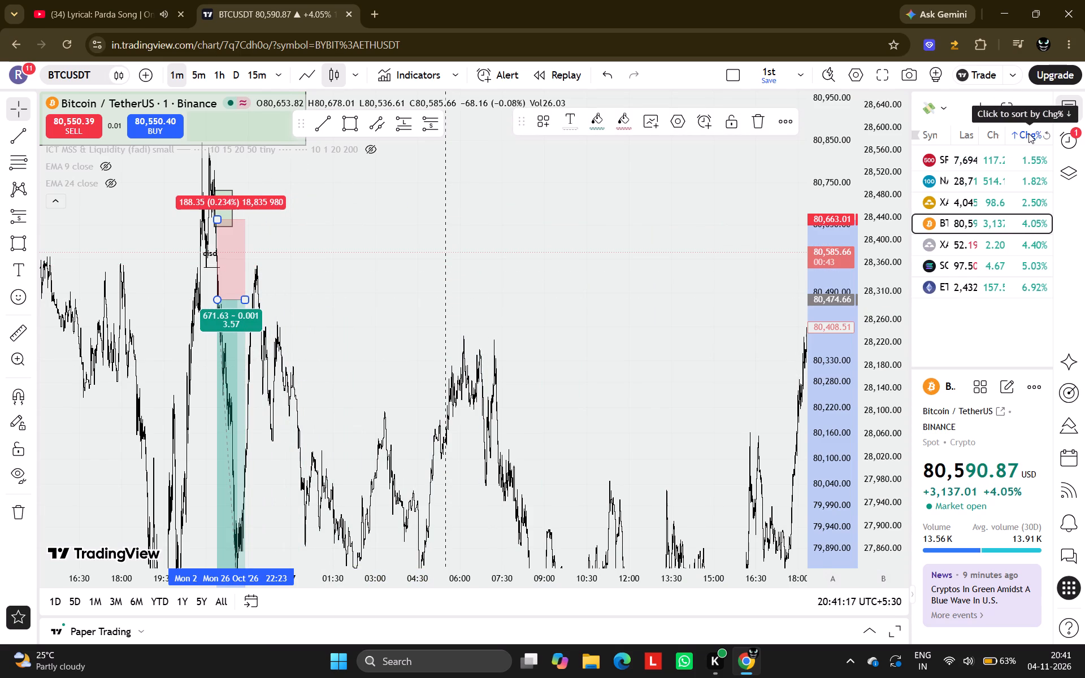
pyautogui.click(1028, 133)
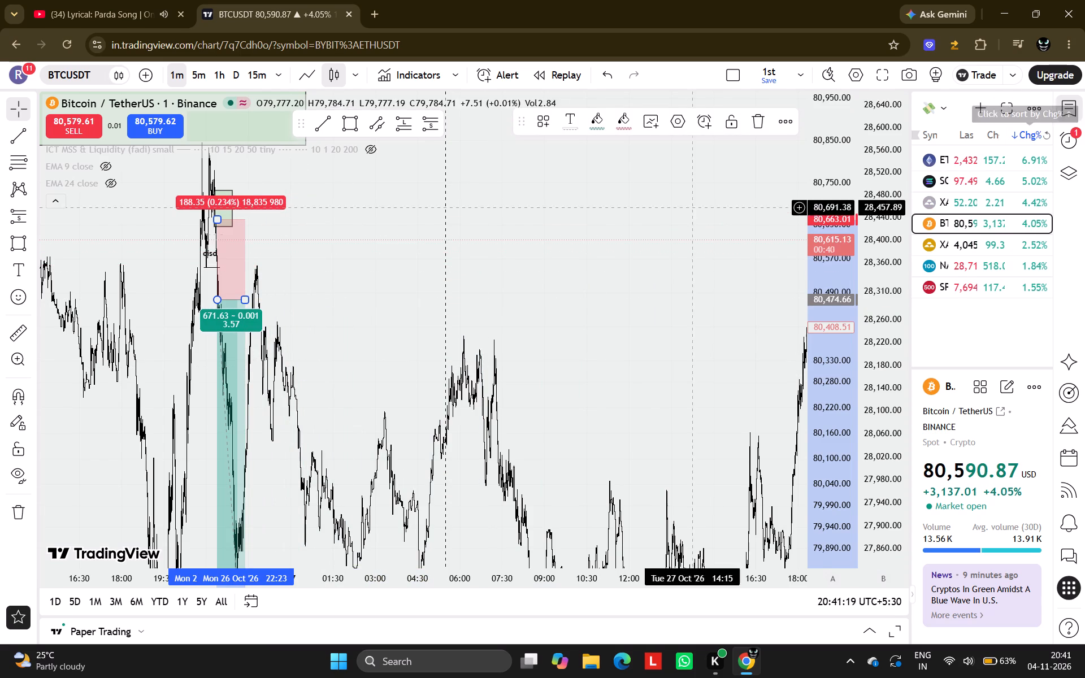
# Examine the 1-minute price action following the short position through 27 October and into early 28 October.
pyautogui.moveTo(568, 341); pyautogui.dragTo(589, 247)
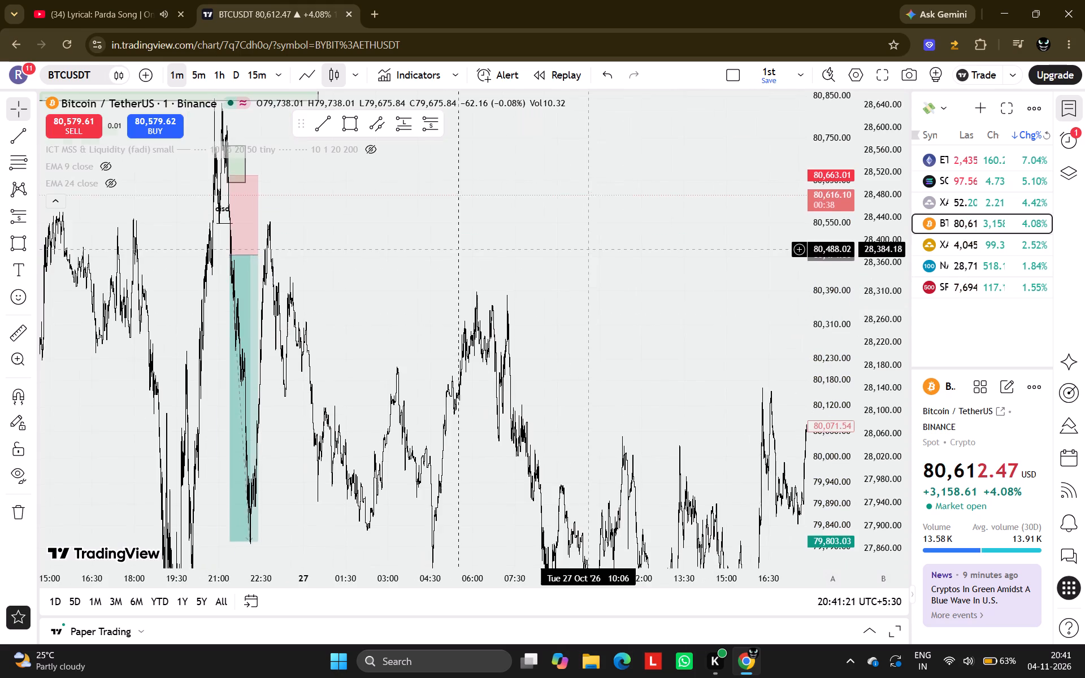
pyautogui.moveTo(589, 247); pyautogui.dragTo(588, 245)
pyautogui.scroll(2, 588, 245)
pyautogui.moveTo(614, 379); pyautogui.dragTo(702, 267)
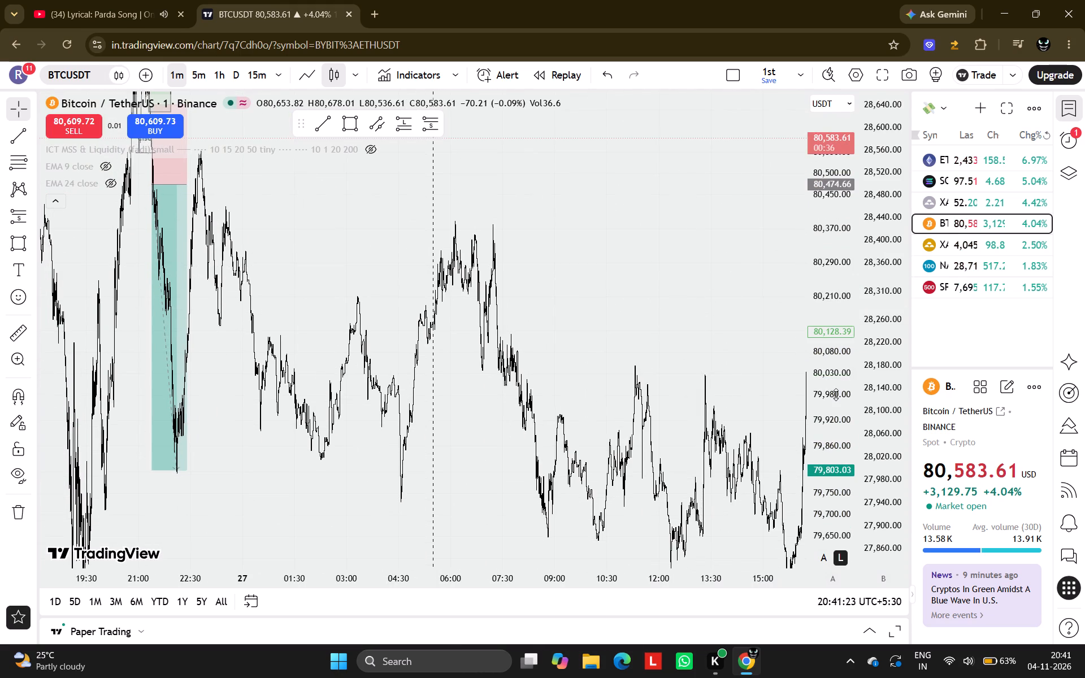
pyautogui.scroll(-10, 836, 394)
pyautogui.scroll(-4, 383, 414)
pyautogui.moveTo(453, 475); pyautogui.dragTo(448, 450)
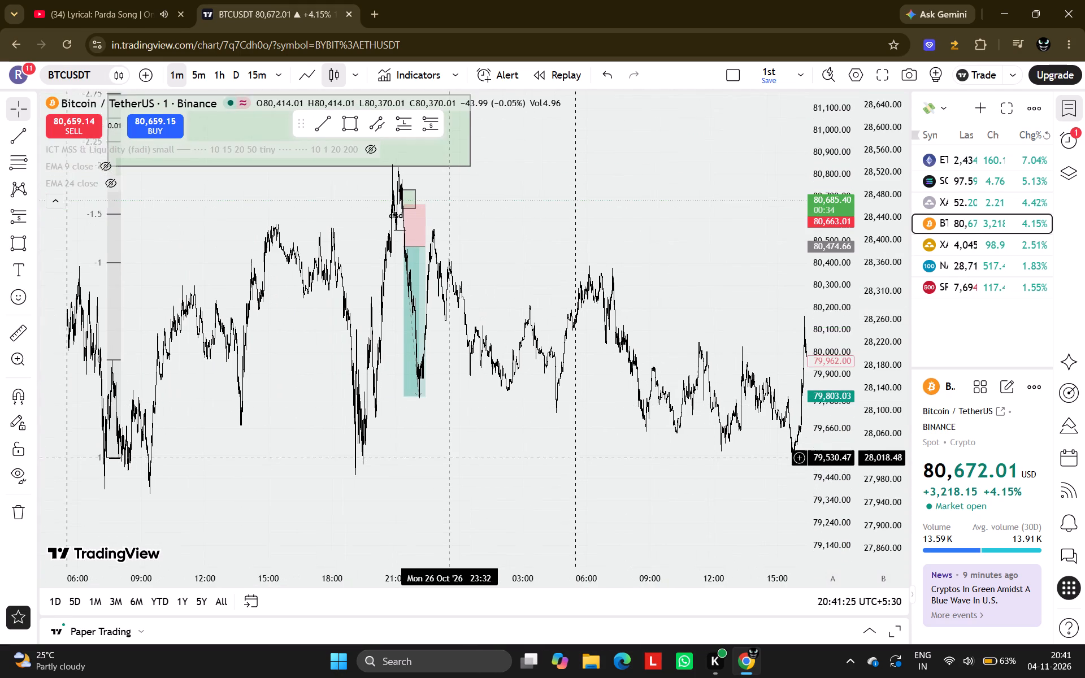
pyautogui.moveTo(448, 450); pyautogui.dragTo(447, 446)
pyautogui.moveTo(454, 436); pyautogui.dragTo(299, 532)
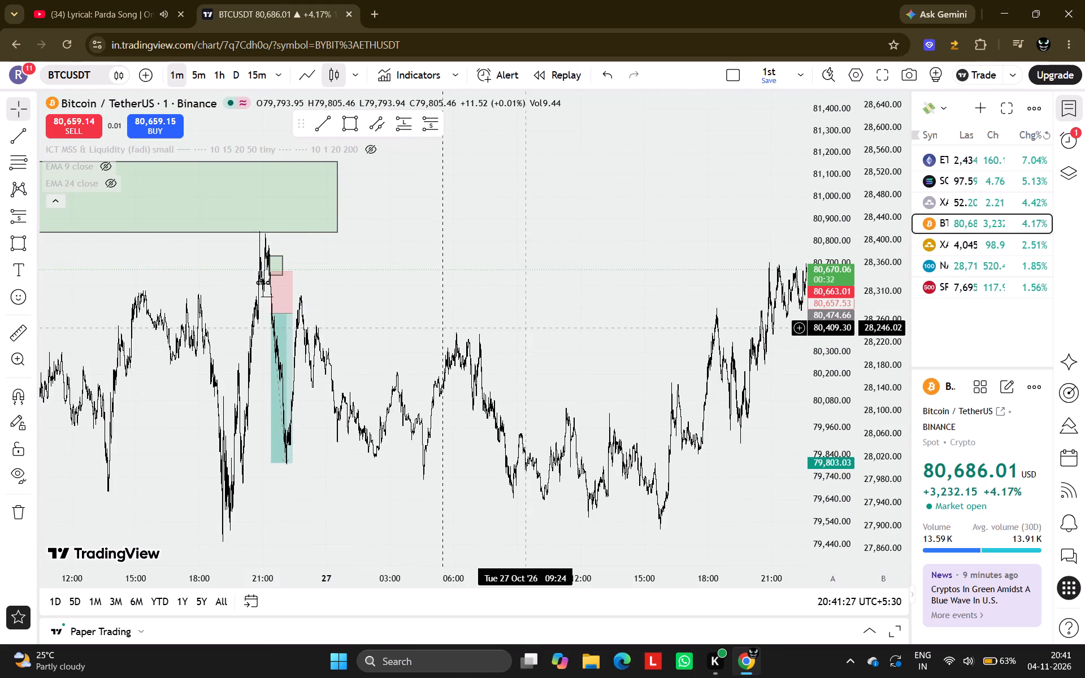
pyautogui.moveTo(526, 327); pyautogui.dragTo(423, 301)
pyautogui.moveTo(507, 297); pyautogui.dragTo(379, 280)
pyautogui.scroll(2, 379, 280)
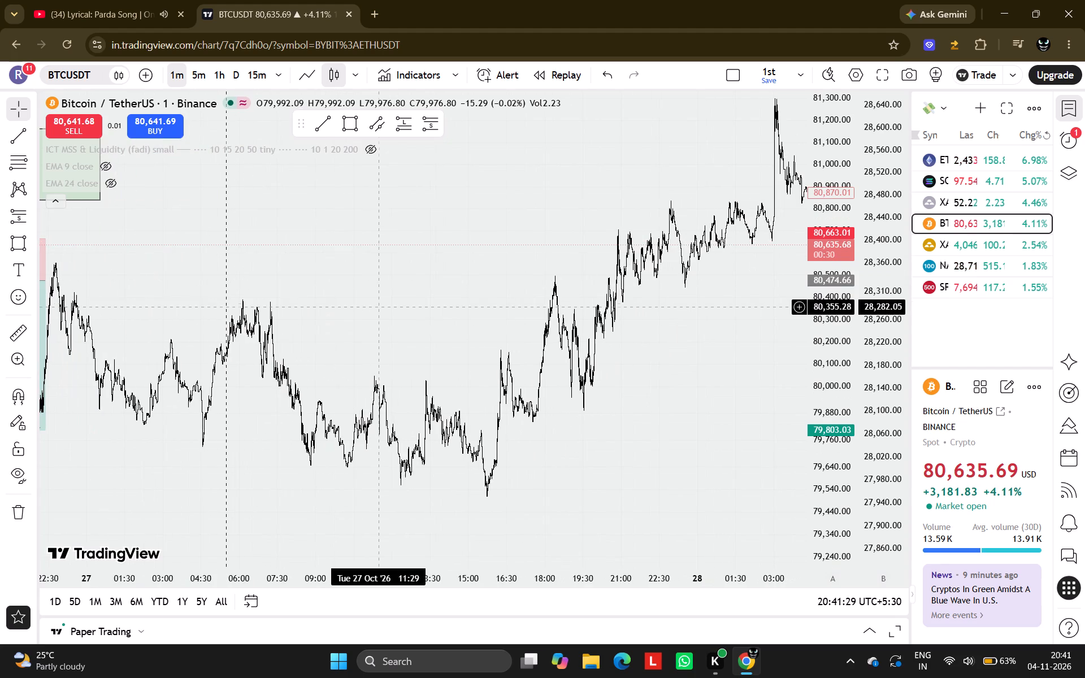
pyautogui.moveTo(379, 307); pyautogui.dragTo(496, 268)
pyautogui.scroll(2, 496, 268)
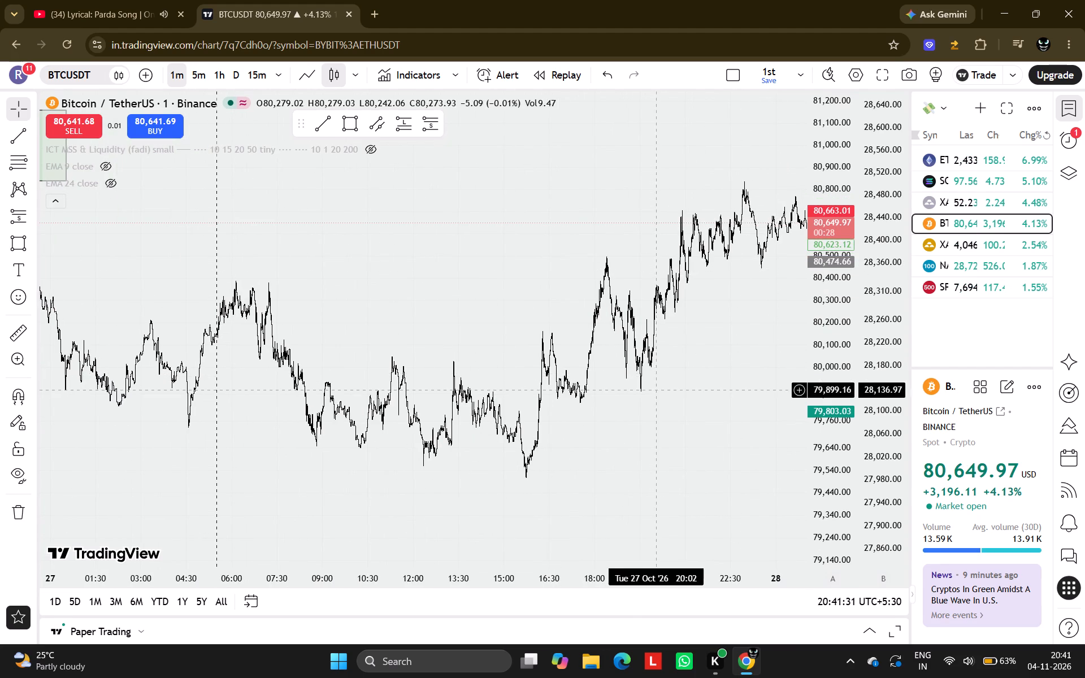
pyautogui.scroll(7, 588, 436)
pyautogui.moveTo(302, 447); pyautogui.dragTo(723, 406)
pyautogui.scroll(1, 723, 406)
pyautogui.scroll(-3, 514, 390)
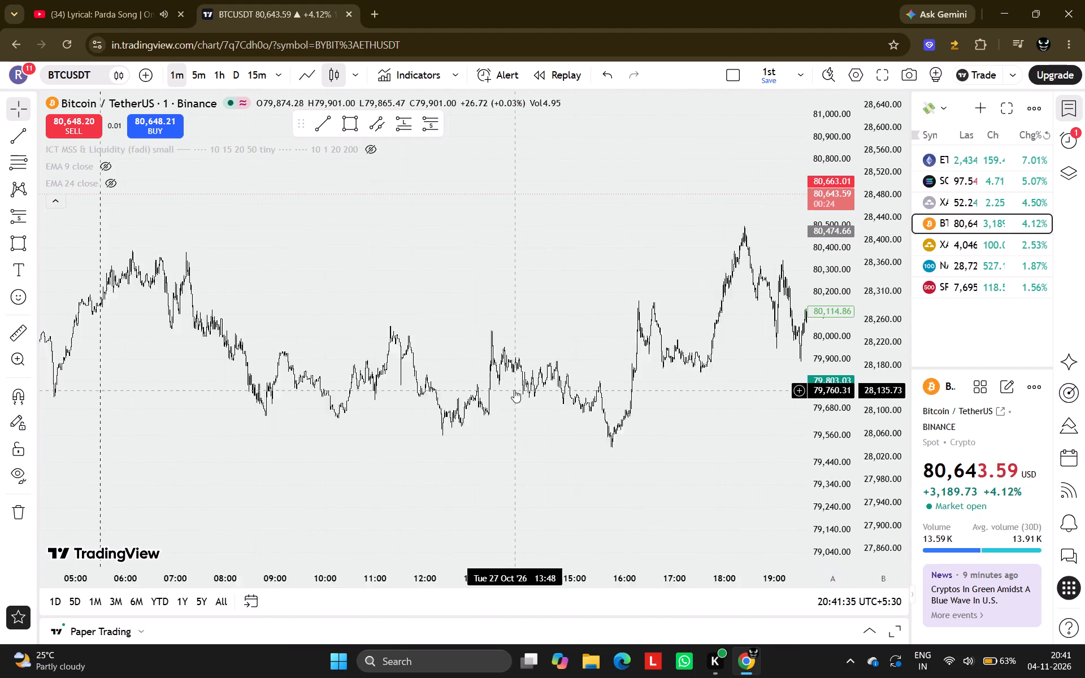
# Examine the 1-minute price action leading into the short position, back to the start of 26 October's available data.
pyautogui.scroll(-7, 514, 390)
pyautogui.moveTo(176, 390); pyautogui.dragTo(327, 344)
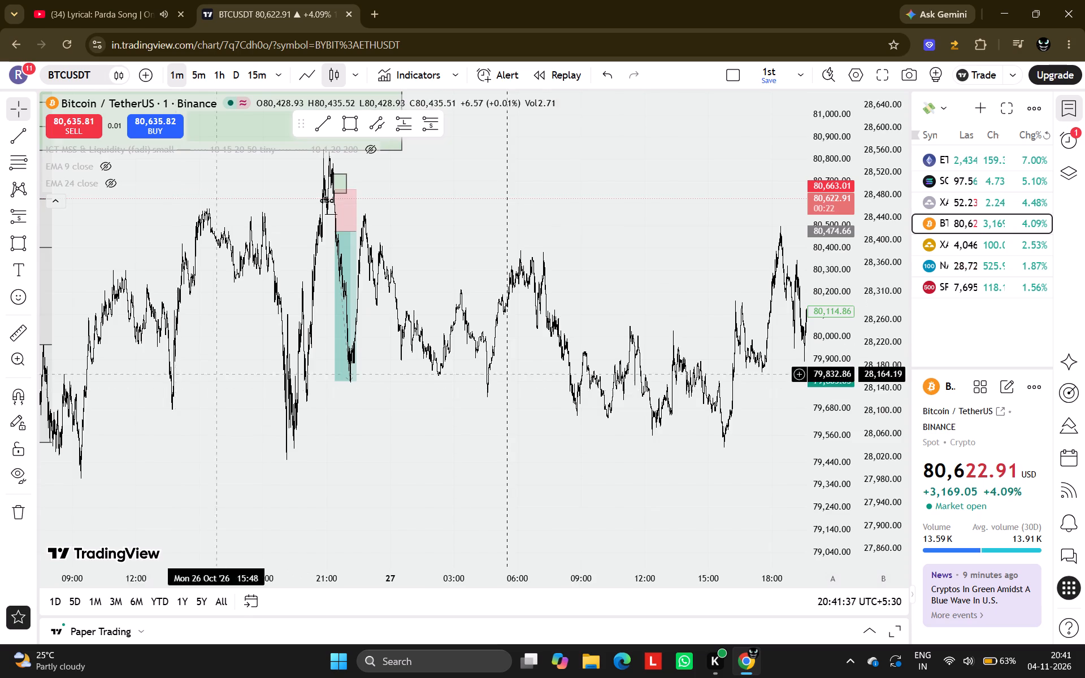
pyautogui.moveTo(327, 344); pyautogui.dragTo(439, 333)
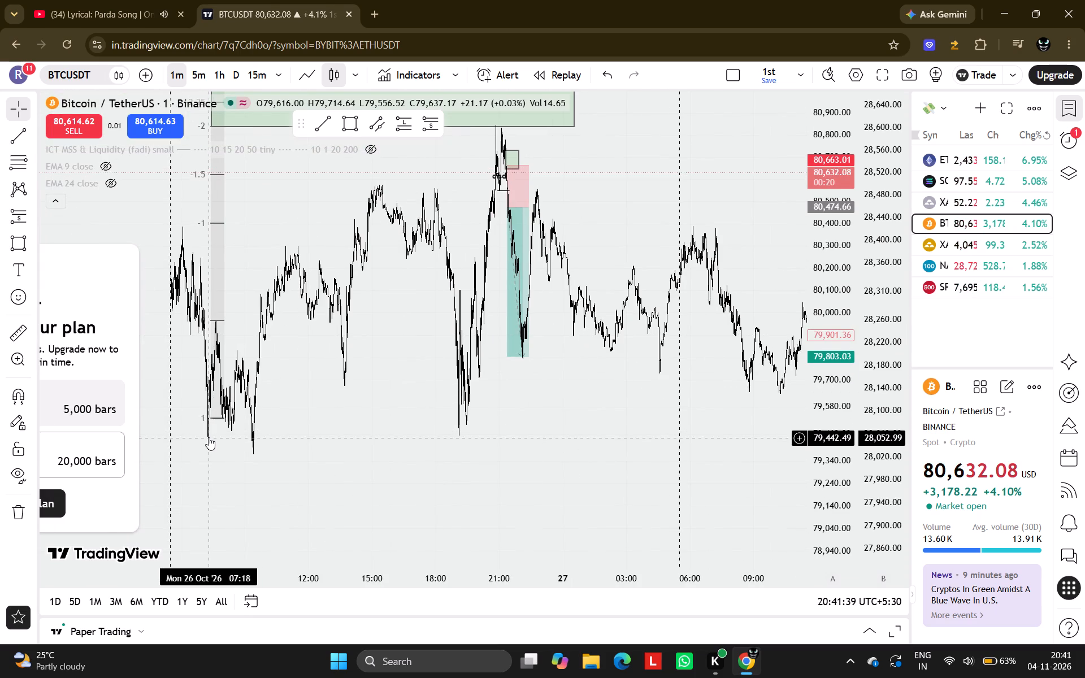
pyautogui.moveTo(303, 446); pyautogui.dragTo(539, 413)
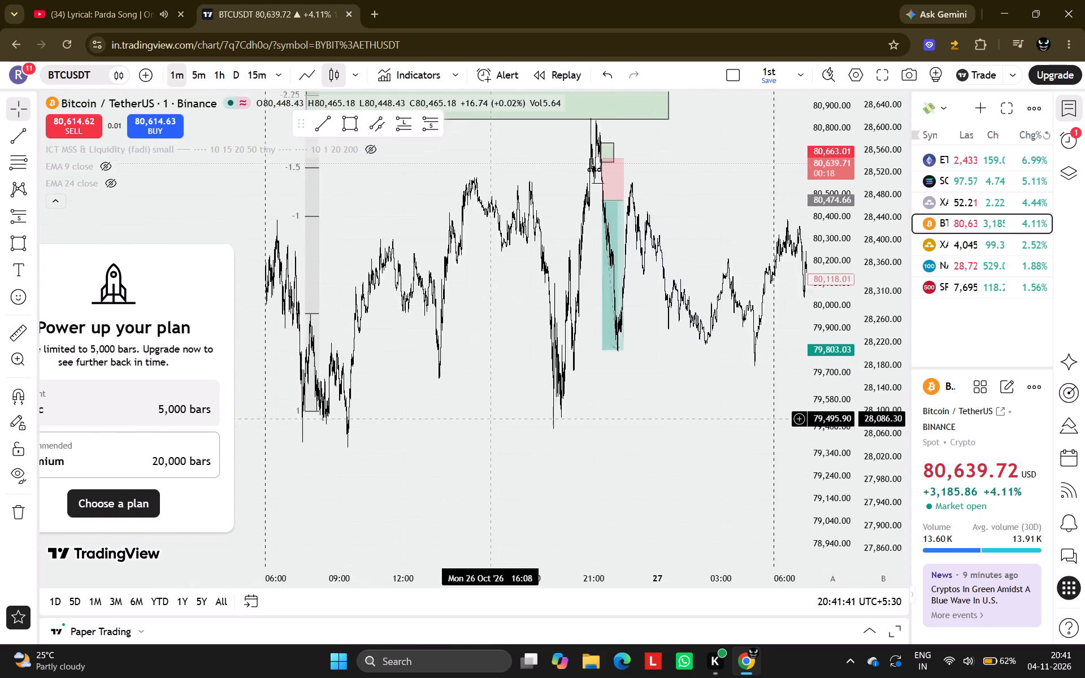
pyautogui.moveTo(539, 413); pyautogui.dragTo(546, 408)
pyautogui.scroll(3, 546, 408)
pyautogui.moveTo(199, 458); pyautogui.dragTo(576, 431)
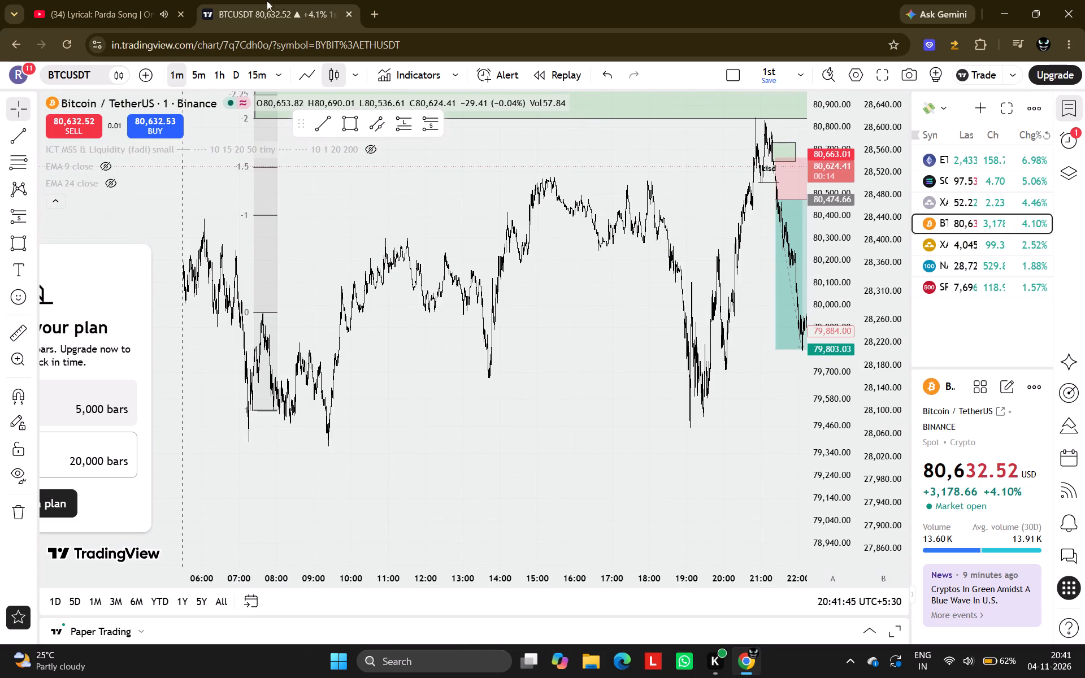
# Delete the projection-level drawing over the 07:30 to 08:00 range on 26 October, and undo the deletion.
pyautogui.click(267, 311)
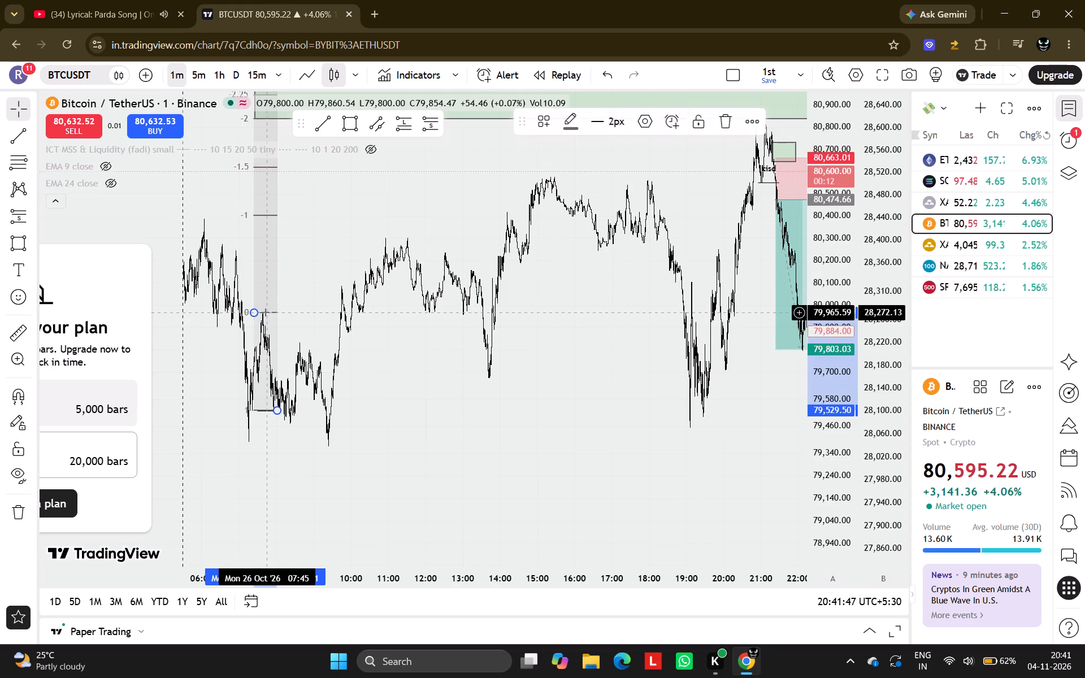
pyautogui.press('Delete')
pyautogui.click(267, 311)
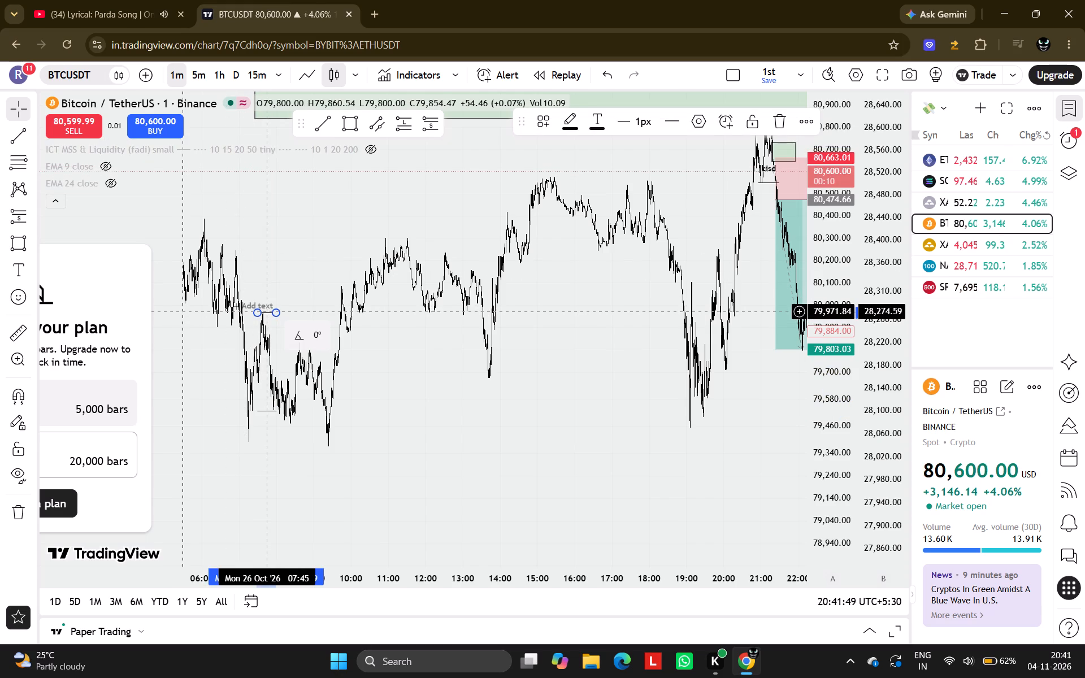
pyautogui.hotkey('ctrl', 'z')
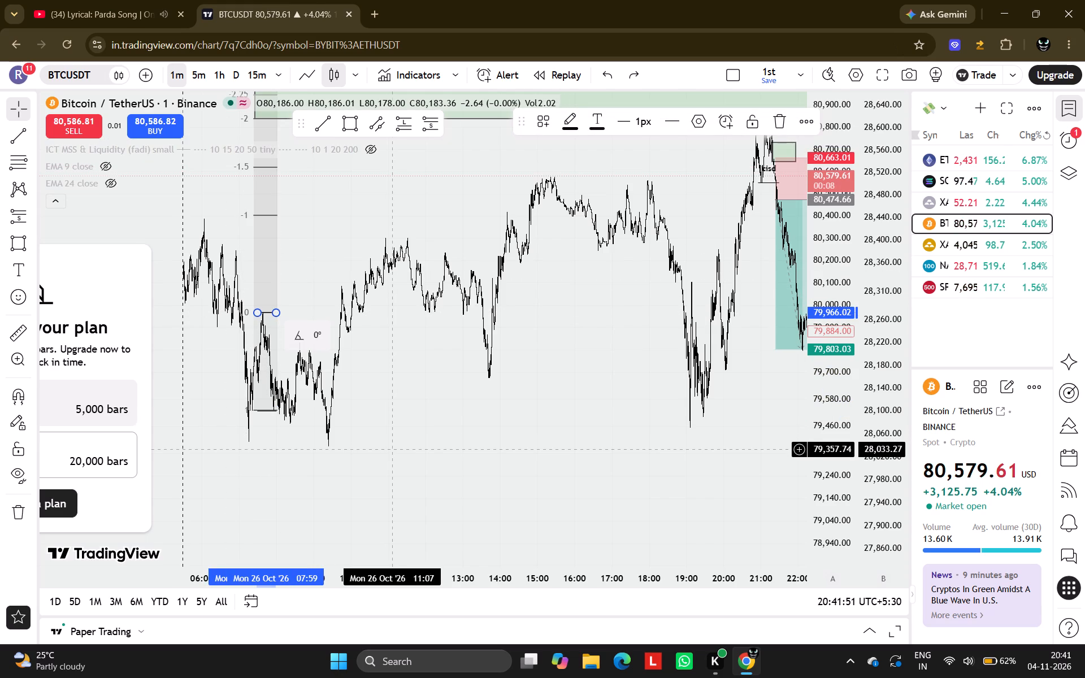
# Draw a horizontal trend line at about 80,139.57 from 19:00 to 20:00 on 26 October.
pyautogui.scroll(4, 461, 454)
pyautogui.moveTo(561, 486); pyautogui.dragTo(320, 468)
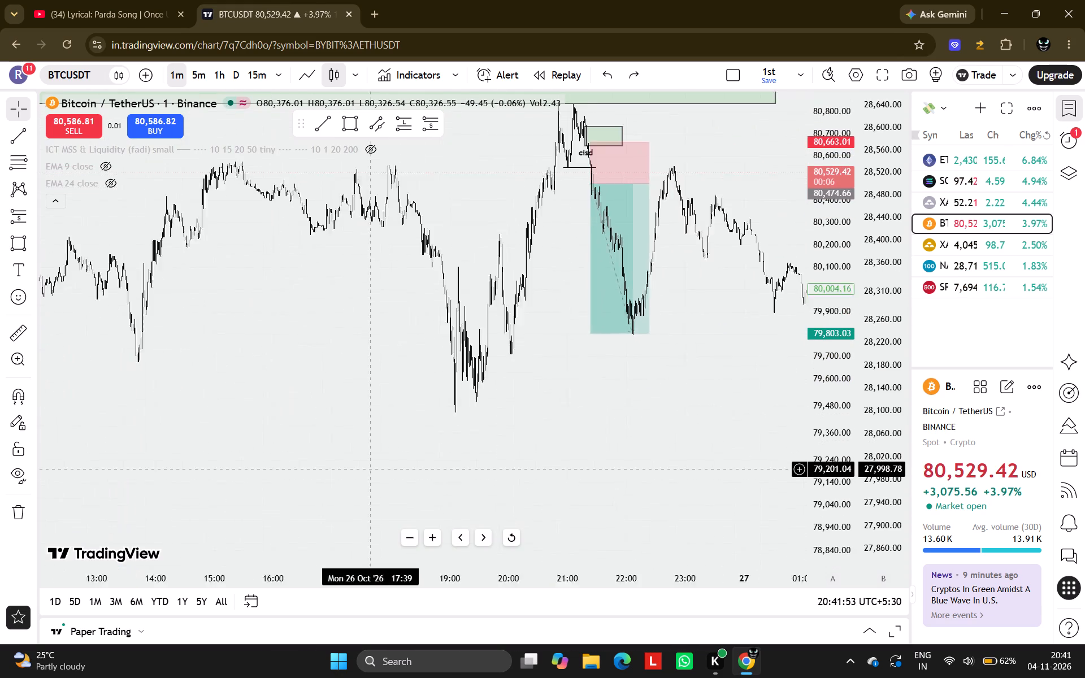
pyautogui.moveTo(320, 468); pyautogui.dragTo(288, 467)
pyautogui.scroll(2, 288, 467)
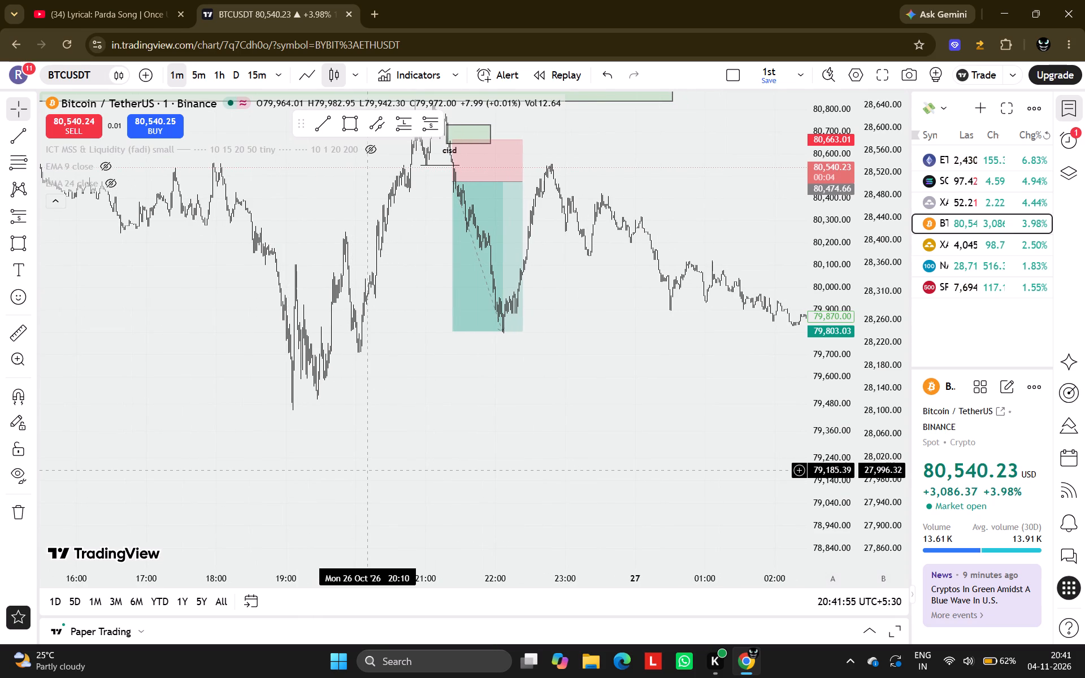
pyautogui.scroll(1, 331, 475)
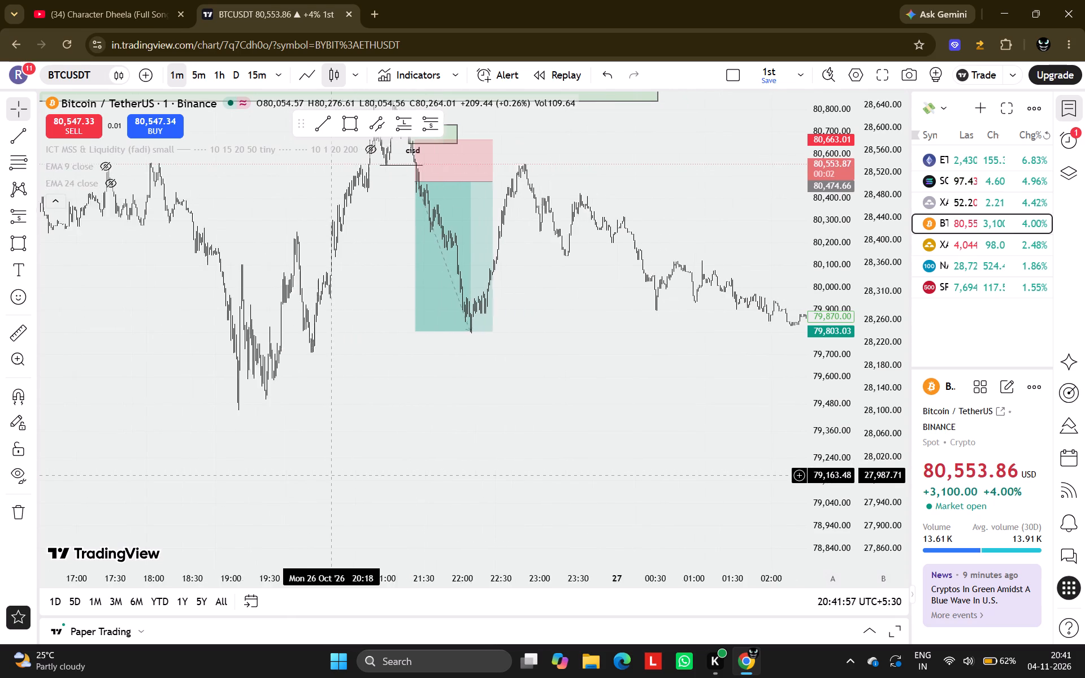
pyautogui.scroll(1, 331, 475)
pyautogui.moveTo(309, 471); pyautogui.dragTo(567, 501)
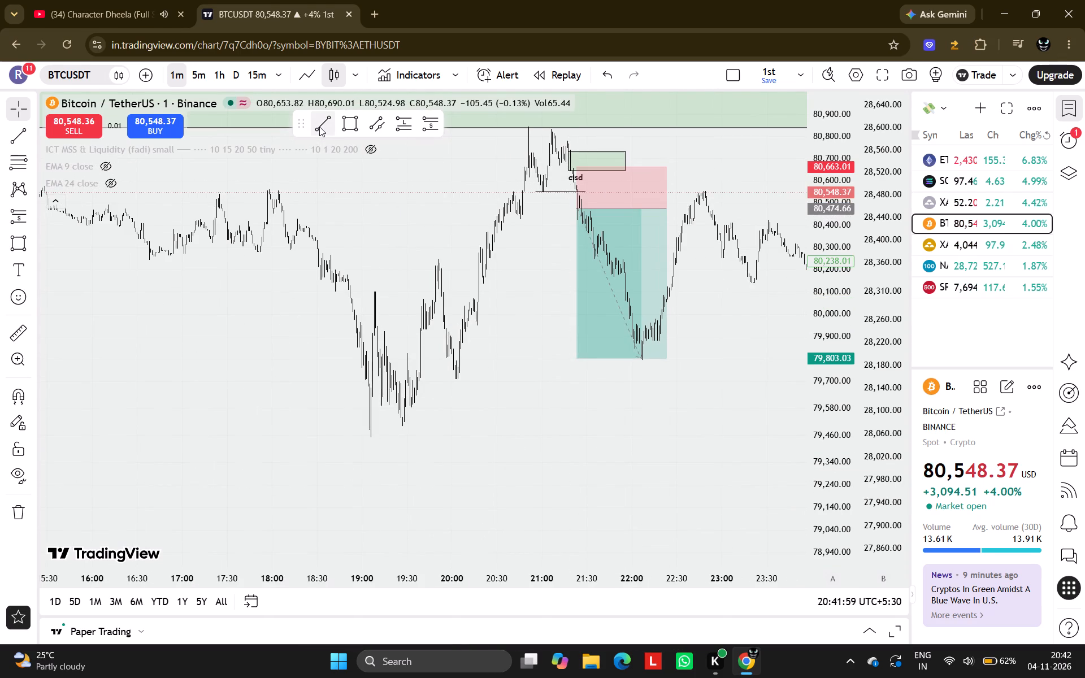
pyautogui.click(319, 127)
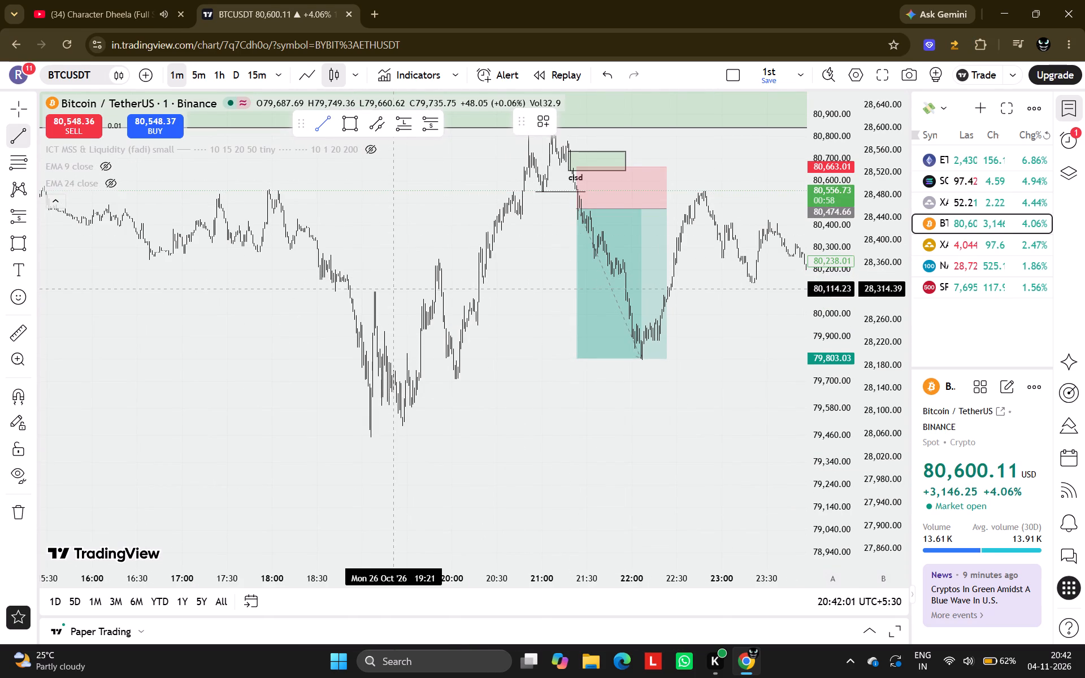
pyautogui.click(363, 283)
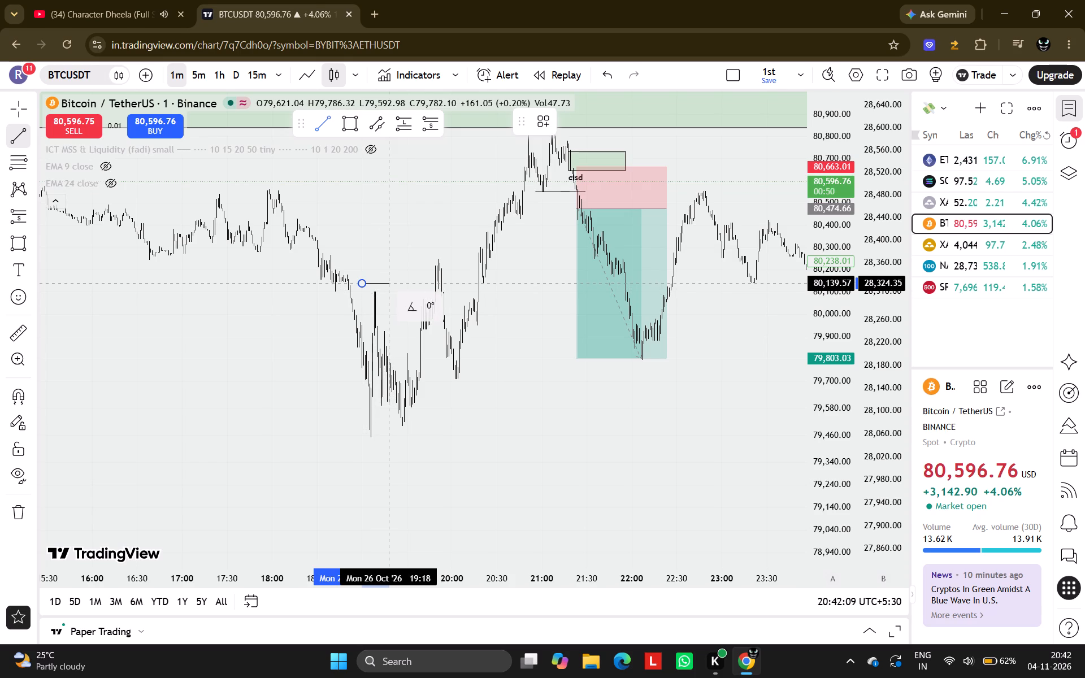
pyautogui.keyDown('shift'); pyautogui.click(452, 291); pyautogui.keyUp('shift')
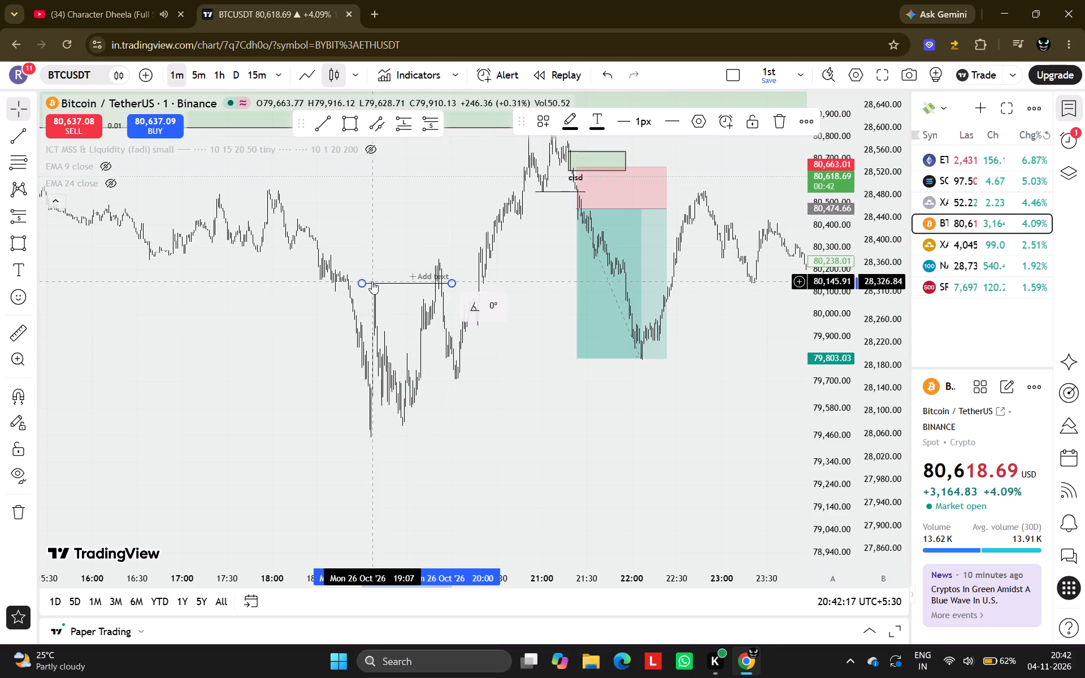
# Move the new line's start to 19:30, keeping it horizontal at 80,139.57.
pyautogui.moveTo(361, 282); pyautogui.dragTo(368, 282)
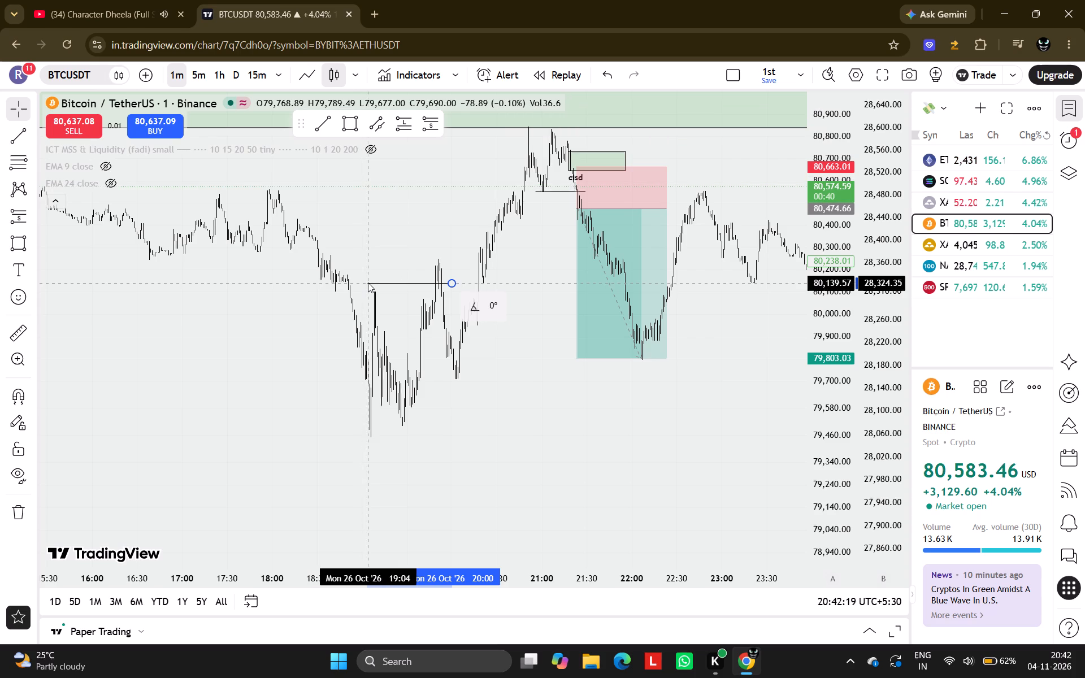
pyautogui.moveTo(368, 282); pyautogui.dragTo(396, 278)
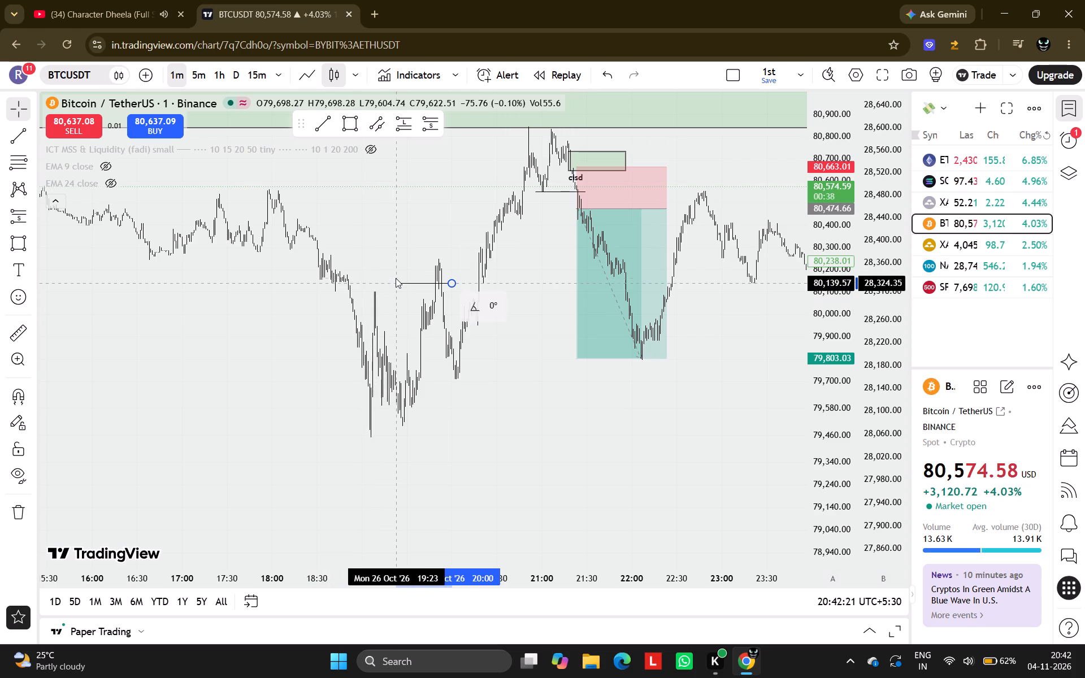
pyautogui.moveTo(396, 278); pyautogui.dragTo(407, 286)
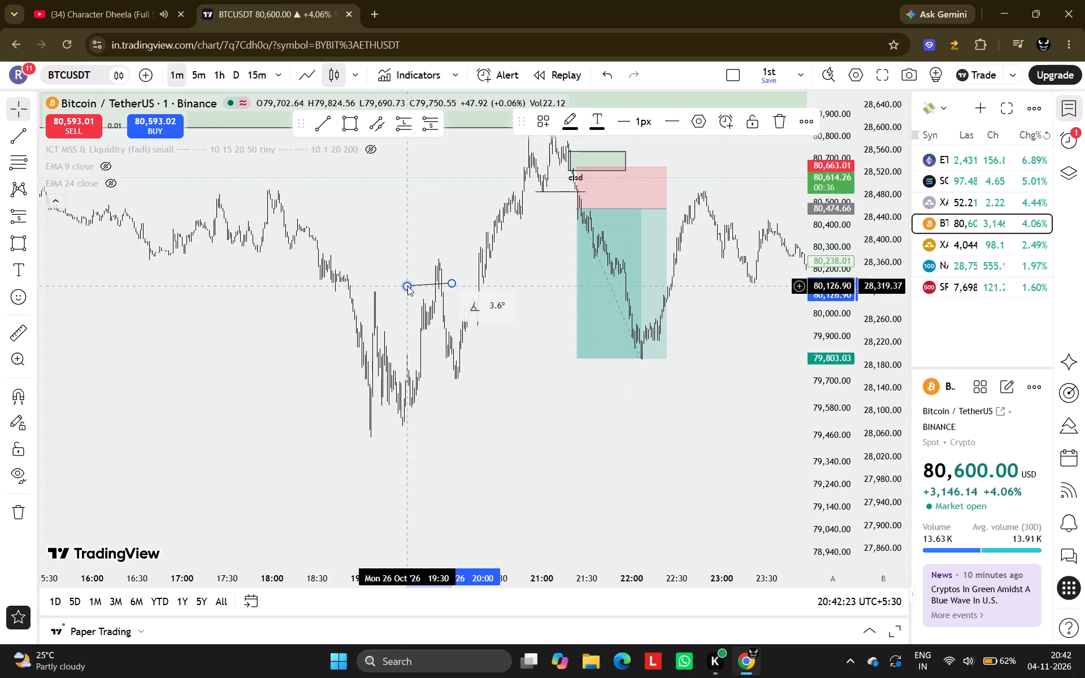
pyautogui.moveTo(407, 286); pyautogui.dragTo(406, 281)
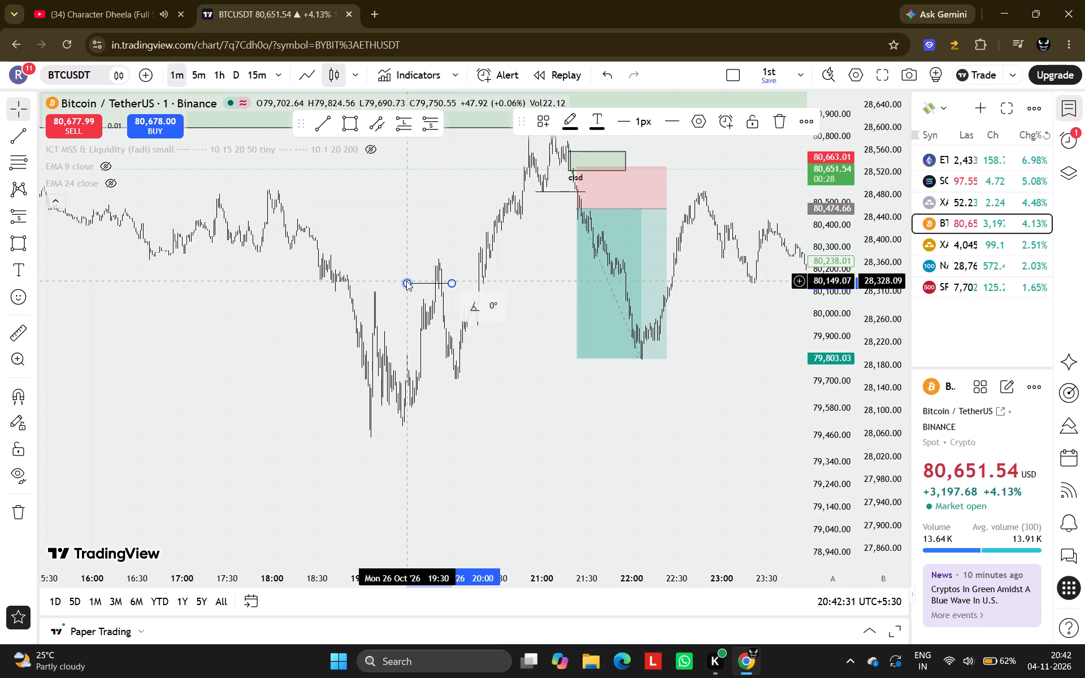
# Duplicate the 19:30 to 20:00 line, placing the copy at 80,266.39 just above the swing high.
pyautogui.hotkey('ctrl', 'c')
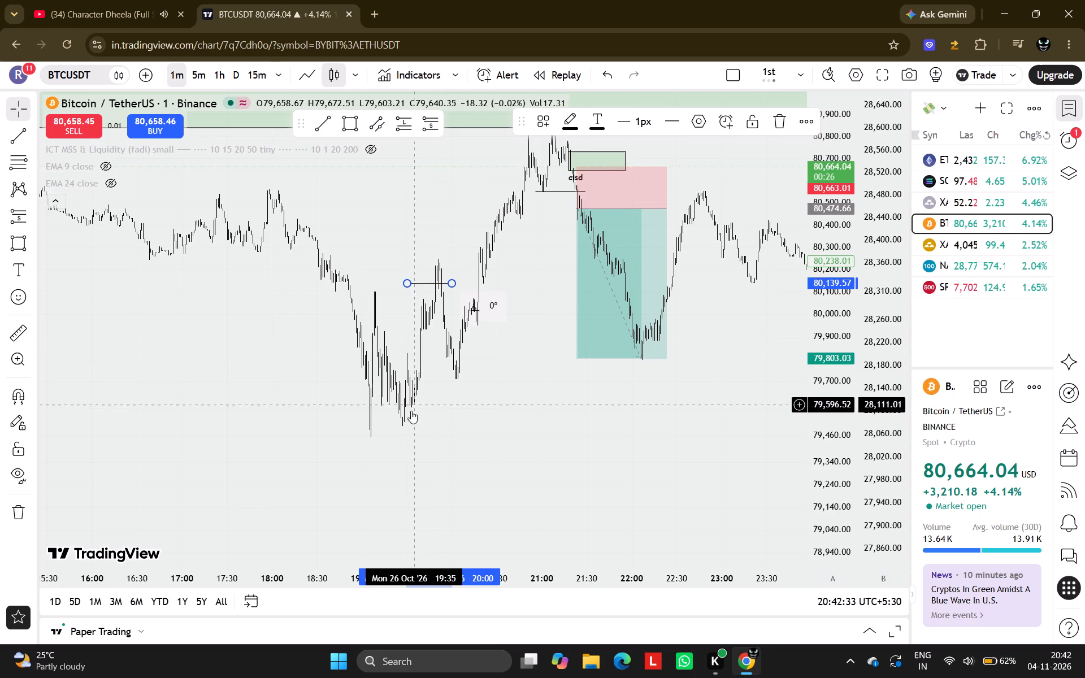
pyautogui.hotkey('ctrl', 'v')
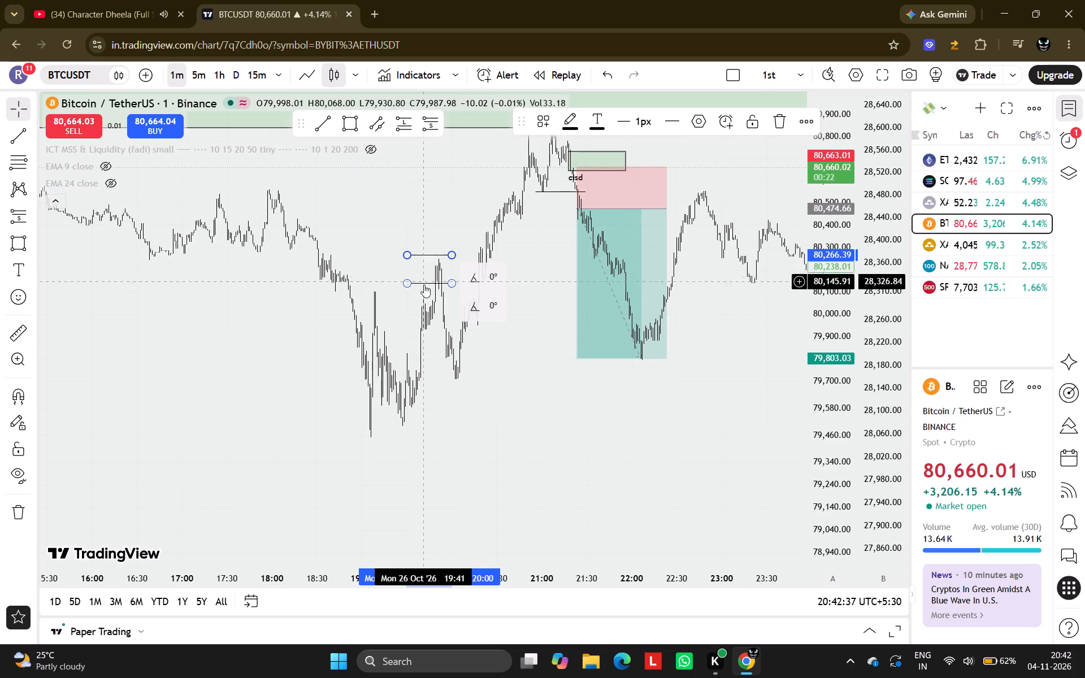
# Move the original line down to about 79,540, spanning 19:30 to 20:00 directly beneath its copy.
pyautogui.moveTo(428, 284); pyautogui.dragTo(435, 345)
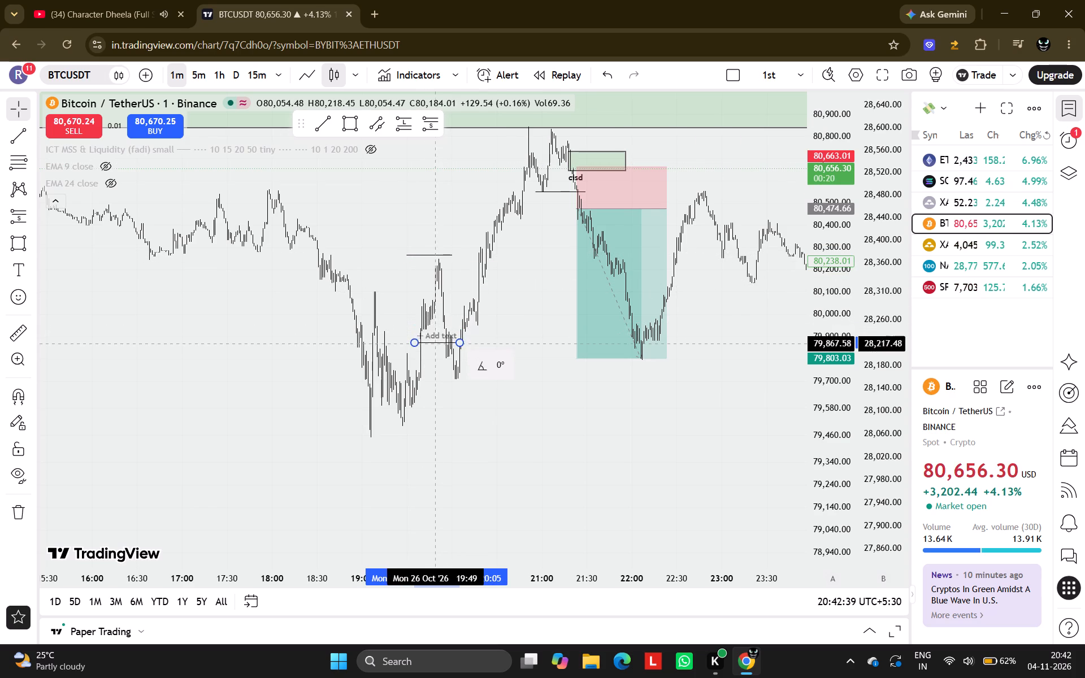
pyautogui.moveTo(435, 345); pyautogui.dragTo(430, 395)
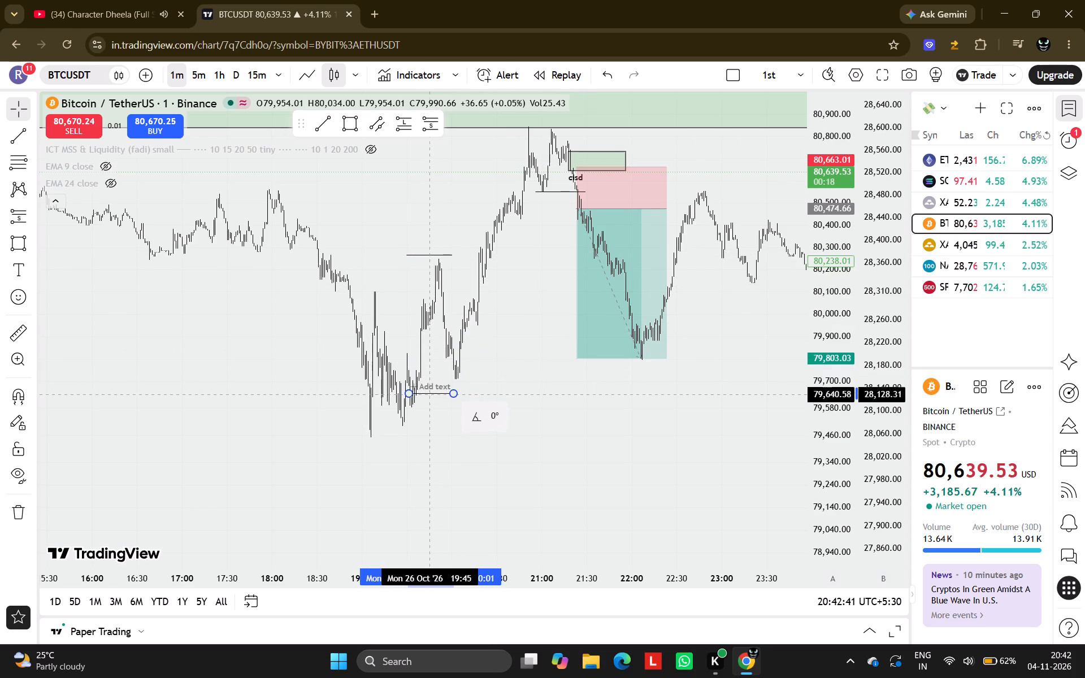
pyautogui.moveTo(430, 395); pyautogui.dragTo(437, 402)
pyautogui.scroll(3, 481, 450)
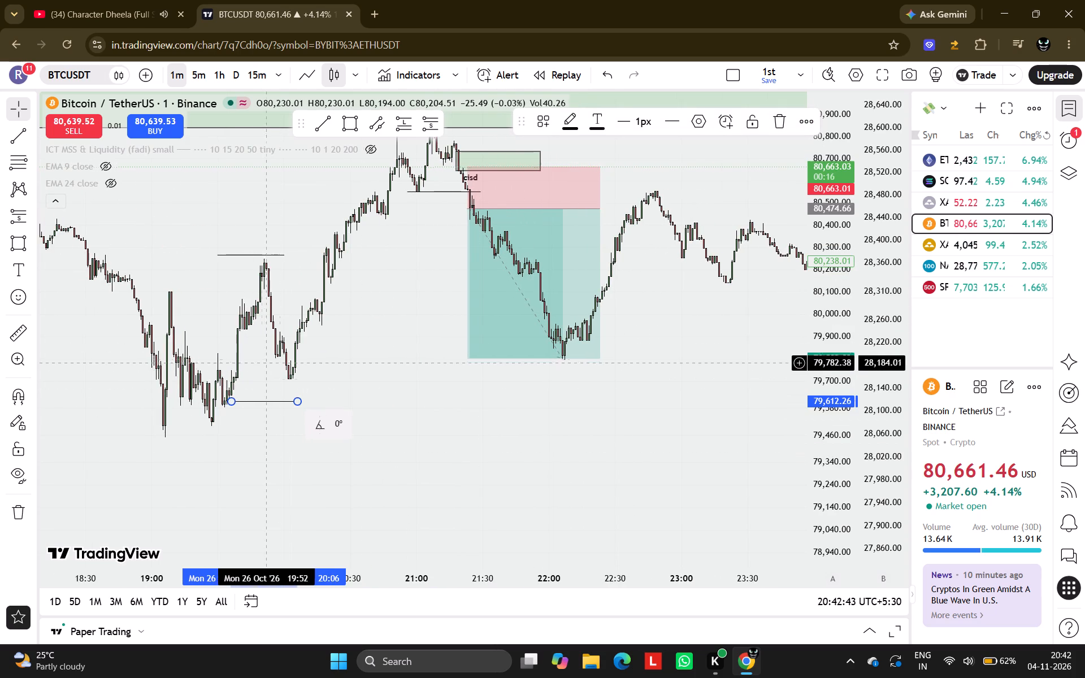
pyautogui.keyDown('ctrl'); pyautogui.scroll(7, 263, 359); pyautogui.keyUp('ctrl')
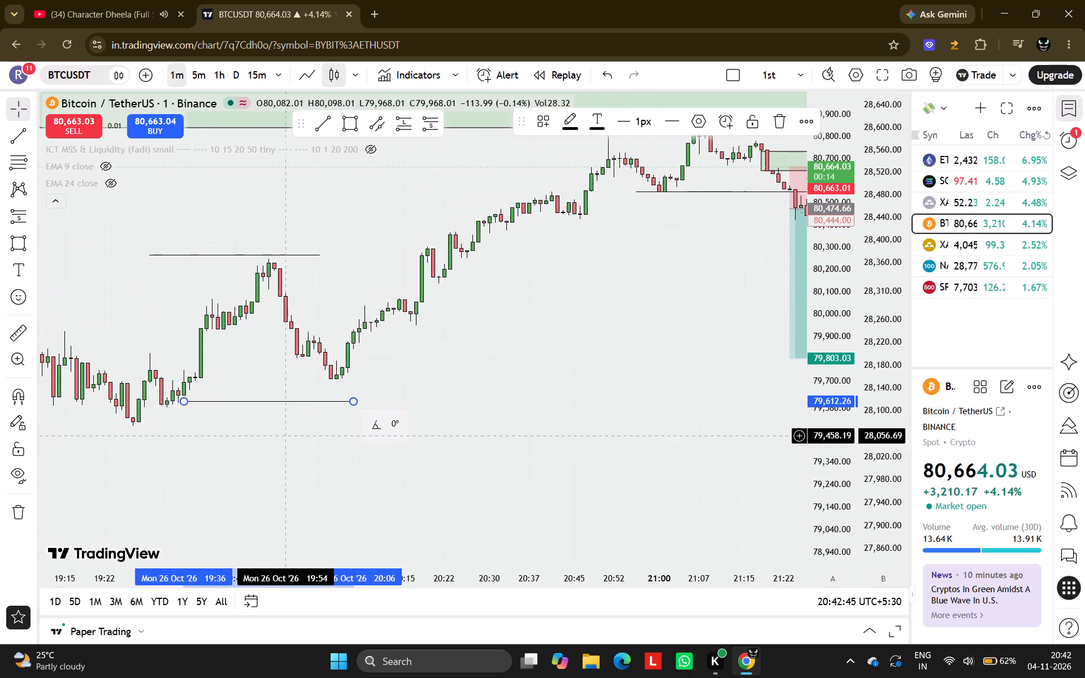
pyautogui.moveTo(285, 449); pyautogui.dragTo(396, 446)
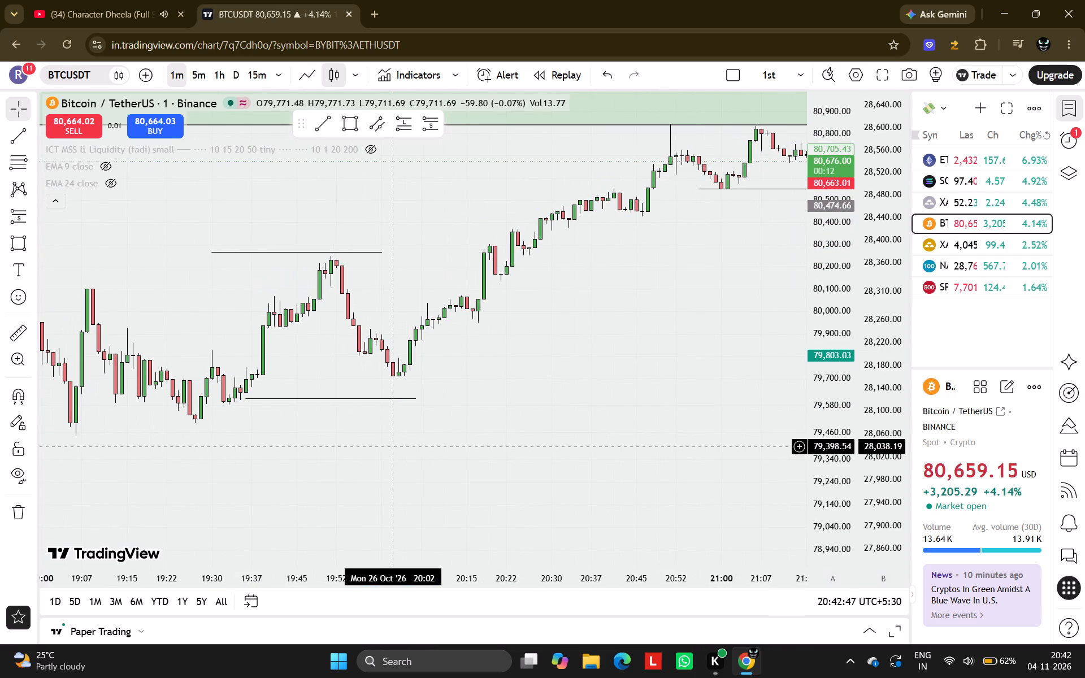
pyautogui.moveTo(325, 397); pyautogui.dragTo(296, 411)
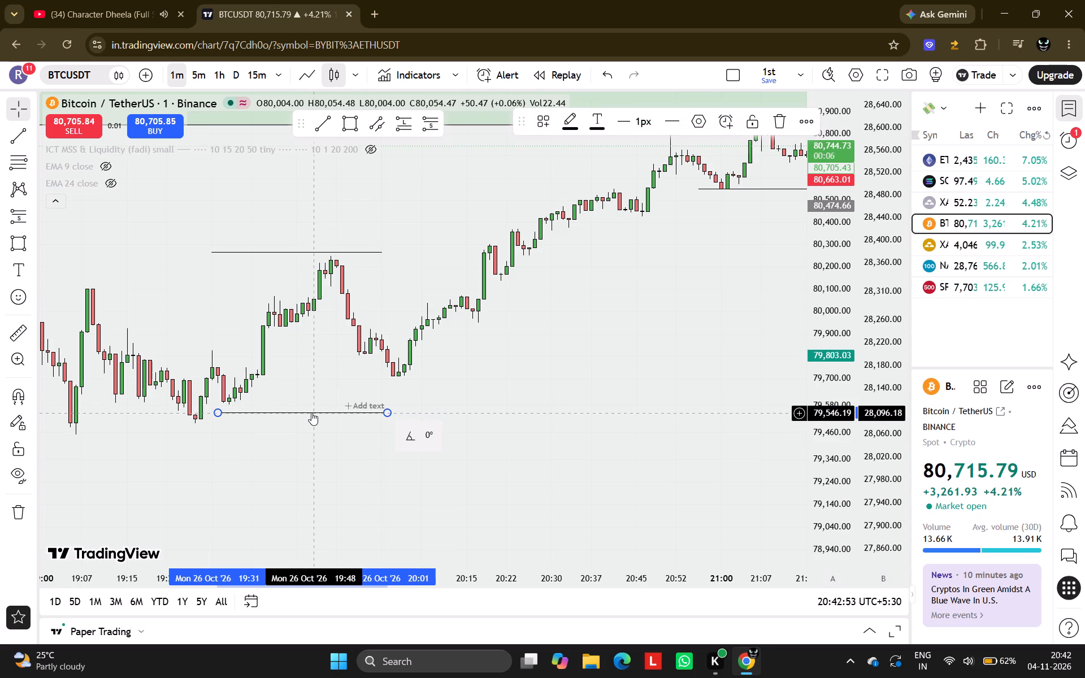
pyautogui.click(311, 412)
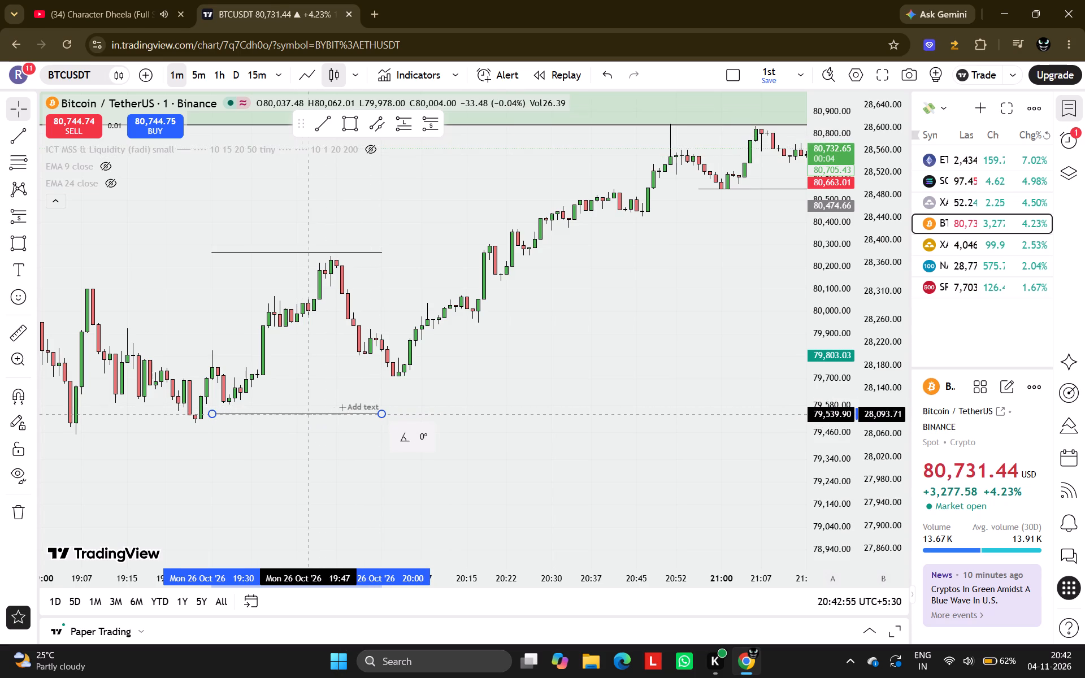
pyautogui.click(316, 466)
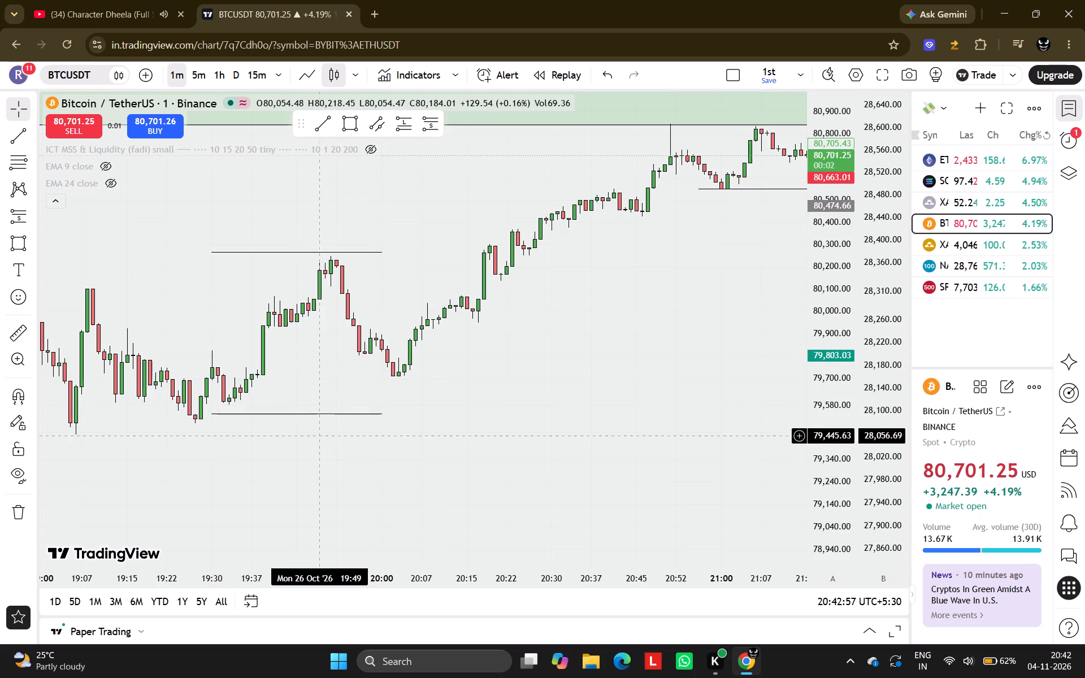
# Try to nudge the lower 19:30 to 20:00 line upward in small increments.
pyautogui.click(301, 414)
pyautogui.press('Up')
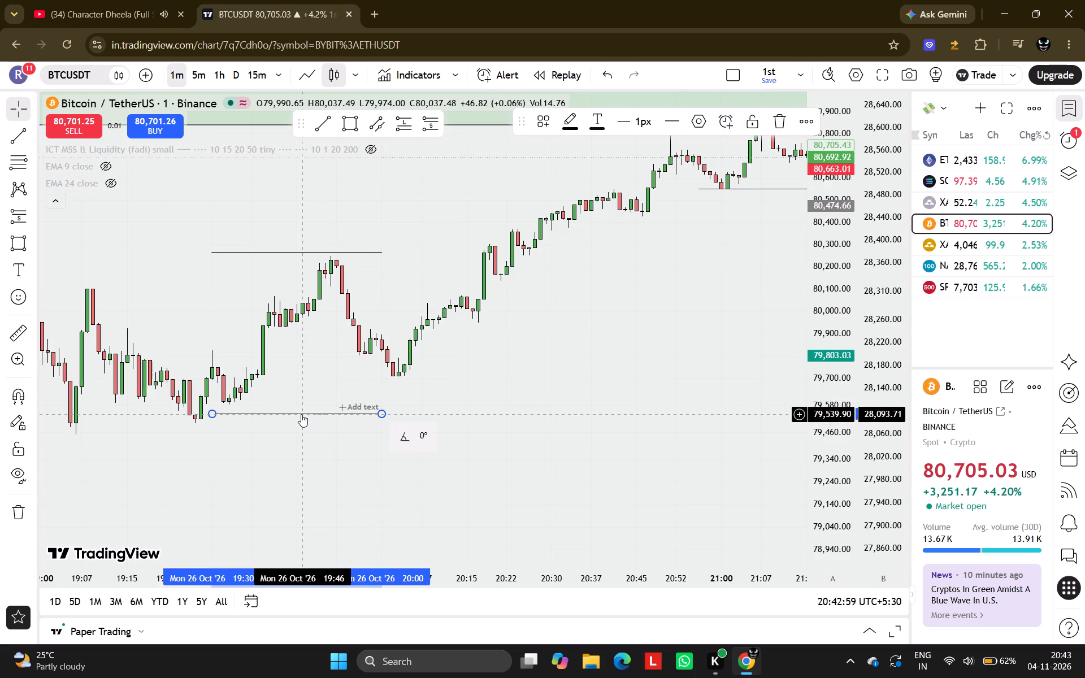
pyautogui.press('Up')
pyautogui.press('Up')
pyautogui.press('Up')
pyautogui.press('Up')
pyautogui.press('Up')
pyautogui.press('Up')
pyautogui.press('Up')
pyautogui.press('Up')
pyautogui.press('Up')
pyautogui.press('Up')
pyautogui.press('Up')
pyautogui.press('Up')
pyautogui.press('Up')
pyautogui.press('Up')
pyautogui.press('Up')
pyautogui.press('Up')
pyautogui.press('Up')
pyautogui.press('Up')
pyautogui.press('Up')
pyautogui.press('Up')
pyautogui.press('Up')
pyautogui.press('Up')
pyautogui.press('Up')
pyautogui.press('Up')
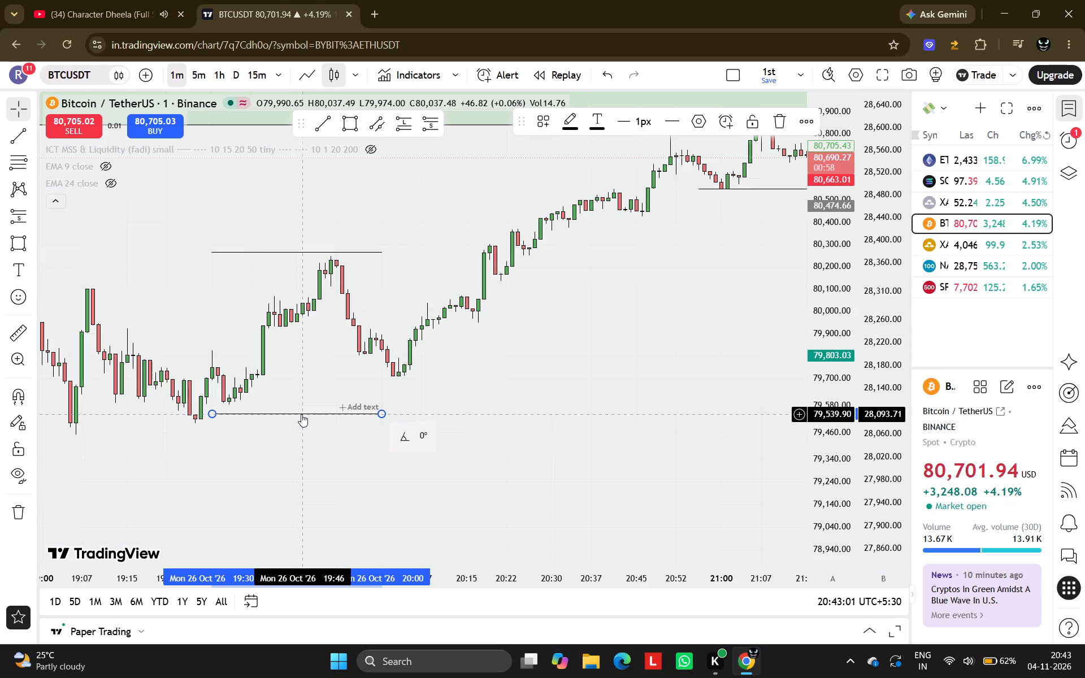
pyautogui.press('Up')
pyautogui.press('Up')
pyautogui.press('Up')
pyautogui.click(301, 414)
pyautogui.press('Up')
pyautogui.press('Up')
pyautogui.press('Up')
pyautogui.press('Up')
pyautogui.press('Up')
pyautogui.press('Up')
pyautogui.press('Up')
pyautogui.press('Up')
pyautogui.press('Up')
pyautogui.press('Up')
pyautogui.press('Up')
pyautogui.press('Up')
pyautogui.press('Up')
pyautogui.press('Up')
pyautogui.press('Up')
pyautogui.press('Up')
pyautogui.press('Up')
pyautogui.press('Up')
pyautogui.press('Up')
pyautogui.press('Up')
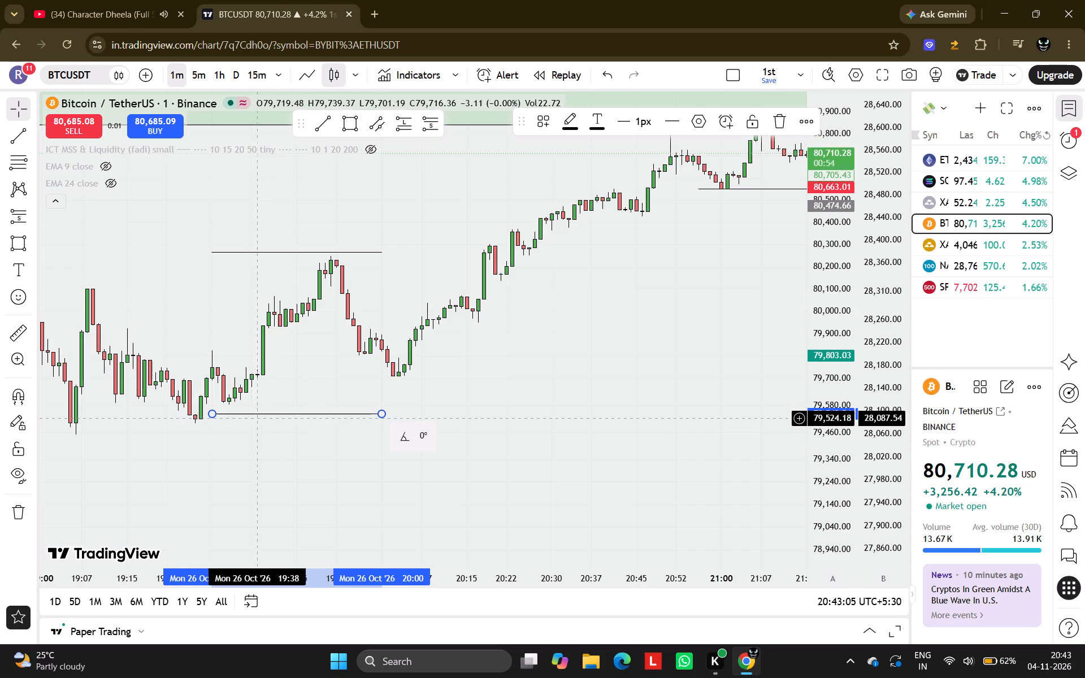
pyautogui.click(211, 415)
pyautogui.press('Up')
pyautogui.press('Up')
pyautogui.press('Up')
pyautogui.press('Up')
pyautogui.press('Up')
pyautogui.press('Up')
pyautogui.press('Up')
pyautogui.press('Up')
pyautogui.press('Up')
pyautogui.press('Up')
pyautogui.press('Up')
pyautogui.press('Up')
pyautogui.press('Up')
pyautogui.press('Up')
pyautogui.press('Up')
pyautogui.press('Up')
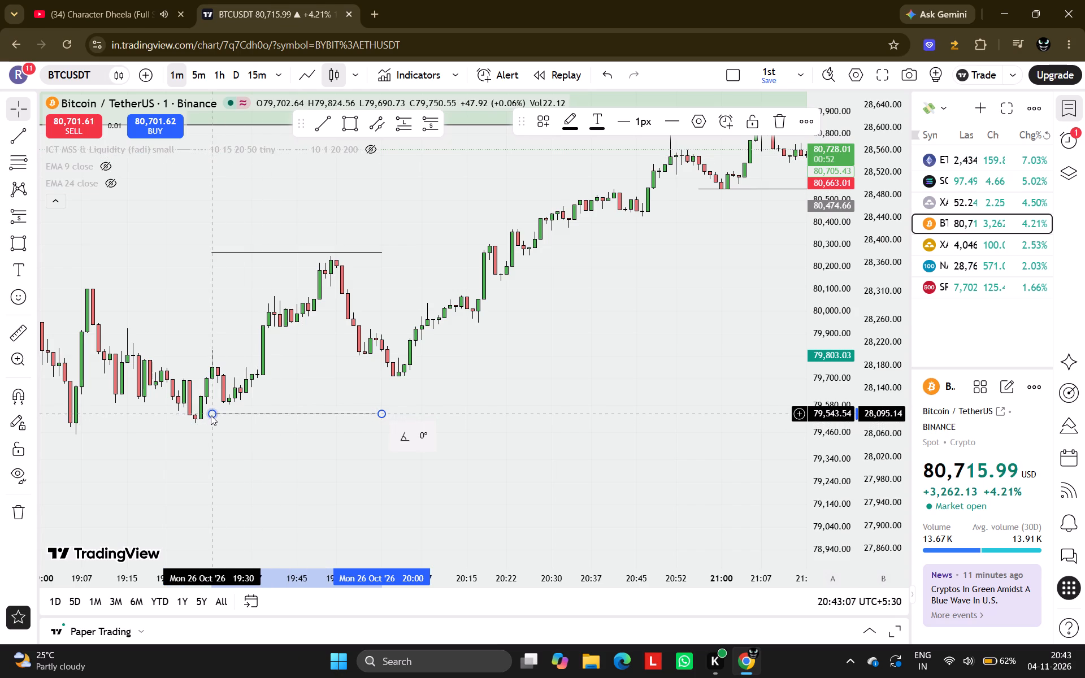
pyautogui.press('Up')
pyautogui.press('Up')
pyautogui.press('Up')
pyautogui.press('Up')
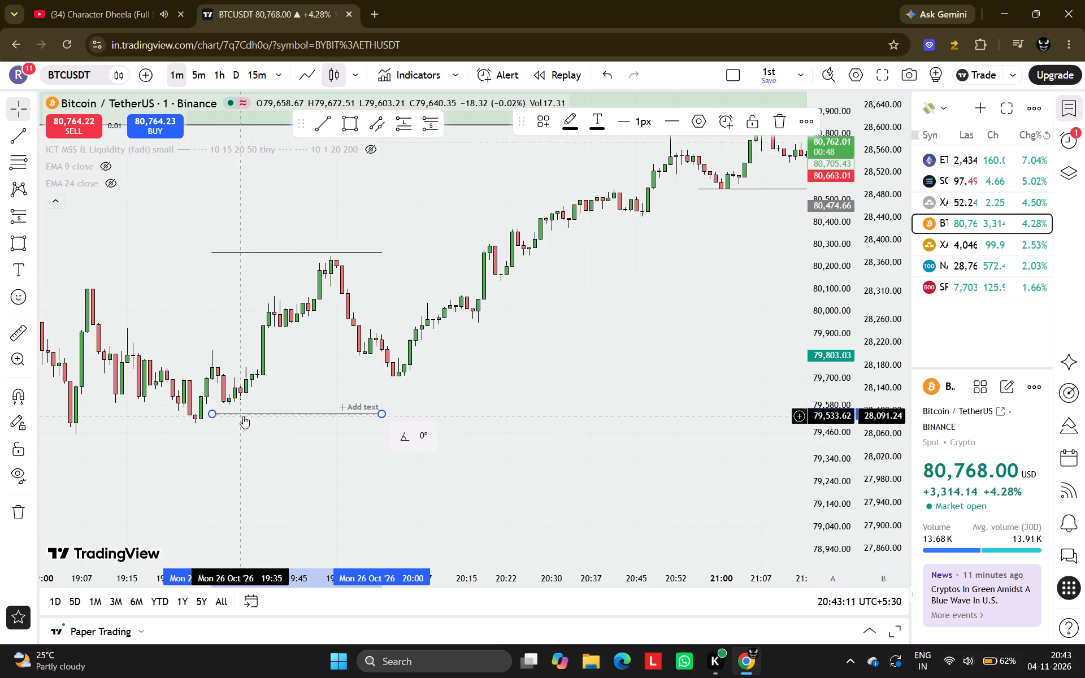
# Raise the lower line to 79,581.48, at the 19:30 to 20:00 range's low, keeping its time span.
pyautogui.moveTo(243, 416); pyautogui.dragTo(245, 407)
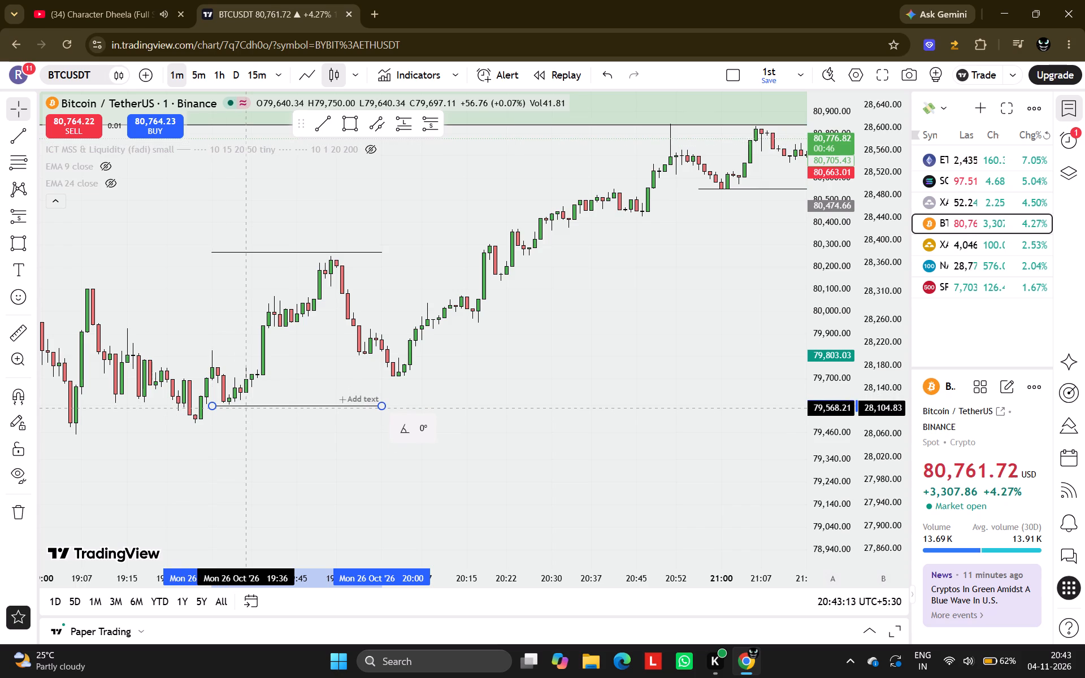
pyautogui.moveTo(245, 407); pyautogui.dragTo(246, 407)
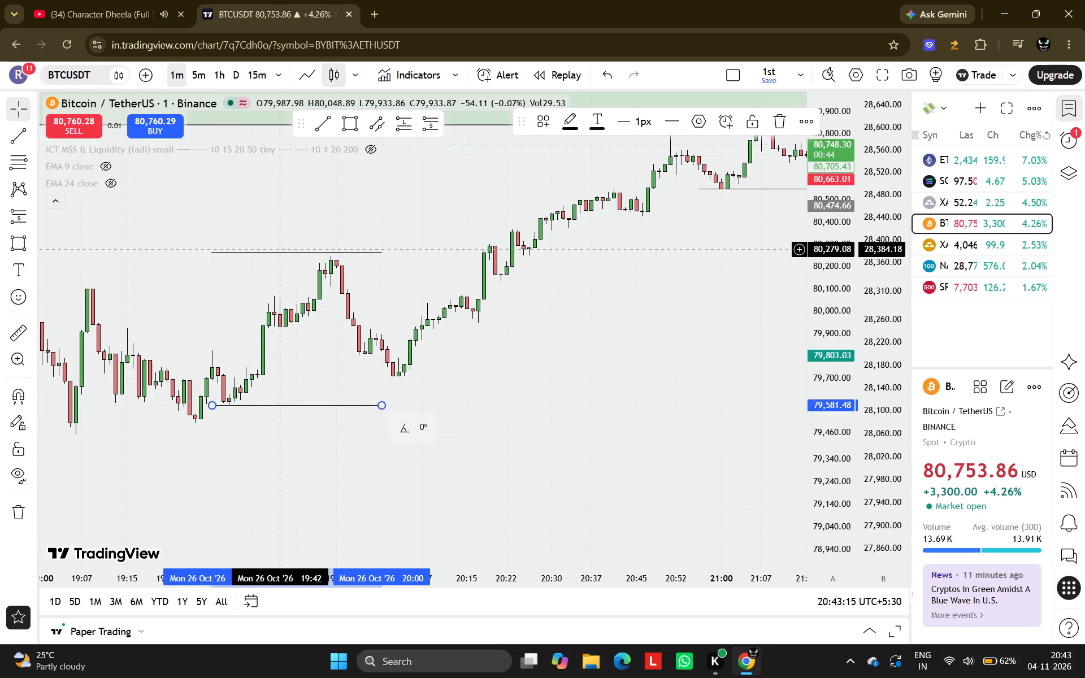
# Nudge the upper 19:30 to 20:00 line down to about 80,250 at the swing high, ending at 20:01.
pyautogui.moveTo(277, 249); pyautogui.dragTo(281, 257)
pyautogui.click(287, 256)
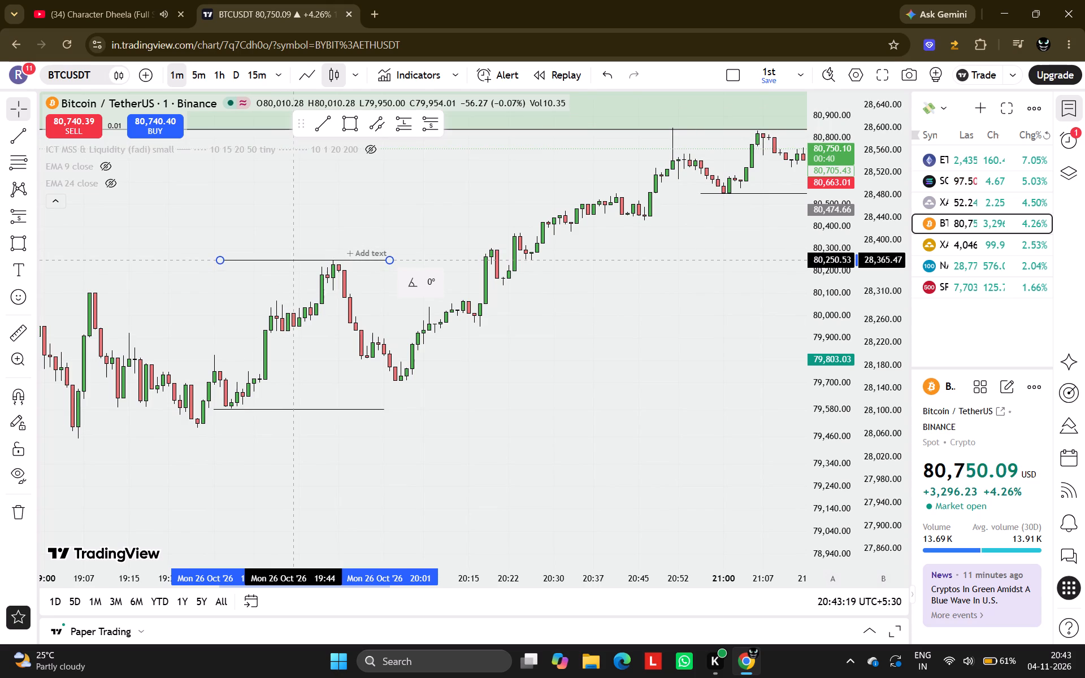
# Examine the 26 October price action from the marked evening range through the cisd short setup and the hours following it.
pyautogui.scroll(-6, 512, 315)
pyautogui.moveTo(689, 419); pyautogui.dragTo(389, 498)
pyautogui.scroll(-3, 389, 498)
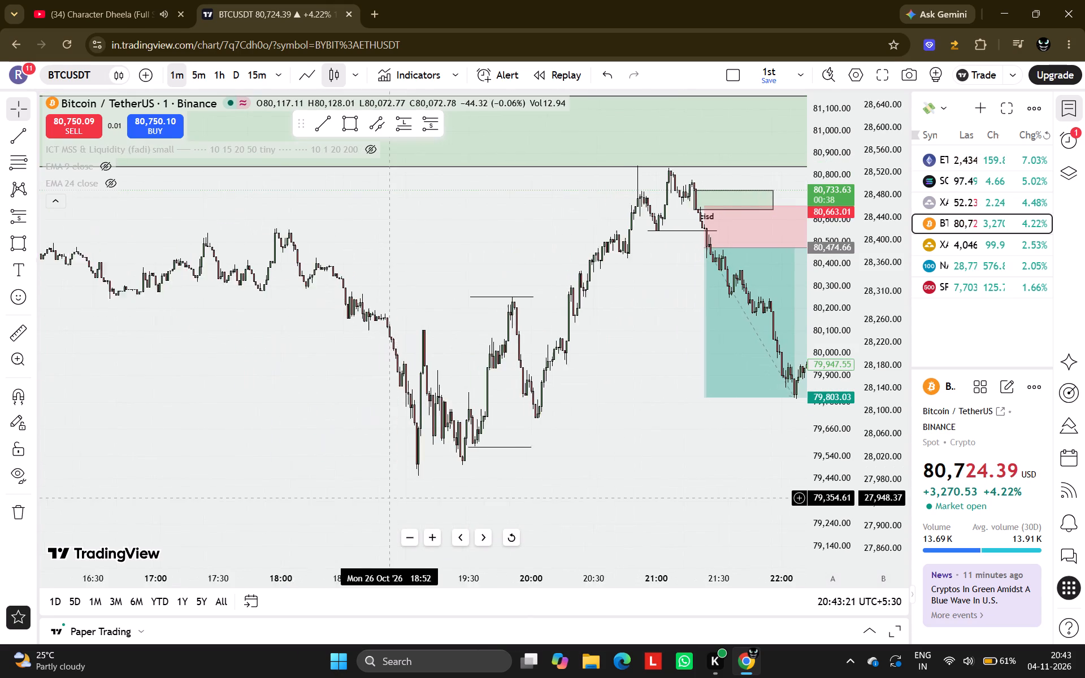
pyautogui.moveTo(596, 490); pyautogui.dragTo(428, 498)
pyautogui.scroll(-2, 428, 498)
pyautogui.moveTo(562, 485); pyautogui.dragTo(438, 473)
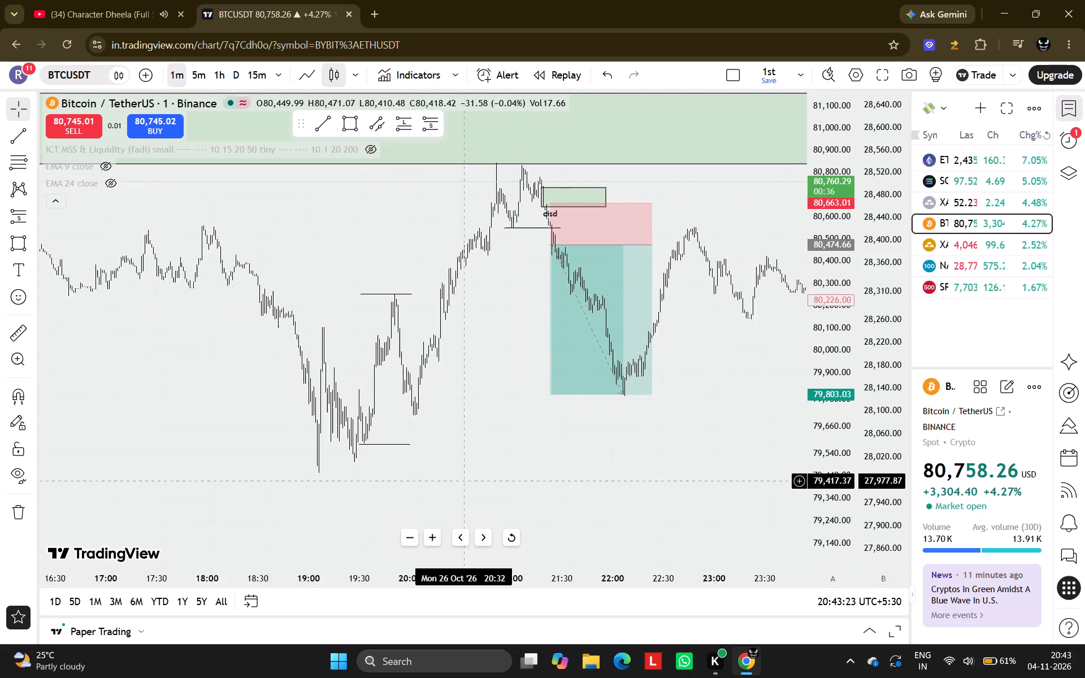
pyautogui.moveTo(438, 473); pyautogui.dragTo(431, 471)
# In a new browser tab, search Google for the New York time at 7:00 am Indian time, including before daylight saving.
pyautogui.click(129, 0)
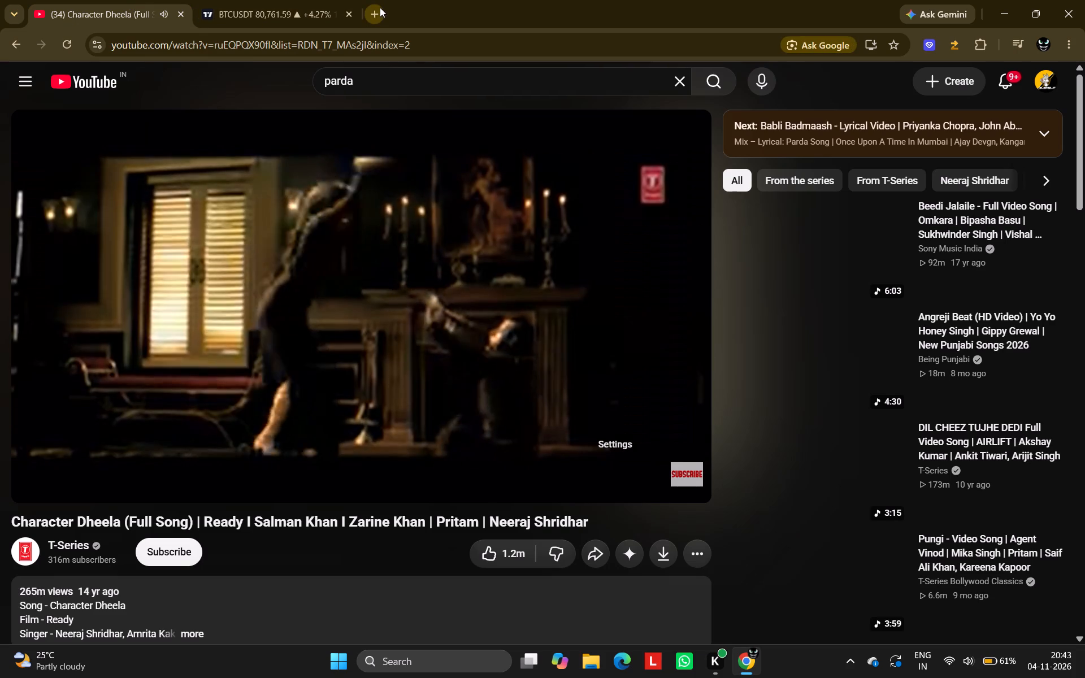
pyautogui.click(375, 10)
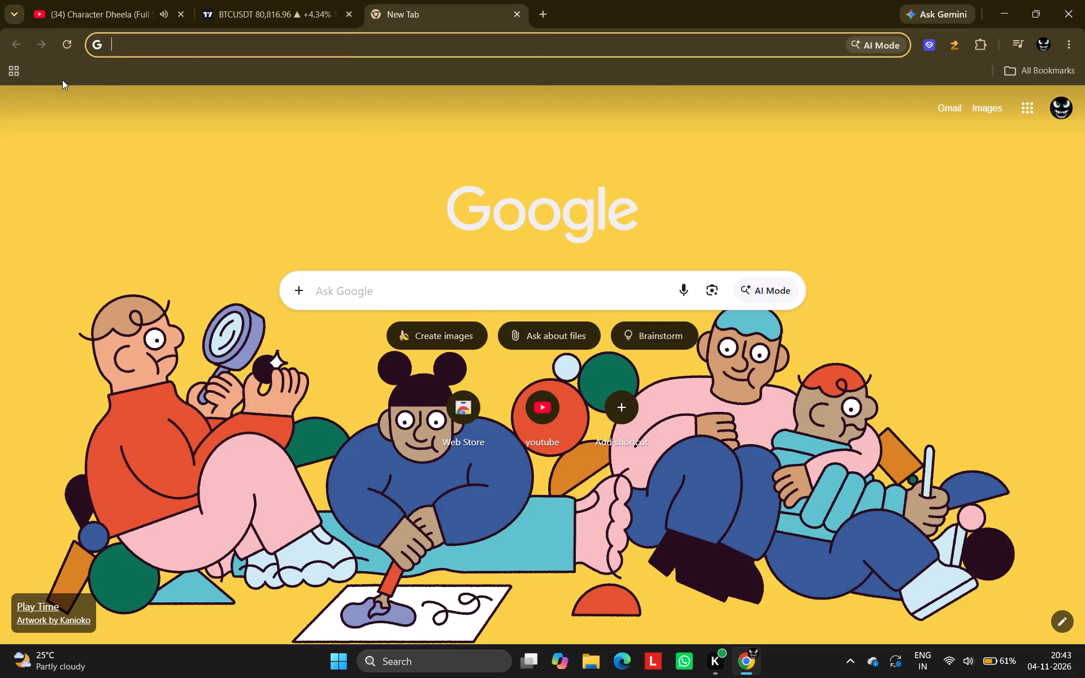
pyautogui.write('what wibb le time in n')
pyautogui.write('ew o')
pyautogui.press('BackSpace')
pyautogui.write('york')
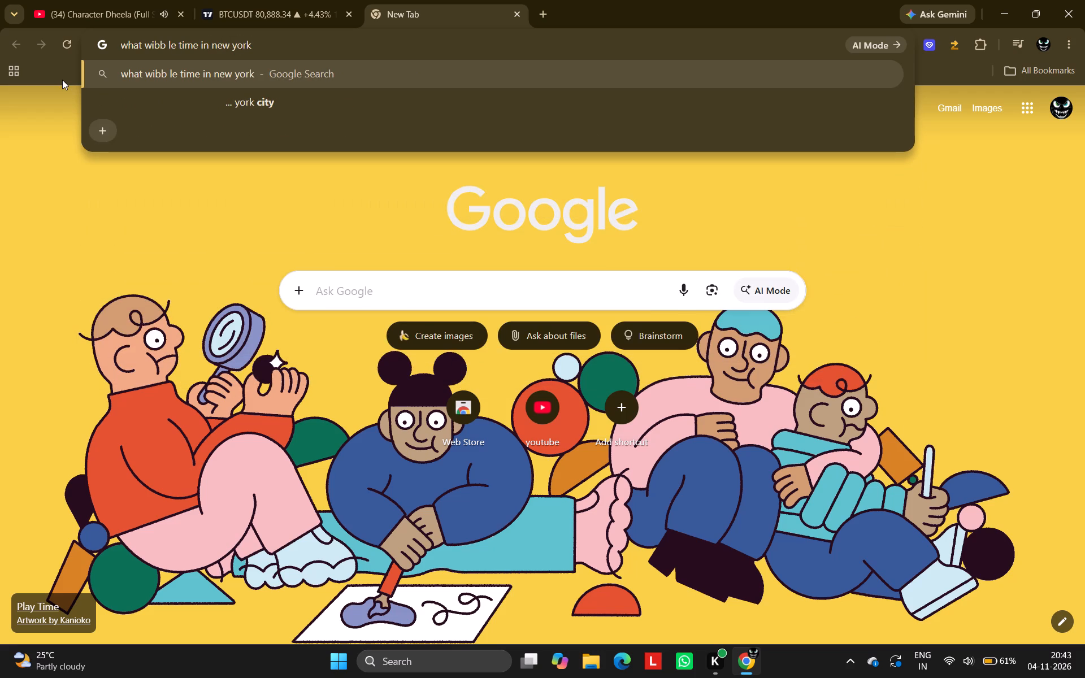
pyautogui.press('space')
pyautogui.write('of indain mron')
pyautogui.press('BackSpace')
pyautogui.press('BackSpace')
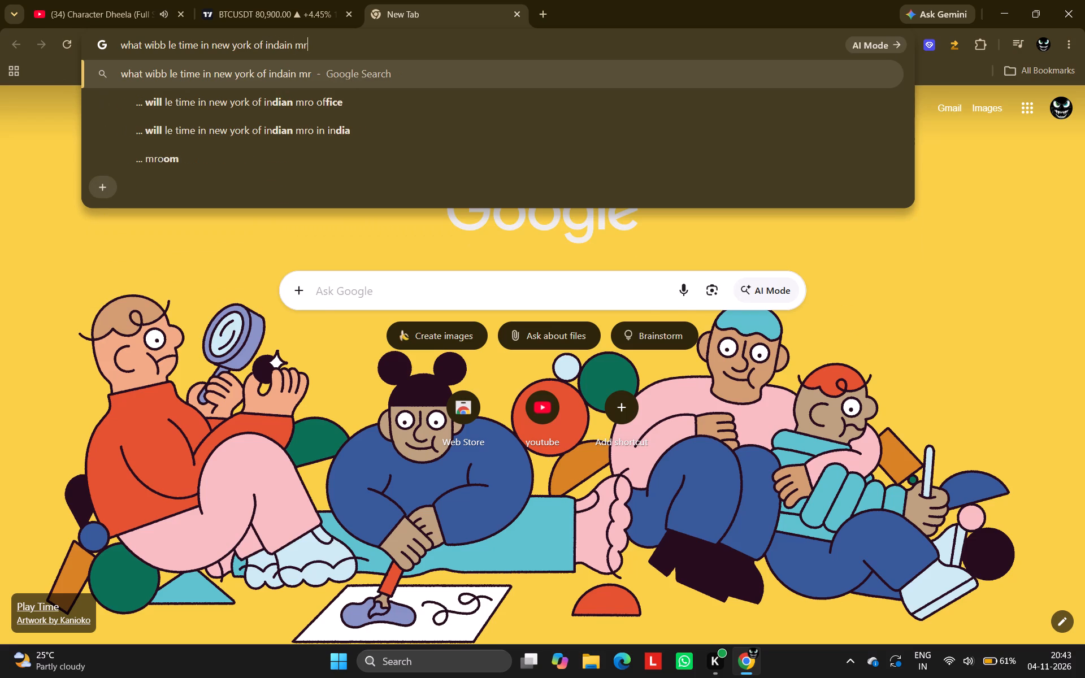
pyautogui.press('BackSpace')
pyautogui.write('orning 7oo a,')
pyautogui.press('BackSpace')
pyautogui.write('m')
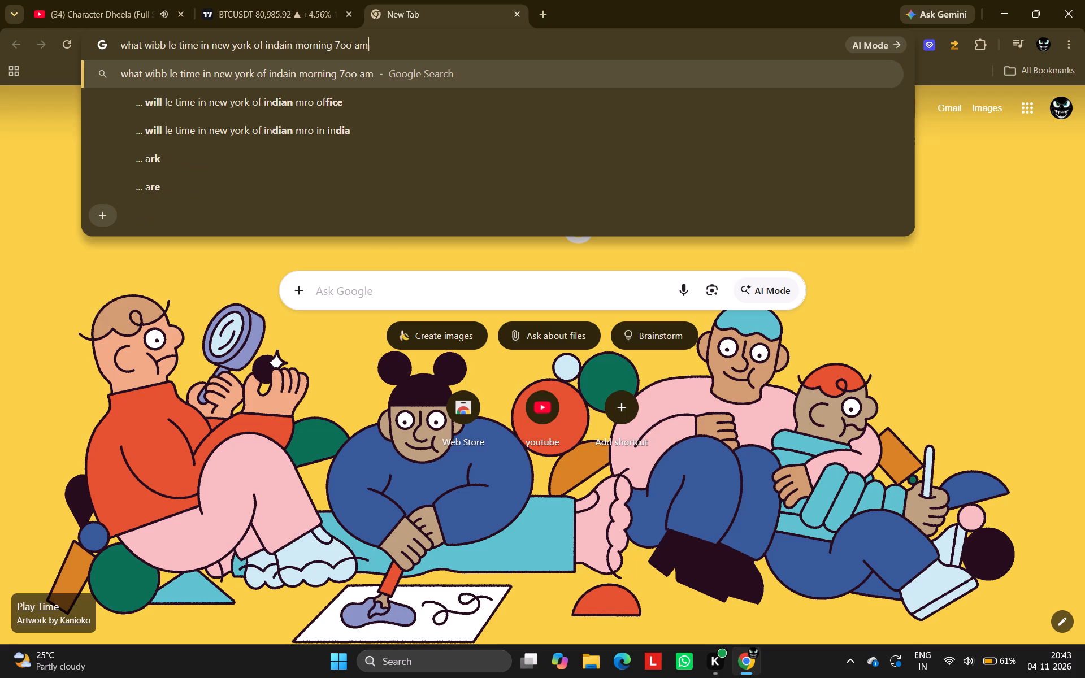
pyautogui.press('space')
pyautogui.write('also')
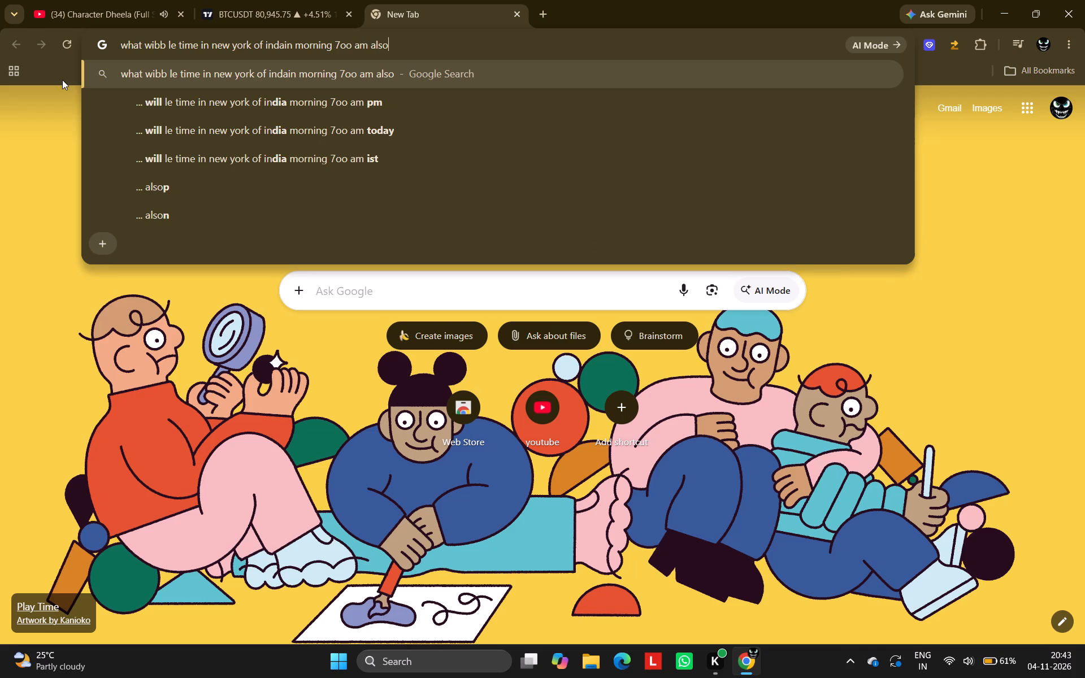
pyautogui.press('space')
pyautogui.write('tell before daylight')
pyautogui.press('space')
pyautogui.press('Return')
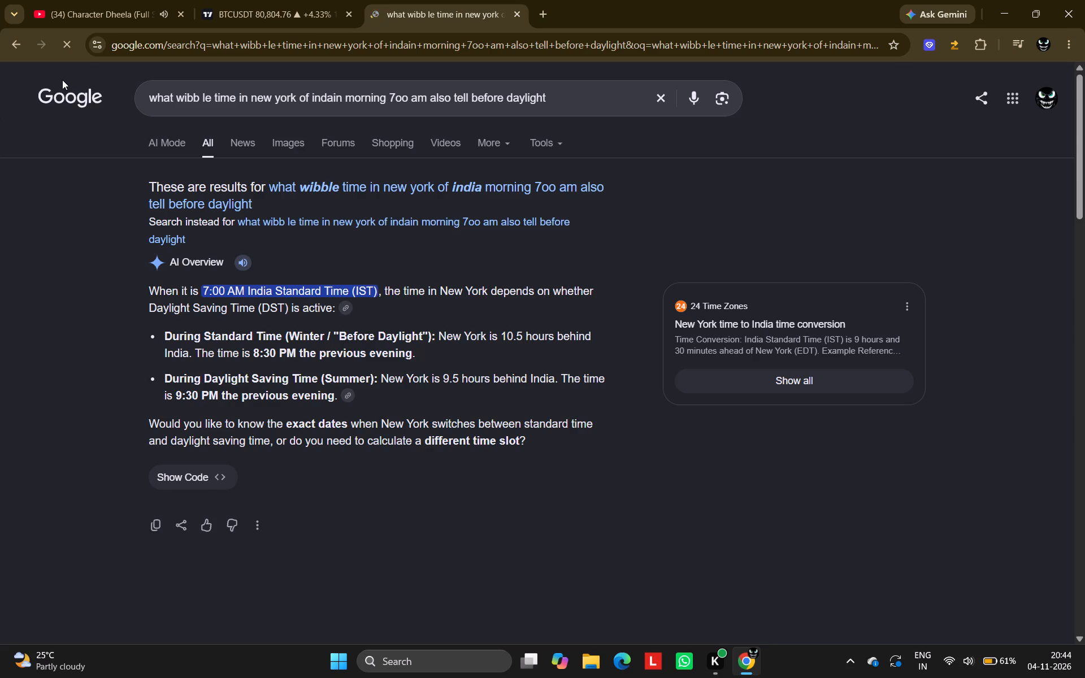
# Return to the BTCUSDT chart and place a vertical line at 21:30 on 26 October.
pyautogui.click(225, 0)
pyautogui.scroll(1, 481, 233)
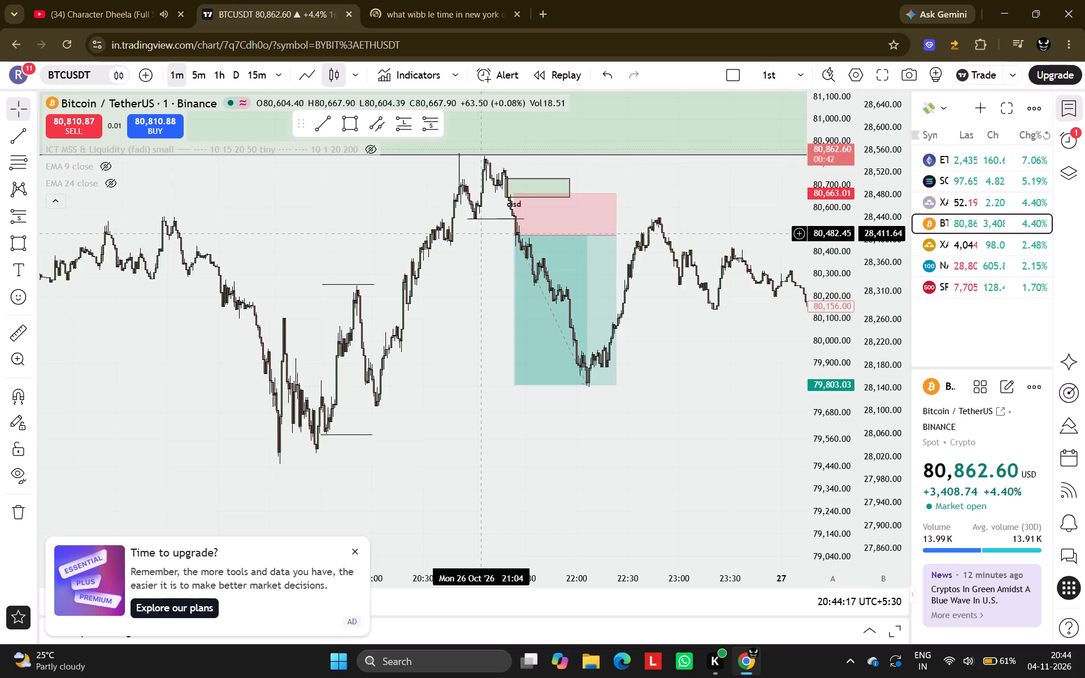
pyautogui.scroll(1, 481, 233)
pyautogui.moveTo(452, 312); pyautogui.dragTo(540, 336)
pyautogui.scroll(2, 540, 336)
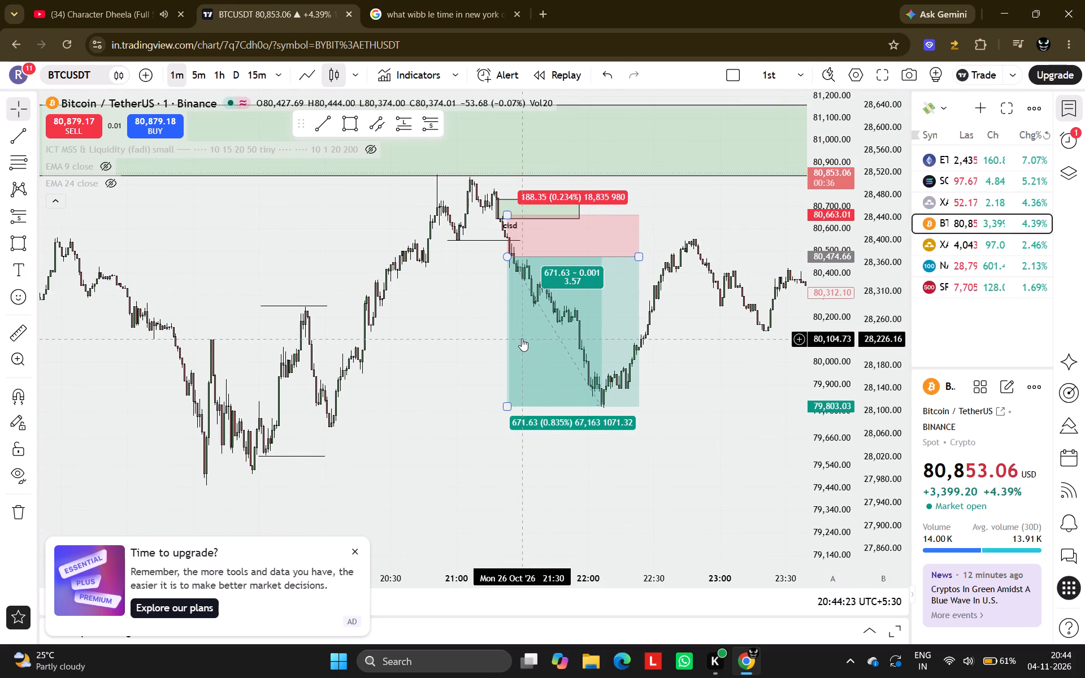
pyautogui.hotkey('alt', 'v')
pyautogui.scroll(-1, 465, 362)
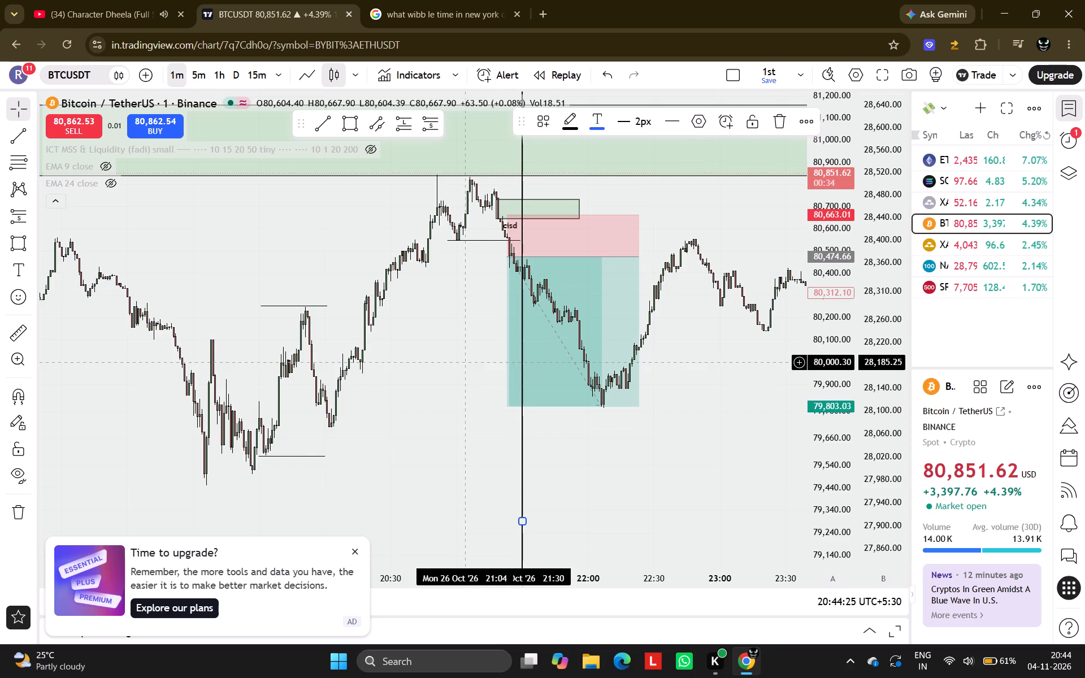
pyautogui.scroll(-1, 465, 362)
pyautogui.moveTo(493, 406); pyautogui.dragTo(455, 447)
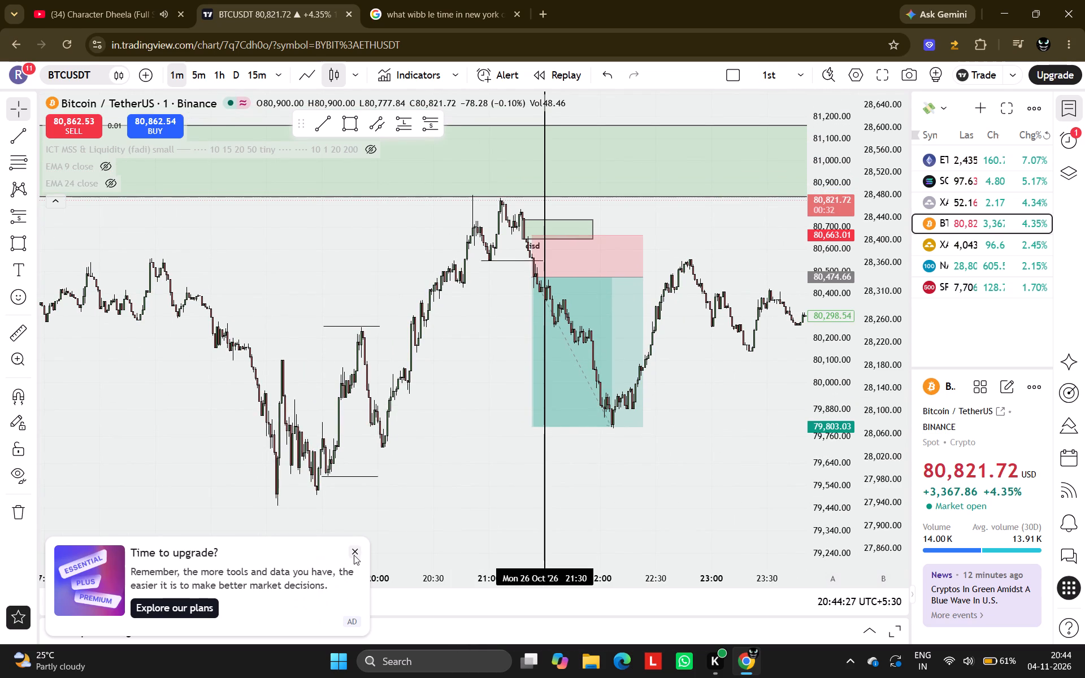
# Dismiss the upgrade advertisement covering the chart.
pyautogui.click(354, 555)
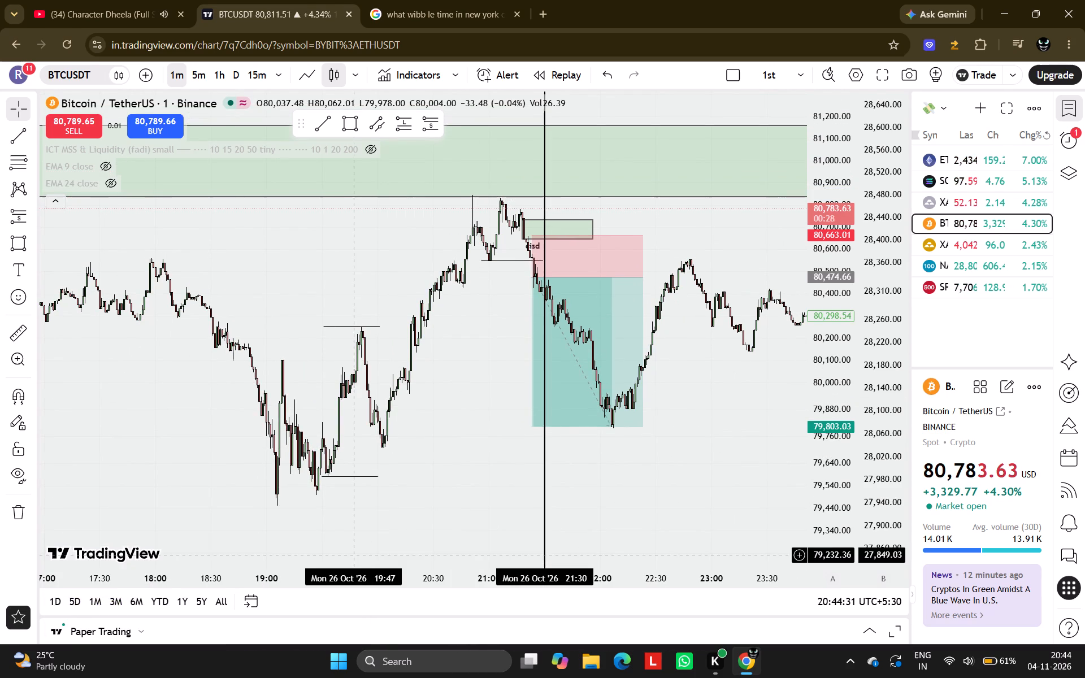
# Ask Google's AI which trading session is active from 7:30 to 8:00 in the morning, and read through the answer.
pyautogui.click(413, 0)
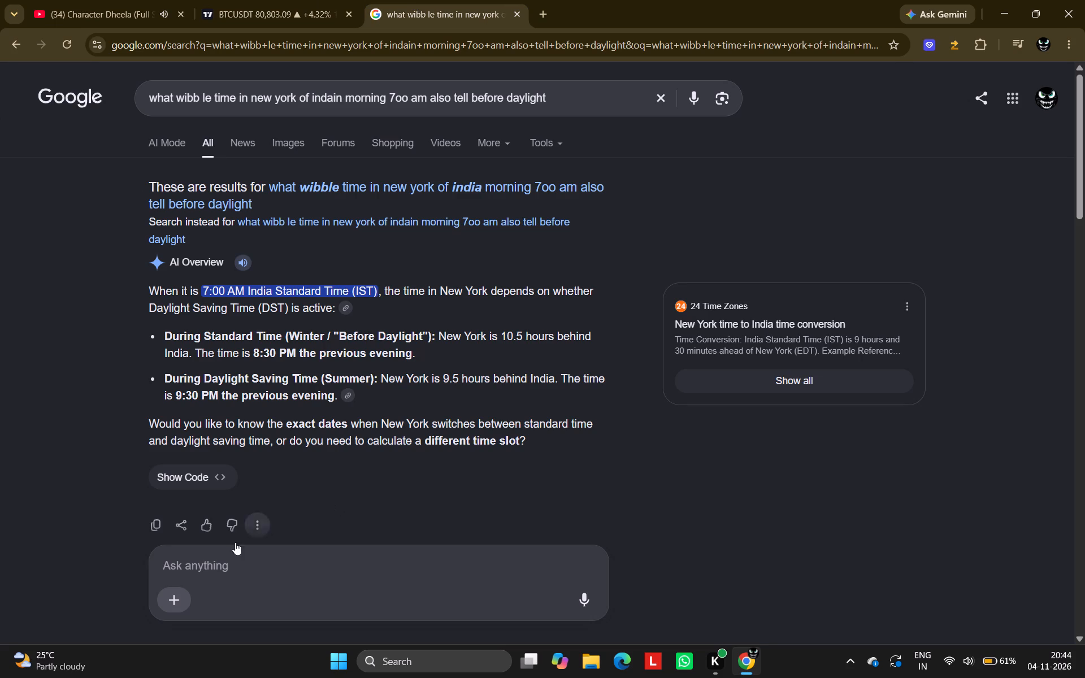
pyautogui.click(212, 559)
pyautogui.write('aand')
pyautogui.press('space')
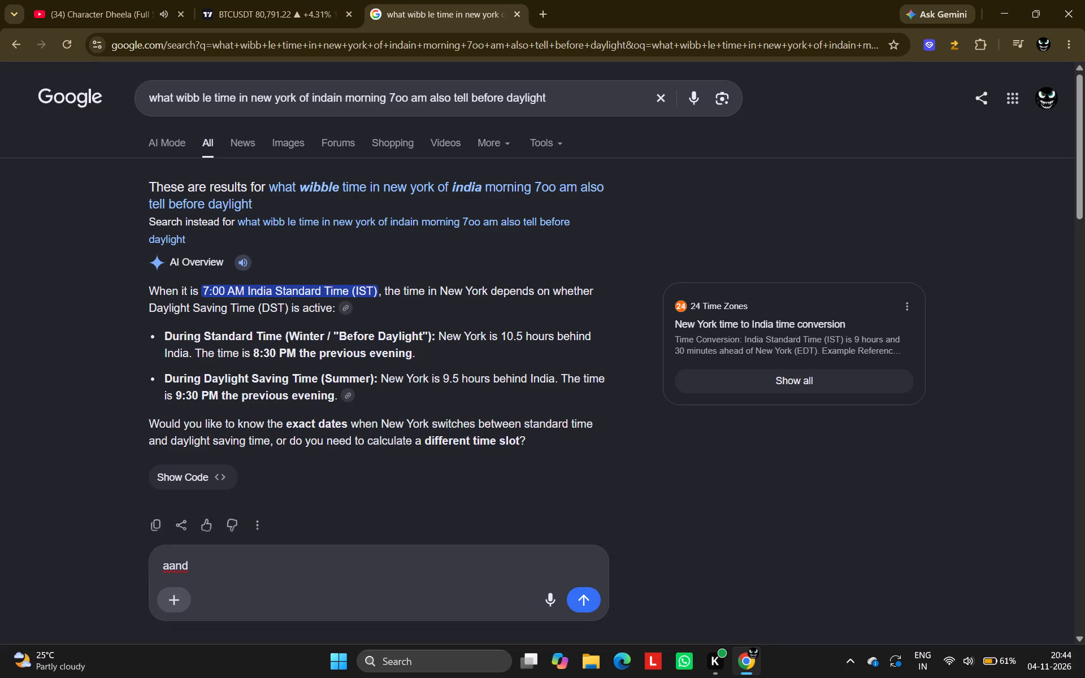
pyautogui.write('in')
pyautogui.press('space')
pyautogui.press('7')
pyautogui.hotkey('shift', ':')
pyautogui.write('00')
pyautogui.press('BackSpace')
pyautogui.press('BackSpace')
pyautogui.write('30 to')
pyautogui.press('space')
pyautogui.write('8:30 a')
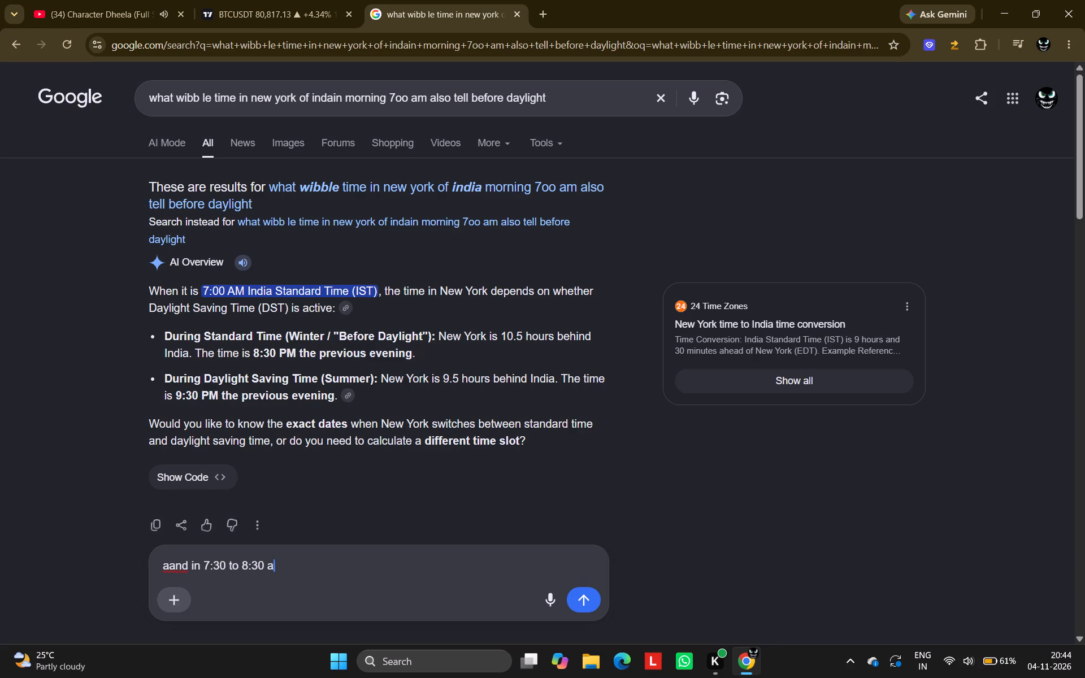
pyautogui.press('BackSpace')
pyautogui.press('BackSpace')
pyautogui.press('BackSpace')
pyautogui.press('BackSpace')
pyautogui.write('00 a')
pyautogui.press('space')
pyautogui.write('in mr')
pyautogui.press('BackSpace')
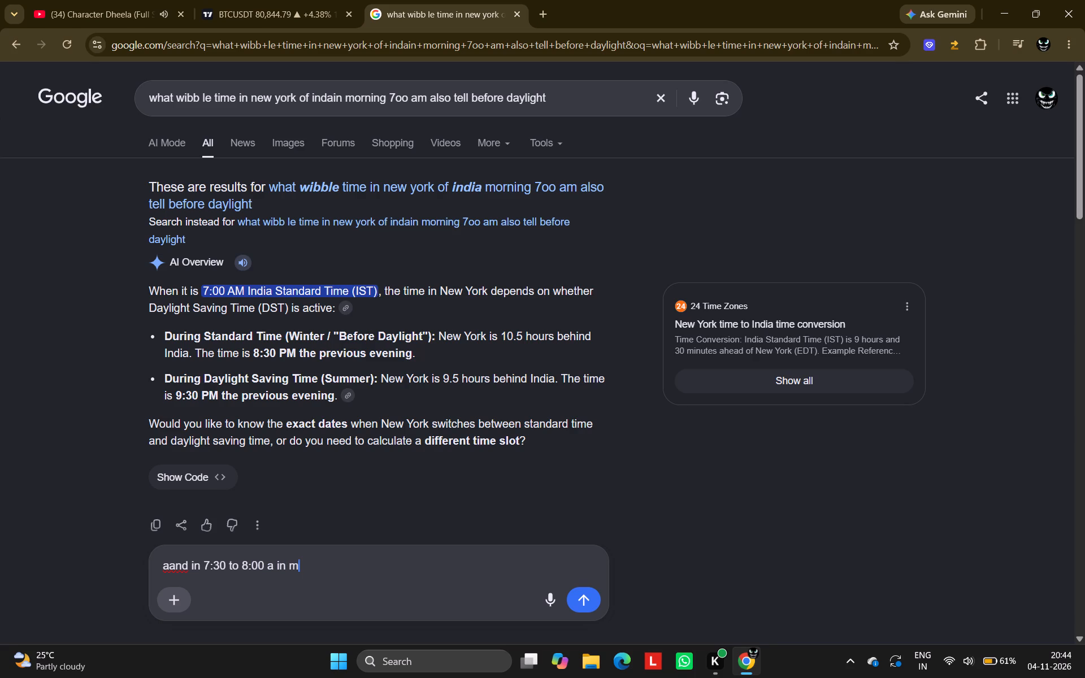
pyautogui.write('orning which session is active')
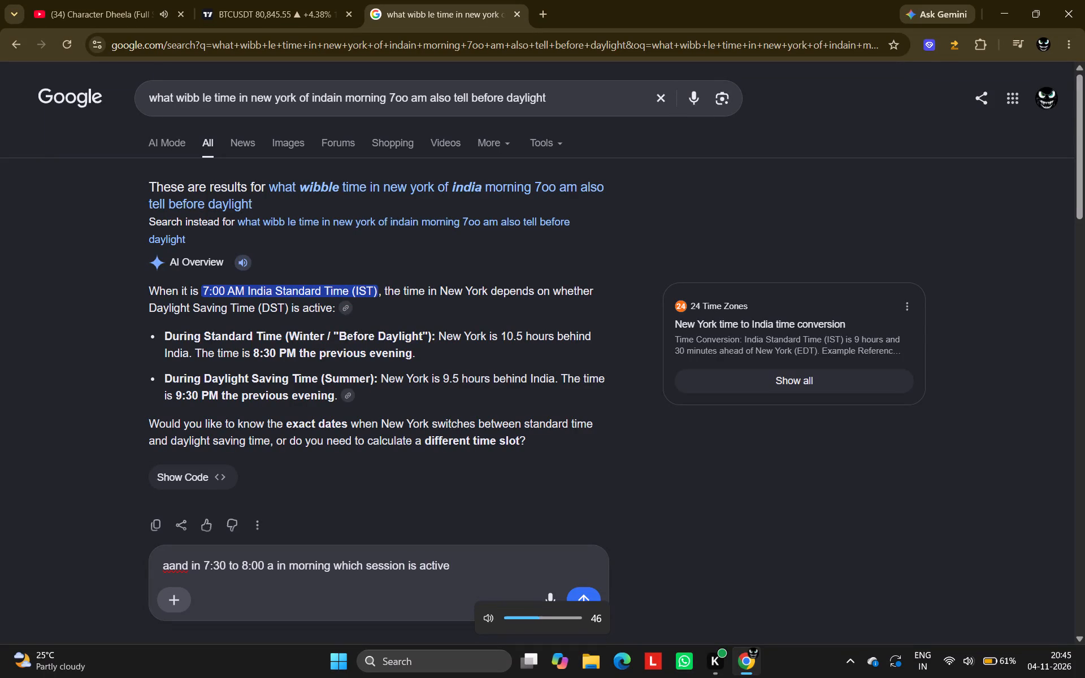
pyautogui.press('space')
pyautogui.write('in trading')
pyautogui.press('Return')
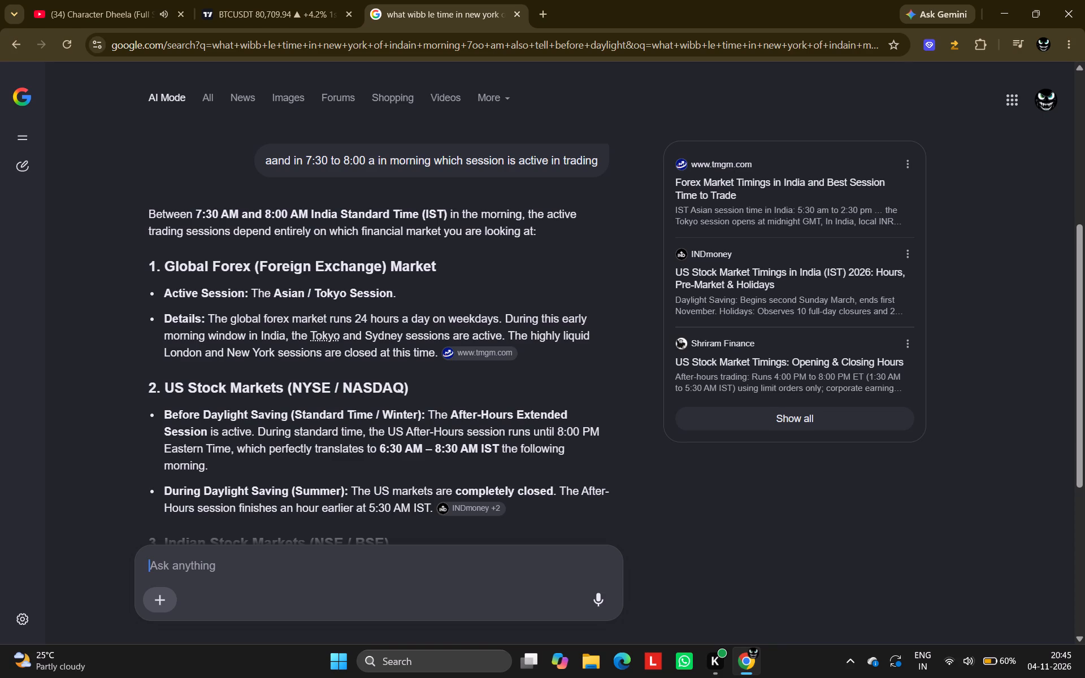
pyautogui.scroll(-1, 212, 559)
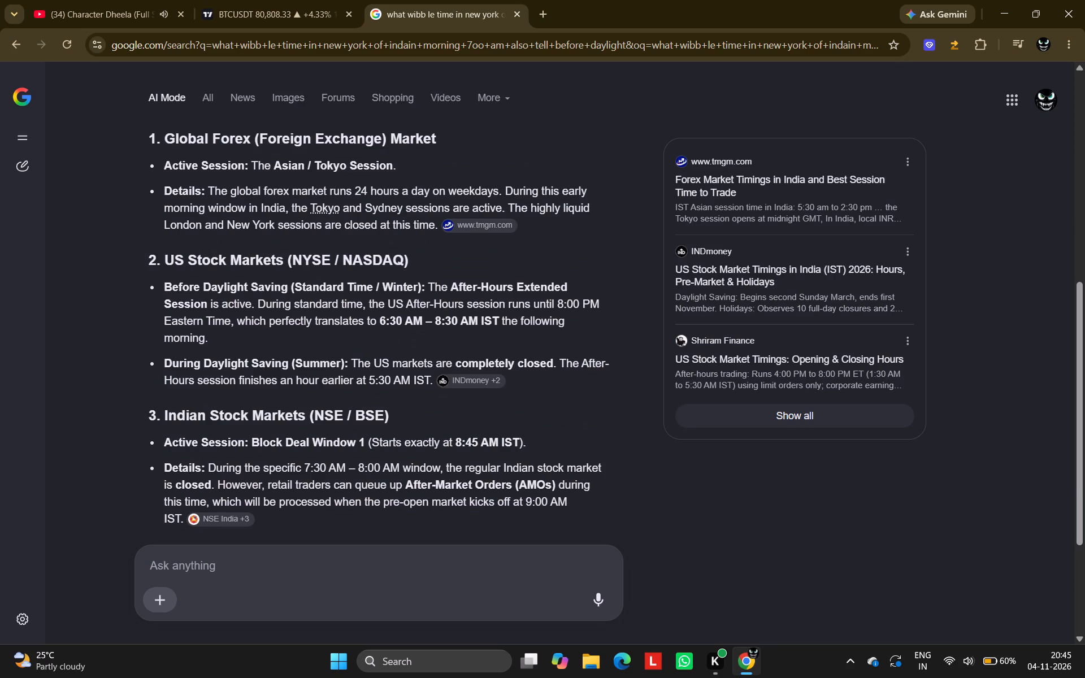
pyautogui.scroll(-2, 212, 559)
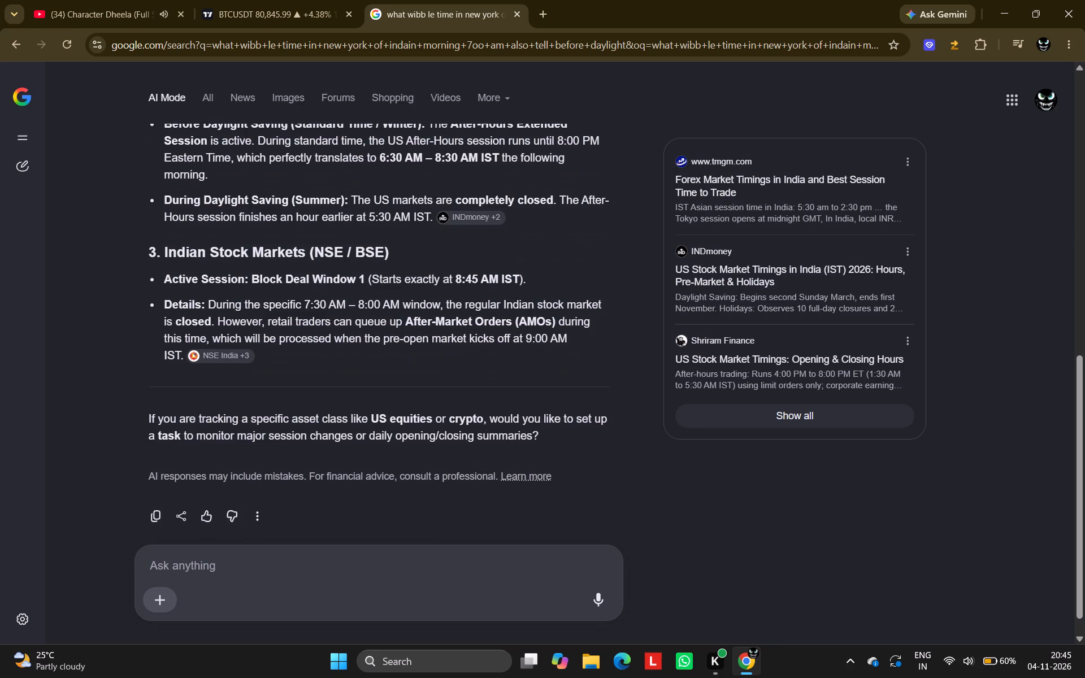
# Return to the BTCUSDT chart and delete the short position drawing from the 26 October setup.
pyautogui.click(275, 0)
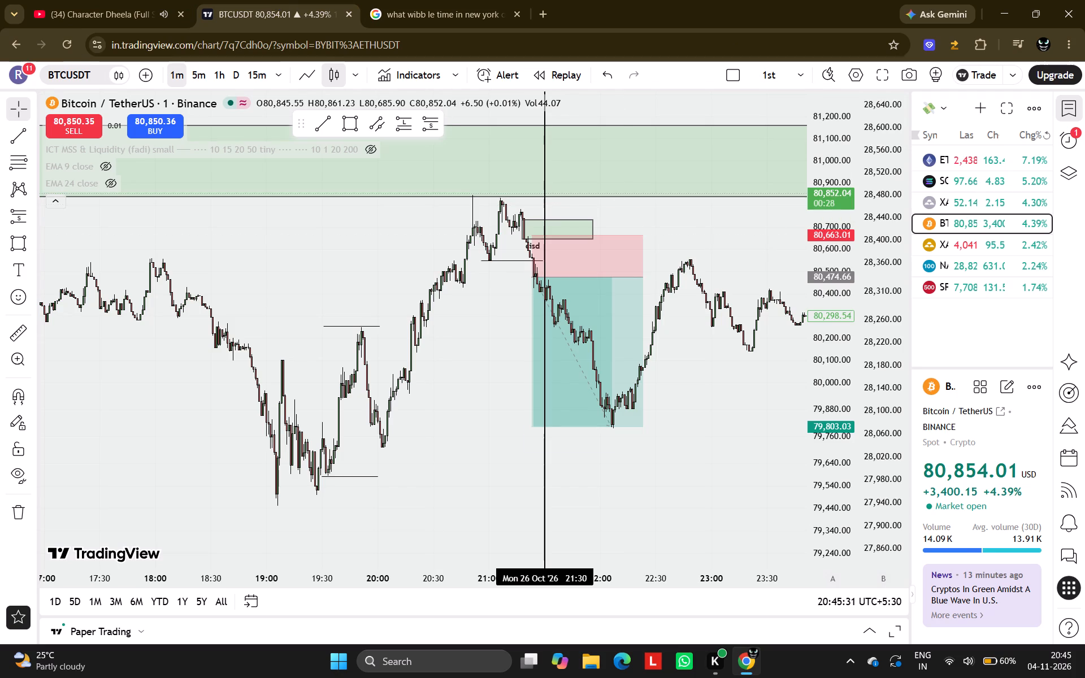
pyautogui.scroll(1, 571, 331)
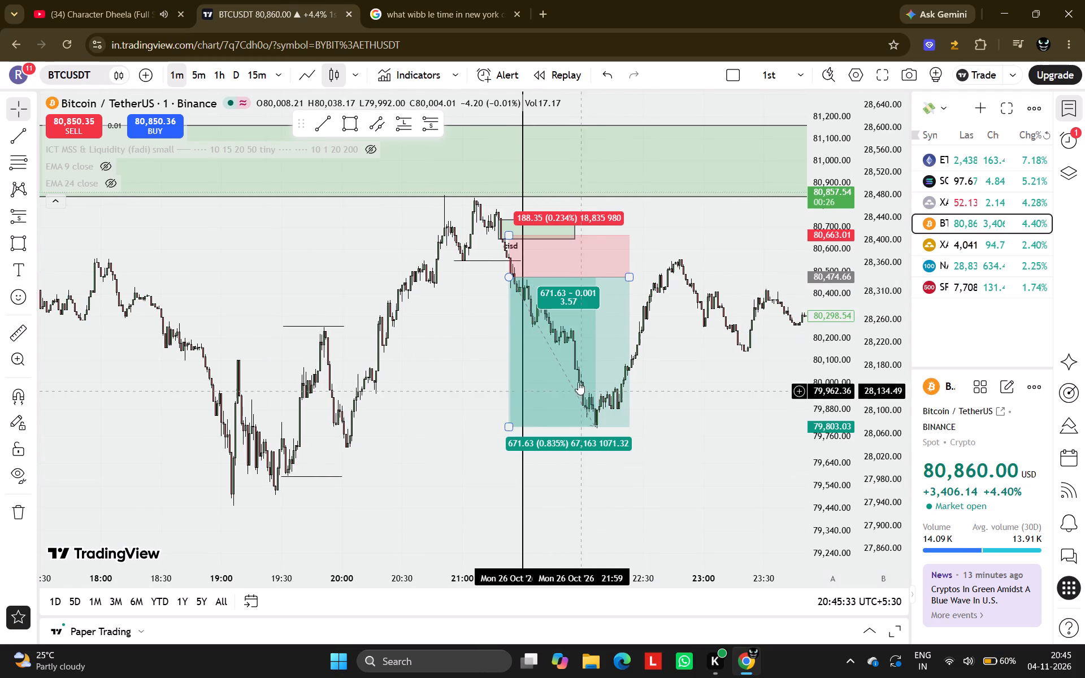
pyautogui.click(571, 345)
pyautogui.press('Delete')
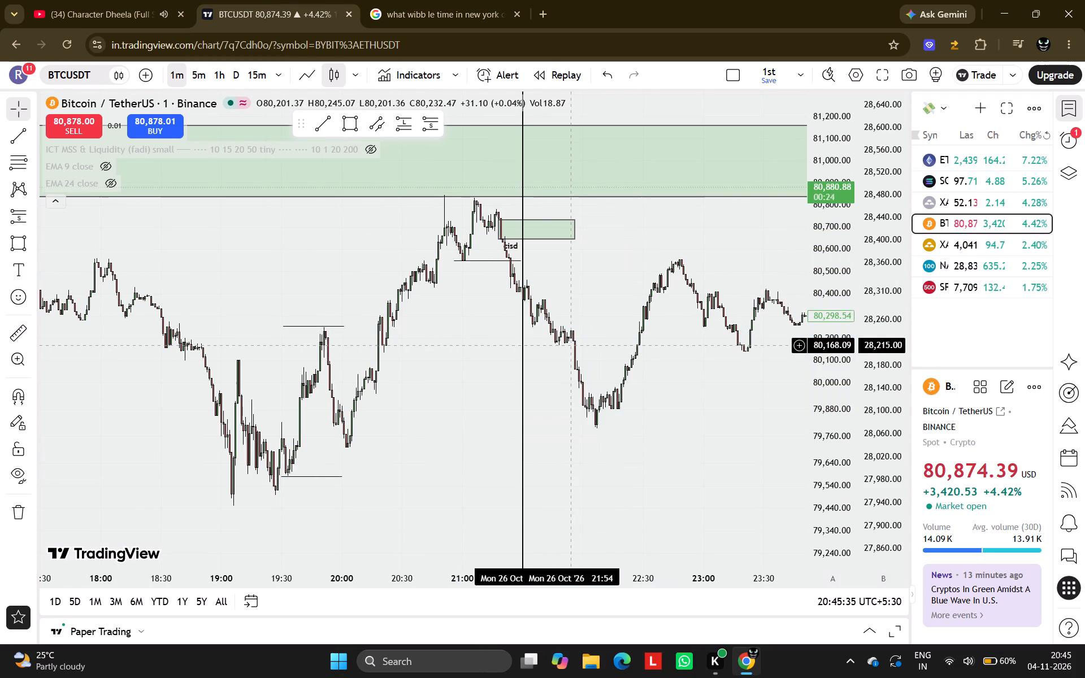
# Delete the small green box and the horizontal line labelled cisd beneath the 26 October high.
pyautogui.moveTo(514, 231); pyautogui.dragTo(500, 230)
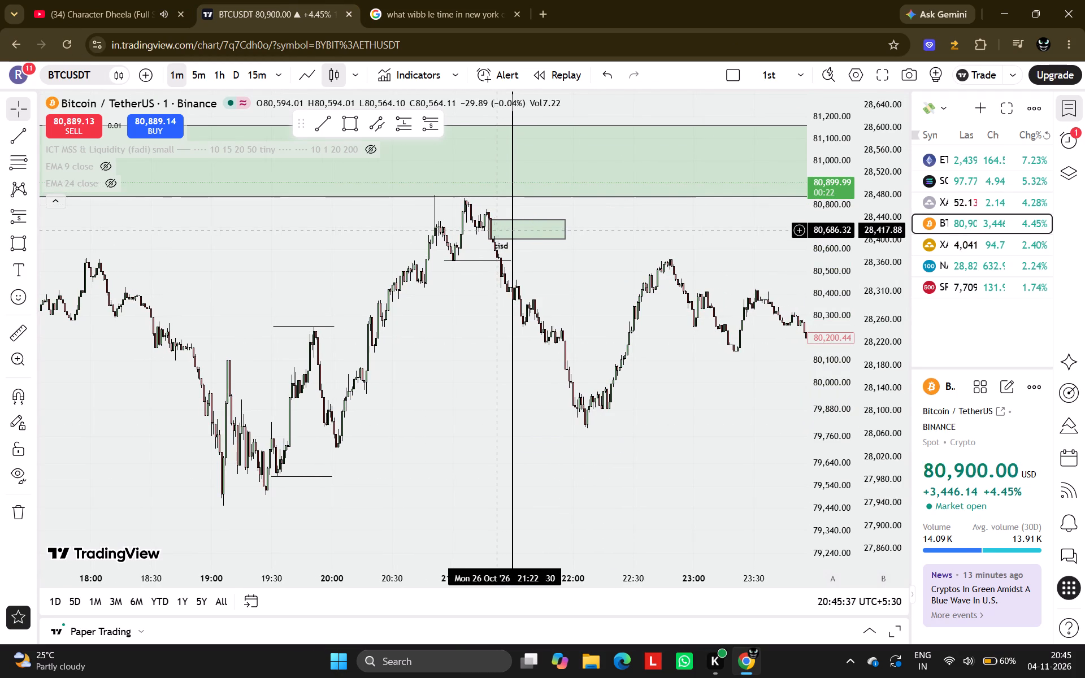
pyautogui.click(492, 230)
pyautogui.press('Delete')
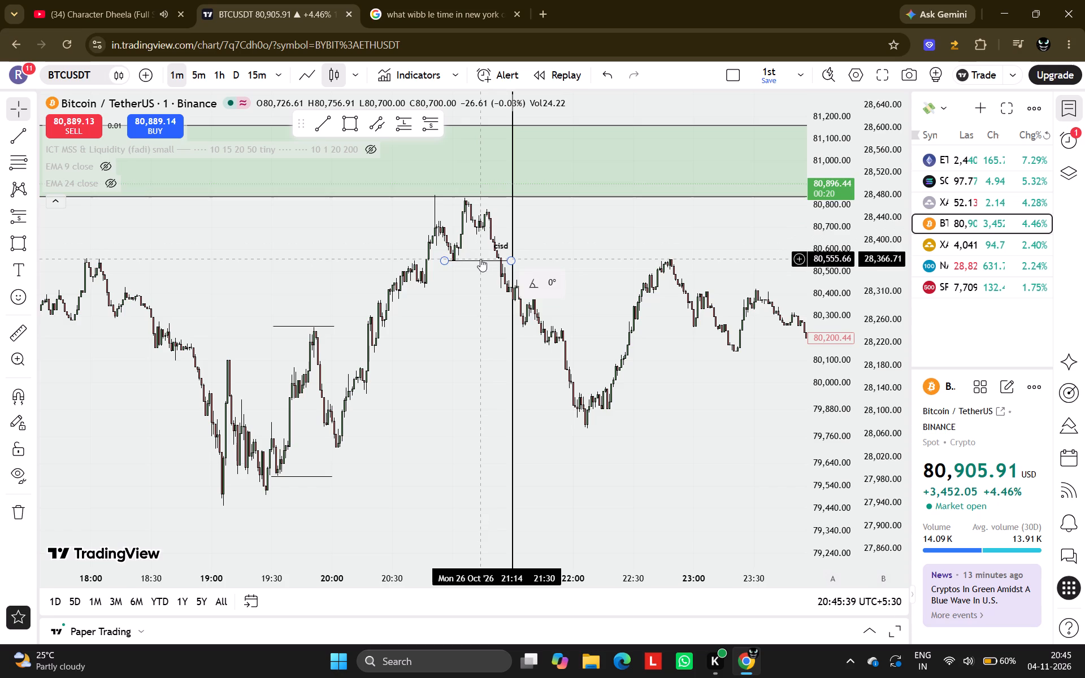
pyautogui.click(480, 259)
pyautogui.press('Delete')
# Delete the large green price zone above the 26 October high.
pyautogui.click(456, 195)
pyautogui.press('Delete')
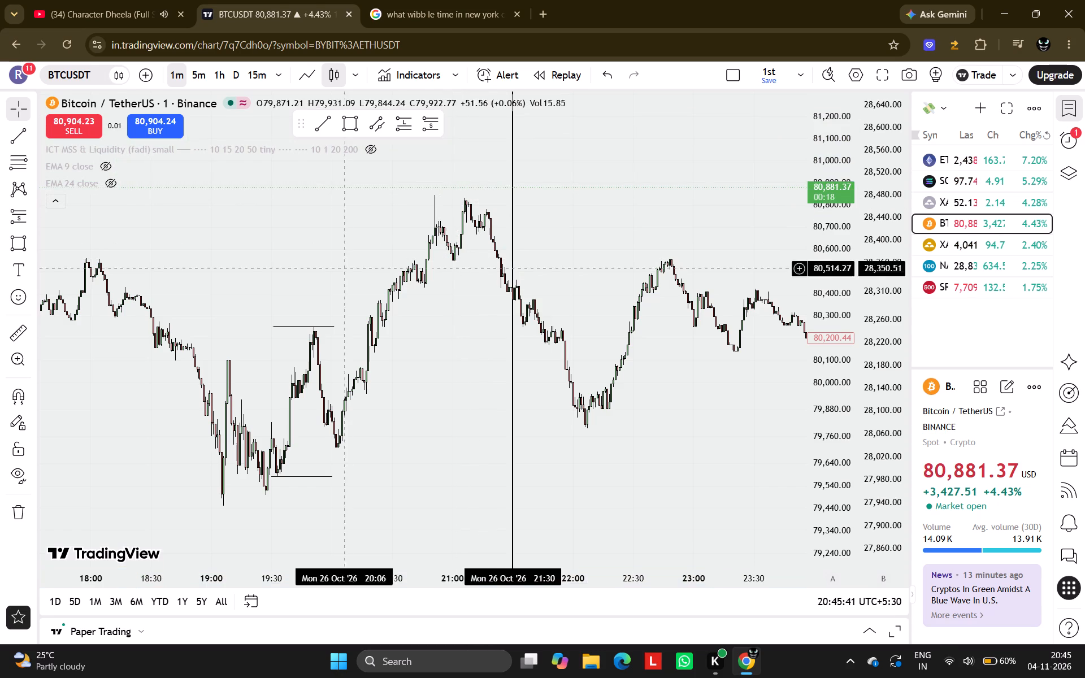
# Delete the upper line of the morning range ending around 08:00 and the projection levels drawn from that range.
pyautogui.scroll(-6, 307, 291)
pyautogui.scroll(-3, 281, 440)
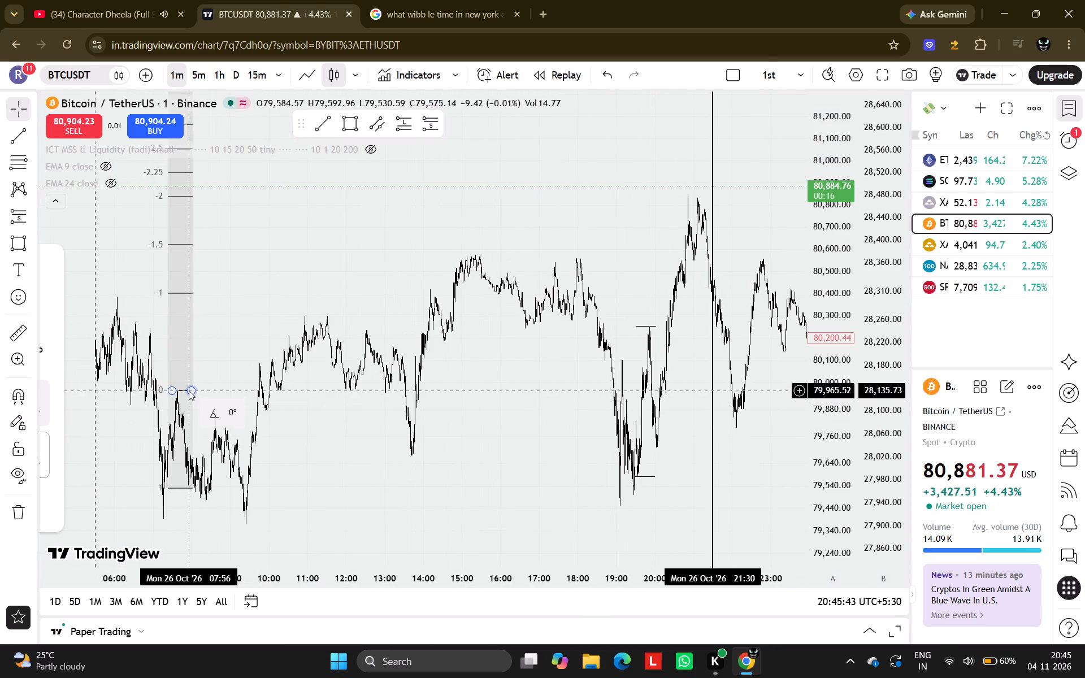
pyautogui.click(189, 390)
pyautogui.press('Delete')
pyautogui.press('Delete')
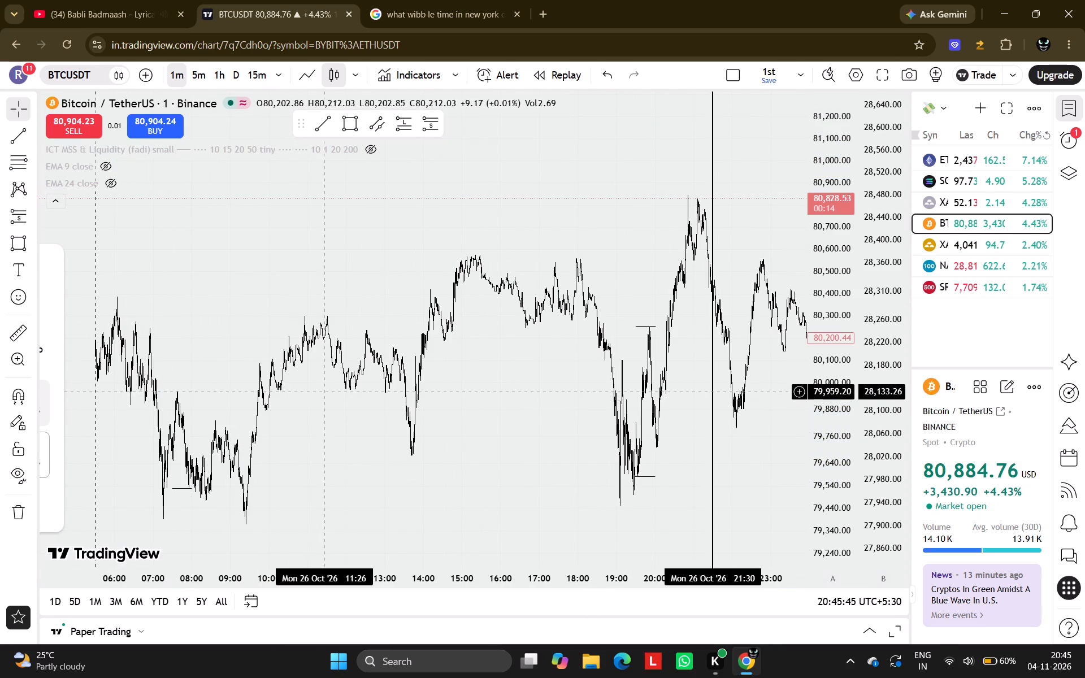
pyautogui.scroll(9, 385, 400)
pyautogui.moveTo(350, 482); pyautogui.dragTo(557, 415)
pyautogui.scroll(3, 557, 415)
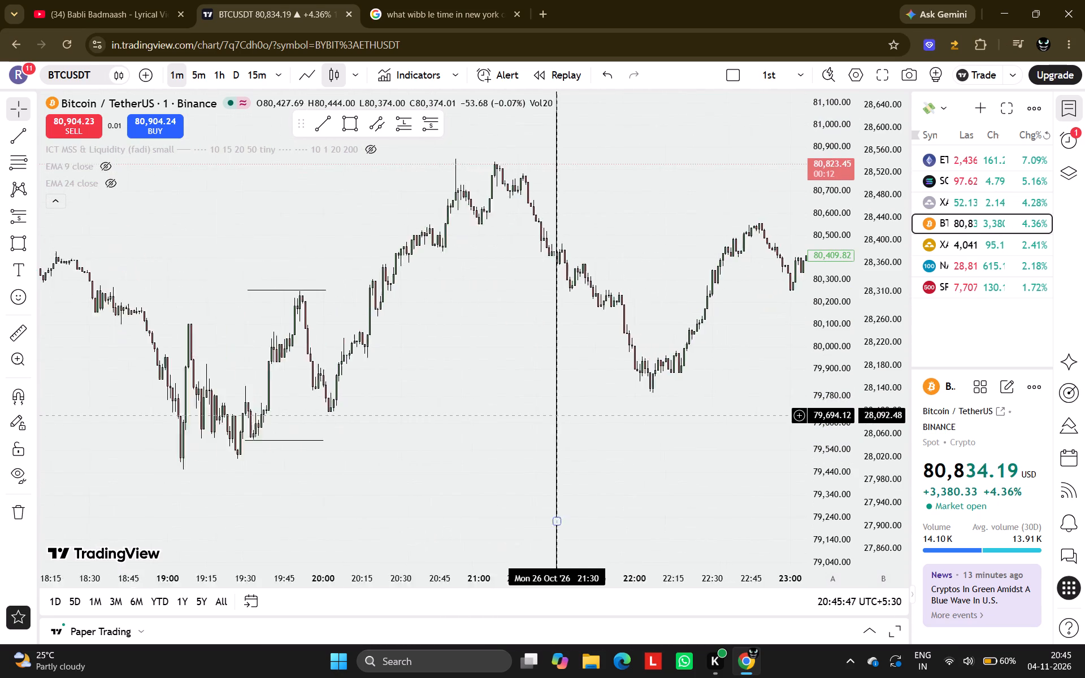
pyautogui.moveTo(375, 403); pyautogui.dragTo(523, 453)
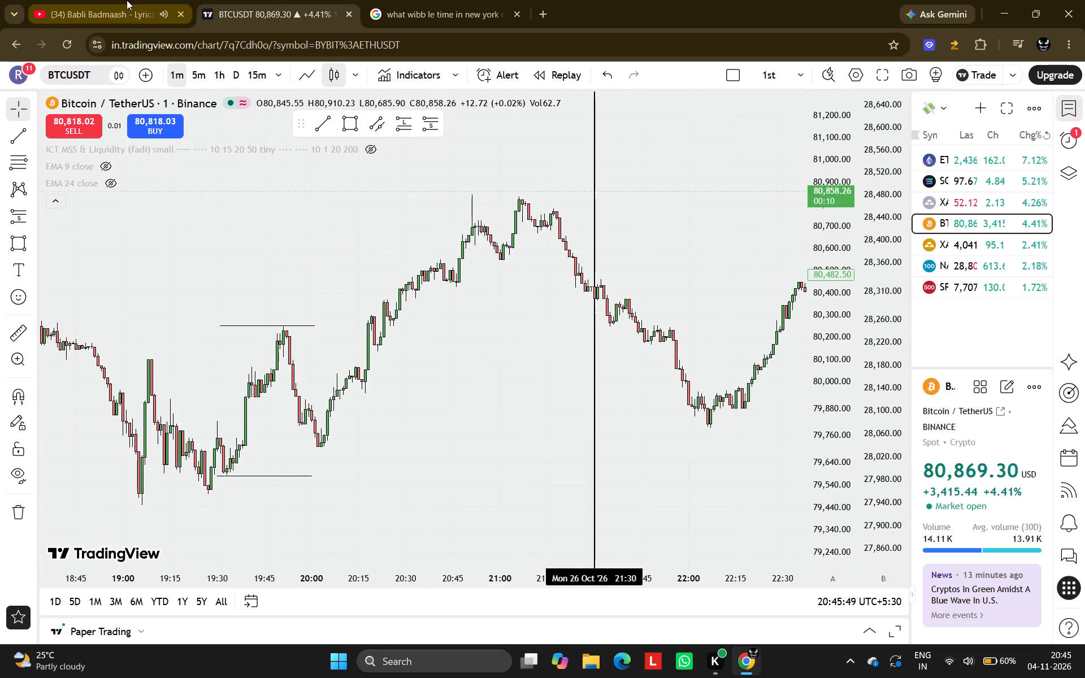
# Switch to YouTube, search for "dil dooba" and play the Dil Dooba lyrical video song from Khakee.
pyautogui.click(127, 0)
pyautogui.click(507, 358)
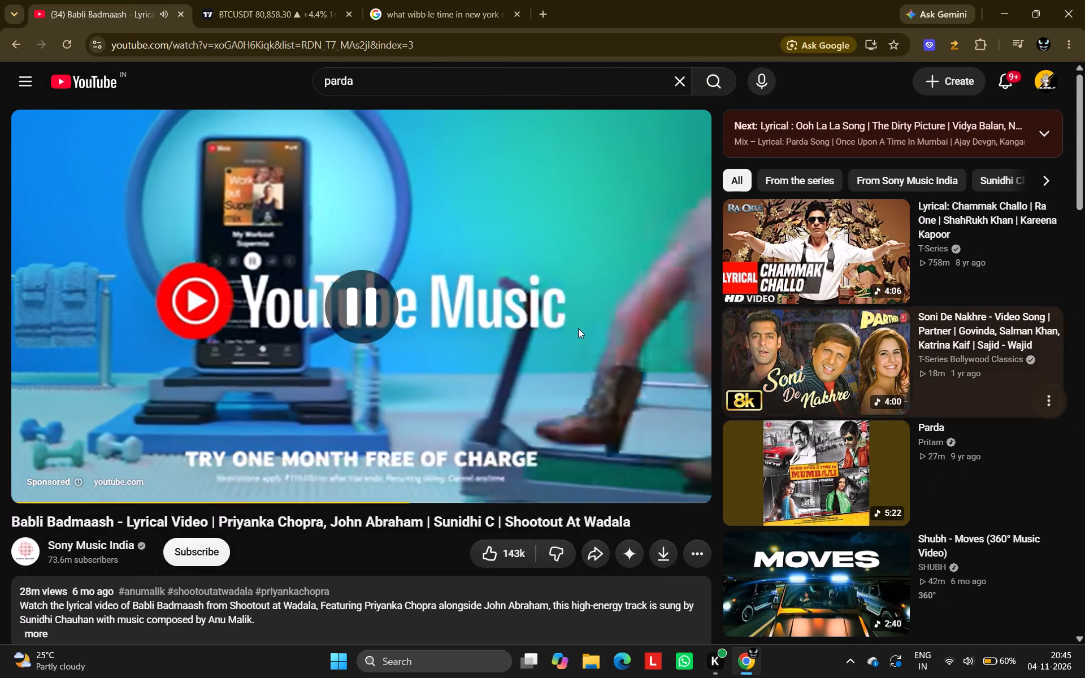
pyautogui.click(672, 88)
pyautogui.write('dil co')
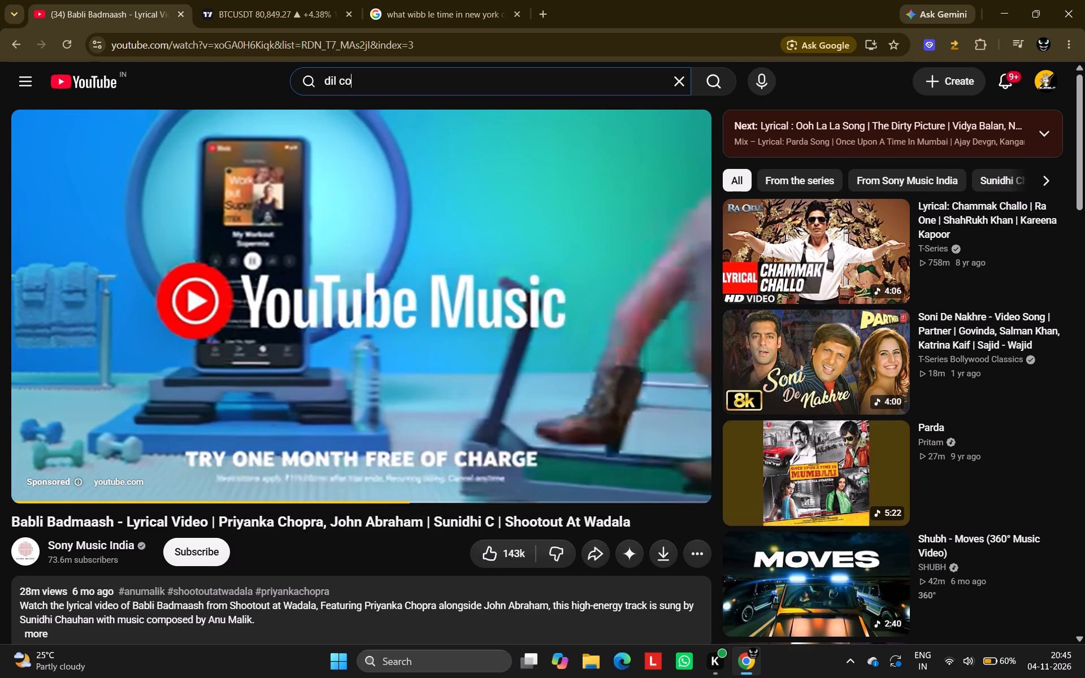
pyautogui.press('BackSpace')
pyautogui.press('d')
pyautogui.press('BackSpace')
pyautogui.press('BackSpace')
pyautogui.write('dooba')
pyautogui.press('Return')
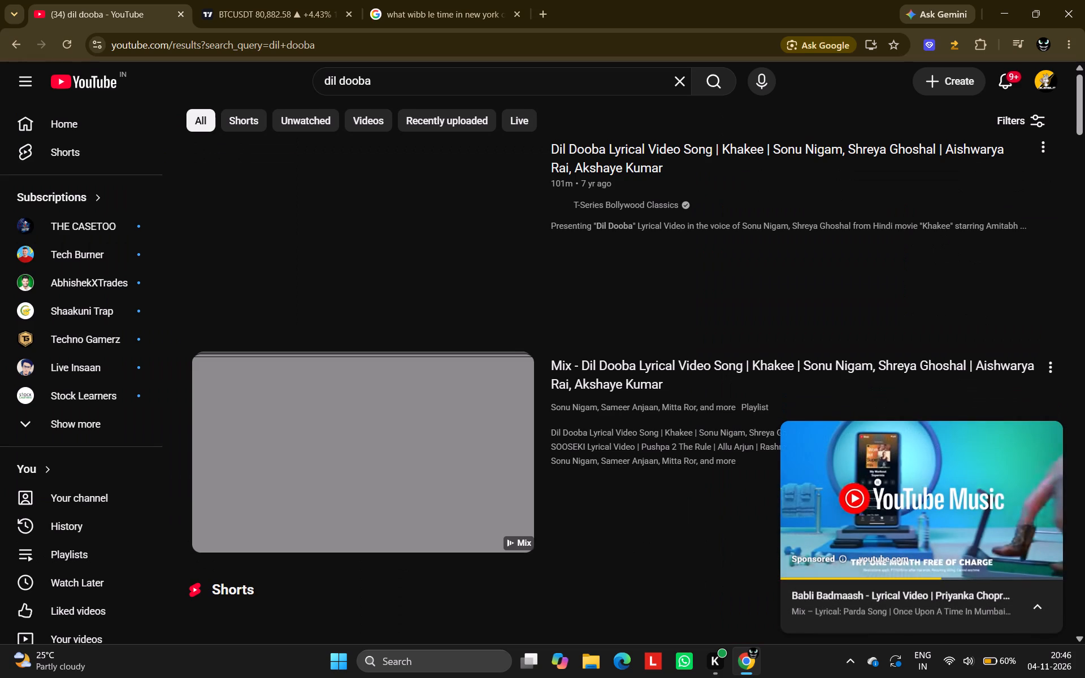
pyautogui.click(420, 239)
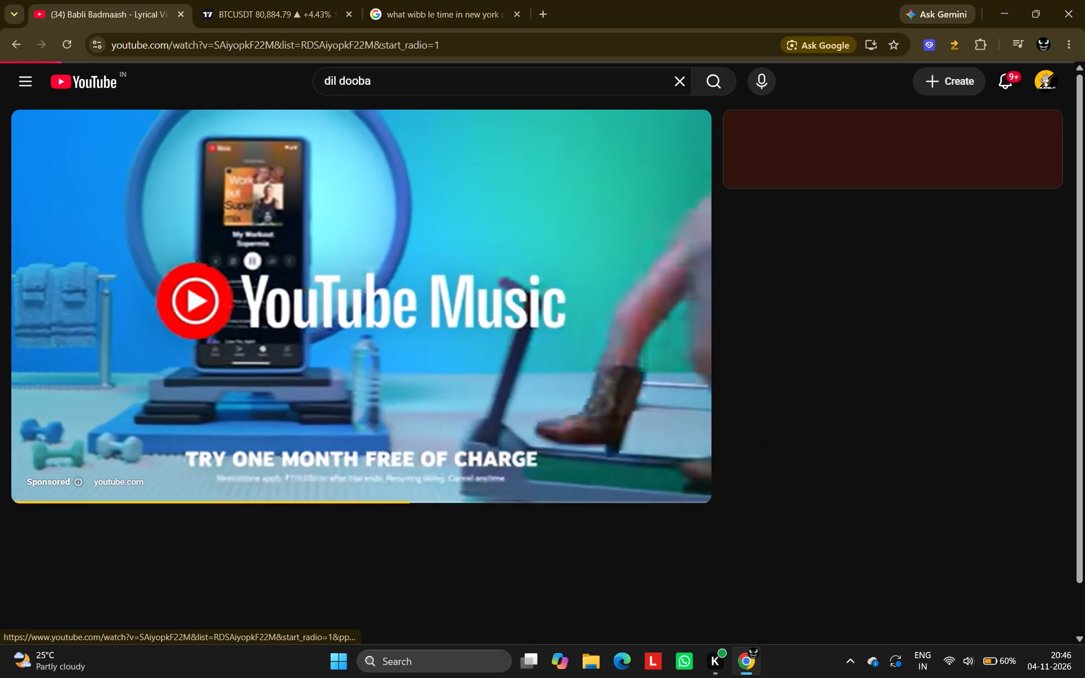
# Return to the TradingView BTCUSDT chart and look over the marked 26 October evening range and the symbol's details.
pyautogui.click(275, 1)
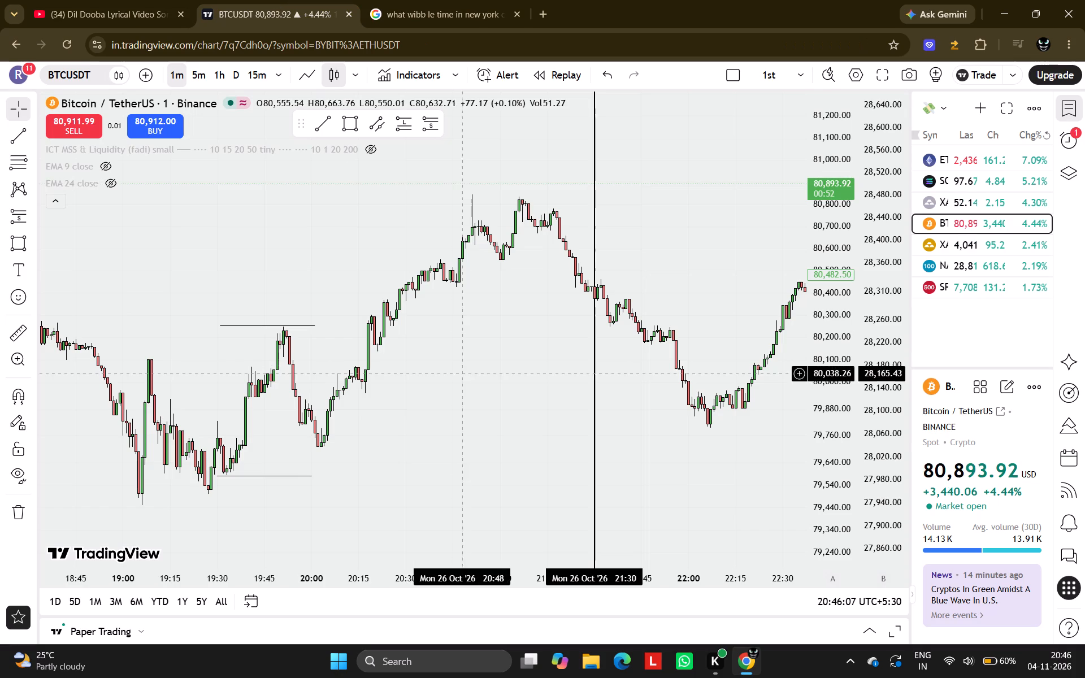
pyautogui.moveTo(437, 433); pyautogui.dragTo(507, 389)
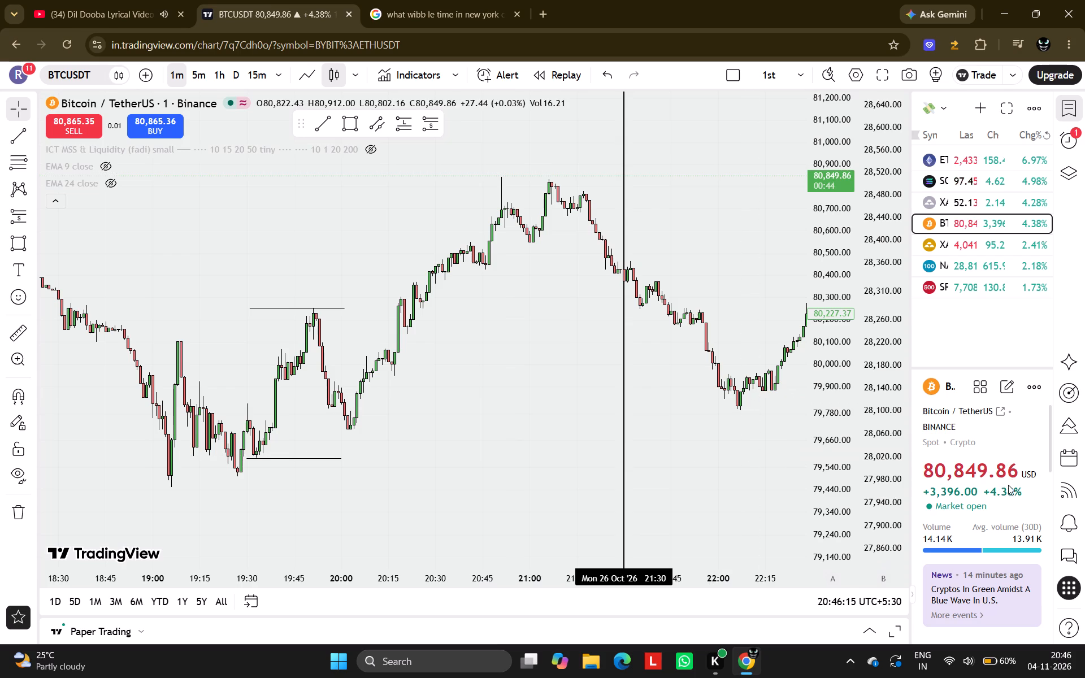
pyautogui.scroll(-9, 973, 477)
pyautogui.scroll(1, 973, 477)
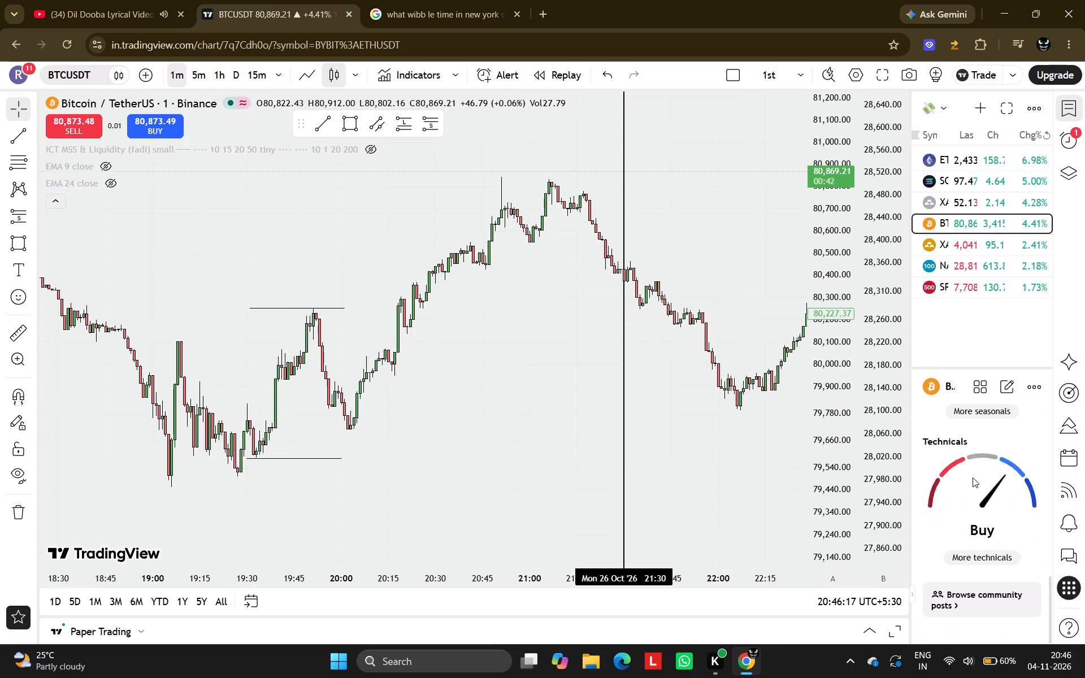
pyautogui.scroll(2, 973, 477)
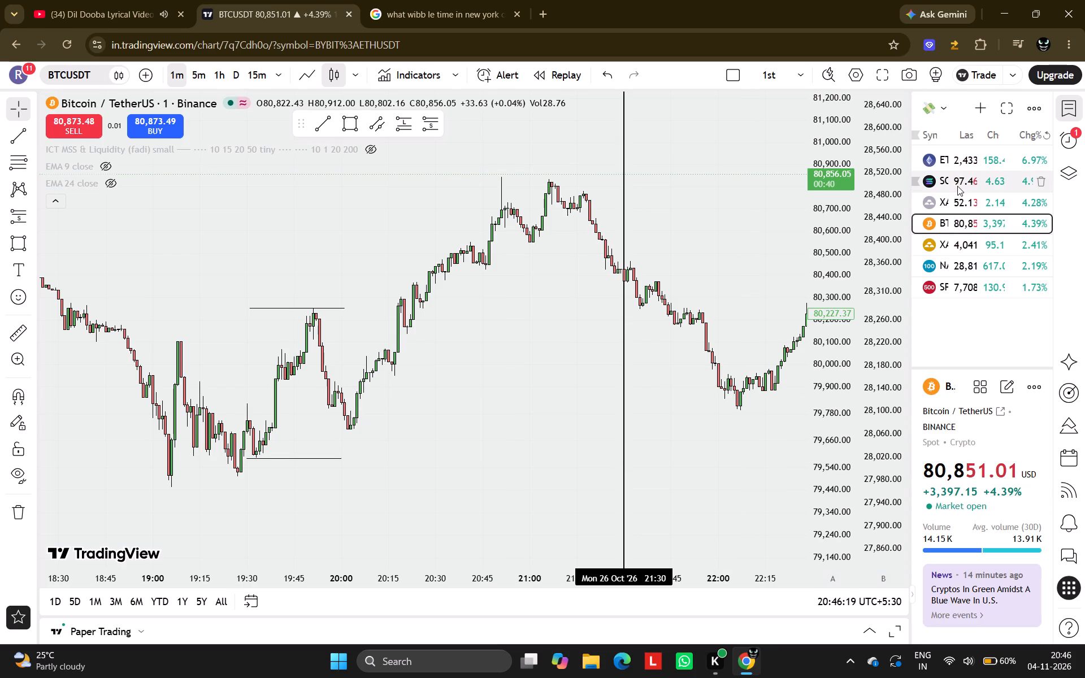
# Open the XAGUSDT perpetual chart, reset its view and examine the 4 November price action around the orange zone and MSS line.
pyautogui.click(958, 202)
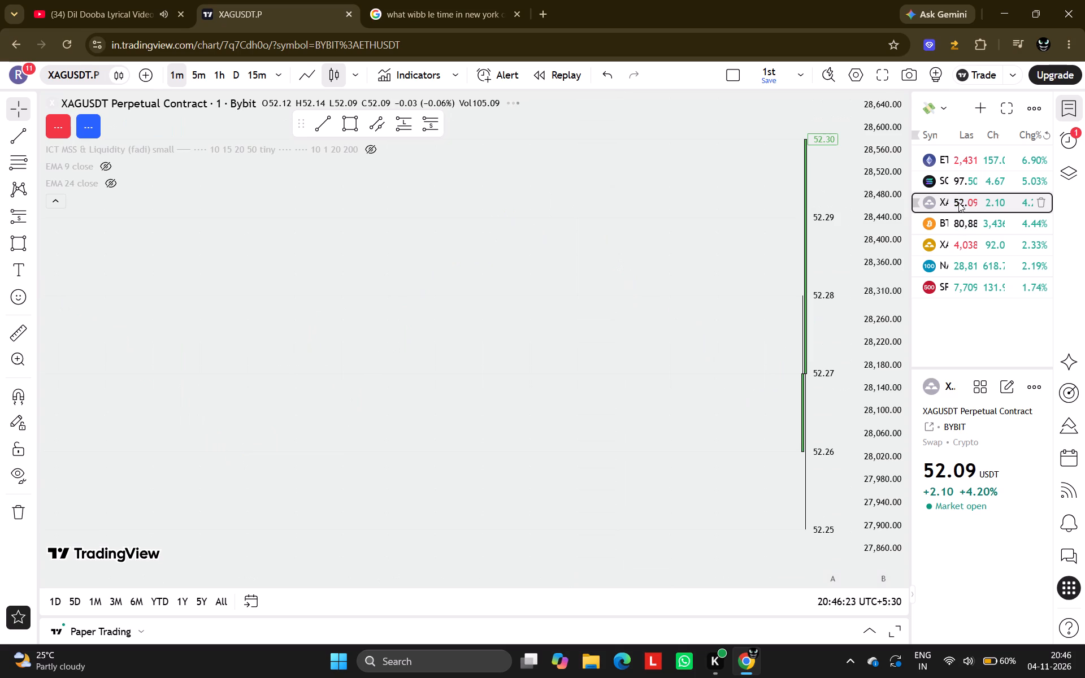
pyautogui.hotkey('alt', 'r')
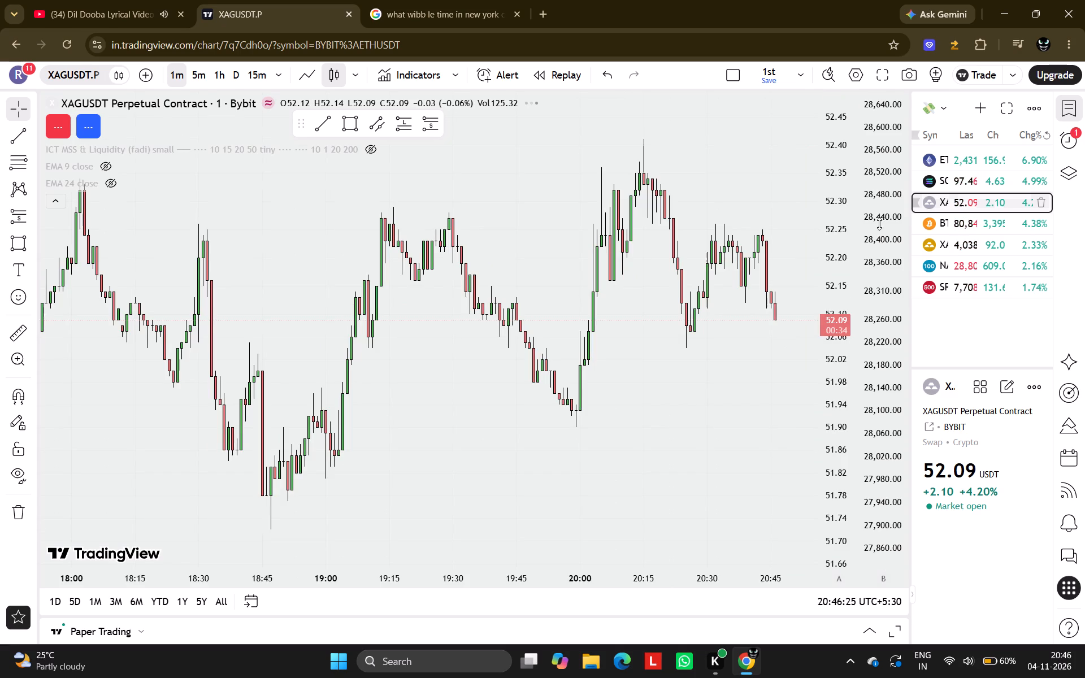
pyautogui.scroll(-7, 817, 250)
pyautogui.moveTo(712, 375); pyautogui.dragTo(534, 407)
pyautogui.scroll(-1, 534, 407)
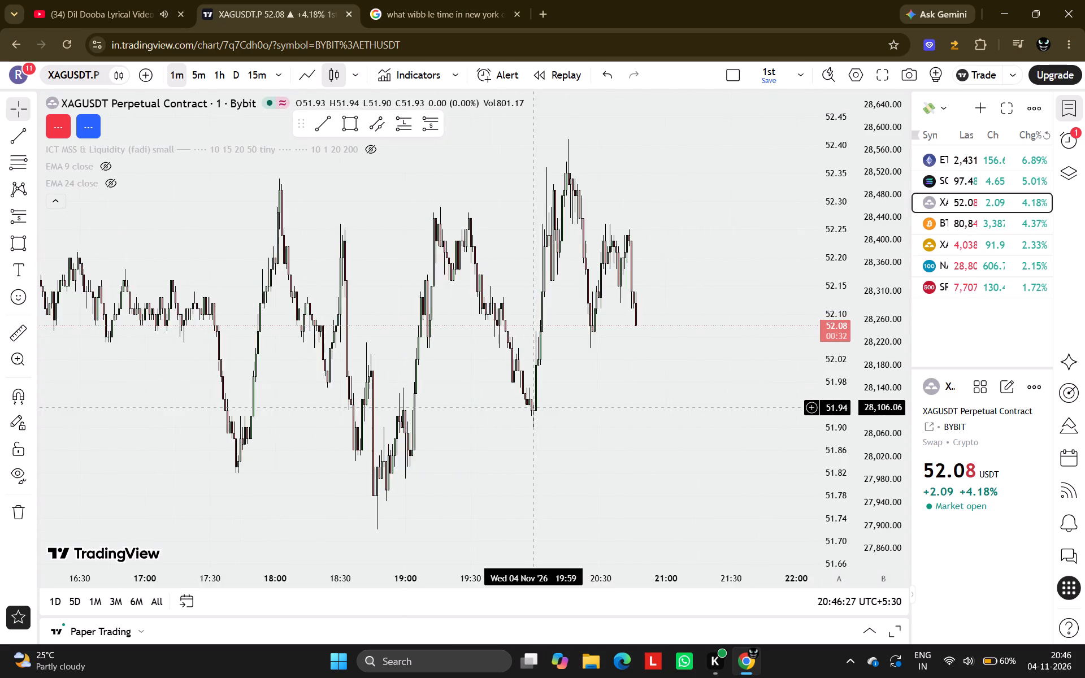
pyautogui.scroll(-2, 534, 407)
pyautogui.scroll(5, 534, 407)
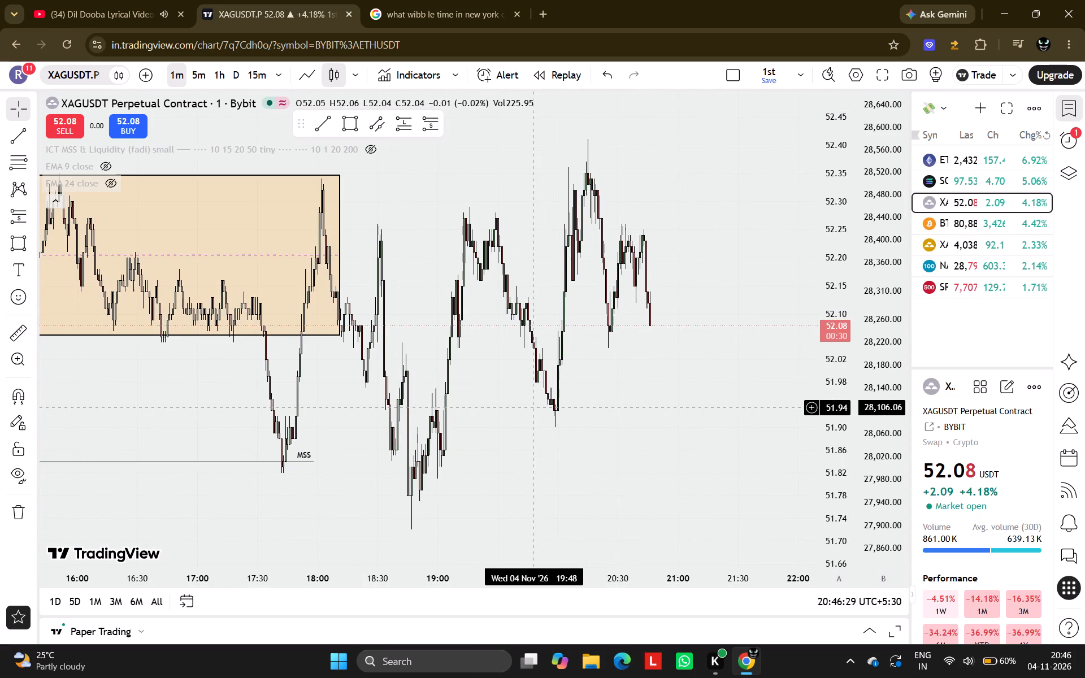
pyautogui.scroll(-3, 468, 295)
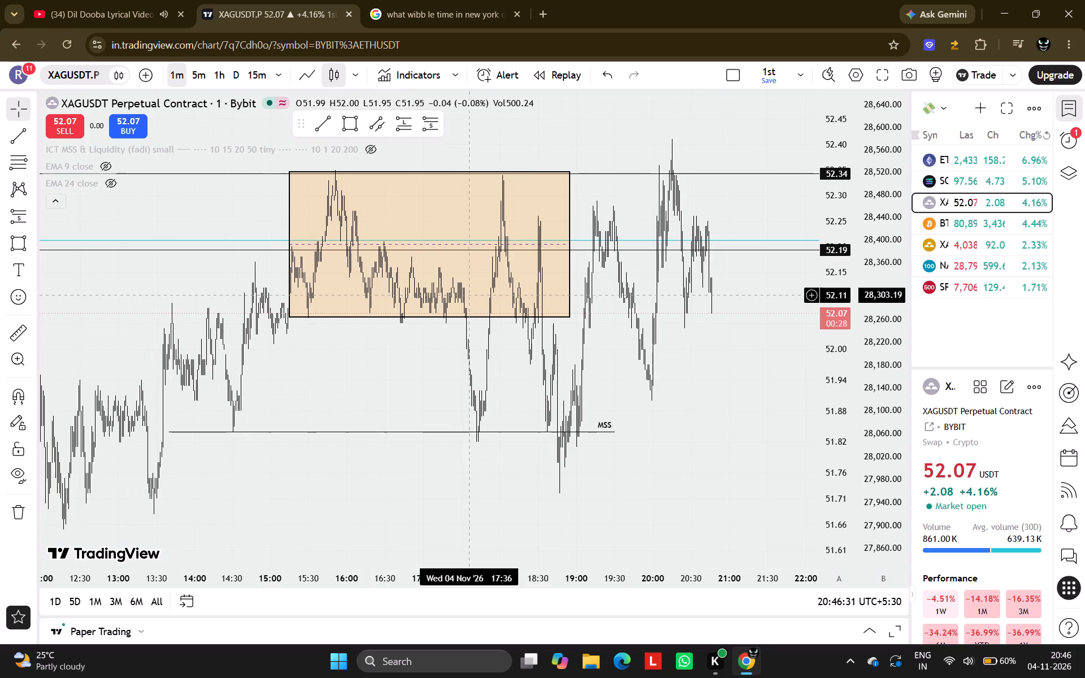
pyautogui.scroll(-2, 539, 415)
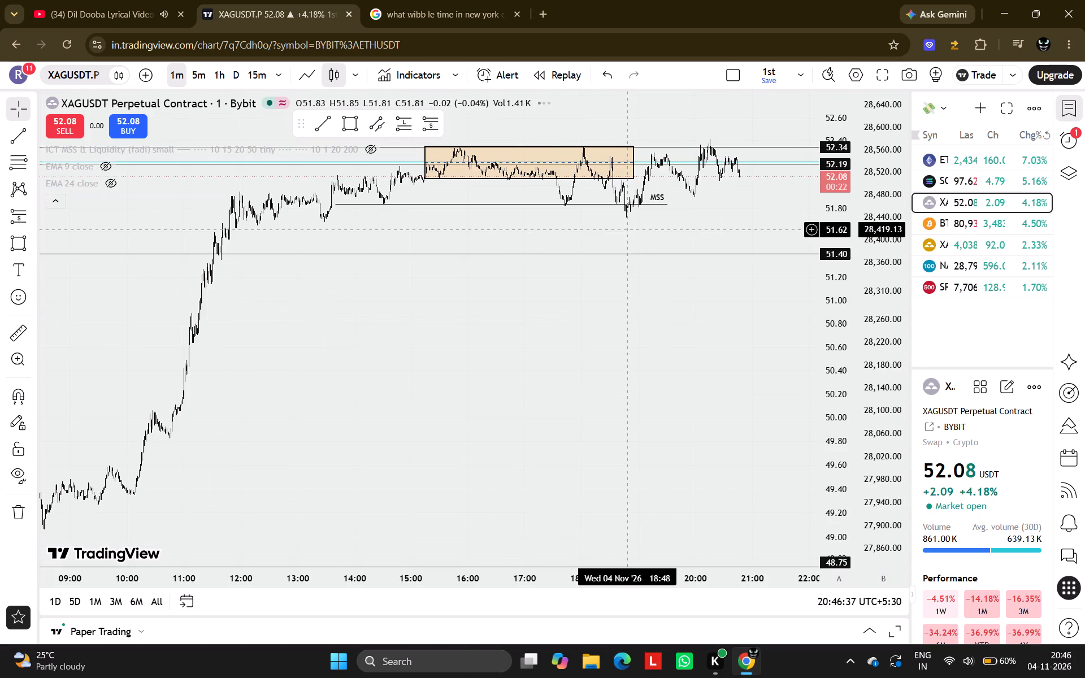
pyautogui.scroll(3, 627, 229)
pyautogui.scroll(2, 734, 357)
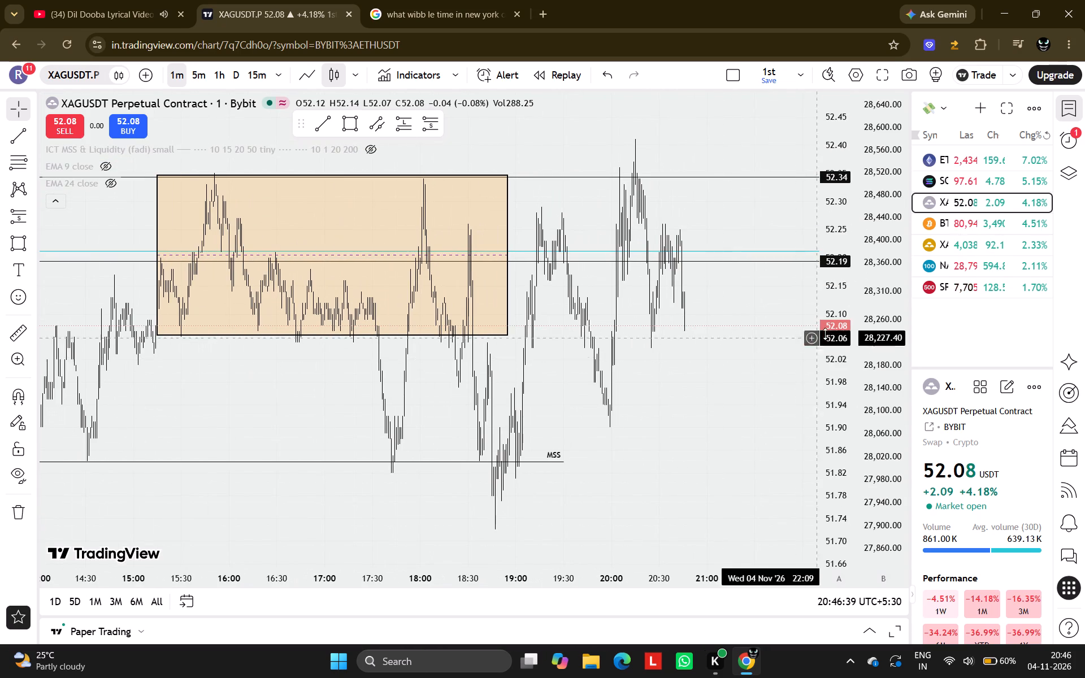
pyautogui.scroll(8, 830, 330)
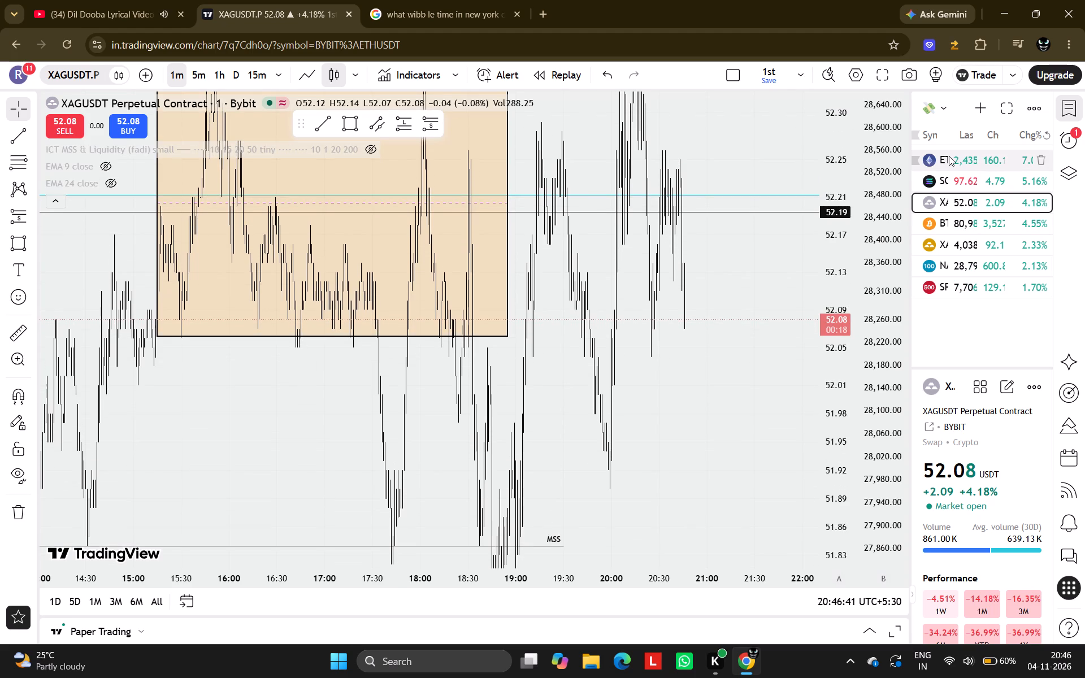
# Open the ETHUSDT chart and examine the 4 November move after 20:00 against the marked zones and levels.
pyautogui.click(949, 156)
pyautogui.scroll(9, 797, 241)
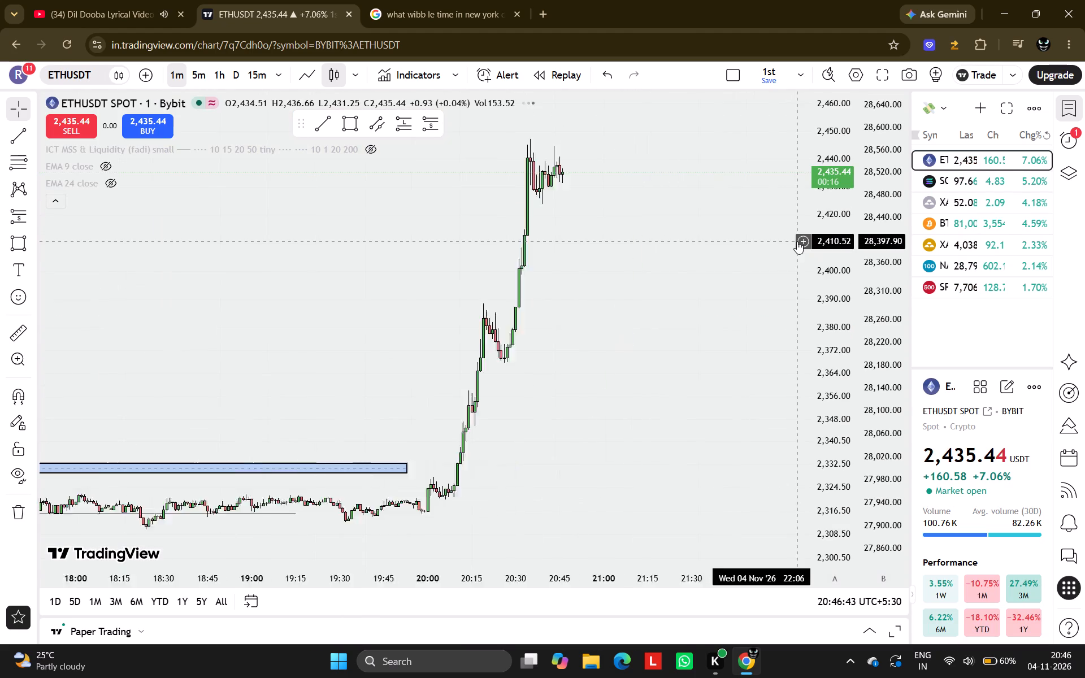
pyautogui.moveTo(439, 258); pyautogui.dragTo(657, 295)
pyautogui.scroll(-10, 657, 295)
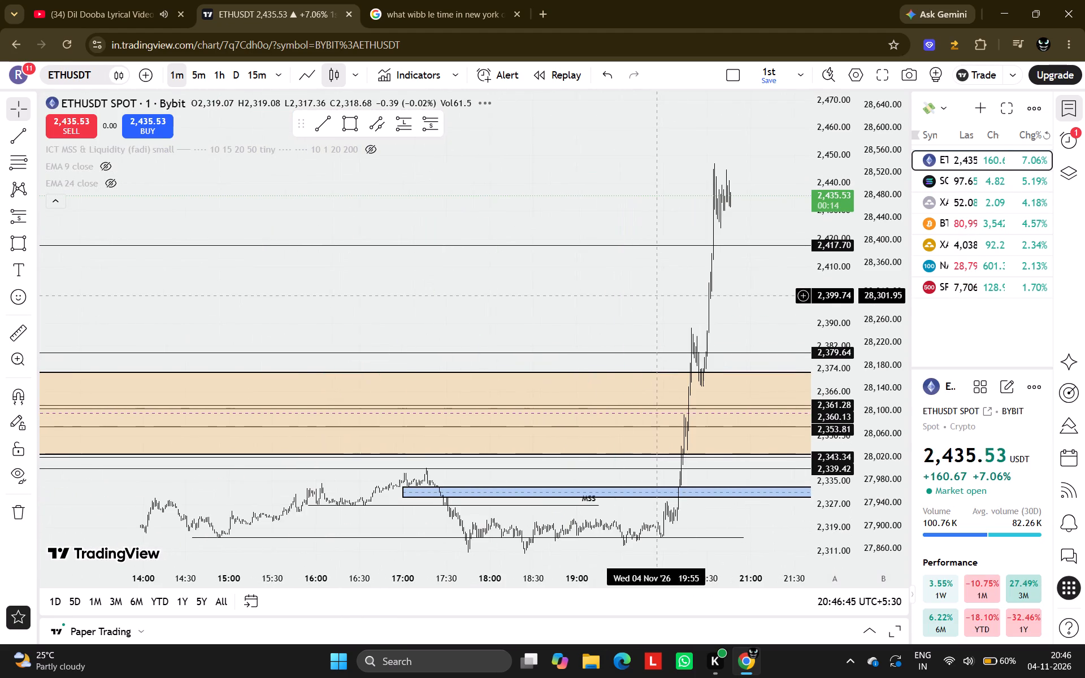
pyautogui.scroll(-4, 502, 572)
pyautogui.moveTo(781, 525); pyautogui.dragTo(649, 259)
pyautogui.scroll(2, 649, 259)
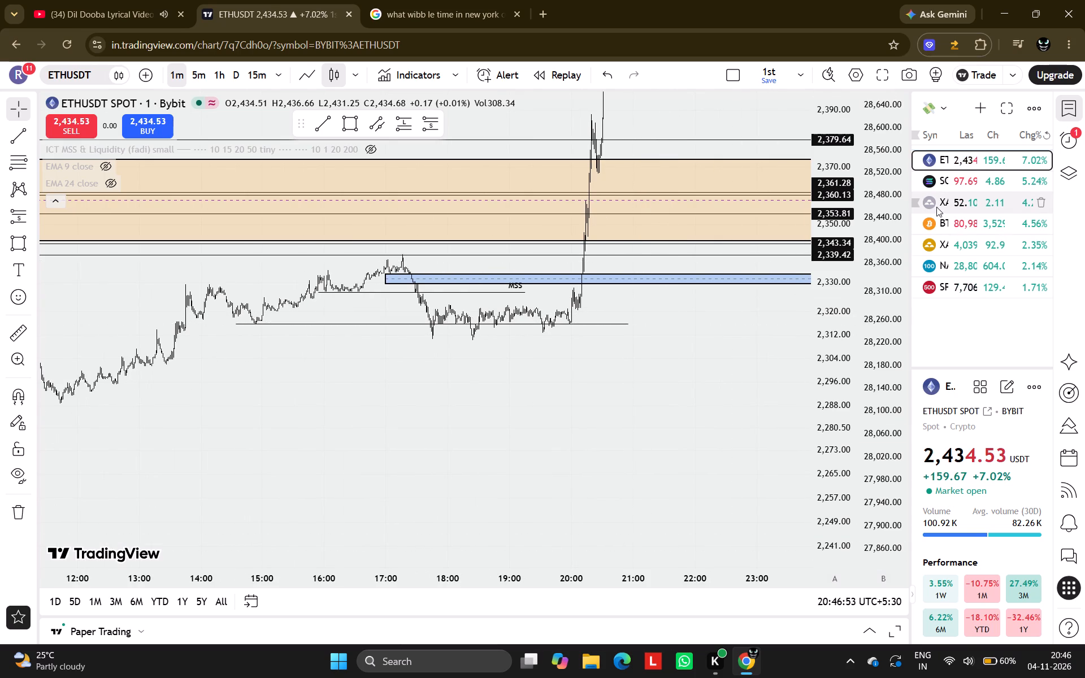
# Check the BTCUSDT chart briefly, switch to SOLUSDT and measure its sharp price rise around 20:34 on 4 November.
pyautogui.click(952, 227)
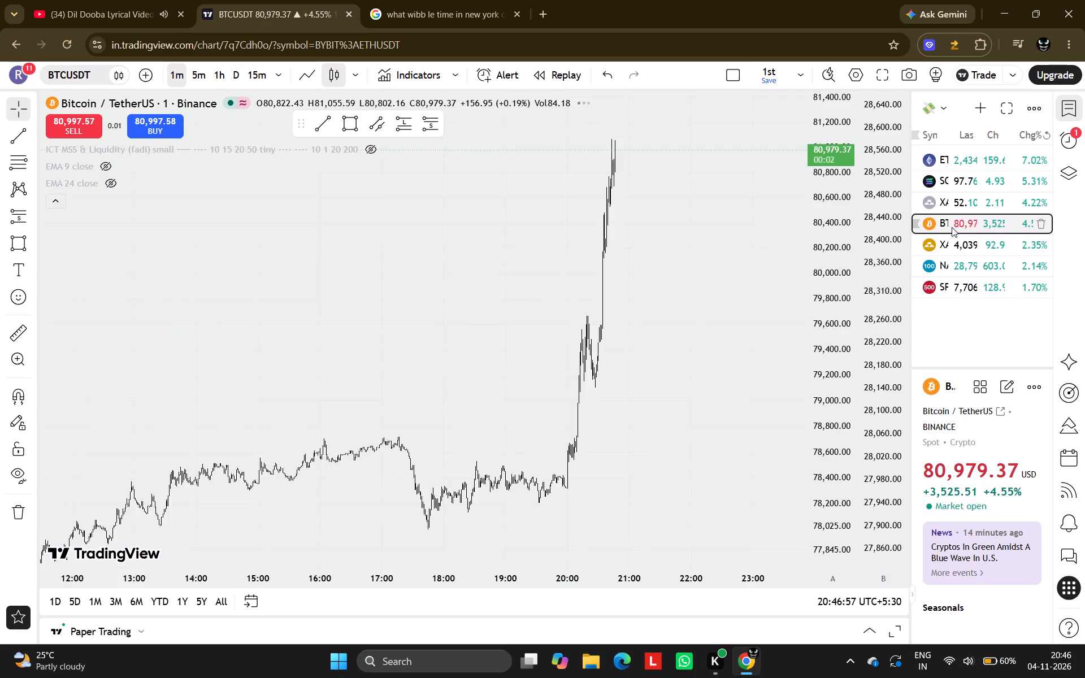
pyautogui.click(945, 187)
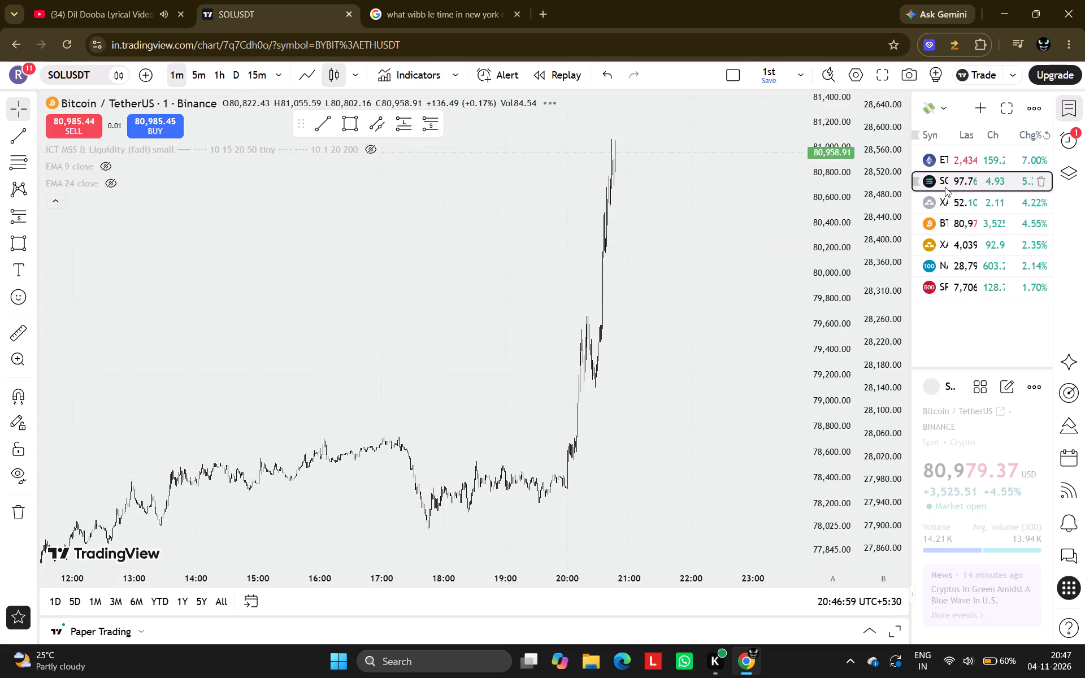
pyautogui.scroll(5, 658, 440)
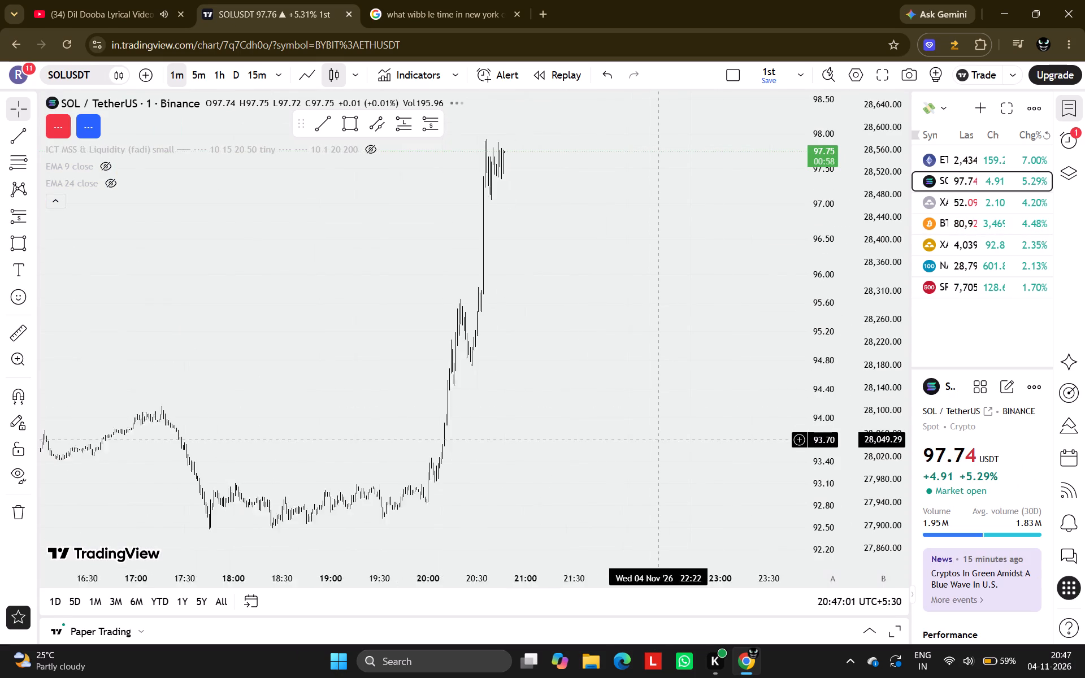
pyautogui.scroll(4, 472, 437)
pyautogui.moveTo(290, 437); pyautogui.dragTo(792, 454)
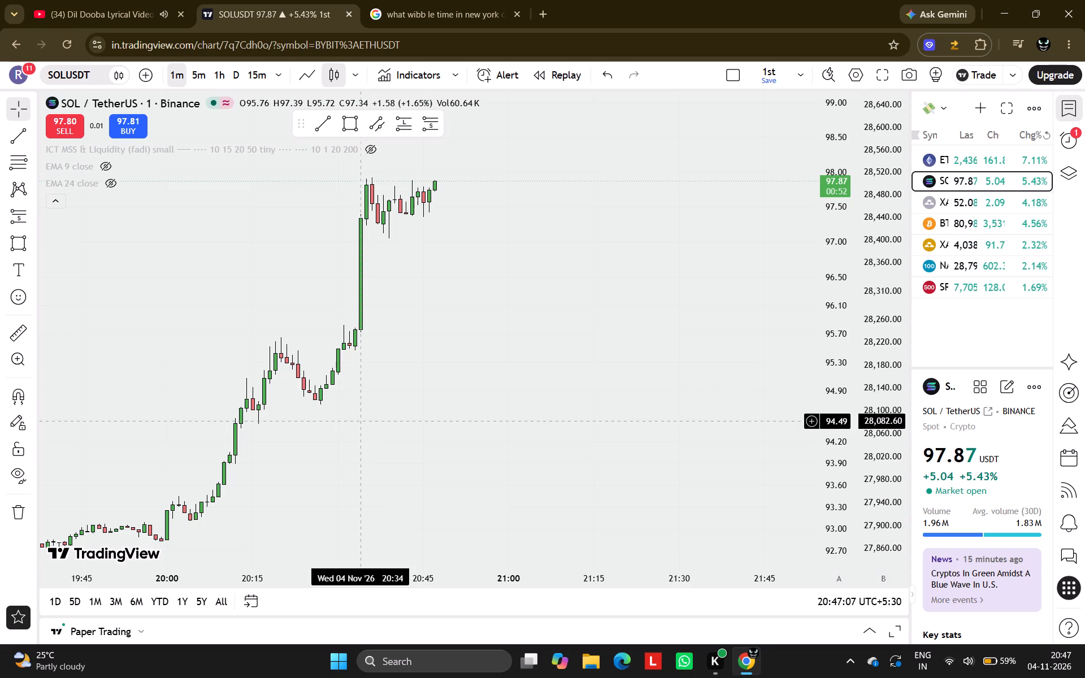
pyautogui.keyDown('shift'); pyautogui.click(362, 370); pyautogui.keyUp('shift')
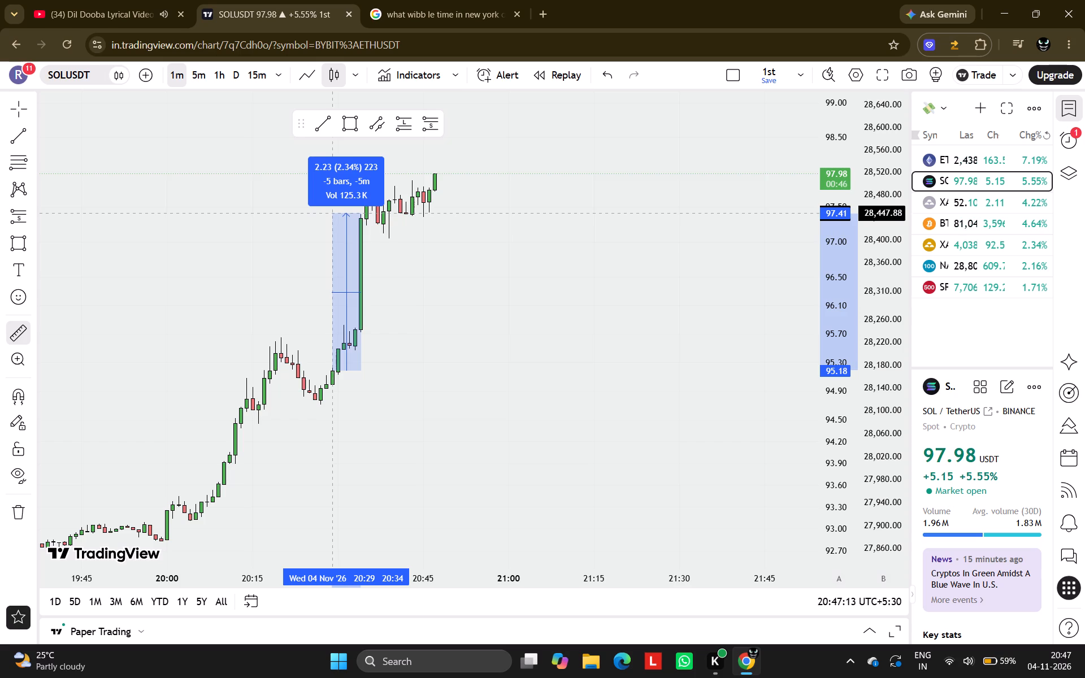
pyautogui.click(331, 213)
pyautogui.click(382, 250)
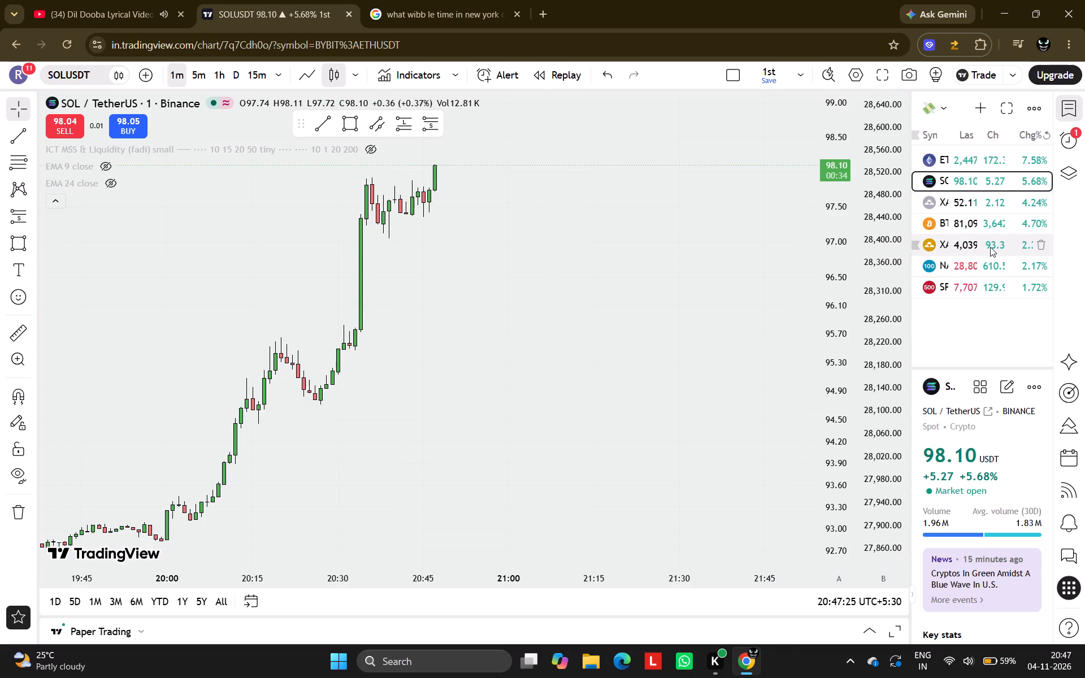
# Open the NASDAQ chart and review the long position drawing against the 4 November price action.
pyautogui.click(964, 271)
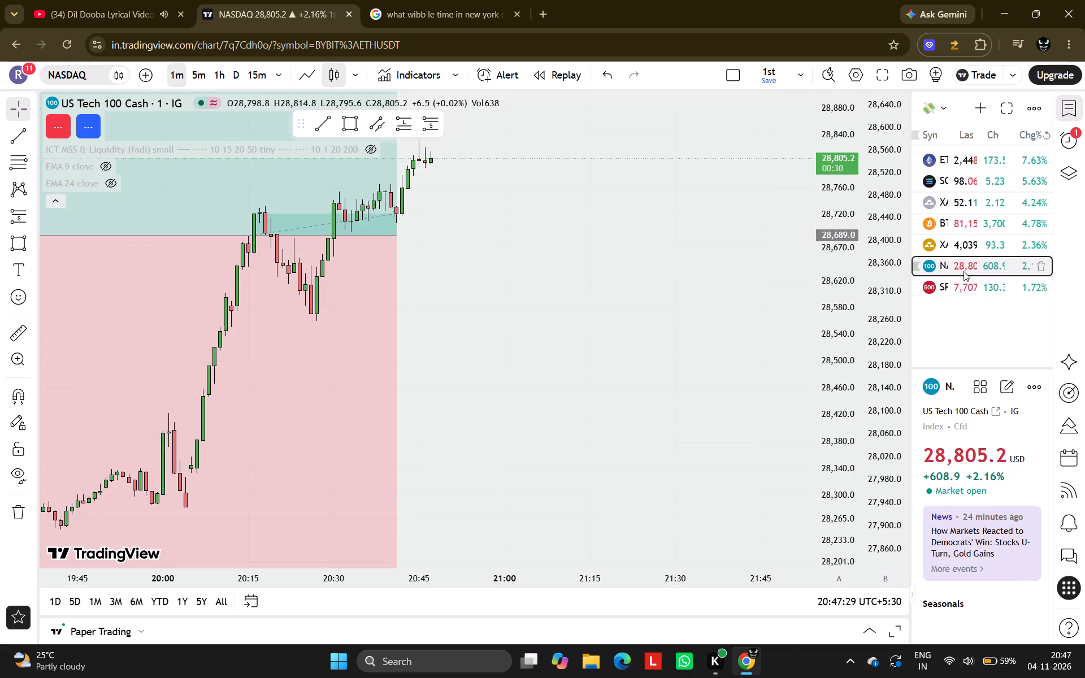
pyautogui.scroll(-4, 897, 404)
pyautogui.scroll(-4, 596, 277)
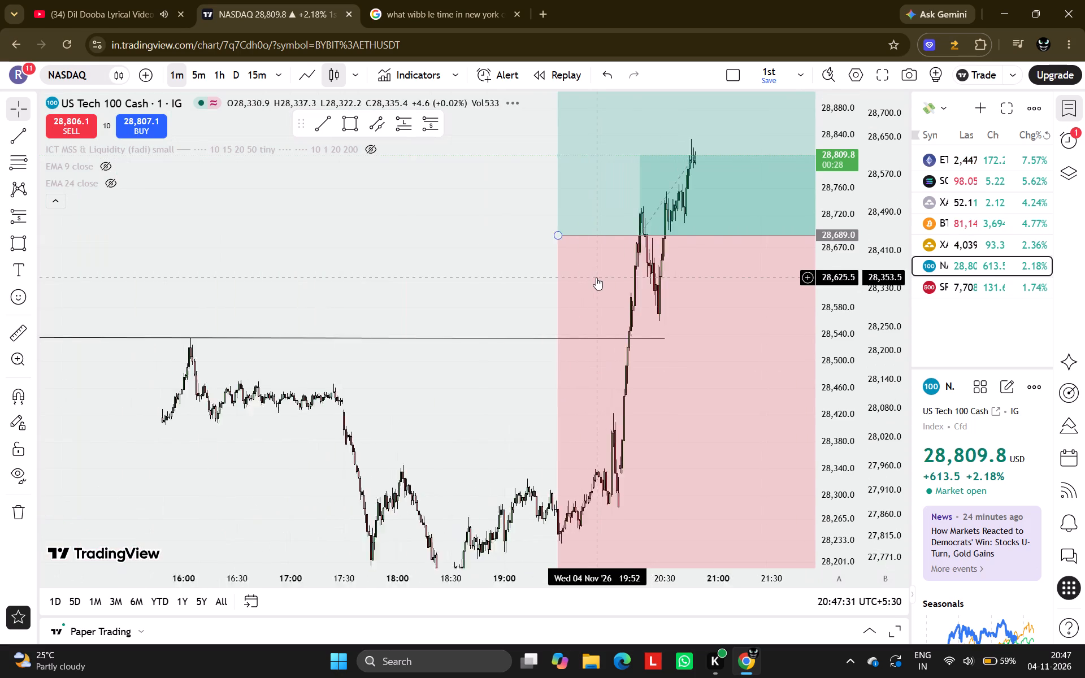
pyautogui.scroll(-3, 596, 277)
pyautogui.moveTo(525, 275); pyautogui.dragTo(458, 321)
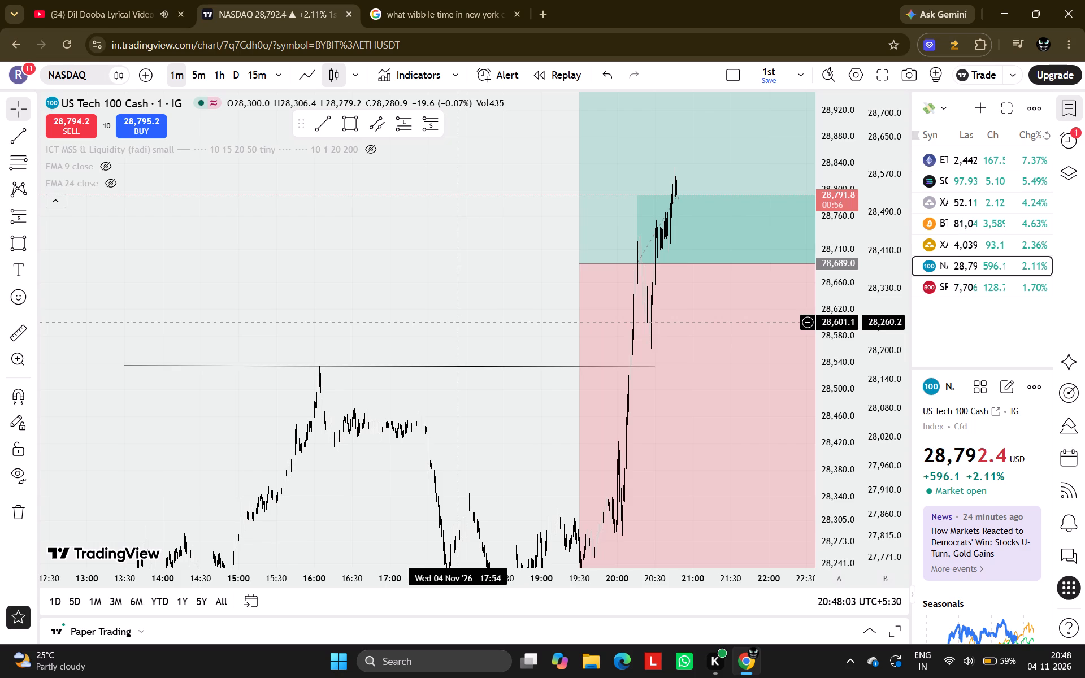
# Open the BTCUSDT chart and go back through its history from 4 November to the 26 October session.
pyautogui.click(984, 216)
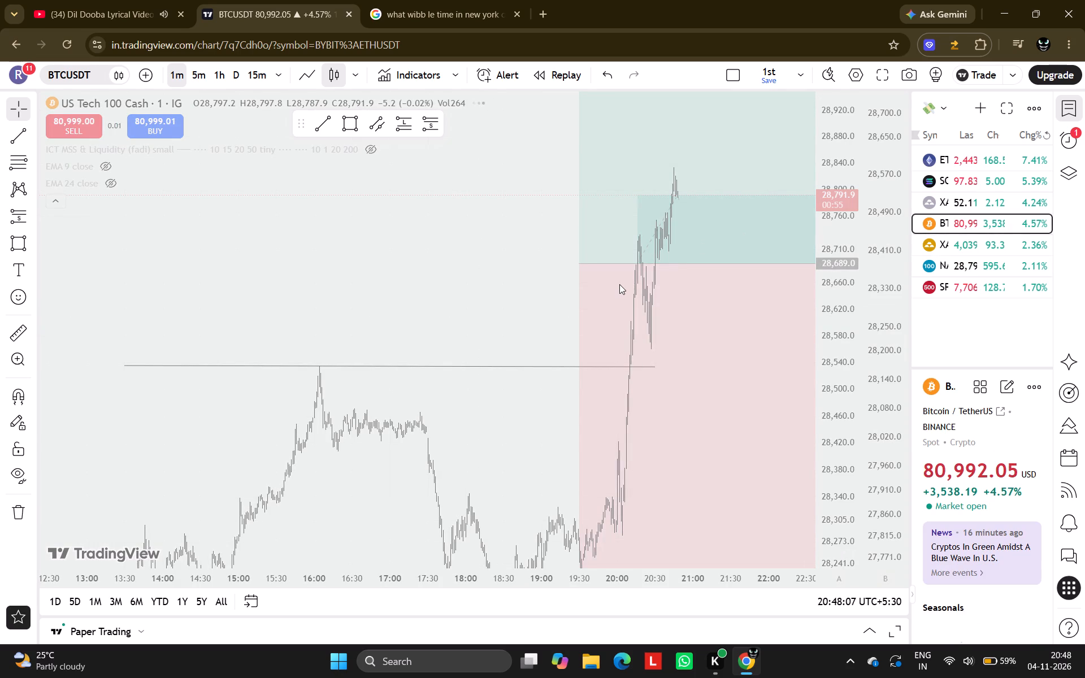
pyautogui.moveTo(541, 315); pyautogui.dragTo(678, 281)
pyautogui.scroll(-1, 678, 281)
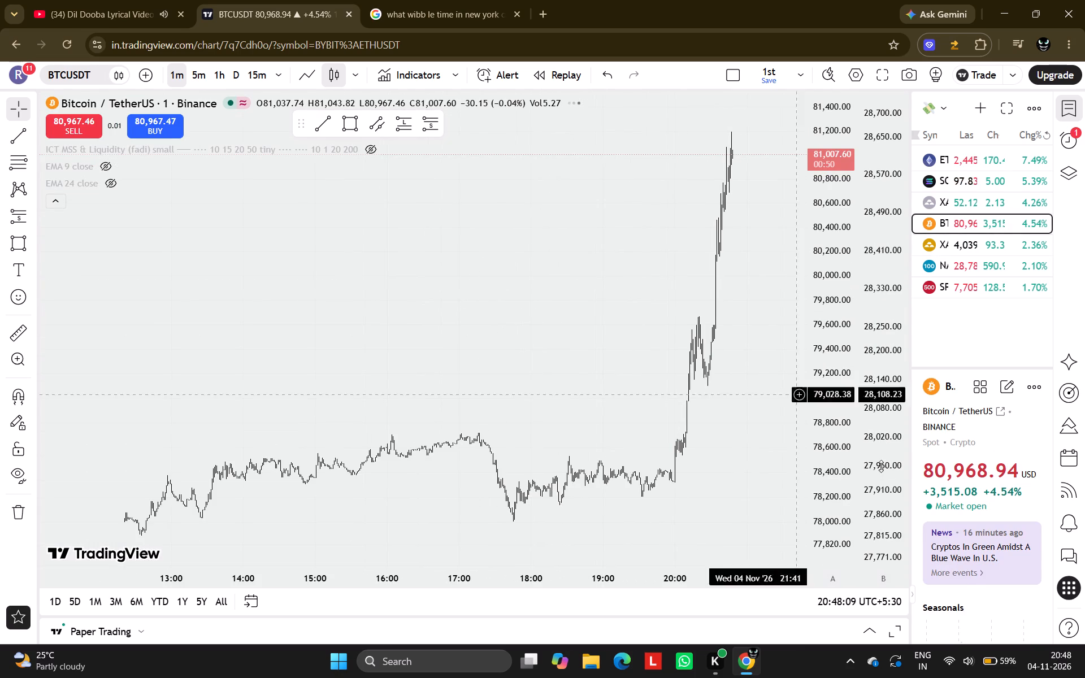
pyautogui.scroll(-7, 832, 452)
pyautogui.scroll(-4, 622, 334)
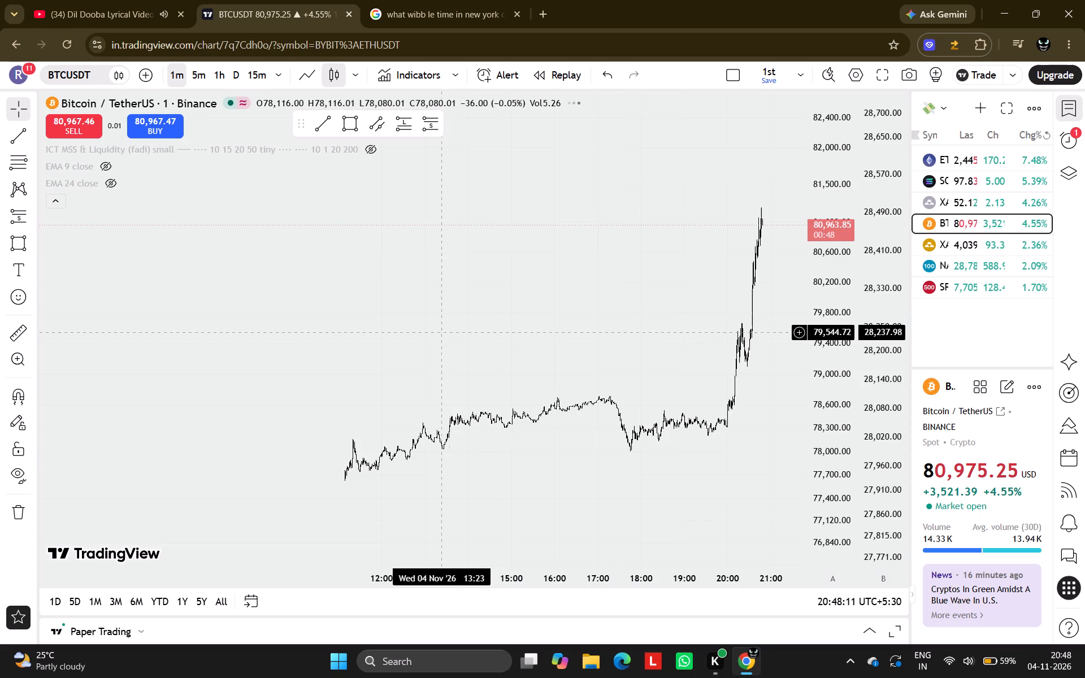
pyautogui.hscroll(6, 441, 333)
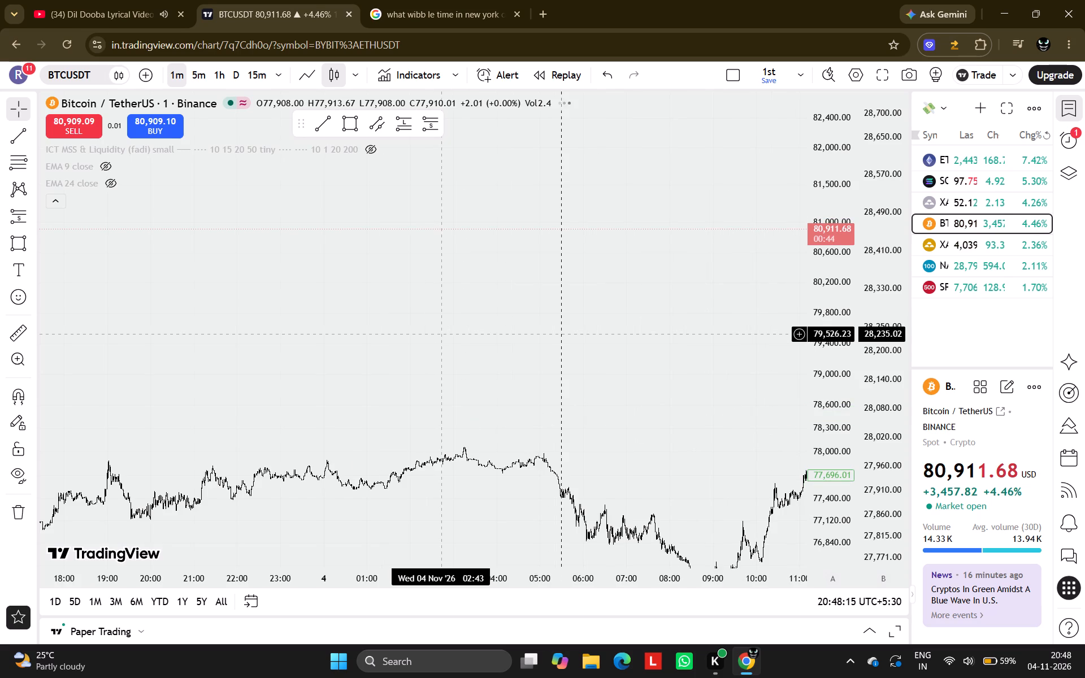
pyautogui.hscroll(10, 441, 333)
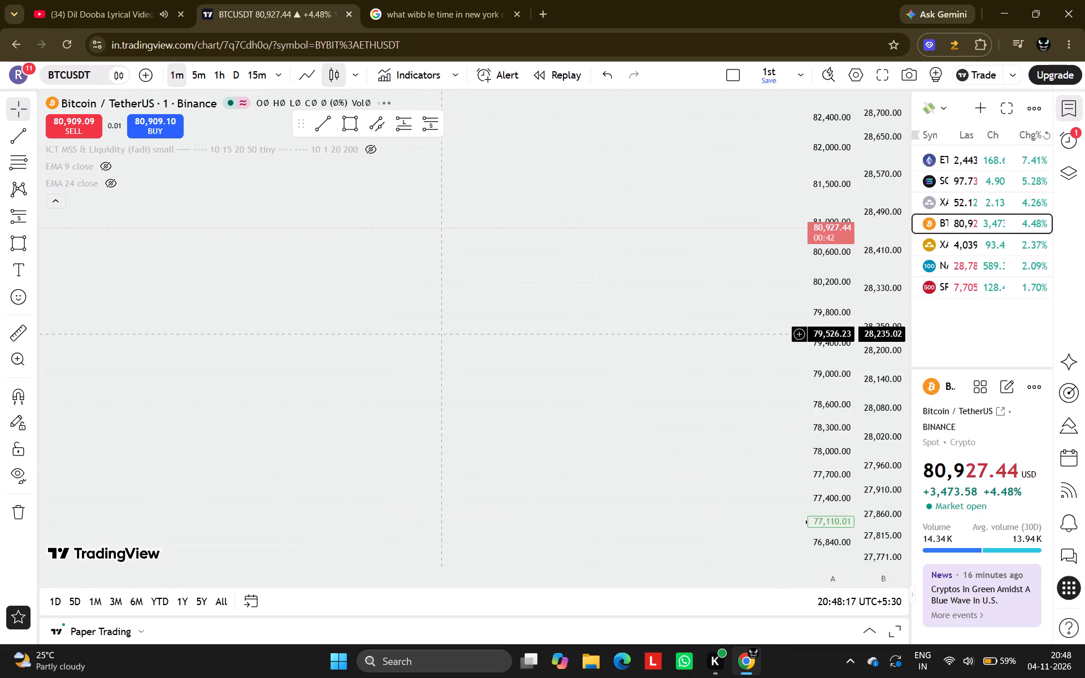
pyautogui.hscroll(3, 441, 333)
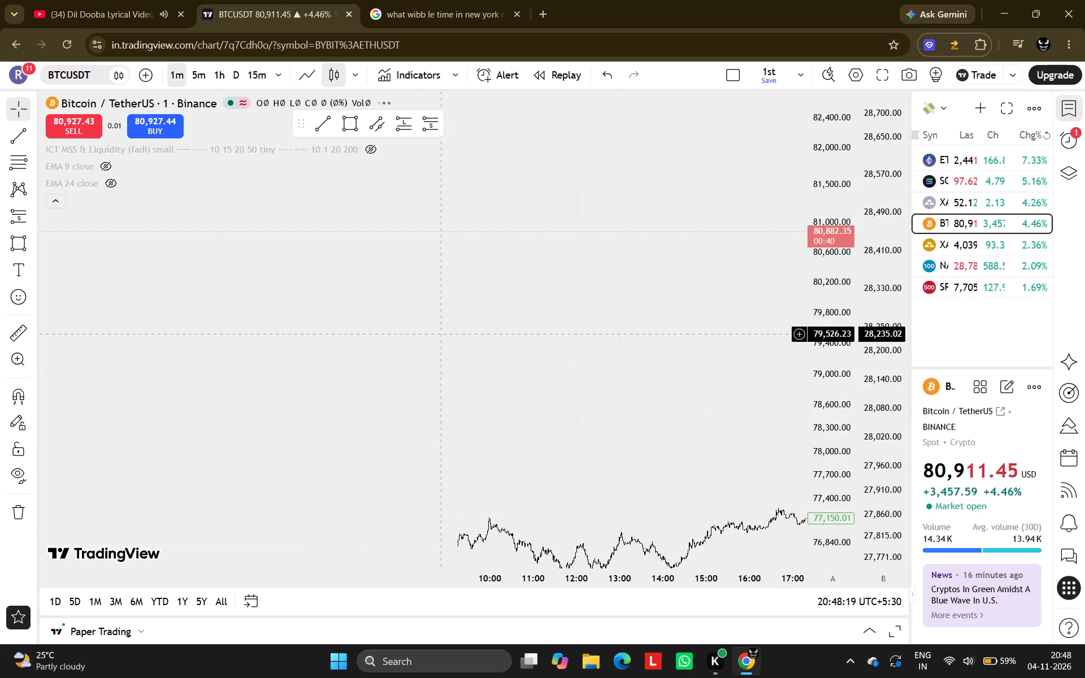
pyautogui.hscroll(4, 441, 333)
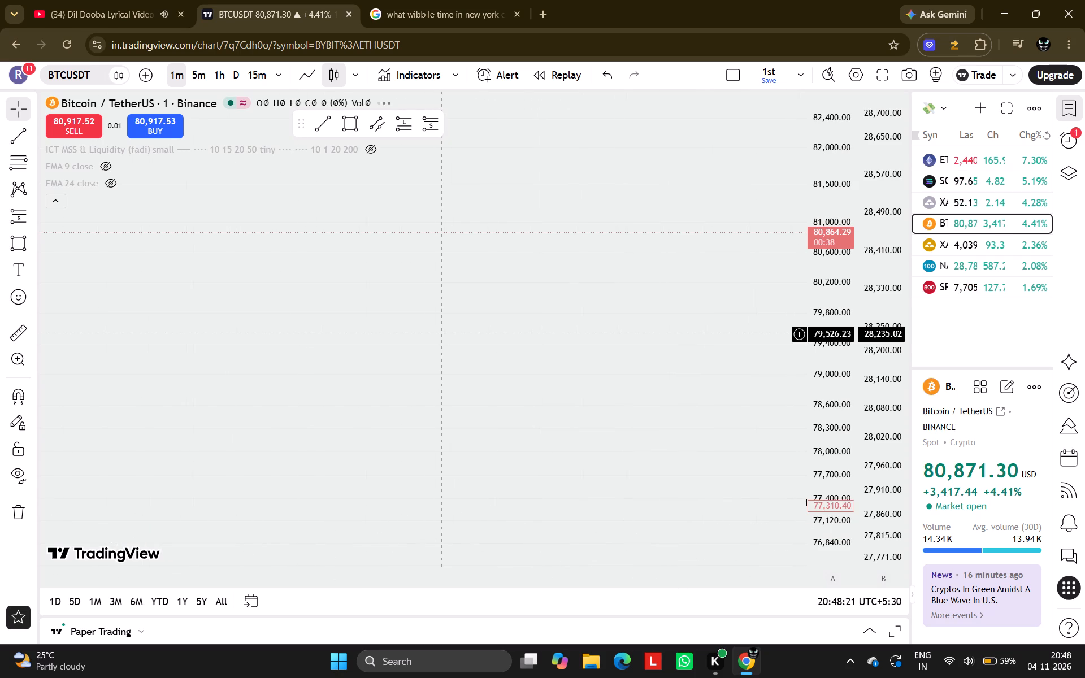
pyautogui.hscroll(1, 441, 333)
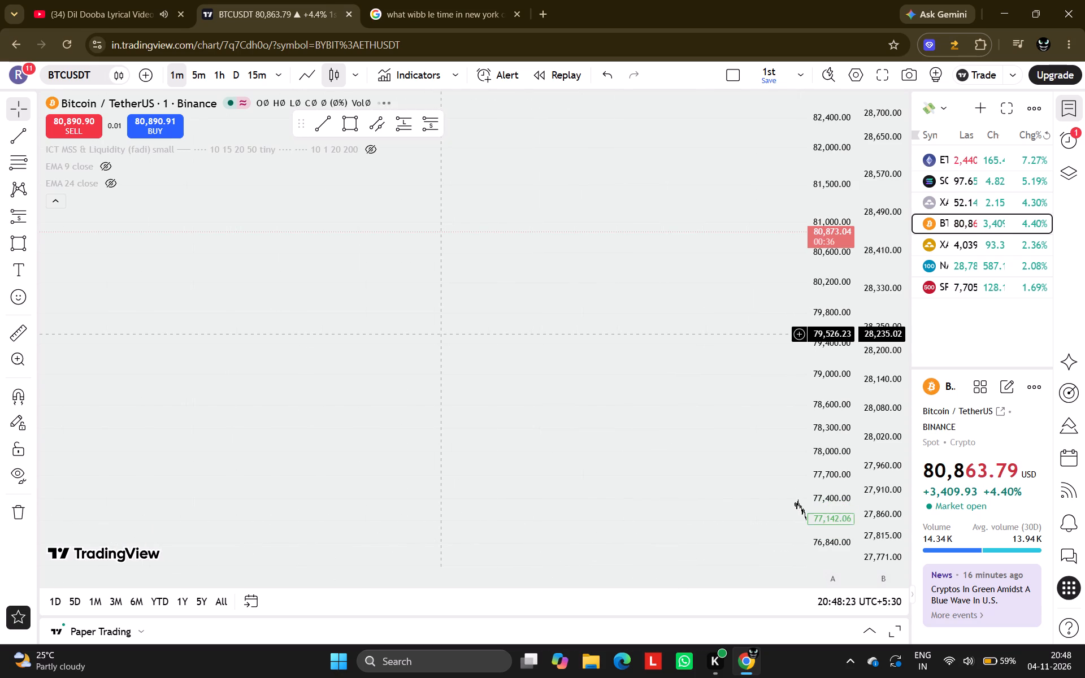
pyautogui.hscroll(1, 441, 333)
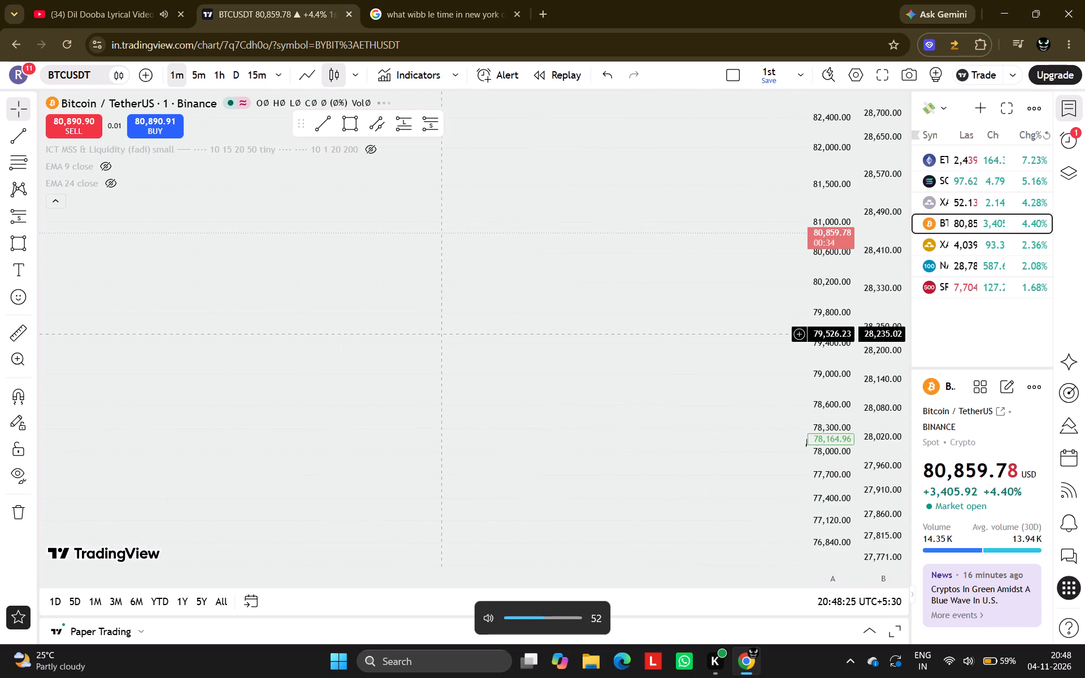
pyautogui.hscroll(11, 441, 333)
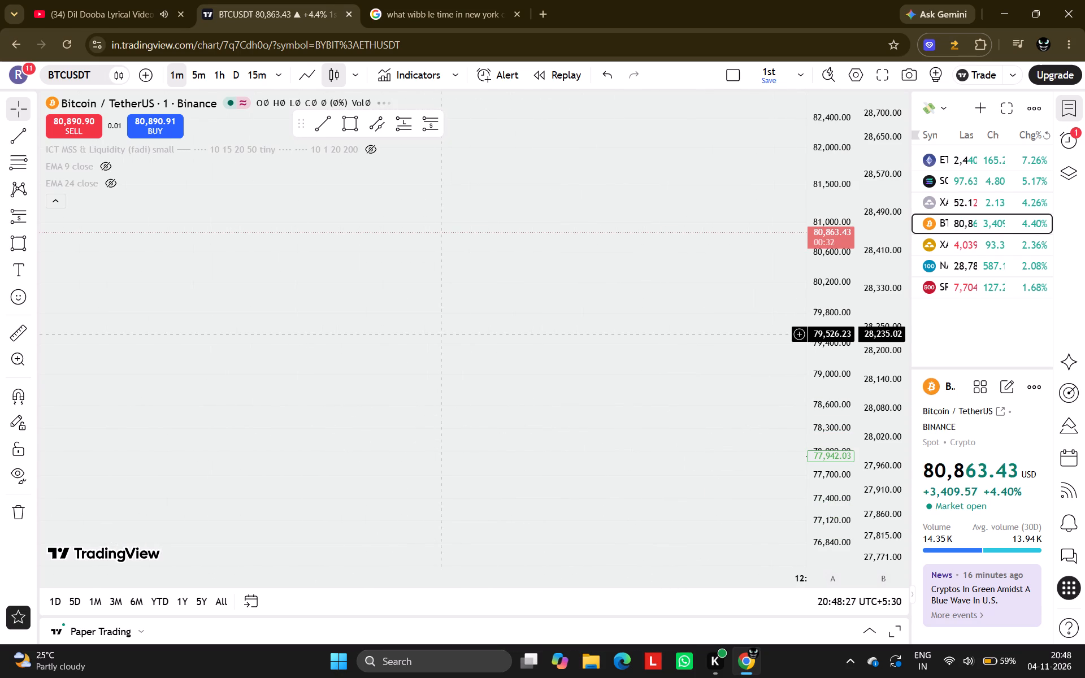
pyautogui.hscroll(20, 441, 333)
pyautogui.hscroll(10, 441, 333)
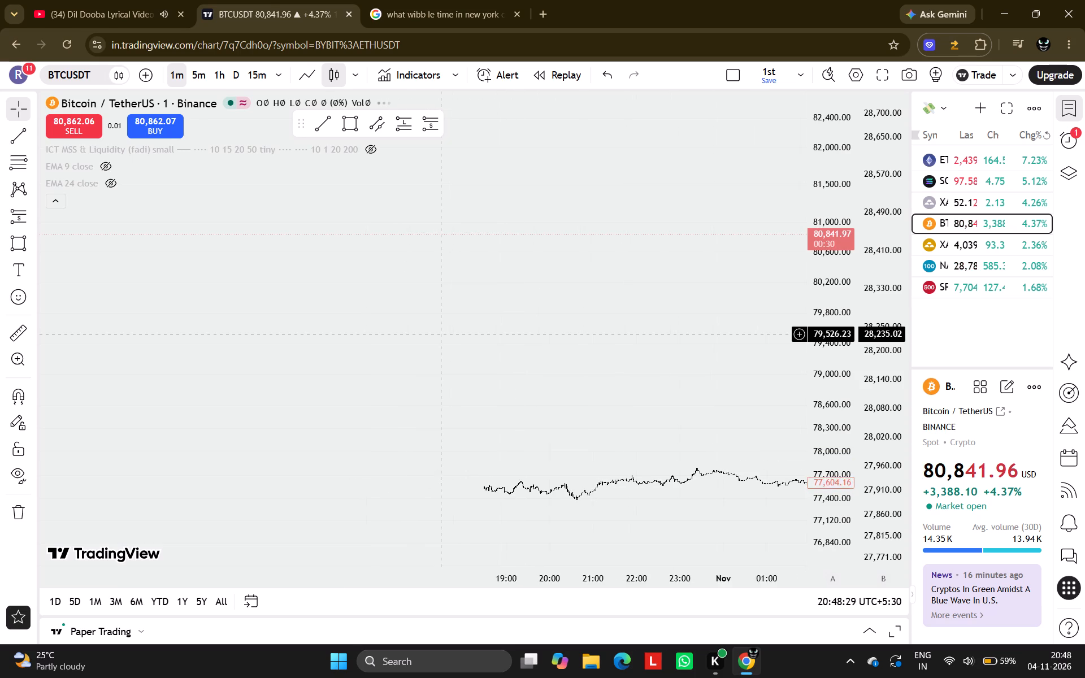
pyautogui.hscroll(10, 441, 333)
pyautogui.hscroll(18, 441, 333)
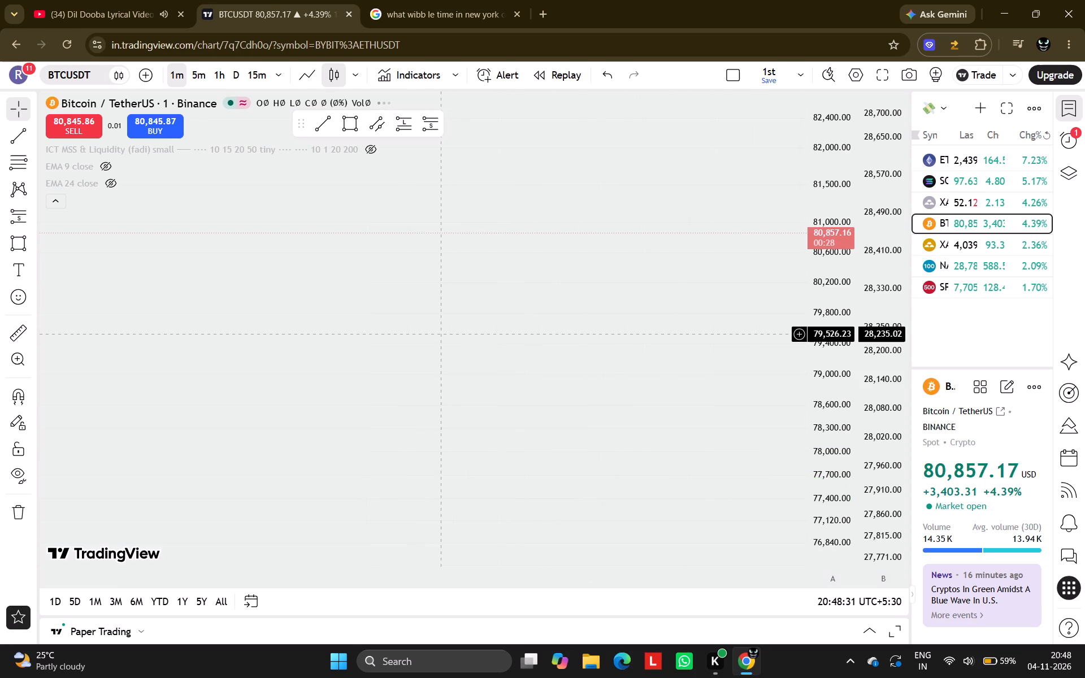
pyautogui.hscroll(20, 441, 333)
pyautogui.hscroll(1, 441, 333)
pyautogui.hscroll(20, 441, 333)
pyautogui.hscroll(7, 441, 333)
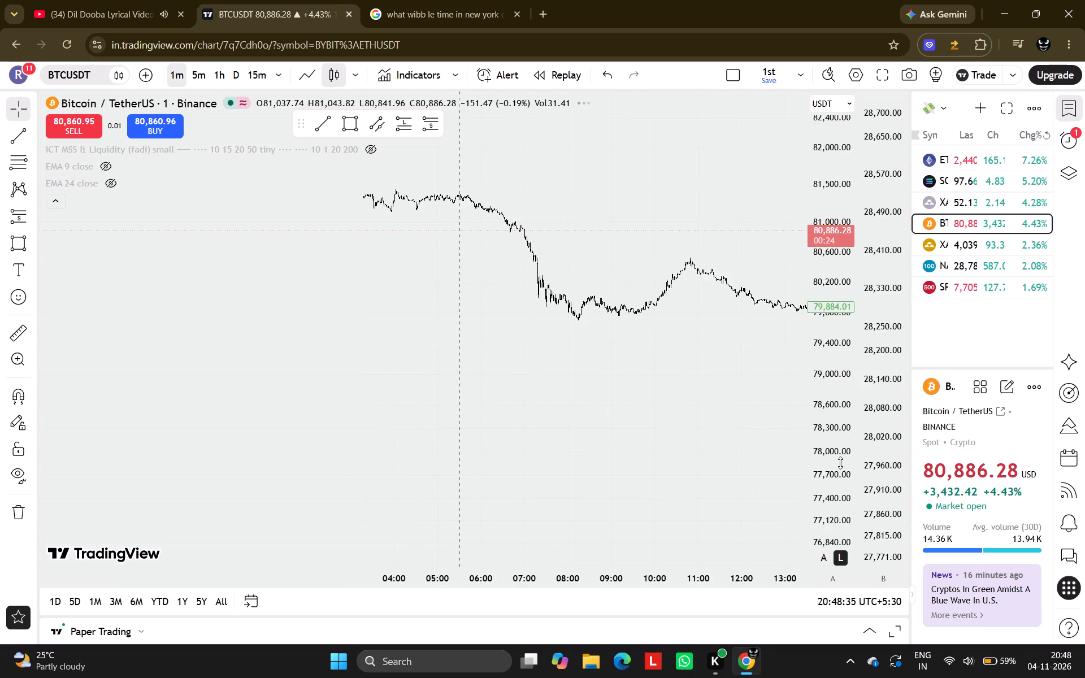
pyautogui.scroll(-7, 835, 460)
pyautogui.scroll(-9, 567, 327)
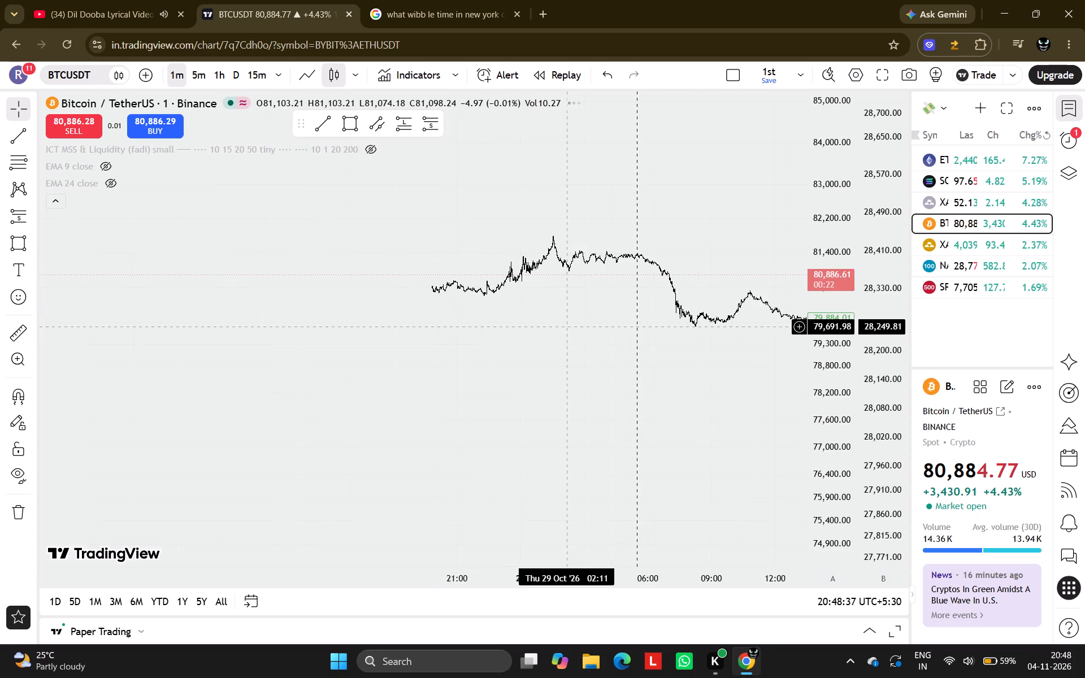
pyautogui.scroll(-1, 567, 327)
pyautogui.hscroll(2, 567, 327)
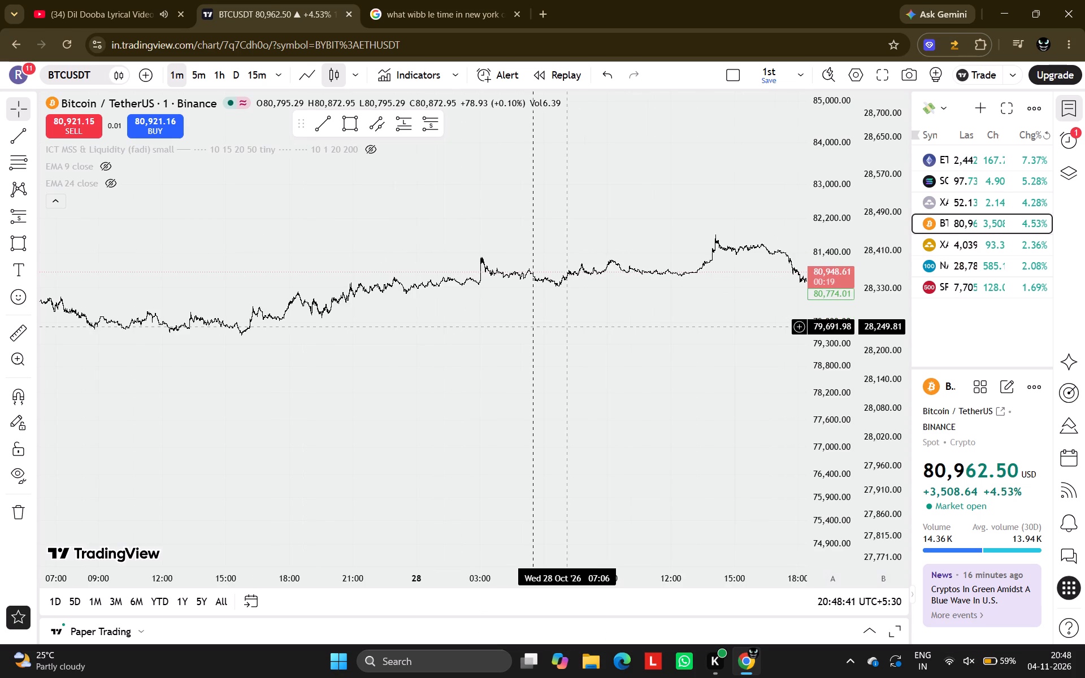
pyautogui.hscroll(13, 567, 327)
pyautogui.moveTo(432, 347); pyautogui.dragTo(588, 334)
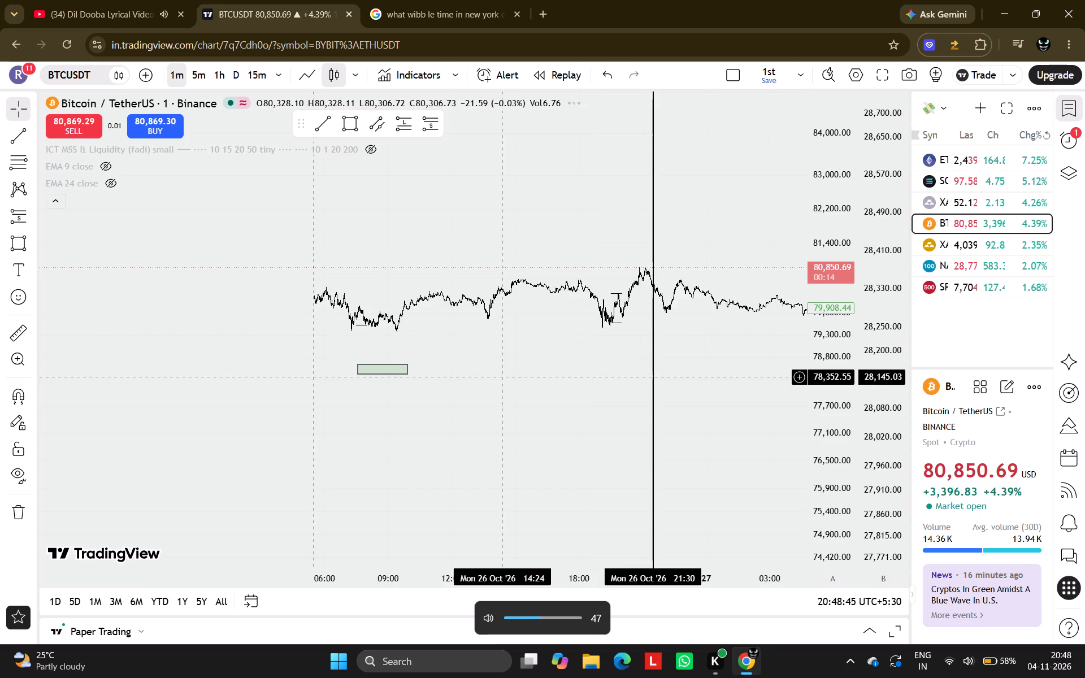
# Examine BTCUSDT's 26 October price action around the two short range lines and the 21:30 vertical line.
pyautogui.moveTo(502, 377); pyautogui.dragTo(649, 367)
pyautogui.scroll(5, 649, 367)
pyautogui.scroll(12, 836, 276)
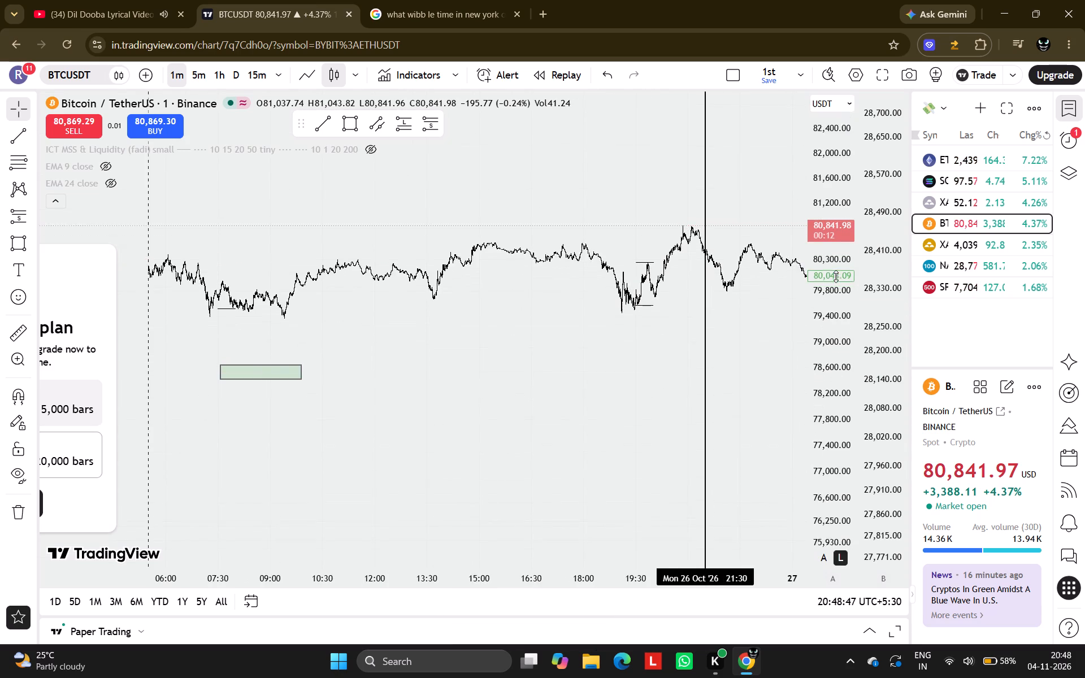
pyautogui.scroll(7, 615, 325)
pyautogui.scroll(11, 823, 229)
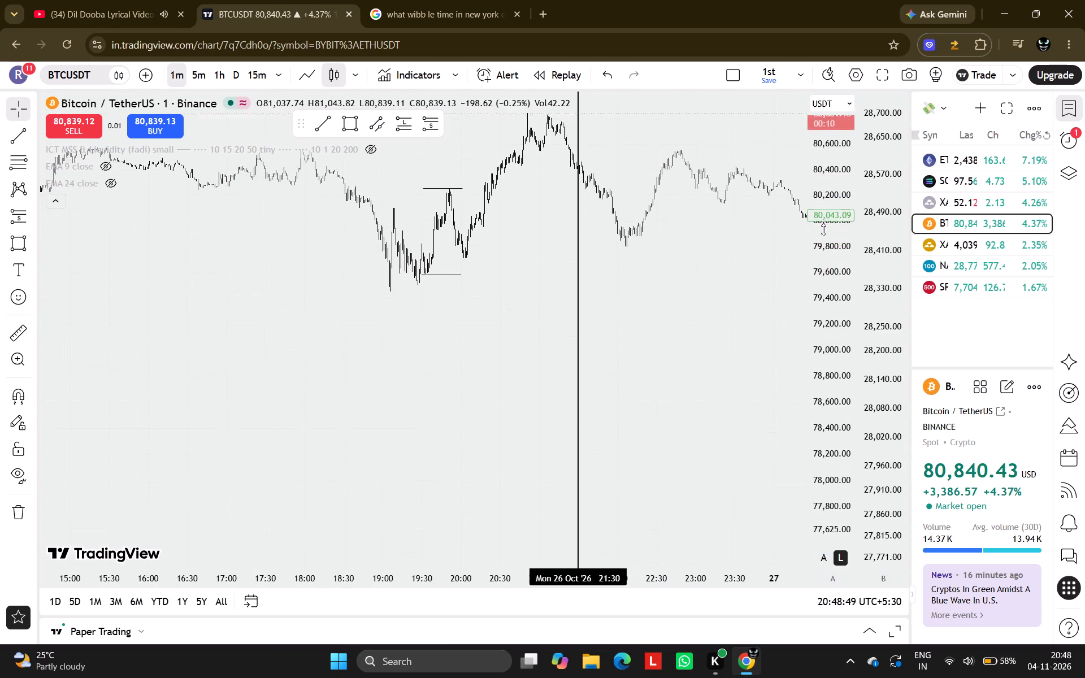
pyautogui.moveTo(636, 212); pyautogui.dragTo(661, 407)
pyautogui.scroll(6, 661, 407)
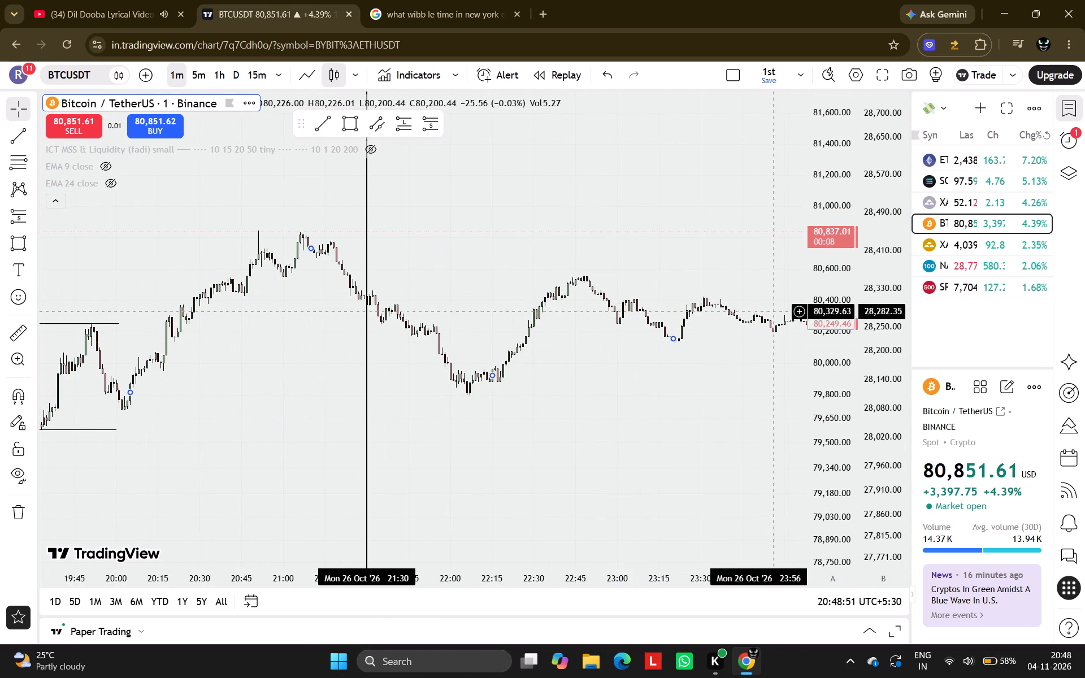
pyautogui.scroll(9, 812, 249)
pyautogui.moveTo(276, 407); pyautogui.dragTo(385, 408)
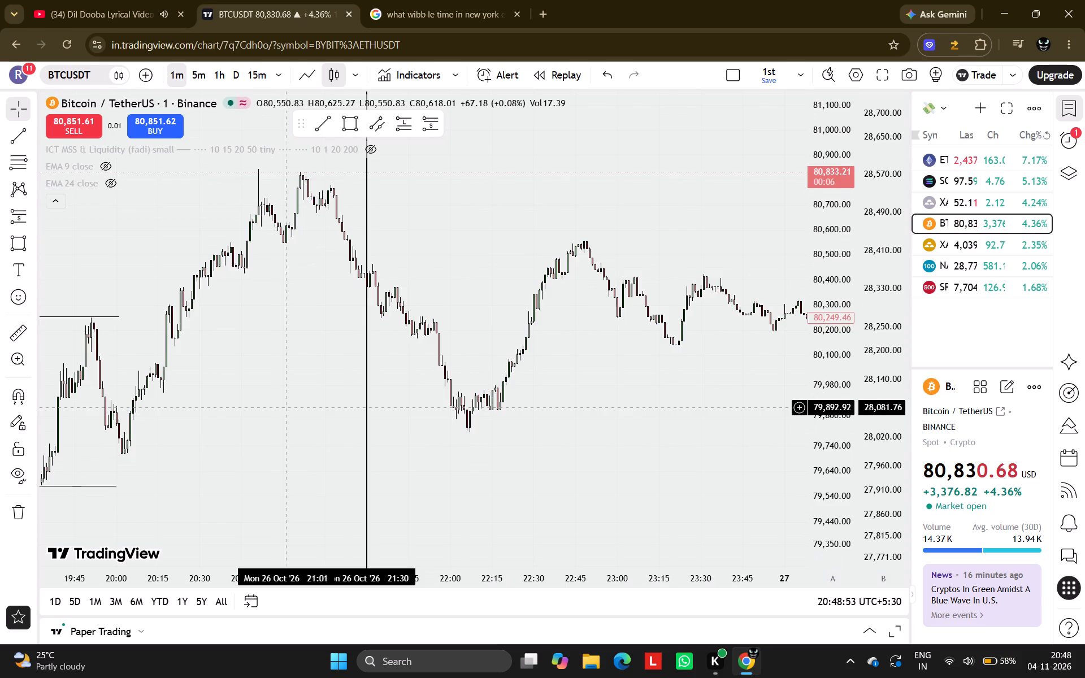
pyautogui.moveTo(385, 408); pyautogui.dragTo(536, 410)
# Switch to the Google AI Mode page and reread the answer converting 7:00 AM IST to New York time.
pyautogui.click(420, 0)
pyautogui.scroll(2, 413, 225)
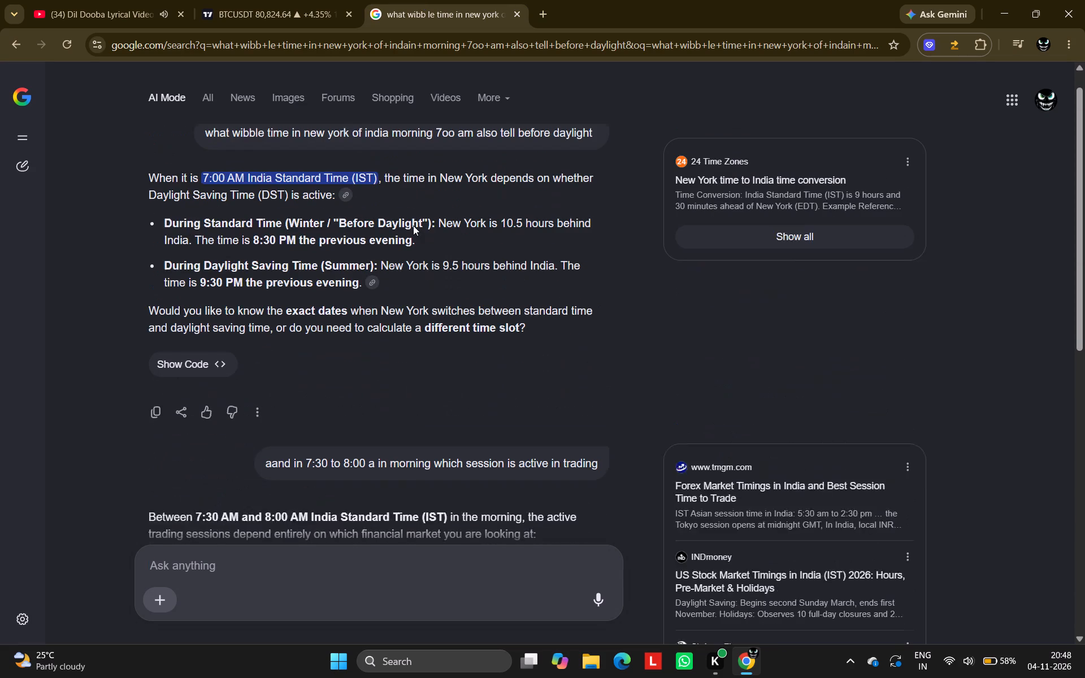
pyautogui.scroll(6, 413, 225)
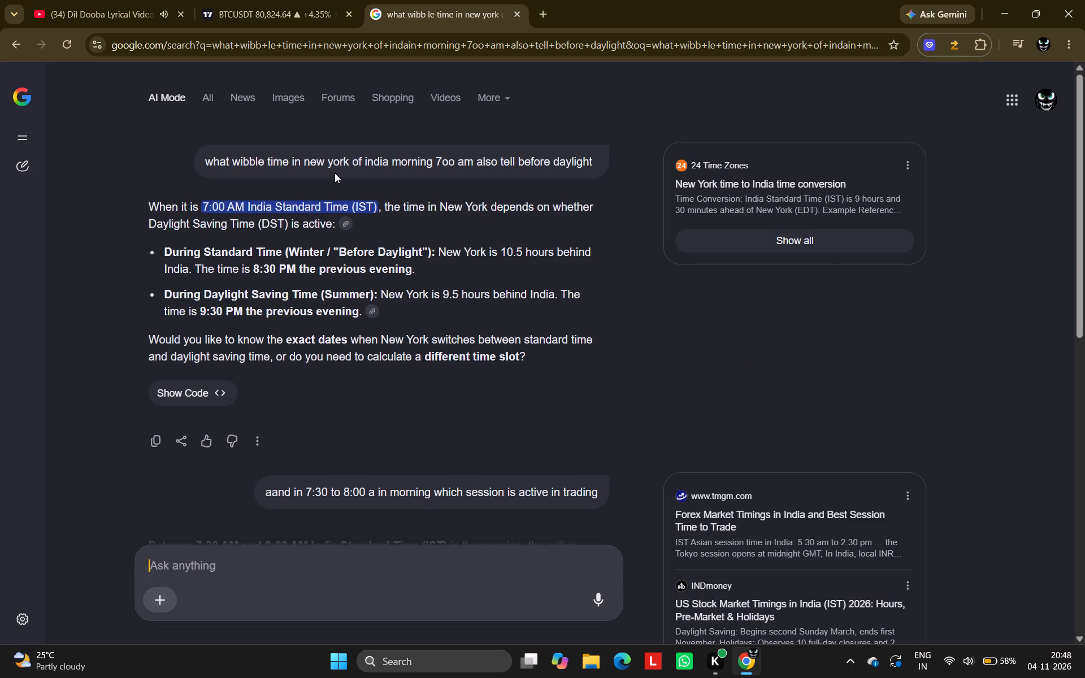
pyautogui.scroll(-1, 380, 307)
pyautogui.scroll(6, 380, 307)
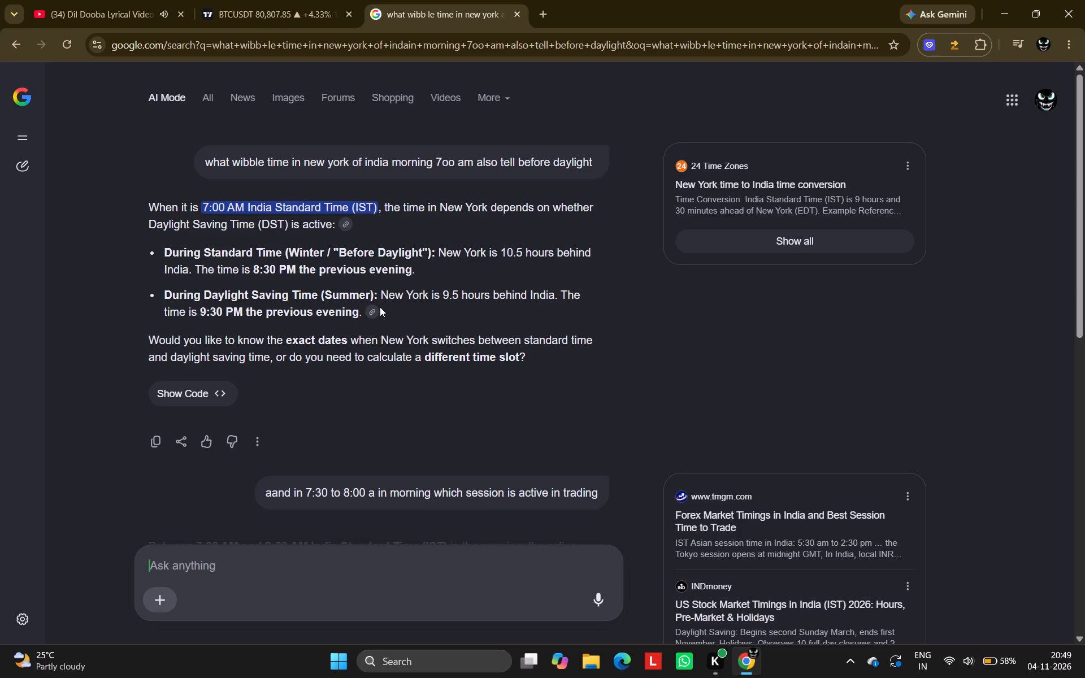
# Return to the BTCUSDT chart and review the 26 October moves between the marked range and the 21:30 line.
pyautogui.click(237, 0)
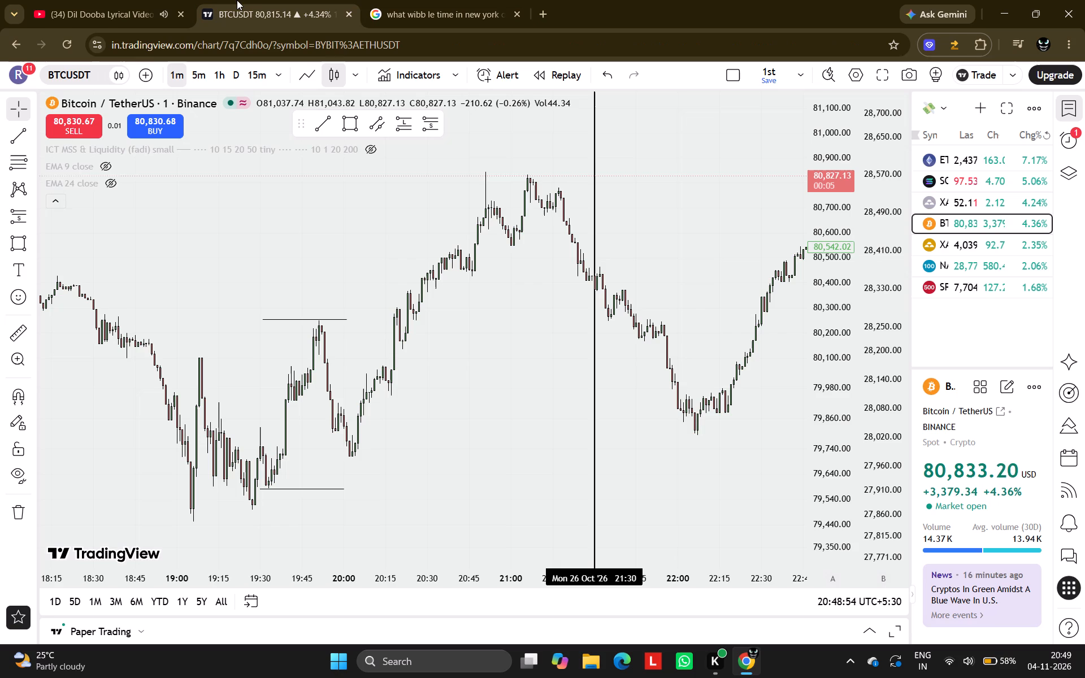
pyautogui.scroll(-4, 324, 450)
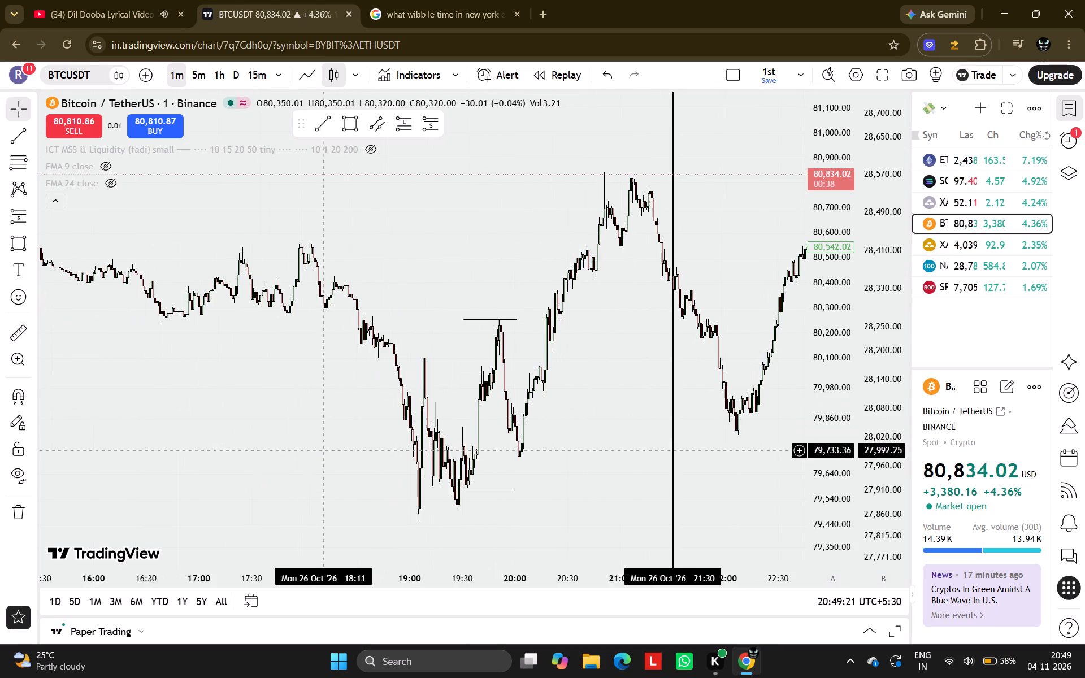
pyautogui.scroll(-4, 150, 438)
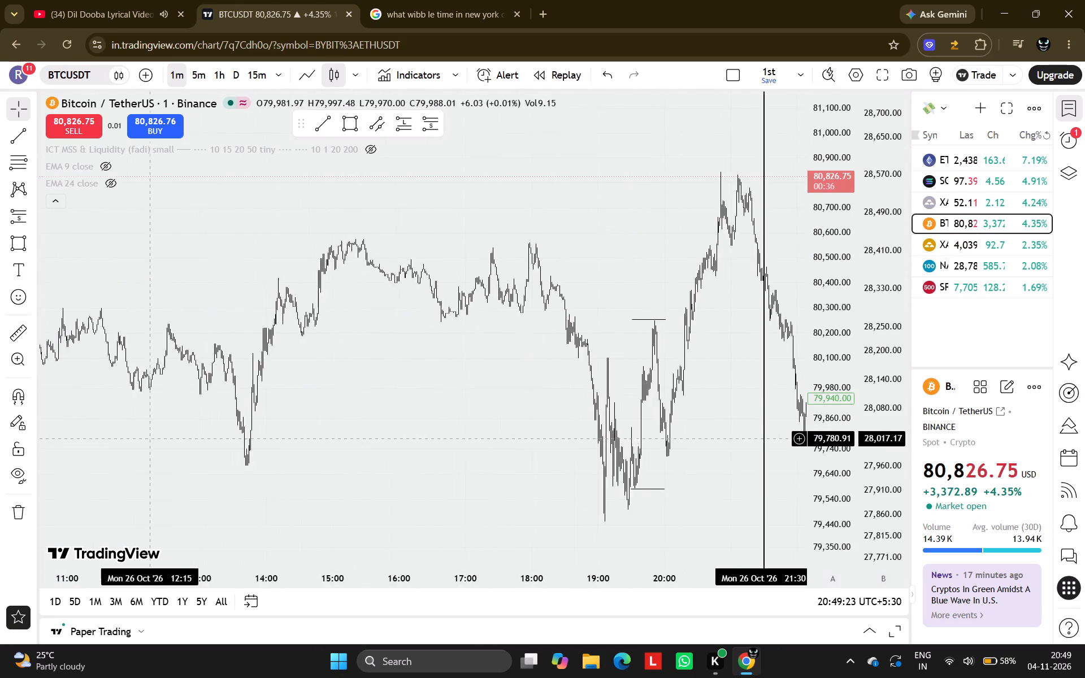
pyautogui.scroll(6, 431, 455)
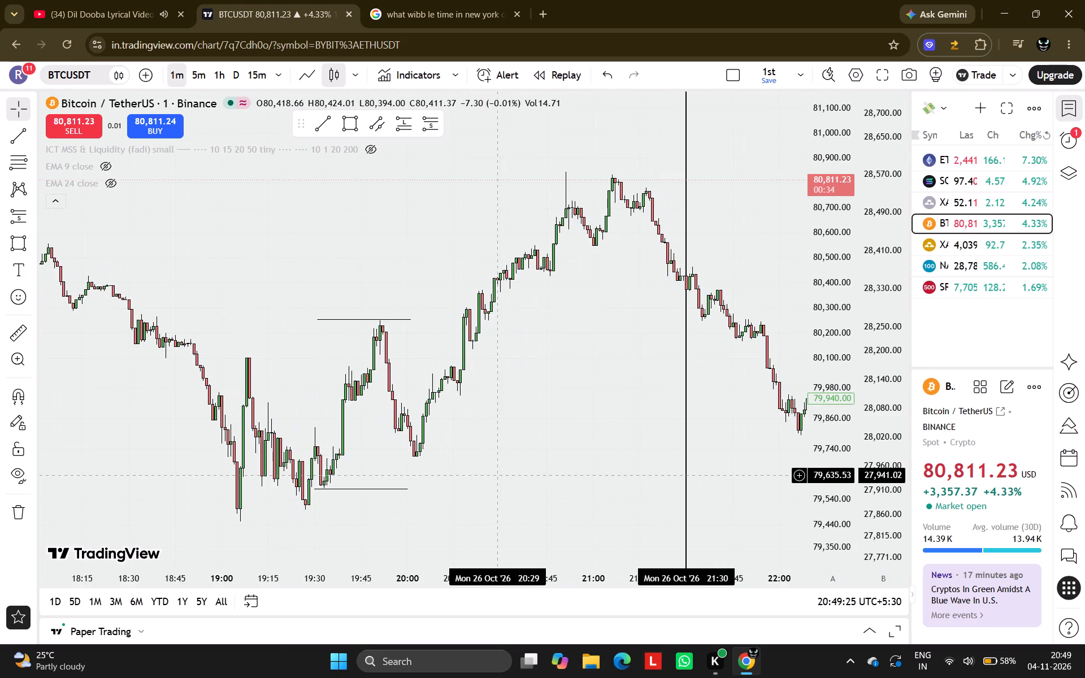
pyautogui.moveTo(497, 475); pyautogui.dragTo(481, 445)
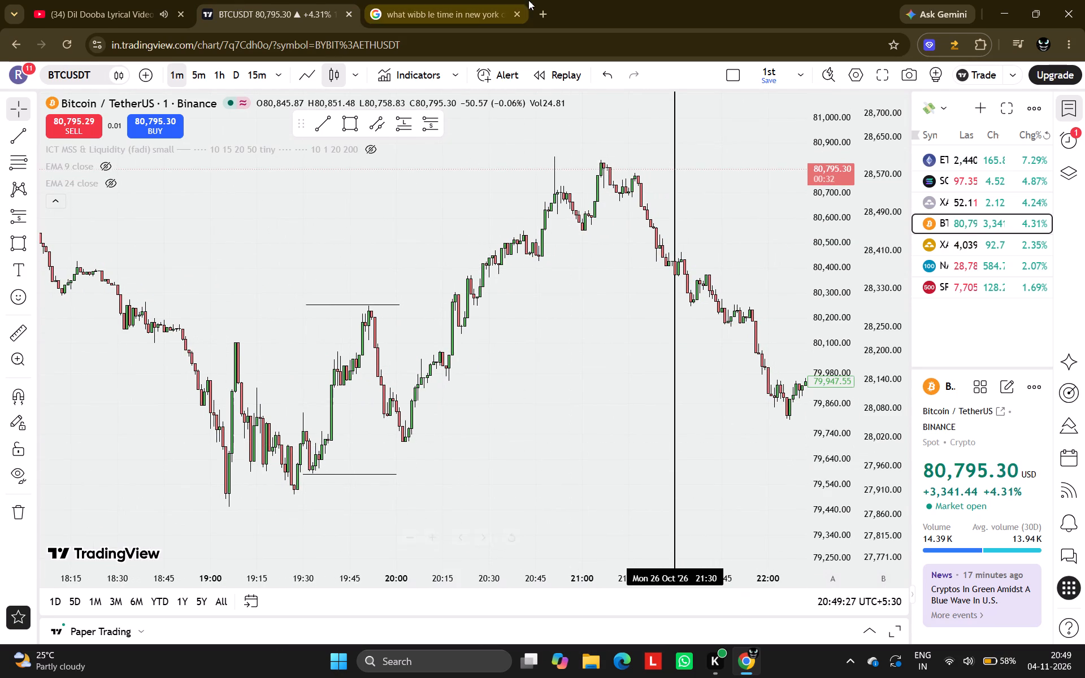
# In the Google AI Mode chat, start a follow-up question reading "umm ist 7:00 am like".
pyautogui.click(447, 0)
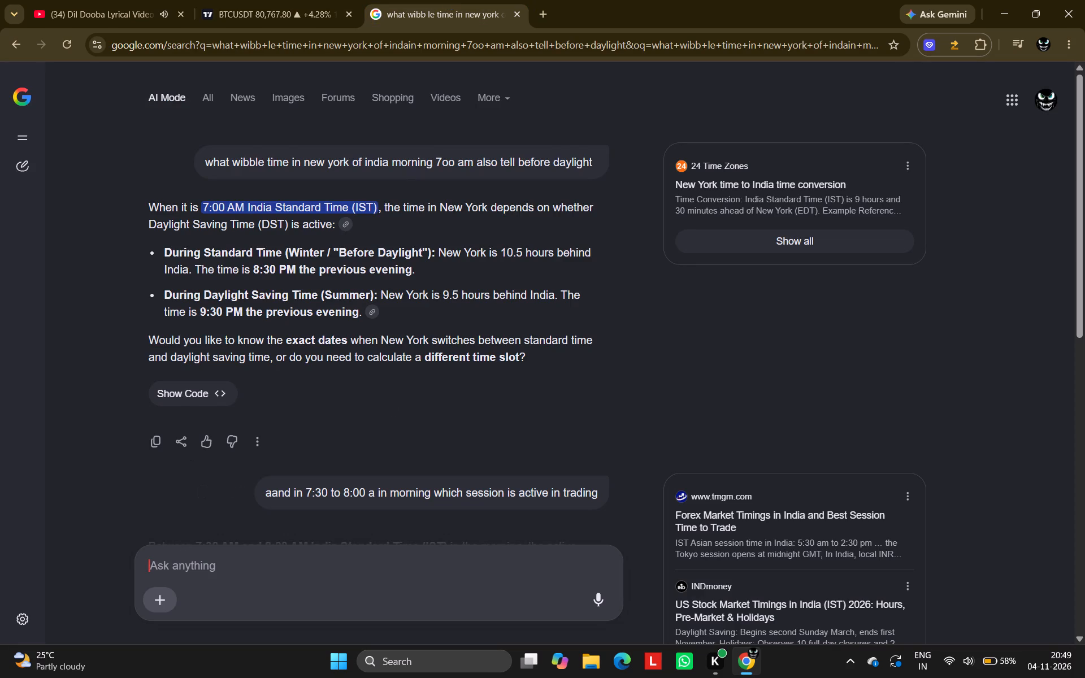
pyautogui.click(182, 562)
pyautogui.write('umm ist 7"00')
pyautogui.press('Delete')
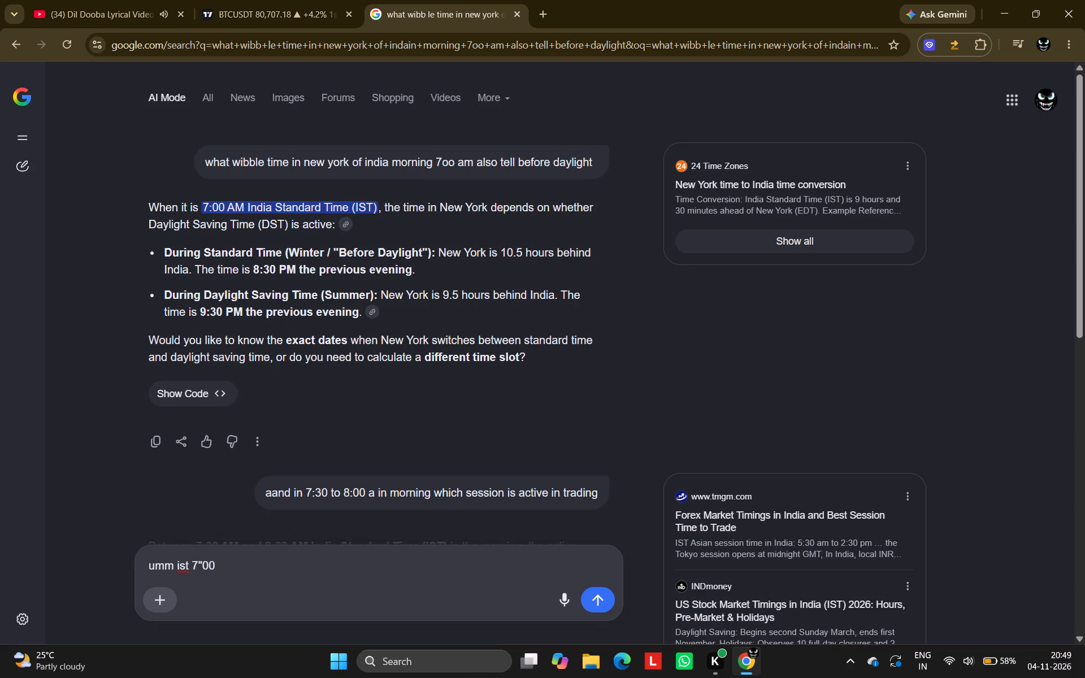
pyautogui.press('BackSpace')
pyautogui.press('BackSpace')
pyautogui.press('BackSpace')
pyautogui.write(':00 am')
pyautogui.press('space')
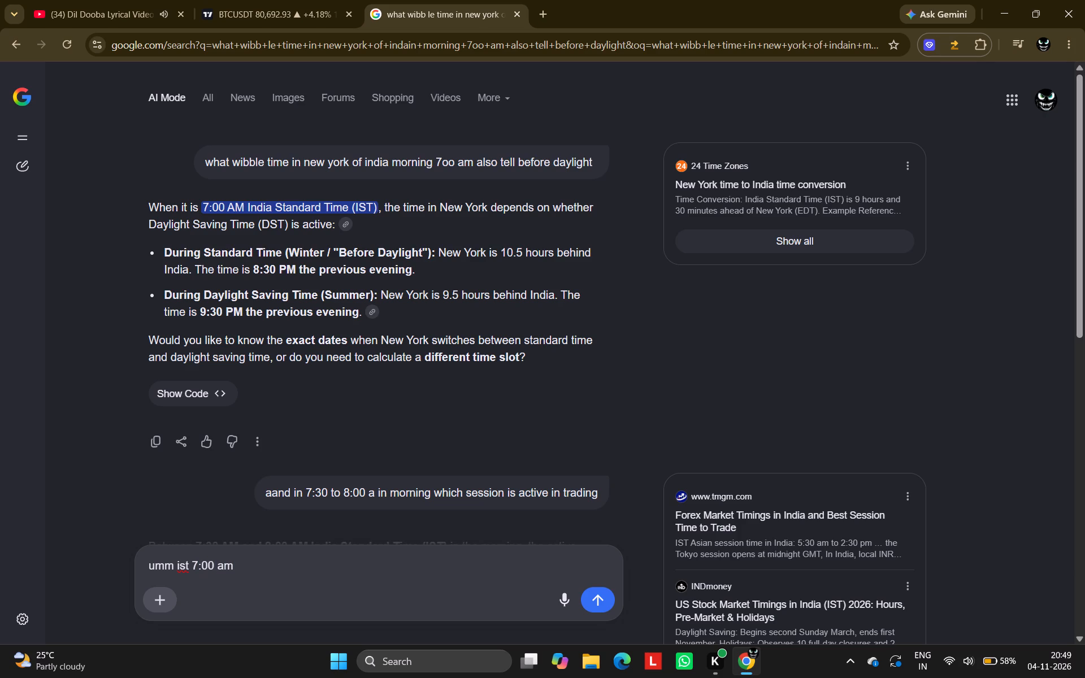
pyautogui.write('like')
pyautogui.press('space')
# Finish and send the AI Mode follow-up asking whether 7:00 am IST on 26 ovt 2026 is 21:30 New York time on 26th ovct 2026.
pyautogui.click(253, 0)
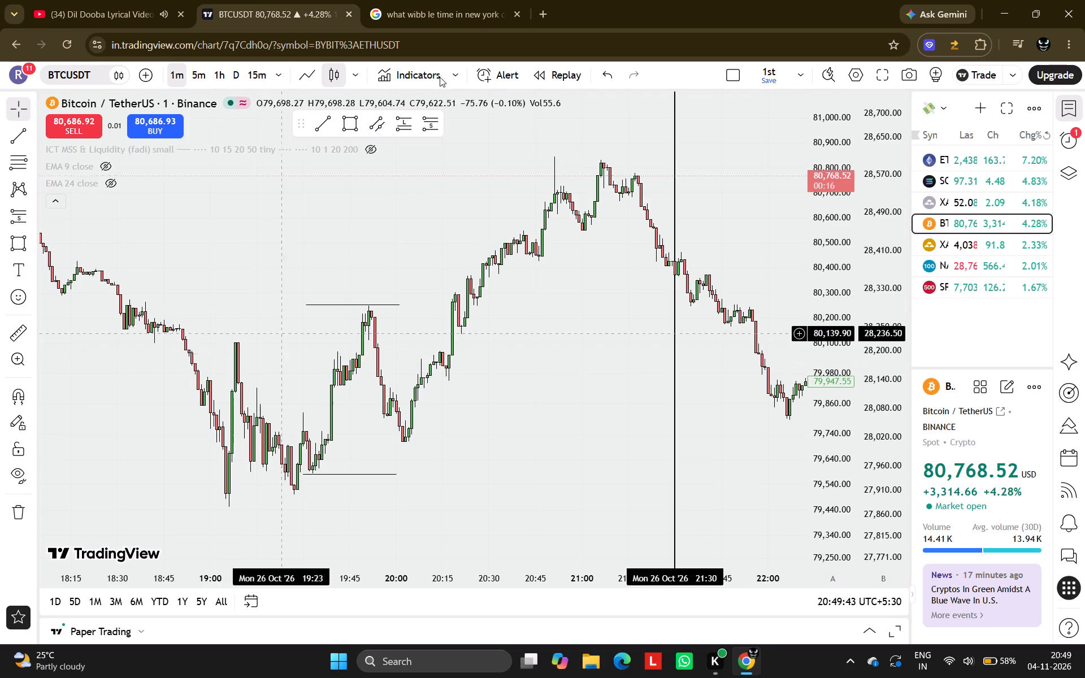
pyautogui.click(449, 0)
pyautogui.press('space')
pyautogui.write('on 26 ovt 2026')
pyautogui.press('space')
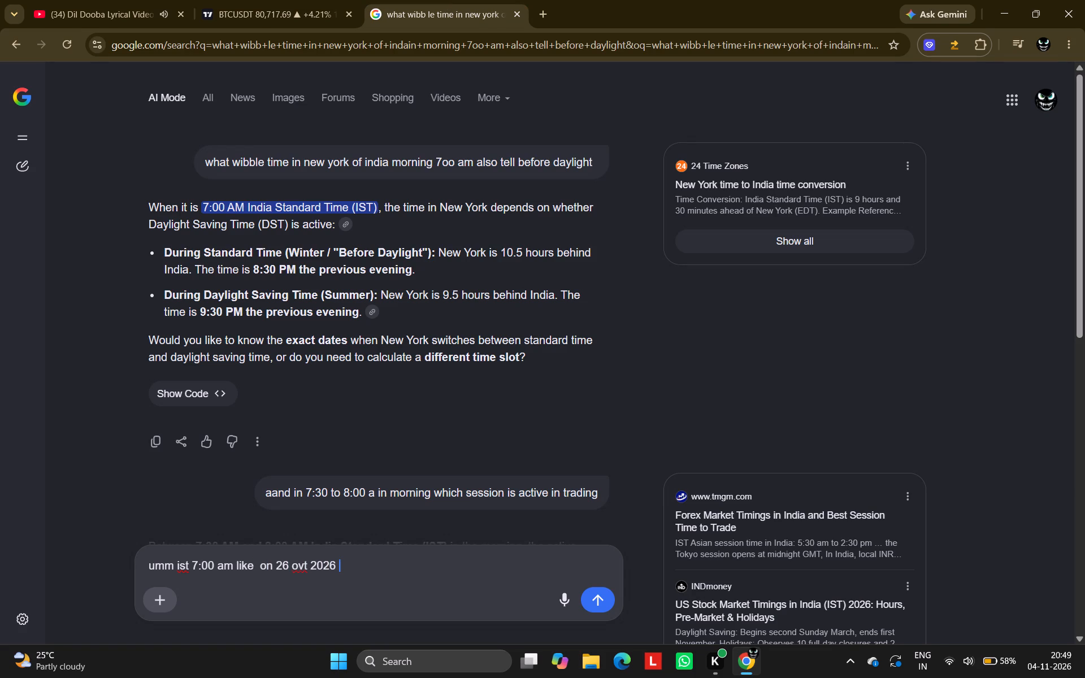
pyautogui.write('the new york time will be 21;')
pyautogui.press('BackSpace')
pyautogui.write(':30')
pyautogui.press('space')
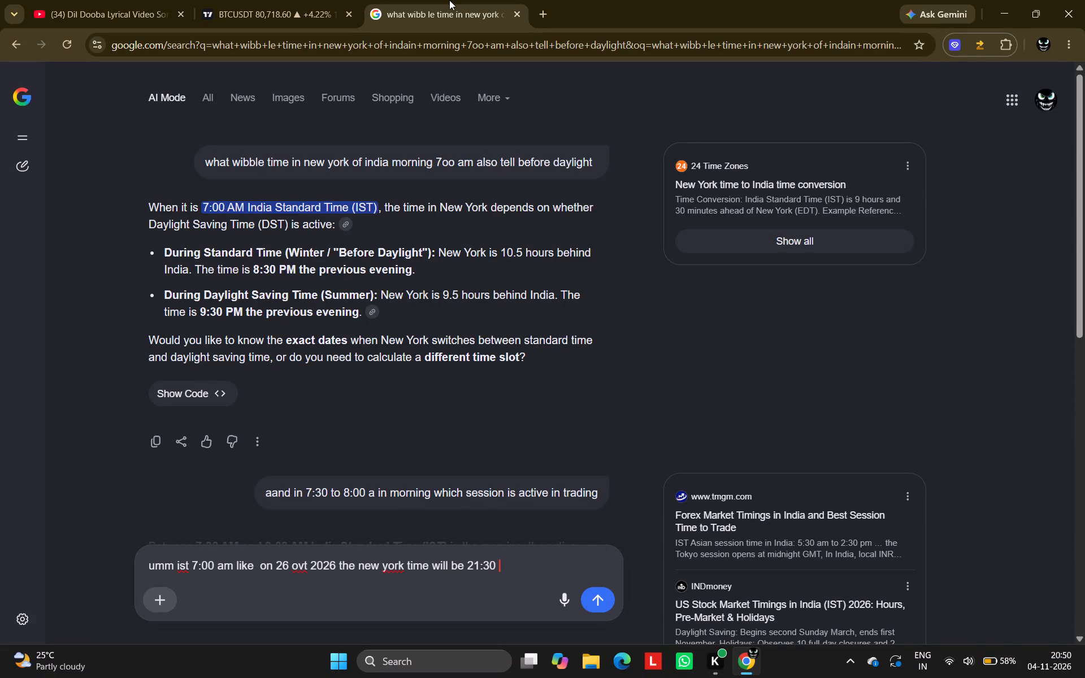
pyautogui.write('on 26')
pyautogui.write('th ovv')
pyautogui.press('BackSpace')
pyautogui.write('ct')
pyautogui.press('space')
pyautogui.write('2026 right ?')
pyautogui.press('Return')
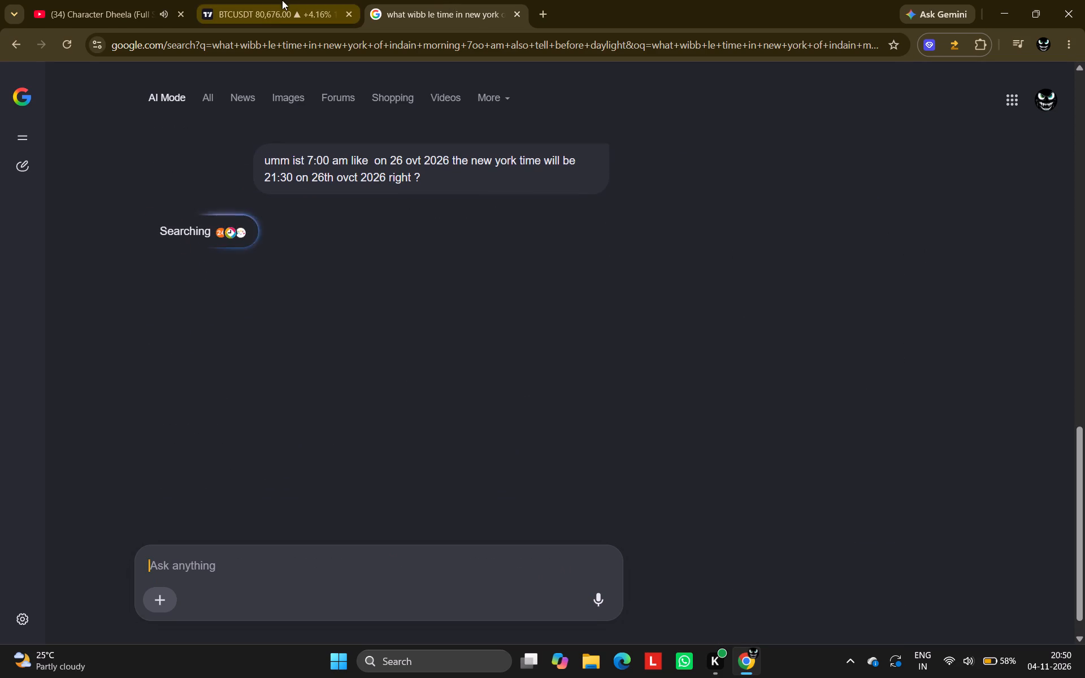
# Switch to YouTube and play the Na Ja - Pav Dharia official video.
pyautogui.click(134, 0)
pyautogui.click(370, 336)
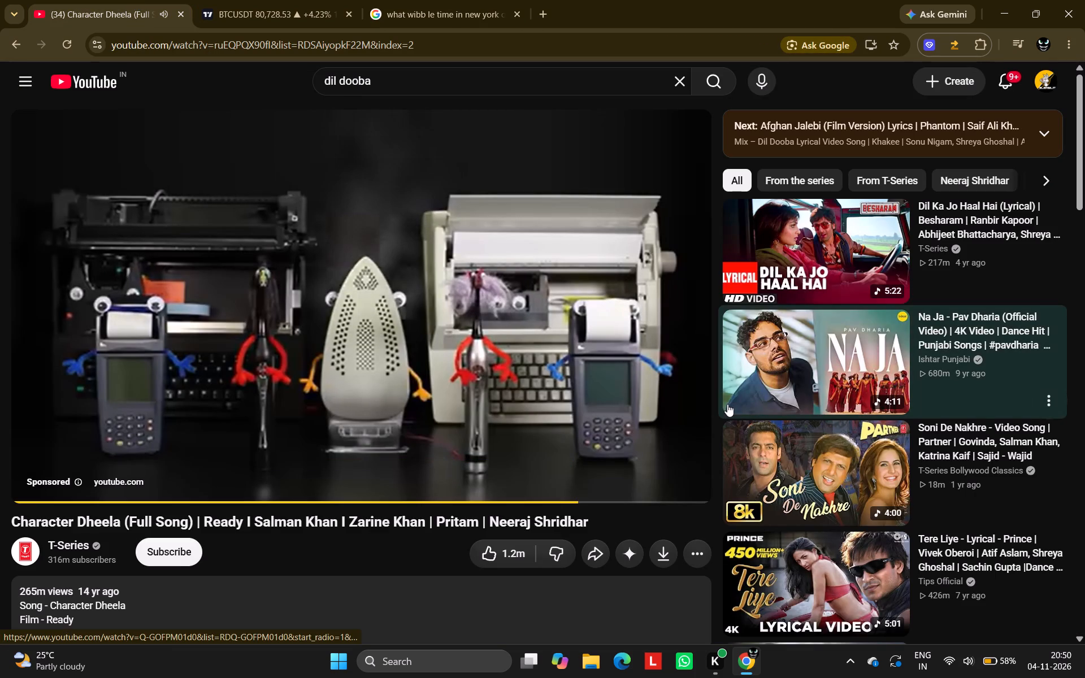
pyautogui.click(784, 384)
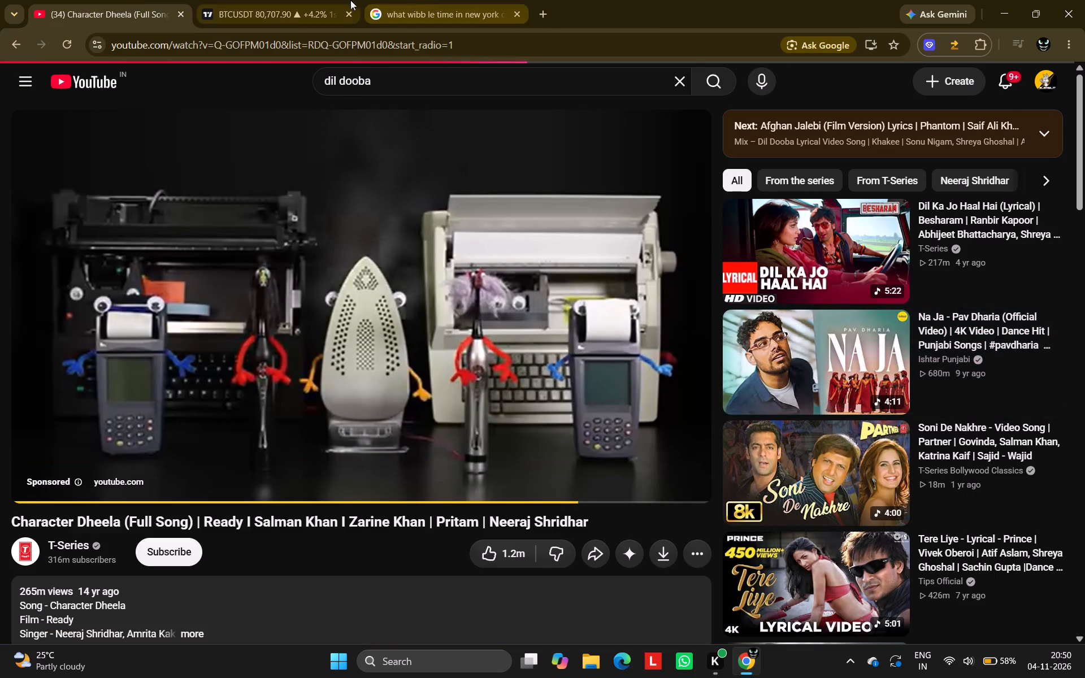
# Return to the Google AI Mode page and read the answer about New York time for 26 October 2026.
pyautogui.click(424, 0)
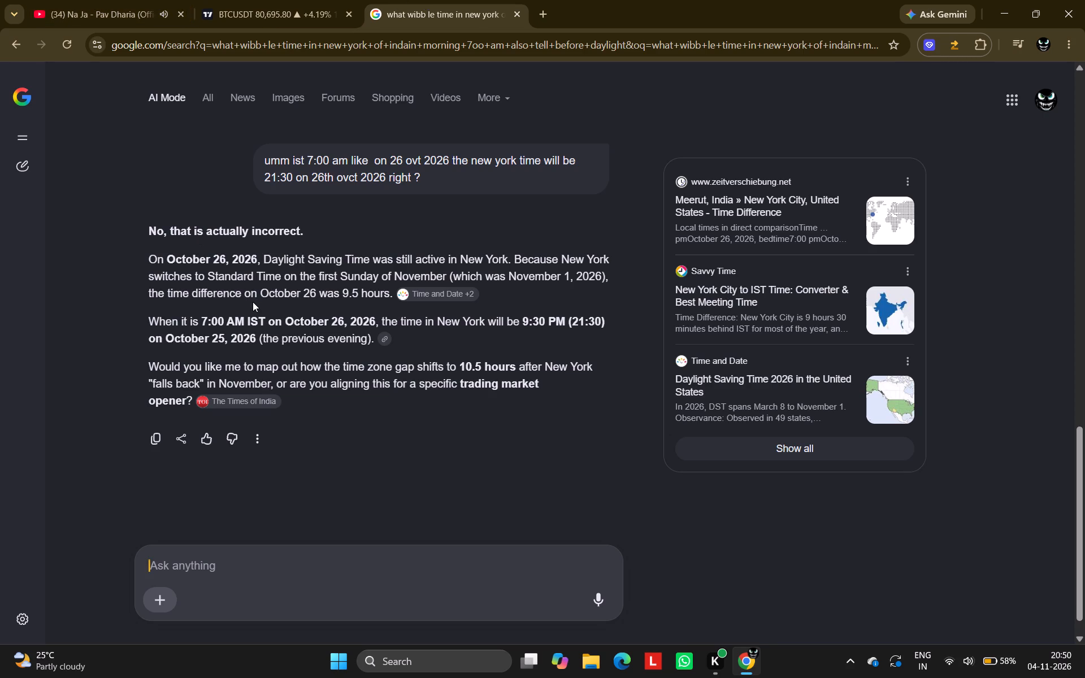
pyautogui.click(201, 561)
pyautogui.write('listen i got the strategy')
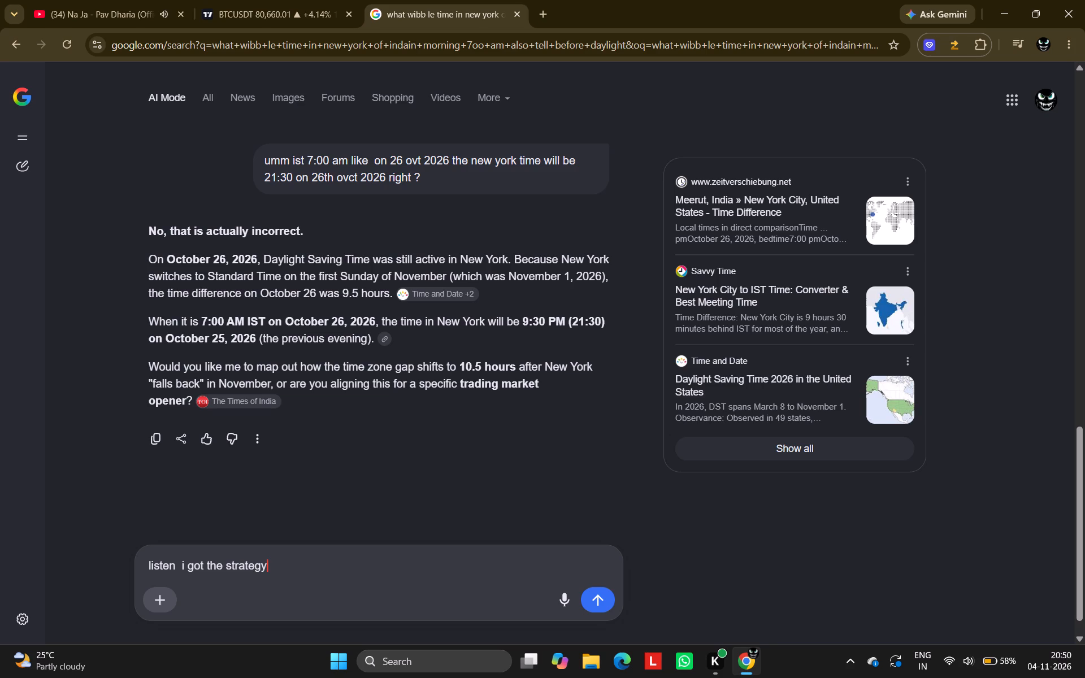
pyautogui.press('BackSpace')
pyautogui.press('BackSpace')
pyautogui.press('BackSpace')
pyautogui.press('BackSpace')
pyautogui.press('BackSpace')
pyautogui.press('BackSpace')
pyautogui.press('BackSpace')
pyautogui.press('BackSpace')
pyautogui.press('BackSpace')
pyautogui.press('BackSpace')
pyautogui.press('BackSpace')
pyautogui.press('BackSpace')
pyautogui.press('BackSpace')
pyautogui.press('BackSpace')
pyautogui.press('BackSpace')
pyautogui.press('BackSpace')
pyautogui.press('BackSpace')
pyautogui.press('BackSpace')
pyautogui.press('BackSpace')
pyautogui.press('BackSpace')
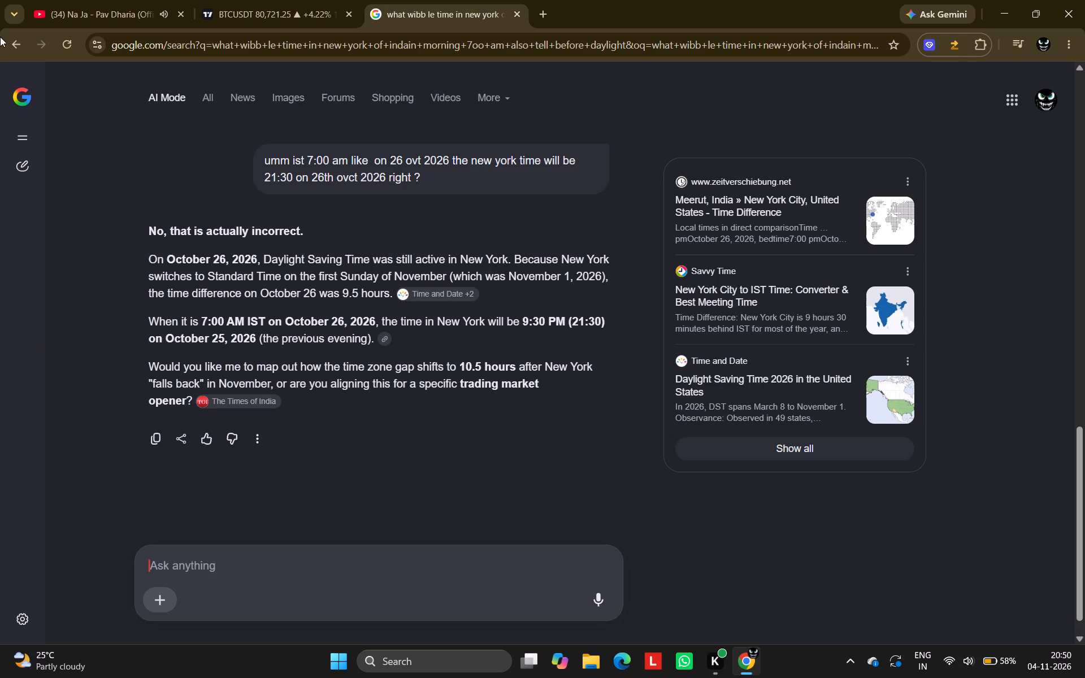
# Glance at the BTCUSDT chart, and draft the AI Mode question "ok tell me just when 7:00 am gets in new york" without sending it.
pyautogui.click(225, 0)
pyautogui.click(416, 0)
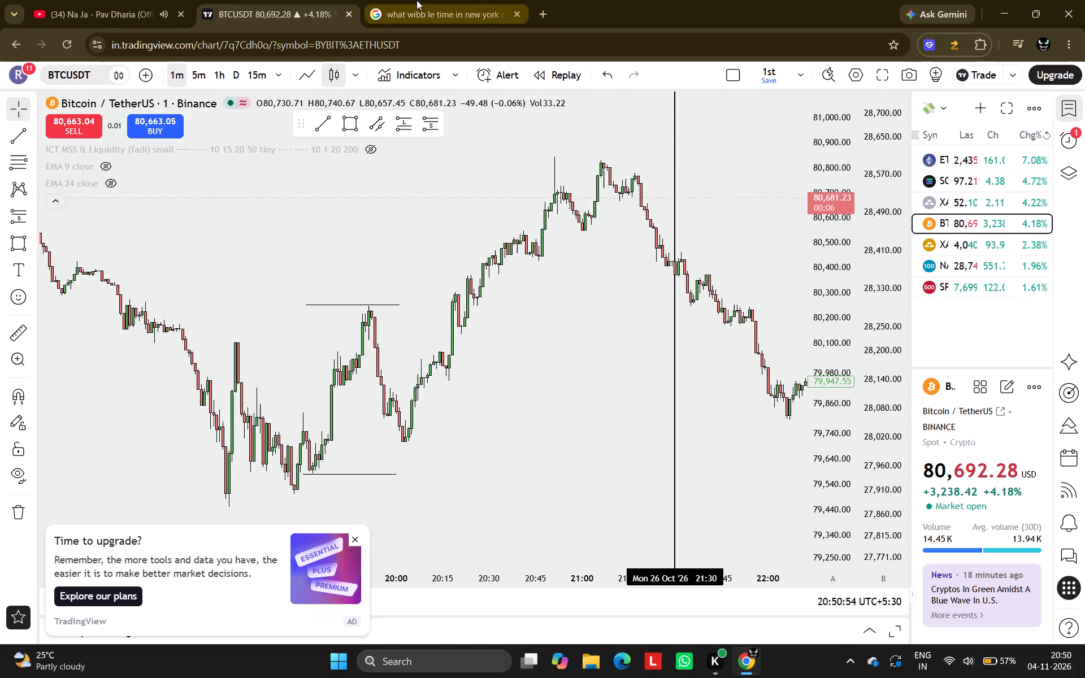
pyautogui.click(174, 563)
pyautogui.write('ok tell me just when')
pyautogui.press('space')
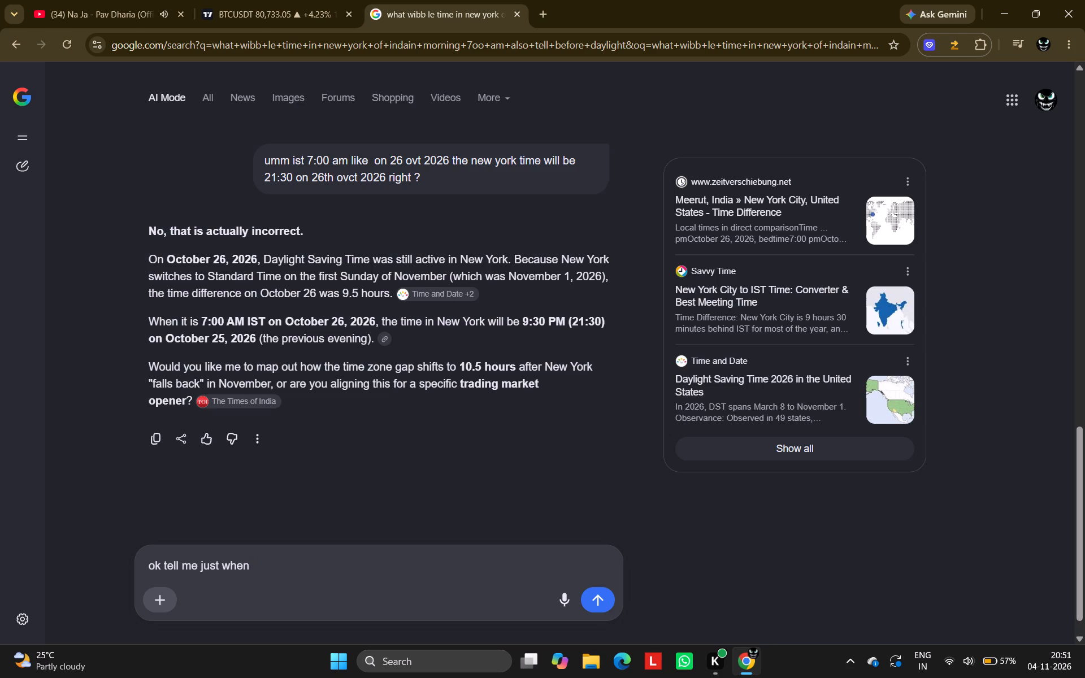
pyautogui.press('7')
pyautogui.write(':00 am gets')
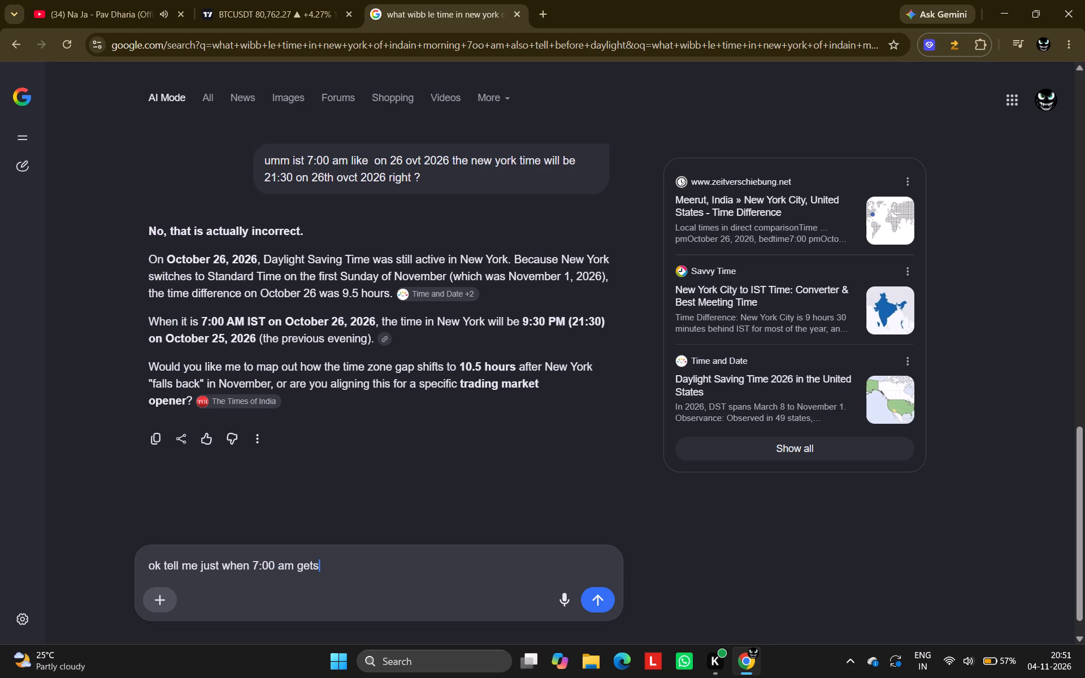
pyautogui.press('space')
pyautogui.press('space')
pyautogui.write('in new york')
pyautogui.press('space')
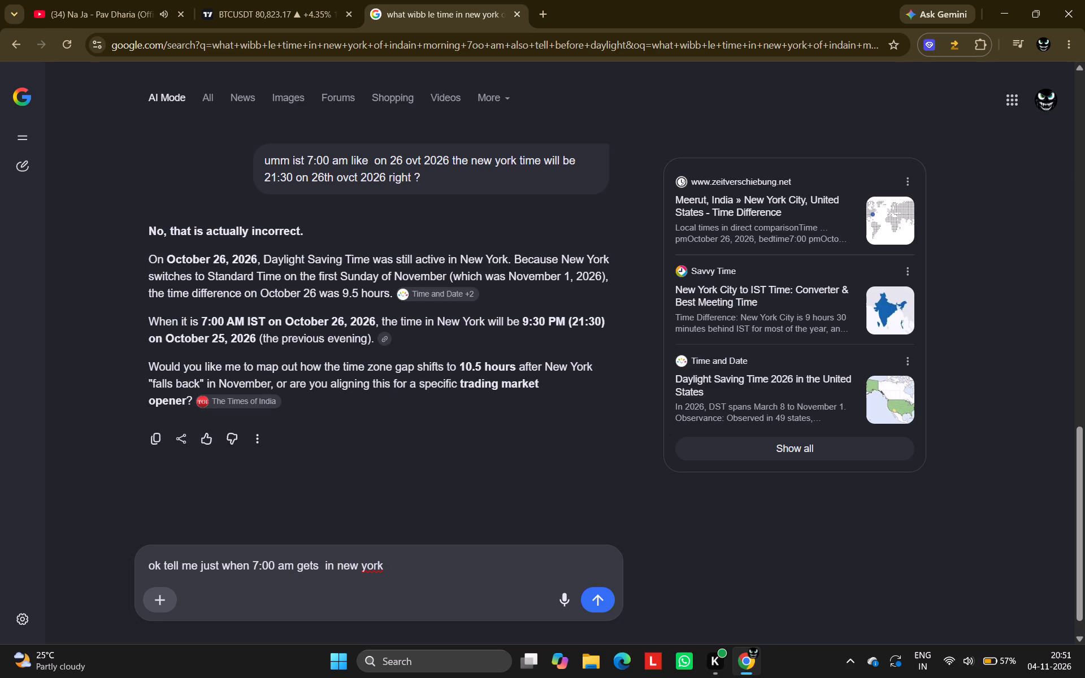
# Set the BTCUSDT chart's time zone to (UTC-5) New York.
pyautogui.click(211, 10)
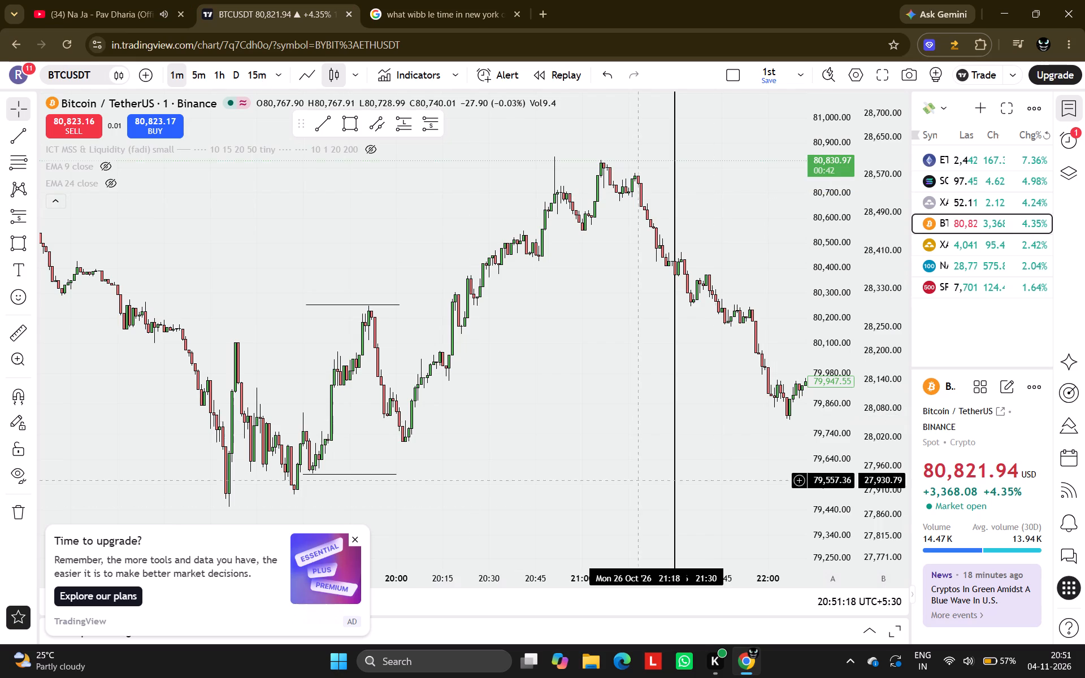
pyautogui.click(864, 603)
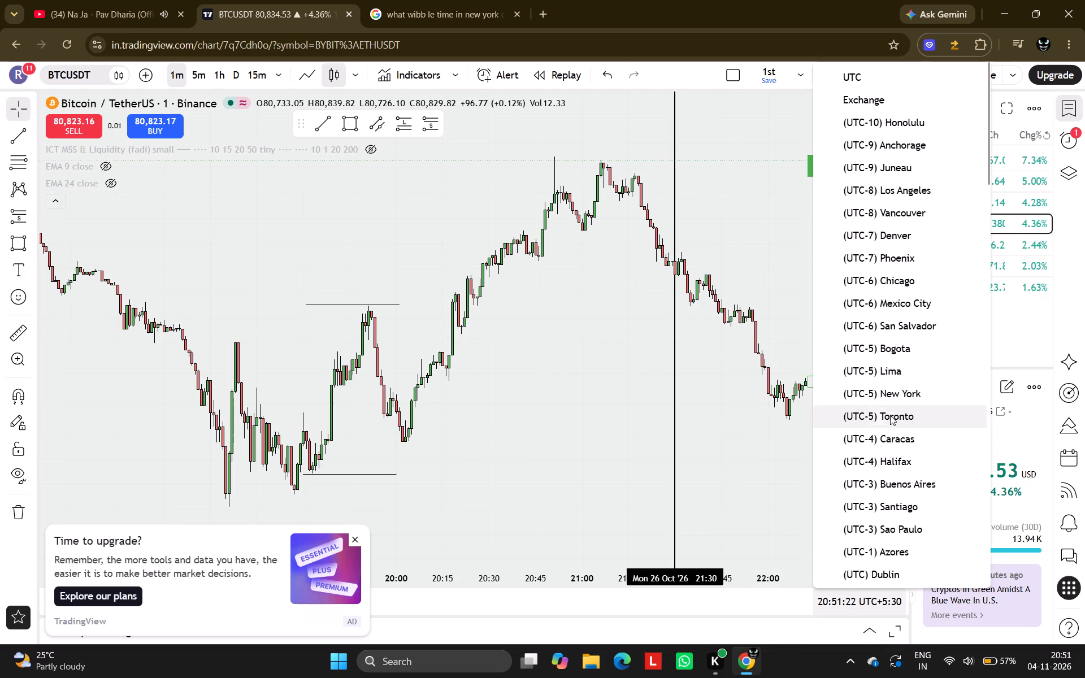
pyautogui.click(880, 398)
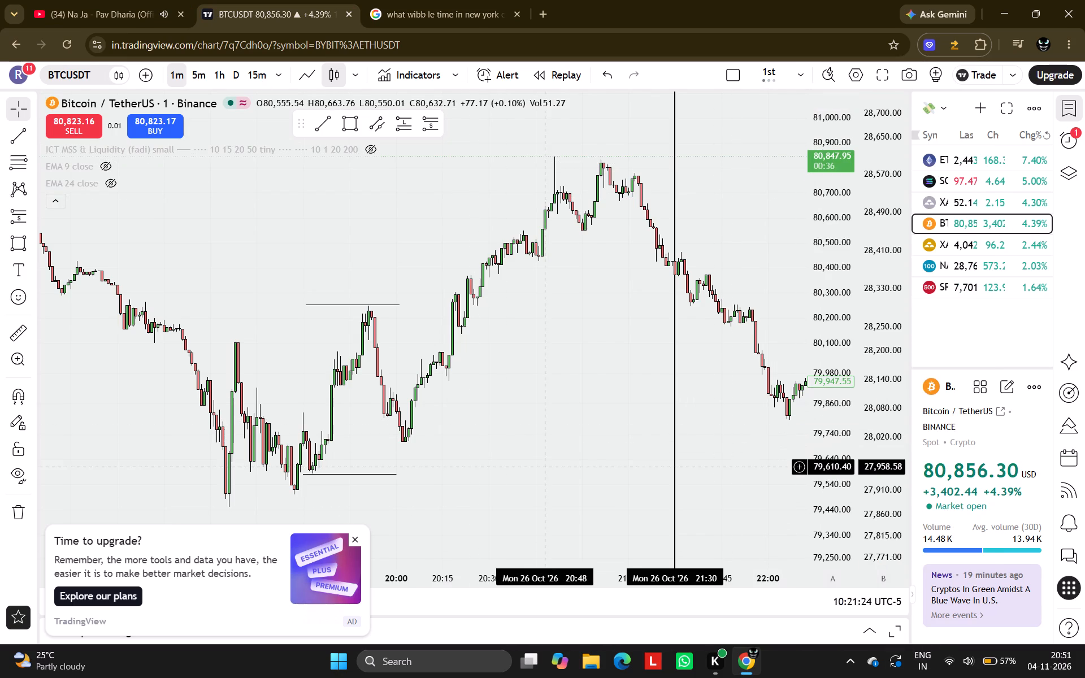
# Examine BTCUSDT's 25–26 October price action in New York time, around the two short range lines and the earlier session.
pyautogui.scroll(-1, 597, 468)
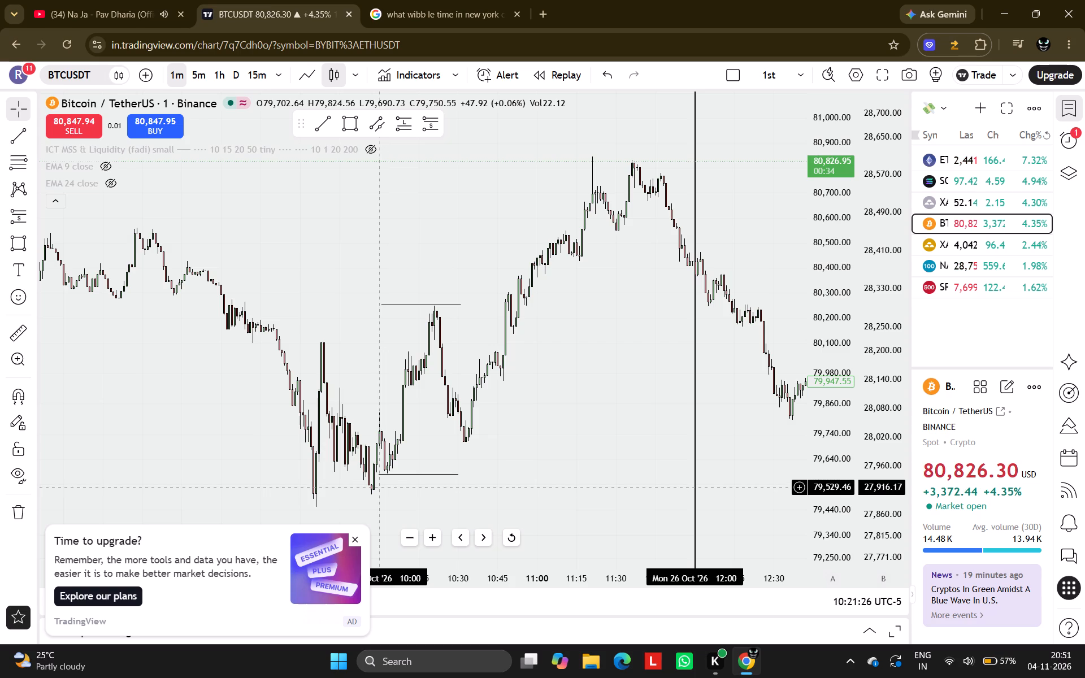
pyautogui.click(356, 539)
pyautogui.scroll(2, 472, 489)
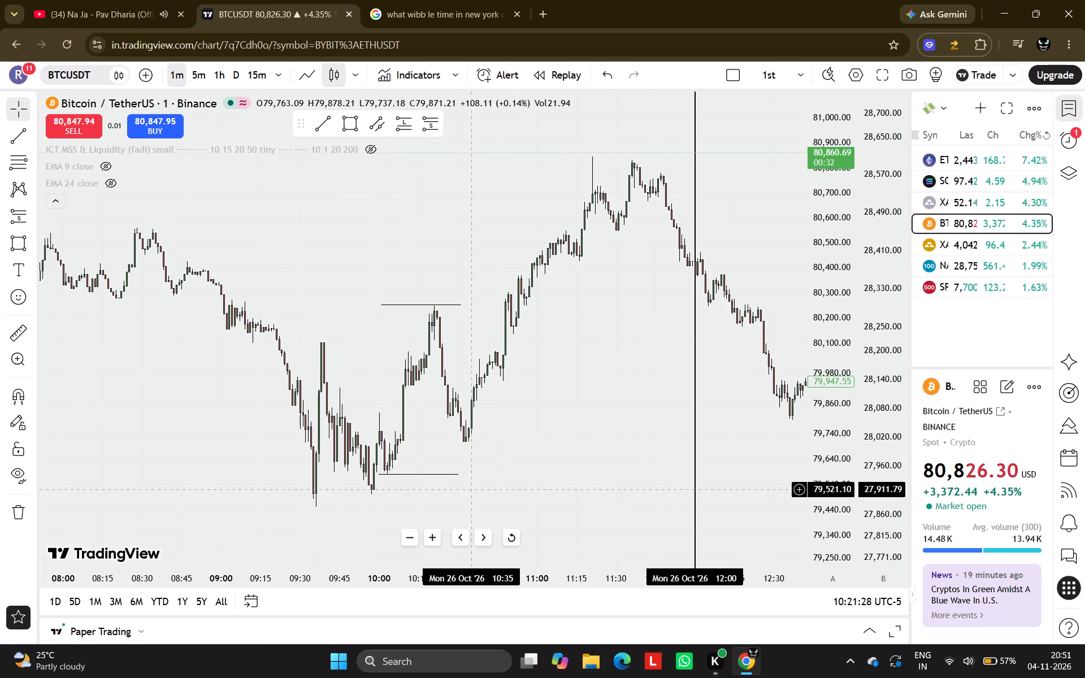
pyautogui.scroll(1, 472, 489)
pyautogui.moveTo(353, 494); pyautogui.dragTo(640, 360)
pyautogui.scroll(4, 640, 360)
pyautogui.moveTo(304, 438); pyautogui.dragTo(522, 429)
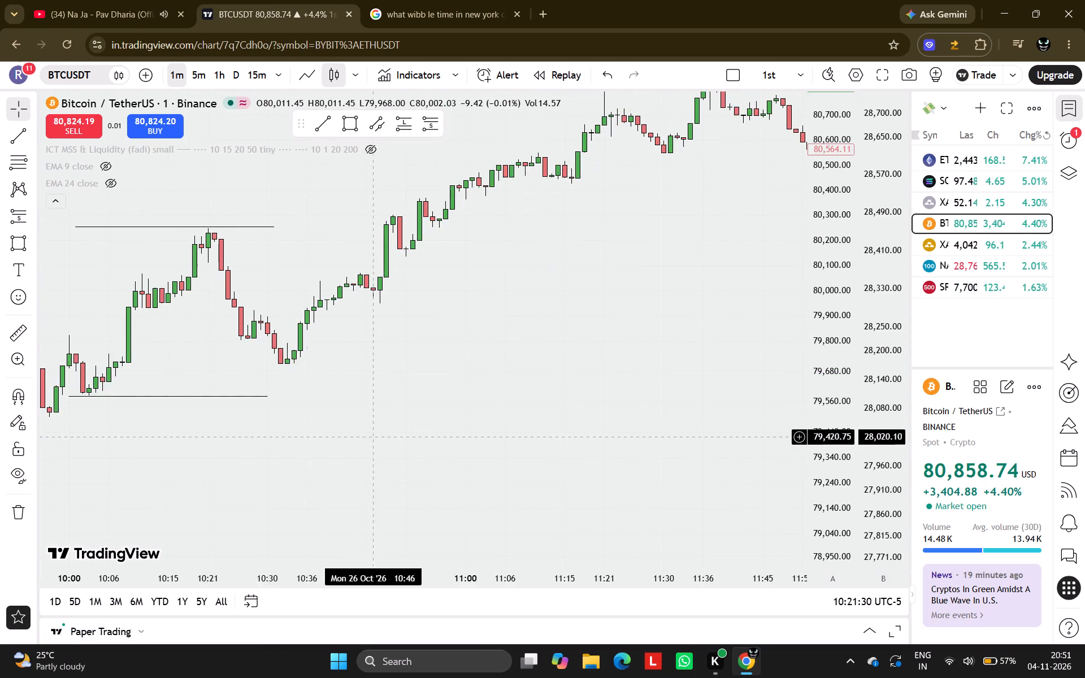
pyautogui.moveTo(522, 429); pyautogui.dragTo(607, 440)
pyautogui.scroll(-7, 607, 440)
pyautogui.scroll(-2, 436, 422)
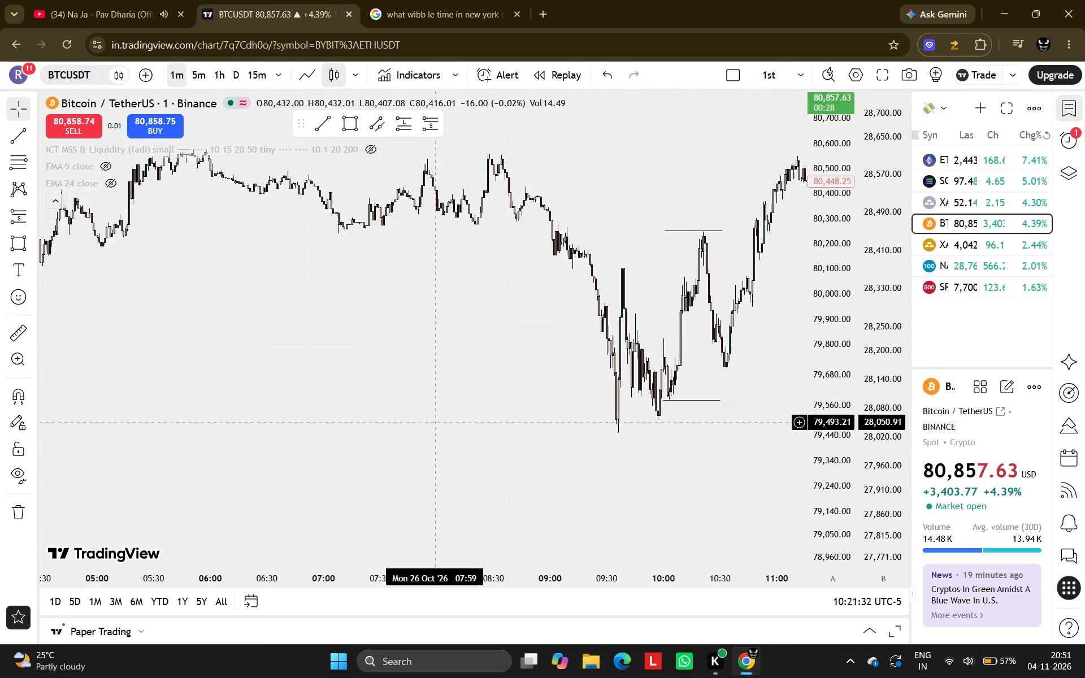
pyautogui.scroll(-4, 436, 422)
pyautogui.moveTo(496, 412); pyautogui.dragTo(663, 389)
pyautogui.scroll(-4, 579, 460)
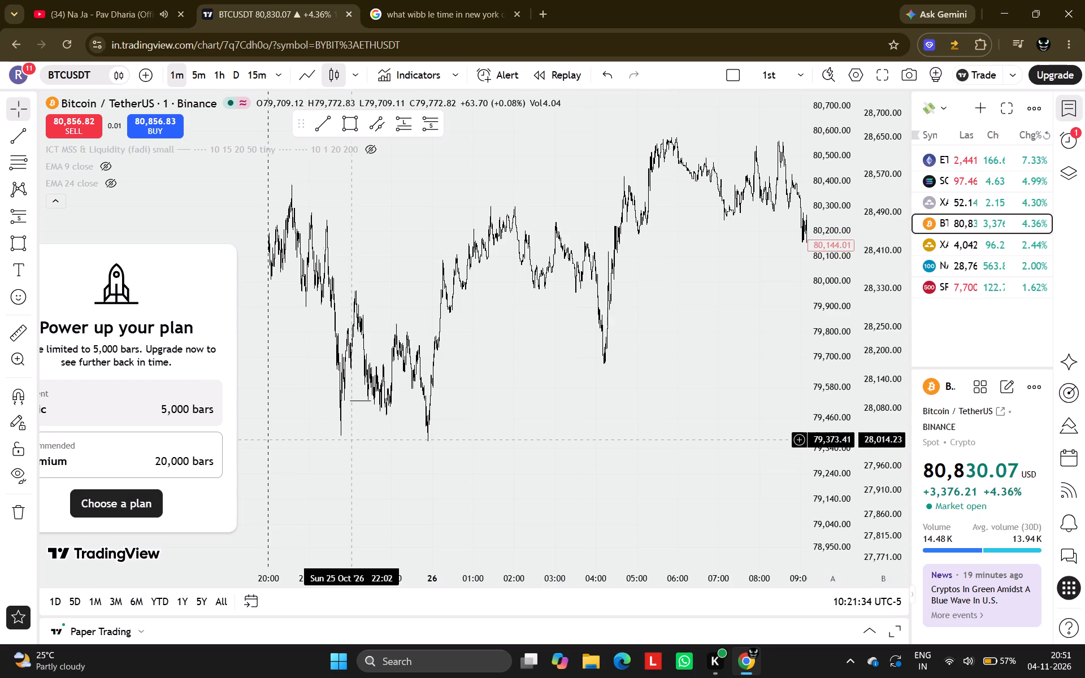
pyautogui.scroll(5, 351, 436)
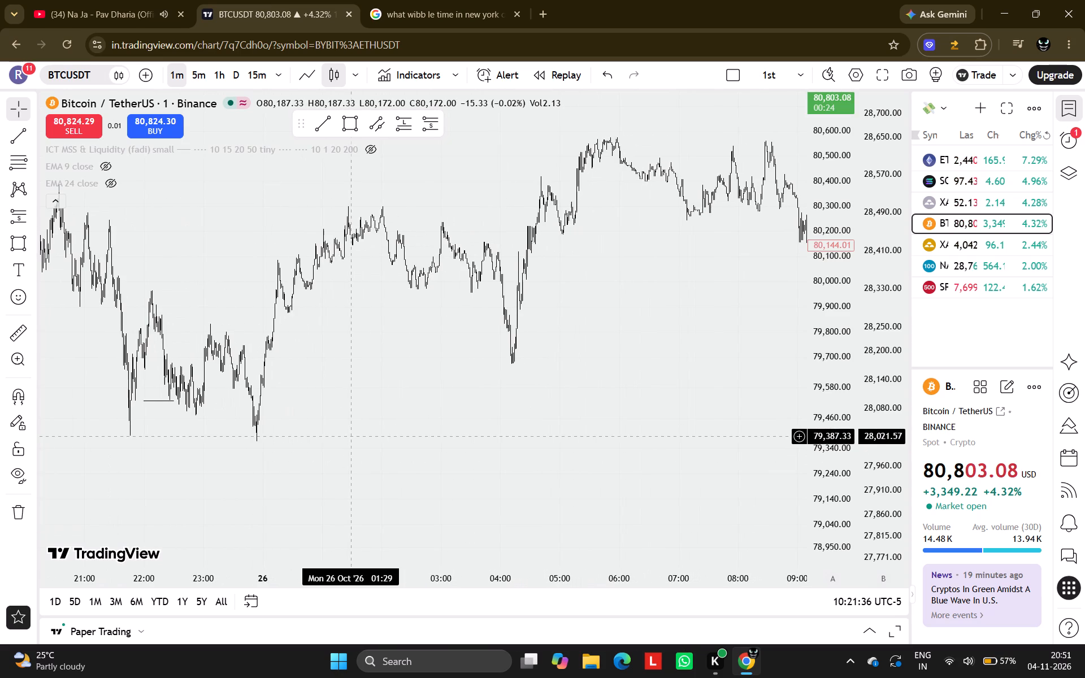
pyautogui.moveTo(367, 420); pyautogui.dragTo(318, 460)
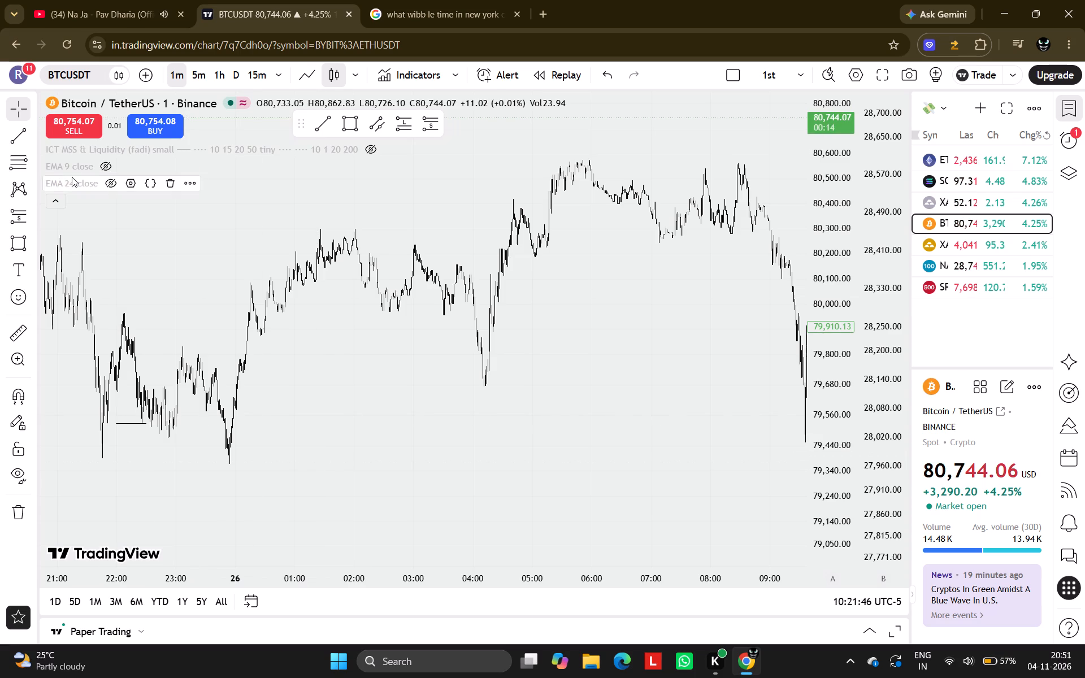
# Switch to YouTube and play "7 AM Standard Deviation Secret Strategy | Capture Daily 1:4 RR in Gold" from the Watch Later list.
pyautogui.click(66, 0)
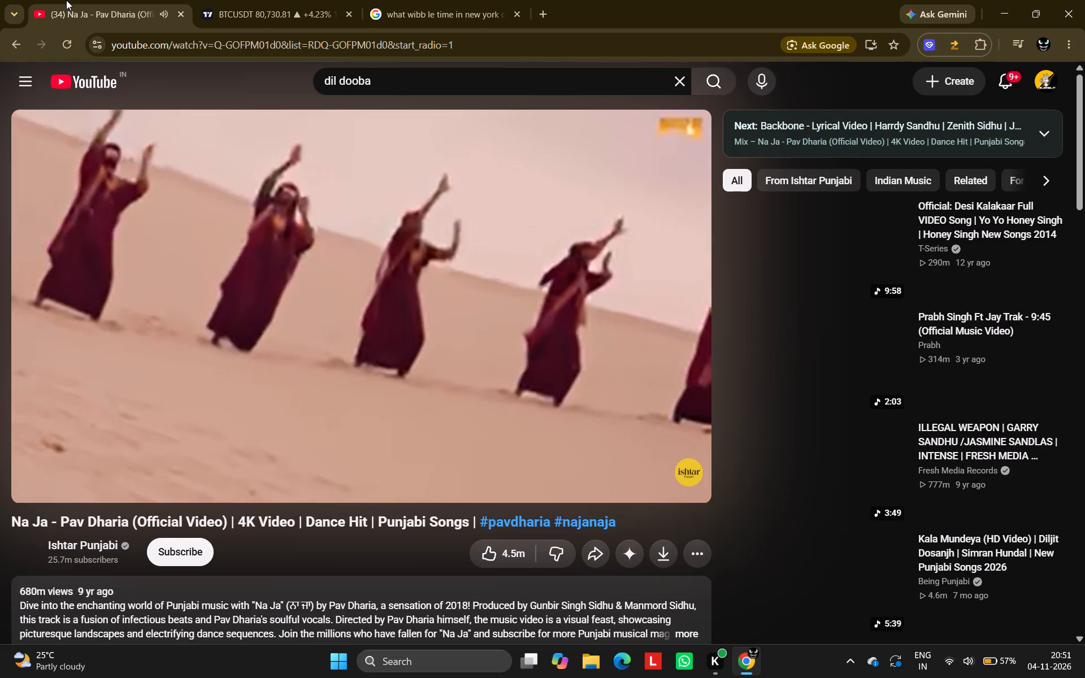
pyautogui.hscroll(13, 279, 341)
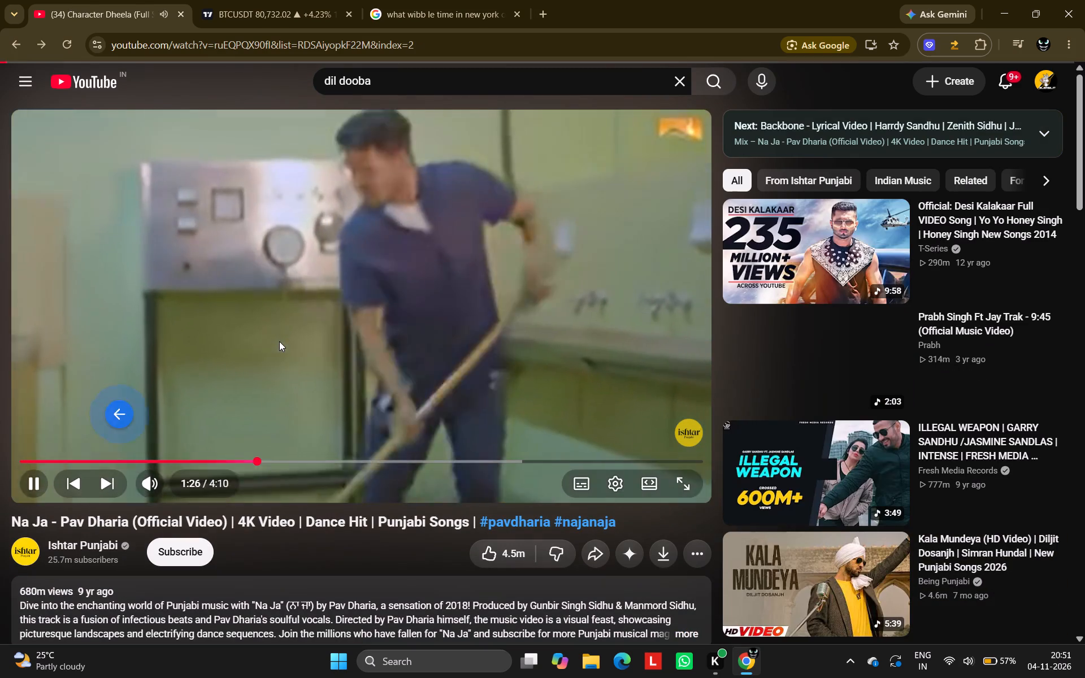
pyautogui.click(24, 72)
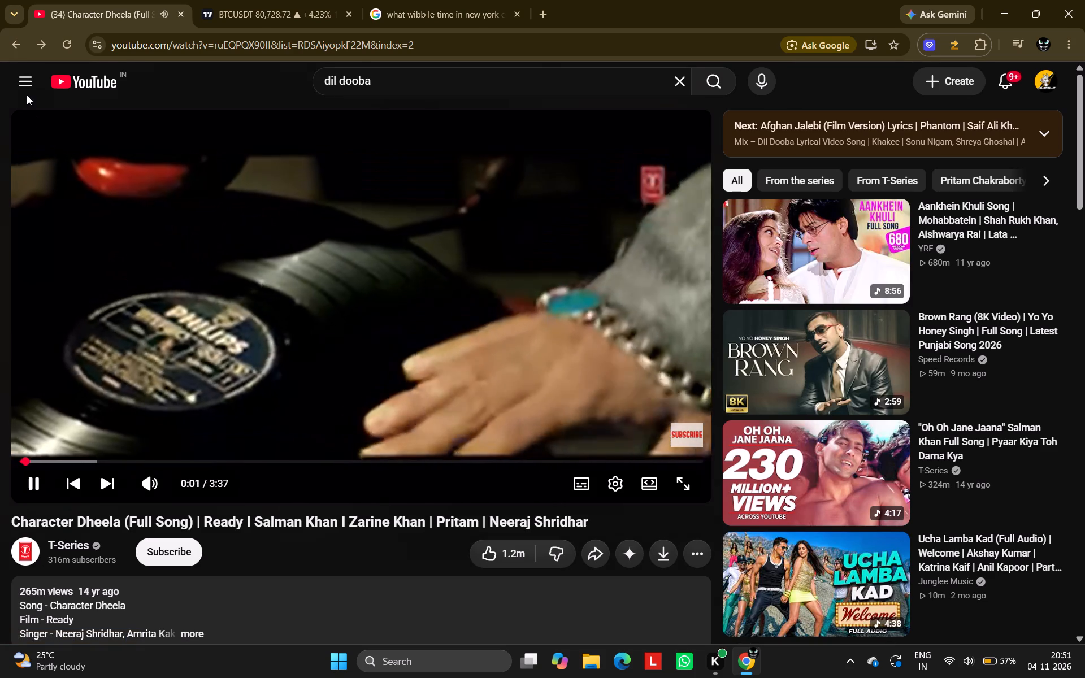
pyautogui.click(27, 90)
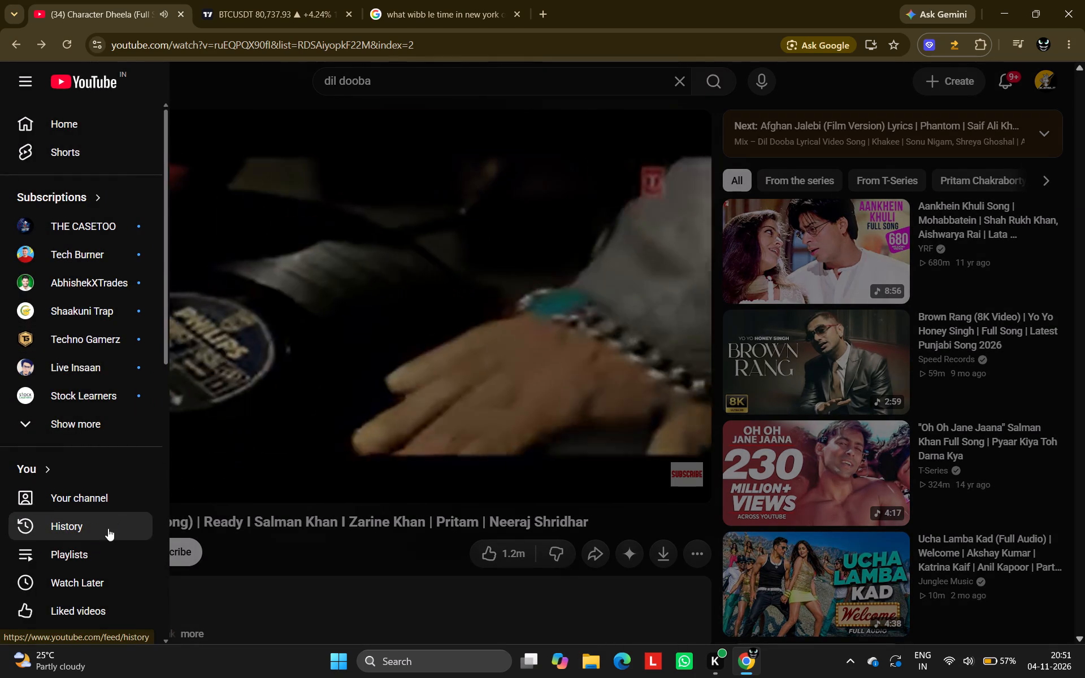
pyautogui.click(103, 553)
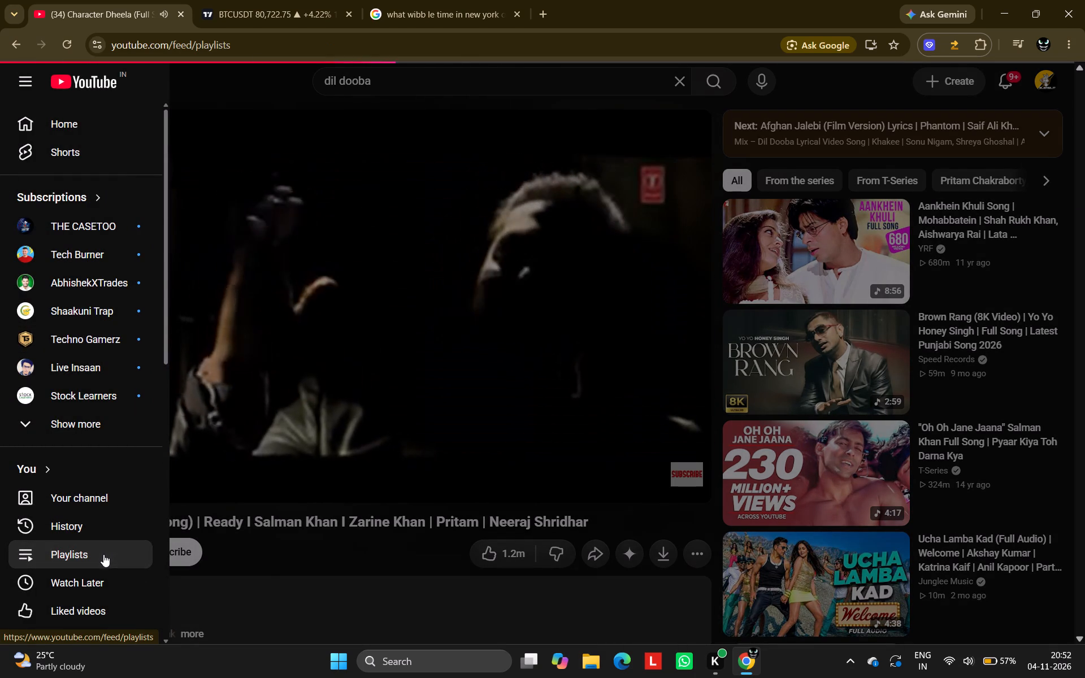
pyautogui.click(100, 588)
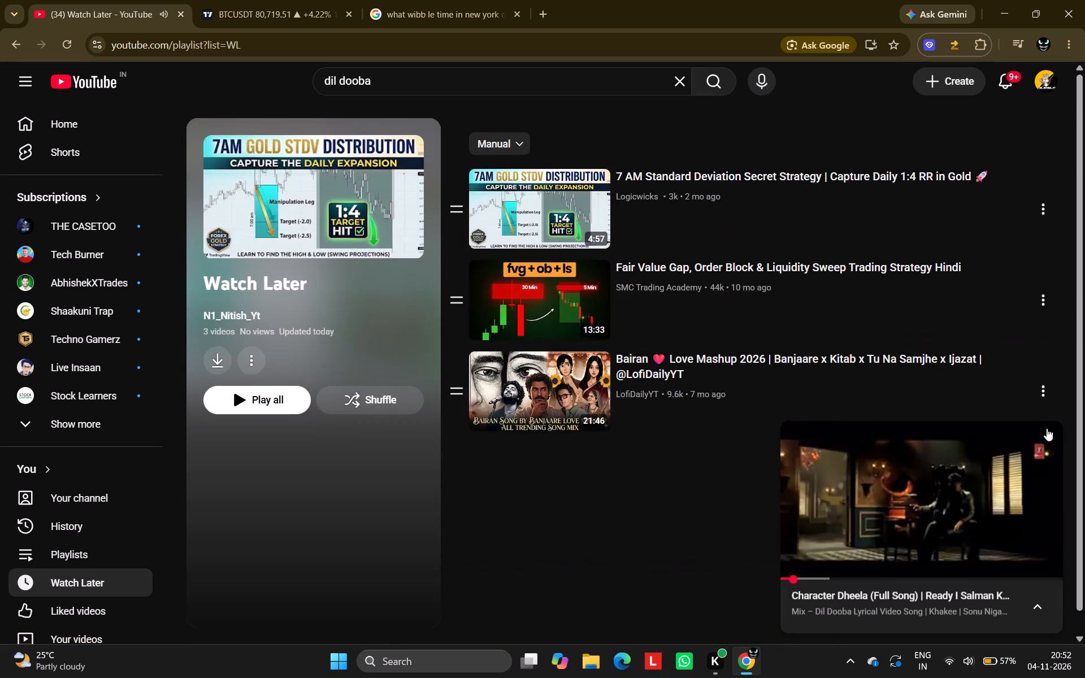
pyautogui.click(589, 225)
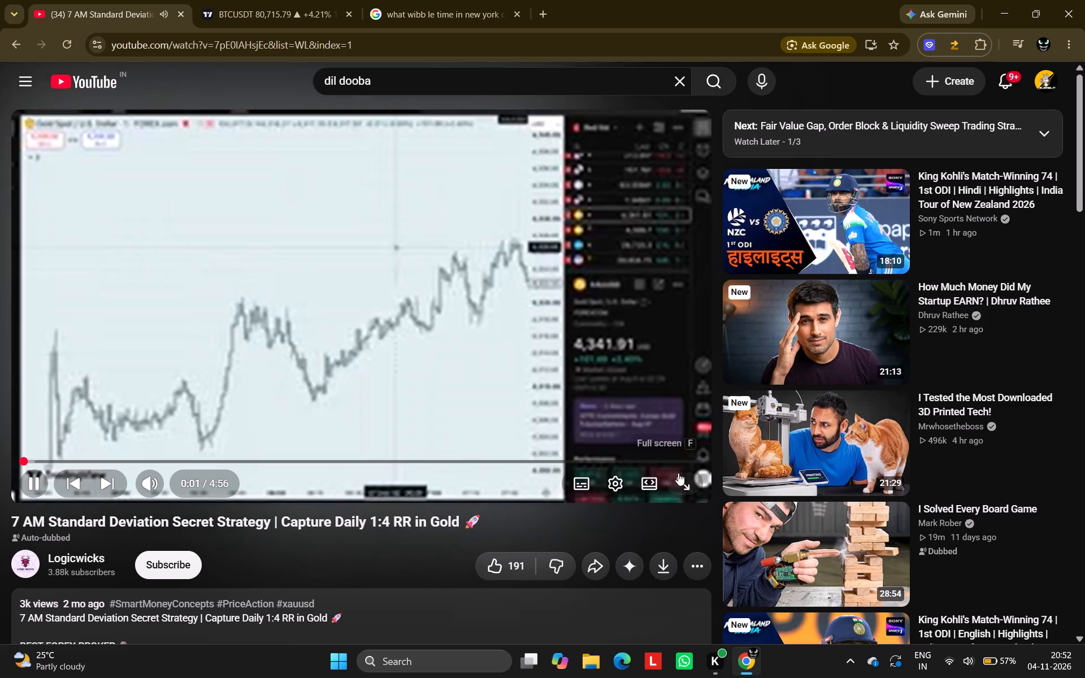
# Set the strategy video's playback quality to 1080p60.
pyautogui.click(618, 480)
pyautogui.click(626, 444)
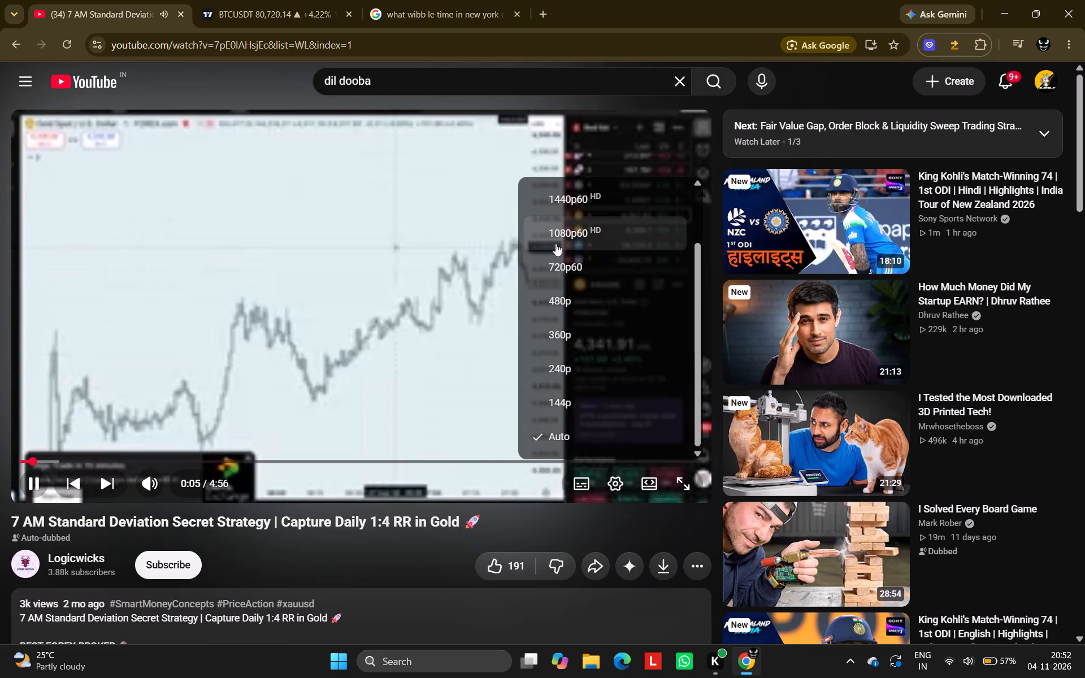
pyautogui.click(555, 244)
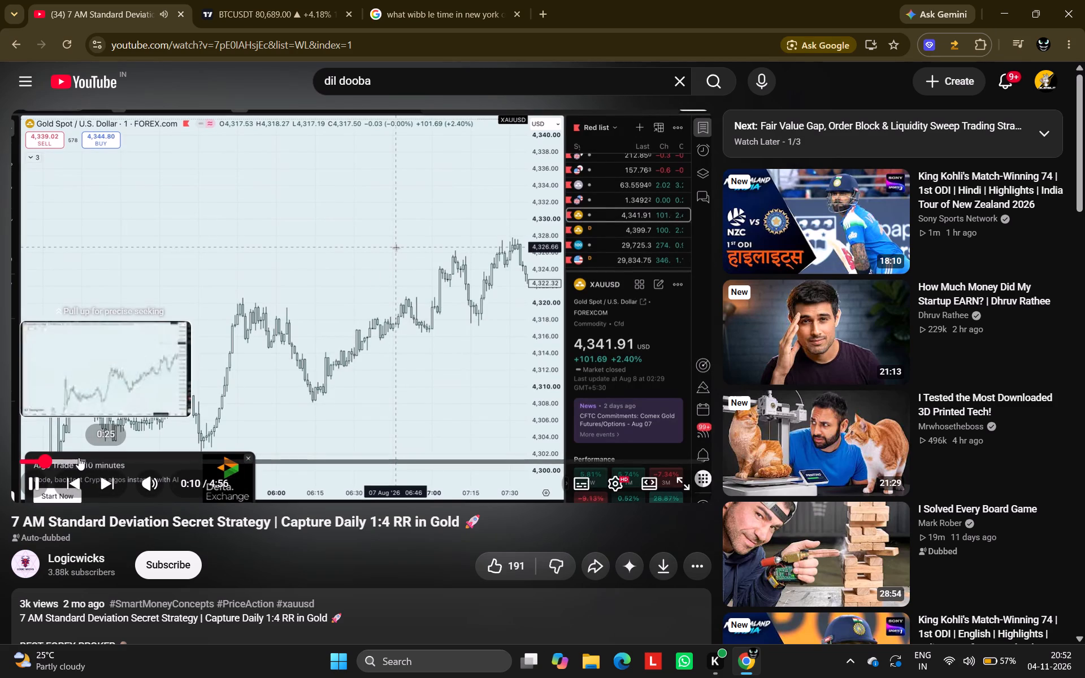
# Pause the 7 AM strategy video.
pyautogui.click(268, 314)
# Switch to the BTCUSDT chart and examine the 25–26 October price action in New York time, up to around 05:00 on 26 October.
pyautogui.click(190, 1)
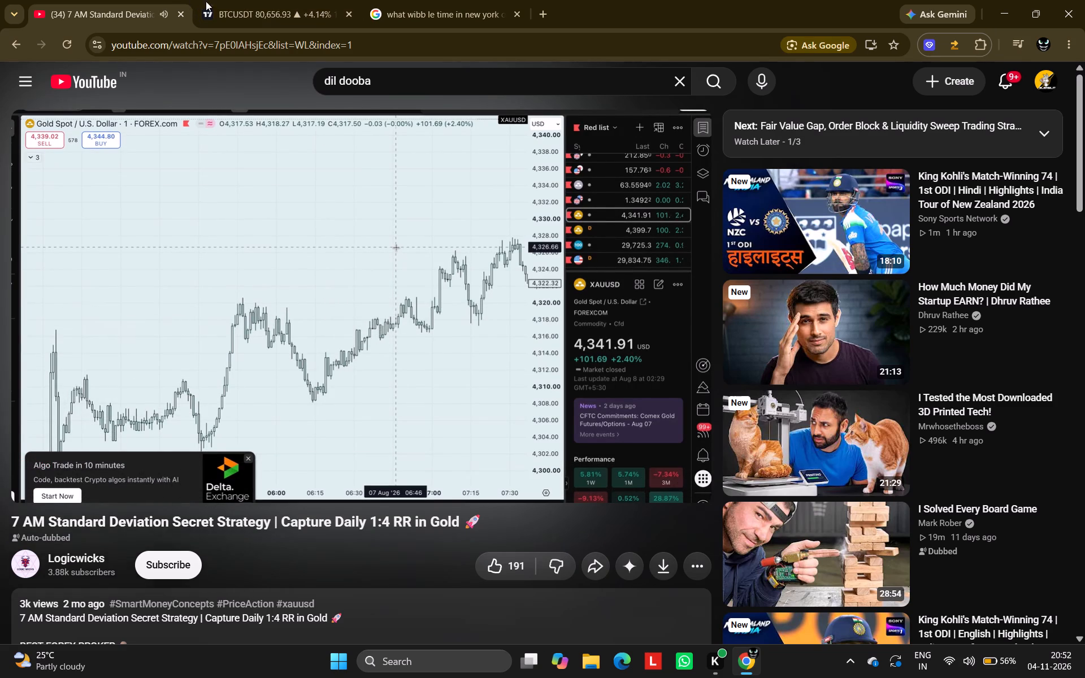
pyautogui.click(224, 2)
pyautogui.hscroll(5, 222, 269)
pyautogui.scroll(6, 222, 269)
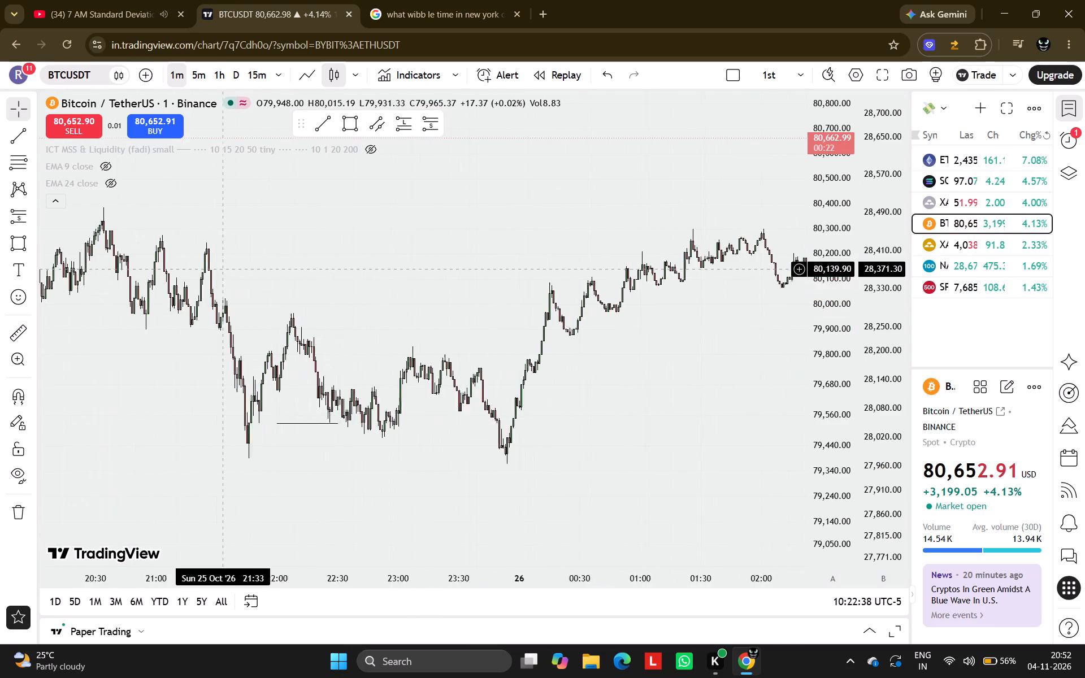
pyautogui.moveTo(266, 287); pyautogui.dragTo(532, 255)
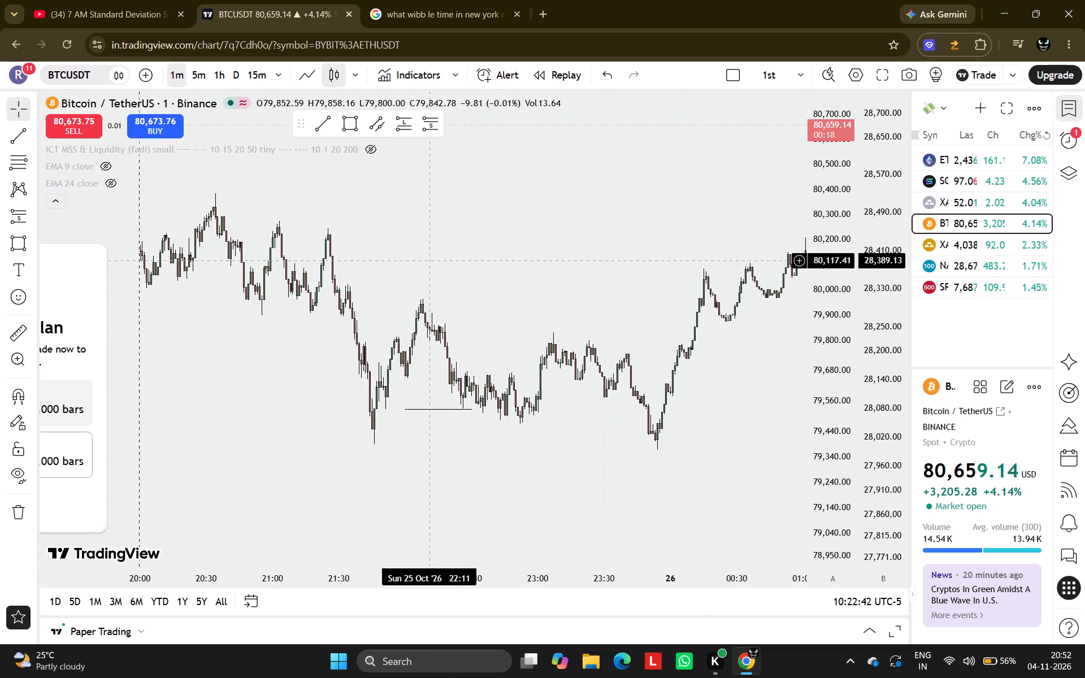
pyautogui.hscroll(-3, 524, 273)
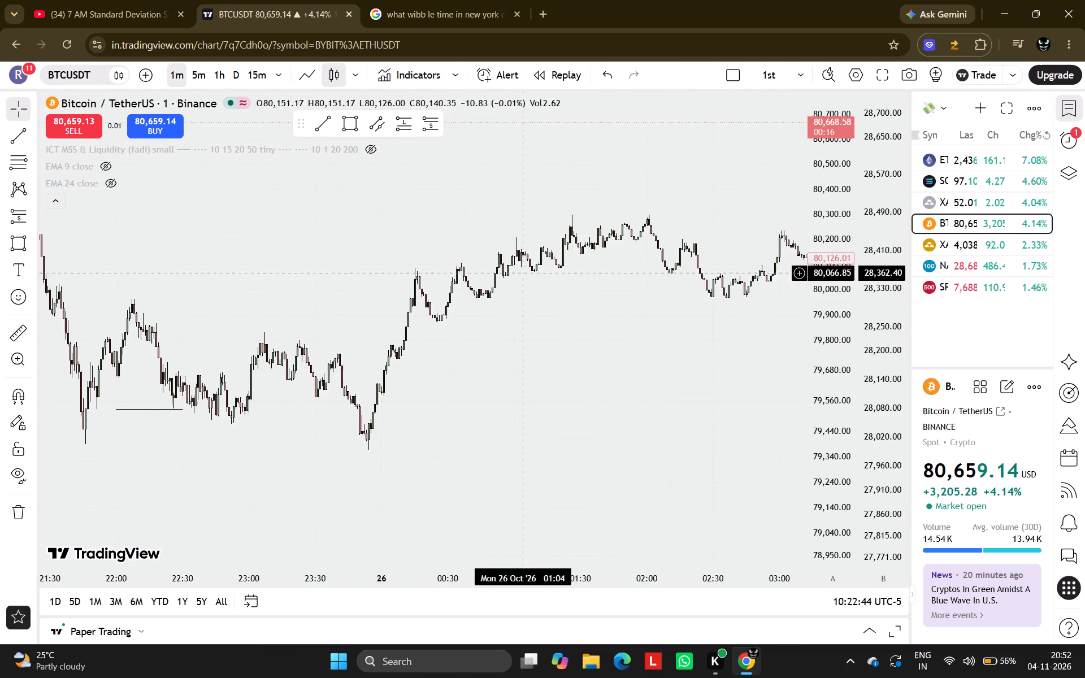
pyautogui.hscroll(-4, 524, 273)
pyautogui.scroll(1, 524, 273)
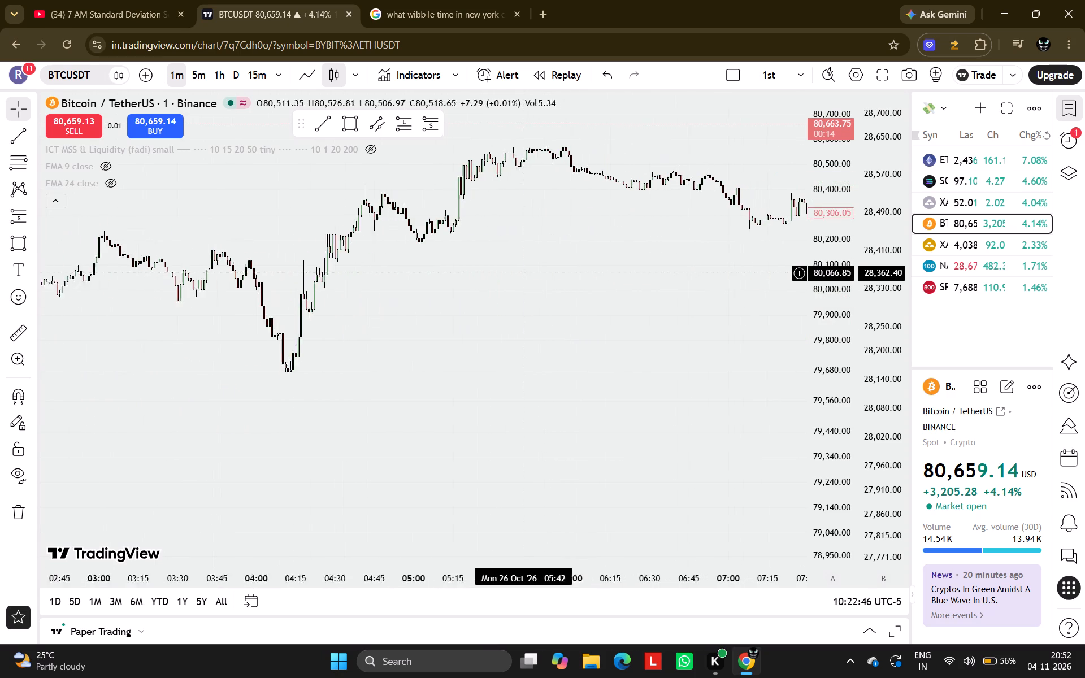
pyautogui.scroll(1, 524, 273)
pyautogui.moveTo(462, 273); pyautogui.dragTo(546, 424)
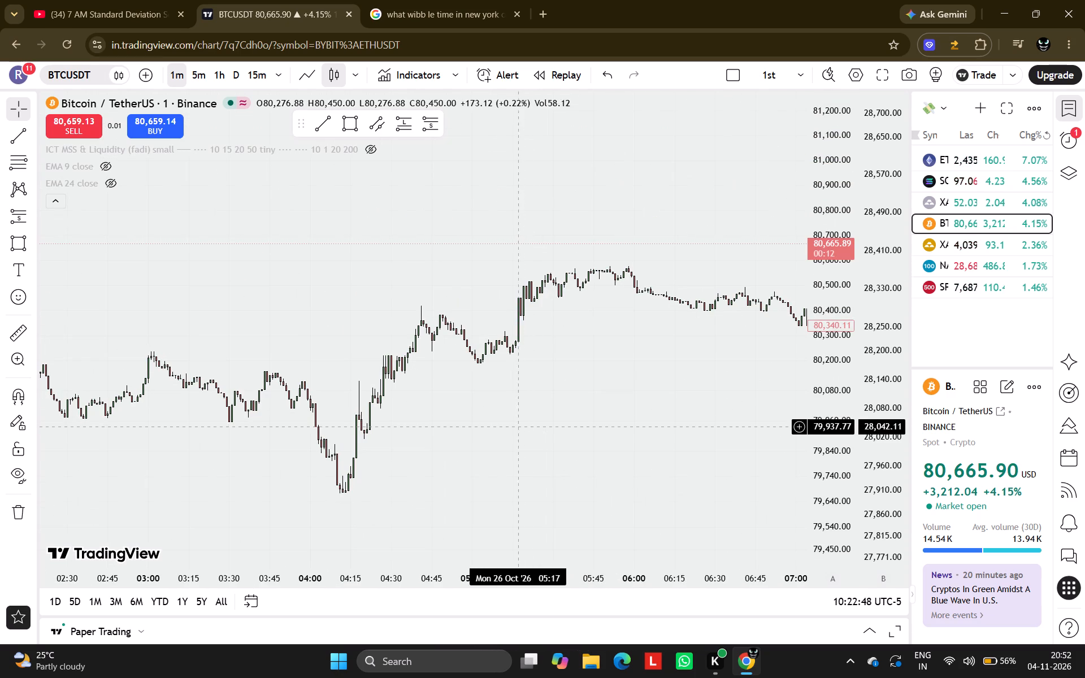
pyautogui.scroll(5, 474, 424)
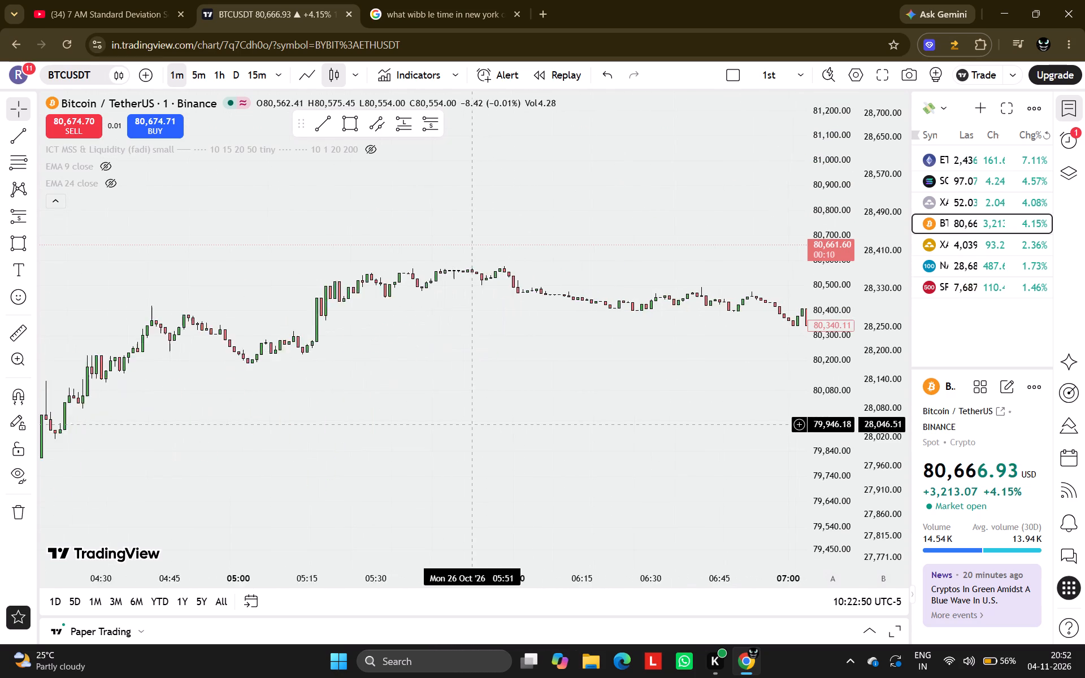
pyautogui.keyDown('ctrl'); pyautogui.scroll(6, 268, 405); pyautogui.keyUp('ctrl')
pyautogui.moveTo(97, 424); pyautogui.dragTo(422, 370)
pyautogui.scroll(-2, 422, 370)
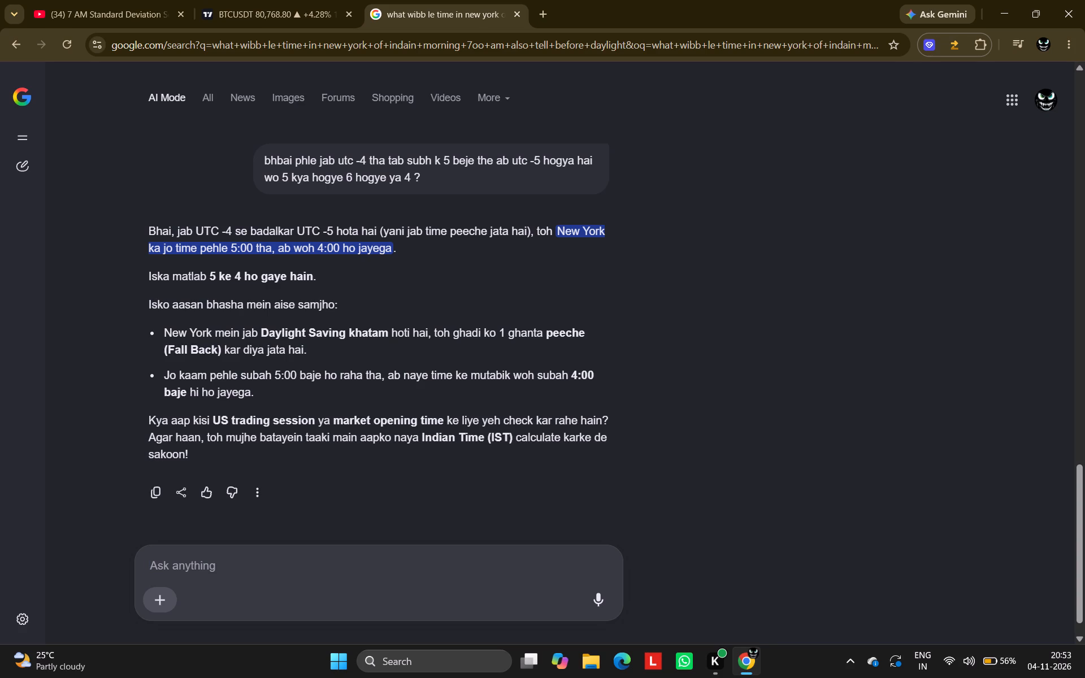
# Return to the BTCUSDT chart and examine the price action around 04:00–05:00 on 26 October in New York time.
pyautogui.click(249, 0)
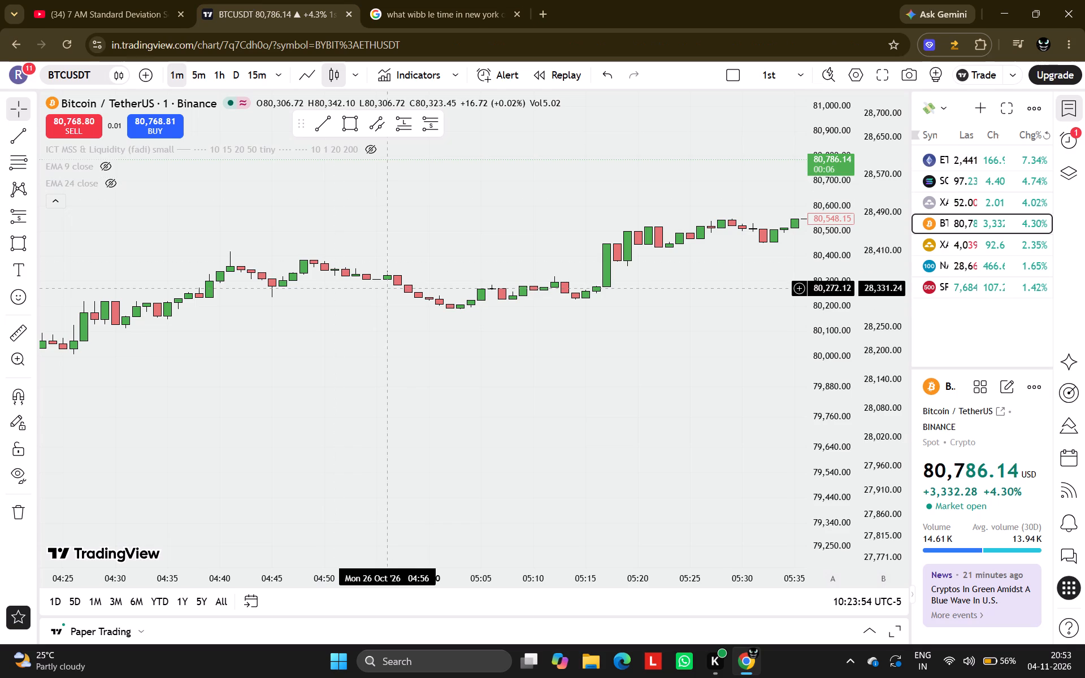
pyautogui.scroll(-1, 391, 301)
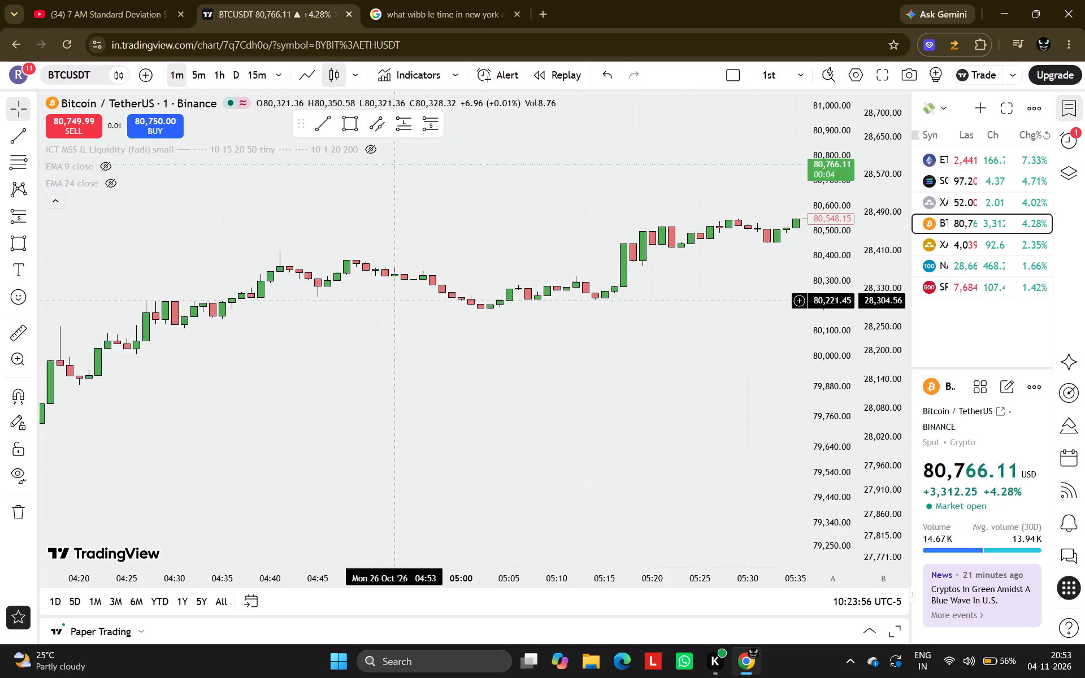
pyautogui.scroll(-1, 391, 301)
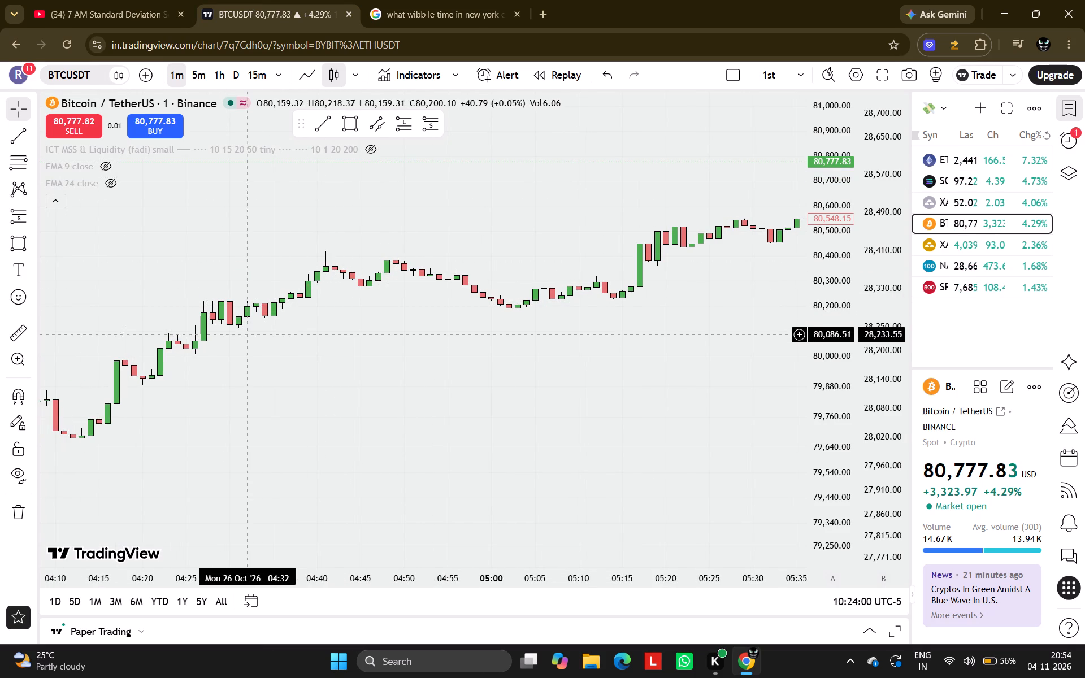
pyautogui.hscroll(4, 246, 334)
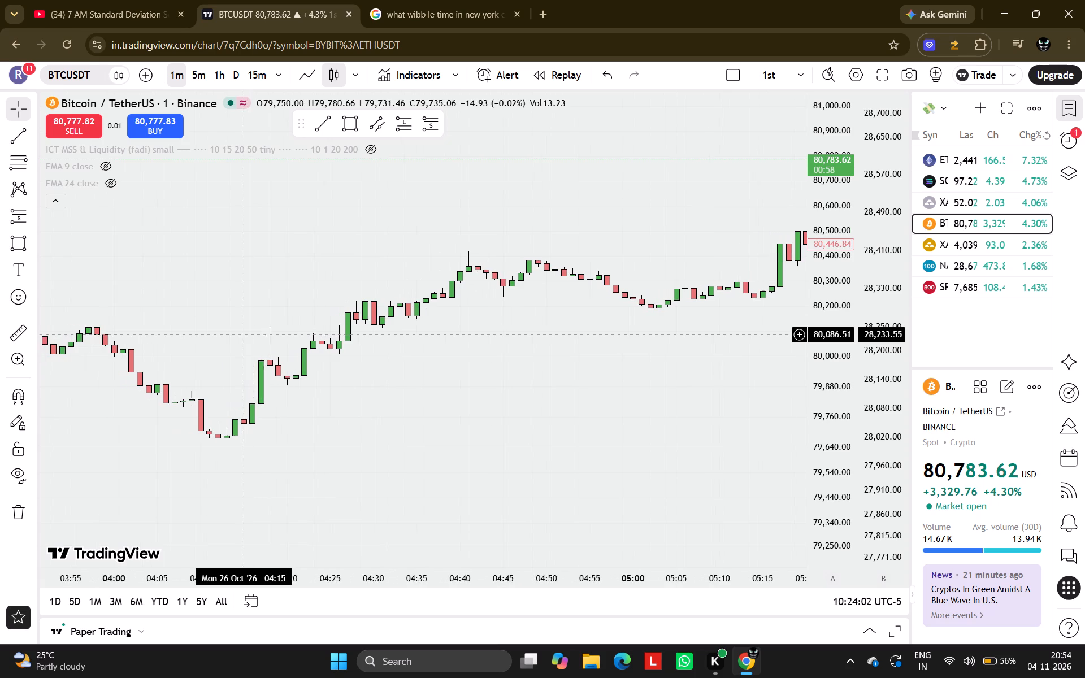
pyautogui.hscroll(1, 246, 334)
pyautogui.scroll(-3, 246, 334)
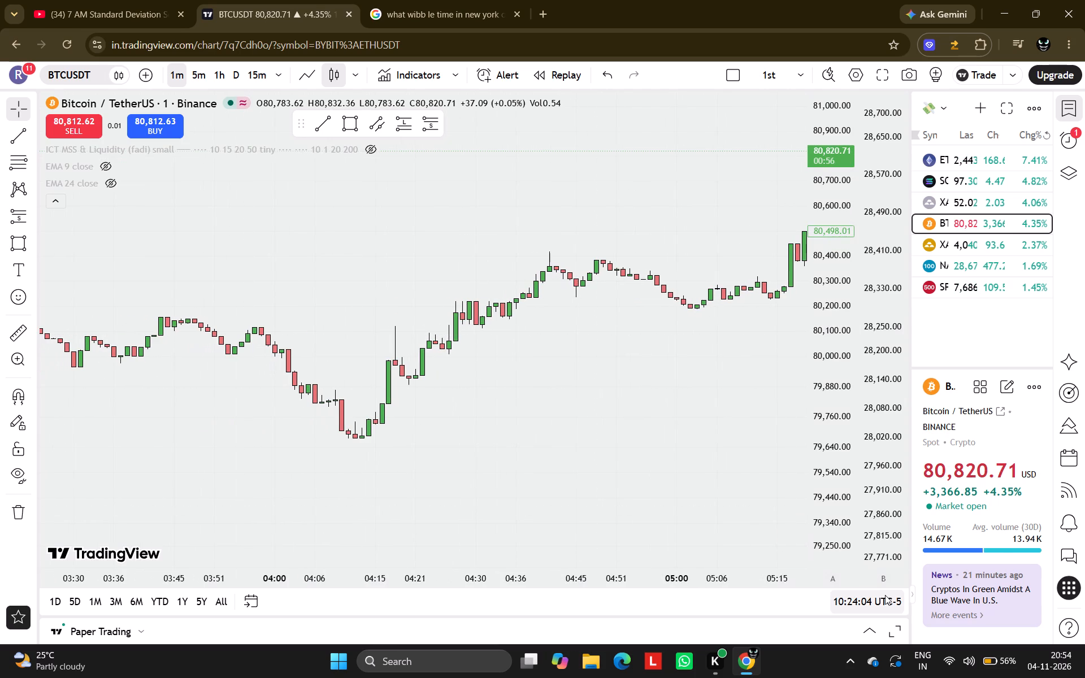
# Set the BTCUSDT chart's time zone to (UTC+5:30) Kolkata.
pyautogui.click(883, 594)
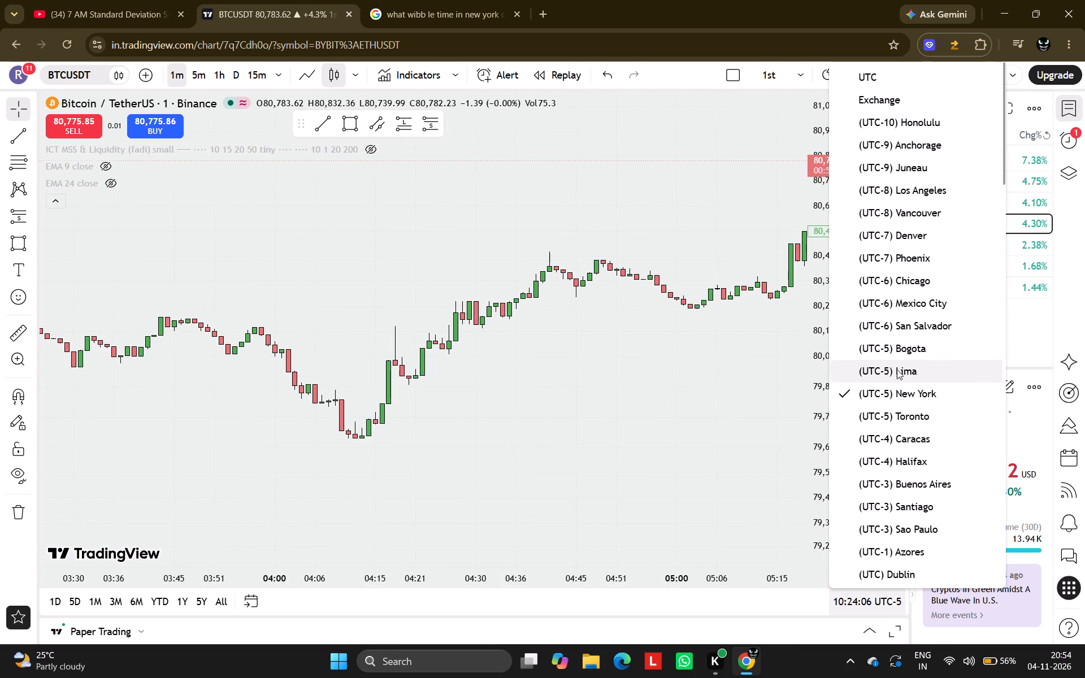
pyautogui.scroll(-3, 926, 285)
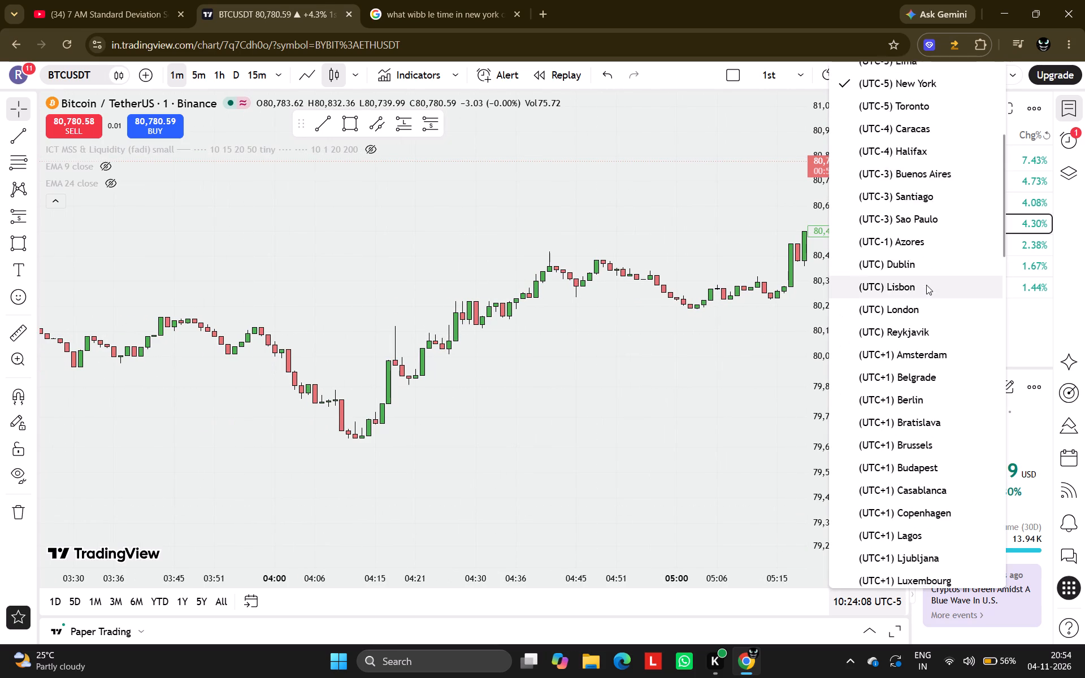
pyautogui.scroll(-6, 926, 285)
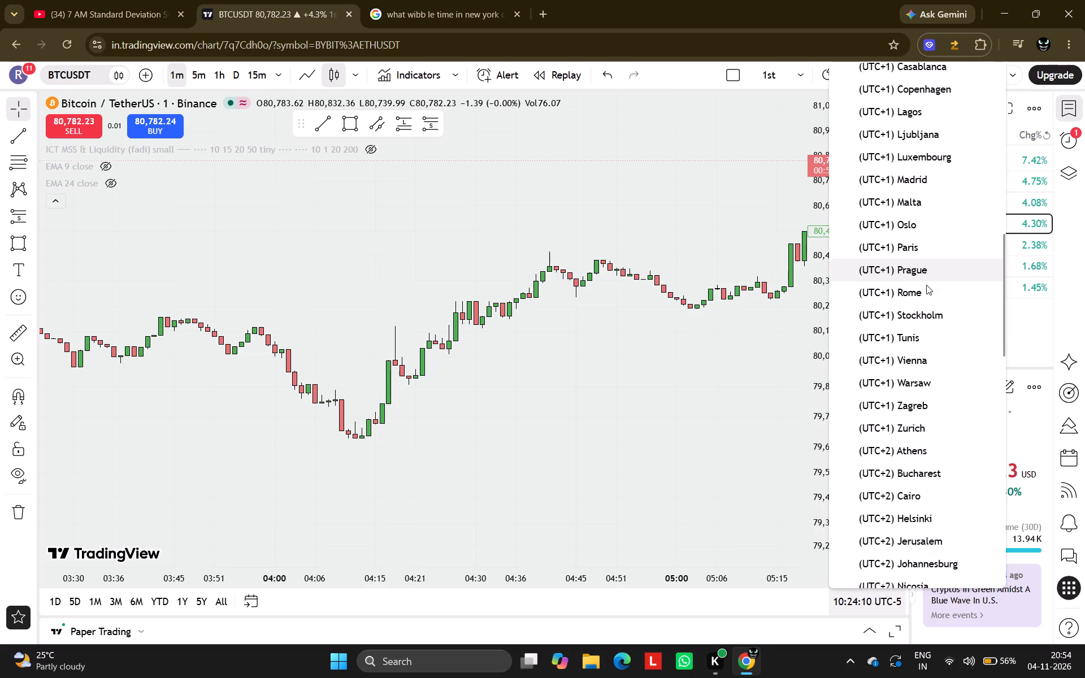
pyautogui.scroll(-6, 926, 285)
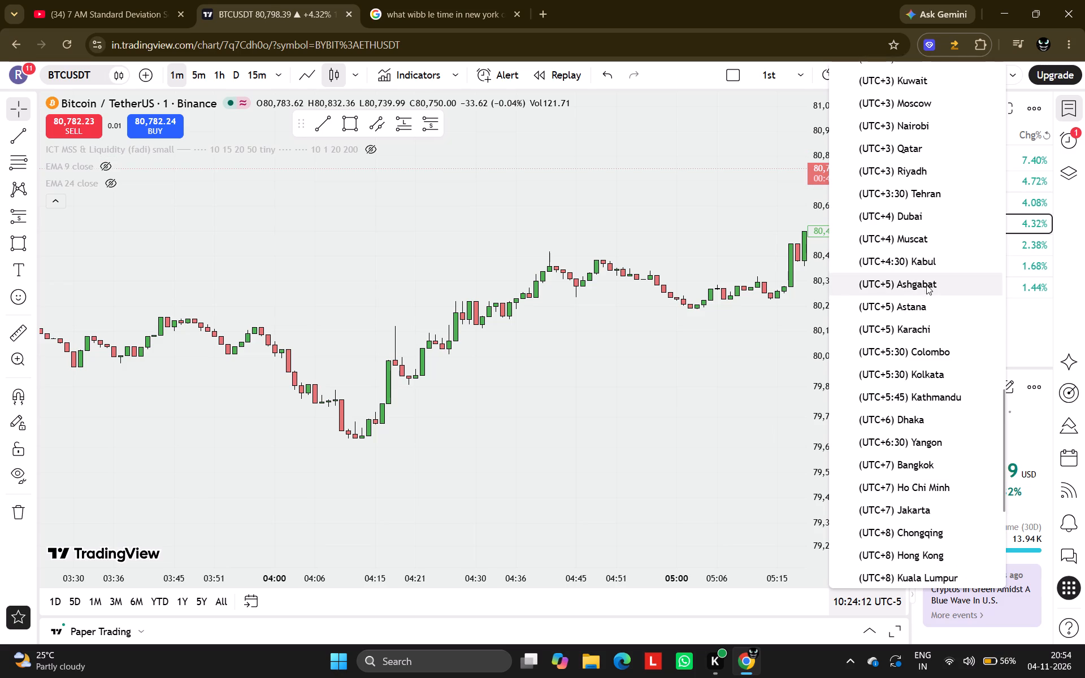
pyautogui.click(892, 374)
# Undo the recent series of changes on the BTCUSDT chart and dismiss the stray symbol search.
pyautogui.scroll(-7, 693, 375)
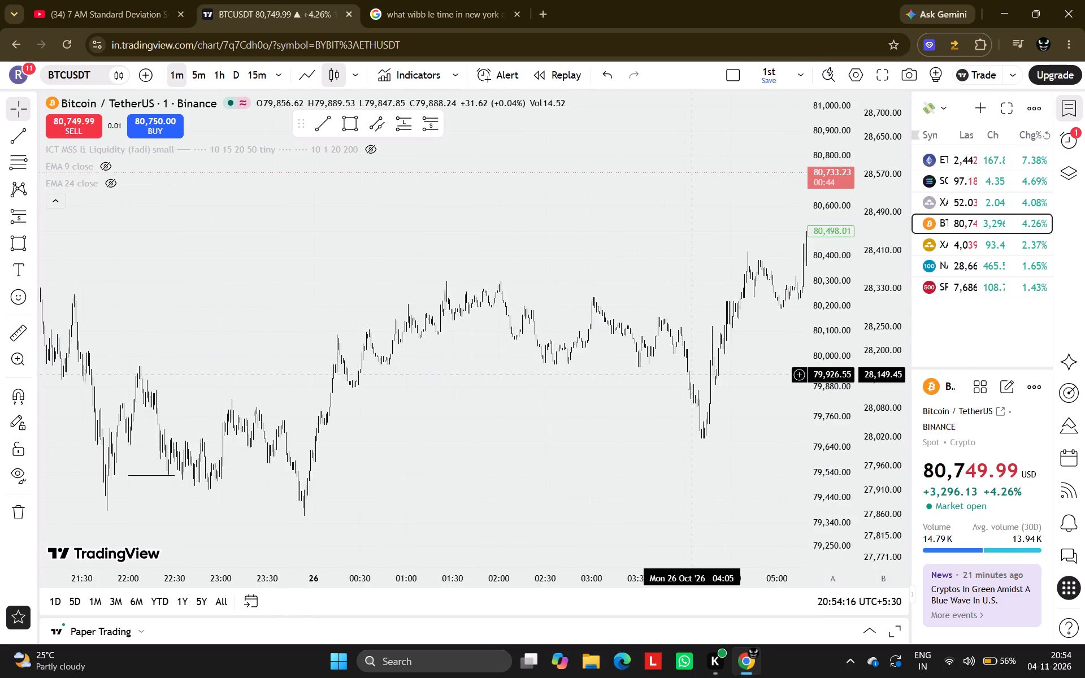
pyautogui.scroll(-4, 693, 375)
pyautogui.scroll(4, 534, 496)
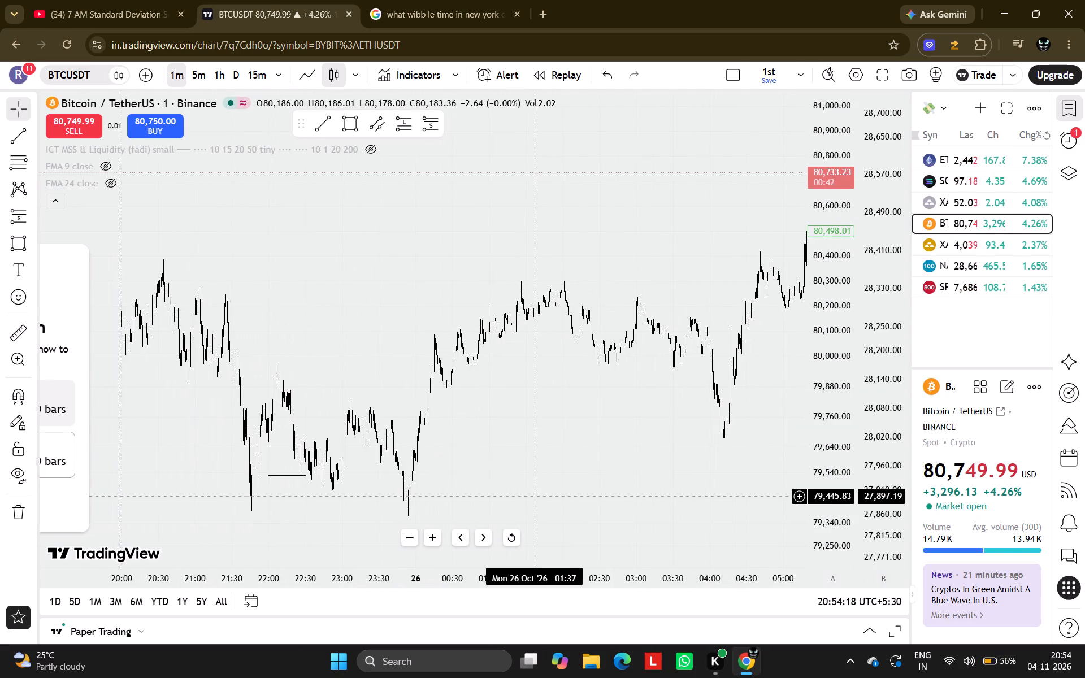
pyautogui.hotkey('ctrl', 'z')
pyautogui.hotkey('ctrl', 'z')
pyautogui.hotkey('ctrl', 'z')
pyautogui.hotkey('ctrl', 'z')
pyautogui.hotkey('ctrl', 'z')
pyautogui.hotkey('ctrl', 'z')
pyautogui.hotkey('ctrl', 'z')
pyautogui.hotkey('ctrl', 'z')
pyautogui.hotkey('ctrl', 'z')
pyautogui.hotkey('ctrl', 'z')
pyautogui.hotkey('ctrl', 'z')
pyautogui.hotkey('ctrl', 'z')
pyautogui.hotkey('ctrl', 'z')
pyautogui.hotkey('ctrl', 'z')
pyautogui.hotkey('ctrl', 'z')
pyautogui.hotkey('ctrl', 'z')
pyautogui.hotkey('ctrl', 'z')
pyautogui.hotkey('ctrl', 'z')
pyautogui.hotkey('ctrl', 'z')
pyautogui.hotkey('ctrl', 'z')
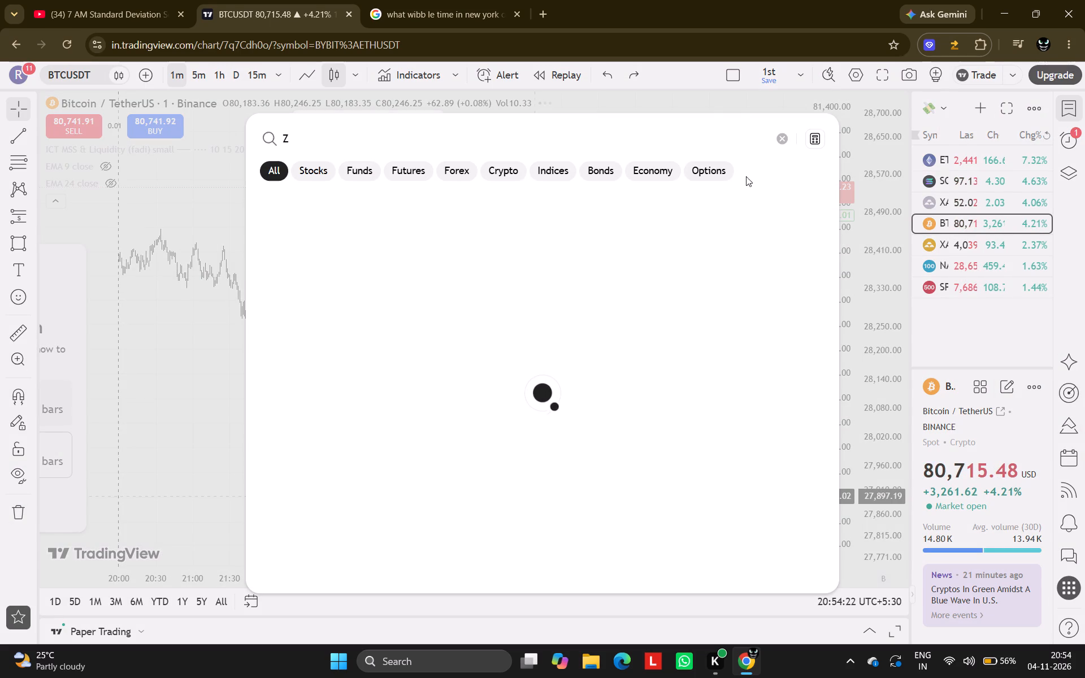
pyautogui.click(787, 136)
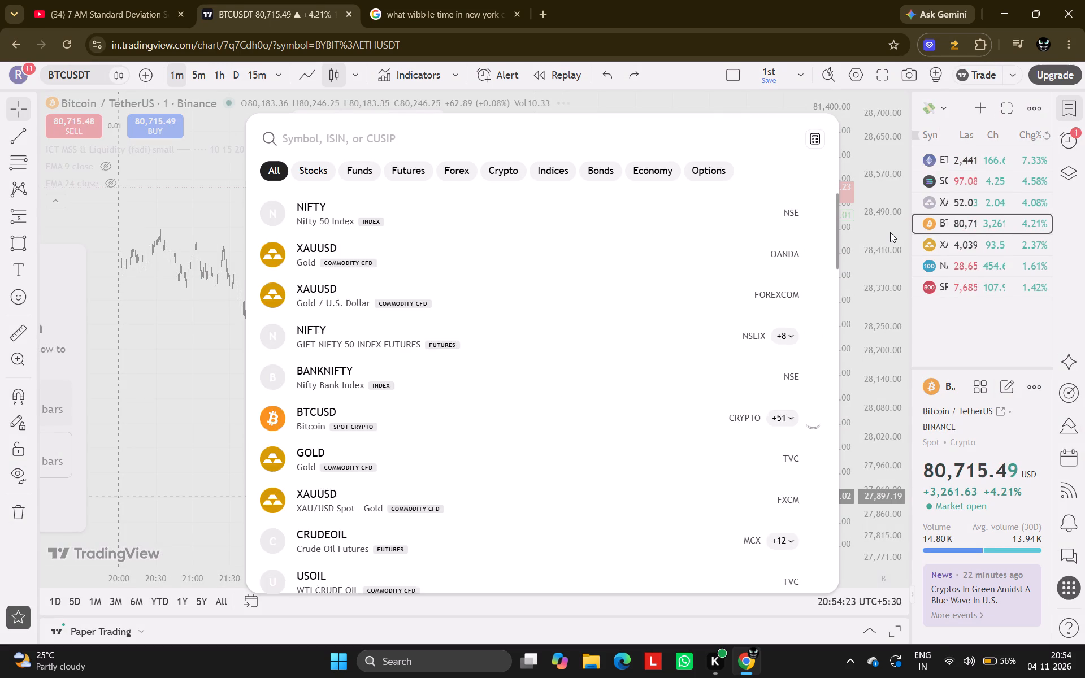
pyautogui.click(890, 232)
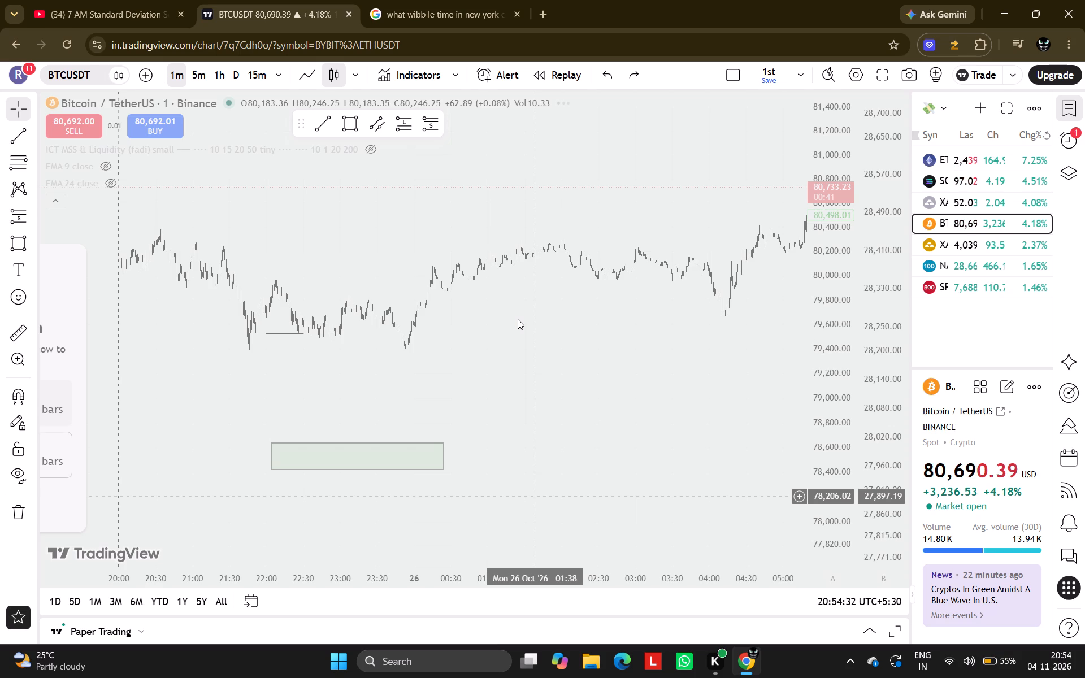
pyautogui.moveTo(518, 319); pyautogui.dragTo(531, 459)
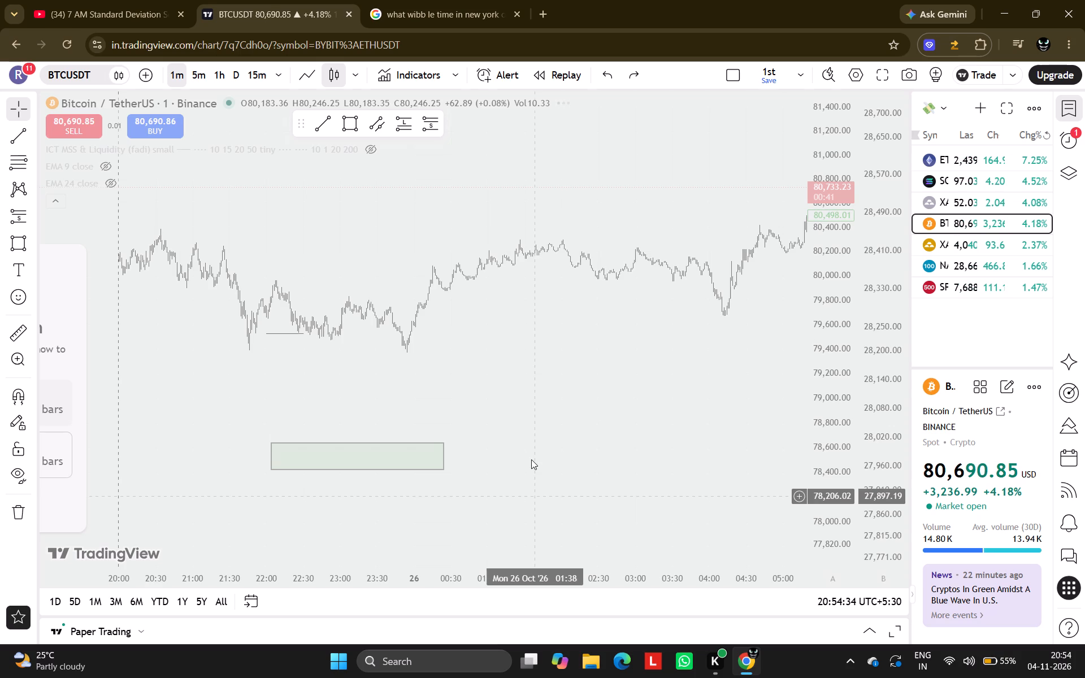
# Reload the TradingView chart page without saving the pending changes.
pyautogui.hotkey('ctrl', 'r')
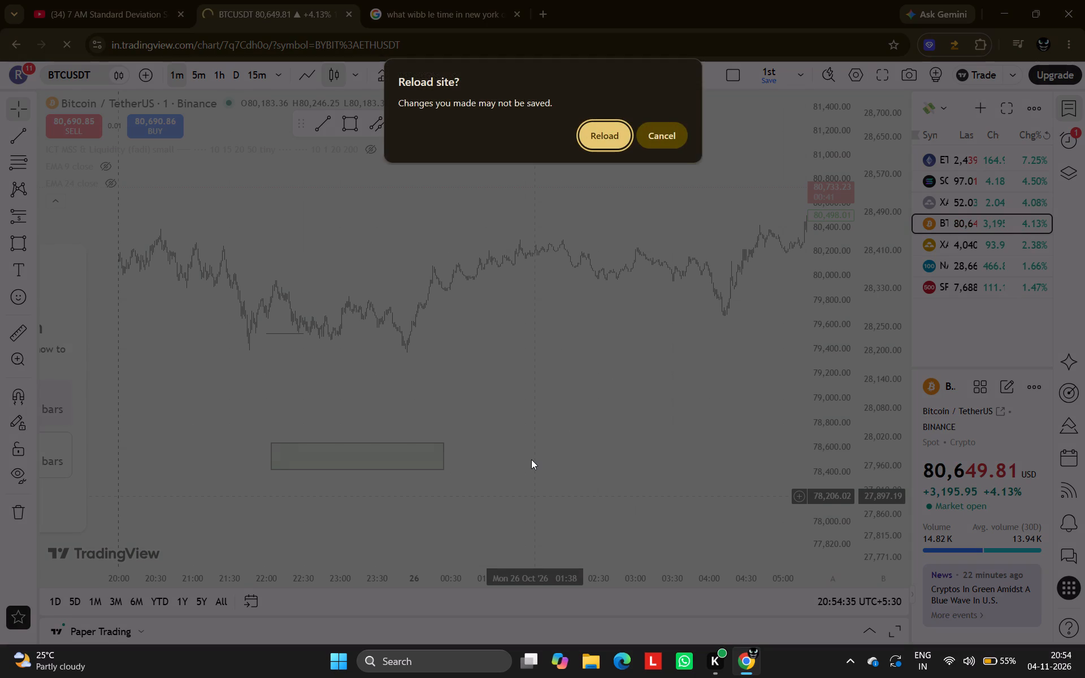
pyautogui.click(601, 140)
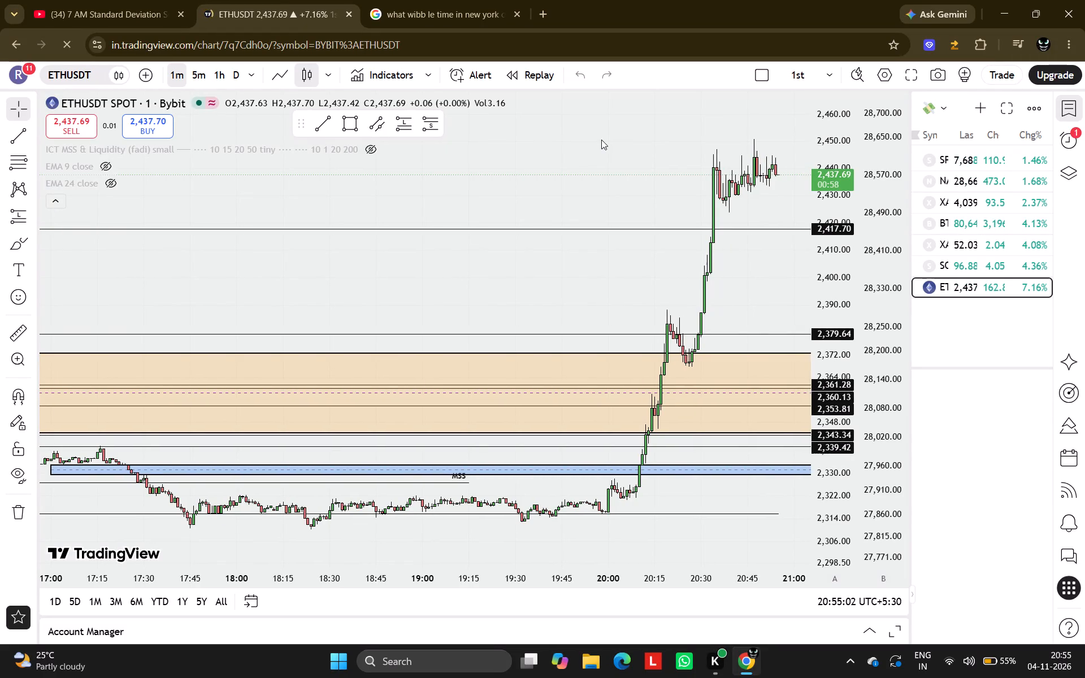
pyautogui.scroll(-5, 458, 263)
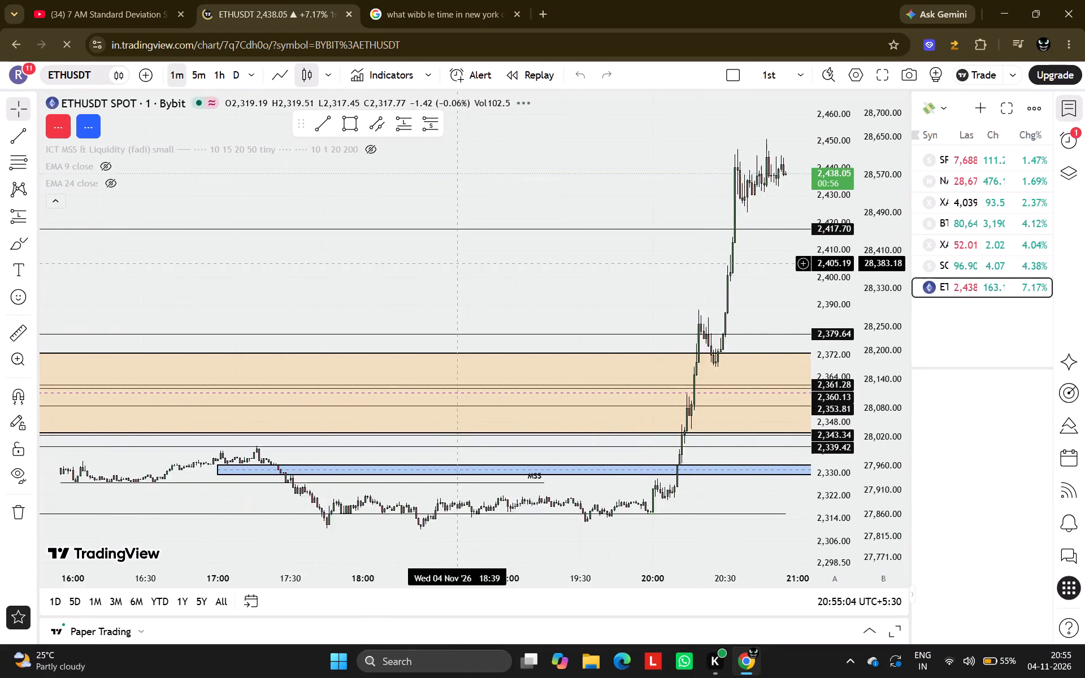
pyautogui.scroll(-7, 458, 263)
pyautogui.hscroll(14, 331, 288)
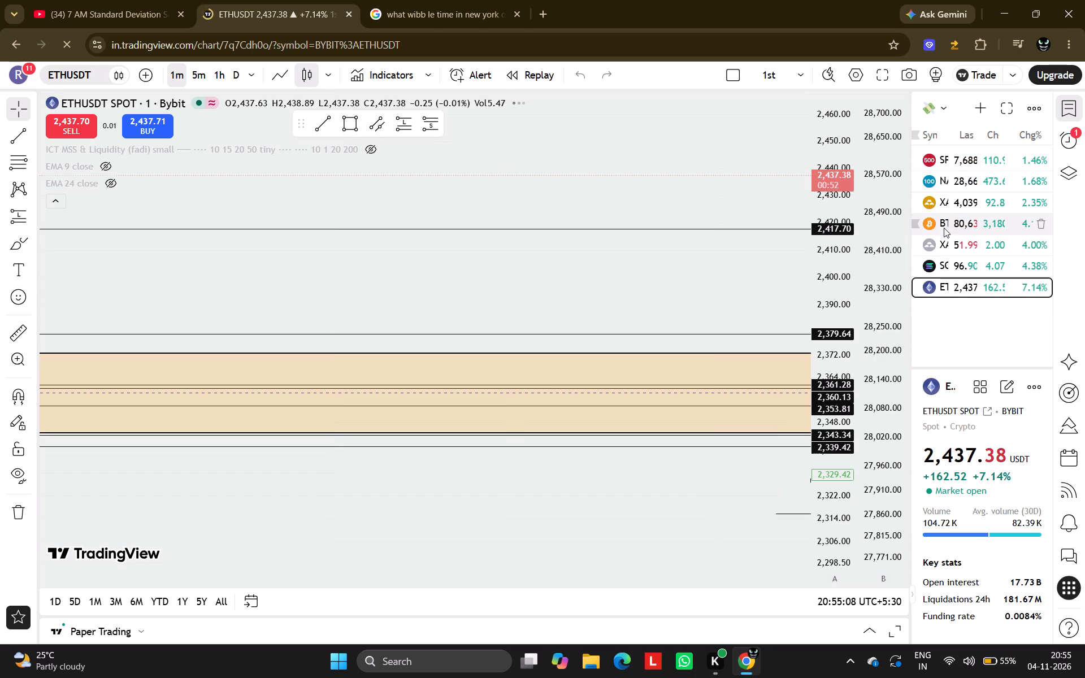
# Sort the watchlist by percentage change in descending order.
pyautogui.click(1027, 130)
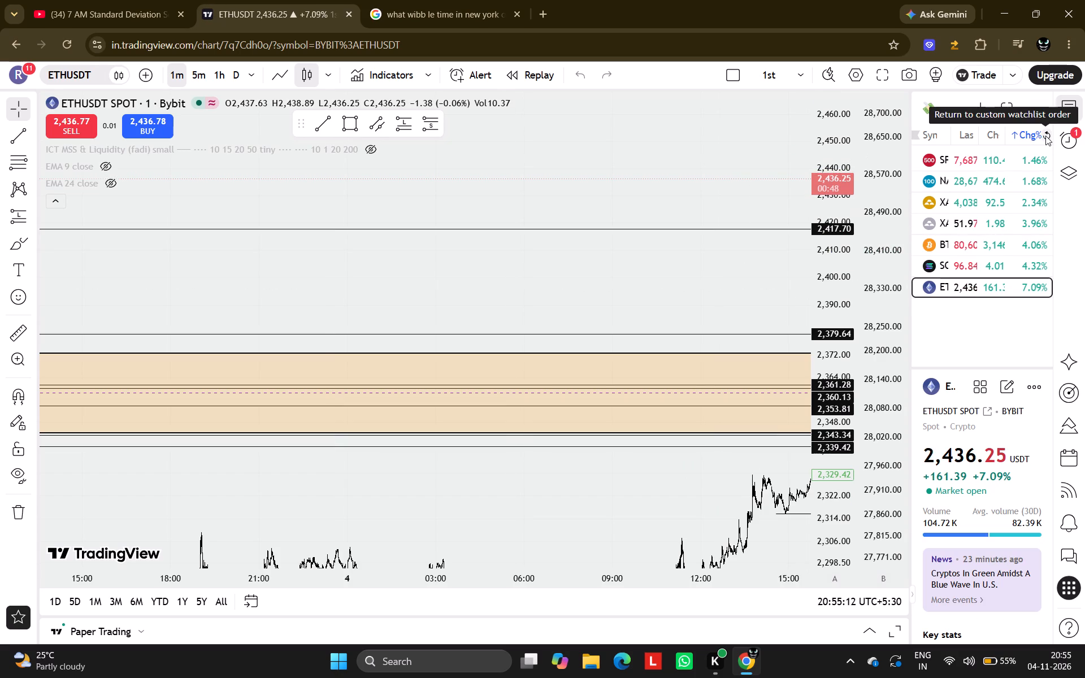
pyautogui.click(1045, 136)
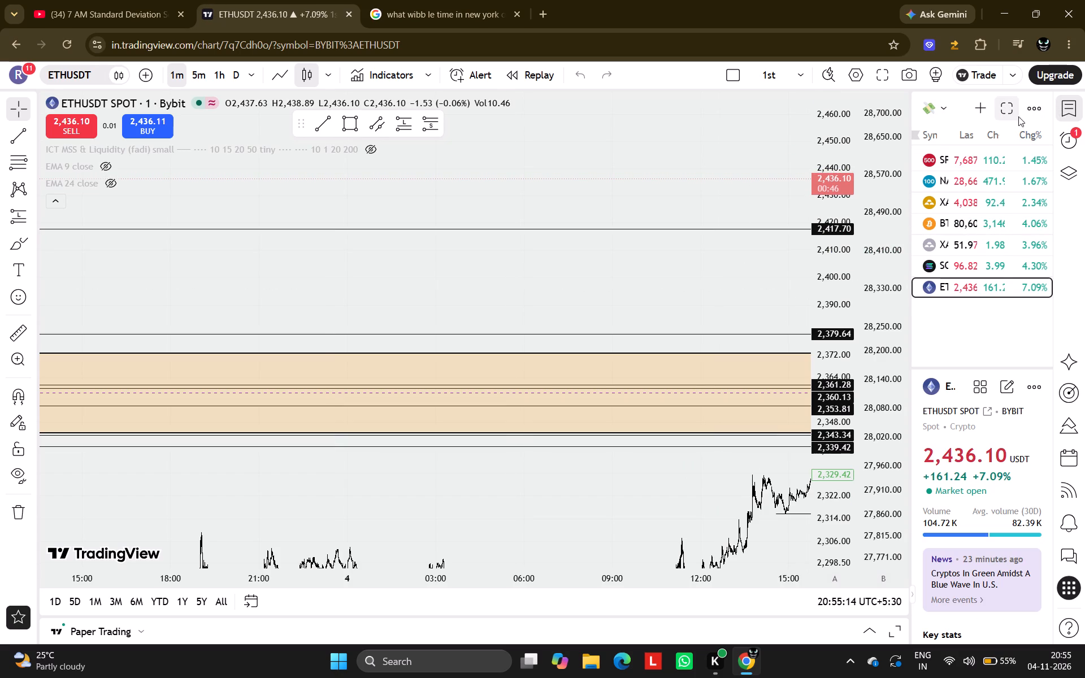
pyautogui.click(1031, 137)
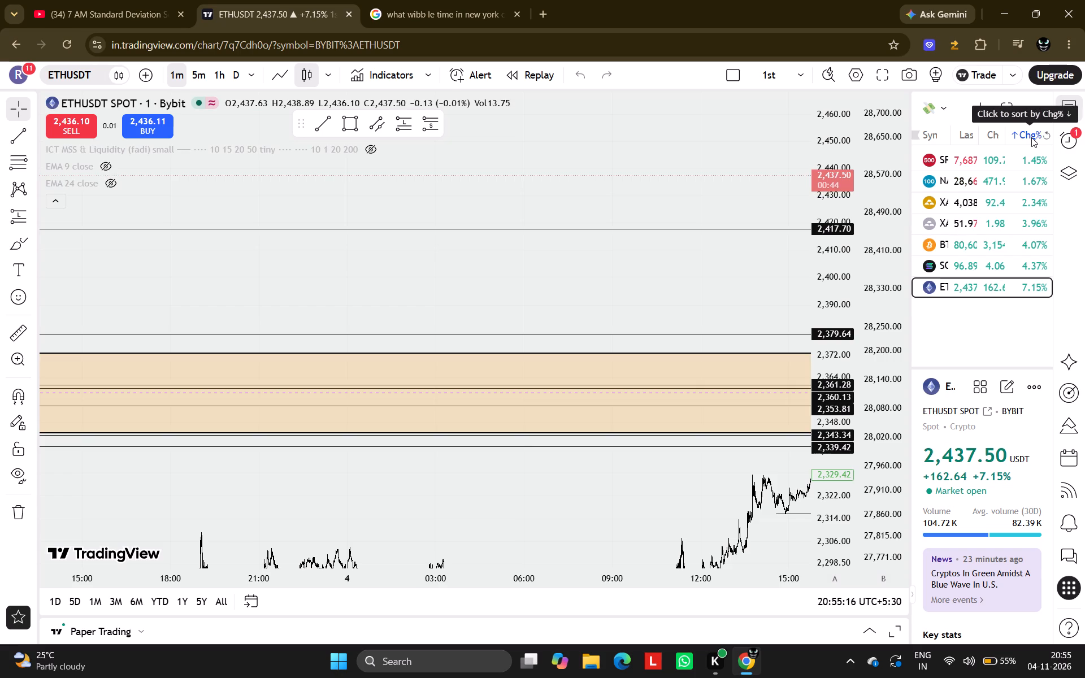
pyautogui.click(1031, 137)
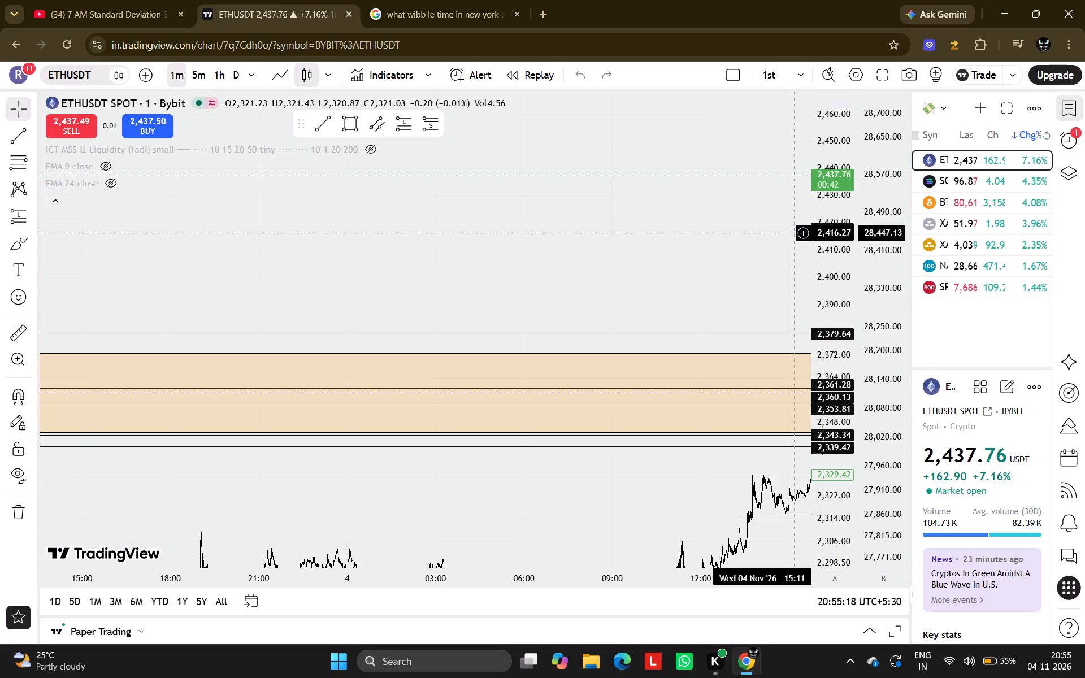
# Open the BTCUSDT chart from the watchlist and go to the date 2026-10-26.
pyautogui.click(735, 264)
pyautogui.scroll(-3, 735, 264)
pyautogui.hscroll(11, 735, 264)
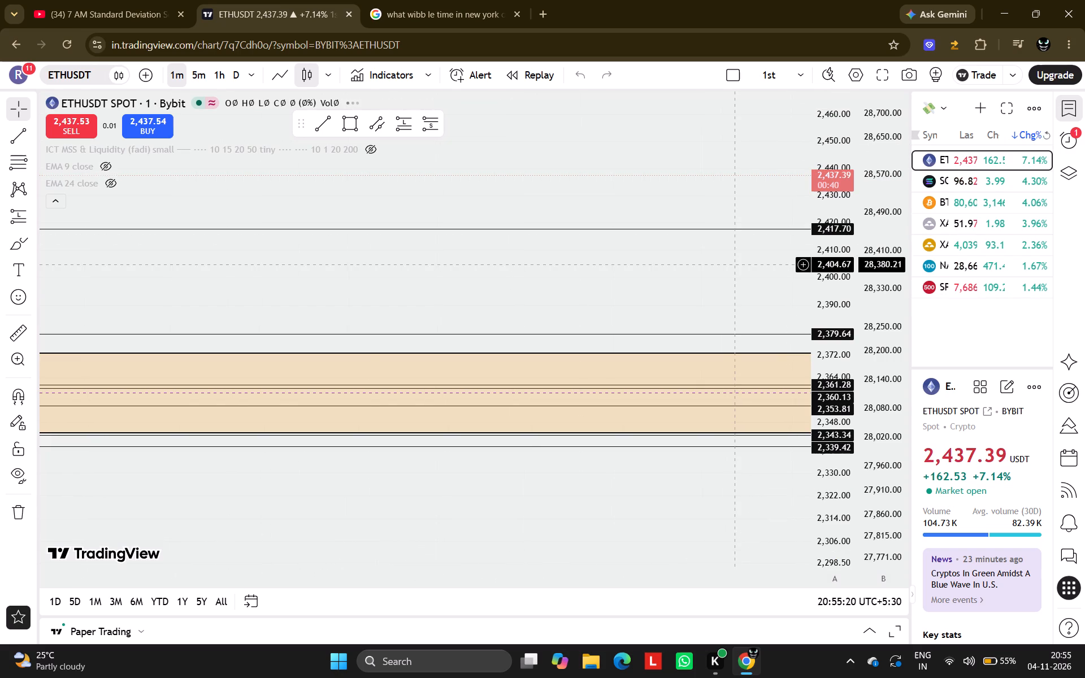
pyautogui.click(930, 208)
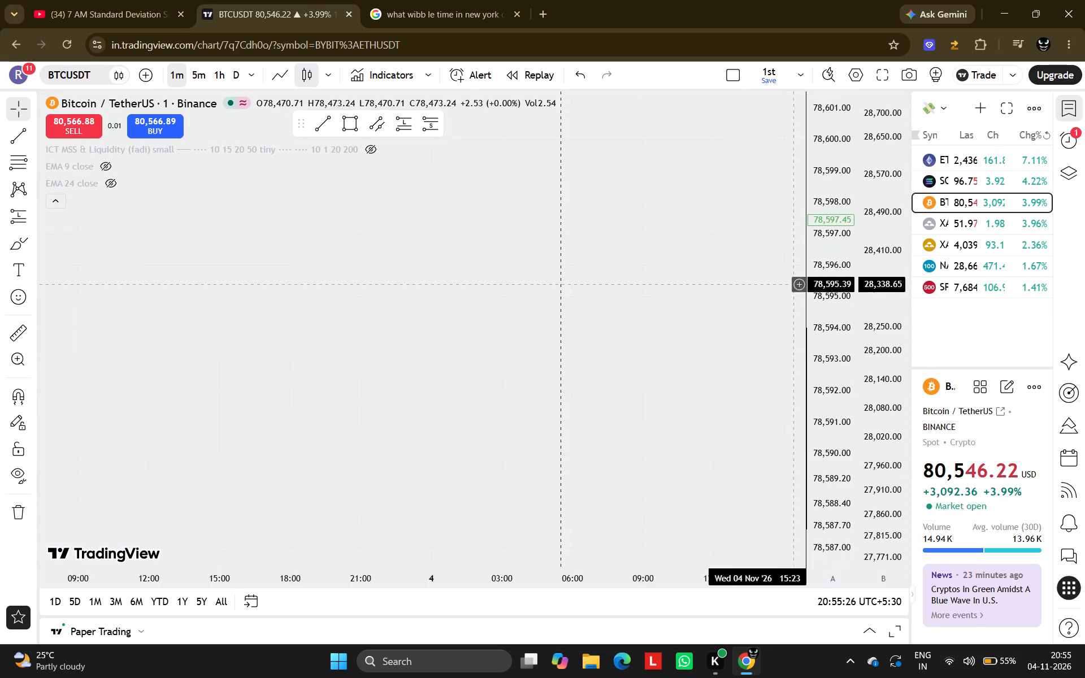
pyautogui.moveTo(643, 318); pyautogui.dragTo(665, 188)
pyautogui.scroll(-12, 665, 188)
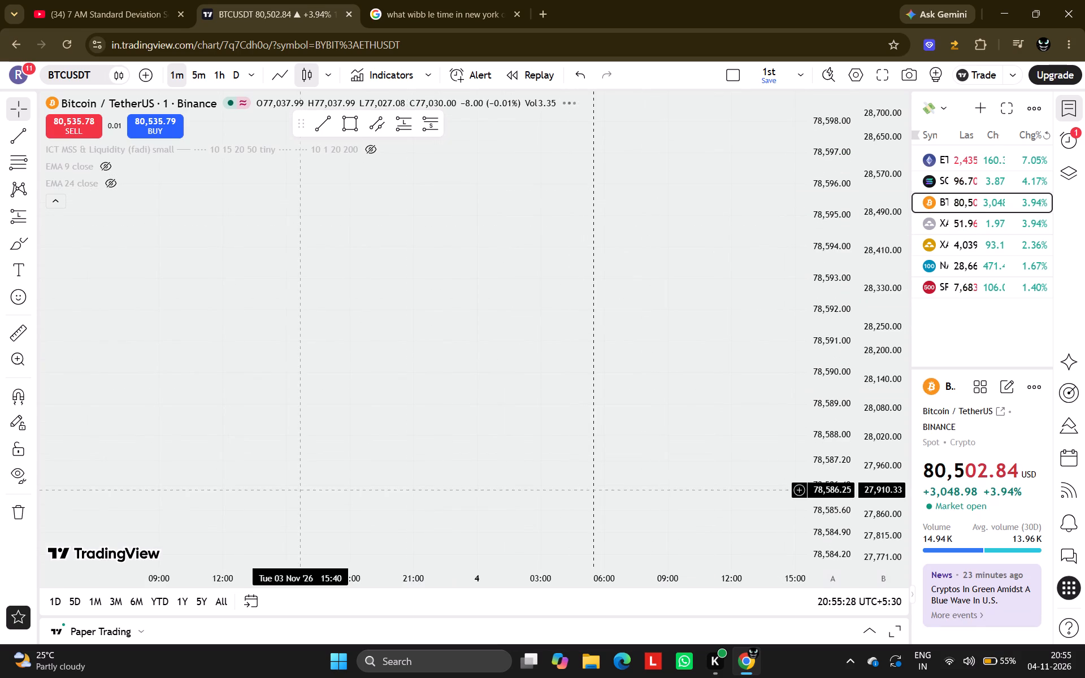
pyautogui.click(259, 603)
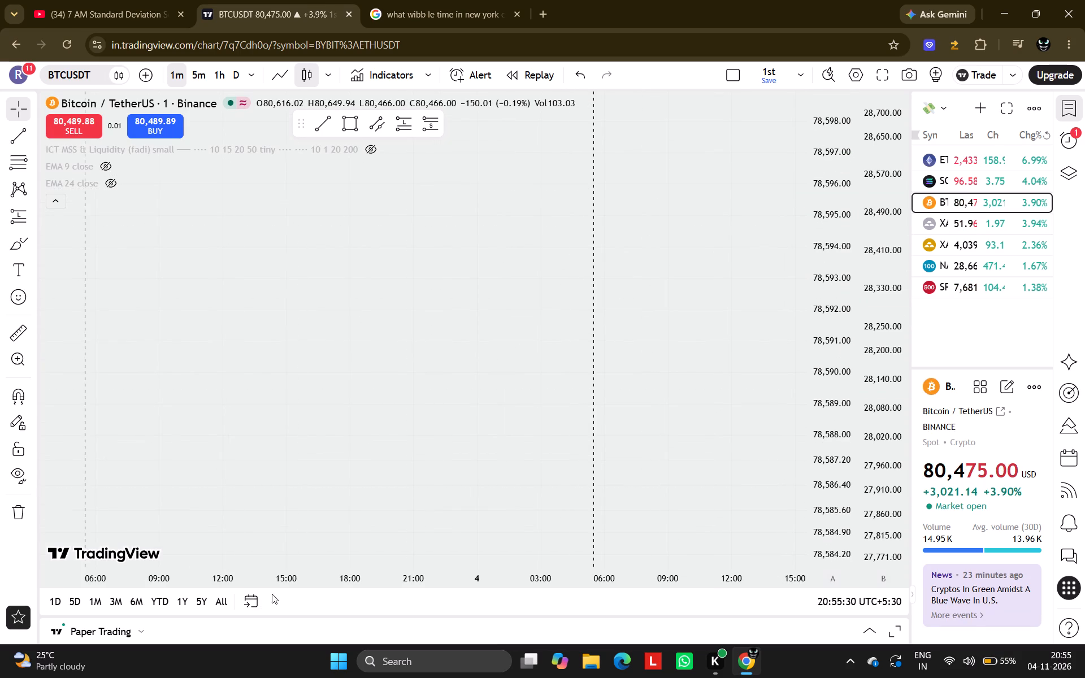
pyautogui.click(251, 599)
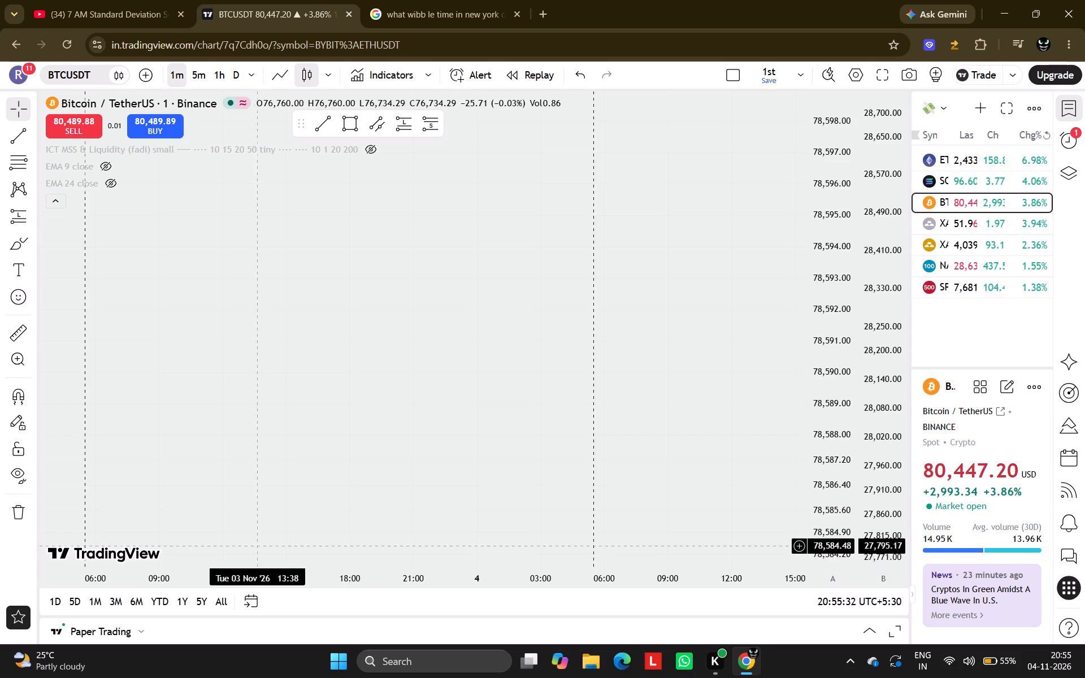
pyautogui.moveTo(384, 453); pyautogui.dragTo(384, 287)
pyautogui.hotkey('alt', 'r')
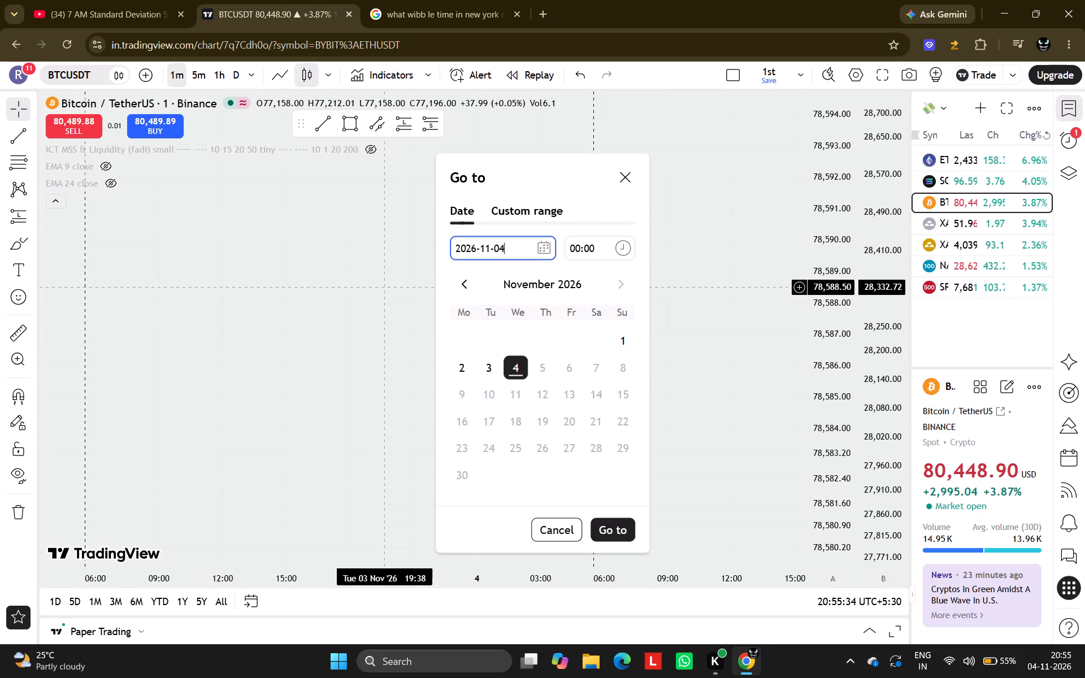
pyautogui.click(470, 287)
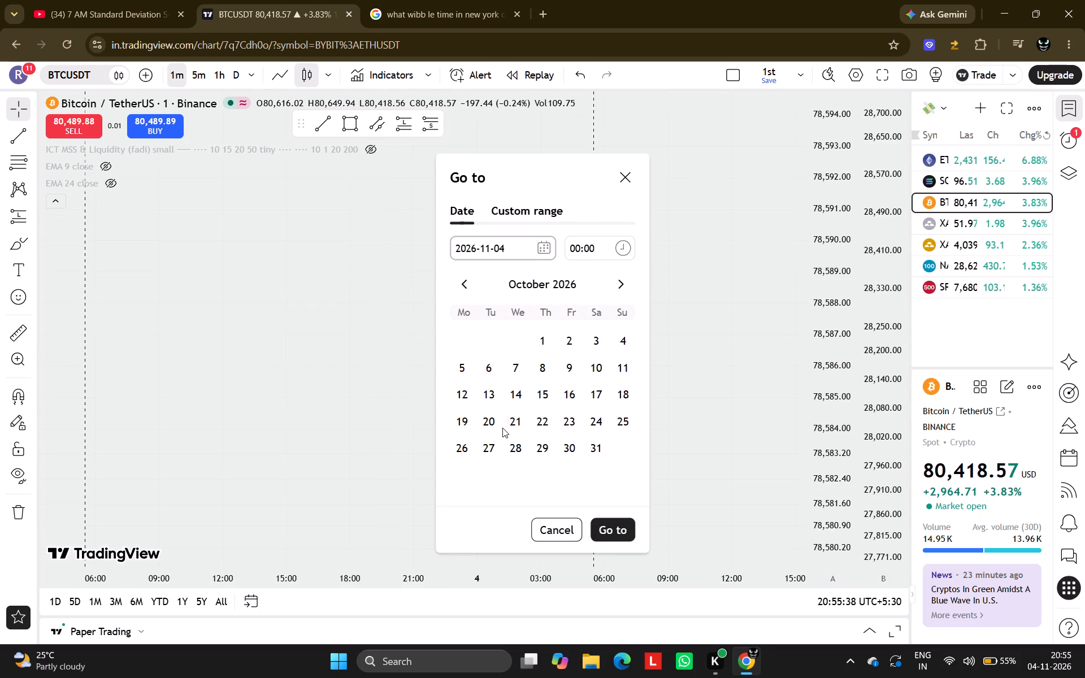
pyautogui.click(472, 446)
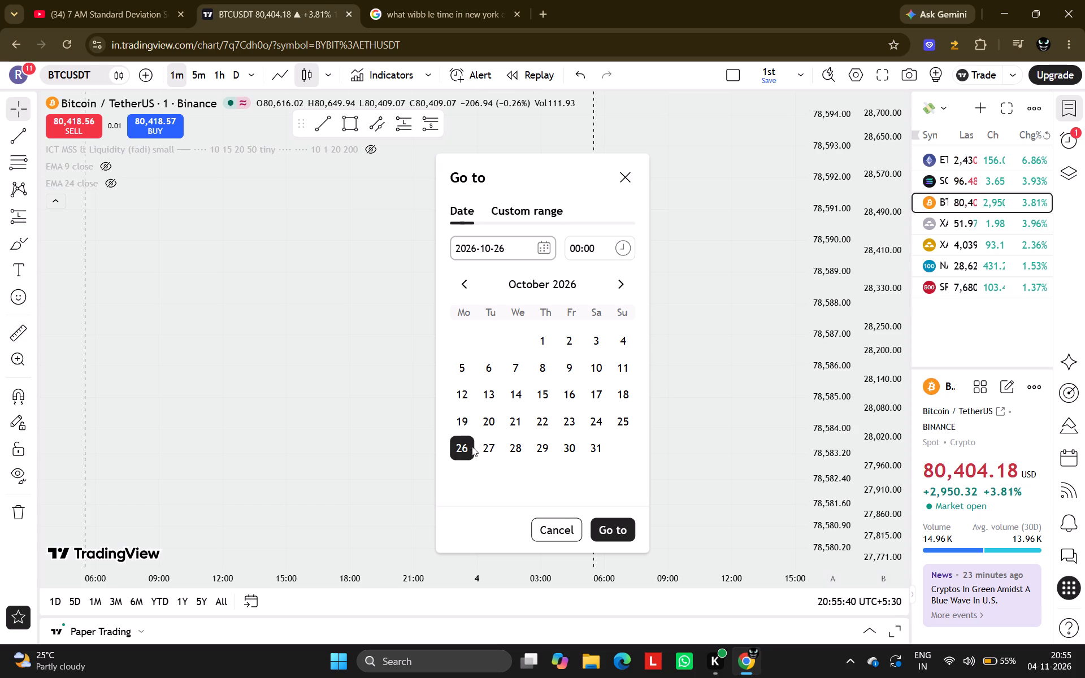
pyautogui.click(604, 523)
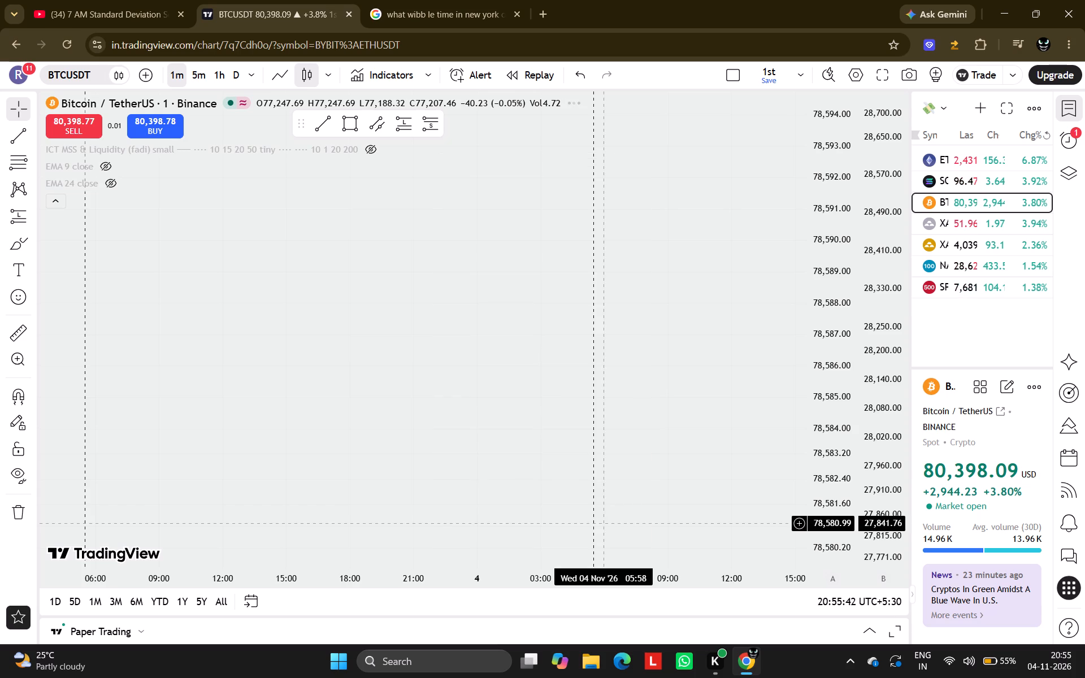
# Delete the two short horizontal lines marking the 19:30–20:00 range on 26 October on the BTCUSDT chart.
pyautogui.scroll(-9, 836, 516)
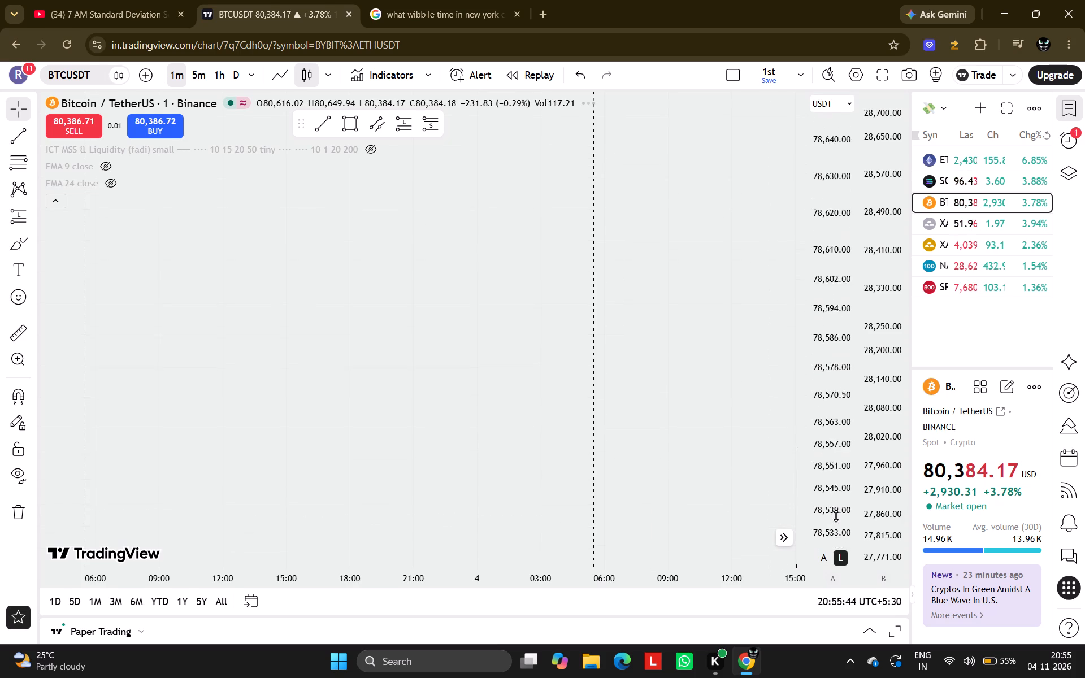
pyautogui.scroll(-19, 836, 516)
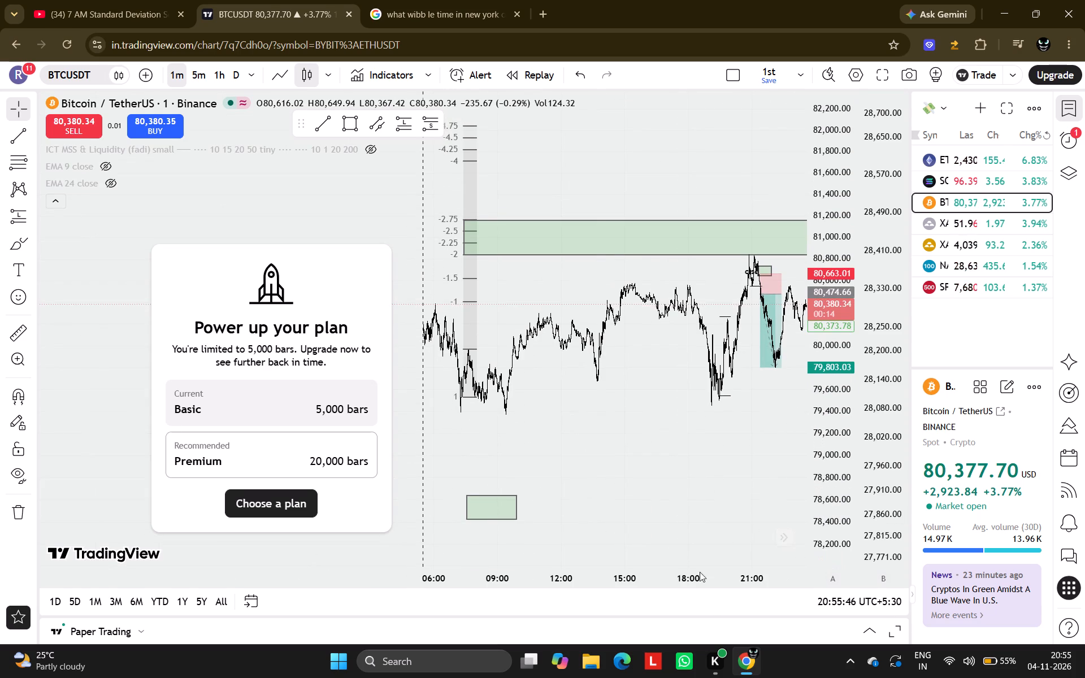
pyautogui.scroll(4, 605, 349)
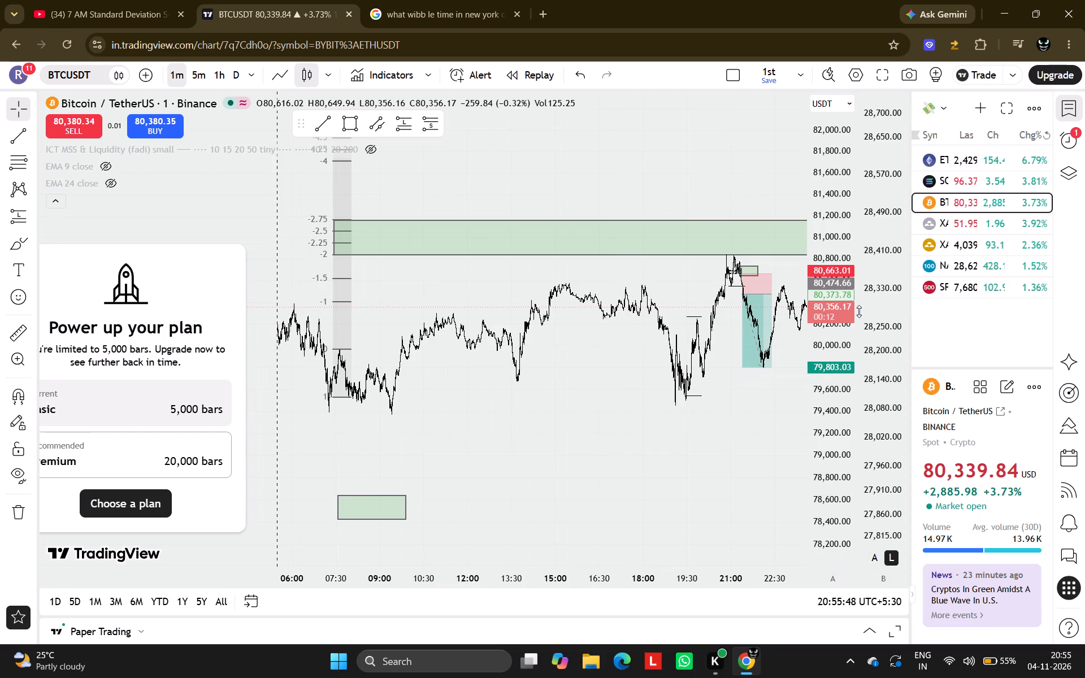
pyautogui.scroll(12, 856, 312)
pyautogui.scroll(3, 647, 341)
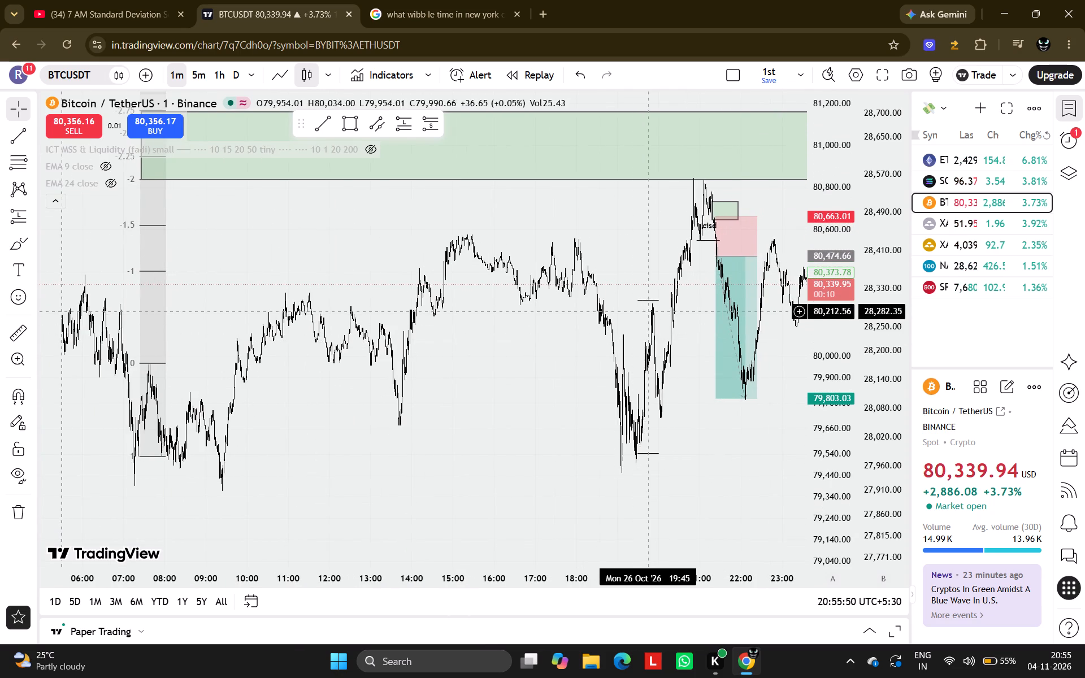
pyautogui.click(655, 300)
pyautogui.press('Delete')
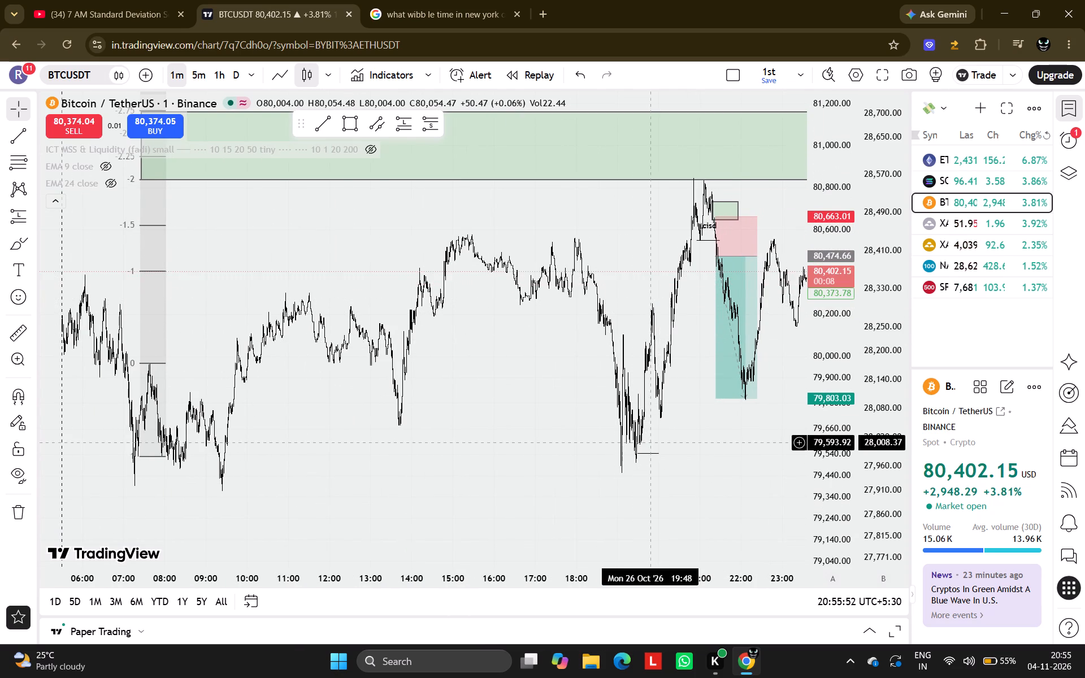
pyautogui.click(656, 454)
pyautogui.press('Delete')
# Examine BTCUSDT's price action across 26 October into early 27 October, and dismiss the stock-ideas advertisement.
pyautogui.scroll(7, 665, 360)
pyautogui.scroll(-1, 665, 360)
pyautogui.moveTo(732, 447); pyautogui.dragTo(522, 468)
pyautogui.scroll(-5, 522, 468)
pyautogui.moveTo(679, 451); pyautogui.dragTo(415, 376)
pyautogui.scroll(-3, 415, 376)
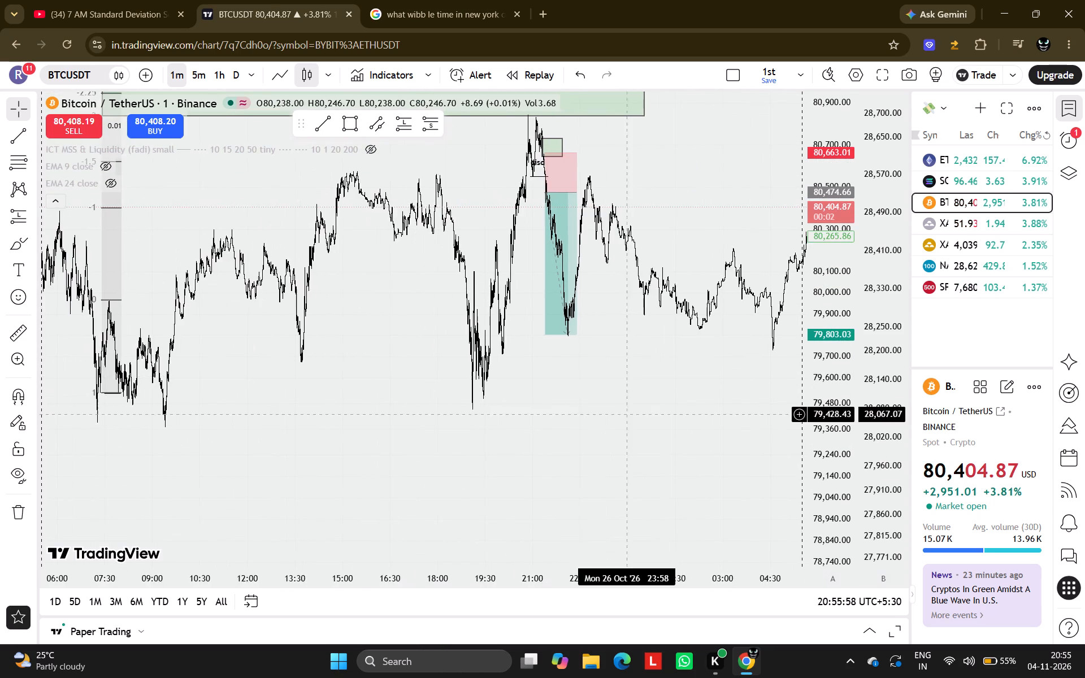
pyautogui.moveTo(641, 415); pyautogui.dragTo(372, 467)
pyautogui.moveTo(481, 376); pyautogui.dragTo(698, 398)
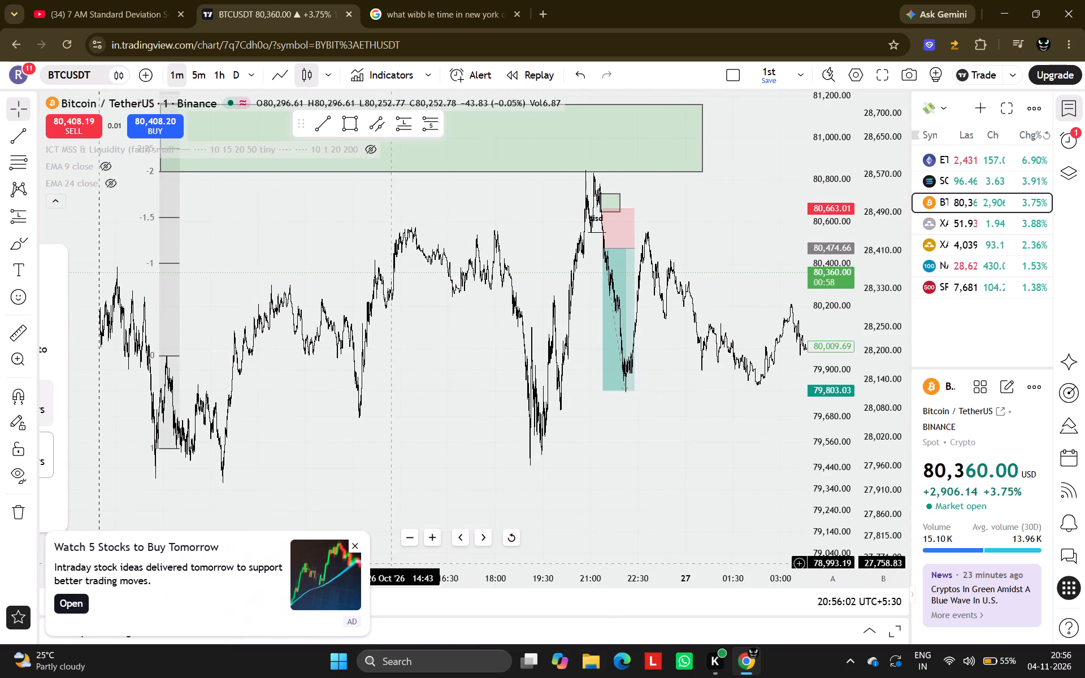
pyautogui.click(353, 549)
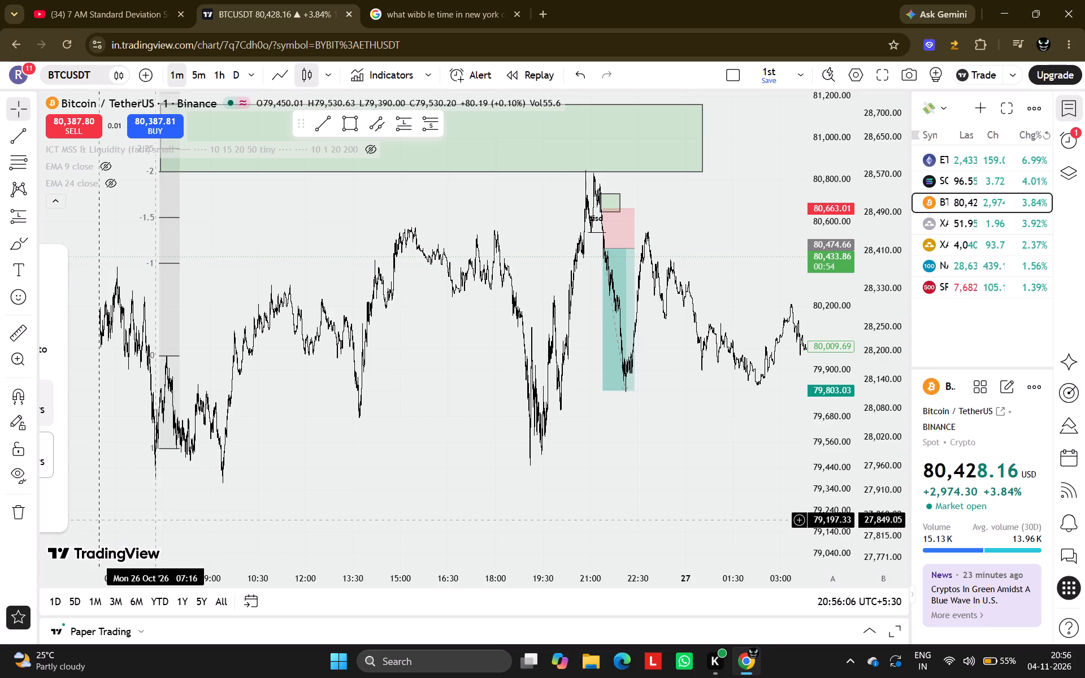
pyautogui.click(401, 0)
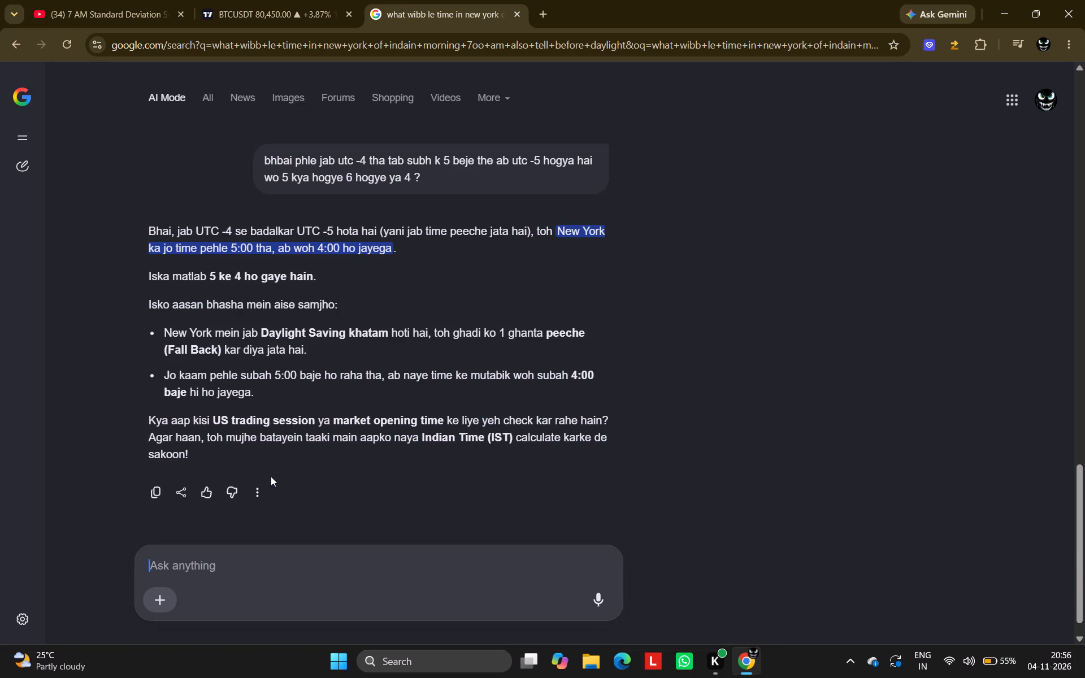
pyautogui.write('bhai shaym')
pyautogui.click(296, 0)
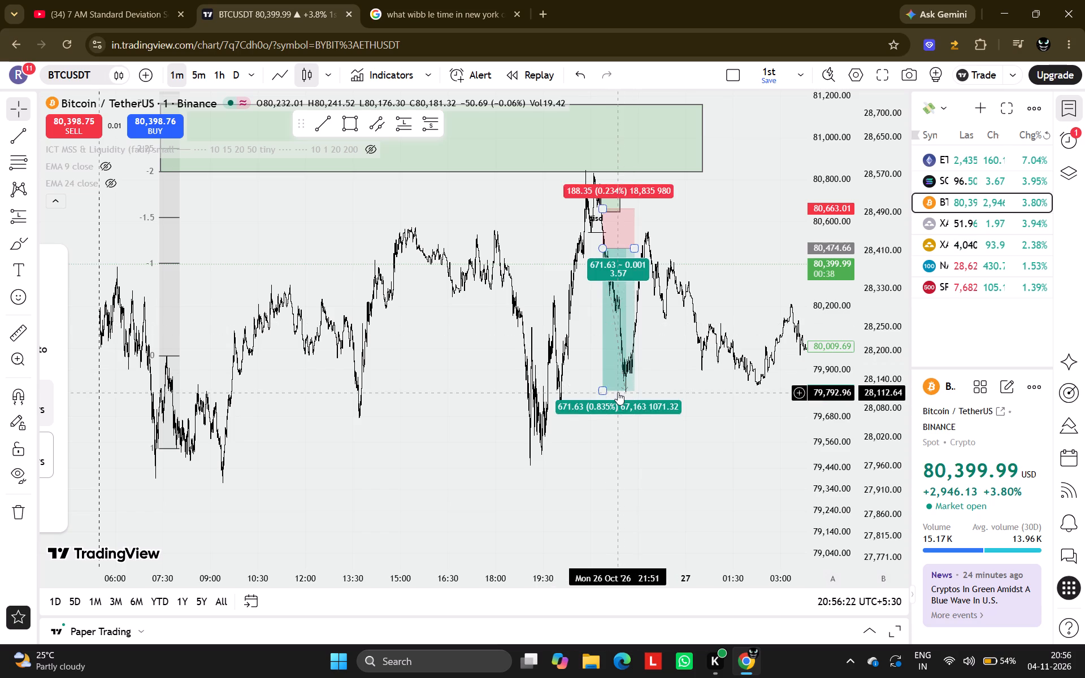
# Draw a horizontal trend line from 07:30 to 08:00 on 27 October at about 80,483 on the BTCUSDT chart.
pyautogui.scroll(4, 618, 392)
pyautogui.hscroll(-11, 672, 476)
pyautogui.scroll(-3, 672, 476)
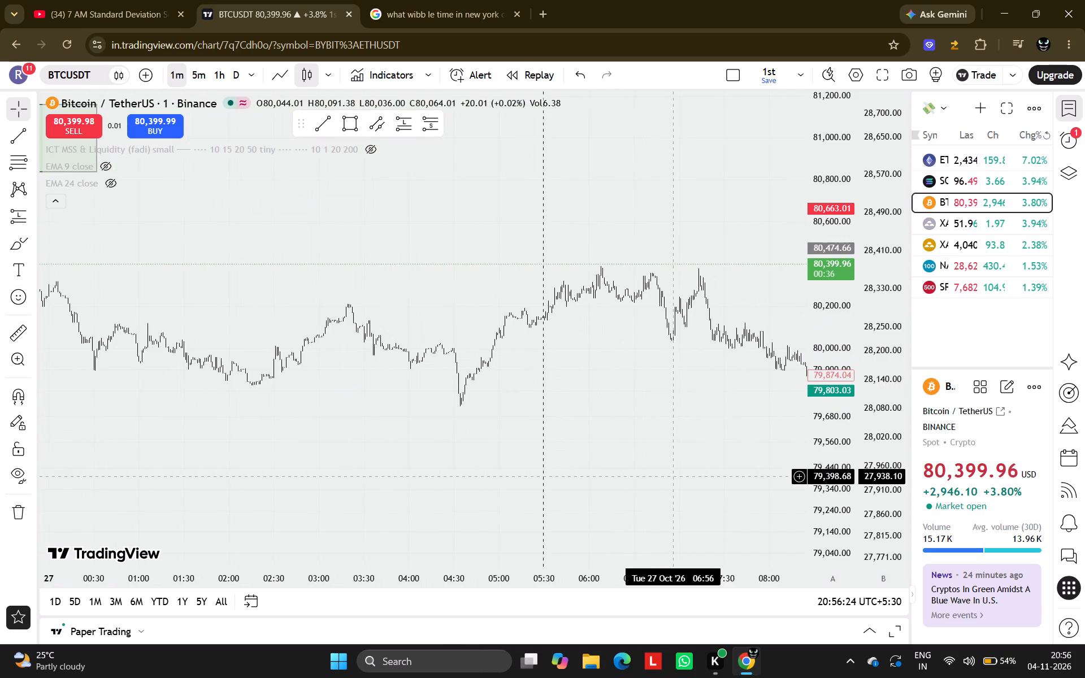
pyautogui.scroll(-1, 672, 476)
pyautogui.moveTo(684, 481); pyautogui.dragTo(410, 401)
pyautogui.scroll(1, 410, 401)
pyautogui.moveTo(460, 421); pyautogui.dragTo(430, 454)
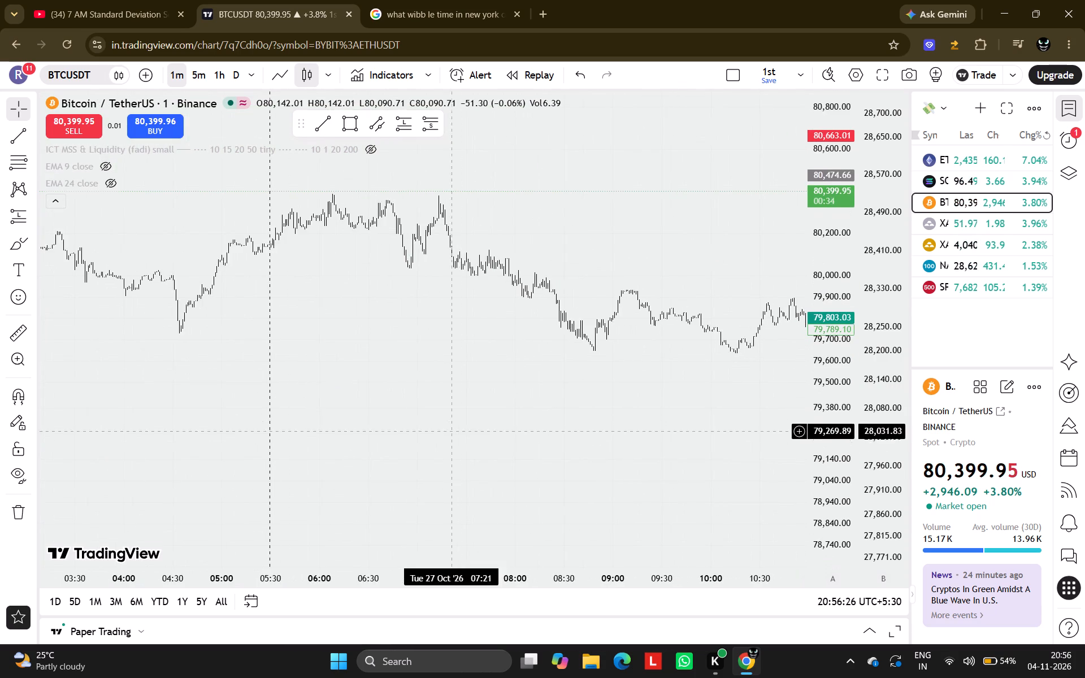
pyautogui.moveTo(430, 454); pyautogui.dragTo(392, 493)
pyautogui.keyDown('ctrl'); pyautogui.scroll(8, 403, 276); pyautogui.keyUp('ctrl')
pyautogui.moveTo(328, 318); pyautogui.dragTo(319, 442)
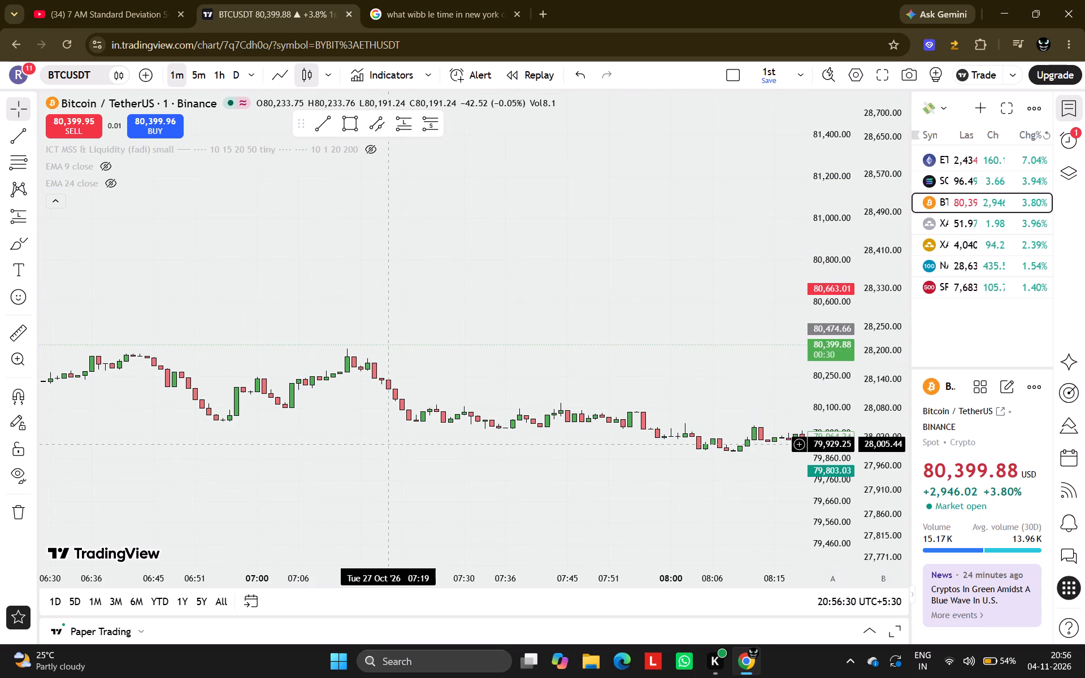
pyautogui.hscroll(-2, 391, 444)
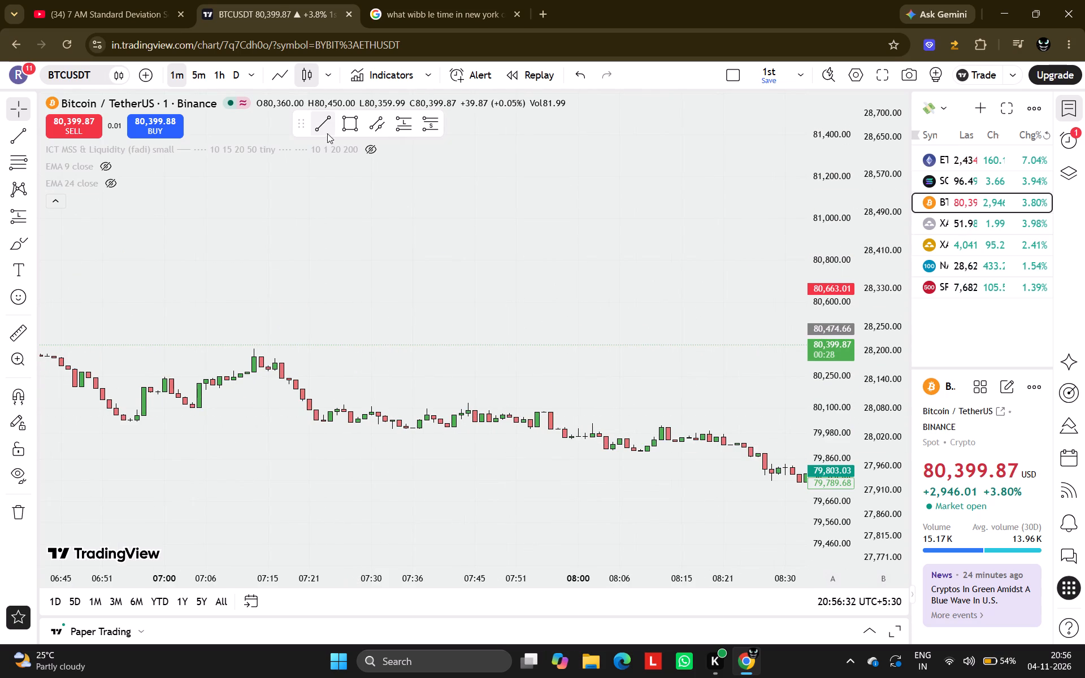
pyautogui.click(322, 131)
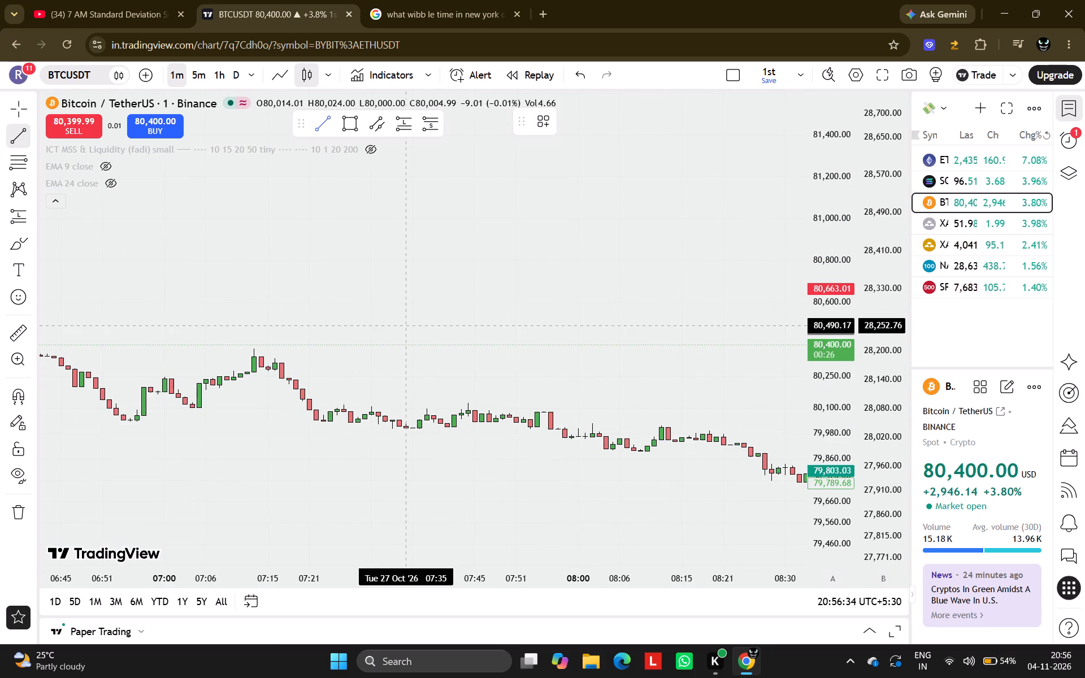
pyautogui.click(375, 327)
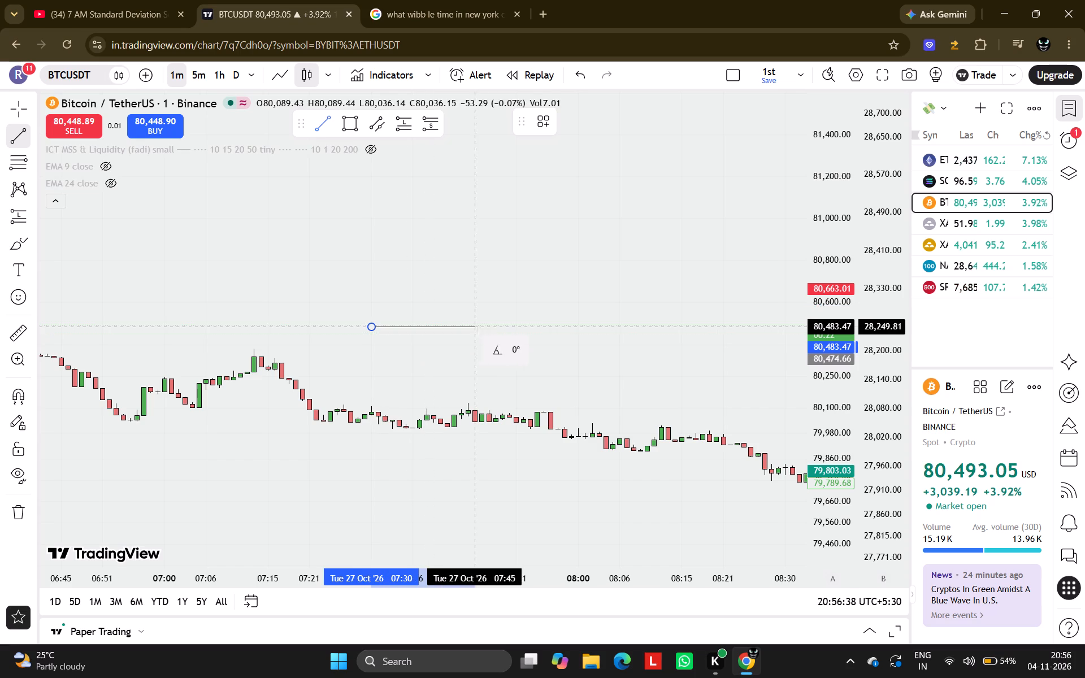
pyautogui.keyDown('shift'); pyautogui.click(577, 325); pyautogui.keyUp('shift')
# Duplicate the horizontal trend line and place the copy below the candles at about 79,889.
pyautogui.hotkey('ctrl', 'c')
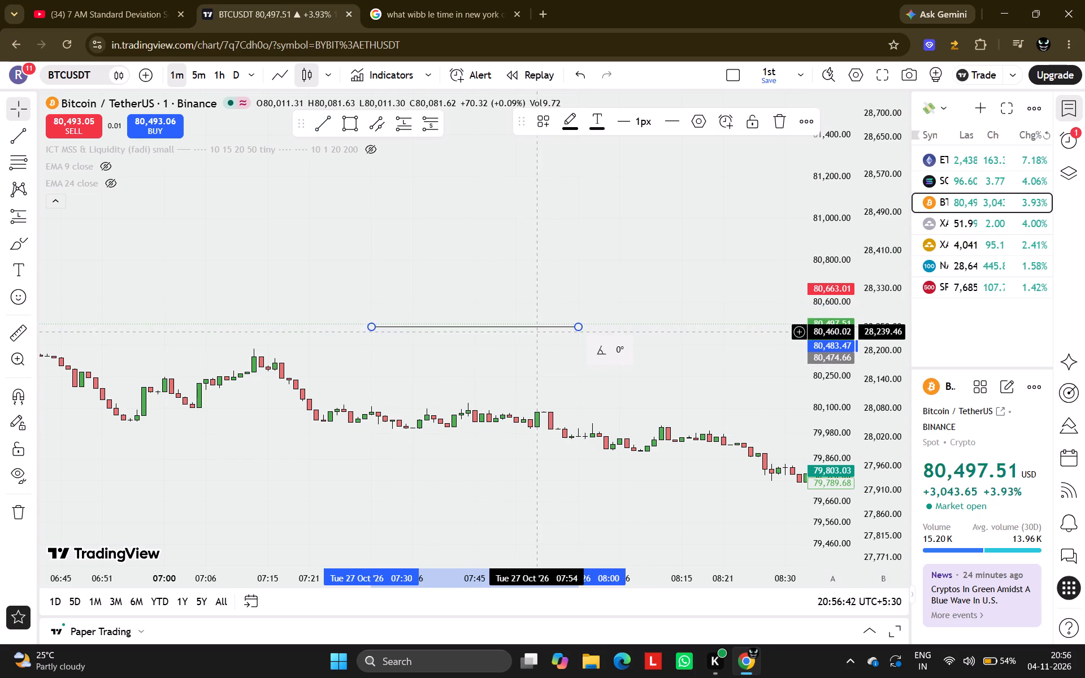
pyautogui.hotkey('ctrl', 'v')
pyautogui.click(521, 295)
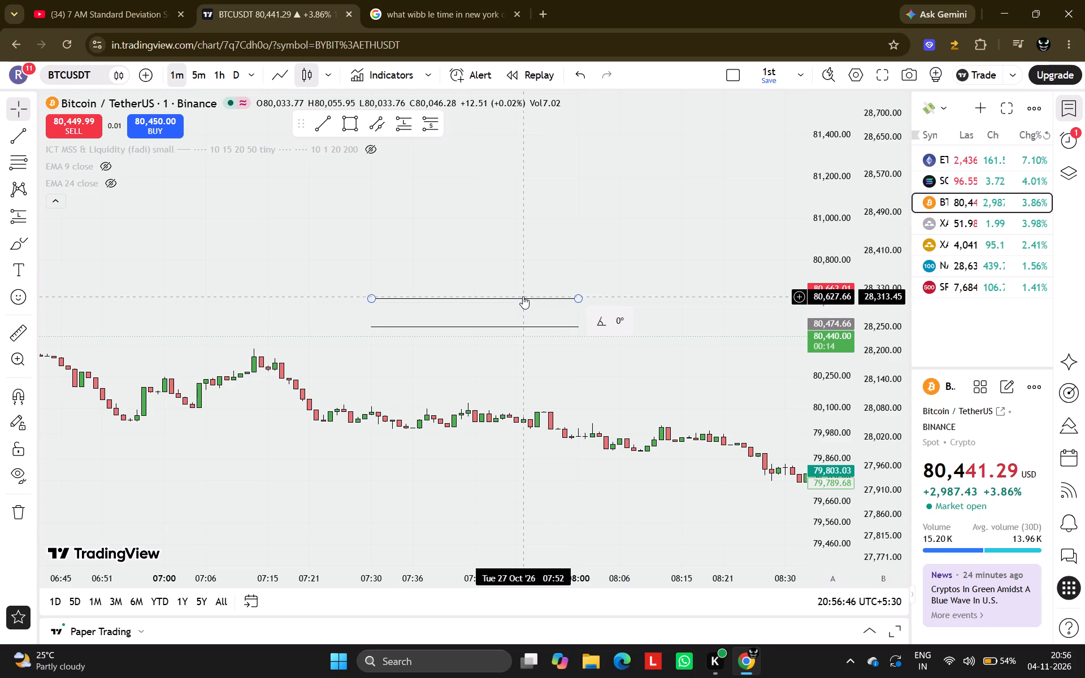
pyautogui.moveTo(523, 296); pyautogui.dragTo(518, 450)
# Move the upper horizontal line onto the 07:30–08:00 session high on 27 October, at about 80,122.
pyautogui.scroll(-3, 518, 450)
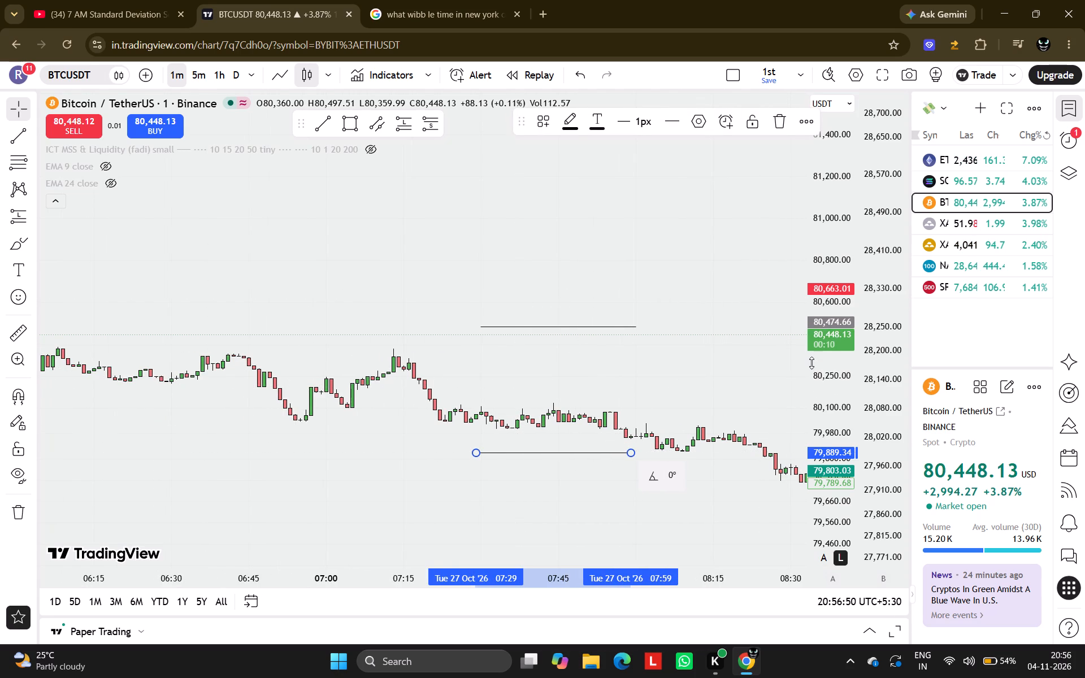
pyautogui.scroll(17, 811, 363)
pyautogui.moveTo(586, 473); pyautogui.dragTo(521, 218)
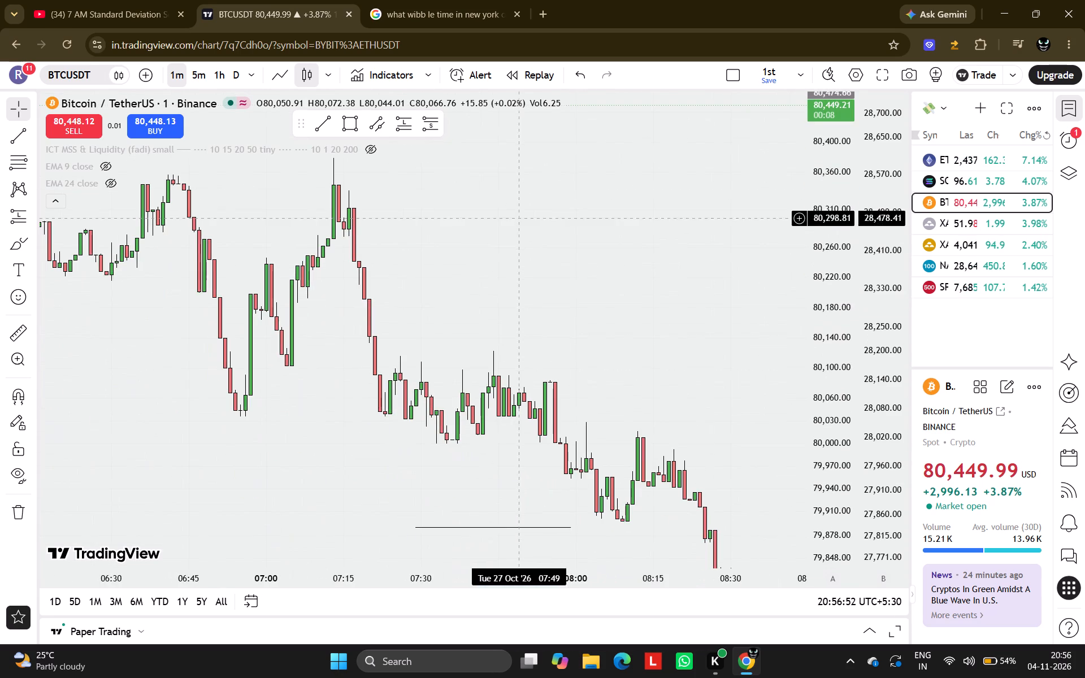
pyautogui.moveTo(526, 203); pyautogui.dragTo(517, 263)
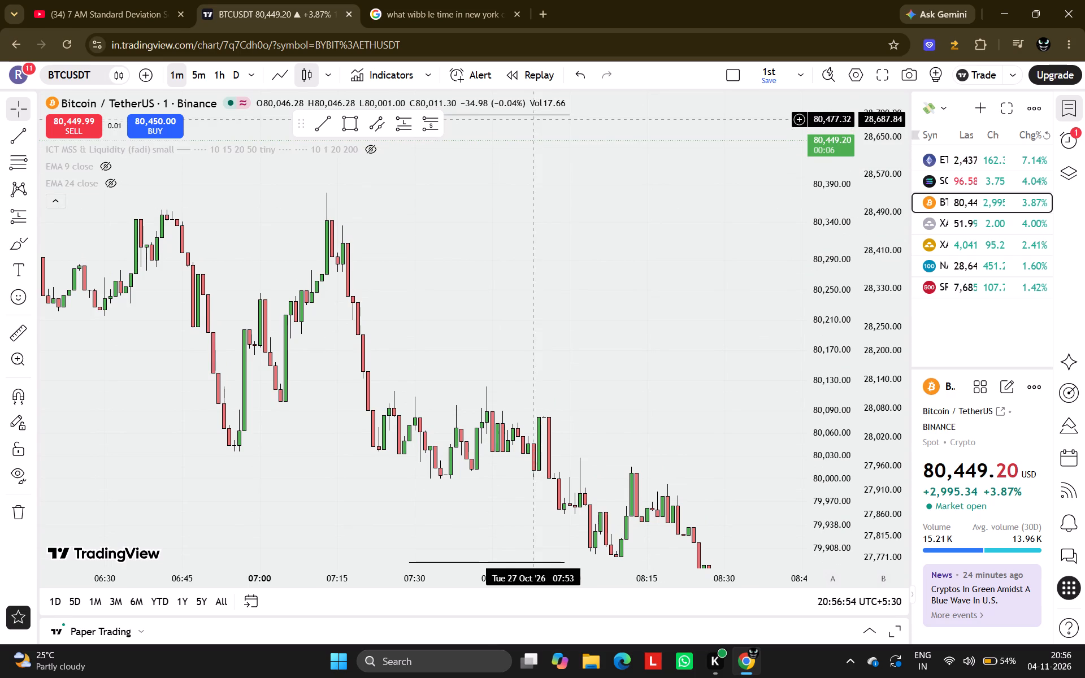
pyautogui.moveTo(534, 115); pyautogui.dragTo(514, 371)
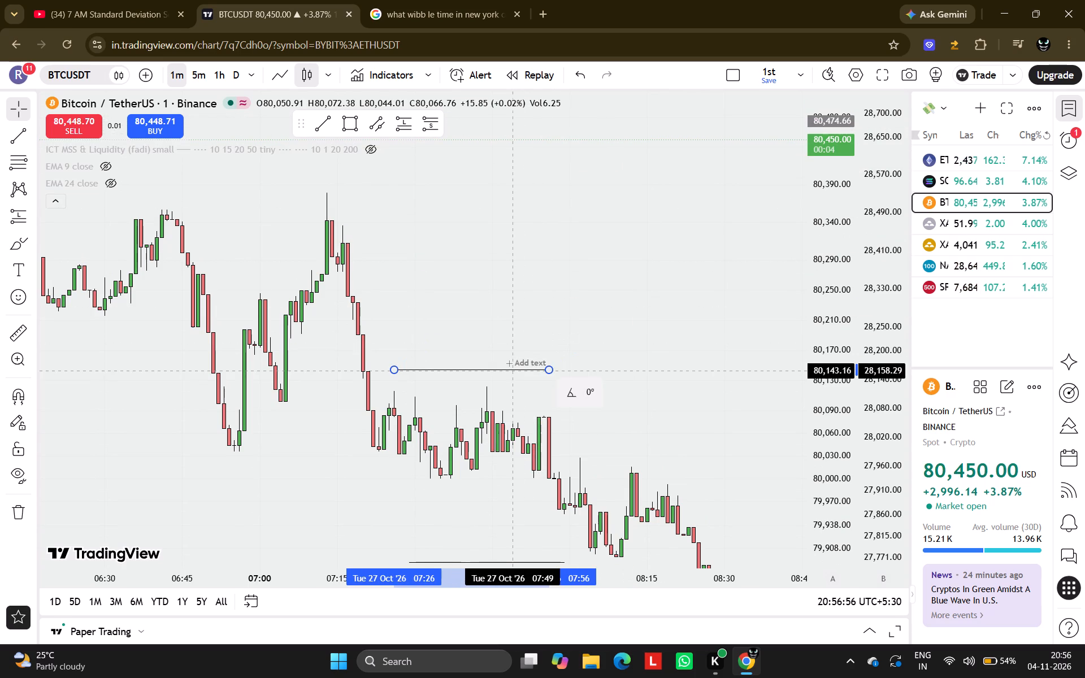
pyautogui.moveTo(514, 371); pyautogui.dragTo(532, 376)
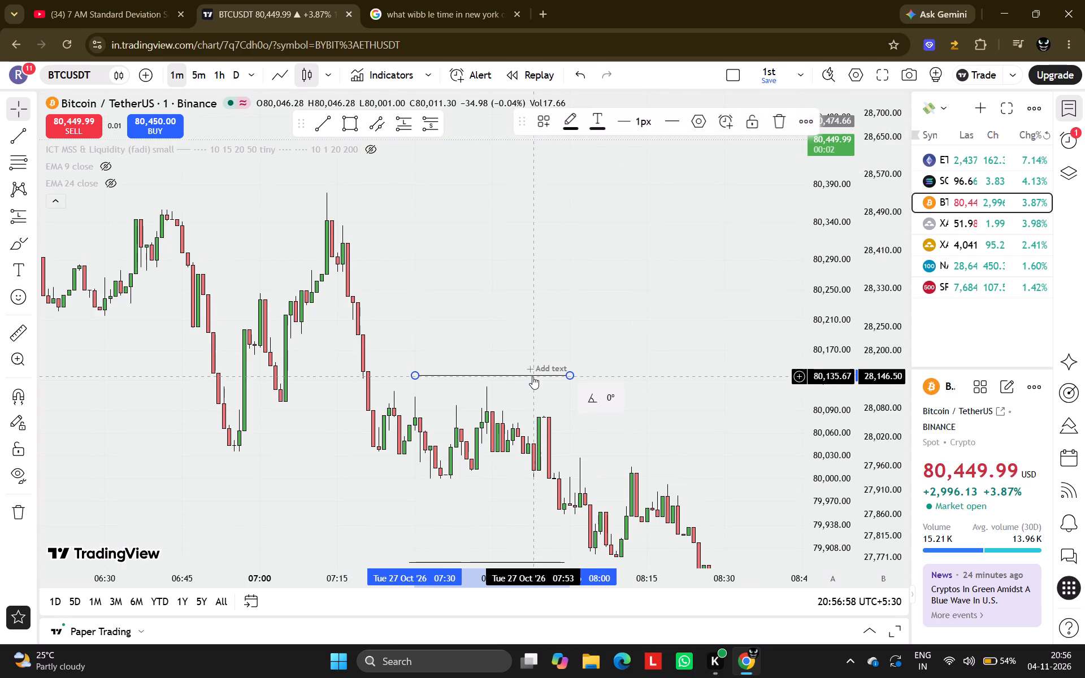
pyautogui.press('Down')
pyautogui.press('Down')
pyautogui.press('Down')
pyautogui.press('Down')
pyautogui.press('Down')
pyautogui.press('Down')
pyautogui.press('Down')
pyautogui.press('Down')
pyautogui.press('Down')
pyautogui.press('Down')
pyautogui.press('Down')
pyautogui.press('Down')
pyautogui.press('Down')
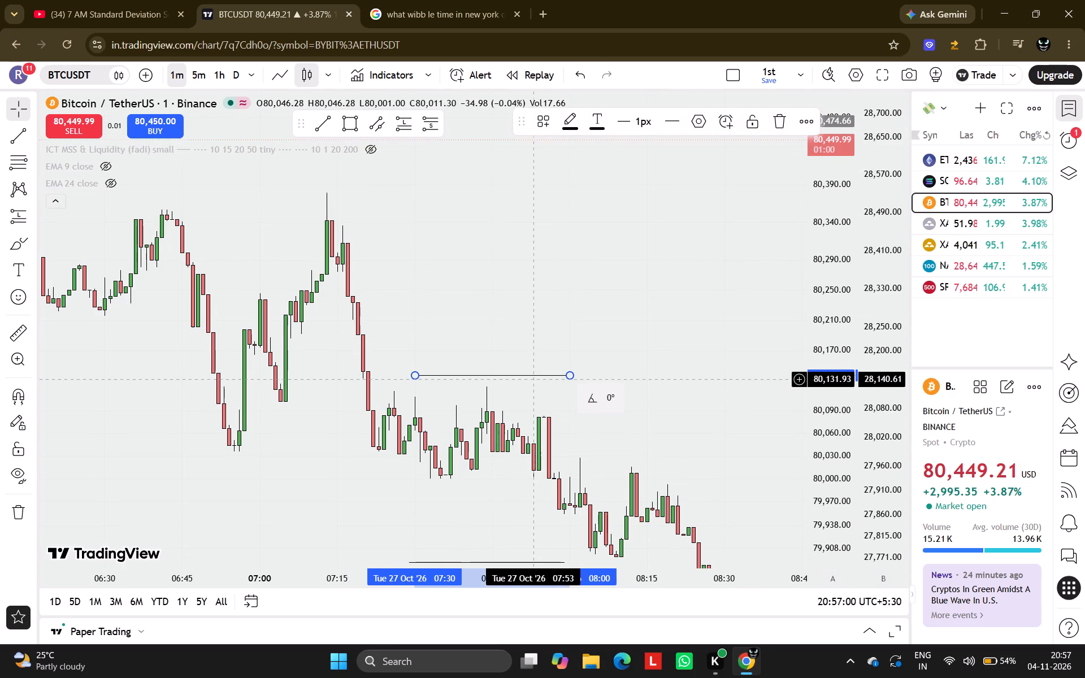
pyautogui.press('Down')
pyautogui.press('Down')
pyautogui.moveTo(511, 373); pyautogui.dragTo(515, 384)
# Move the lower horizontal line onto the 07:30–08:00 session low, at about 79,952, aligned with the upper line.
pyautogui.moveTo(708, 446); pyautogui.dragTo(699, 302)
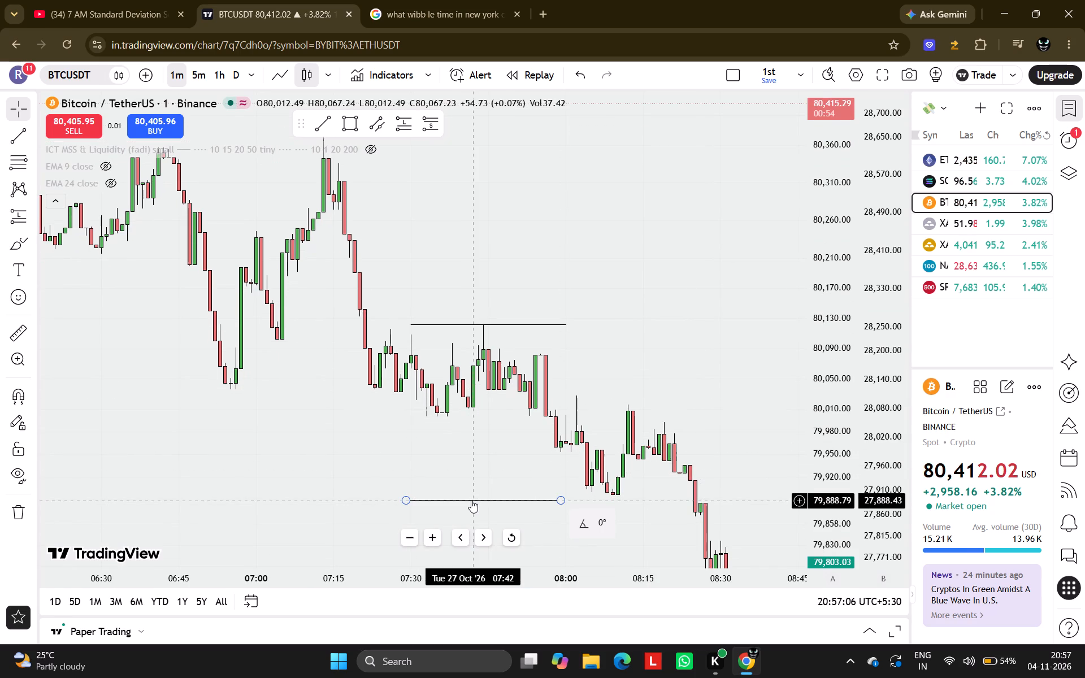
pyautogui.moveTo(471, 500); pyautogui.dragTo(481, 452)
pyautogui.click(485, 461)
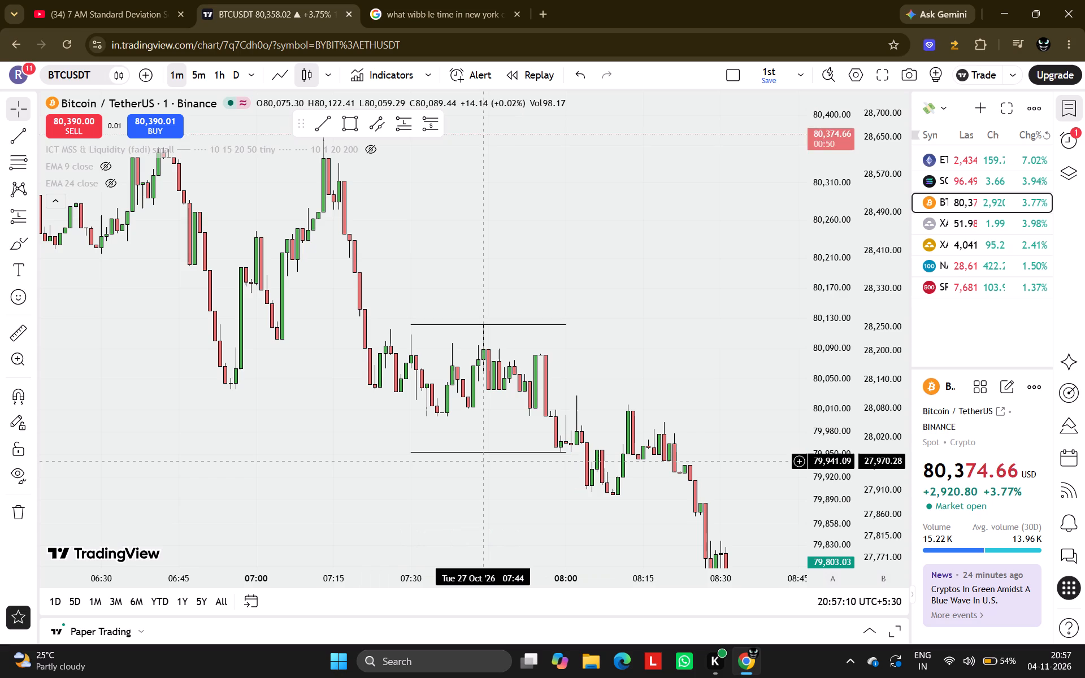
# Draw a Fib retracement from the session high of about 80,122 at 07:31 to the low of about 79,952 at 08:02.
pyautogui.scroll(-4, 577, 494)
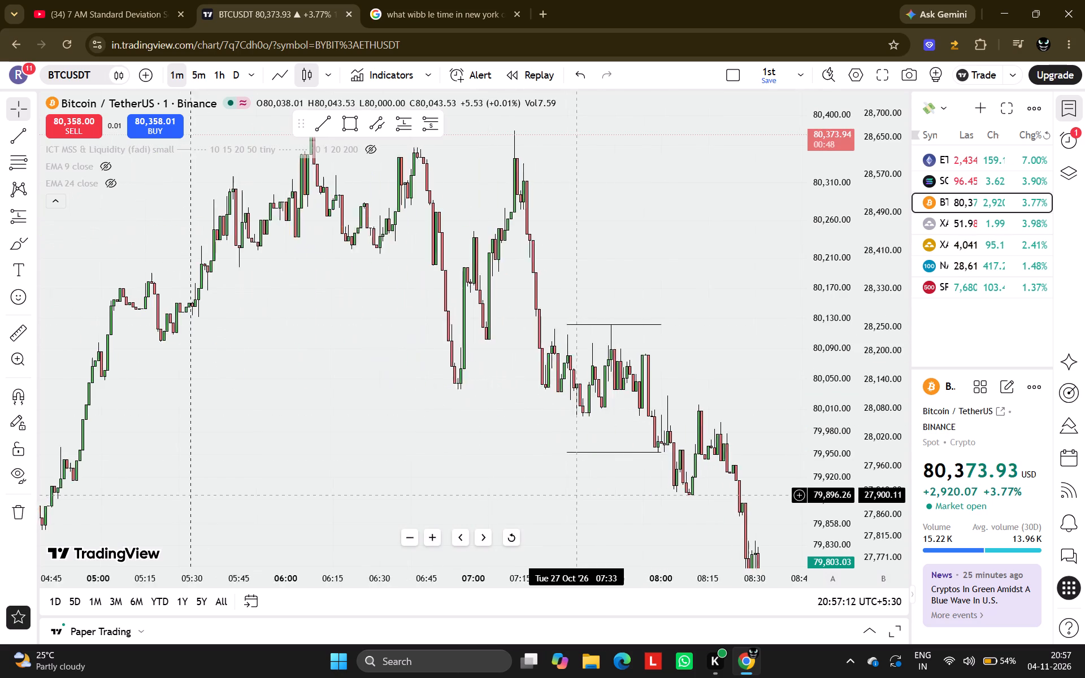
pyautogui.moveTo(730, 407); pyautogui.dragTo(591, 419)
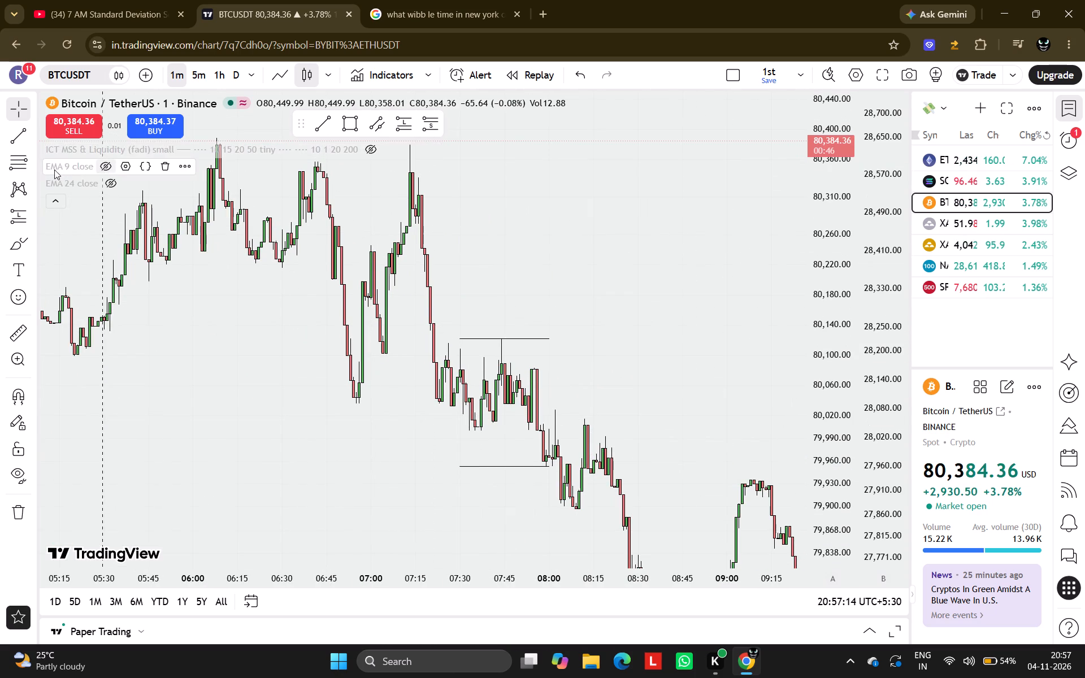
pyautogui.click(19, 163)
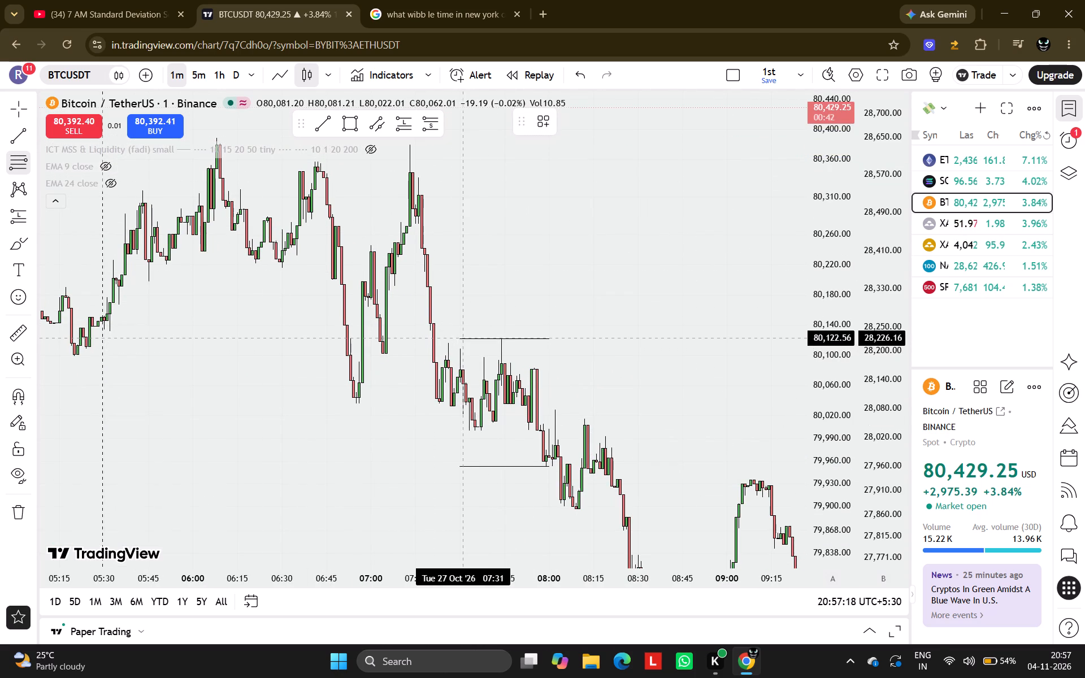
pyautogui.moveTo(463, 338); pyautogui.dragTo(569, 439)
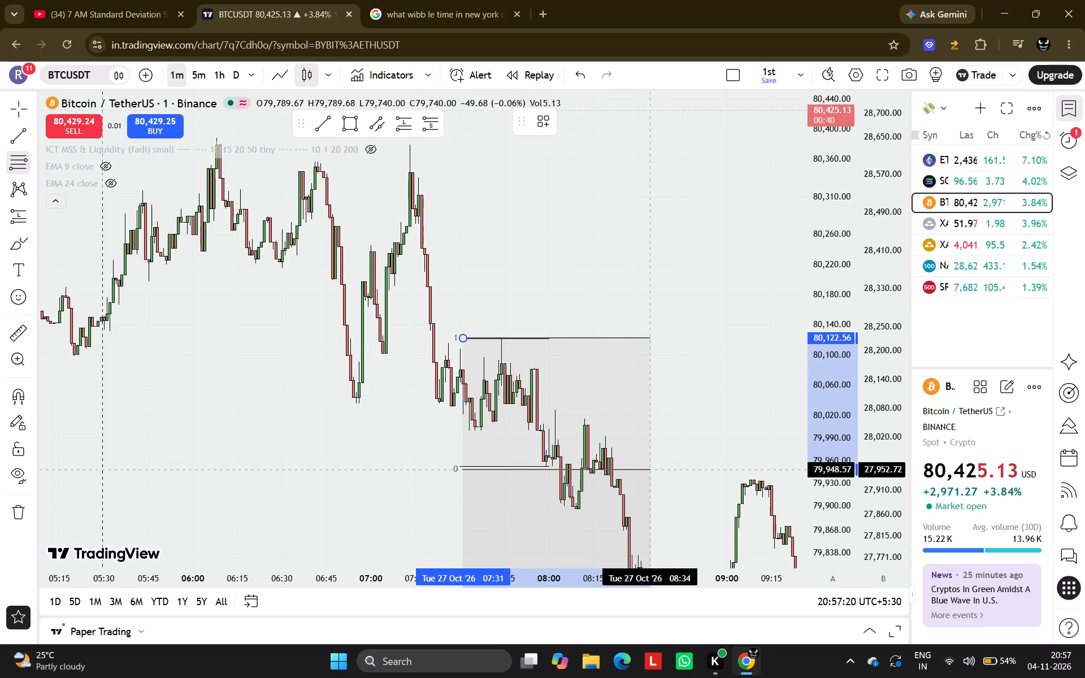
pyautogui.click(554, 466)
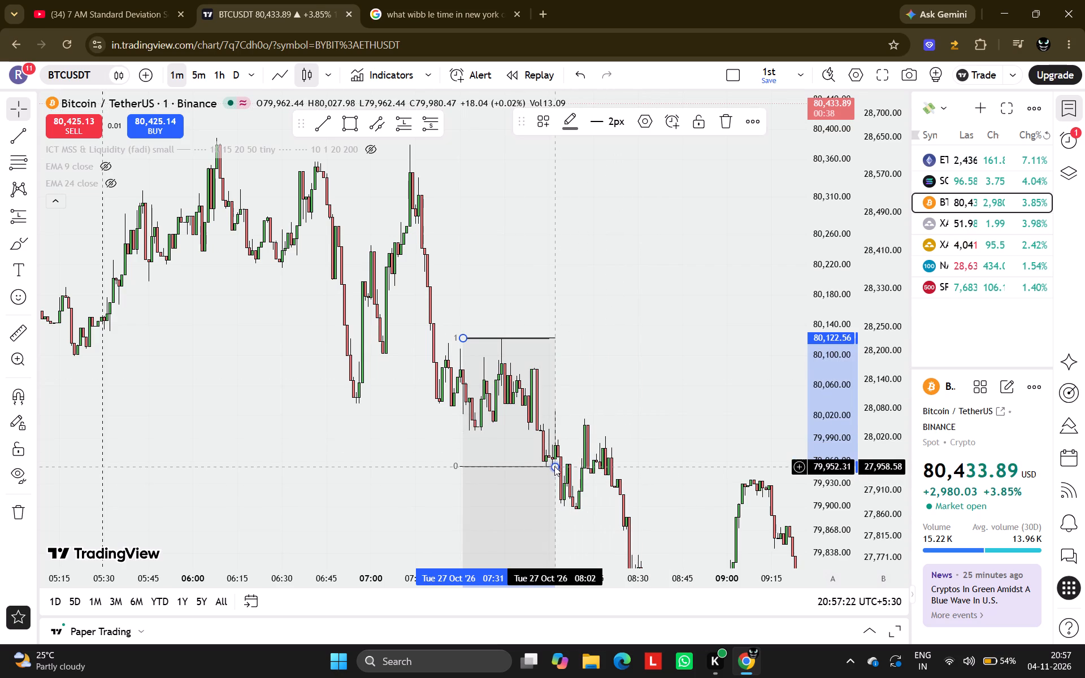
# Draw a rectangle between the -2 and -2.5 Fib levels, from 07:40 to about 10:01.
pyautogui.moveTo(760, 425); pyautogui.dragTo(662, 286)
pyautogui.scroll(-2, 662, 286)
pyautogui.moveTo(663, 389); pyautogui.dragTo(631, 169)
pyautogui.scroll(-8, 847, 389)
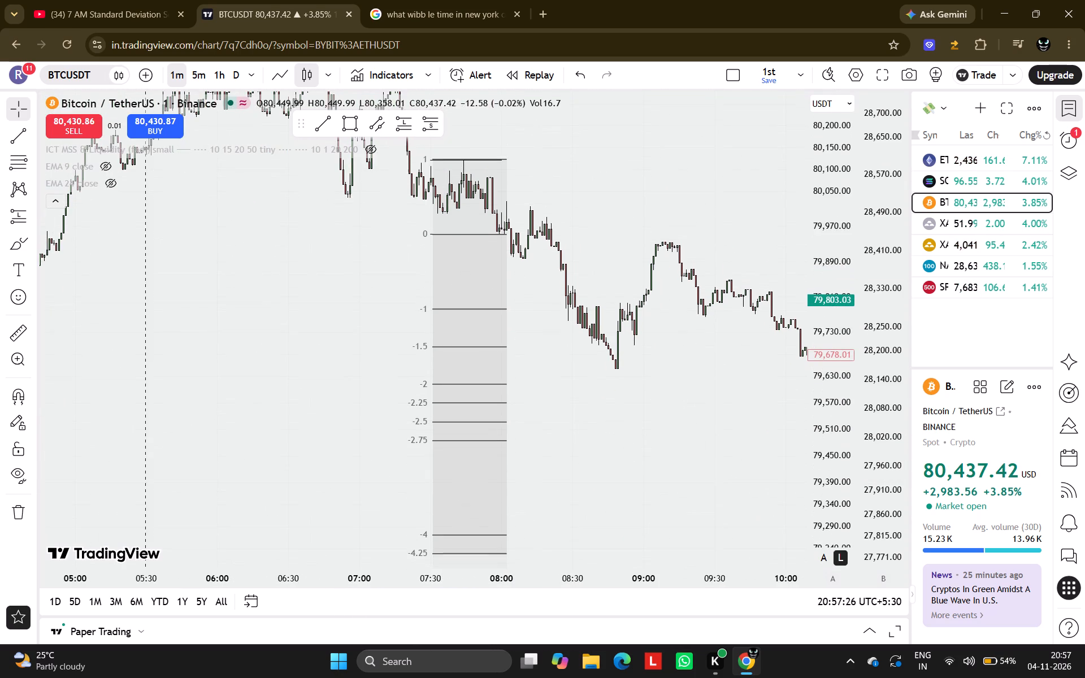
pyautogui.click(348, 120)
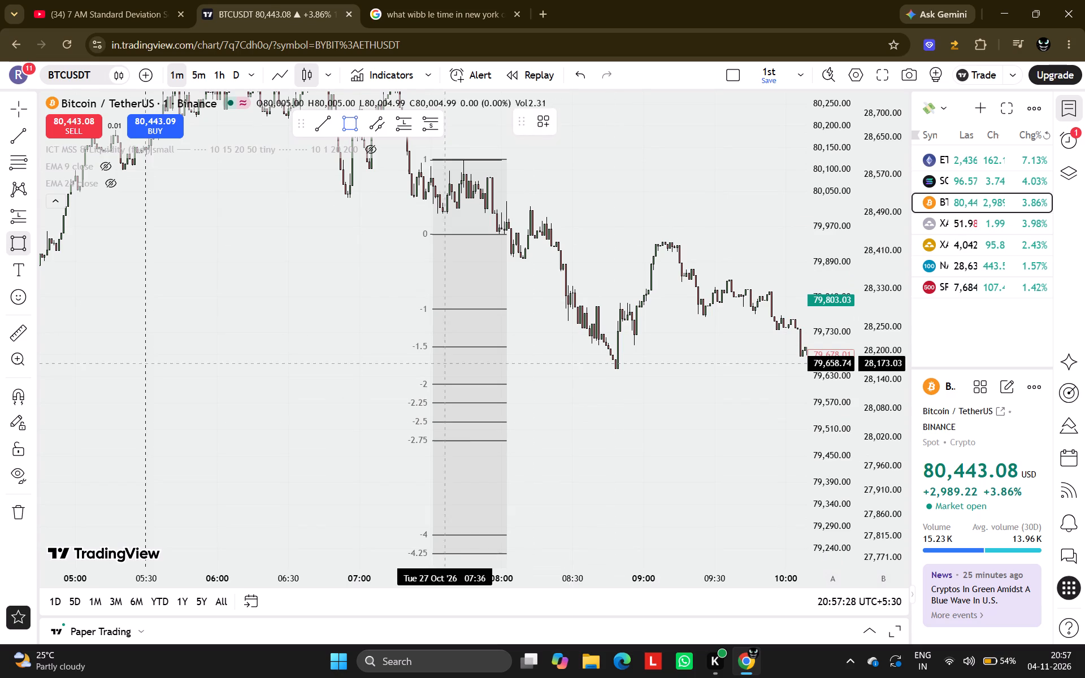
pyautogui.click(454, 384)
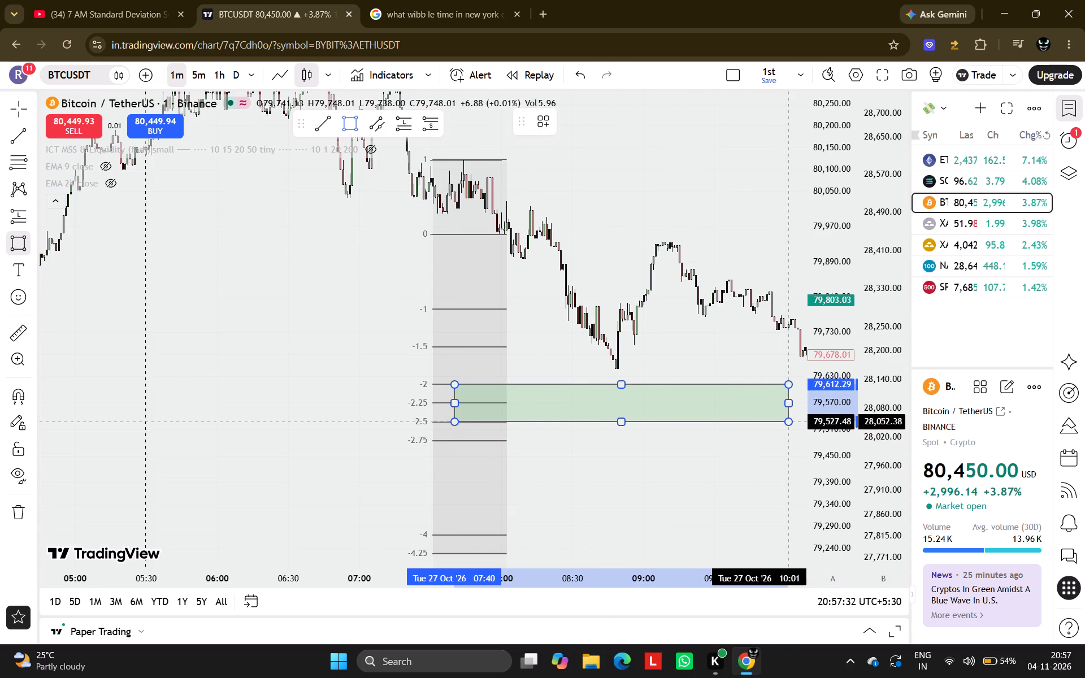
pyautogui.click(788, 421)
# Extend the green -2 to -2.5 rectangle forward in time to about 12:47.
pyautogui.moveTo(723, 447); pyautogui.dragTo(487, 464)
pyautogui.scroll(-4, 487, 464)
pyautogui.moveTo(717, 518); pyautogui.dragTo(387, 543)
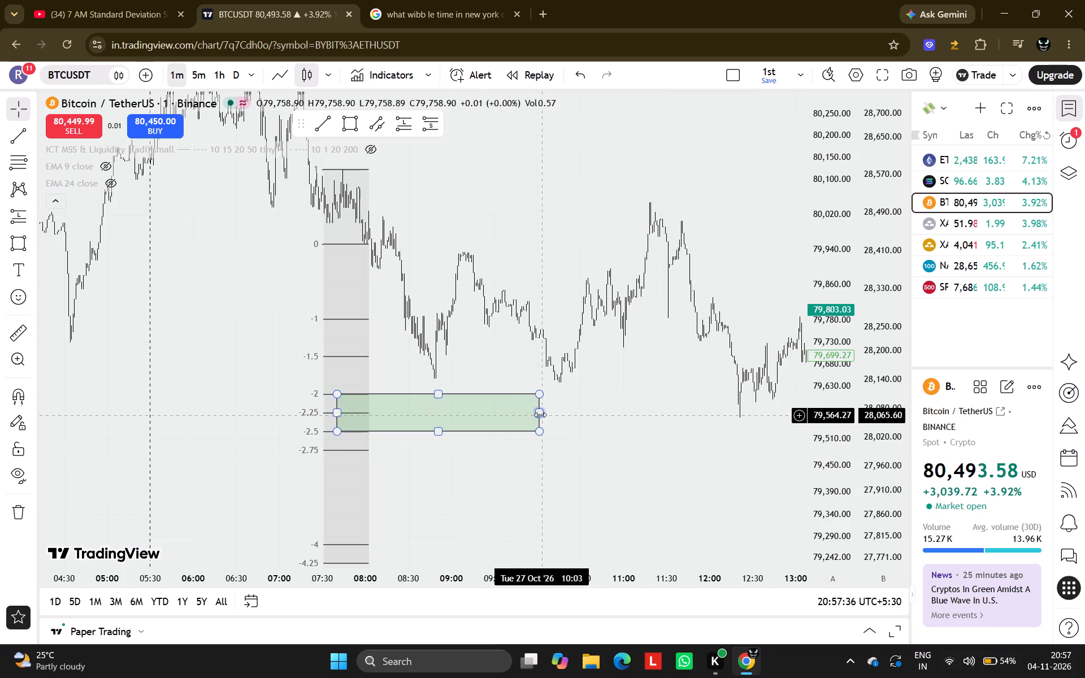
pyautogui.moveTo(540, 415); pyautogui.dragTo(778, 450)
pyautogui.moveTo(778, 450); pyautogui.dragTo(724, 463)
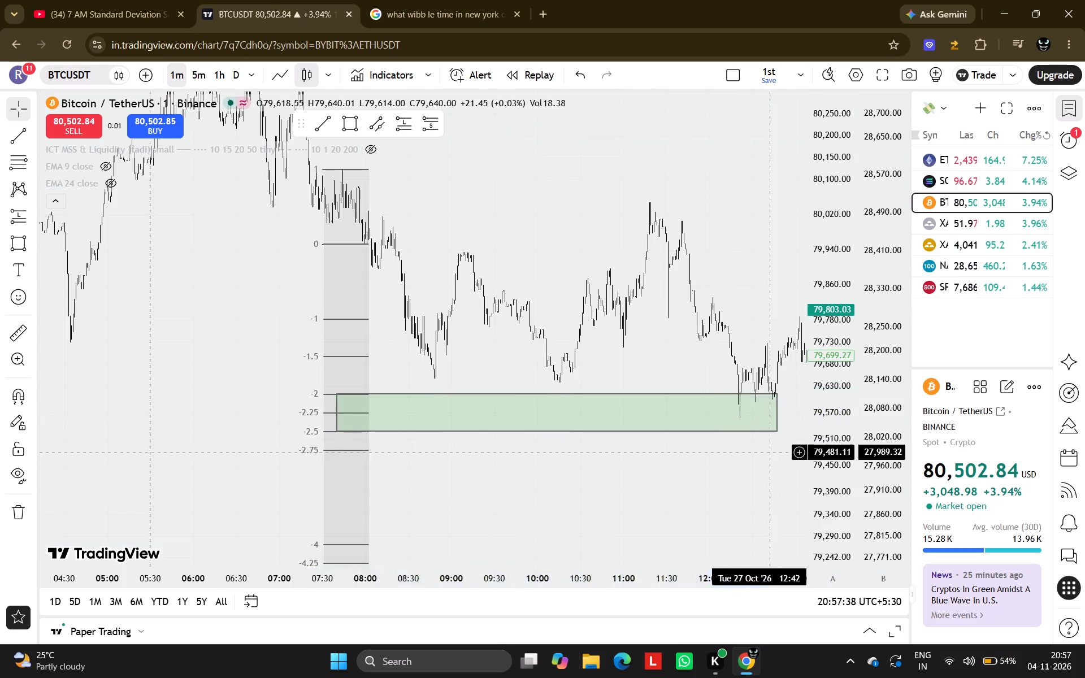
# Draw a smaller rectangle just above the green zone, from 12:19 to 12:55 between about 79,653 and 79,618.
pyautogui.moveTo(724, 463); pyautogui.dragTo(660, 470)
pyautogui.scroll(7, 660, 470)
pyautogui.moveTo(557, 460); pyautogui.dragTo(743, 494)
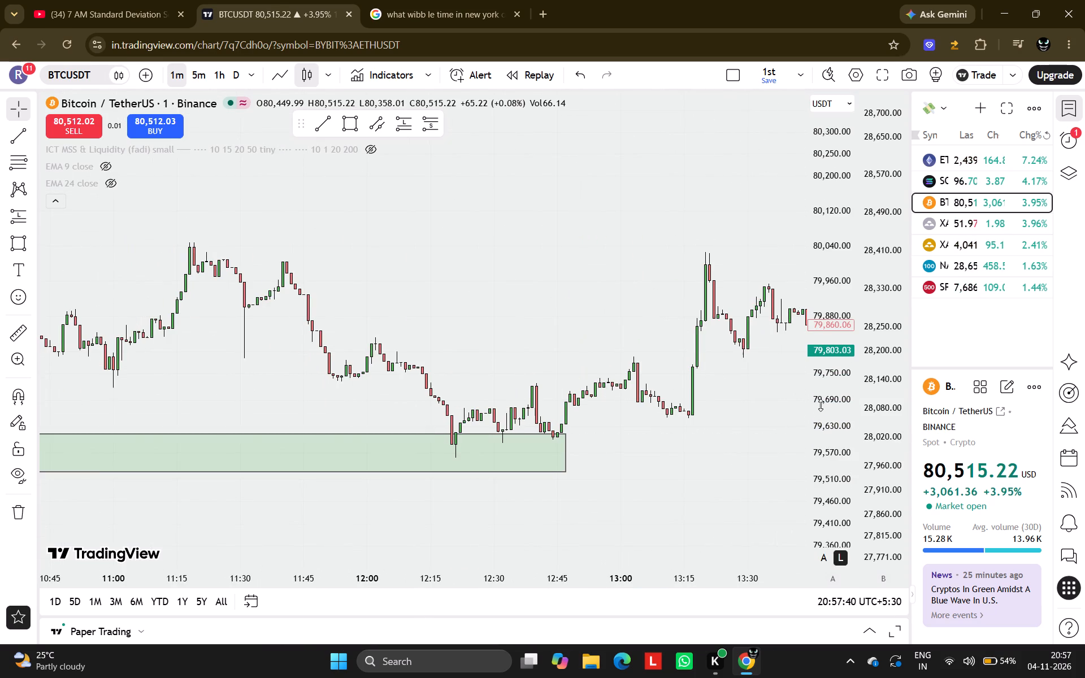
pyautogui.scroll(10, 821, 405)
pyautogui.moveTo(481, 394); pyautogui.dragTo(491, 268)
pyautogui.scroll(6, 491, 268)
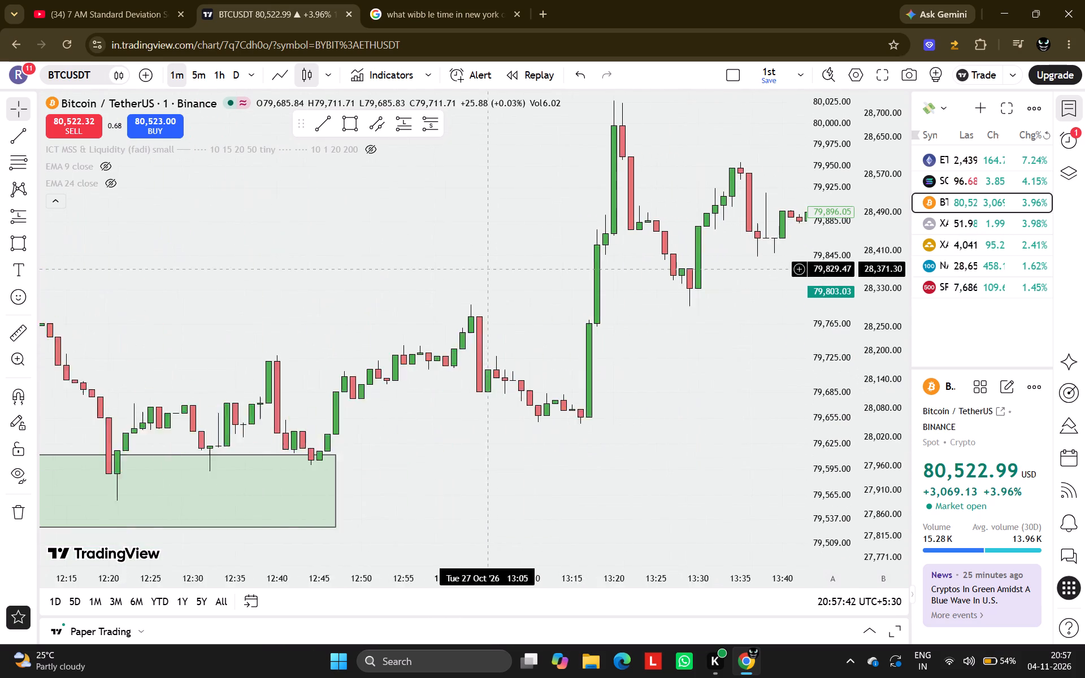
pyautogui.moveTo(203, 286); pyautogui.dragTo(727, 131)
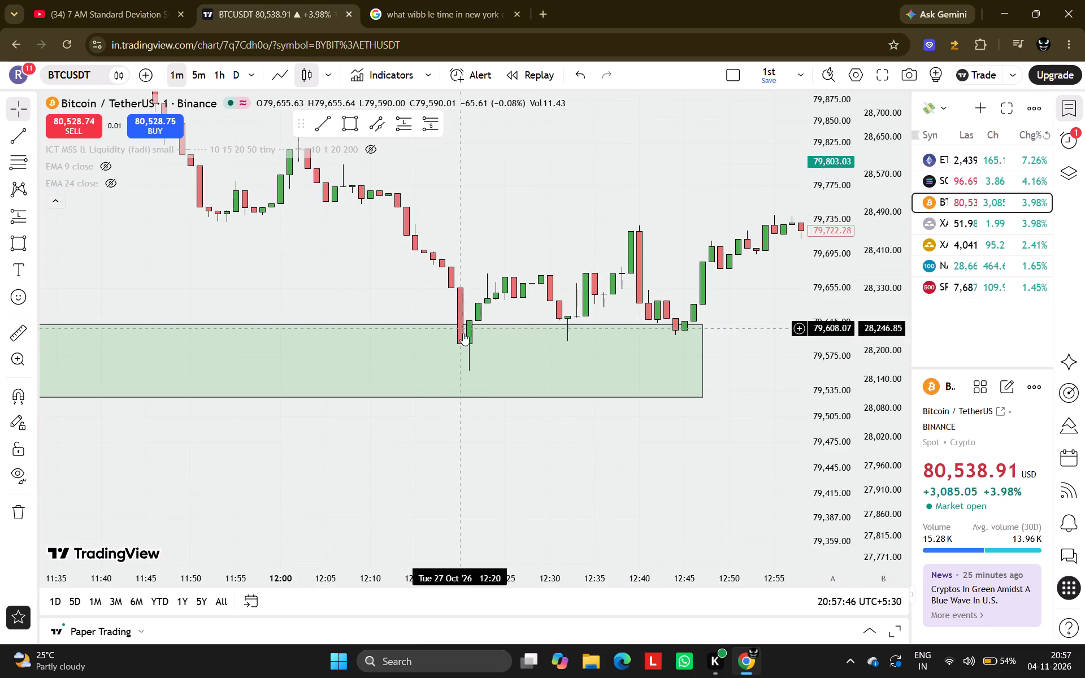
pyautogui.click(353, 126)
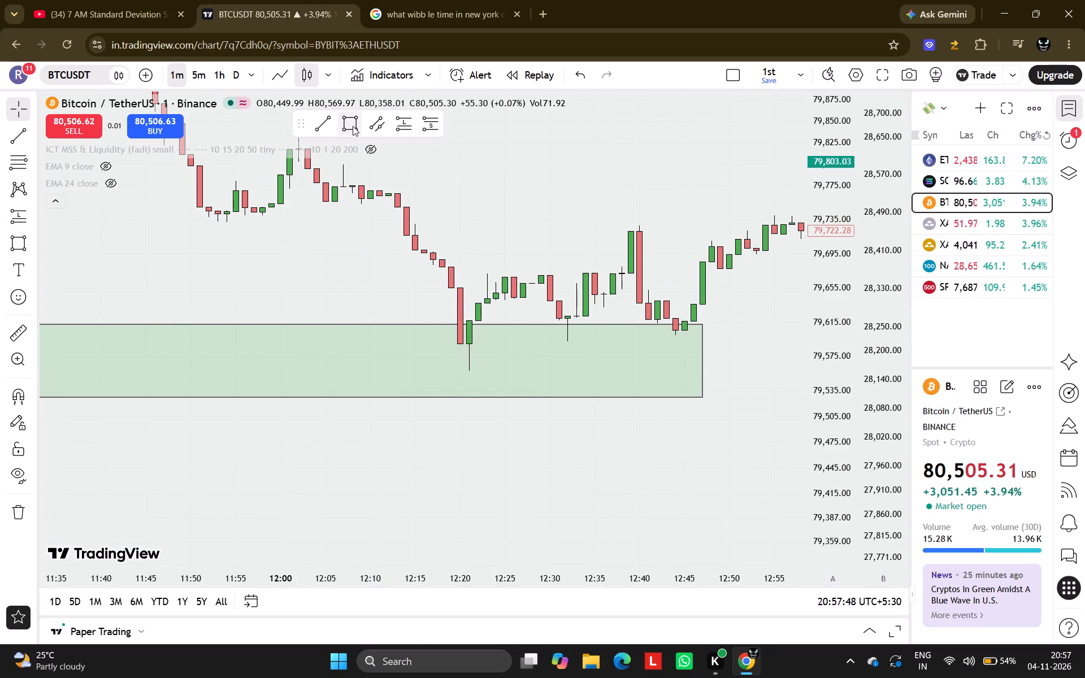
pyautogui.moveTo(450, 289); pyautogui.dragTo(513, 312)
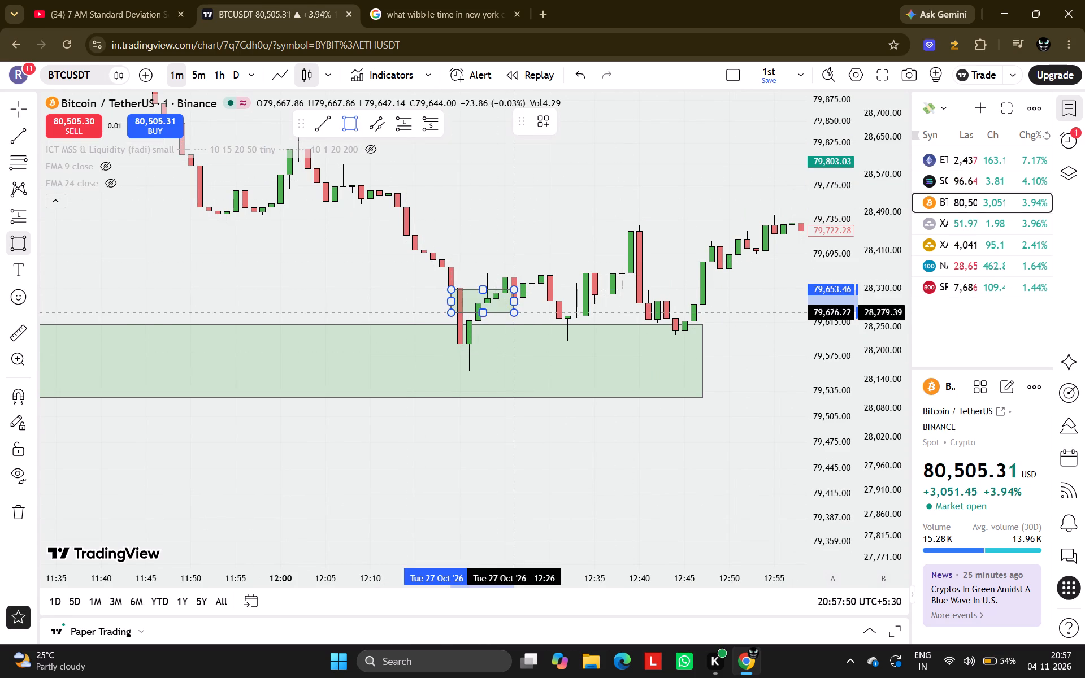
pyautogui.click(815, 320)
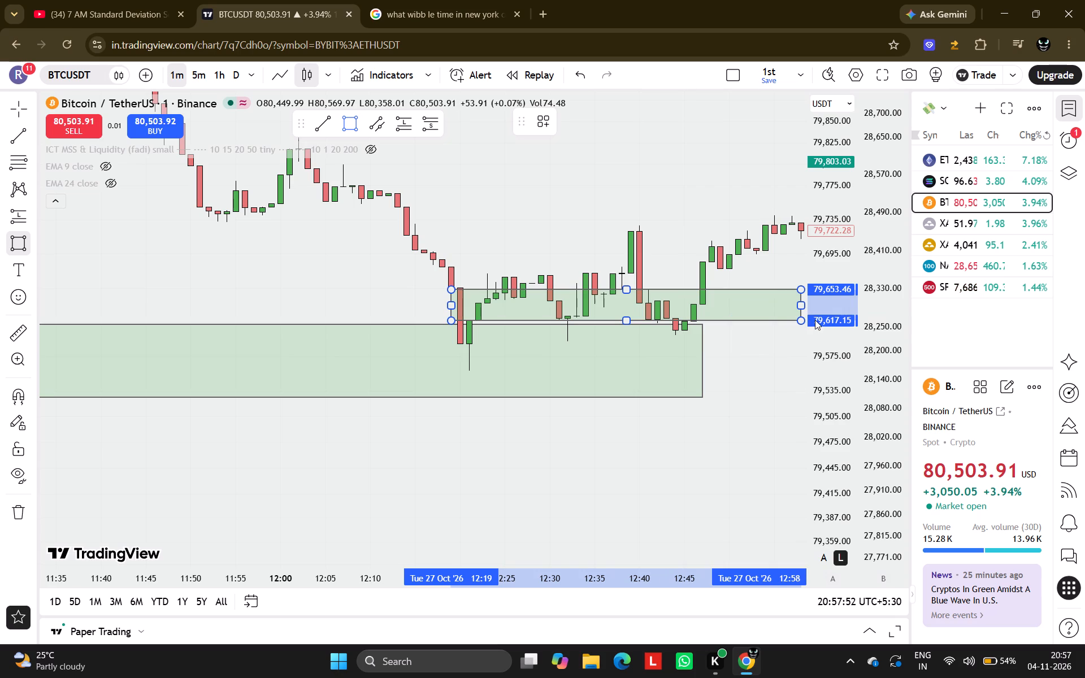
pyautogui.click(777, 320)
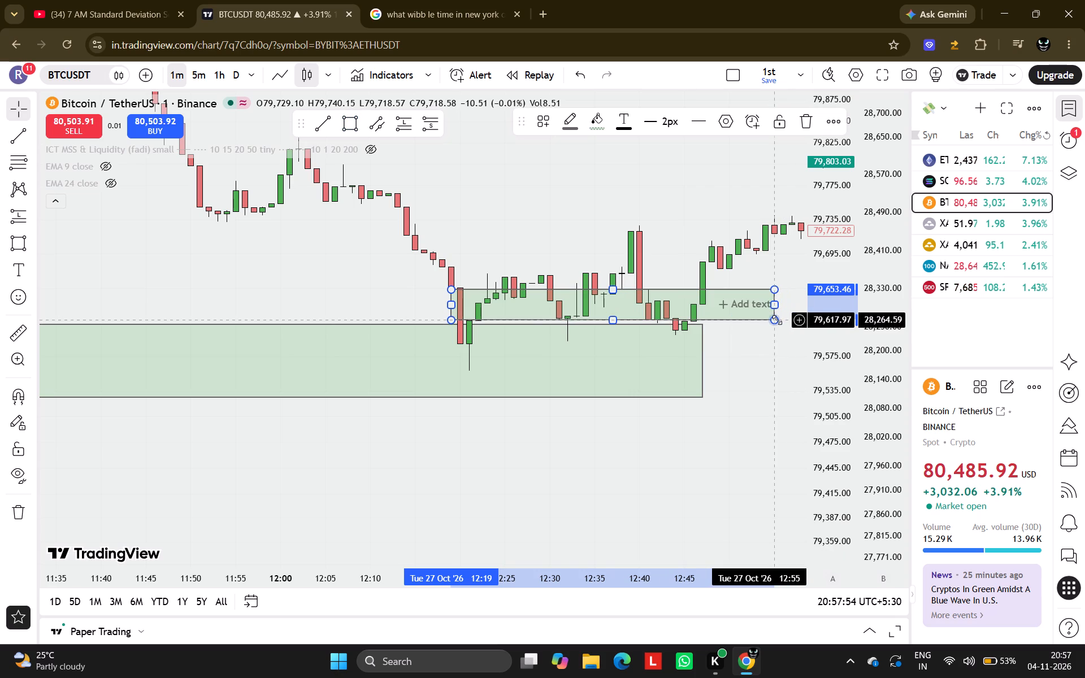
# Change the smaller rectangle's fill colour to teal.
pyautogui.click(597, 120)
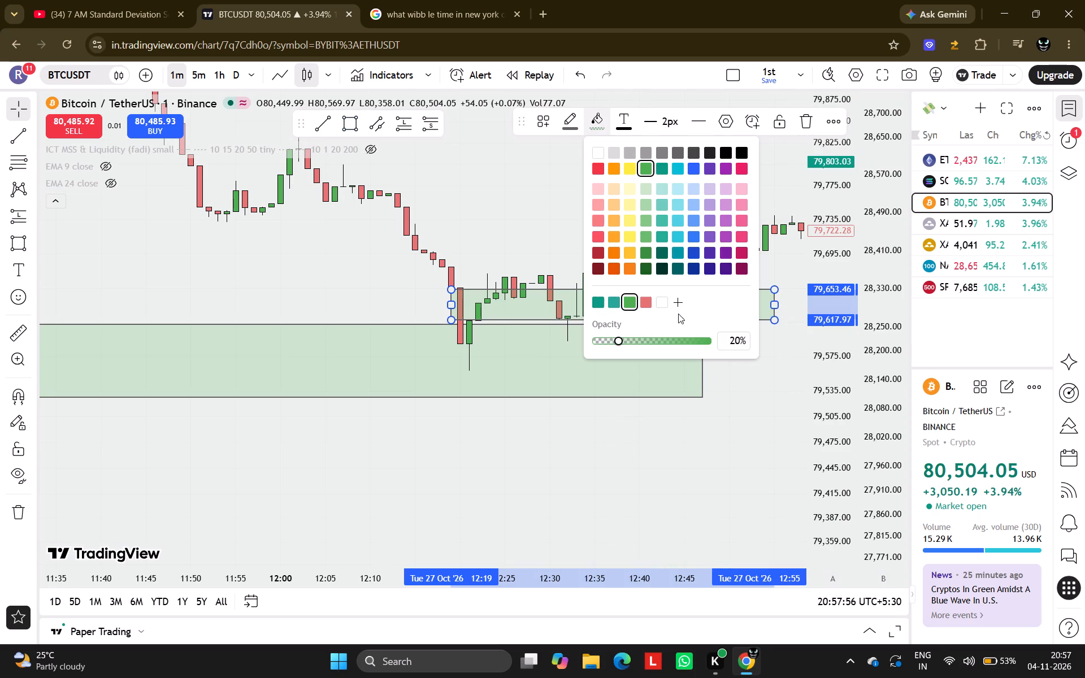
pyautogui.click(618, 303)
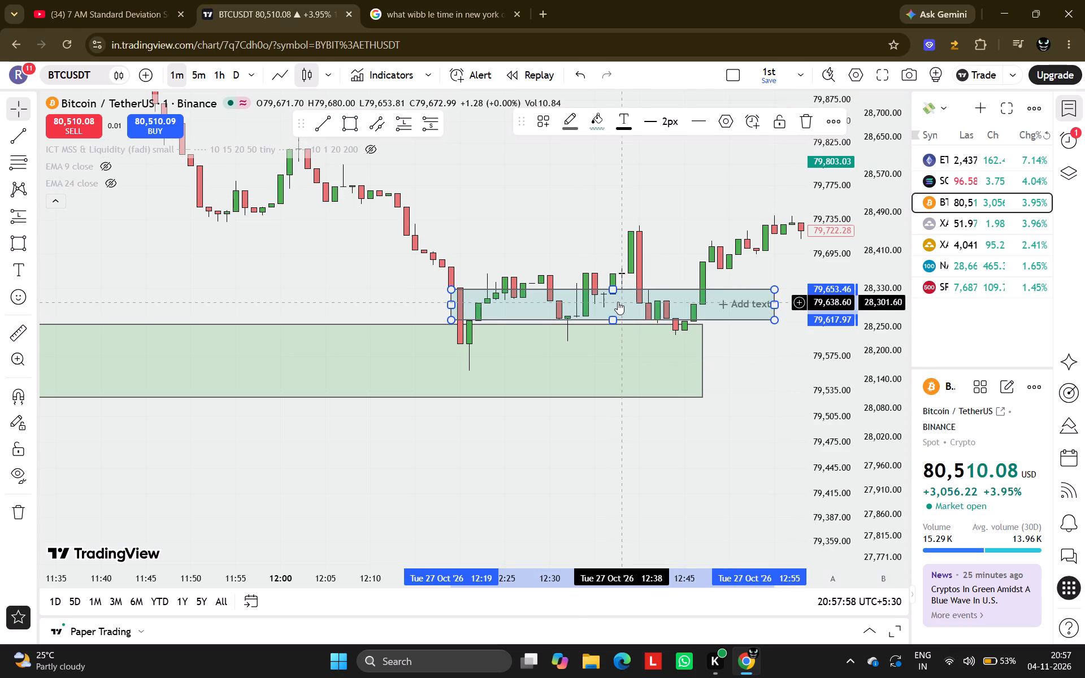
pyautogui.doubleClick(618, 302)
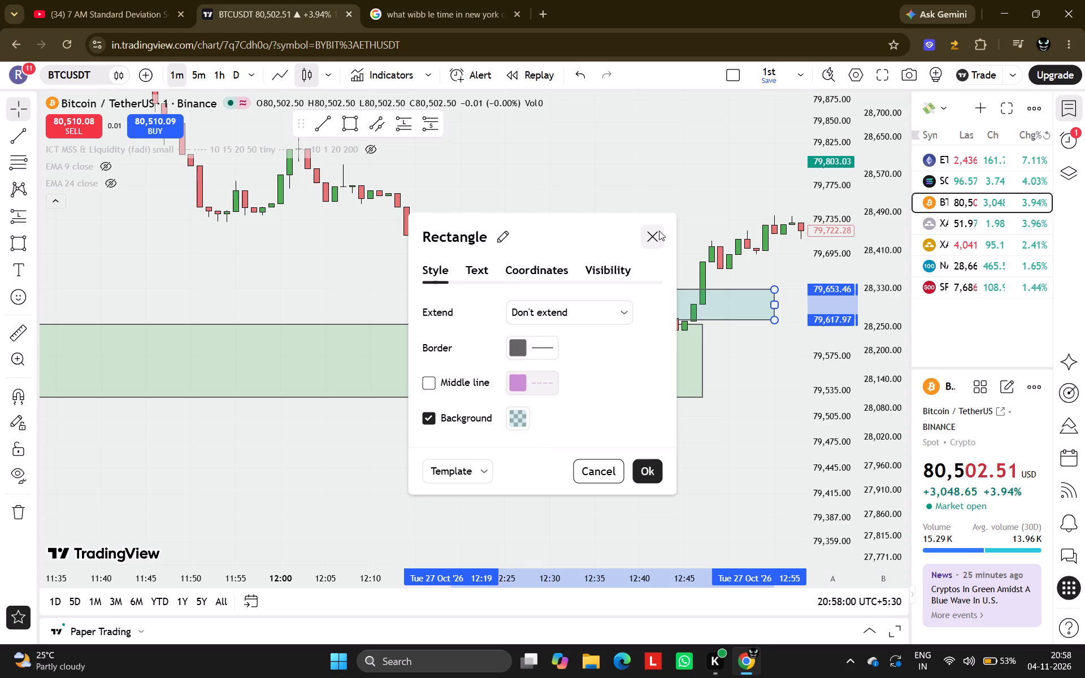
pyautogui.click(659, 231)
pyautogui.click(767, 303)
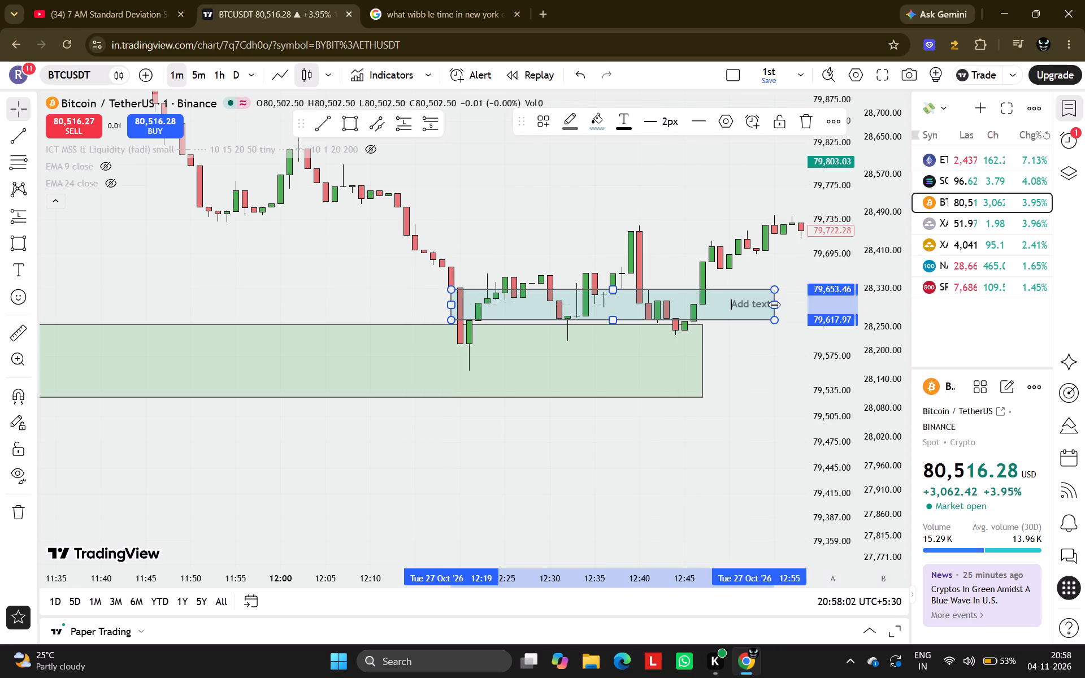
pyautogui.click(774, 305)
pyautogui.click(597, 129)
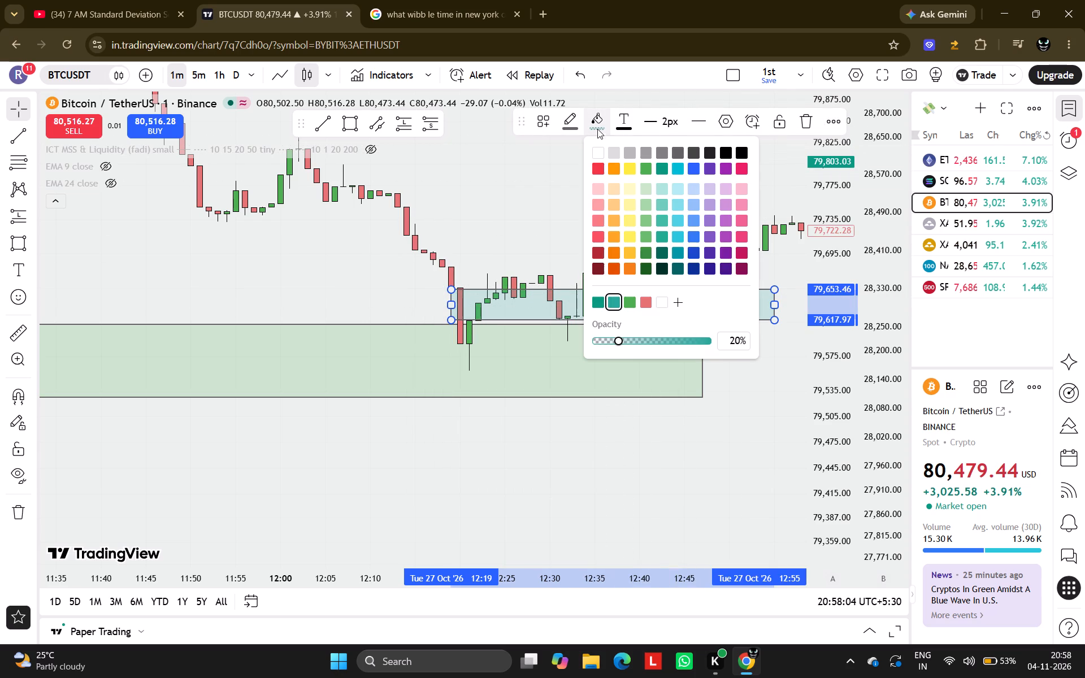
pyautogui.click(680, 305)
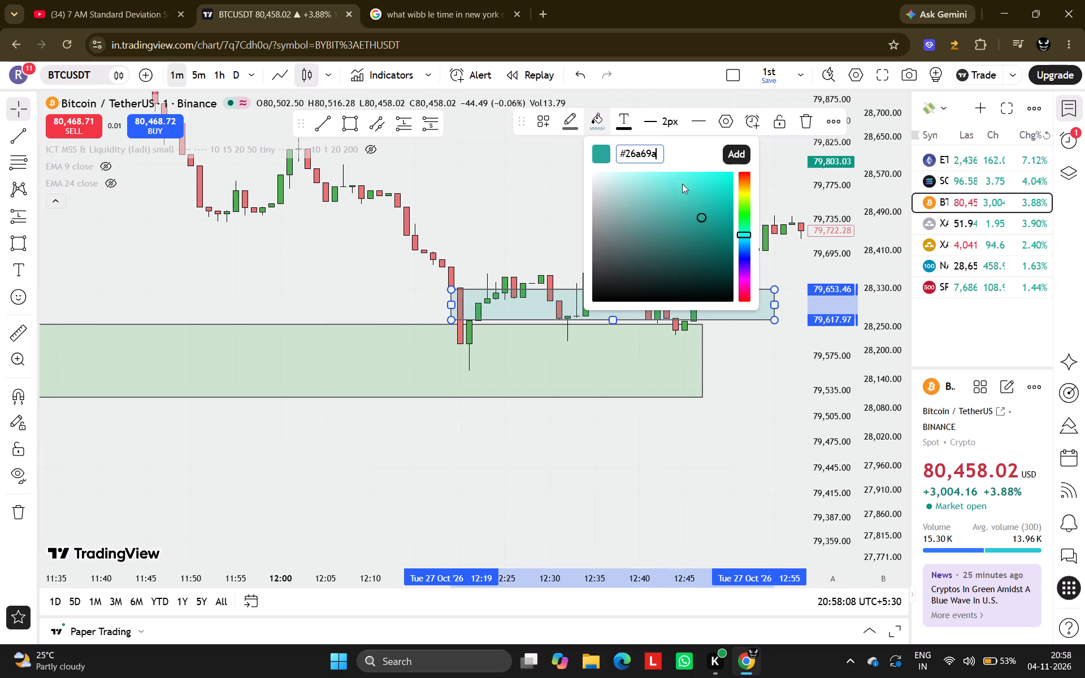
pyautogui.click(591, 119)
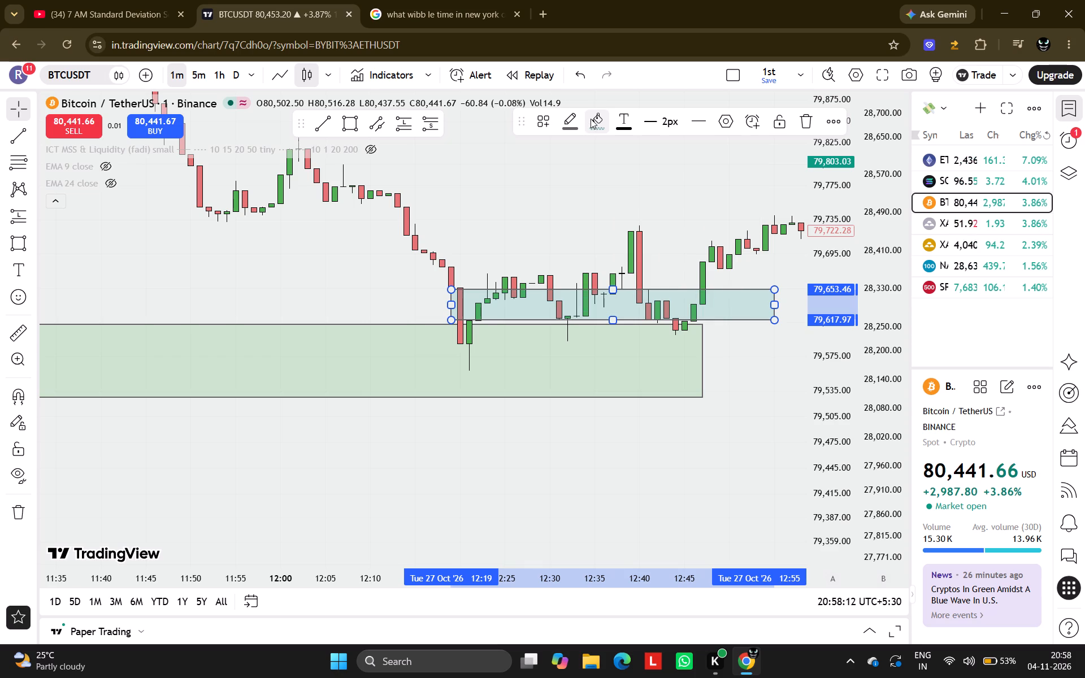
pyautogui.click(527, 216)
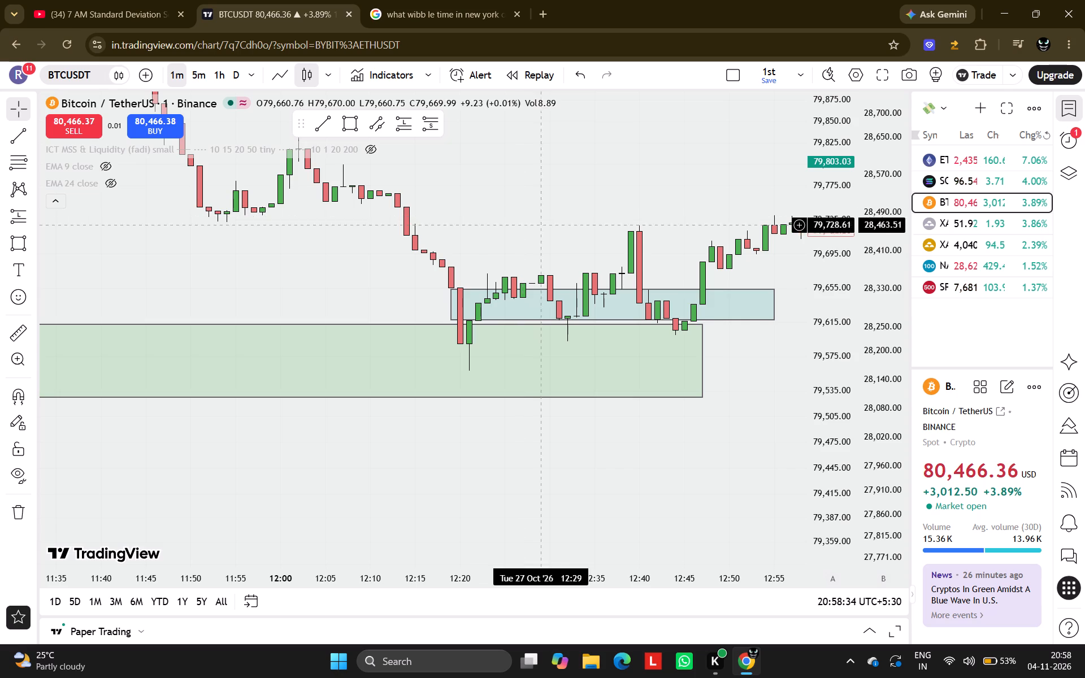
# Extend the teal rectangle forward in time to about 13:11.
pyautogui.scroll(-3, 558, 247)
pyautogui.moveTo(630, 249); pyautogui.dragTo(376, 347)
pyautogui.scroll(-3, 376, 347)
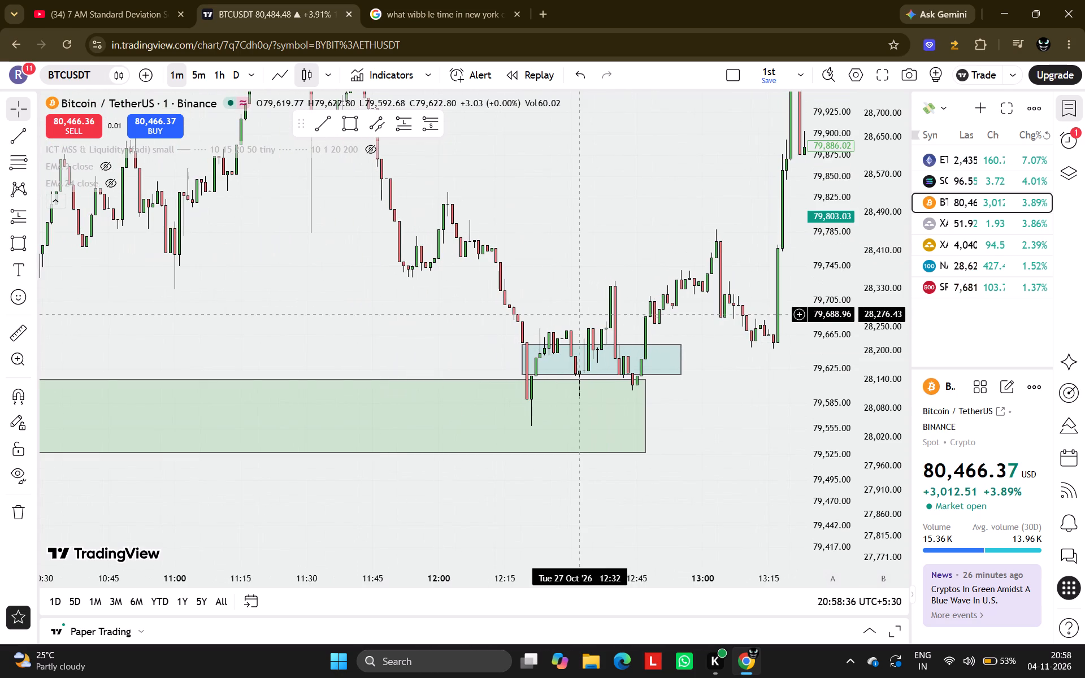
pyautogui.moveTo(679, 361); pyautogui.dragTo(749, 358)
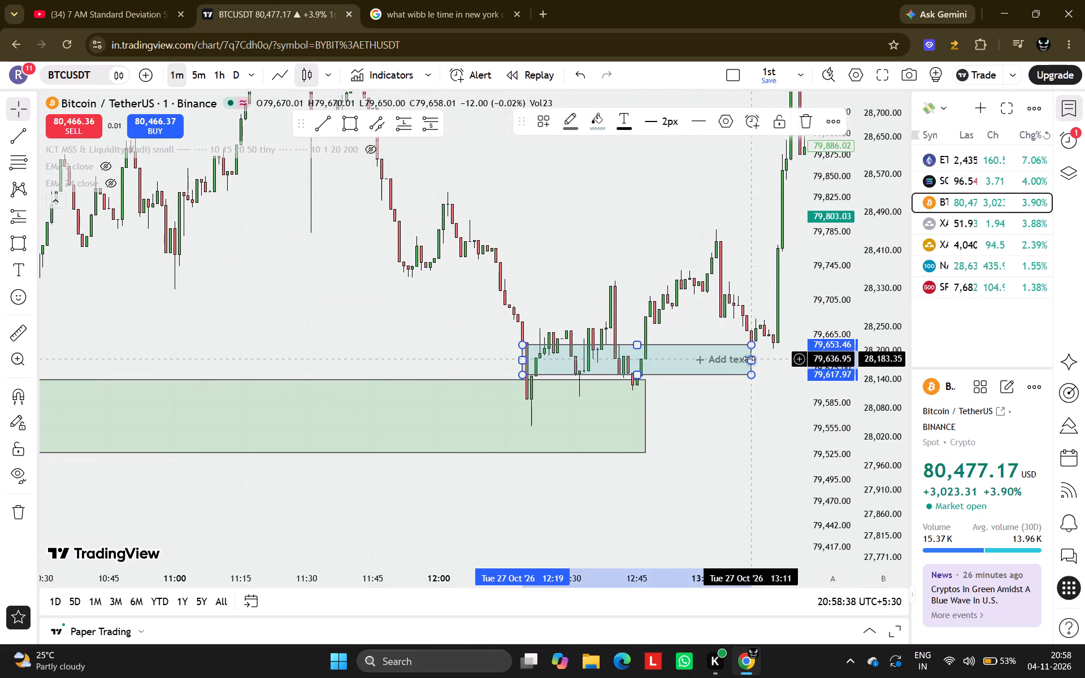
# Examine the 27 Oct price reaction around the green and teal zones, comparing the line and candlestick views.
pyautogui.moveTo(701, 395); pyautogui.dragTo(629, 447)
pyautogui.scroll(2, 629, 447)
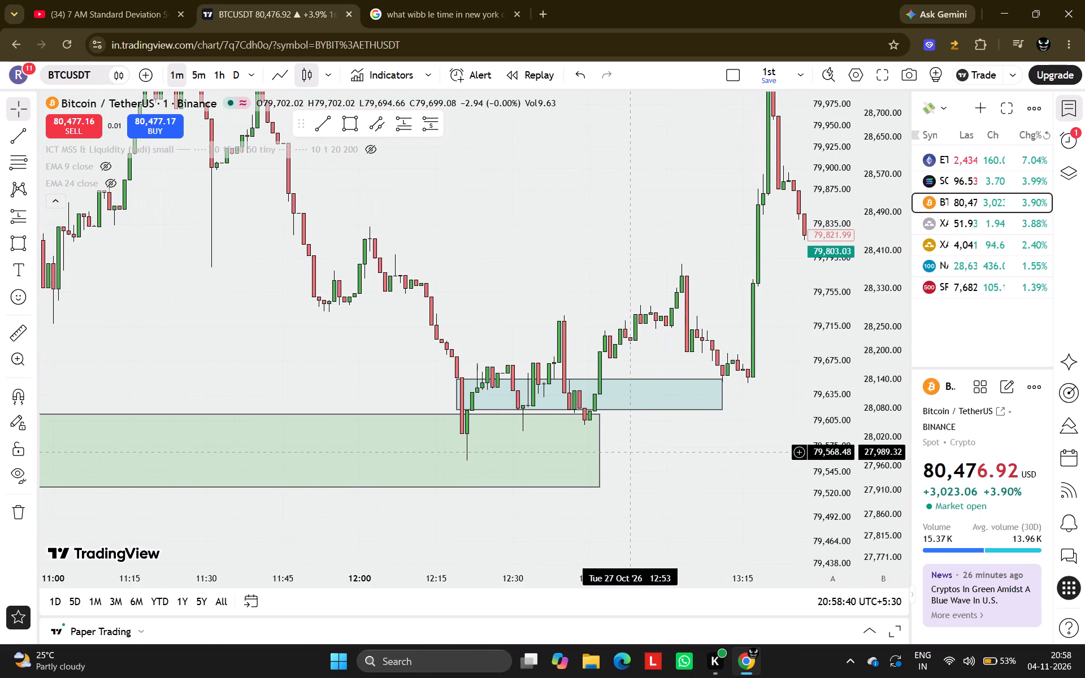
pyautogui.moveTo(636, 453); pyautogui.dragTo(559, 462)
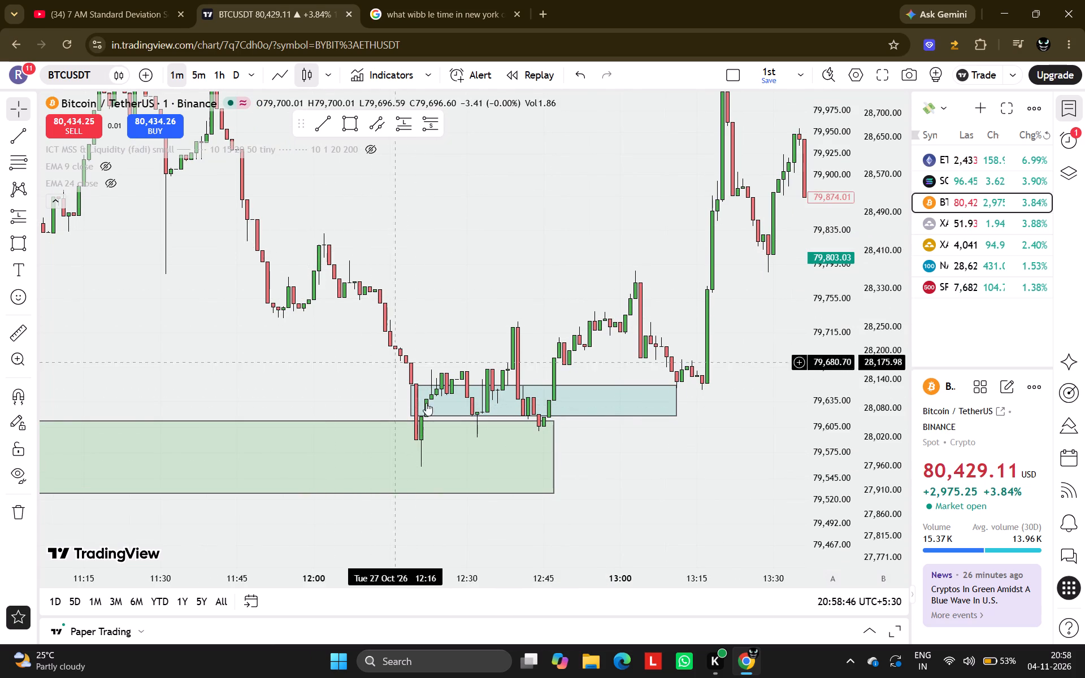
pyautogui.scroll(2, 448, 425)
pyautogui.scroll(-6, 526, 440)
pyautogui.moveTo(683, 506); pyautogui.dragTo(454, 537)
pyautogui.scroll(-1, 454, 537)
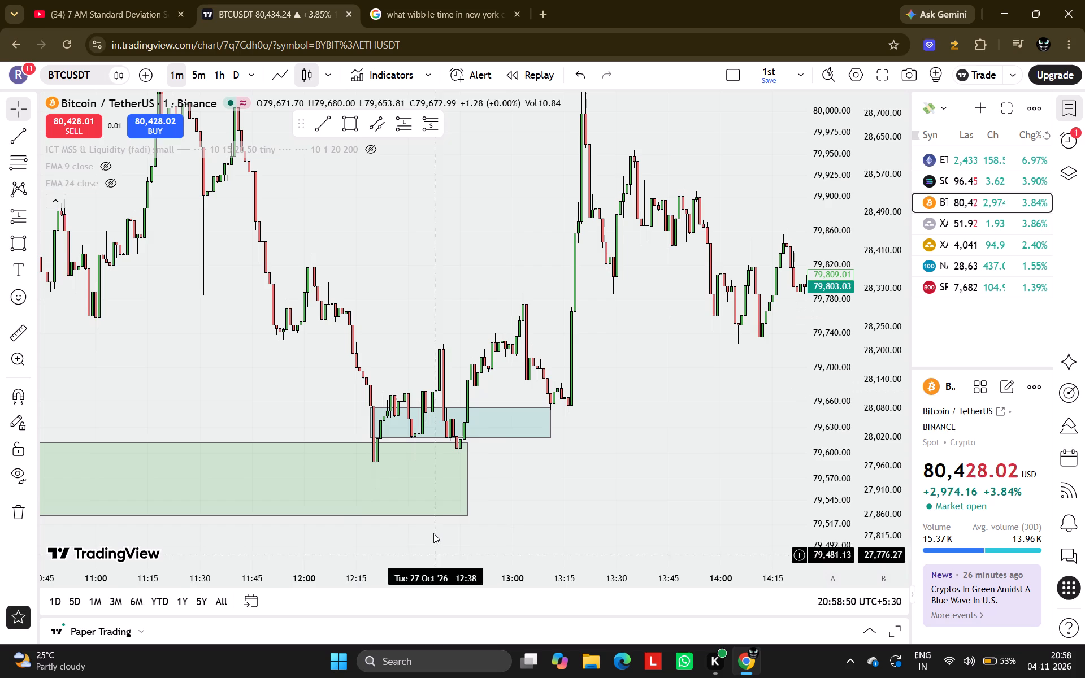
pyautogui.click(281, 75)
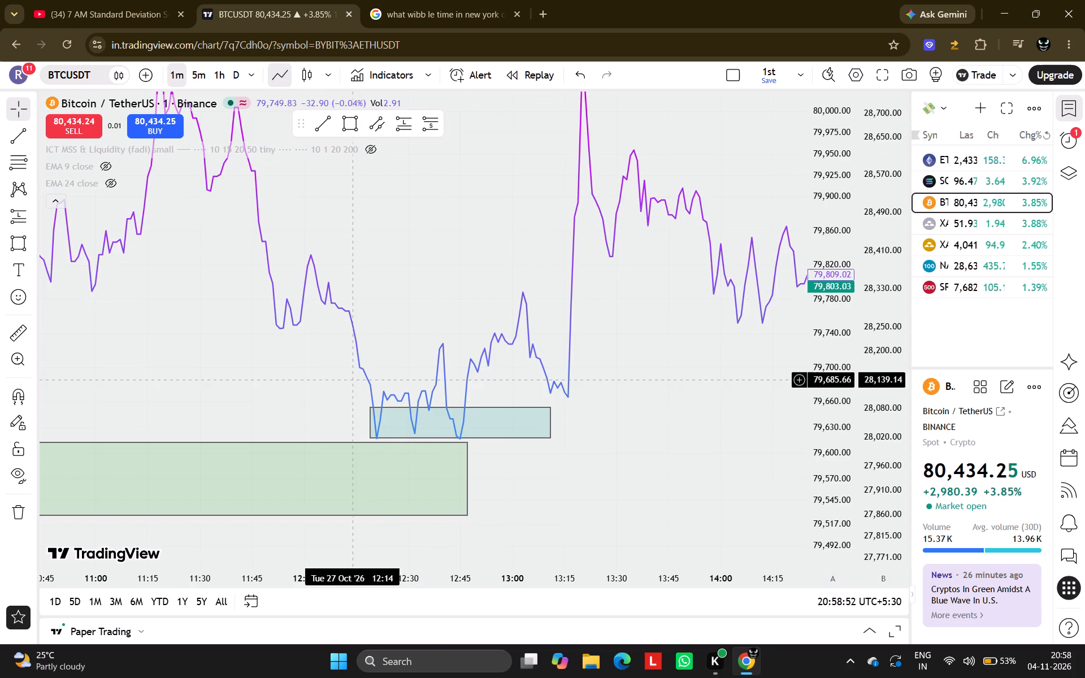
pyautogui.click(306, 85)
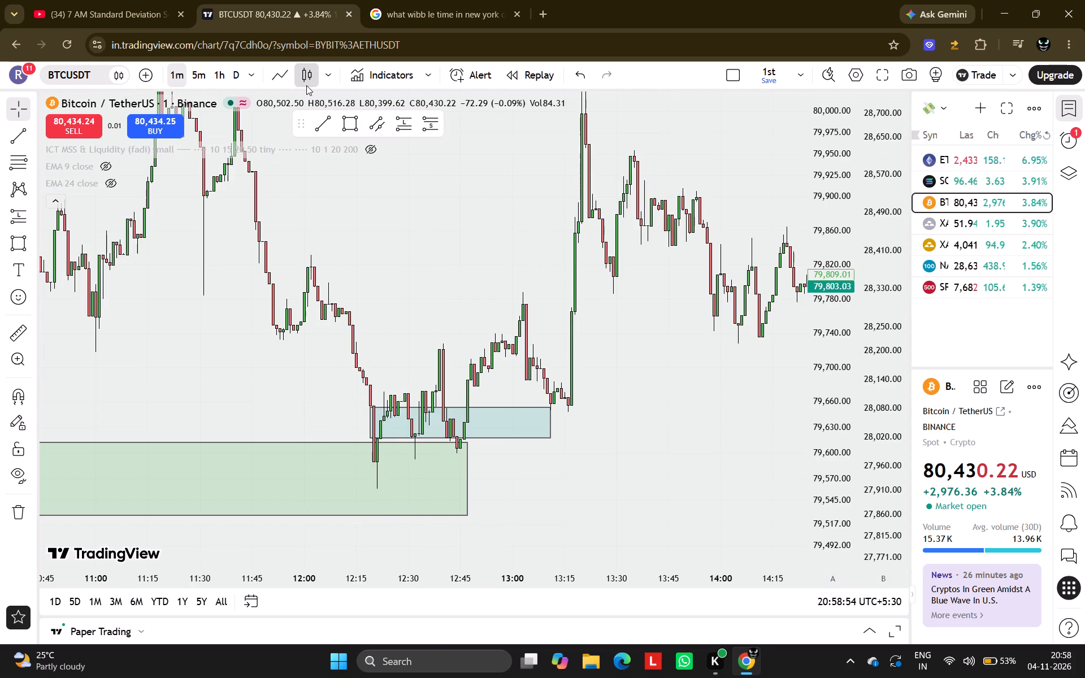
pyautogui.moveTo(531, 487); pyautogui.dragTo(602, 455)
pyautogui.scroll(3, 602, 455)
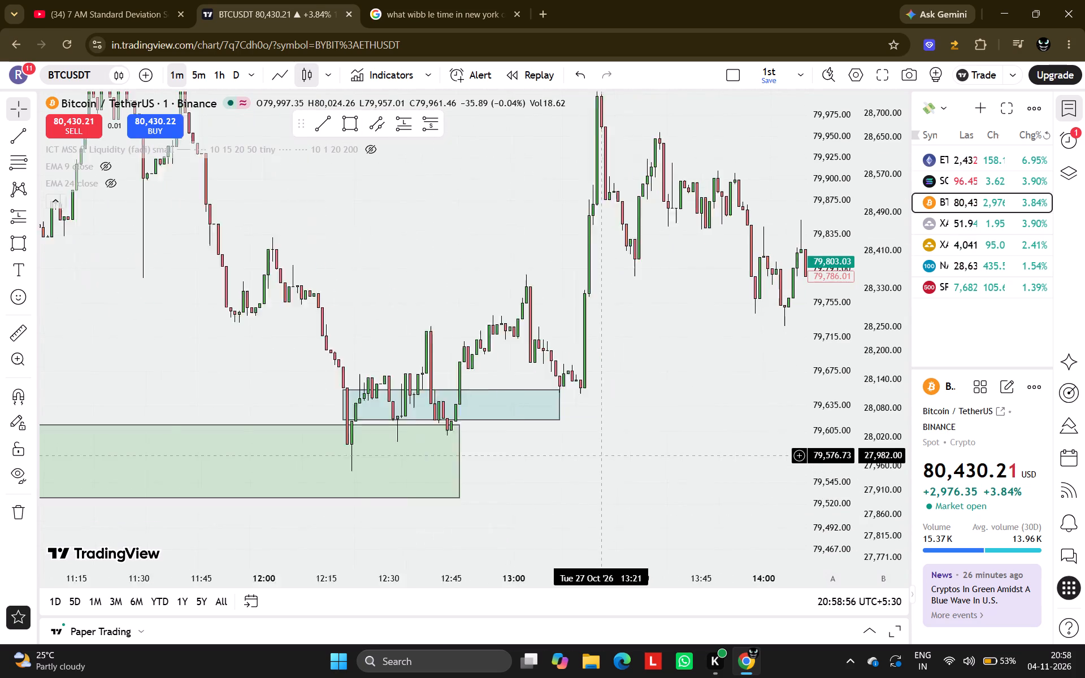
pyautogui.moveTo(478, 456); pyautogui.dragTo(723, 407)
pyautogui.scroll(8, 844, 359)
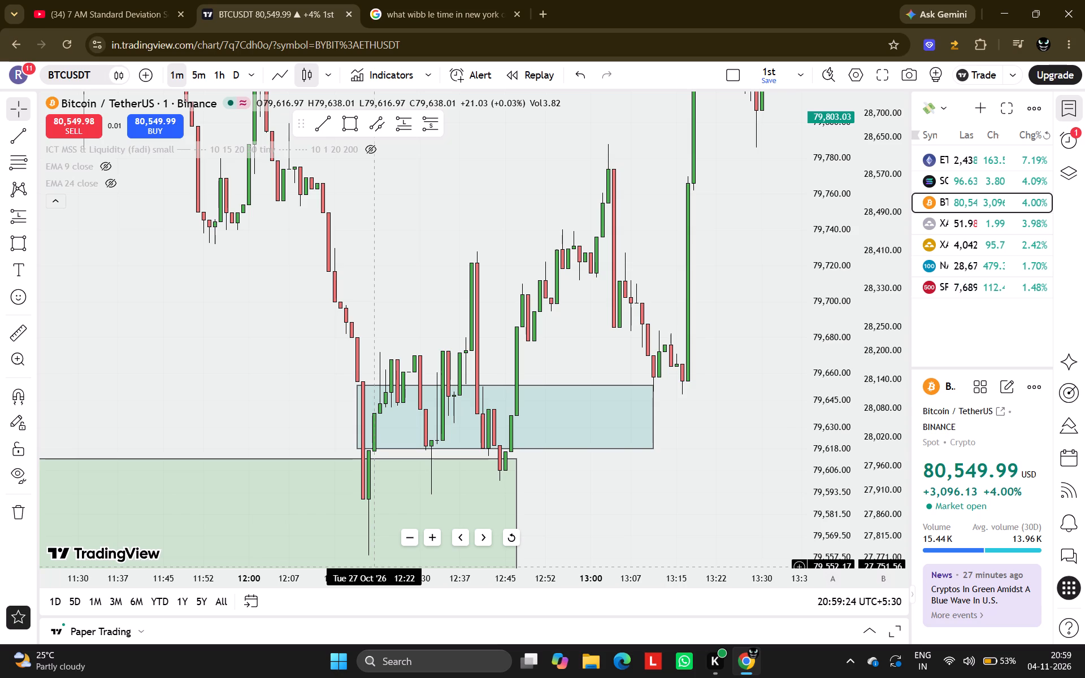
pyautogui.scroll(1, 488, 429)
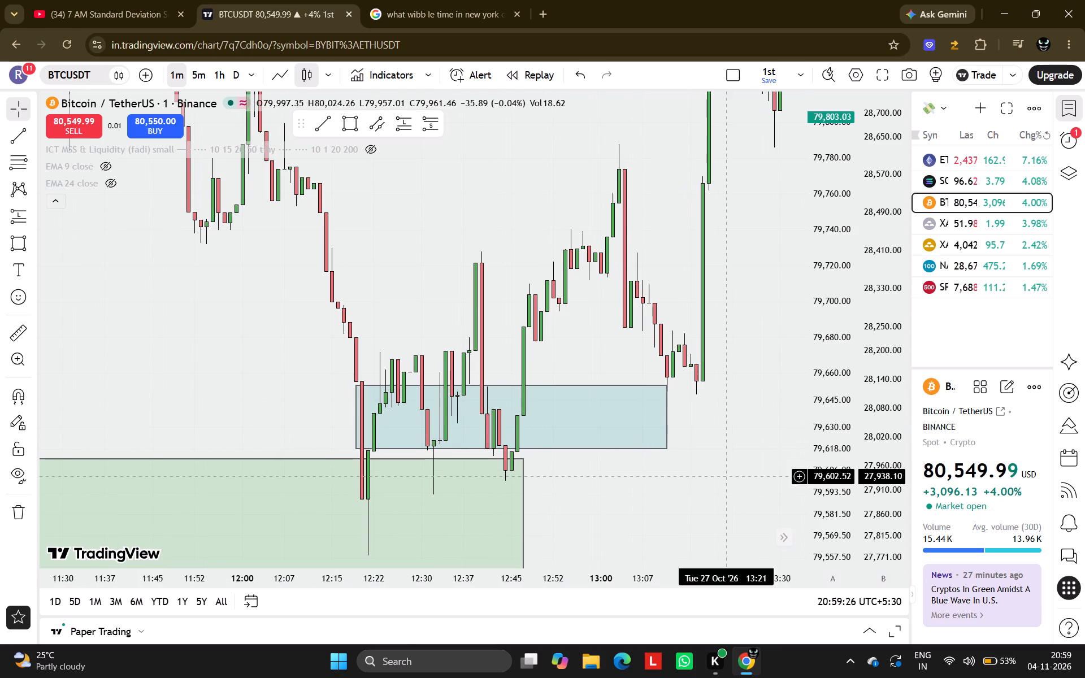
pyautogui.scroll(-6, 816, 483)
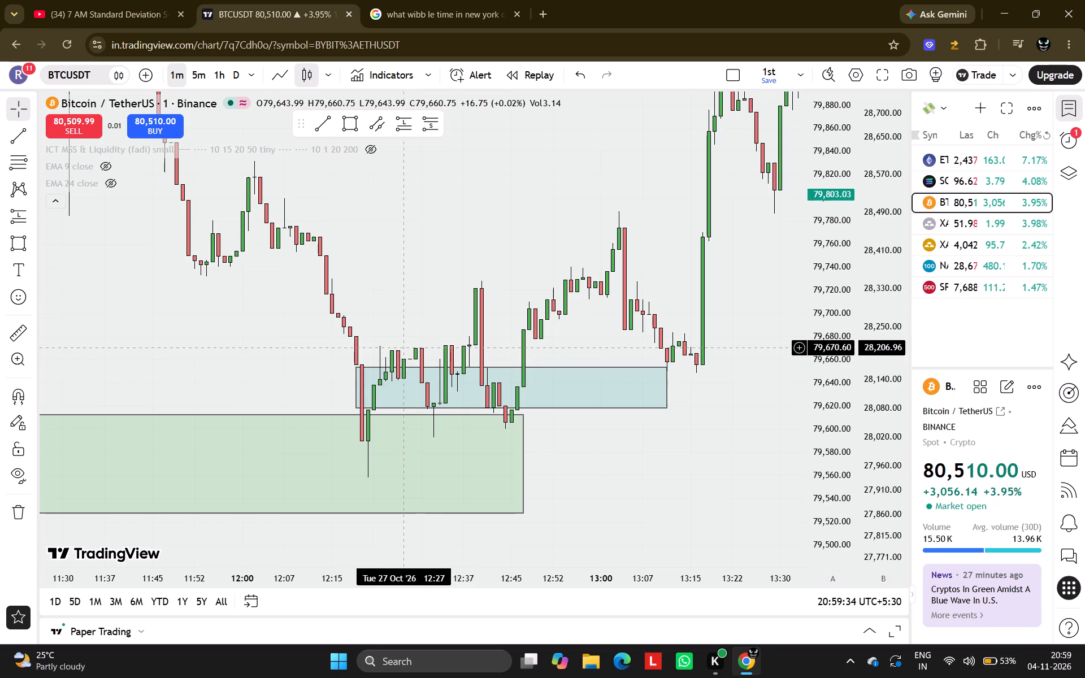
# Place a long position at 12:27 with entry about 79,660 and stop about 79,557, extending it to 13:06.
pyautogui.click(405, 133)
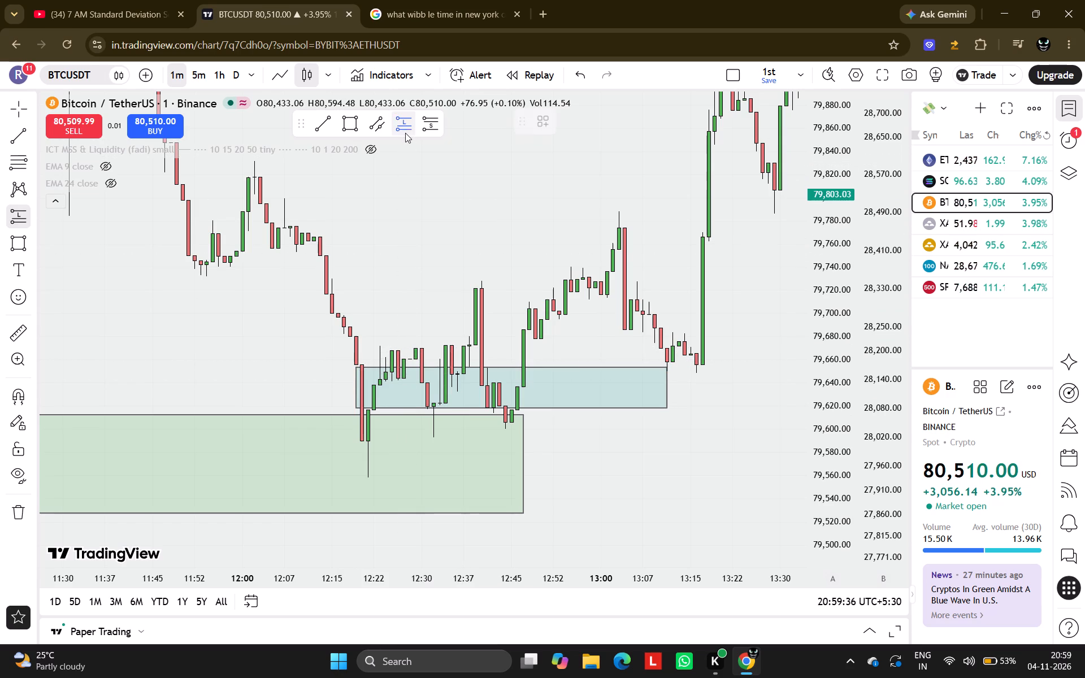
pyautogui.click(402, 359)
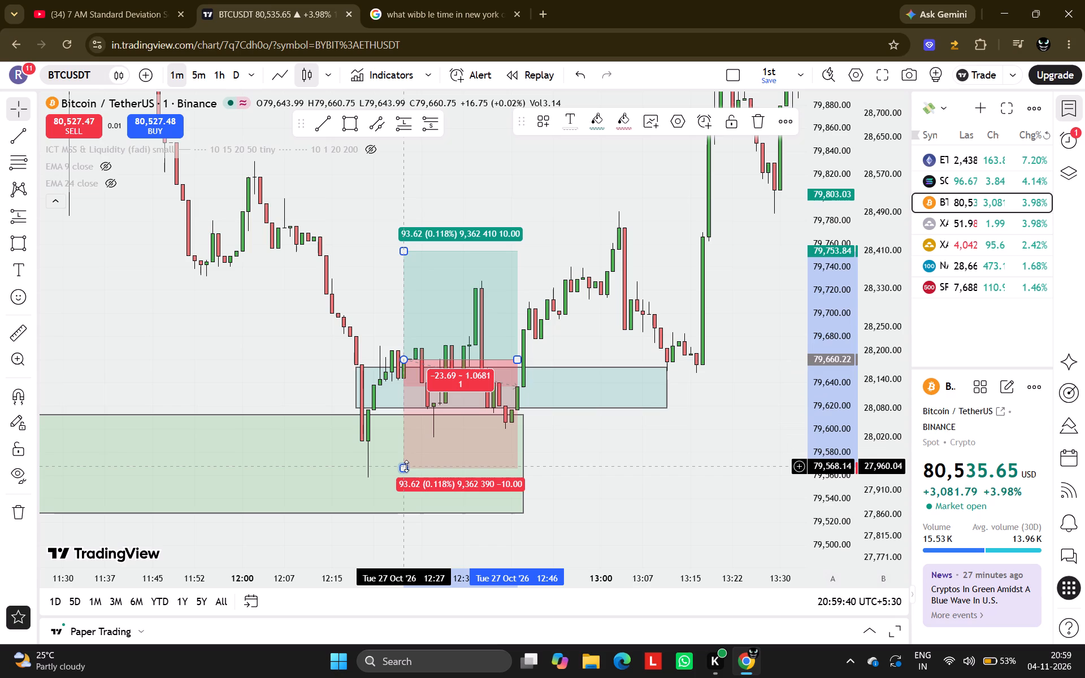
pyautogui.moveTo(406, 466); pyautogui.dragTo(415, 479)
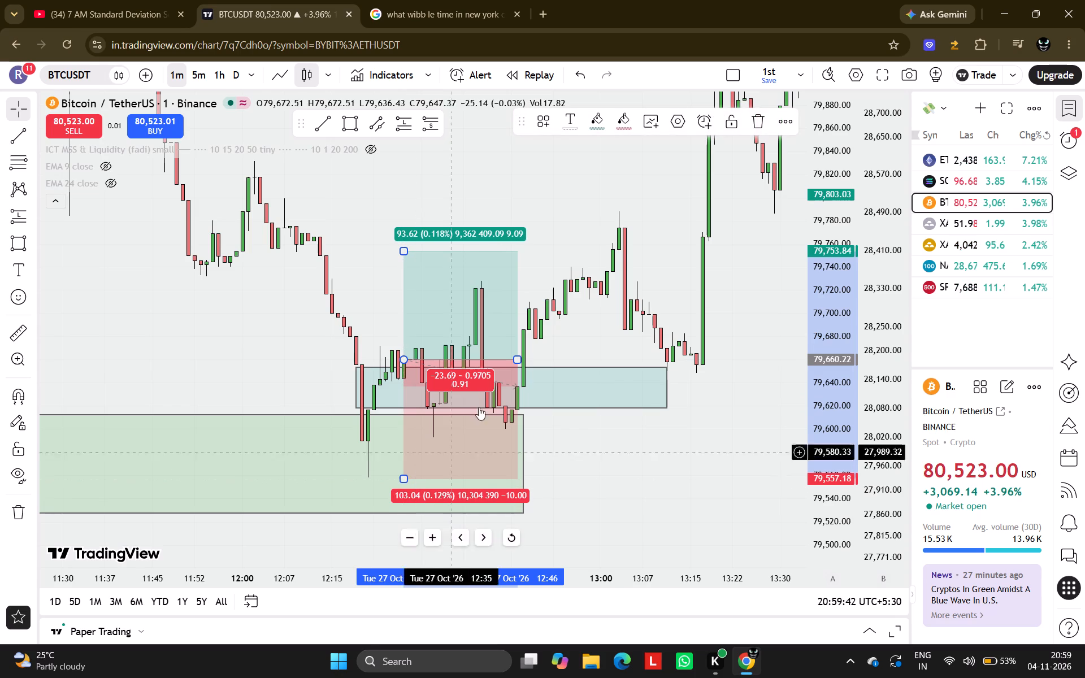
pyautogui.moveTo(519, 362); pyautogui.dragTo(638, 362)
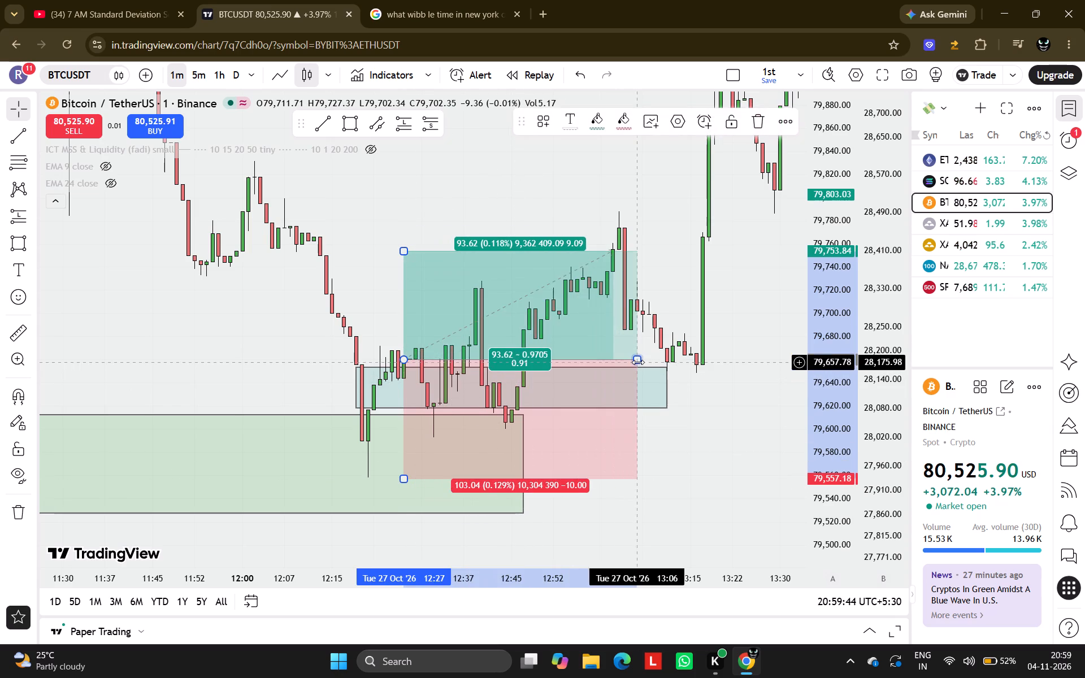
# Extend the long position forward to 14:32 and raise its profit target to about 80,023.
pyautogui.scroll(-5, 638, 362)
pyautogui.moveTo(782, 451); pyautogui.dragTo(684, 542)
pyautogui.scroll(-2, 684, 542)
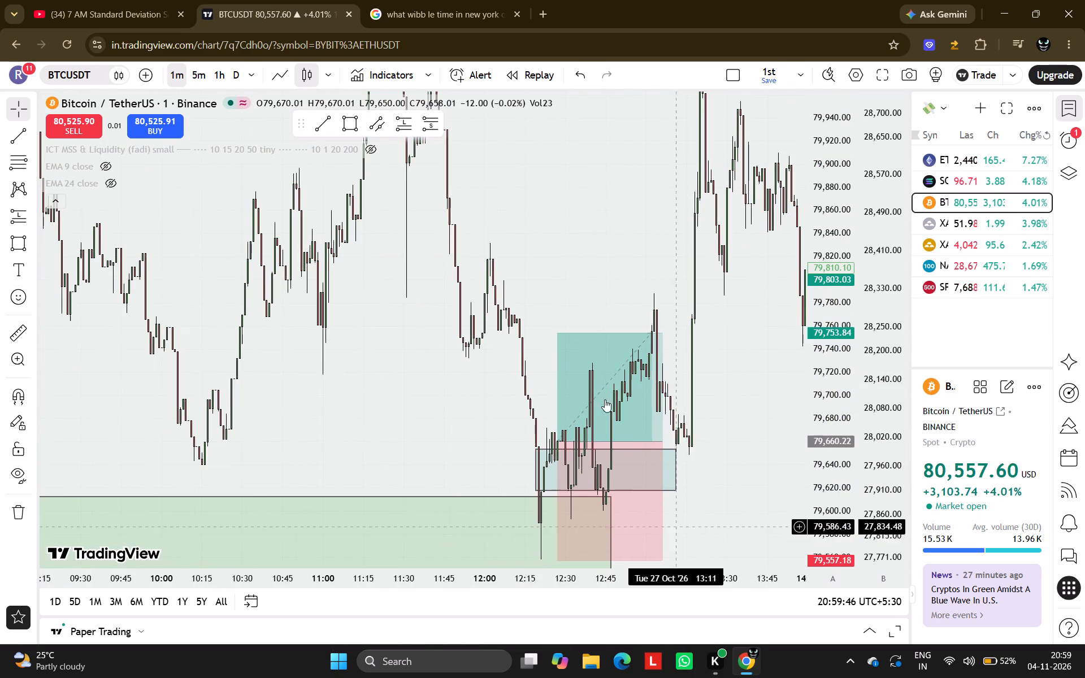
pyautogui.moveTo(557, 336); pyautogui.dragTo(555, 307)
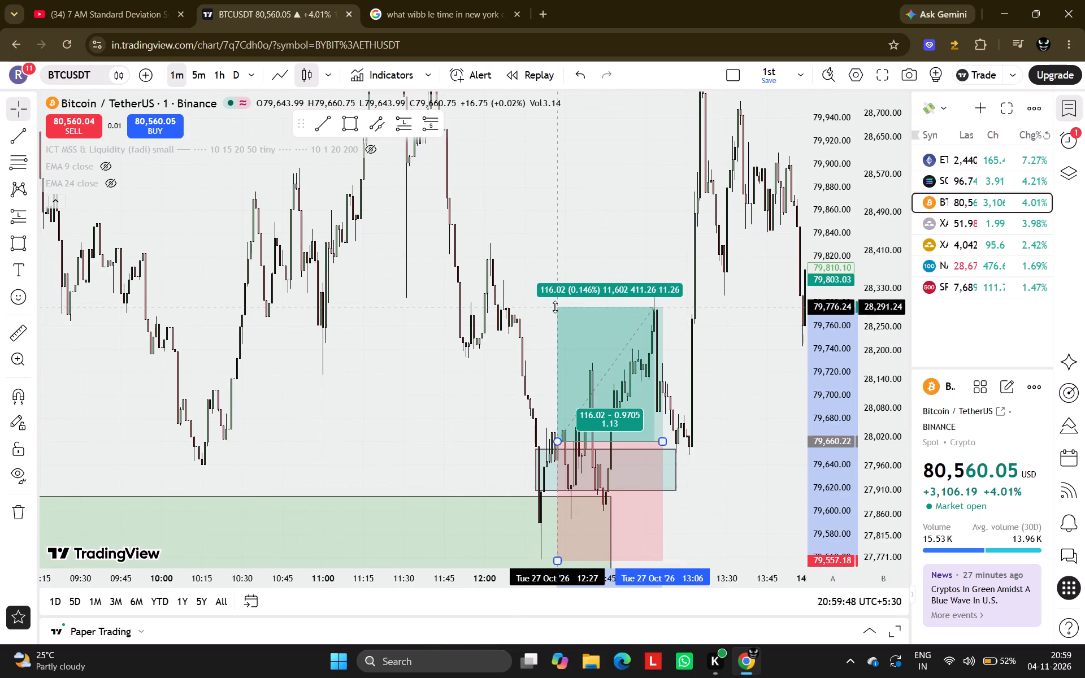
pyautogui.moveTo(555, 307); pyautogui.dragTo(535, 242)
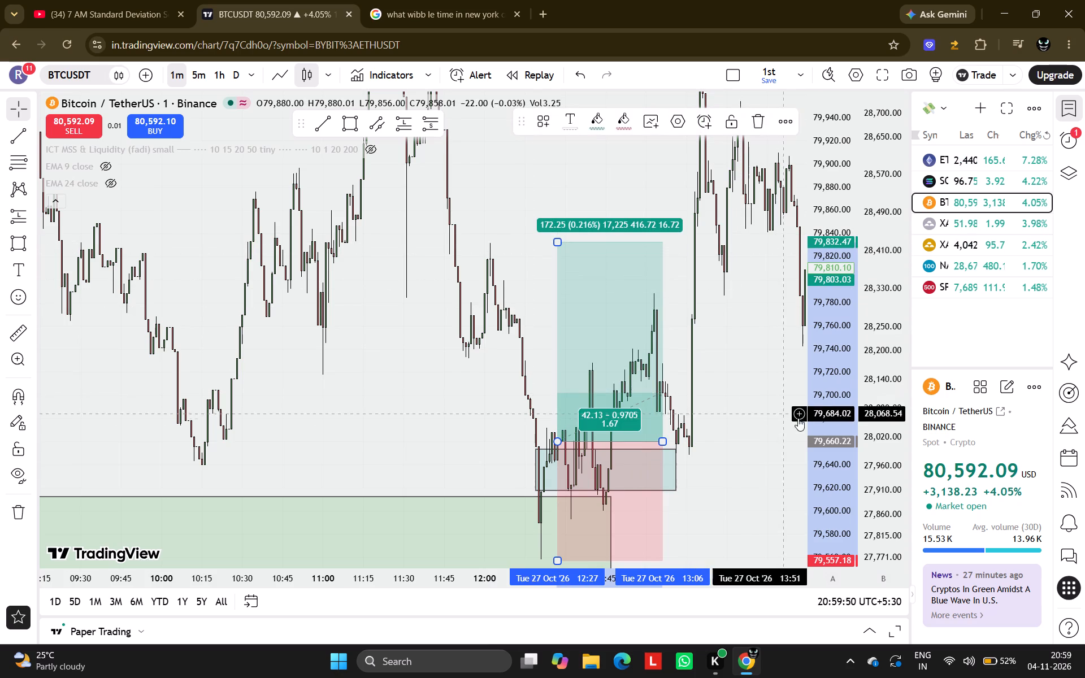
pyautogui.scroll(-7, 817, 431)
pyautogui.moveTo(755, 414); pyautogui.dragTo(645, 472)
pyautogui.scroll(-3, 645, 472)
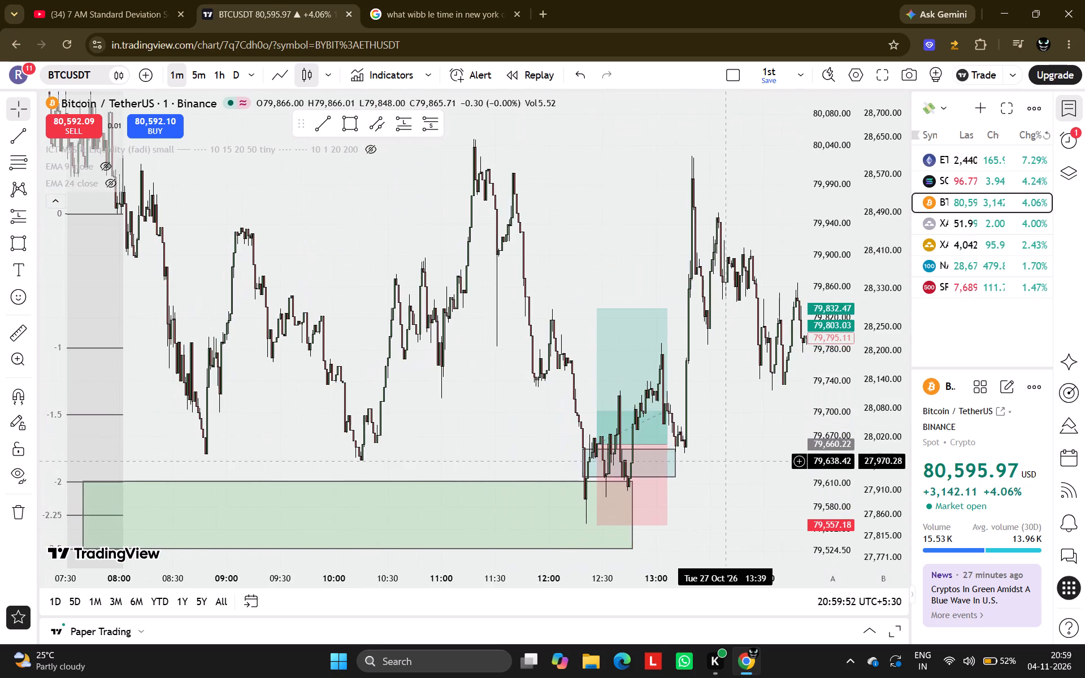
pyautogui.moveTo(728, 460); pyautogui.dragTo(566, 523)
pyautogui.moveTo(565, 483); pyautogui.dragTo(717, 451)
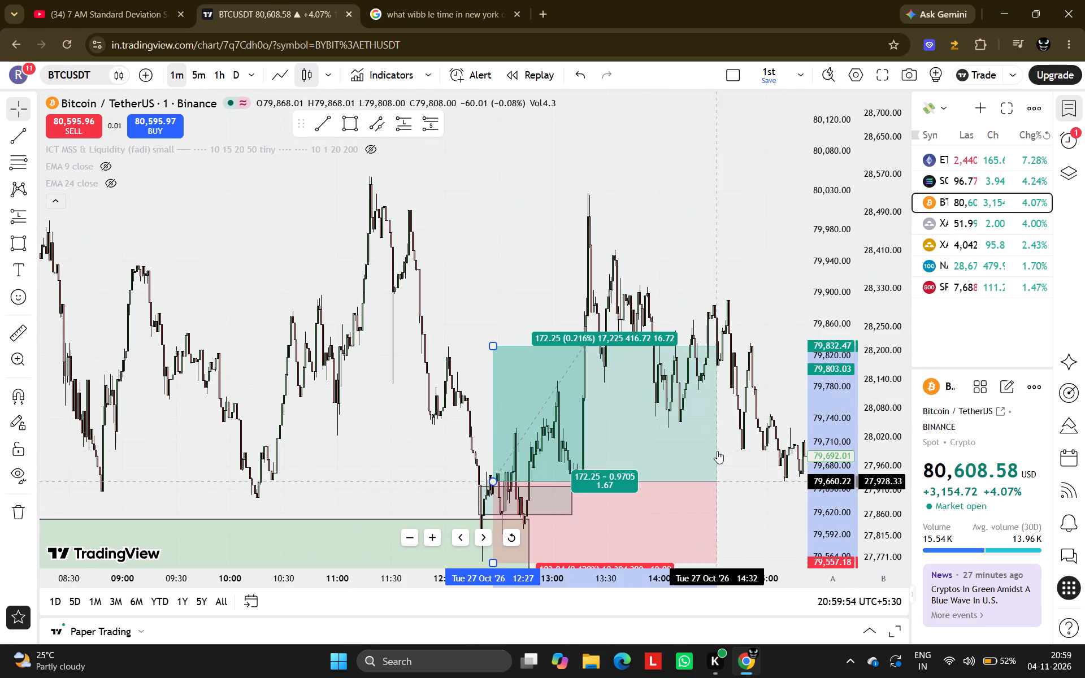
pyautogui.moveTo(493, 345); pyautogui.dragTo(496, 188)
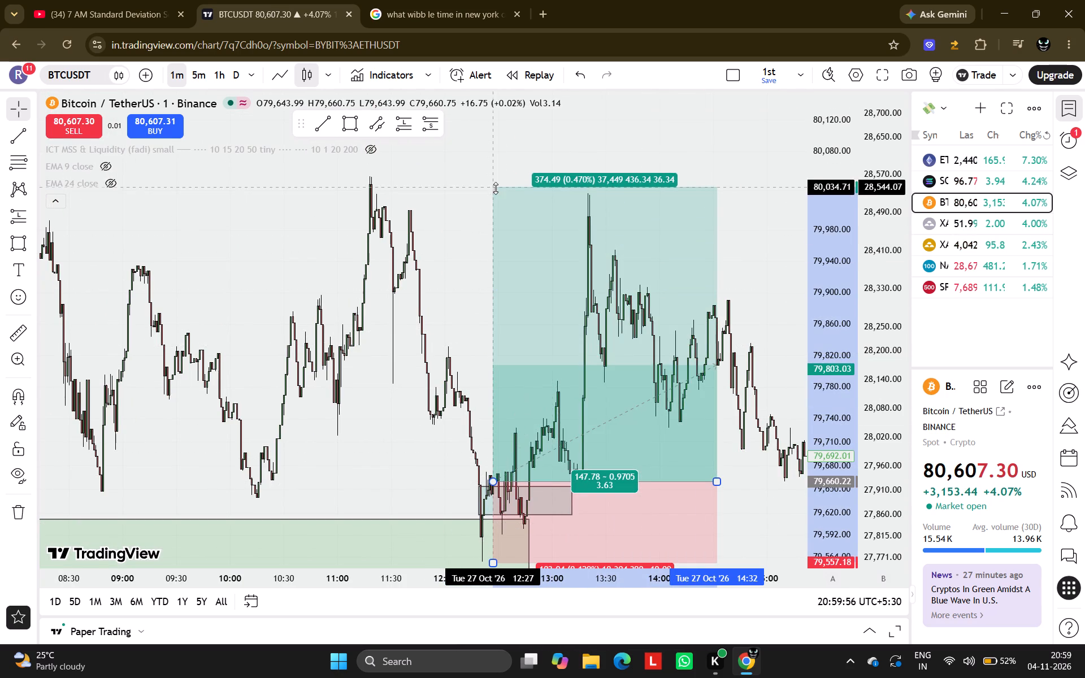
pyautogui.moveTo(496, 188); pyautogui.dragTo(496, 196)
# Examine the wider 27 Oct price action before and after the long position.
pyautogui.scroll(-4, 453, 223)
pyautogui.moveTo(468, 230); pyautogui.dragTo(454, 292)
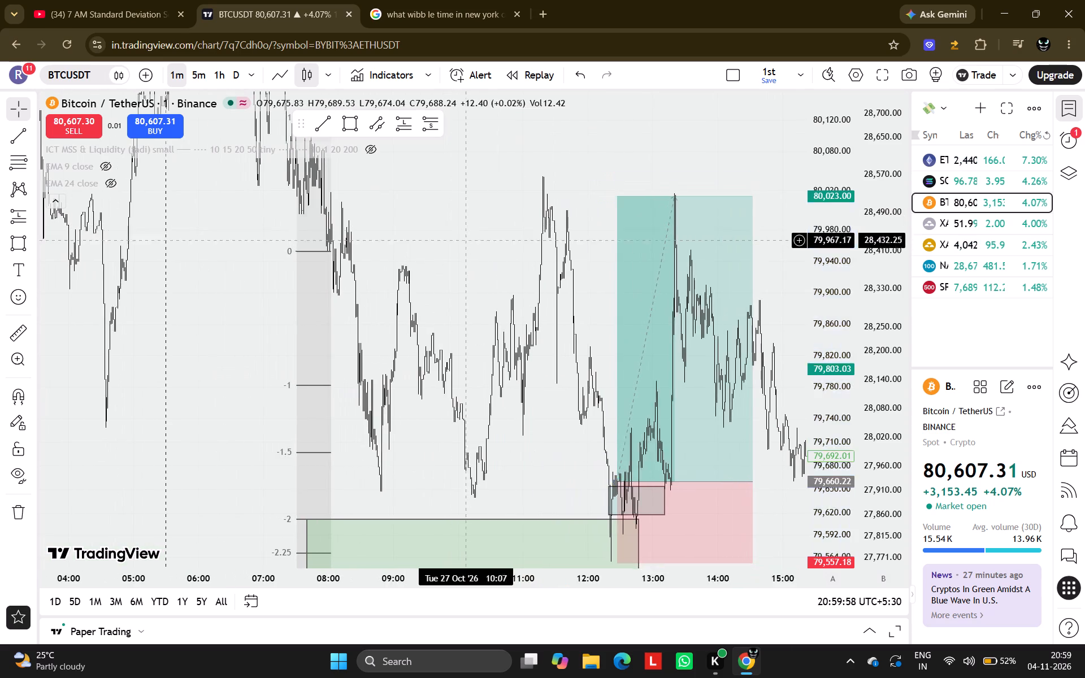
pyautogui.moveTo(454, 292); pyautogui.dragTo(433, 411)
pyautogui.moveTo(474, 344); pyautogui.dragTo(403, 406)
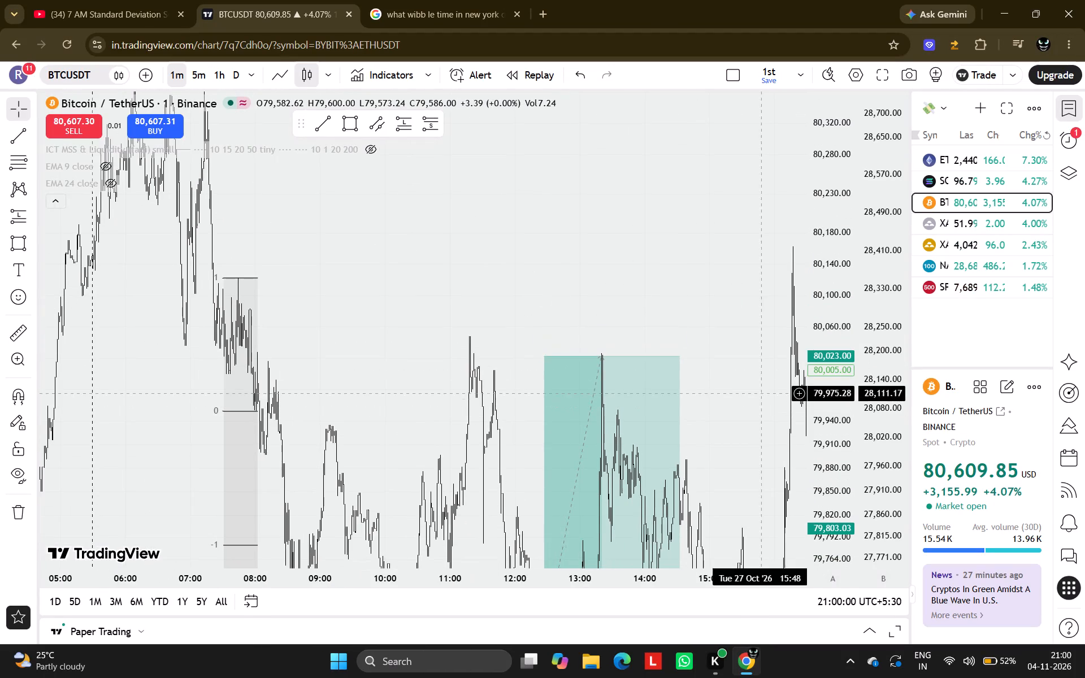
pyautogui.scroll(-11, 842, 428)
pyautogui.scroll(-3, 782, 439)
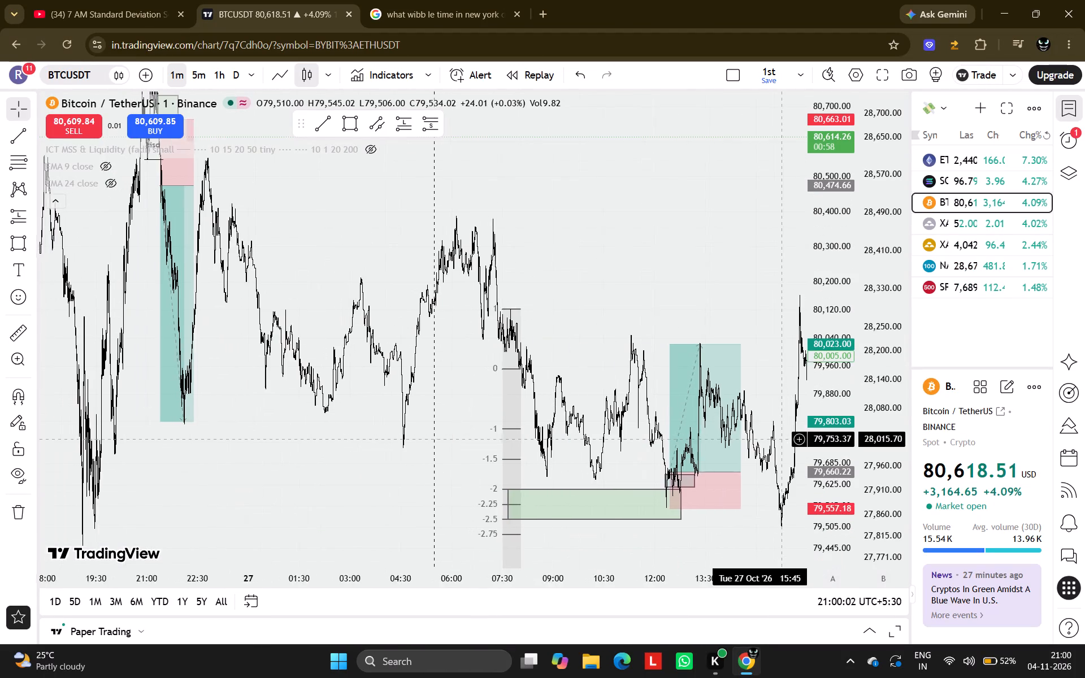
pyautogui.moveTo(767, 364); pyautogui.dragTo(412, 466)
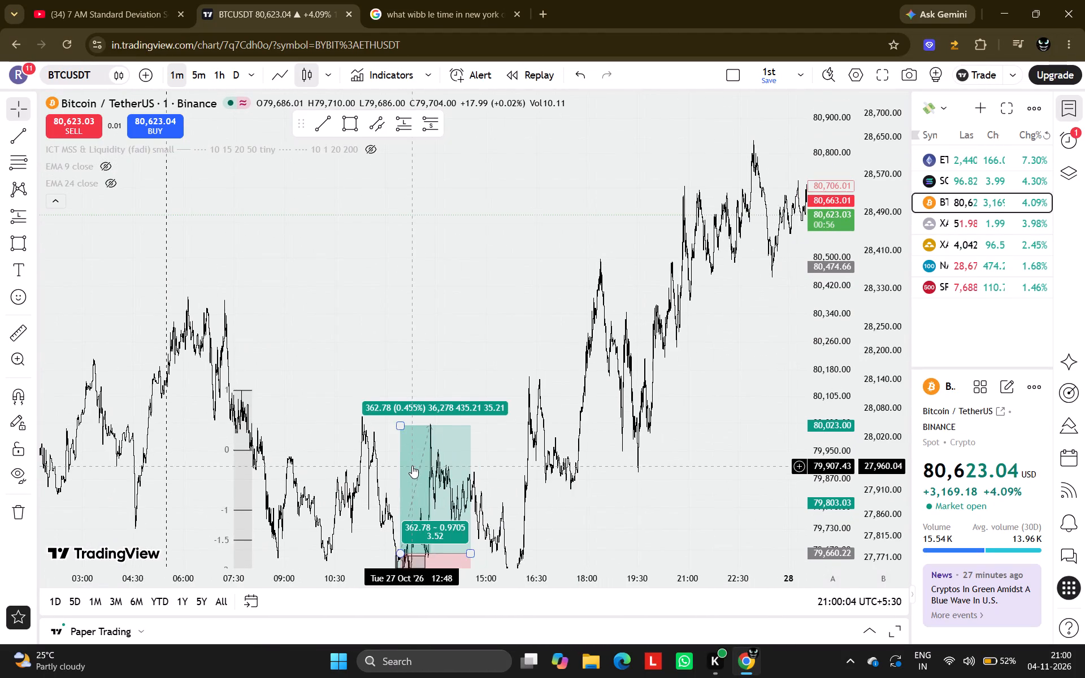
pyautogui.scroll(-1, 412, 466)
pyautogui.moveTo(412, 379); pyautogui.dragTo(634, 286)
pyautogui.scroll(5, 634, 286)
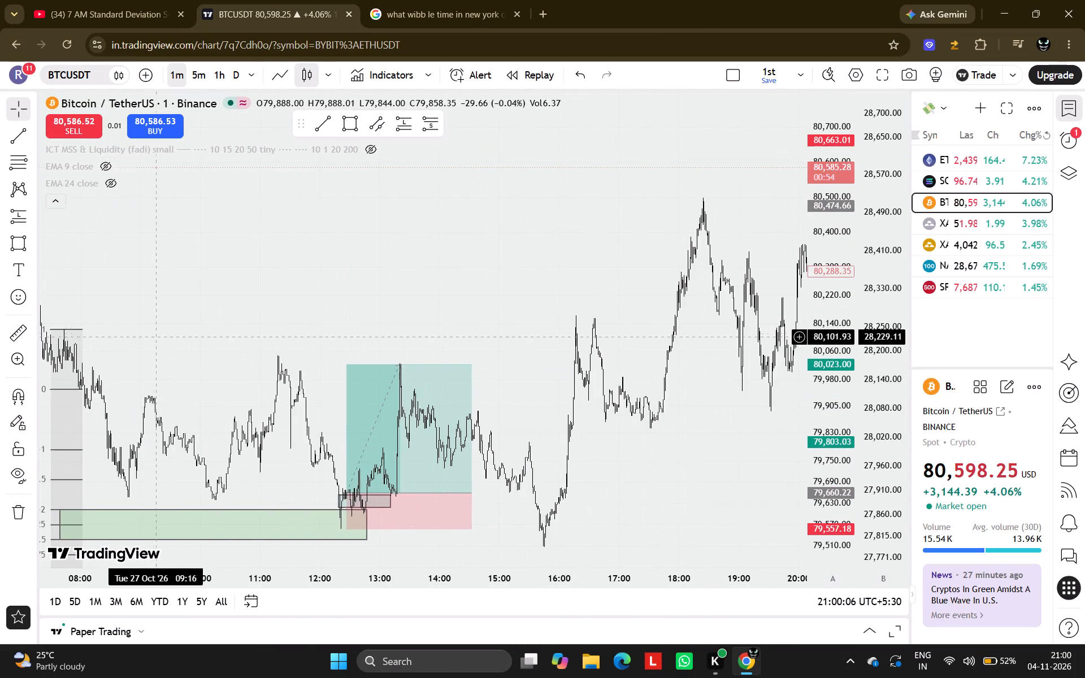
# Draw an upward Fib projection from the 7 AM range low, about 79,955 at 07:29, to the range high, about 80,123.
pyautogui.moveTo(153, 342); pyautogui.dragTo(588, 316)
pyautogui.scroll(3, 588, 316)
pyautogui.moveTo(366, 346); pyautogui.dragTo(718, 373)
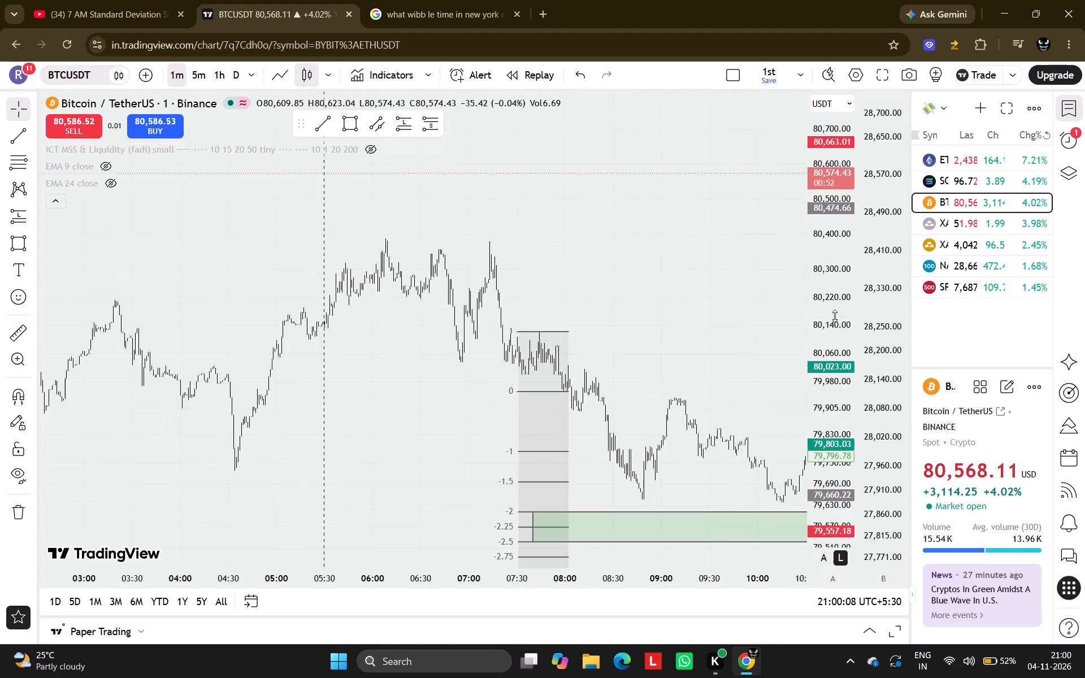
pyautogui.scroll(10, 840, 310)
pyautogui.scroll(3, 700, 325)
pyautogui.moveTo(521, 383); pyautogui.dragTo(609, 384)
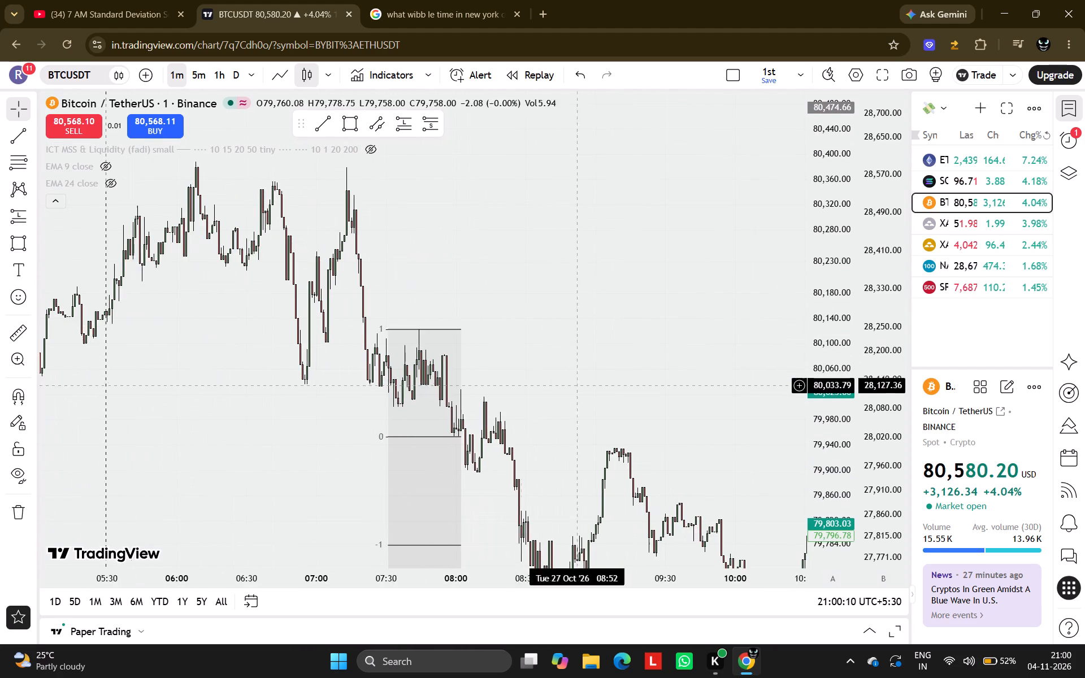
pyautogui.moveTo(609, 384); pyautogui.dragTo(678, 375)
pyautogui.scroll(2, 678, 375)
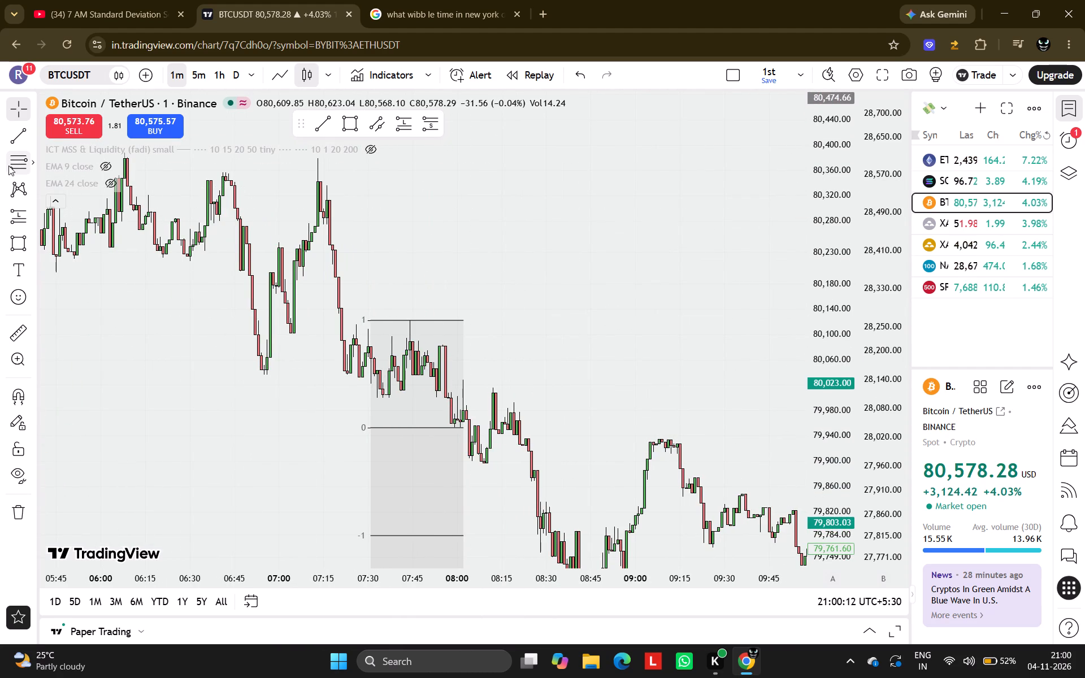
pyautogui.click(8, 166)
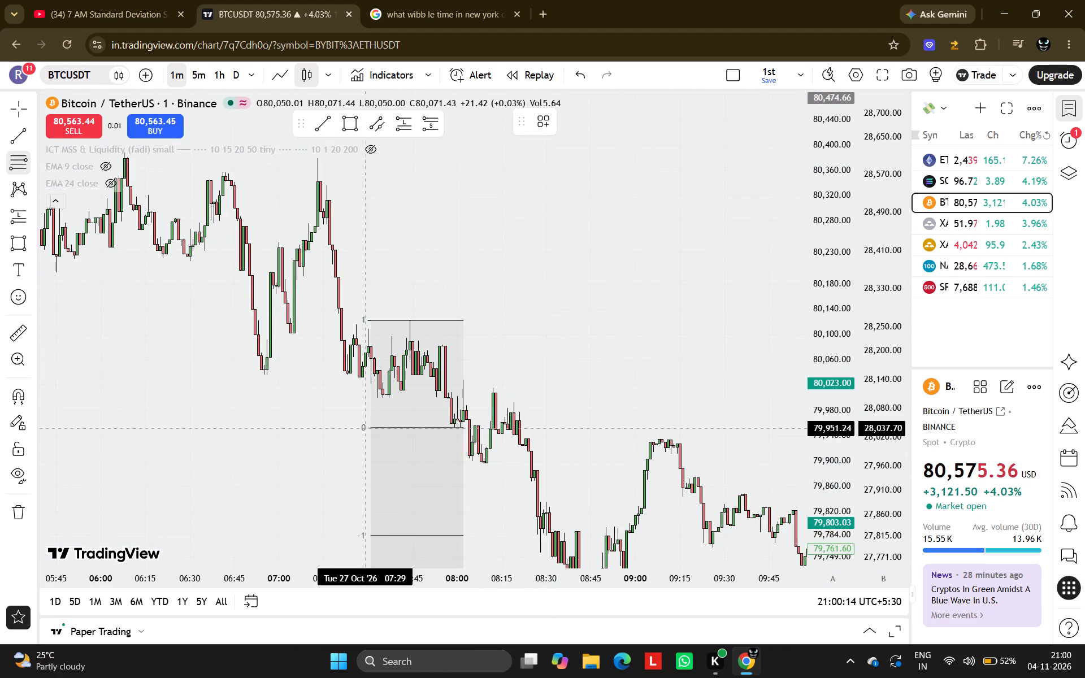
pyautogui.moveTo(366, 426); pyautogui.dragTo(480, 381)
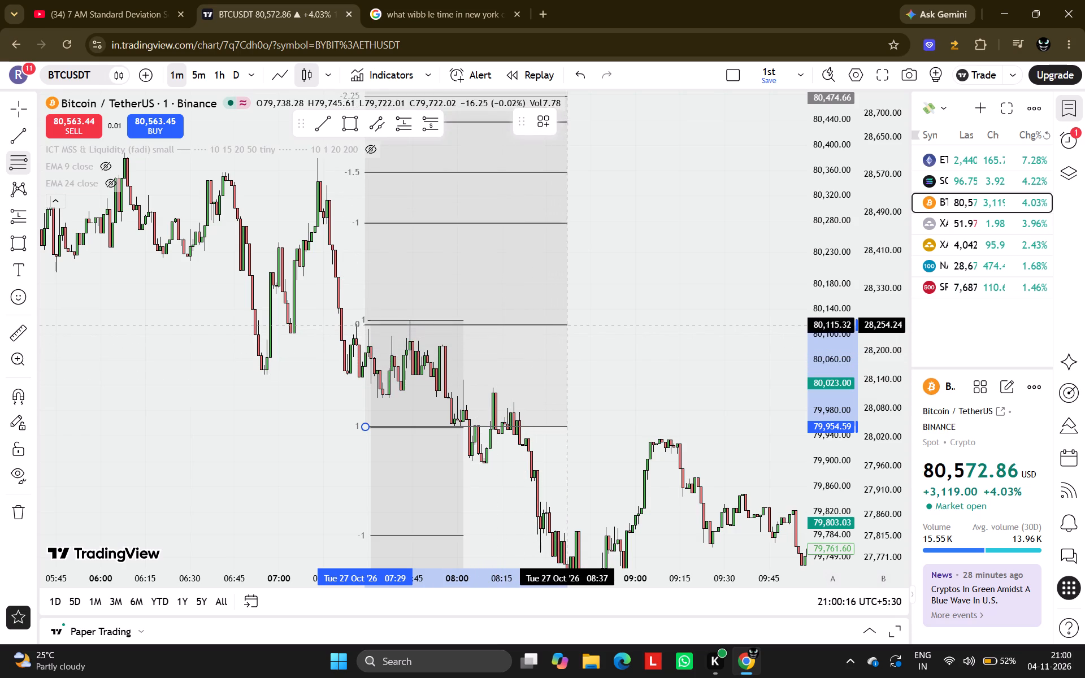
pyautogui.click(583, 319)
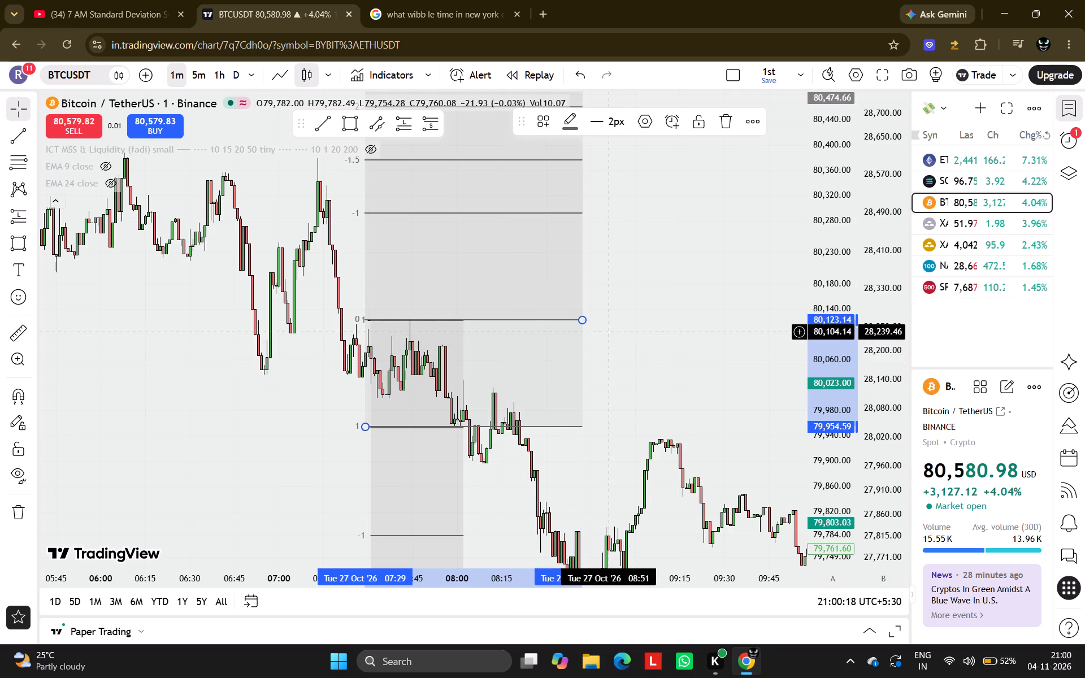
# Draw a rectangle between the upper -2 and -2.5 Fib levels, about 80,462 to 80,546, from 07:30 to 11:09.
pyautogui.scroll(-1, 623, 342)
pyautogui.moveTo(696, 328); pyautogui.dragTo(506, 494)
pyautogui.scroll(-4, 506, 494)
pyautogui.moveTo(719, 405); pyautogui.dragTo(561, 520)
pyautogui.click(357, 127)
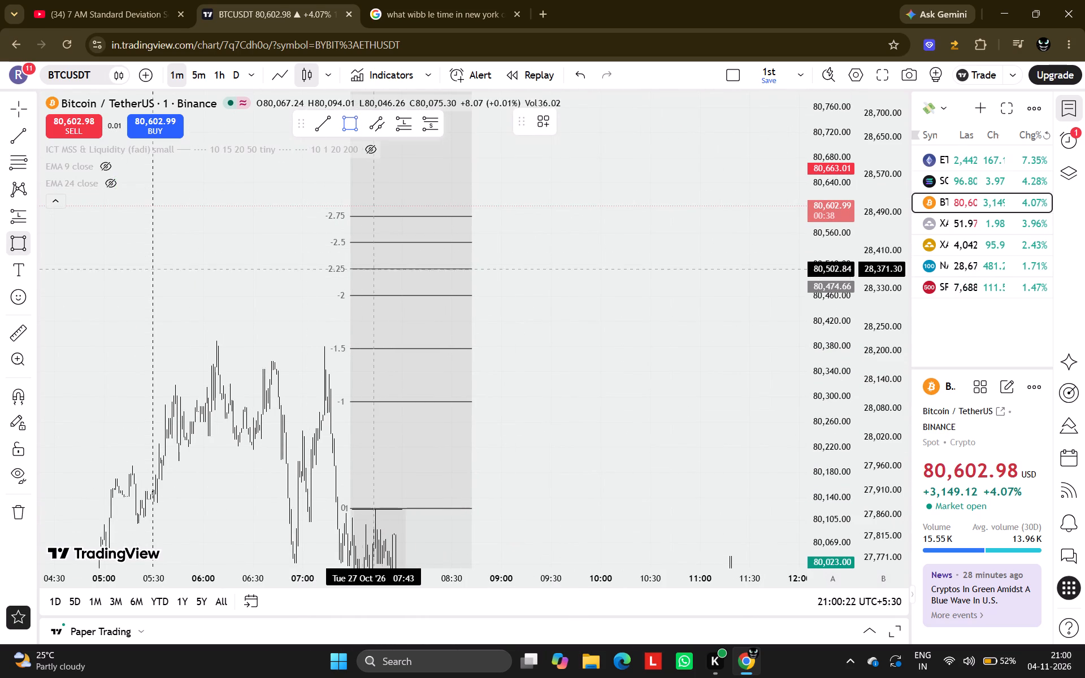
pyautogui.moveTo(352, 294); pyautogui.dragTo(418, 277)
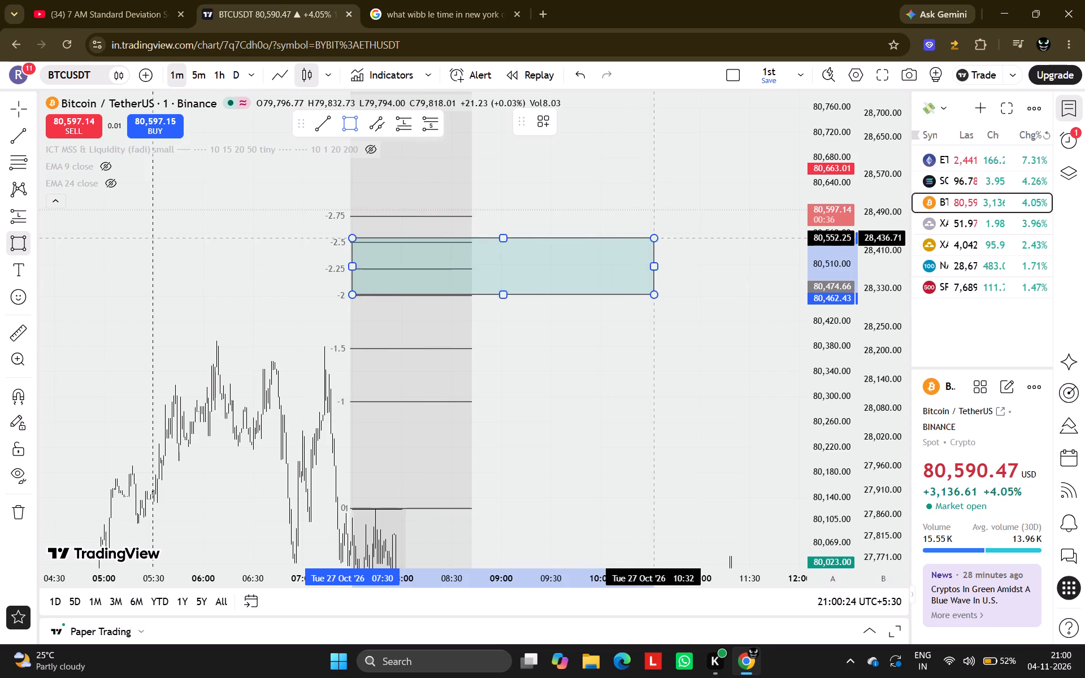
pyautogui.click(714, 242)
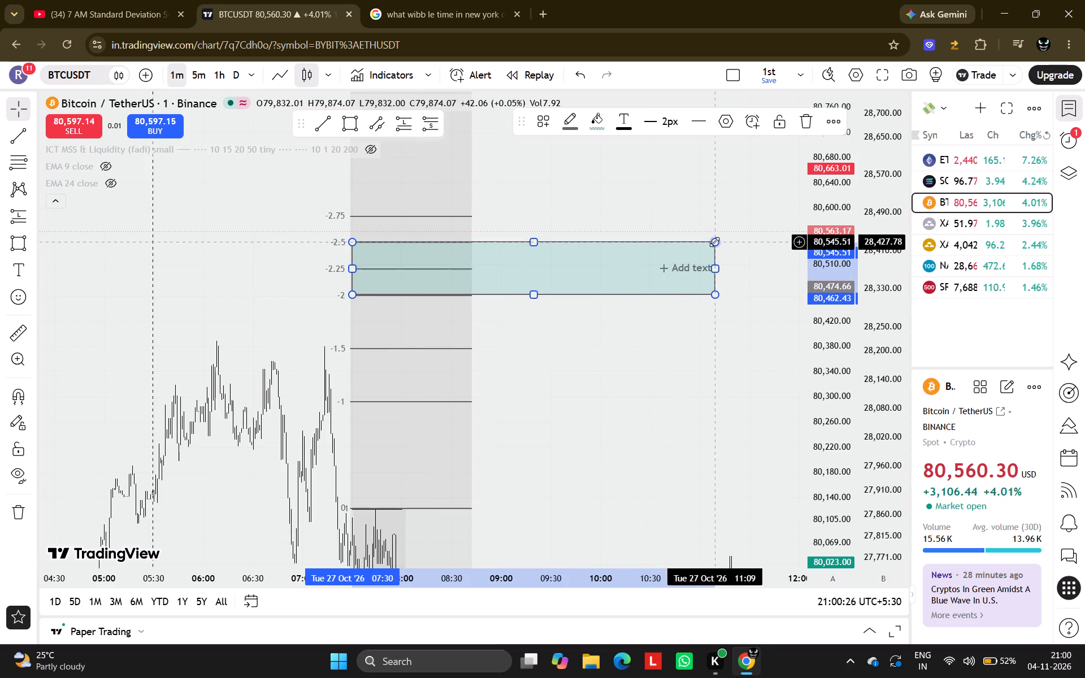
# Extend the upper -2 to -2.5 rectangle forward in time to about 16:03.
pyautogui.scroll(-1, 677, 384)
pyautogui.moveTo(690, 397); pyautogui.dragTo(313, 364)
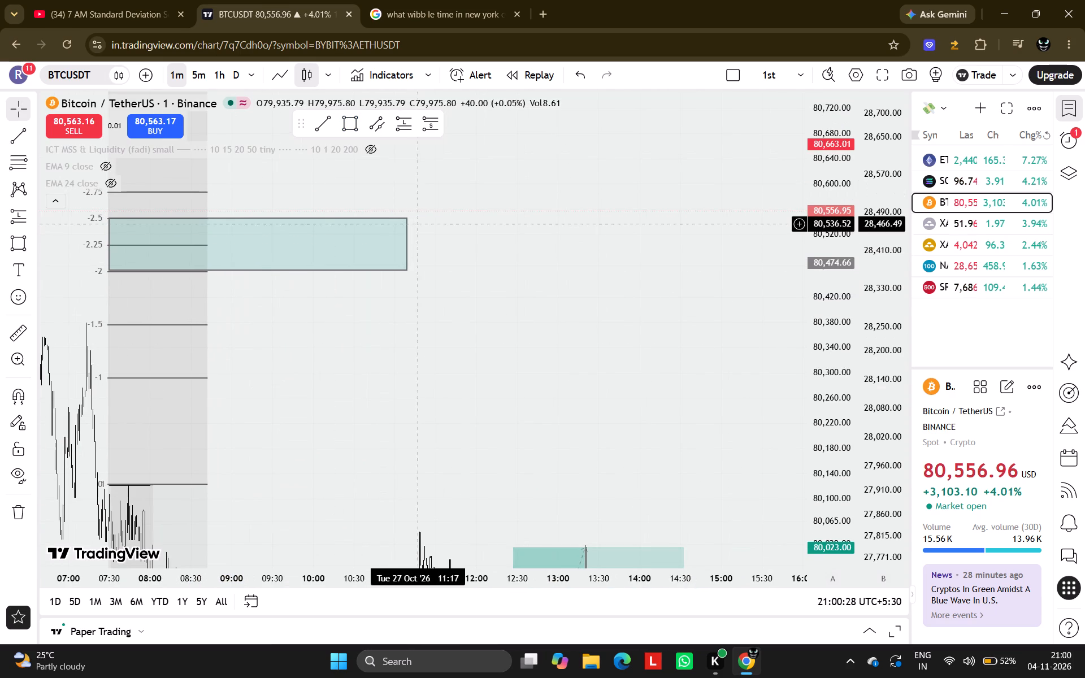
pyautogui.moveTo(403, 241); pyautogui.dragTo(845, 240)
pyautogui.scroll(-3, 656, 324)
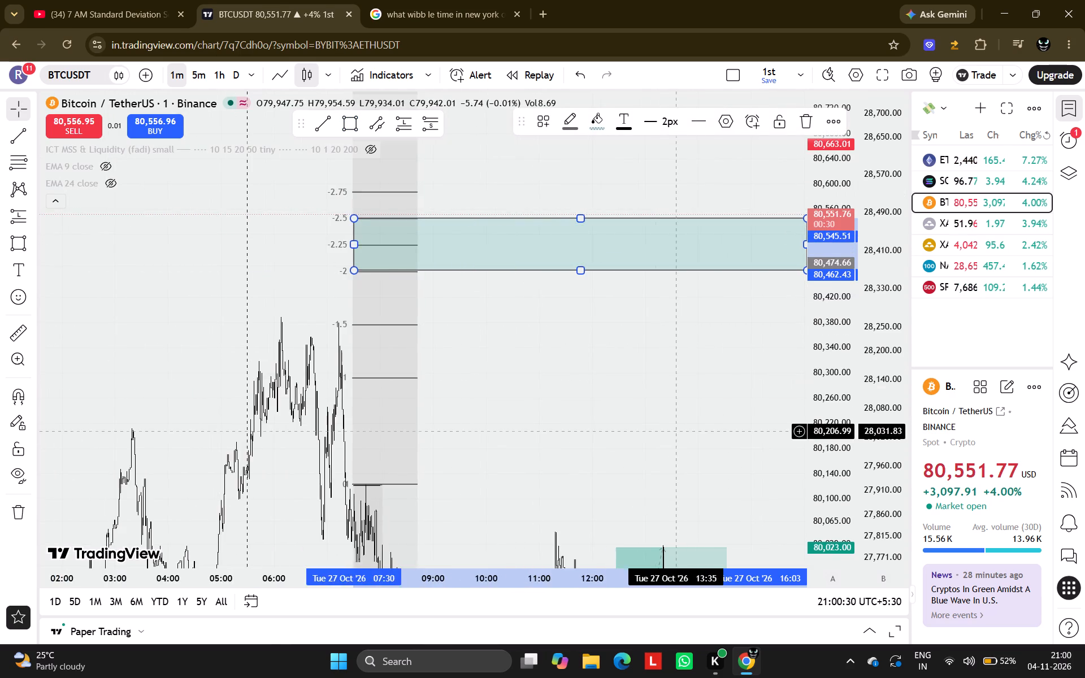
# Extend the upper -2 to -2.5 Fib rectangle forward in time to about 19:57 on 27 Oct.
pyautogui.moveTo(676, 431); pyautogui.dragTo(477, 326)
pyautogui.moveTo(392, 357); pyautogui.dragTo(478, 171)
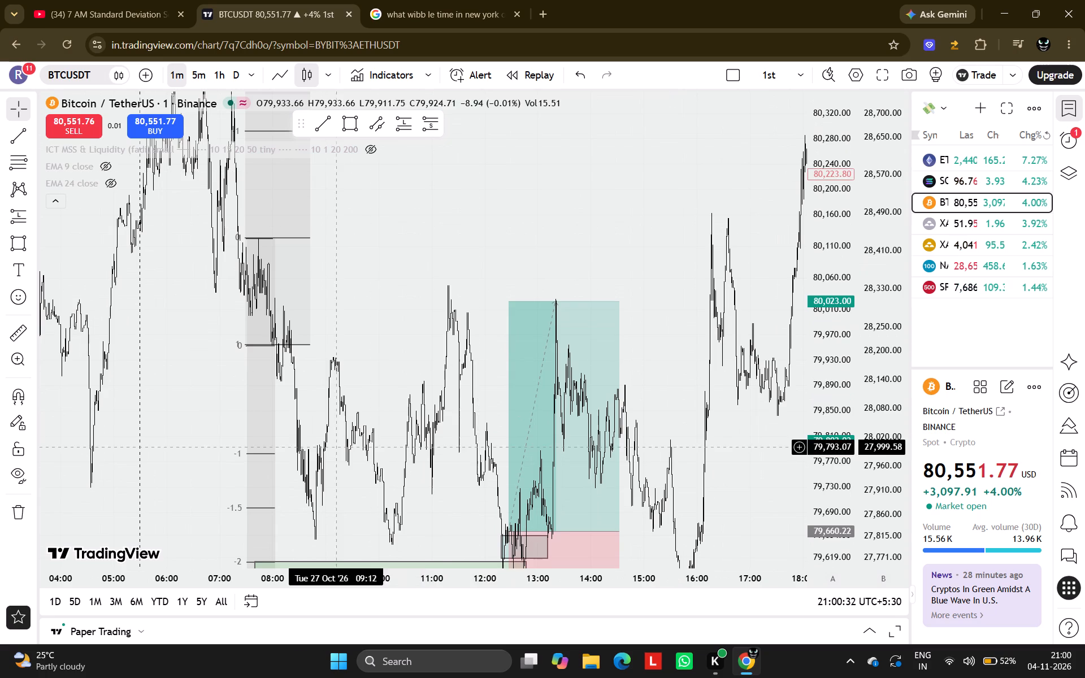
pyautogui.moveTo(393, 266); pyautogui.dragTo(398, 152)
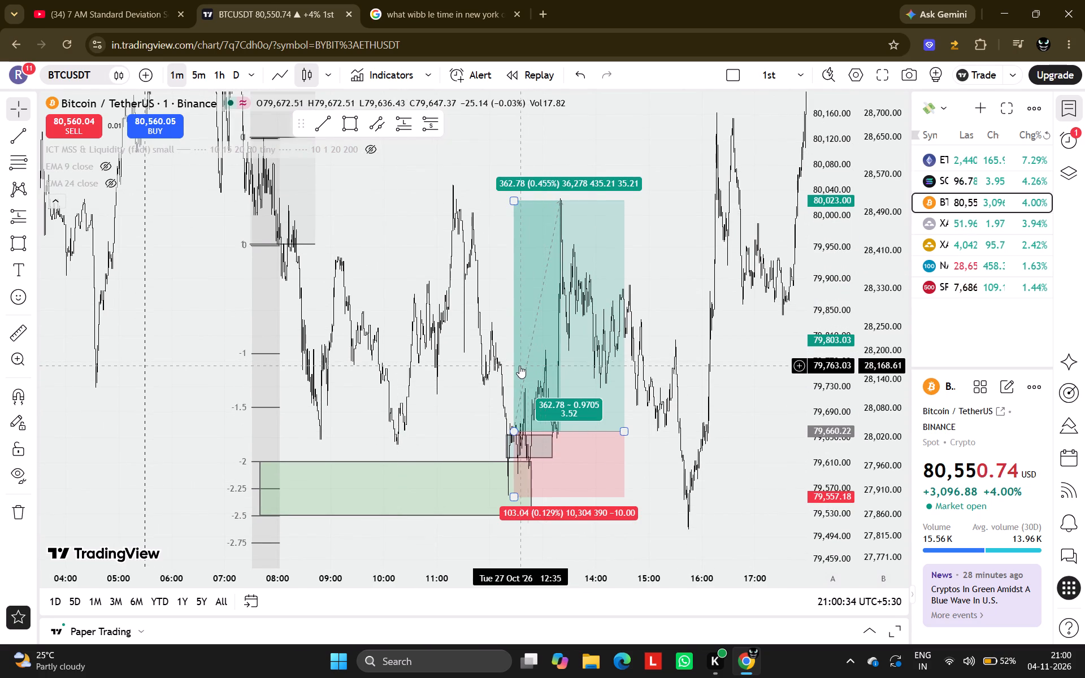
pyautogui.moveTo(661, 290); pyautogui.dragTo(559, 497)
pyautogui.scroll(1, 559, 497)
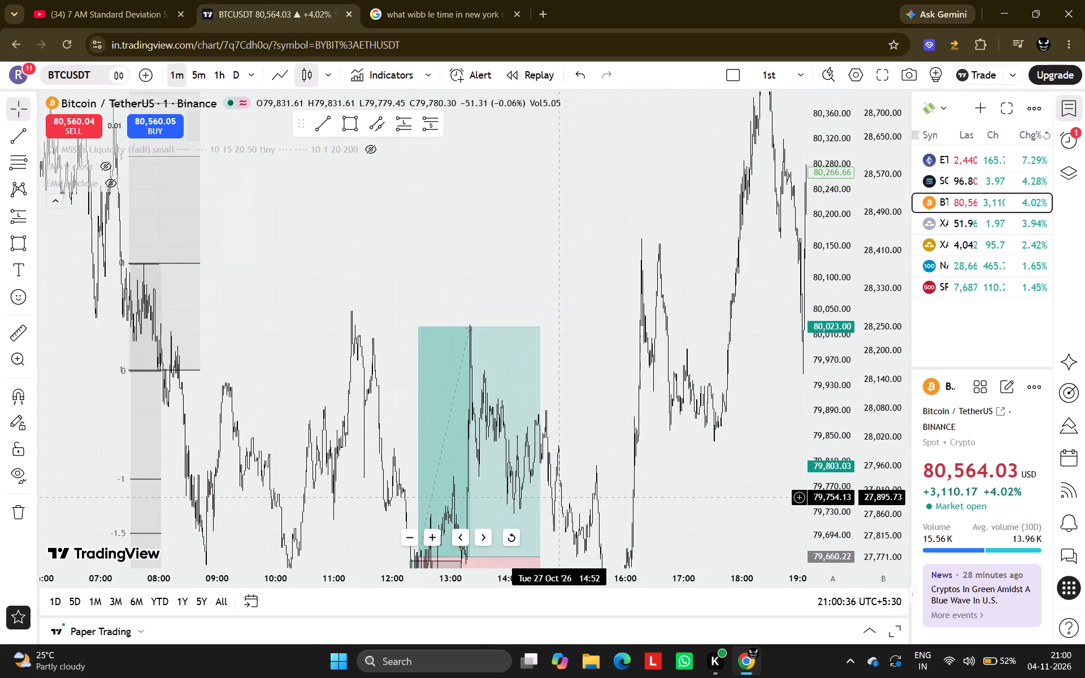
pyautogui.moveTo(456, 314); pyautogui.dragTo(296, 474)
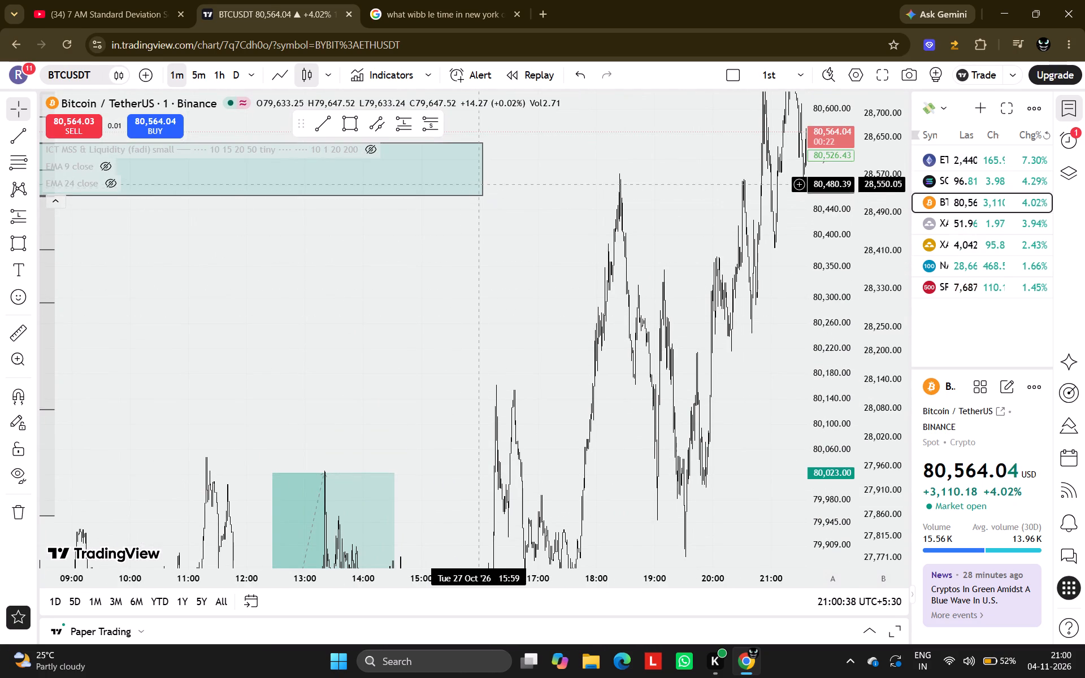
pyautogui.click(481, 170)
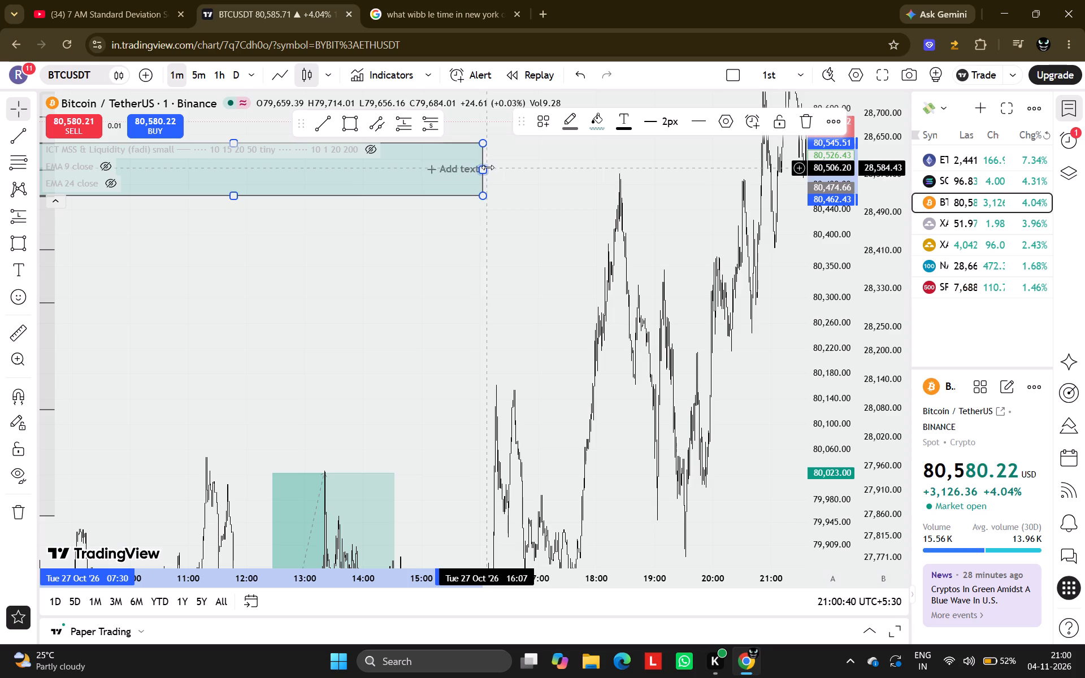
pyautogui.moveTo(488, 167); pyautogui.dragTo(710, 161)
pyautogui.scroll(6, 514, 258)
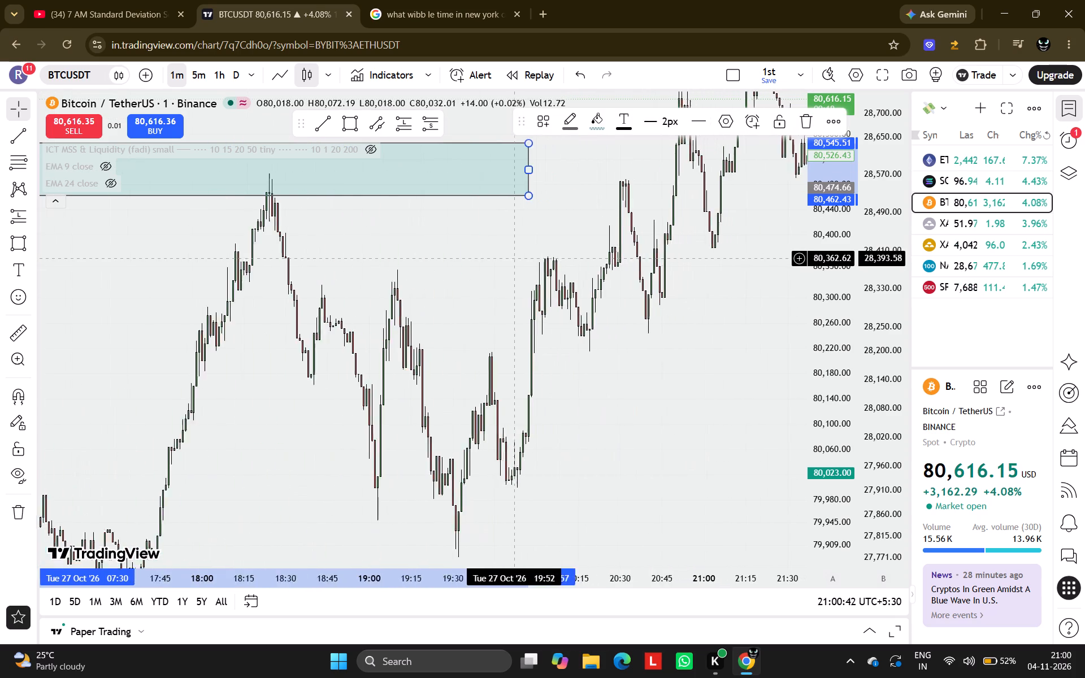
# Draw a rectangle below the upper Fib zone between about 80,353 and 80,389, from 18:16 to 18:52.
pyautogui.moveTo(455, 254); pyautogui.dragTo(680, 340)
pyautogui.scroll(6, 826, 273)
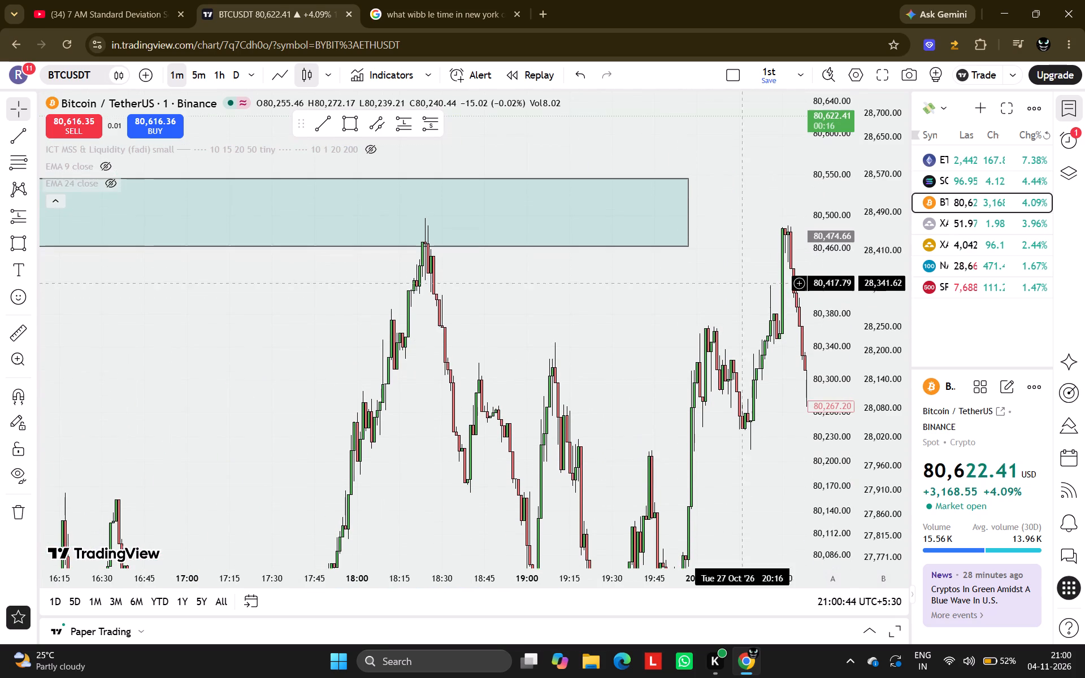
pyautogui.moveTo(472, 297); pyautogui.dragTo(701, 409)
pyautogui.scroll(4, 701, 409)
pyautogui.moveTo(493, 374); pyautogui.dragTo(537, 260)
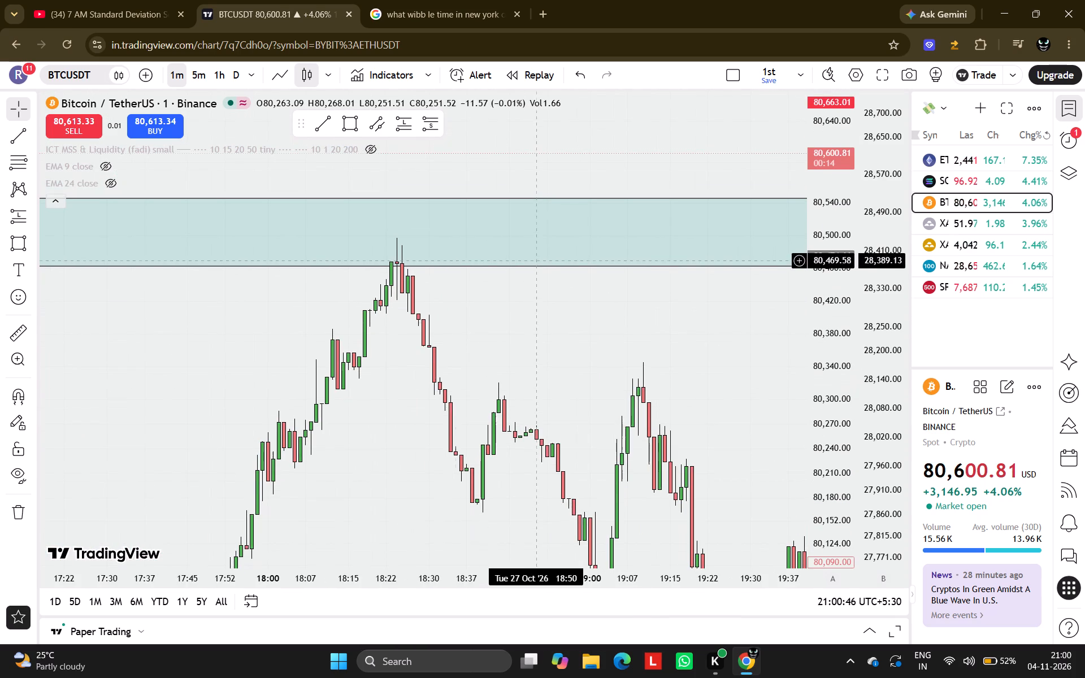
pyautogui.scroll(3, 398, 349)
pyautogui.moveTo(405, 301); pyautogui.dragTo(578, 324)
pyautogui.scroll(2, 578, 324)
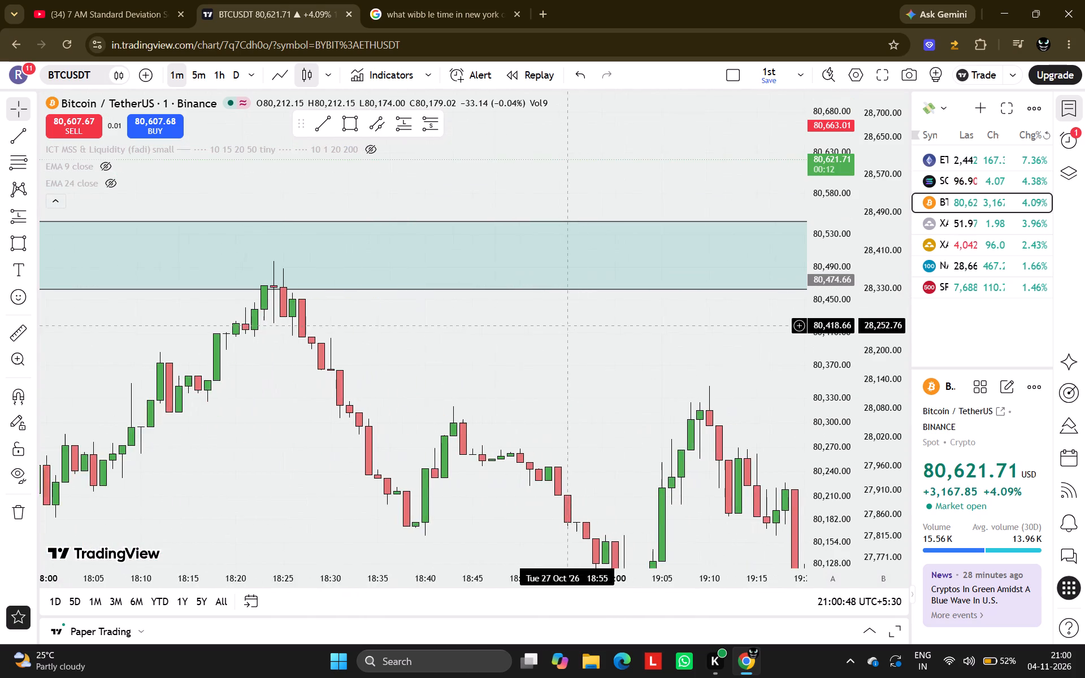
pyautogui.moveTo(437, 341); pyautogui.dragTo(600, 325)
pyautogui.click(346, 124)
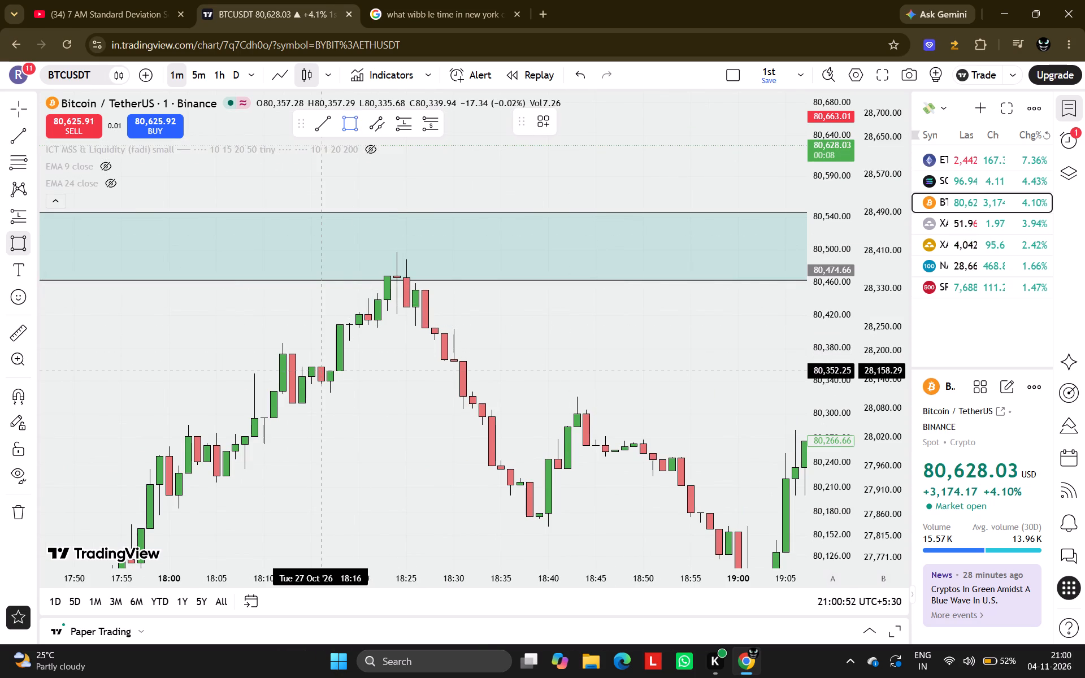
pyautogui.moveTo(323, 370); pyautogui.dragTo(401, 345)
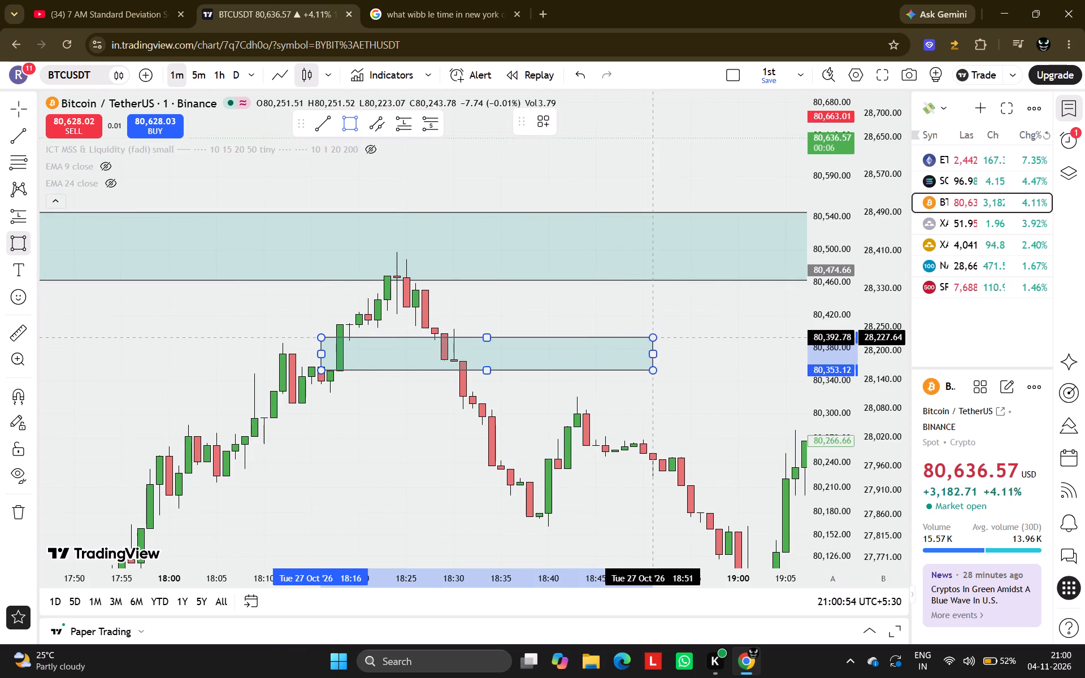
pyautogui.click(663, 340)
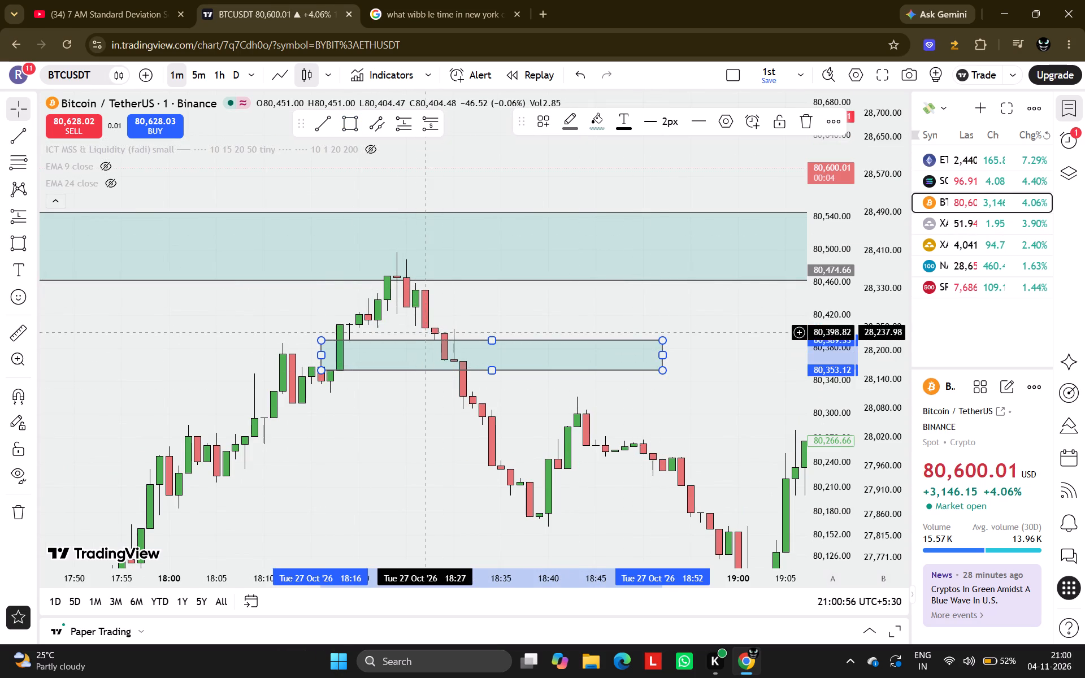
# Draw a rectangle over the decline from the peak, between about 80,363 and 80,326, from 18:28 to 19:10.
pyautogui.moveTo(440, 414); pyautogui.dragTo(391, 394)
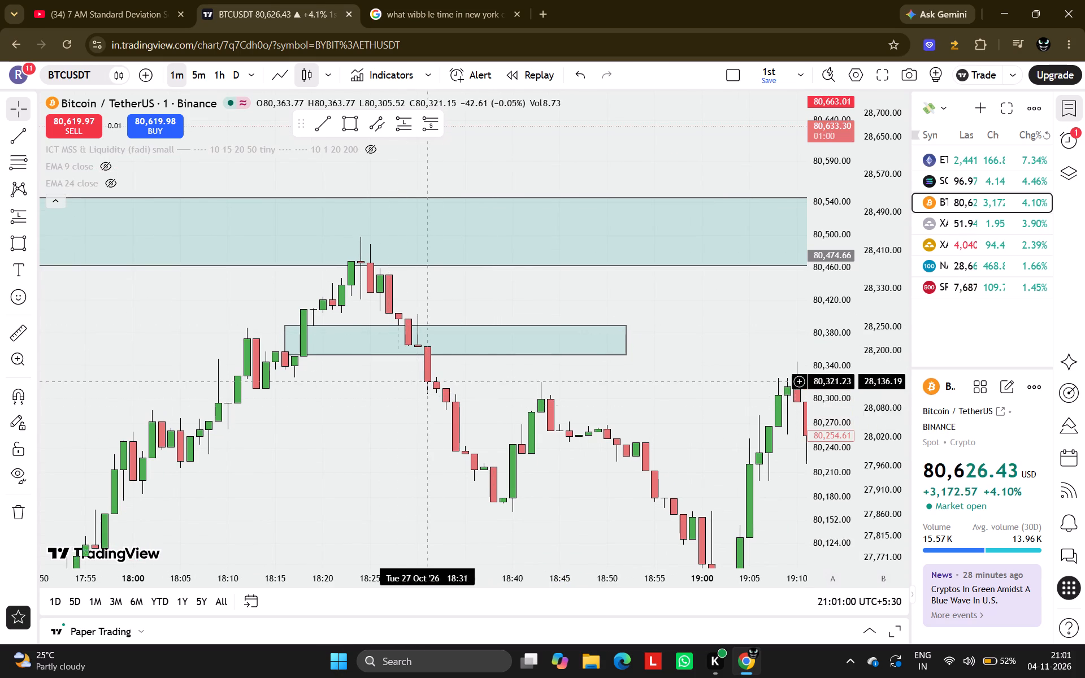
pyautogui.click(352, 128)
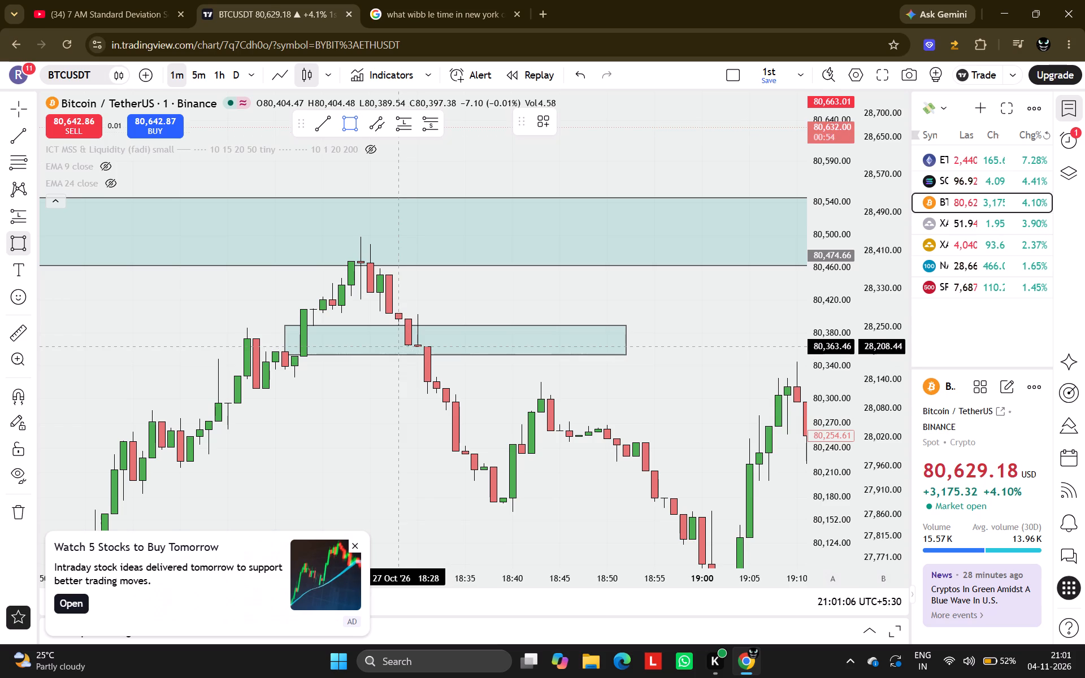
pyautogui.moveTo(399, 346); pyautogui.dragTo(563, 395)
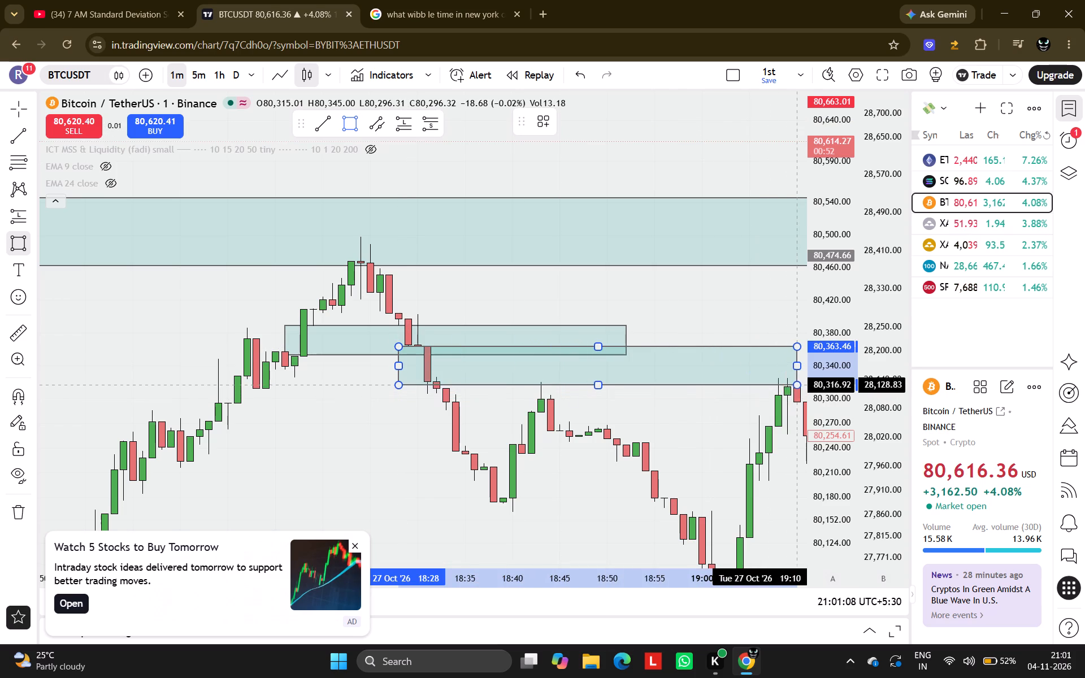
pyautogui.click(795, 377)
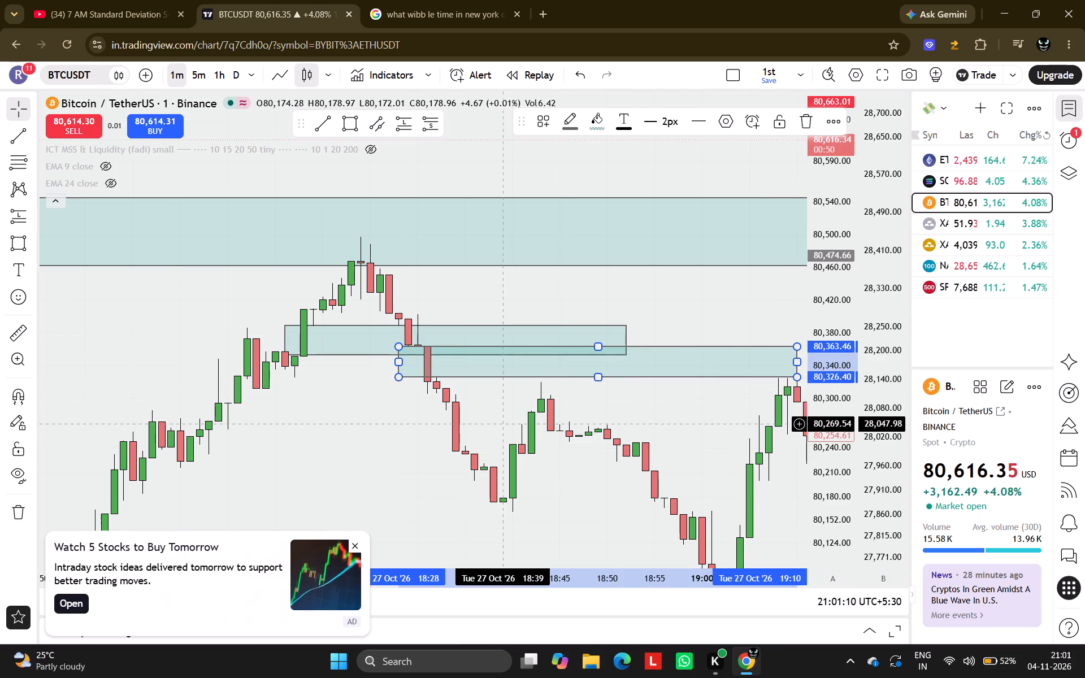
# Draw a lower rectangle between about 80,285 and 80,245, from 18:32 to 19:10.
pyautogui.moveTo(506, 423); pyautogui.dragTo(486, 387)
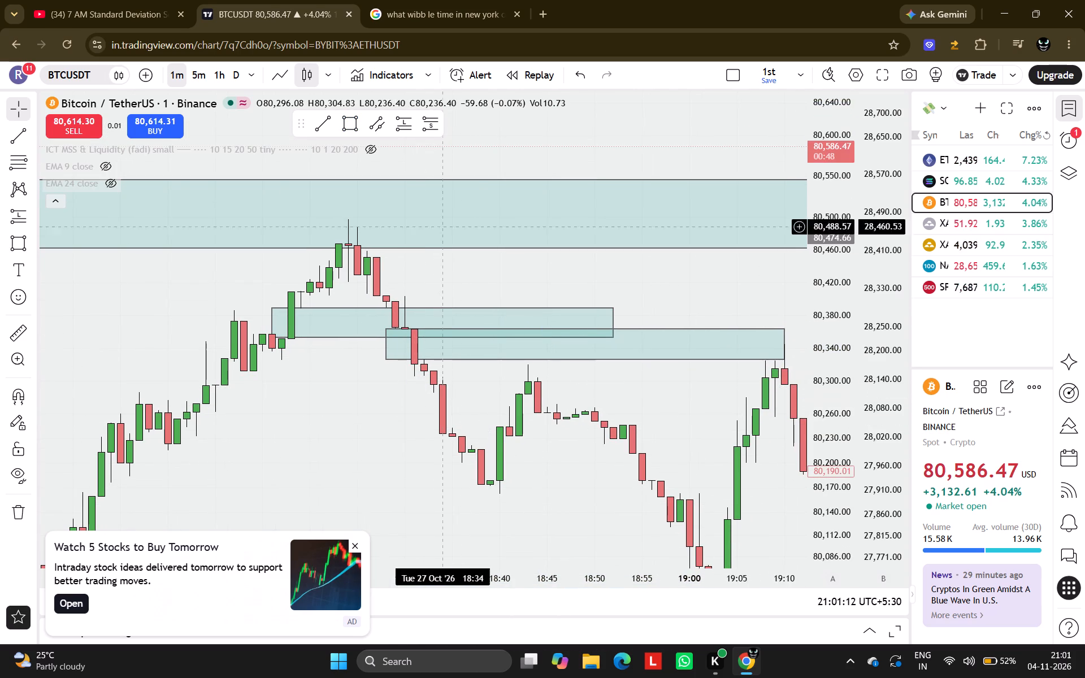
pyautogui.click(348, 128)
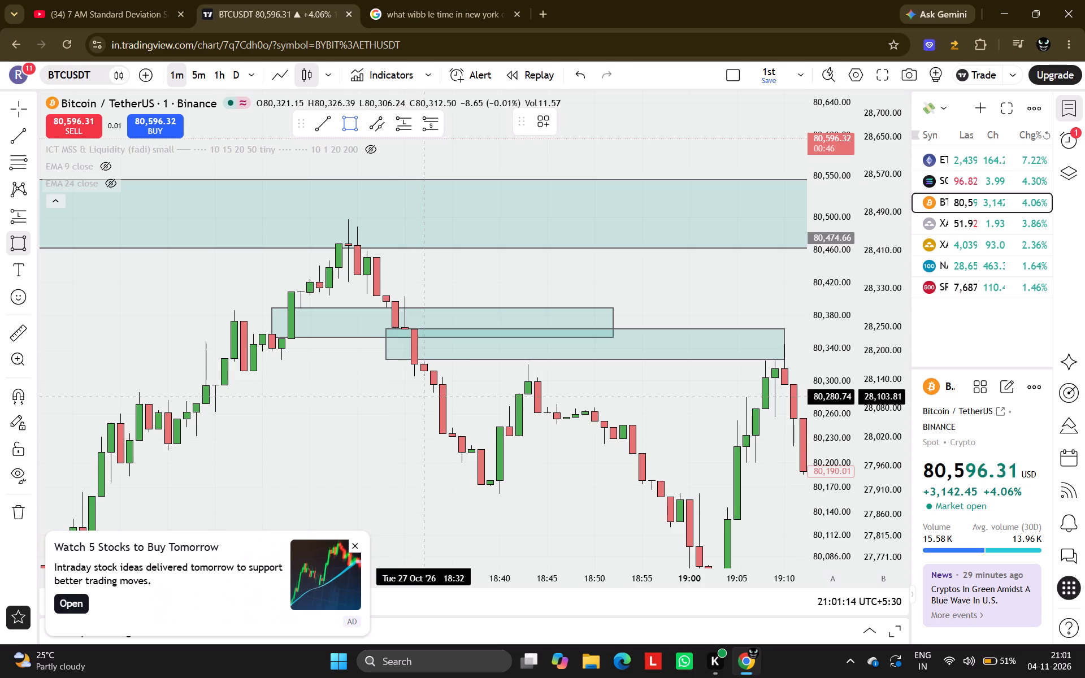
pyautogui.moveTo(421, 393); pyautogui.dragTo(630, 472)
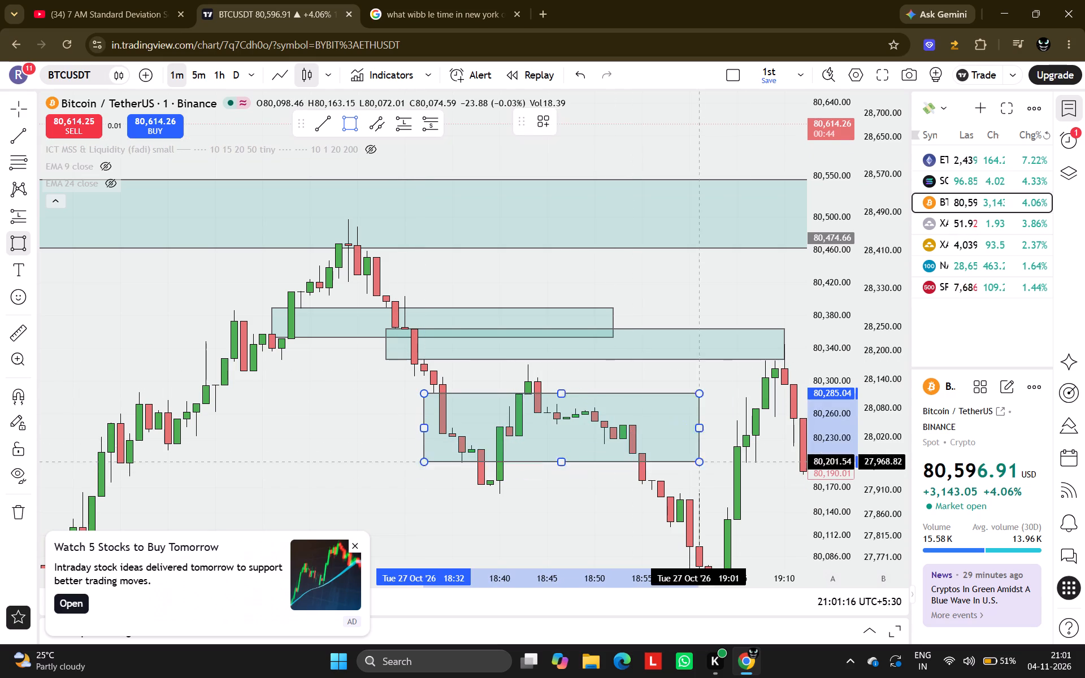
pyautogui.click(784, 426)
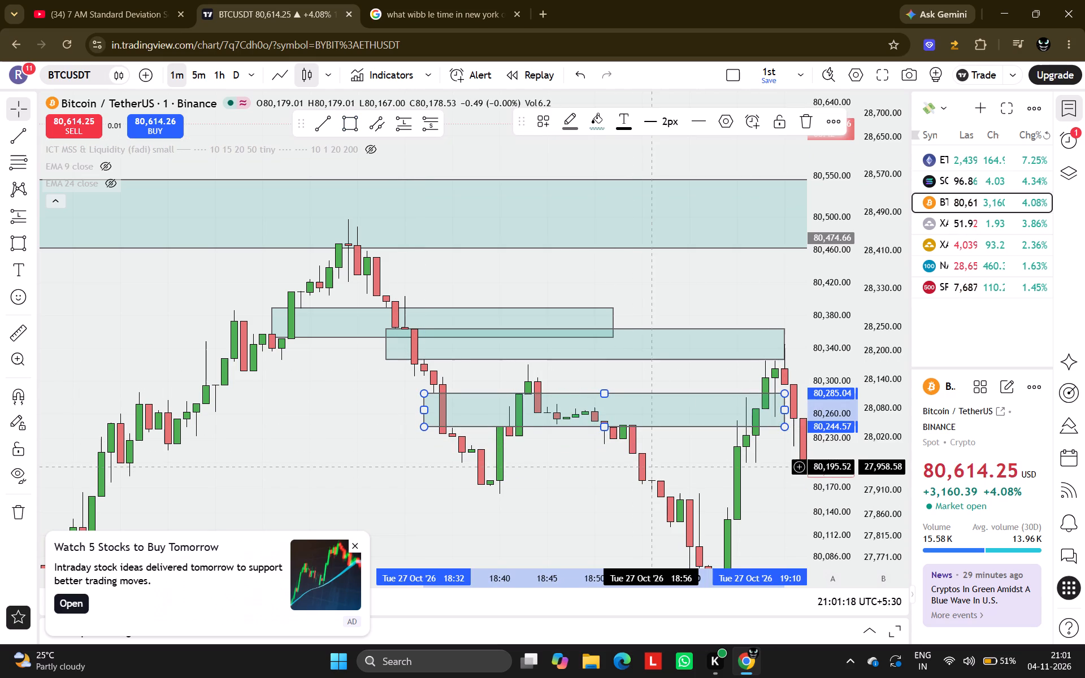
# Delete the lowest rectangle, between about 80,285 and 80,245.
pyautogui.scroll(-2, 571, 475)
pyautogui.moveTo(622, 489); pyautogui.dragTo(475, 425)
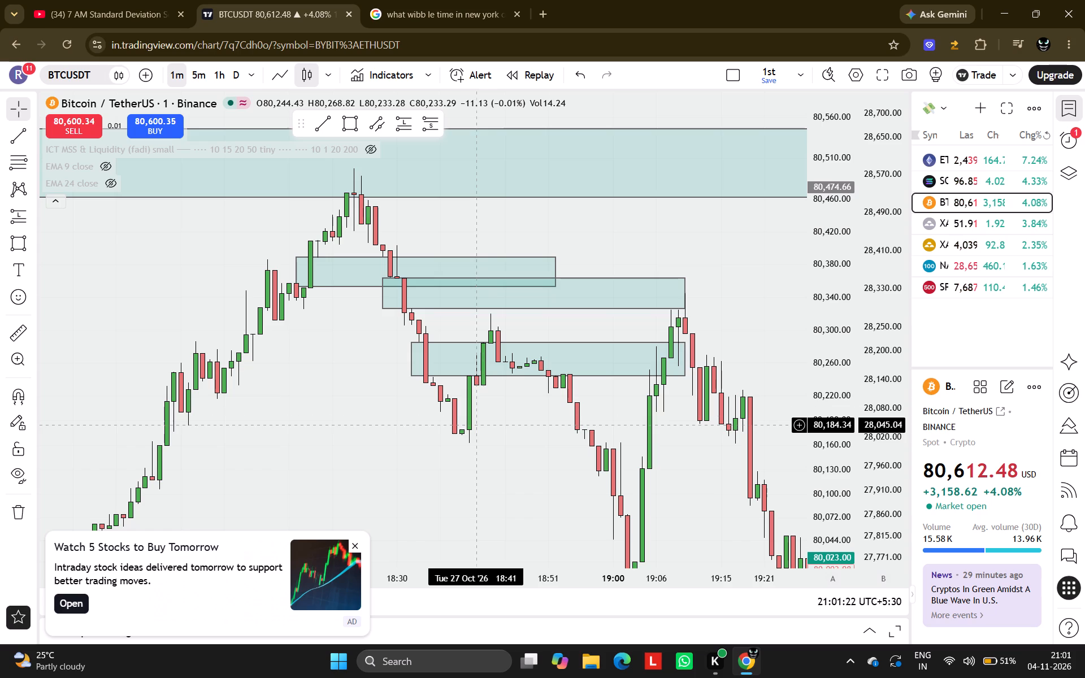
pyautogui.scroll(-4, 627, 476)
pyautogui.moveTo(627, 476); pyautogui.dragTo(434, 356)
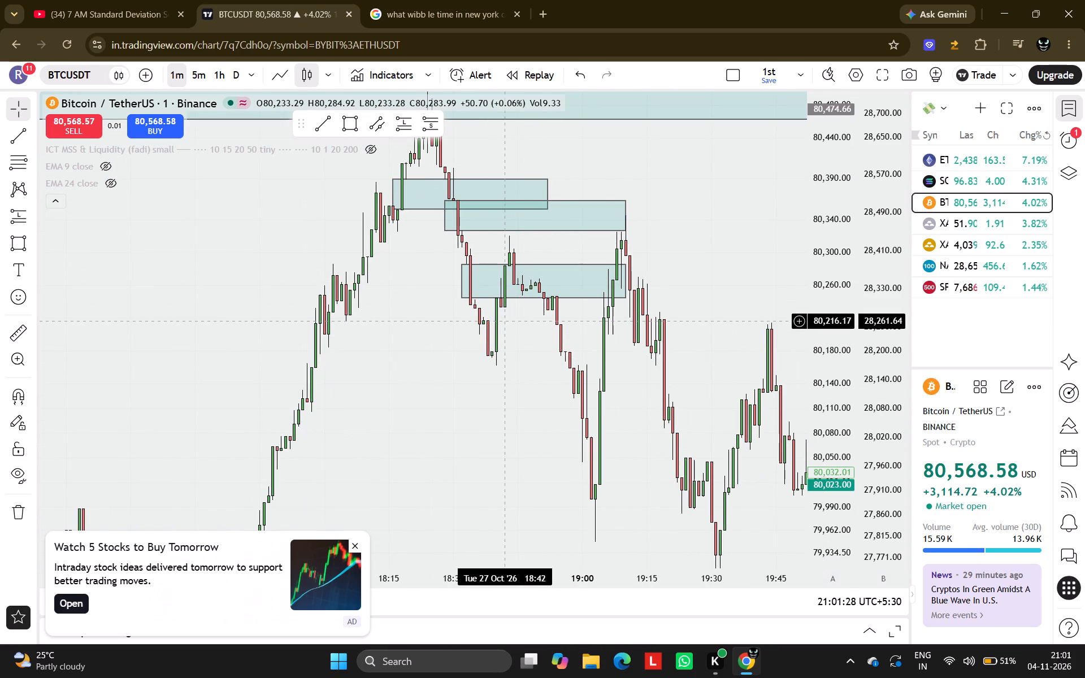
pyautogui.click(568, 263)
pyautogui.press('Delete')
# Switch to a line chart, draw a horizontal trend line at about 80,354 from 18:13 to 19:14, and return to candles.
pyautogui.scroll(1, 568, 263)
pyautogui.moveTo(513, 253); pyautogui.dragTo(585, 412)
pyautogui.scroll(4, 585, 412)
pyautogui.click(480, 281)
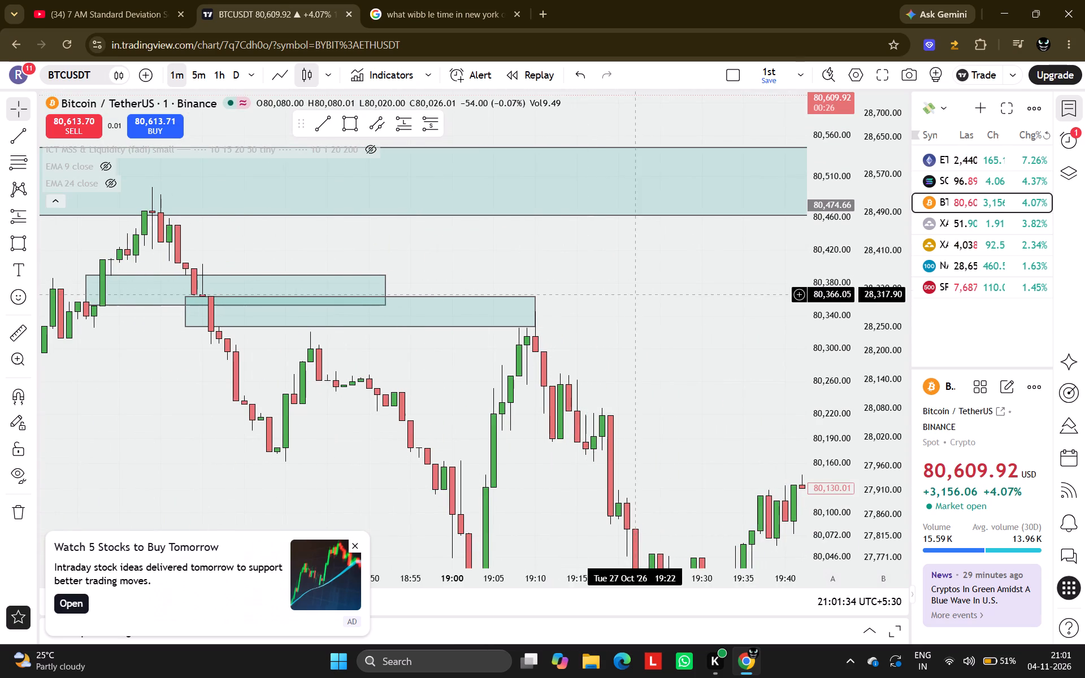
pyautogui.moveTo(475, 251); pyautogui.dragTo(618, 266)
pyautogui.click(284, 80)
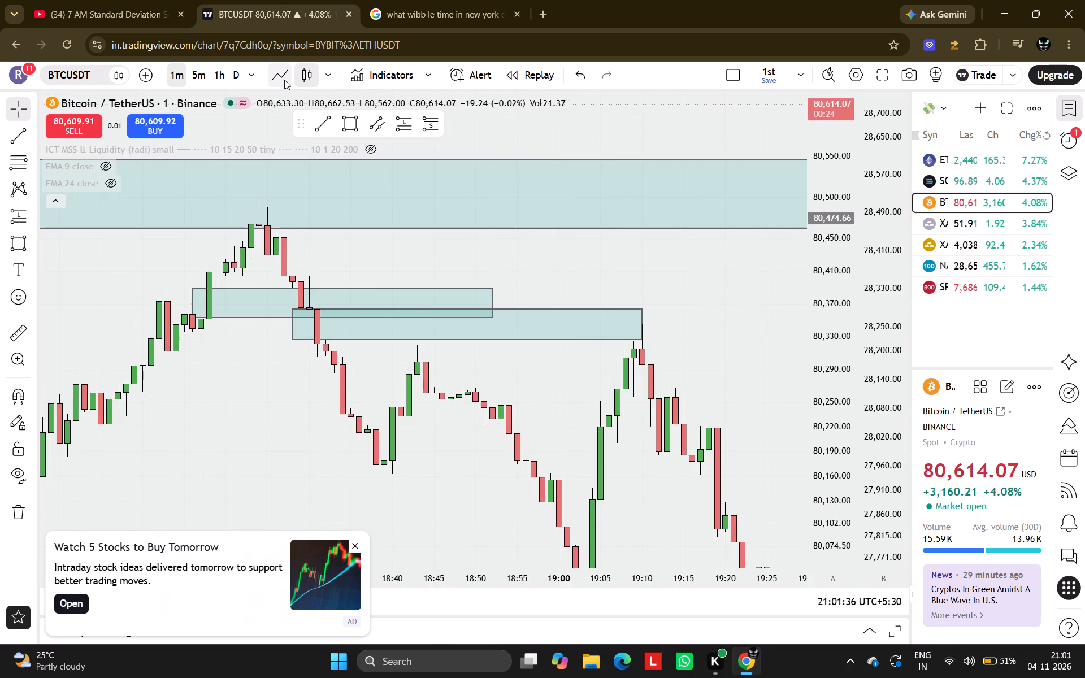
pyautogui.click(331, 125)
pyautogui.moveTo(168, 317); pyautogui.dragTo(392, 305)
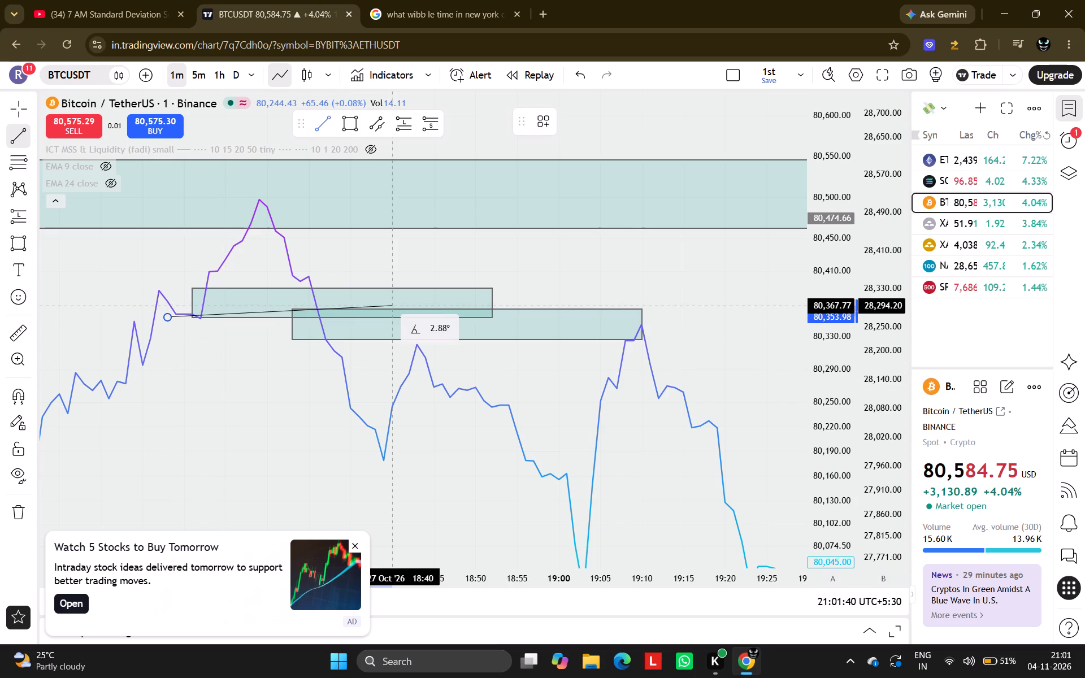
pyautogui.keyDown('shift'); pyautogui.click(679, 307); pyautogui.keyUp('shift')
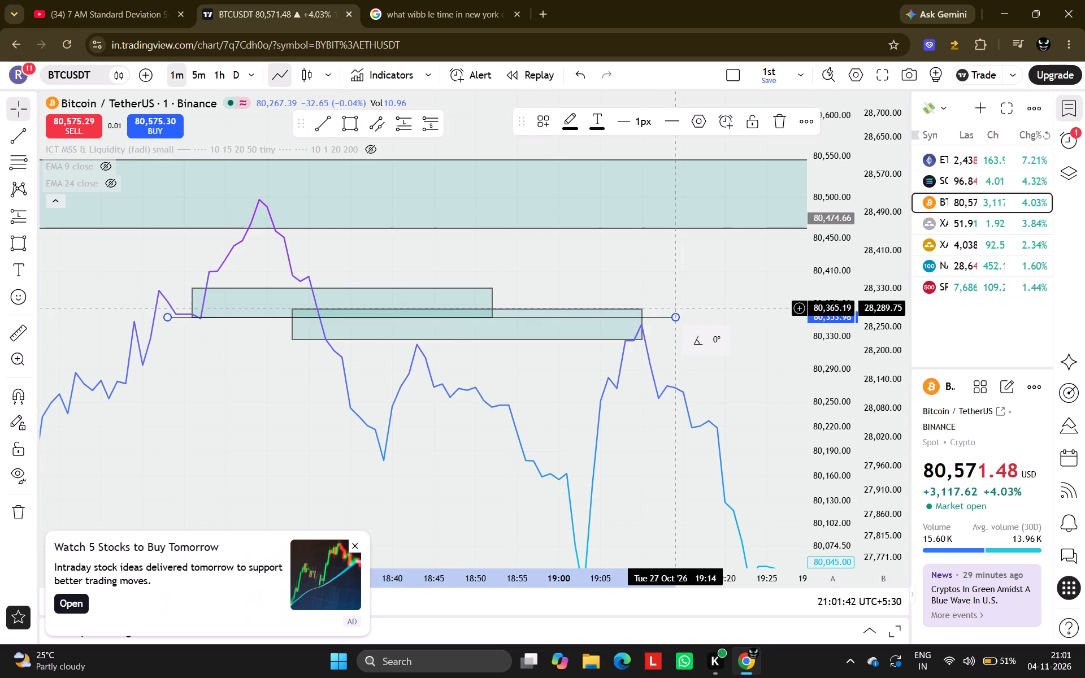
pyautogui.click(302, 80)
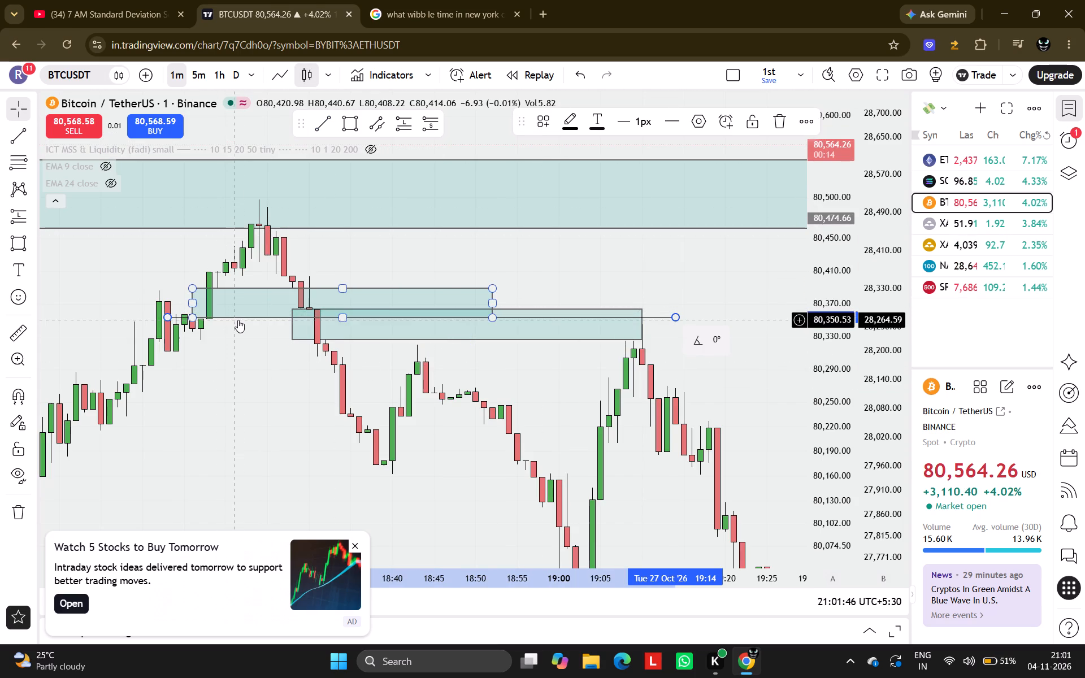
# Move the horizontal trend line down to about 80,326, at the lower edge of the 18:28 rectangle.
pyautogui.moveTo(179, 317); pyautogui.dragTo(179, 340)
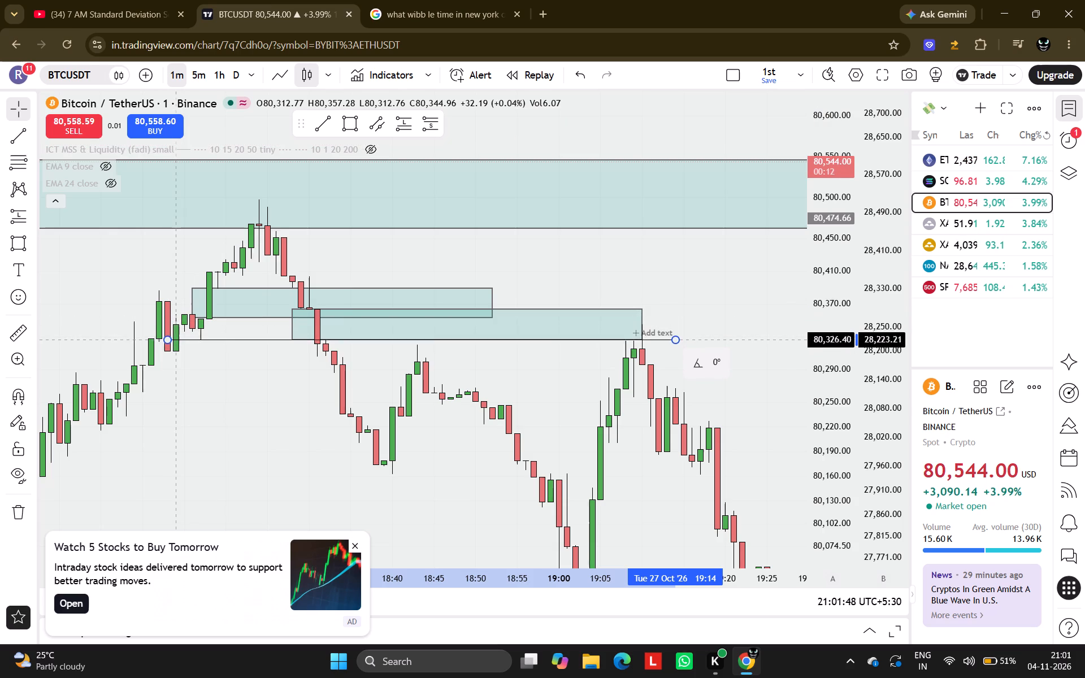
pyautogui.moveTo(179, 340); pyautogui.dragTo(179, 340)
pyautogui.click(280, 307)
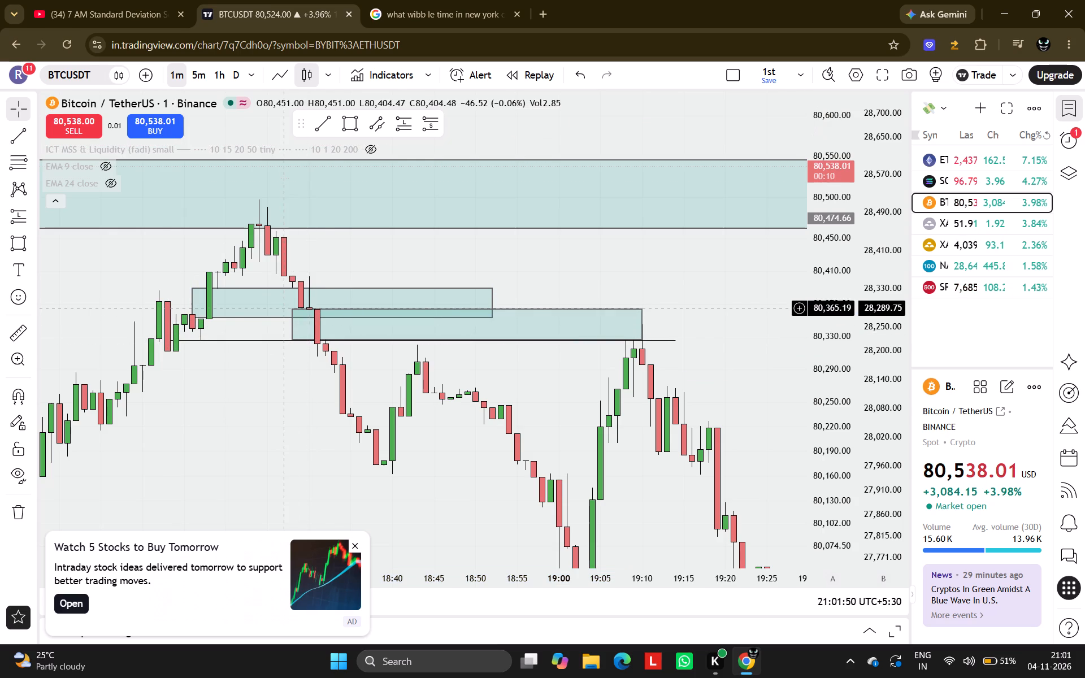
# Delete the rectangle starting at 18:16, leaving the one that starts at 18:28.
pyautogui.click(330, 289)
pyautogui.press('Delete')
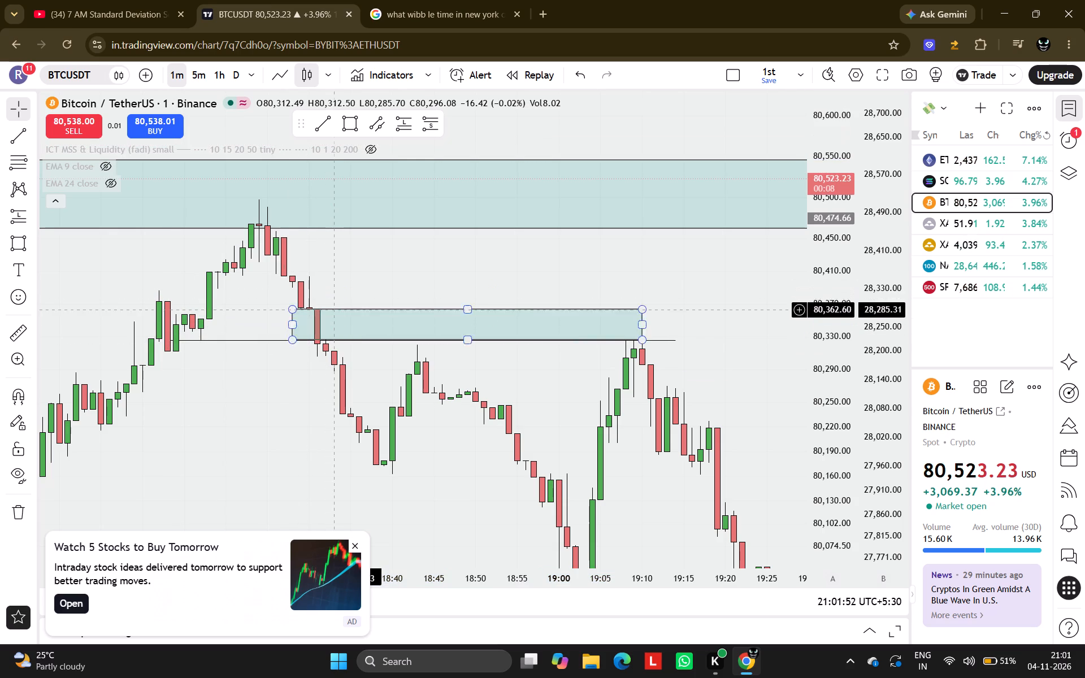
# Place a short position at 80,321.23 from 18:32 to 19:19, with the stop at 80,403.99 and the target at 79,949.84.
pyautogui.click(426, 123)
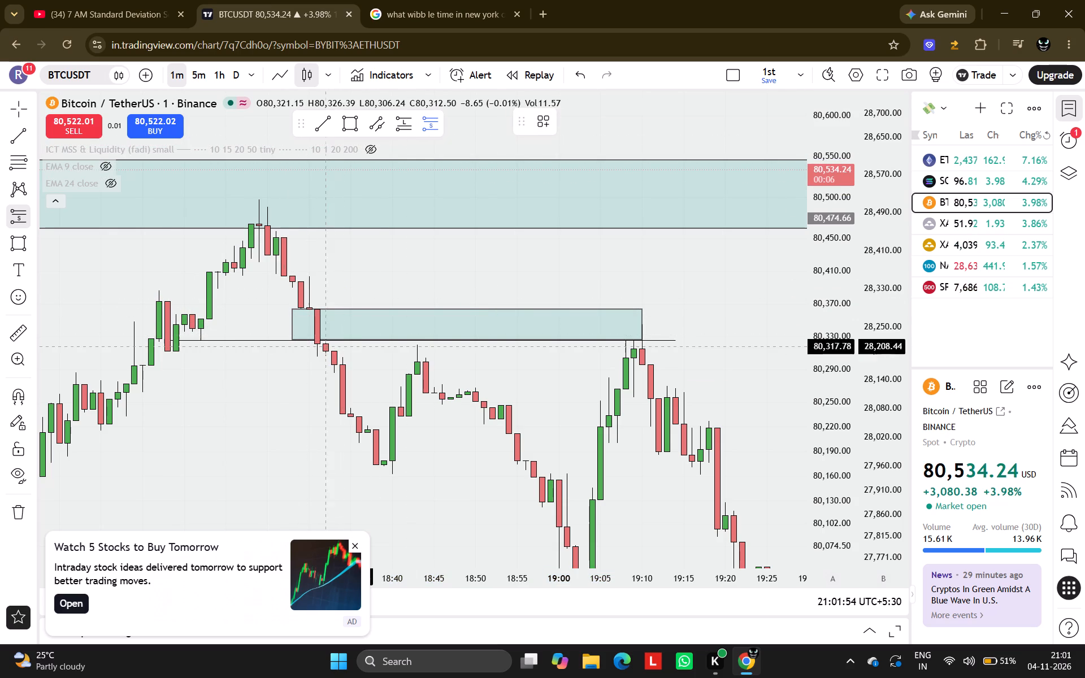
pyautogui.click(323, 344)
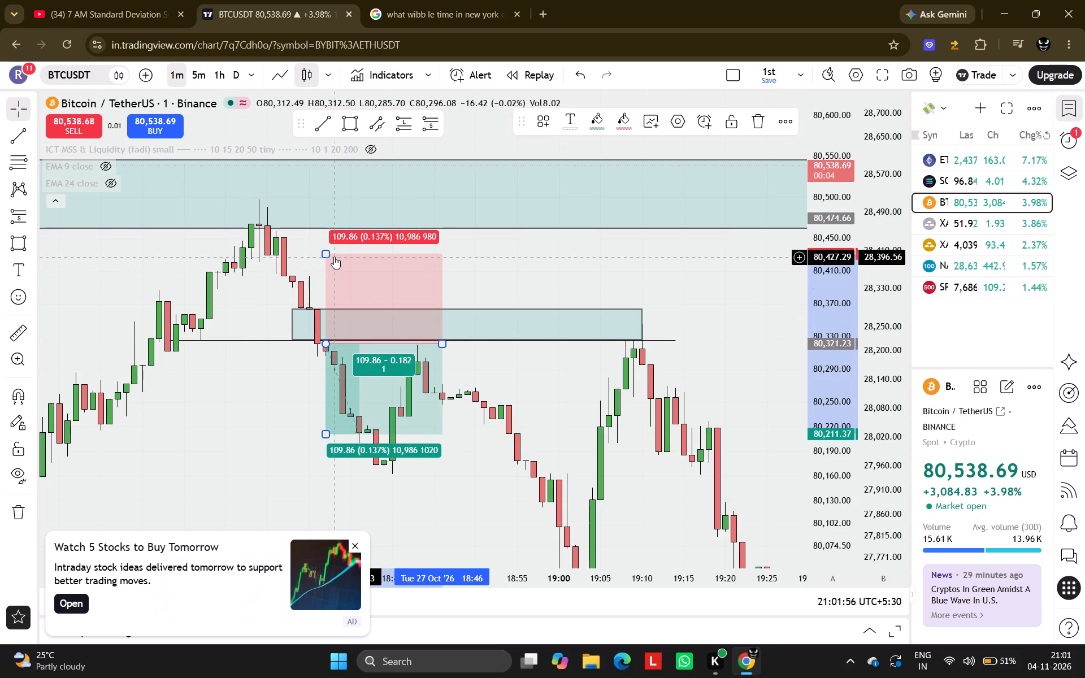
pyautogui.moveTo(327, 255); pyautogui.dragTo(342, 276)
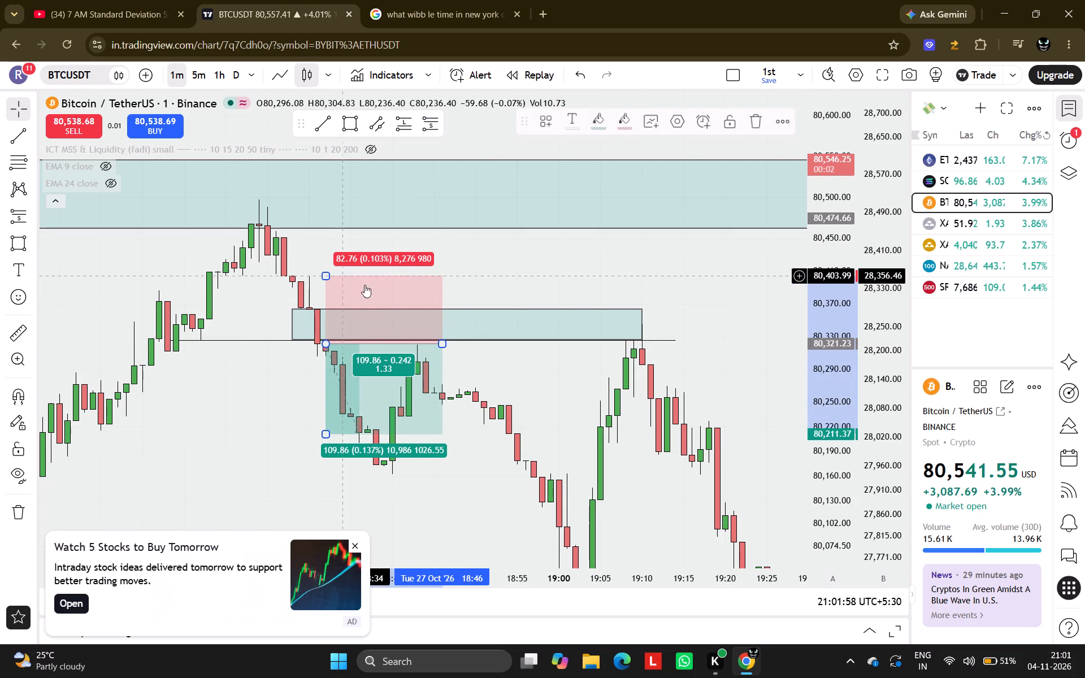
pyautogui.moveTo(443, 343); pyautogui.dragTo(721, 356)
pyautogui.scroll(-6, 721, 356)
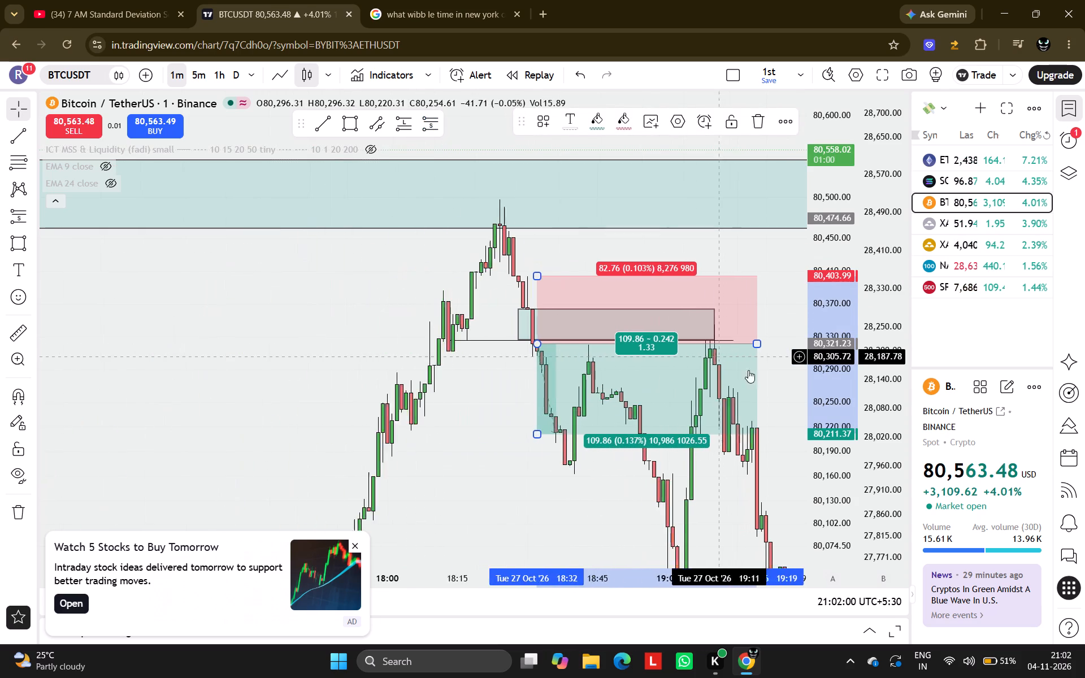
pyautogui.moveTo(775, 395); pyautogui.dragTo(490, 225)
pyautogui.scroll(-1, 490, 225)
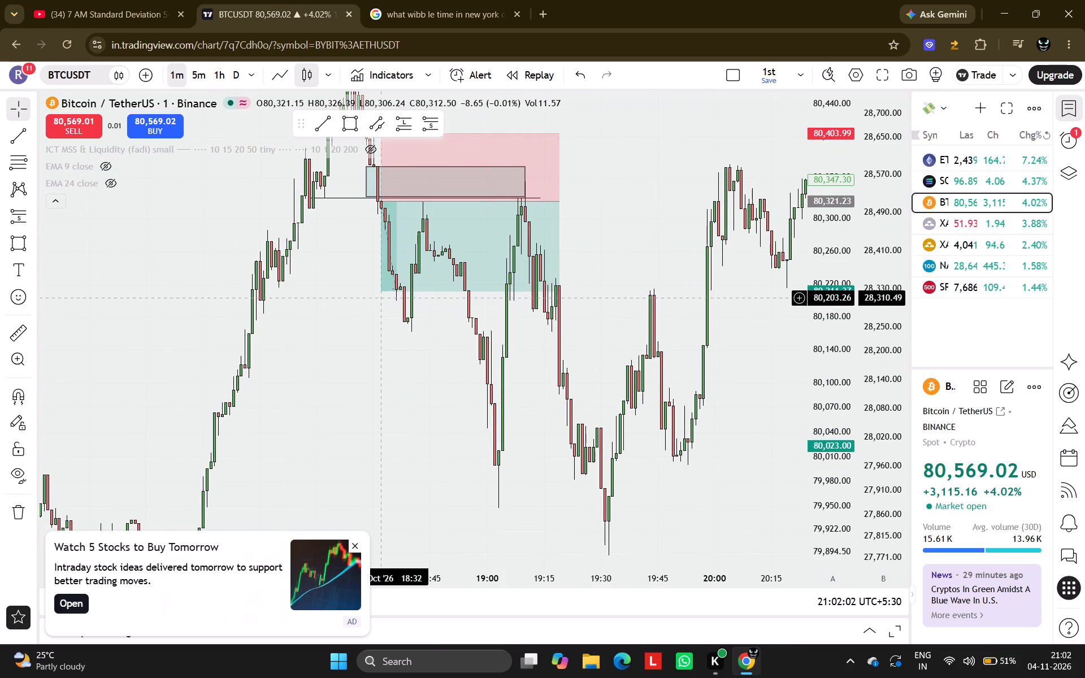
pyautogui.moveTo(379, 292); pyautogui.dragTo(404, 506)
# Draw a rectangle between about 80,296 and 80,255, from the drop just after the 19:09 peak to 19:41.
pyautogui.moveTo(612, 257); pyautogui.dragTo(508, 330)
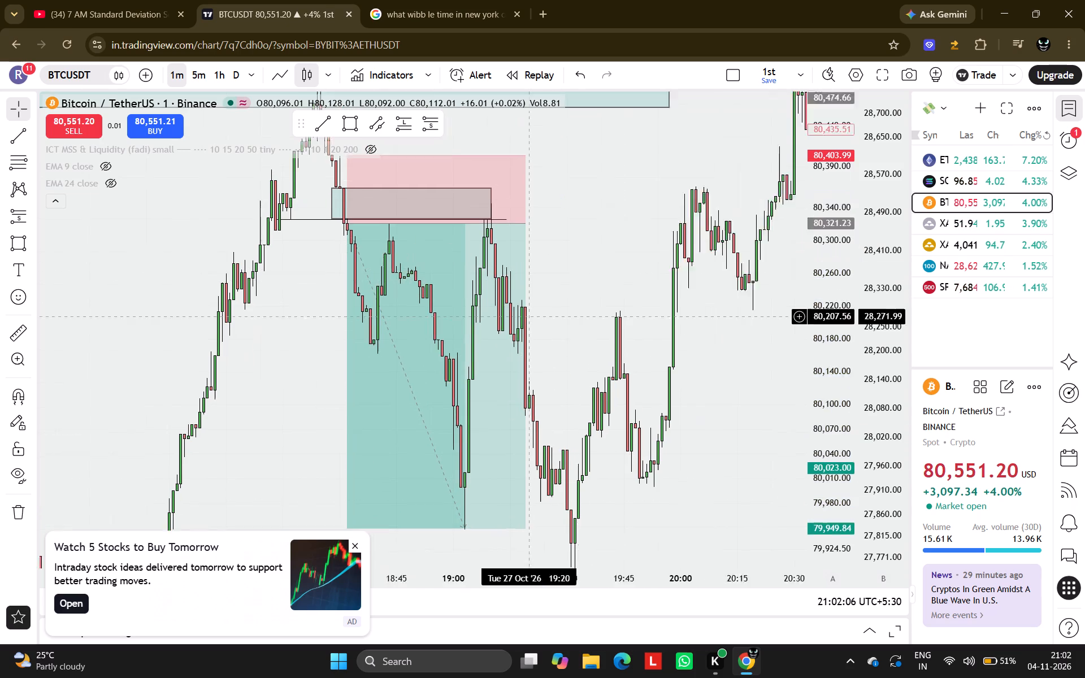
pyautogui.moveTo(508, 330); pyautogui.dragTo(501, 336)
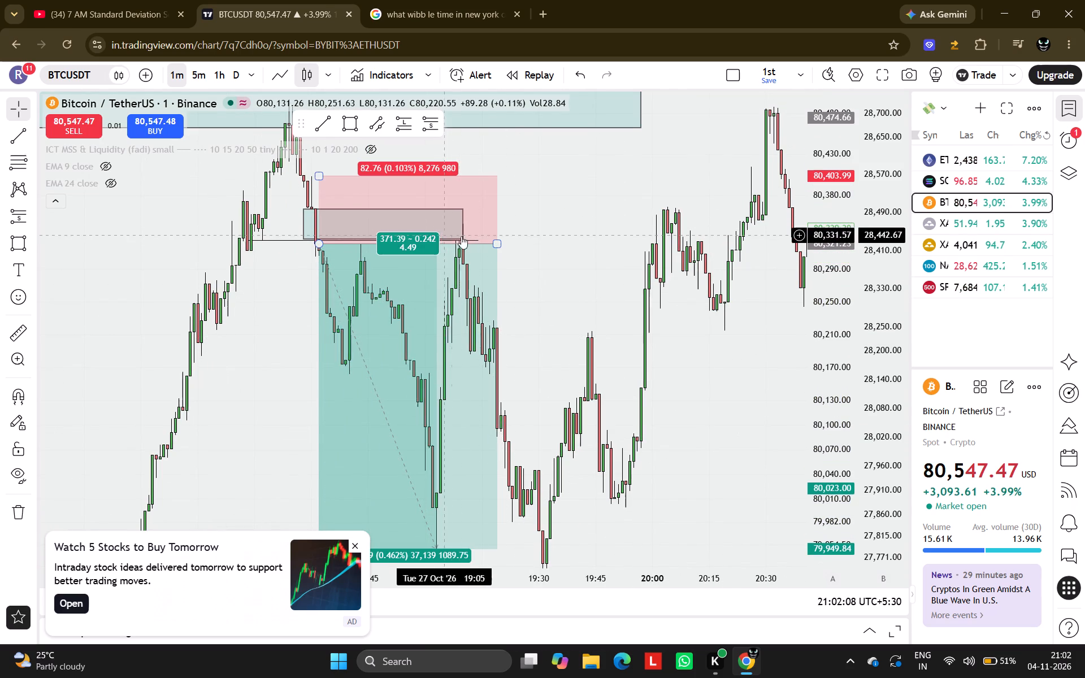
pyautogui.scroll(4, 468, 272)
pyautogui.moveTo(453, 277); pyautogui.dragTo(458, 294)
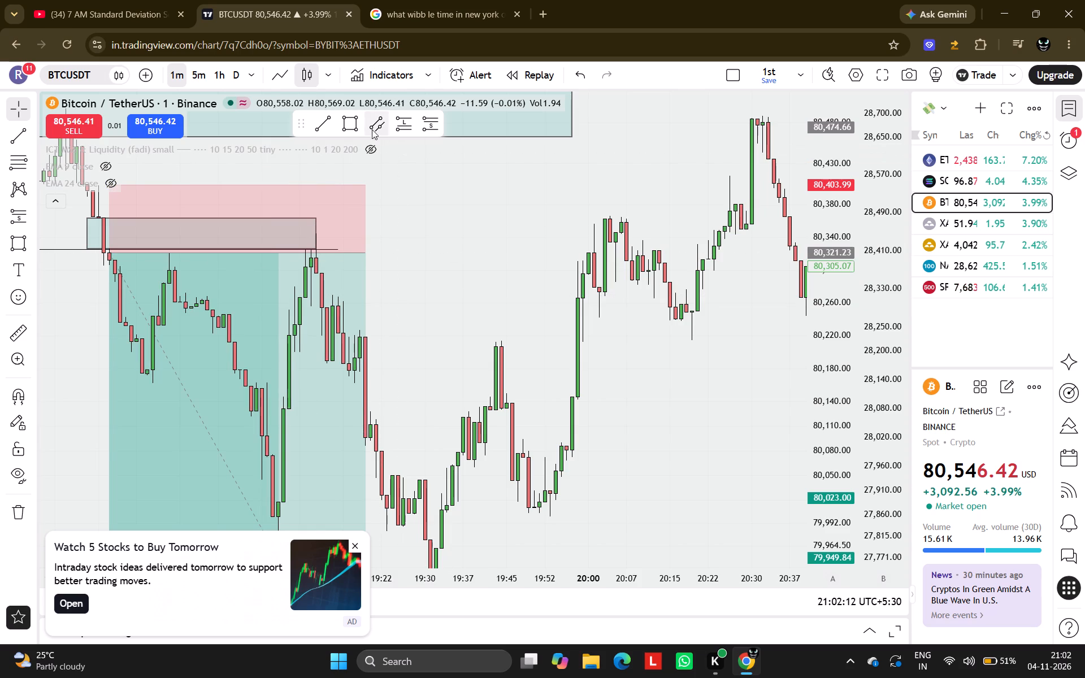
pyautogui.click(348, 123)
pyautogui.moveTo(307, 273); pyautogui.dragTo(426, 311)
pyautogui.click(486, 307)
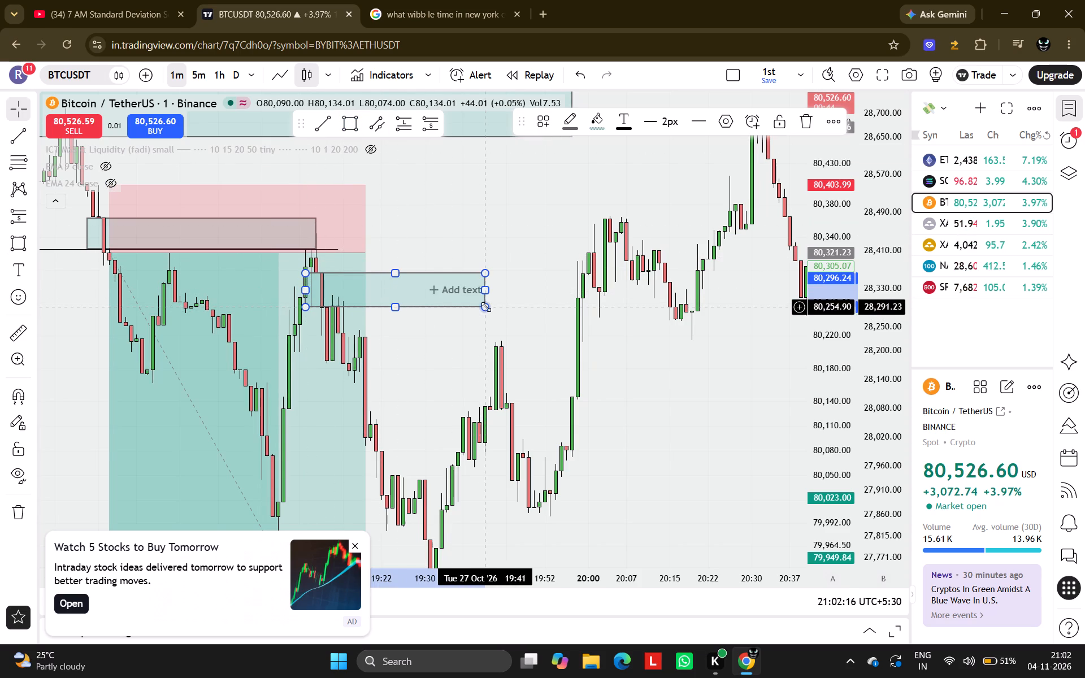
# Reorder the favourite drawing tools so that Short Position comes directly after the trend line.
pyautogui.moveTo(423, 128); pyautogui.dragTo(324, 460)
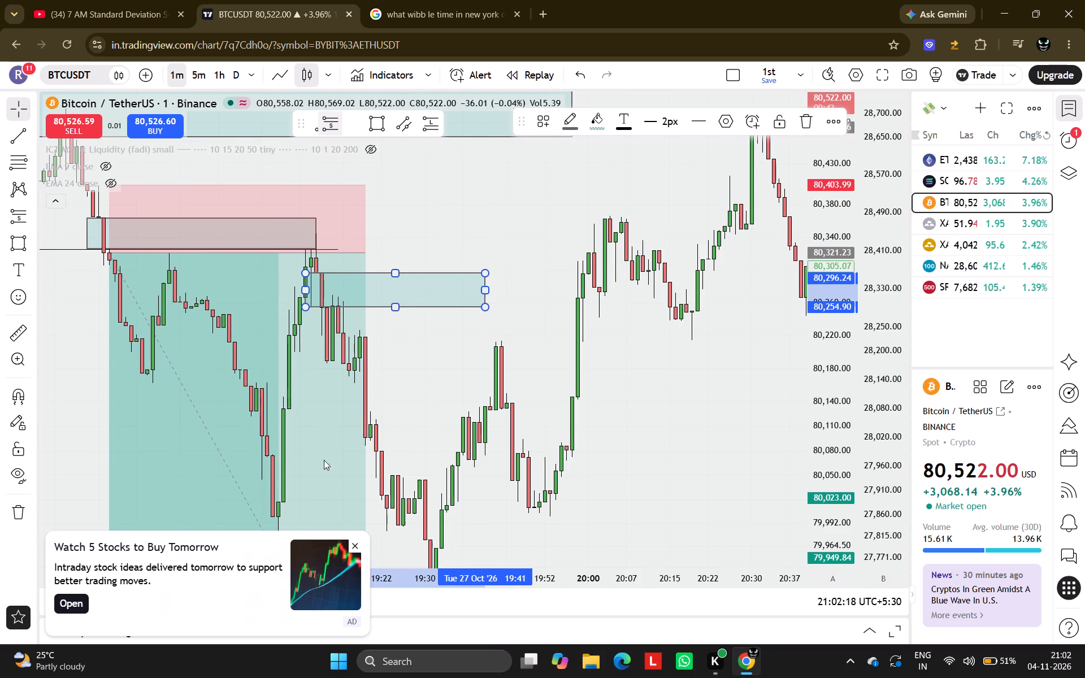
pyautogui.moveTo(324, 460); pyautogui.dragTo(361, 286)
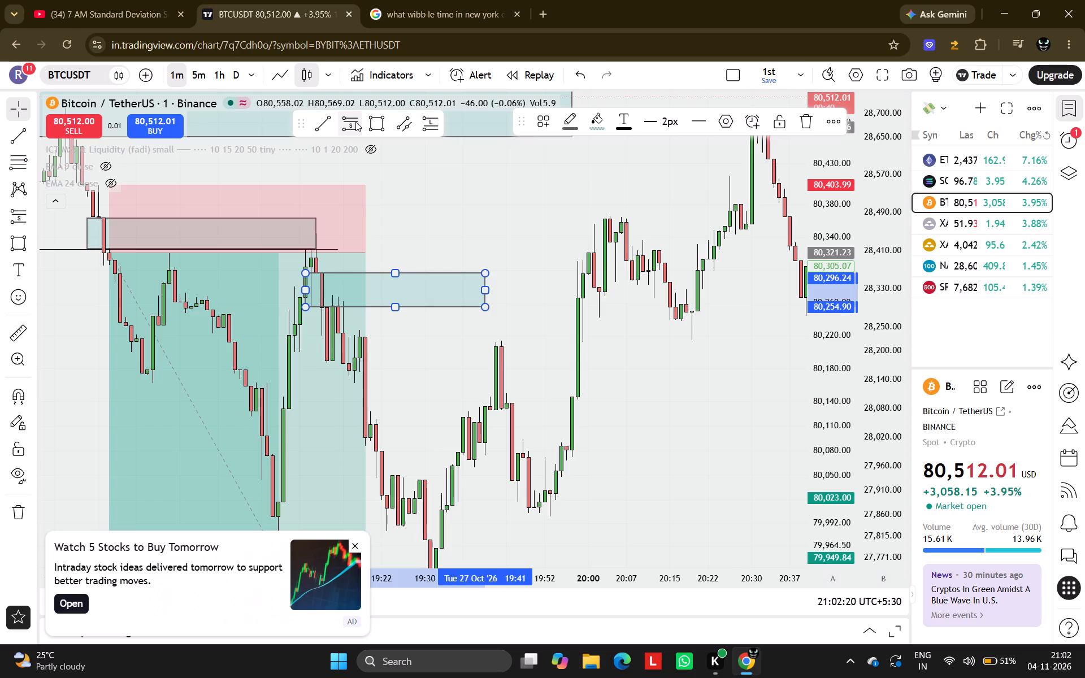
# Place a short position at 80,222.19 from 19:13 to 19:34, with the stop at 80,298.83 and the target at 79,950.70.
pyautogui.click(355, 121)
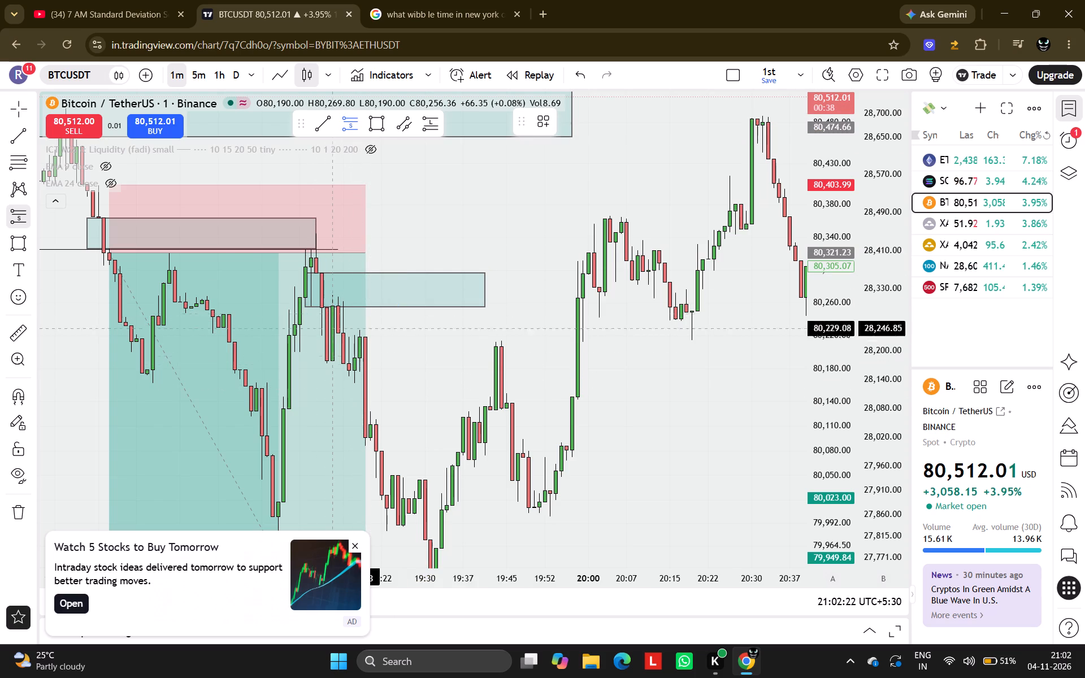
pyautogui.click(333, 334)
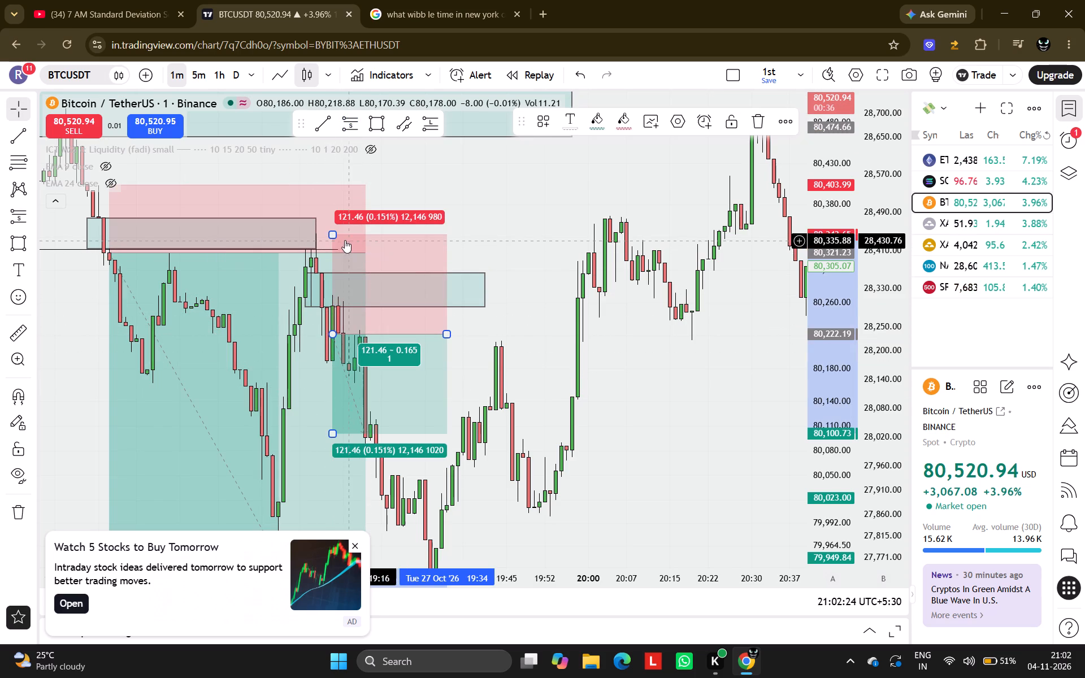
pyautogui.moveTo(335, 238); pyautogui.dragTo(367, 271)
pyautogui.scroll(-2, 495, 323)
pyautogui.moveTo(537, 337); pyautogui.dragTo(520, 205)
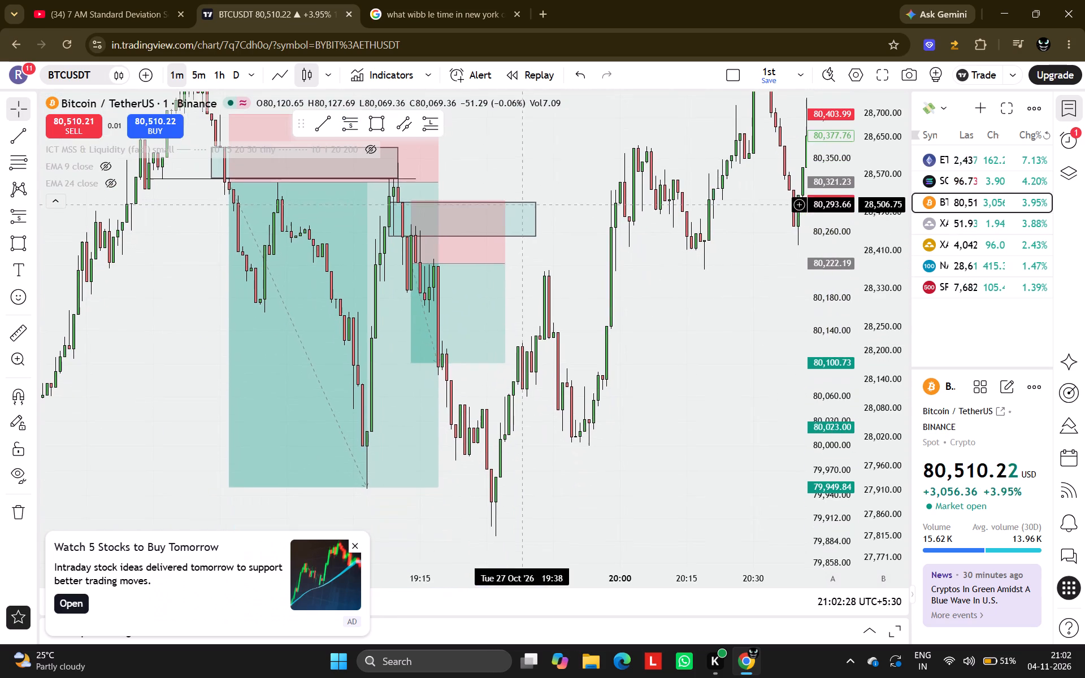
pyautogui.moveTo(411, 361); pyautogui.dragTo(449, 482)
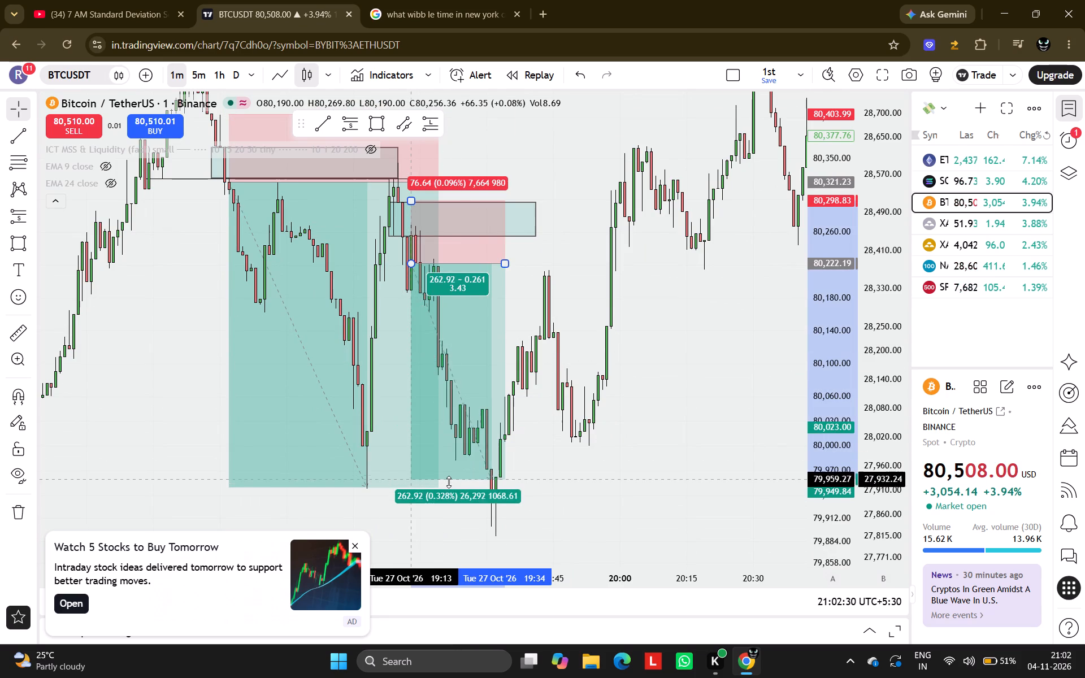
pyautogui.moveTo(449, 482); pyautogui.dragTo(460, 486)
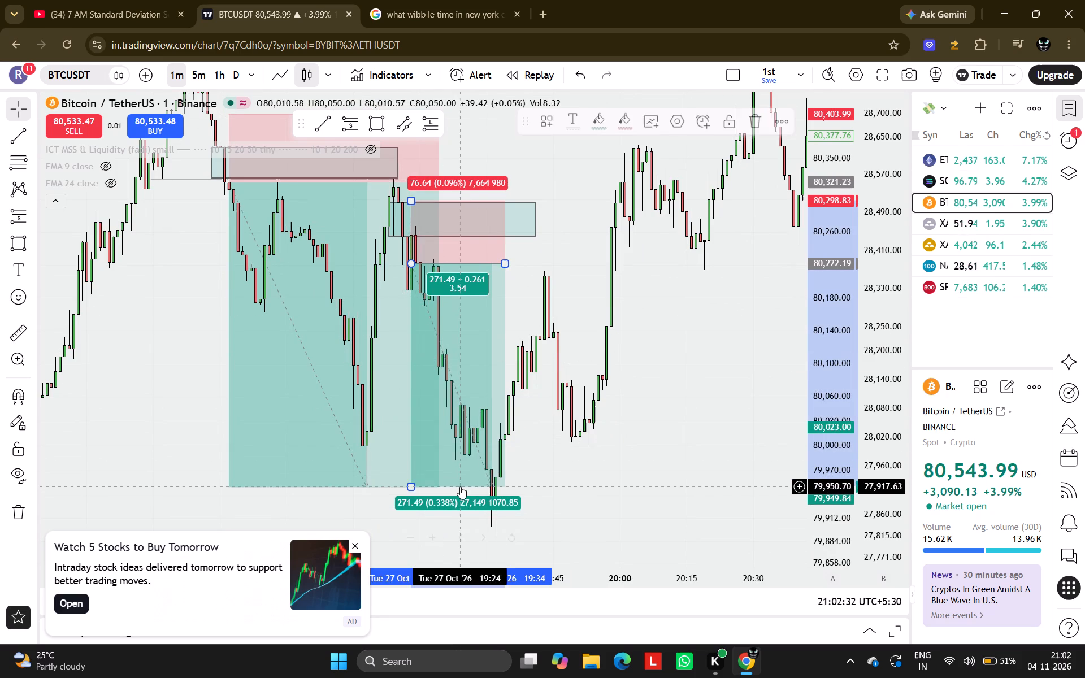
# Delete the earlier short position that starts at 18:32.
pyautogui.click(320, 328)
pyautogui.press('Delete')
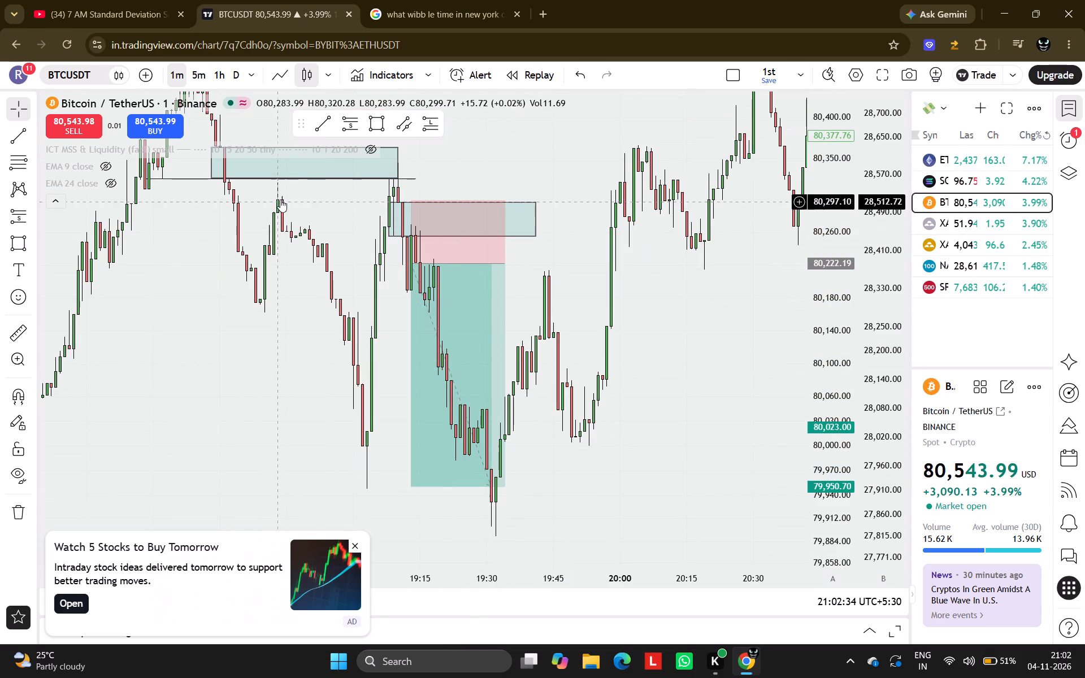
# Delete the horizontal trend line at about 80,326 and the rectangle that starts at 18:28.
pyautogui.click(271, 177)
pyautogui.press('Delete')
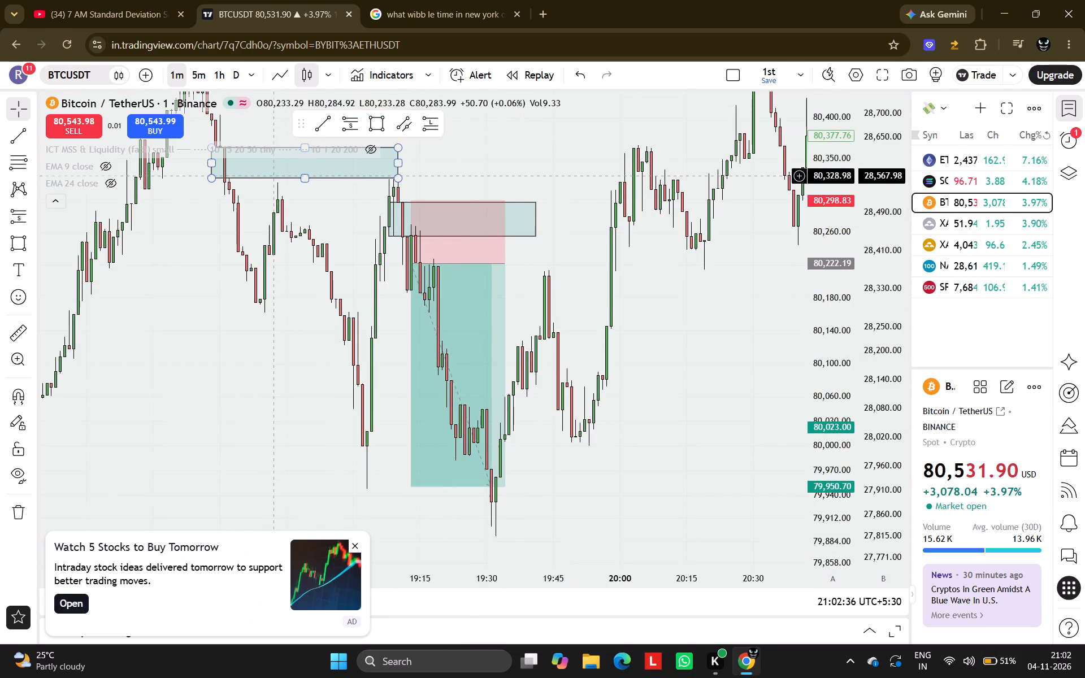
pyautogui.click(271, 175)
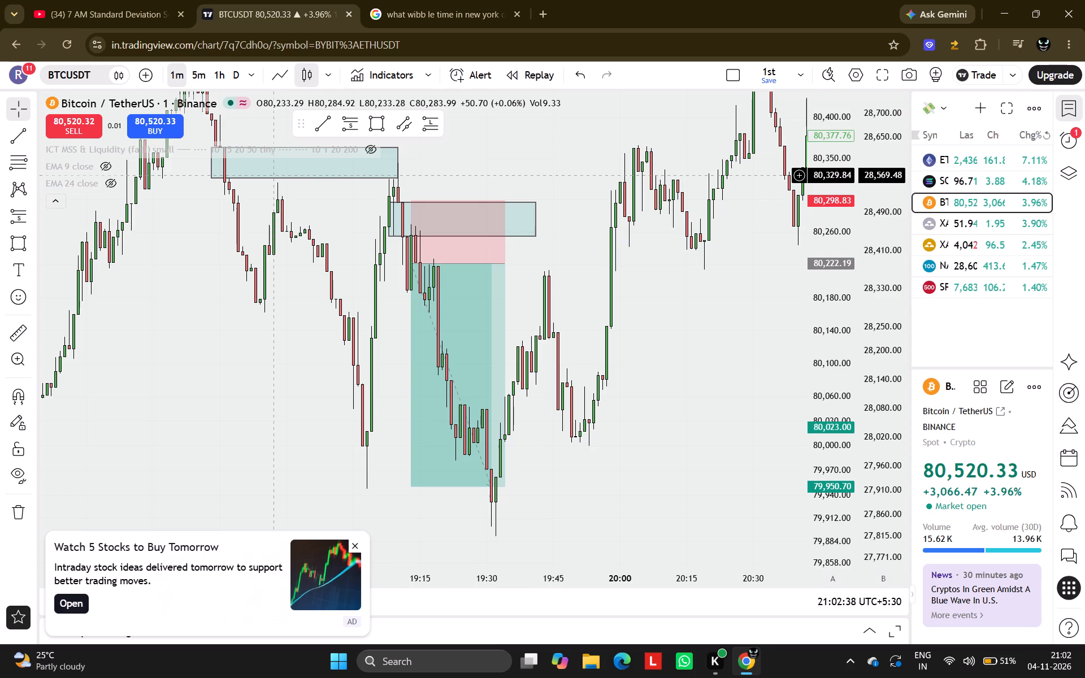
pyautogui.click(271, 176)
pyautogui.press('Delete')
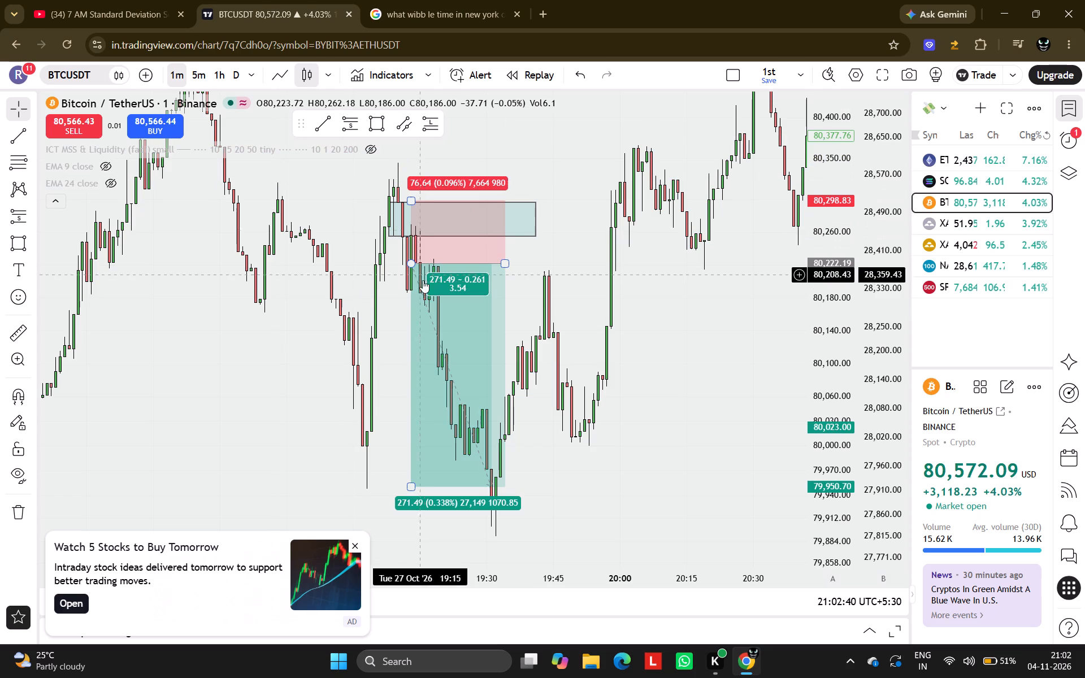
# Dismiss the stock-ideas advertisement covering the chart.
pyautogui.click(357, 545)
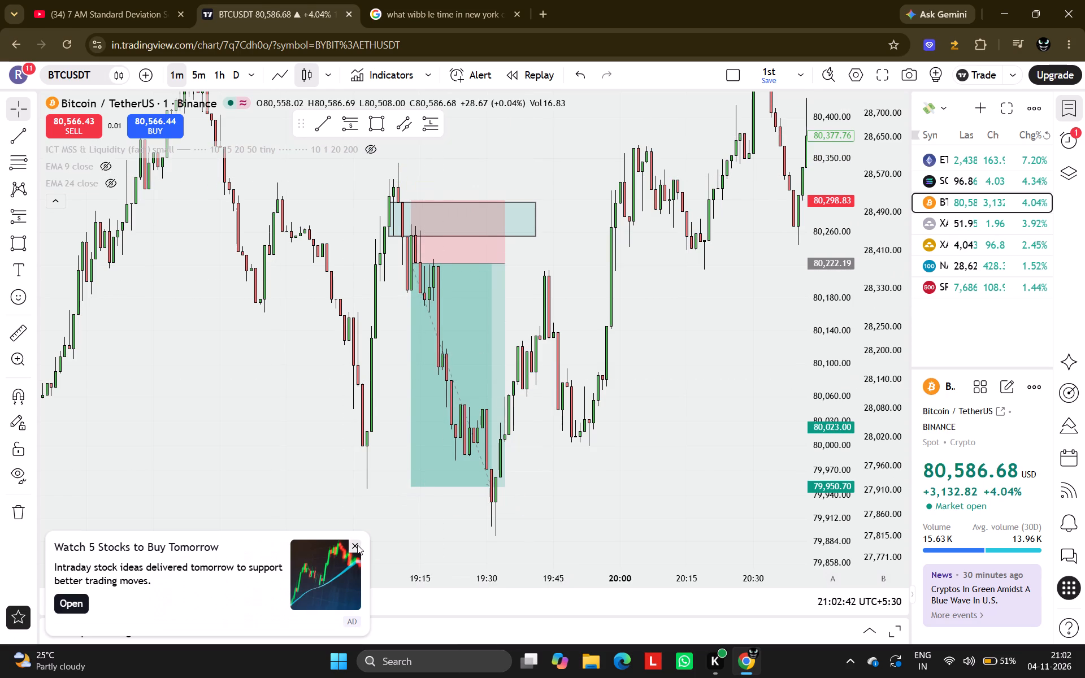
# Draw a rectangle between the -4 and -4.5 projection levels, about 80,797 to 80,881, from 27 October 08:09 to 28 October 01:19.
pyautogui.moveTo(701, 424); pyautogui.dragTo(613, 489)
pyautogui.scroll(-5, 613, 489)
pyautogui.moveTo(729, 455); pyautogui.dragTo(609, 502)
pyautogui.scroll(-10, 839, 409)
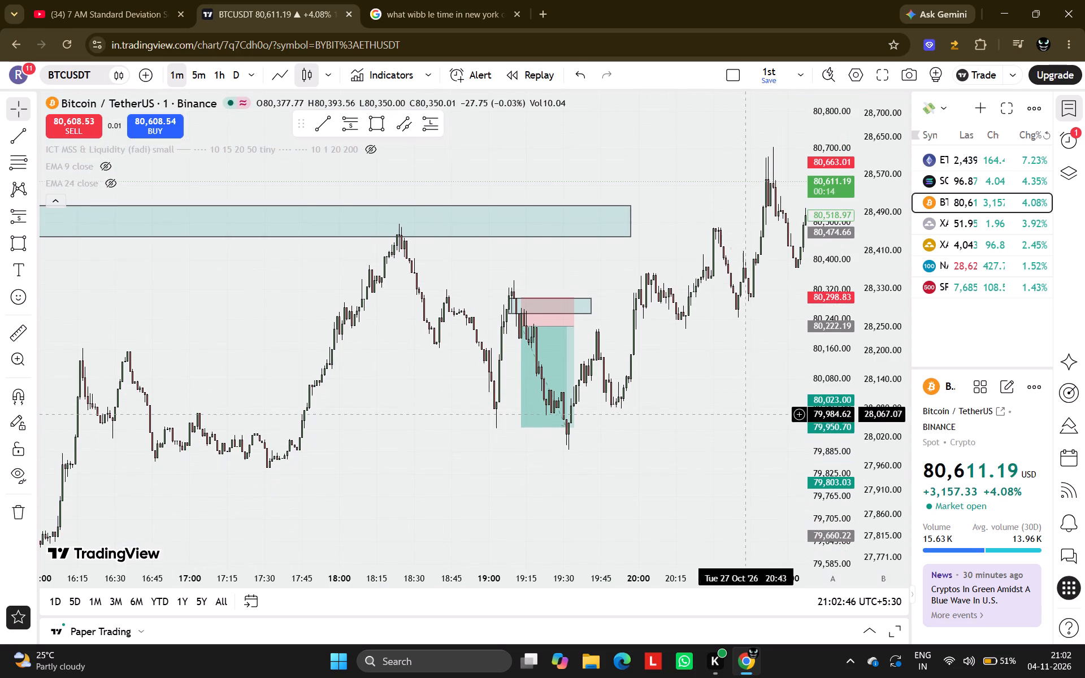
pyautogui.scroll(-5, 731, 415)
pyautogui.moveTo(752, 447); pyautogui.dragTo(433, 495)
pyautogui.moveTo(634, 374); pyautogui.dragTo(480, 440)
pyautogui.scroll(-5, 480, 440)
pyautogui.moveTo(718, 389); pyautogui.dragTo(422, 477)
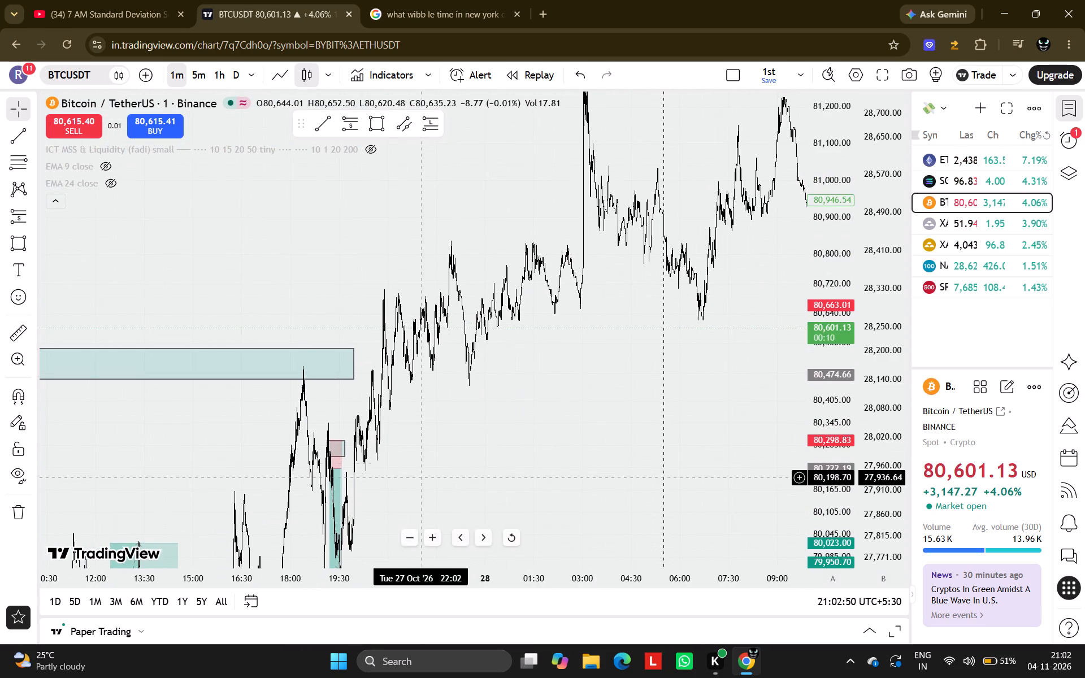
pyautogui.moveTo(525, 421); pyautogui.dragTo(714, 467)
pyautogui.moveTo(217, 303); pyautogui.dragTo(378, 304)
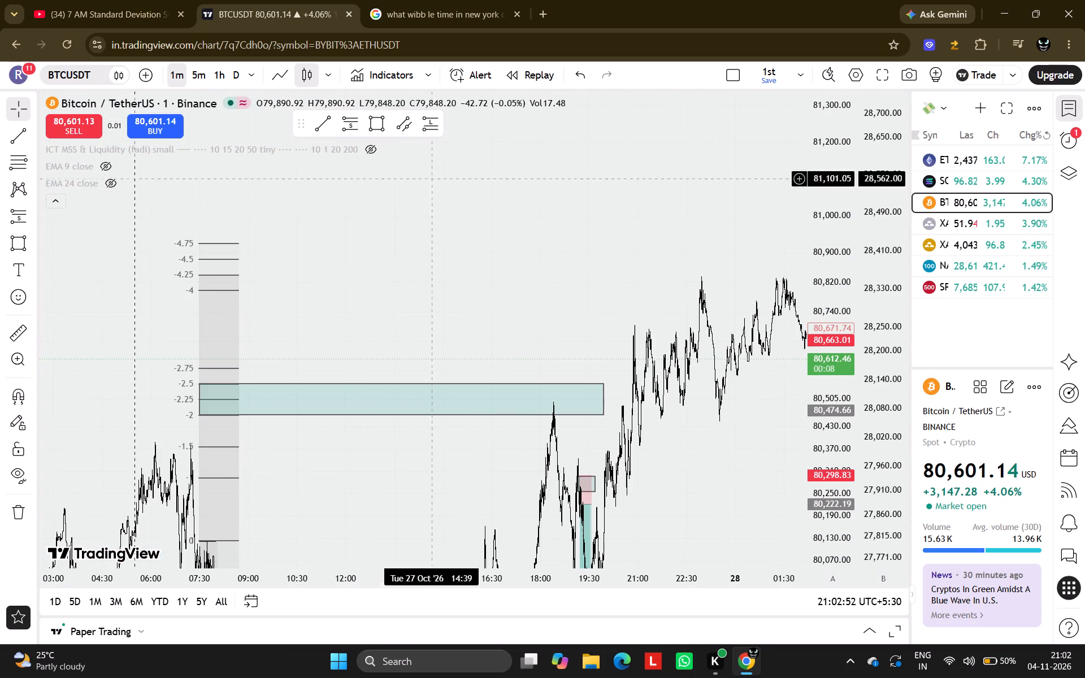
pyautogui.click(382, 124)
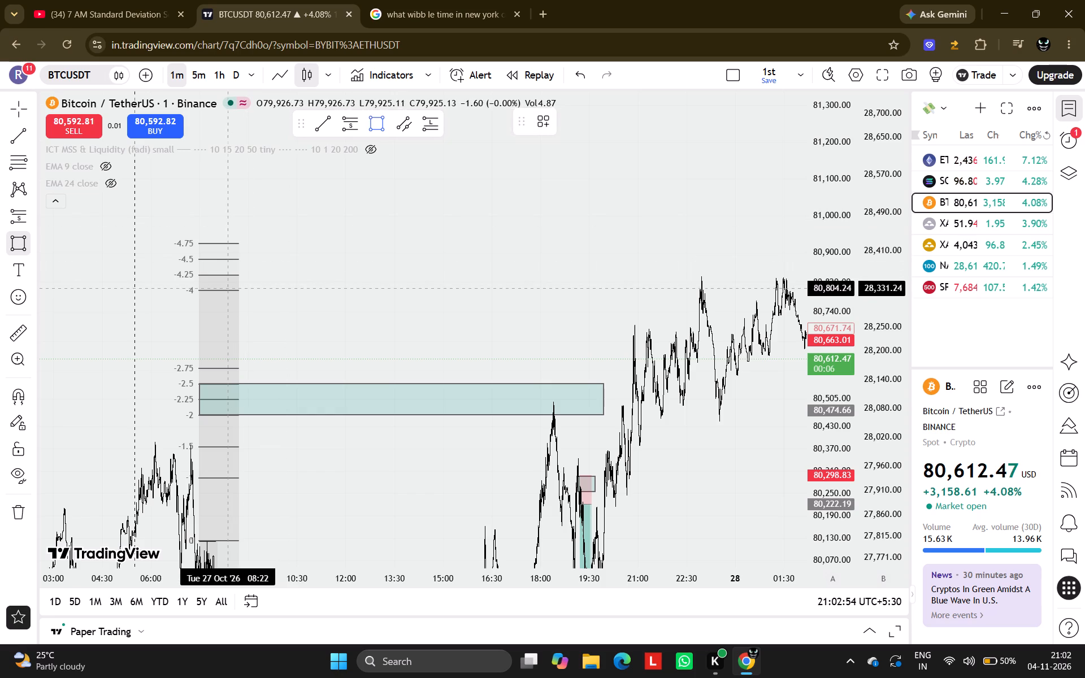
pyautogui.moveTo(220, 290); pyautogui.dragTo(292, 260)
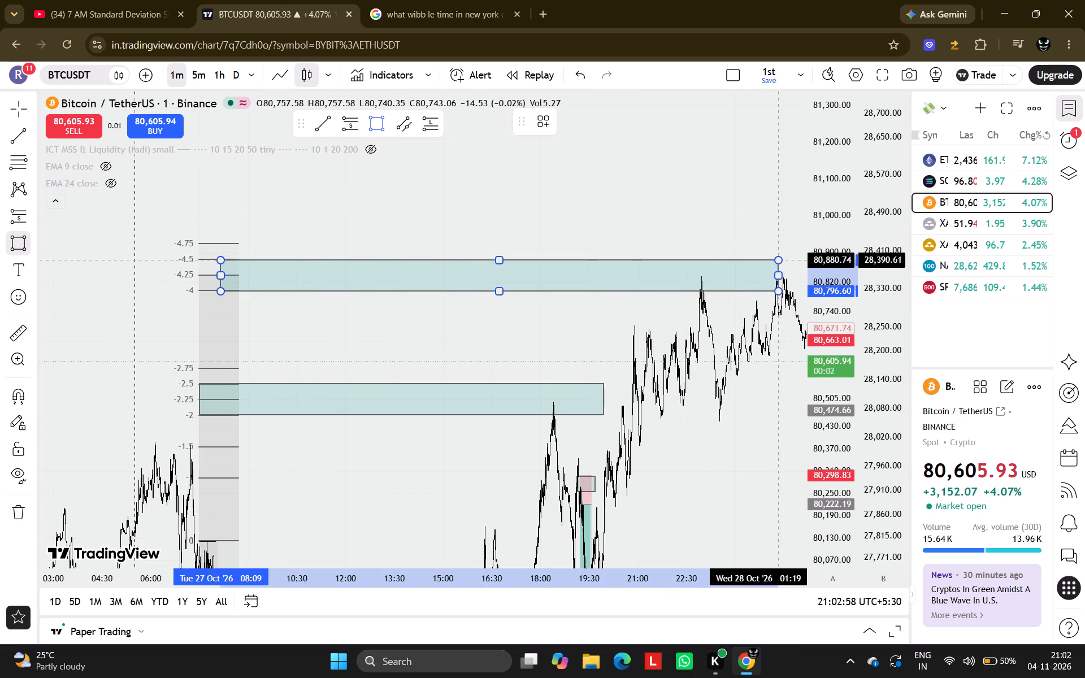
pyautogui.click(778, 259)
# Draw a rectangle over the rise before the 23:00 peak, between about 80,689 and 80,761, from 22:49 to 23:21.
pyautogui.scroll(8, 716, 349)
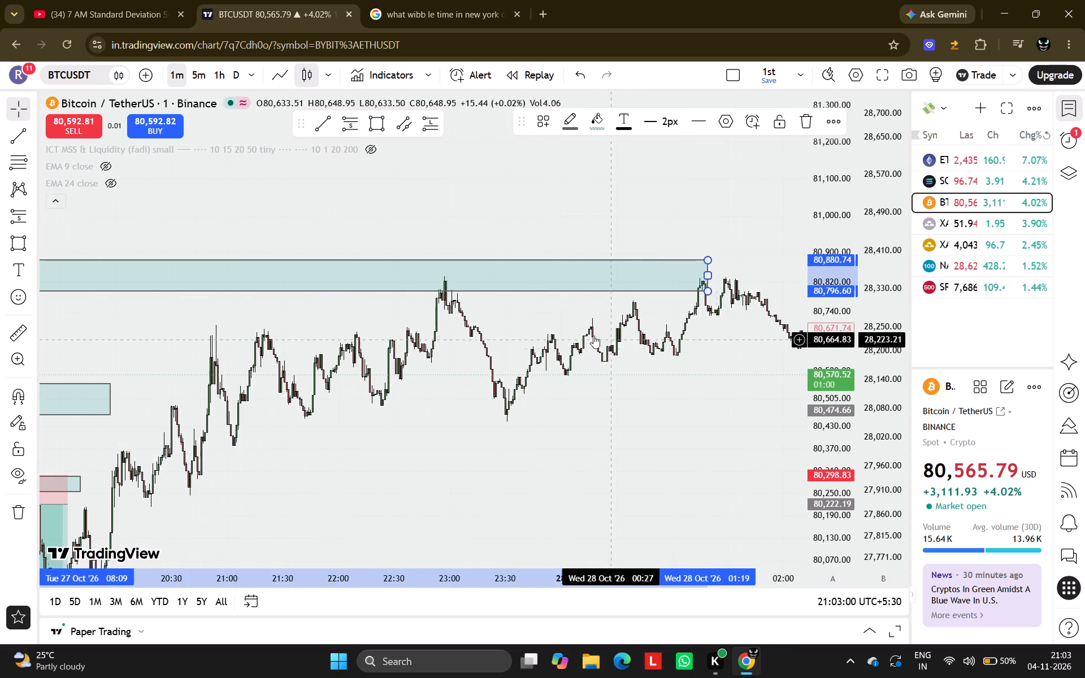
pyautogui.click(547, 323)
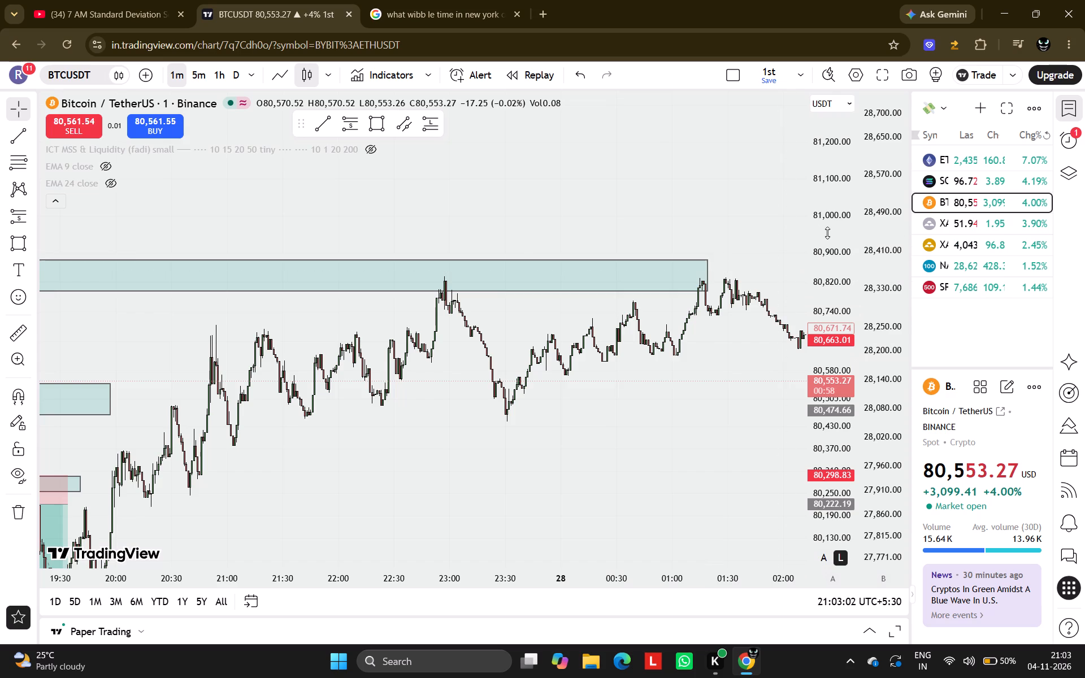
pyautogui.scroll(10, 827, 233)
pyautogui.scroll(5, 461, 312)
pyautogui.moveTo(241, 316); pyautogui.dragTo(298, 310)
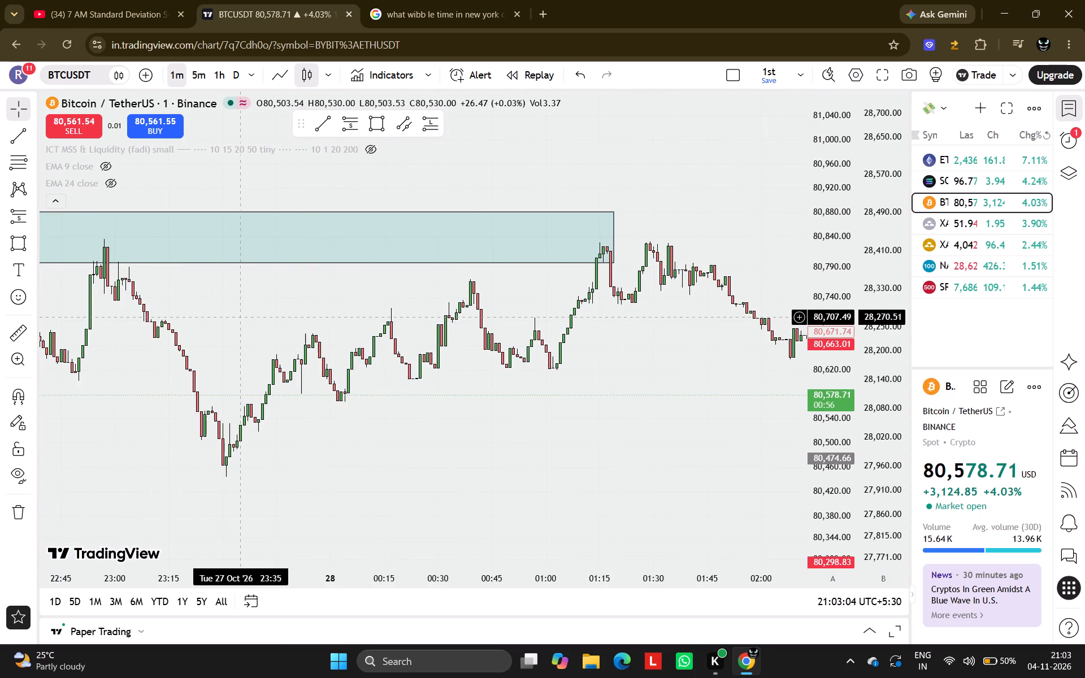
pyautogui.moveTo(298, 310); pyautogui.dragTo(684, 283)
pyautogui.scroll(6, 684, 283)
pyautogui.moveTo(212, 292); pyautogui.dragTo(771, 355)
pyautogui.scroll(1, 771, 355)
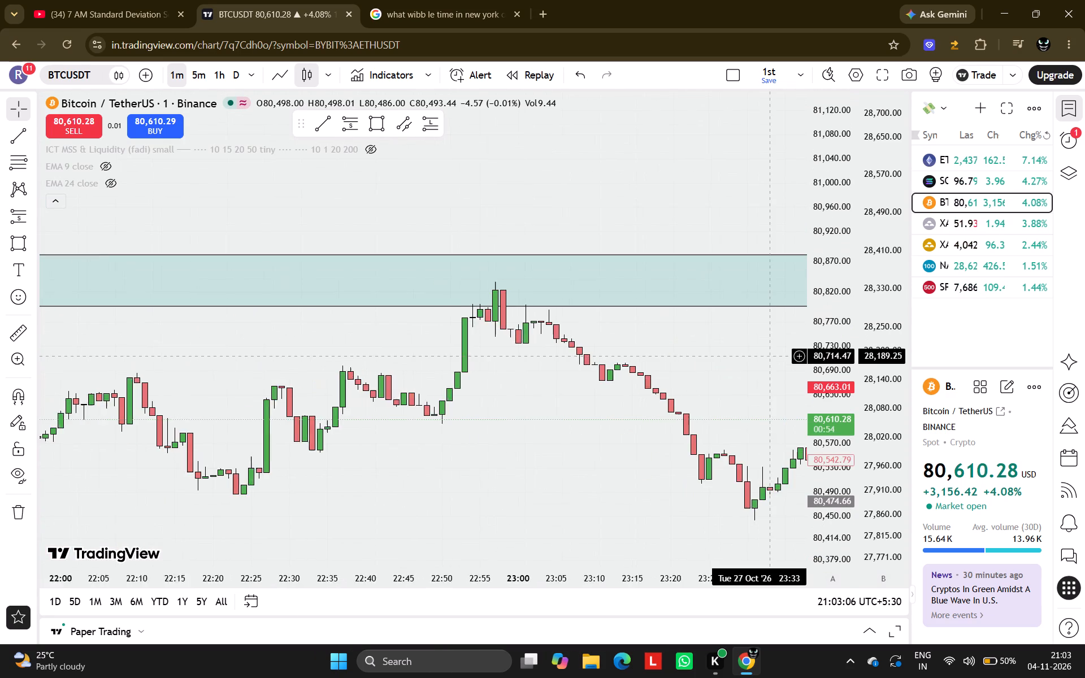
pyautogui.scroll(1, 771, 355)
pyautogui.click(376, 128)
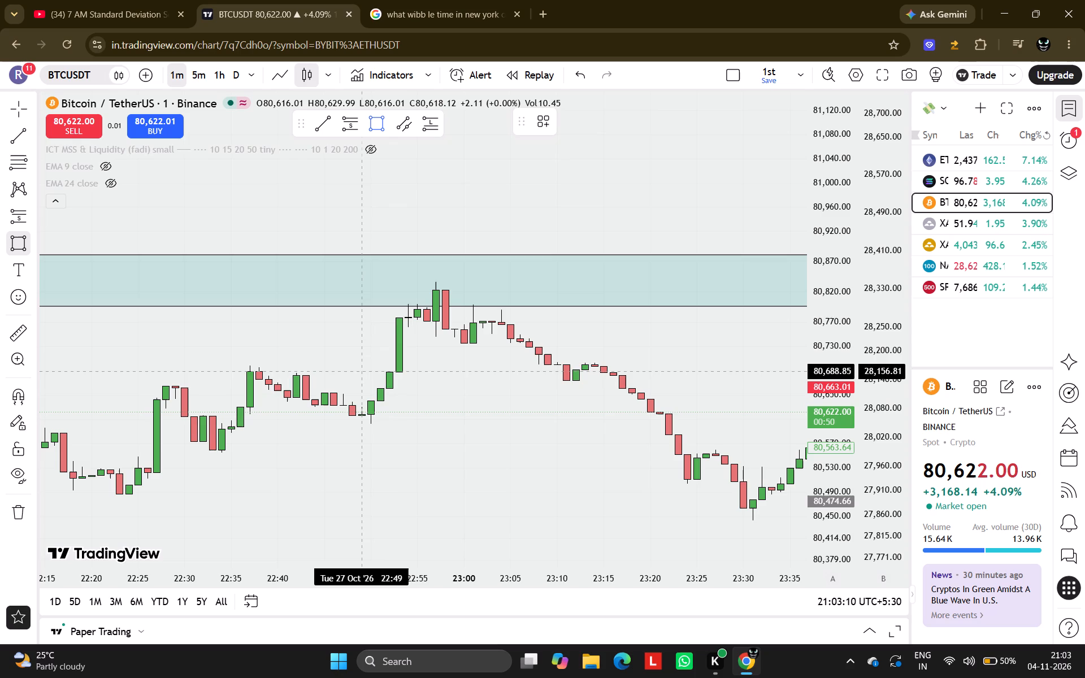
pyautogui.moveTo(362, 371); pyautogui.dragTo(587, 329)
pyautogui.click(662, 327)
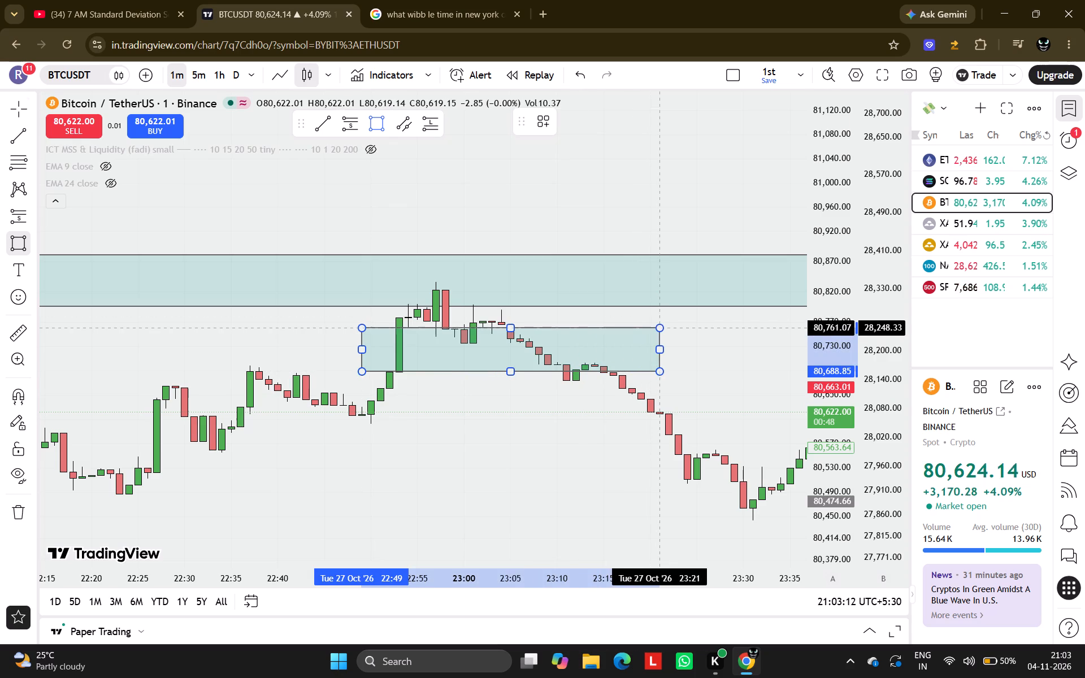
# Place a short position at 23:16 on 27 October with entry about 80,680, stop about 80,767 and target about 80,487.
pyautogui.moveTo(579, 401); pyautogui.dragTo(565, 403)
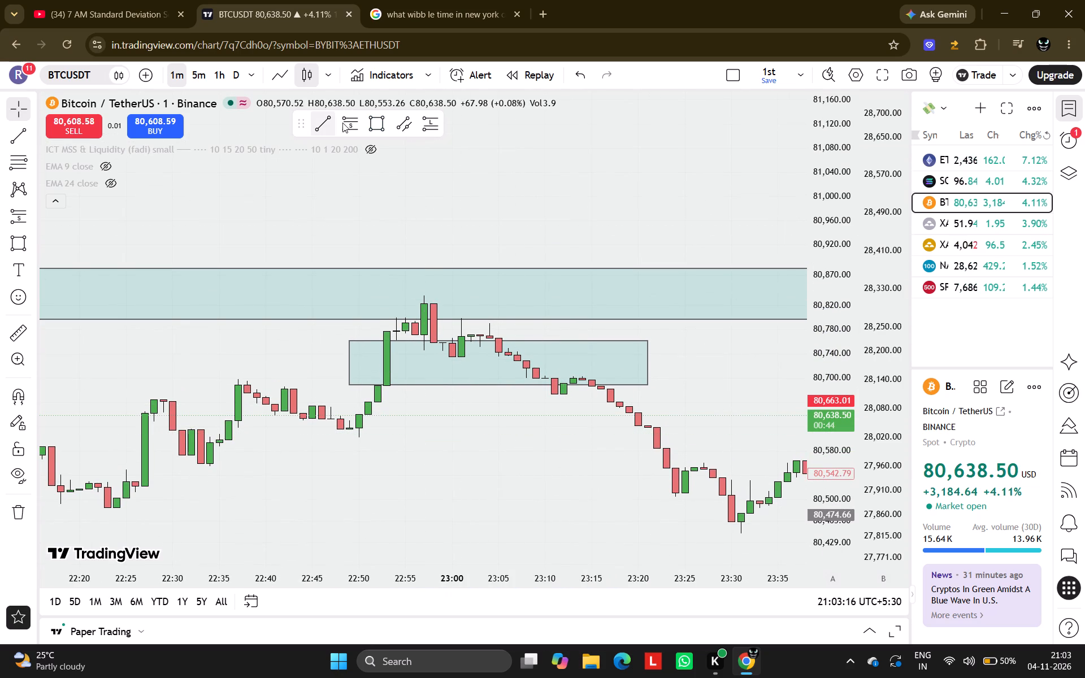
pyautogui.click(344, 123)
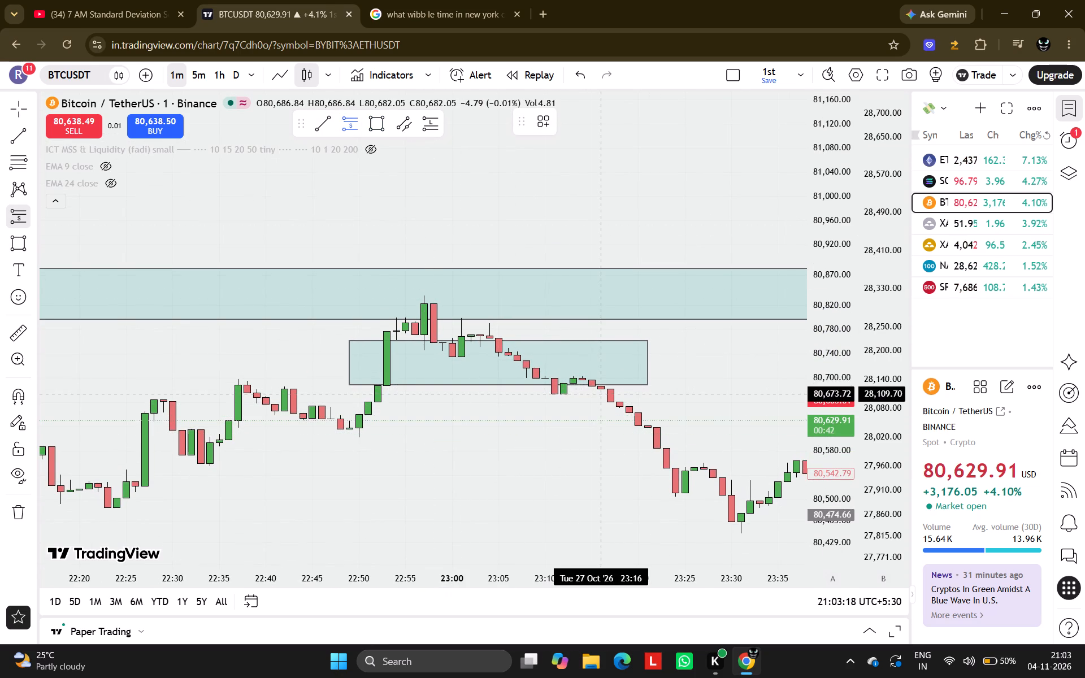
pyautogui.click(601, 390)
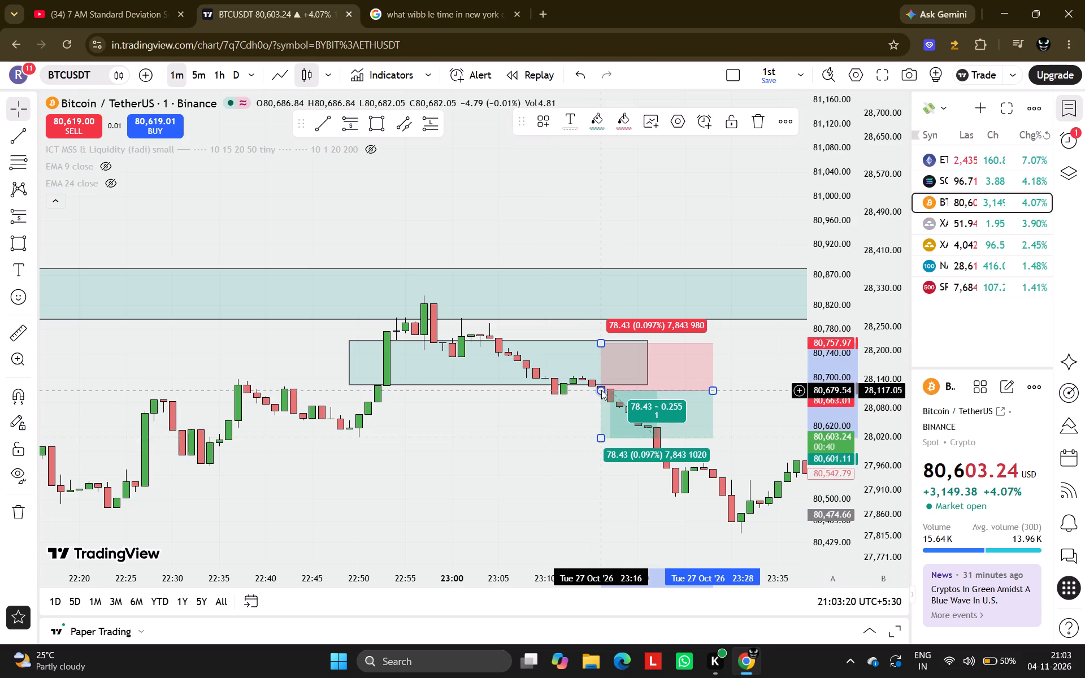
pyautogui.moveTo(601, 344); pyautogui.dragTo(601, 337)
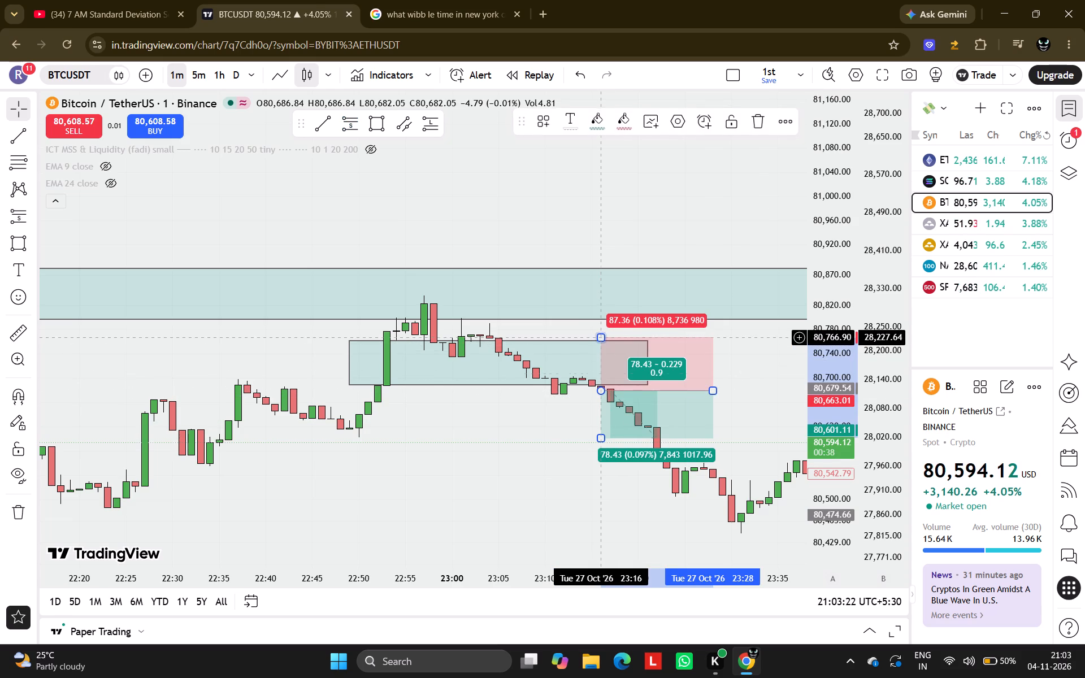
pyautogui.scroll(-2, 768, 385)
pyautogui.moveTo(769, 390); pyautogui.dragTo(611, 315)
pyautogui.scroll(-7, 611, 315)
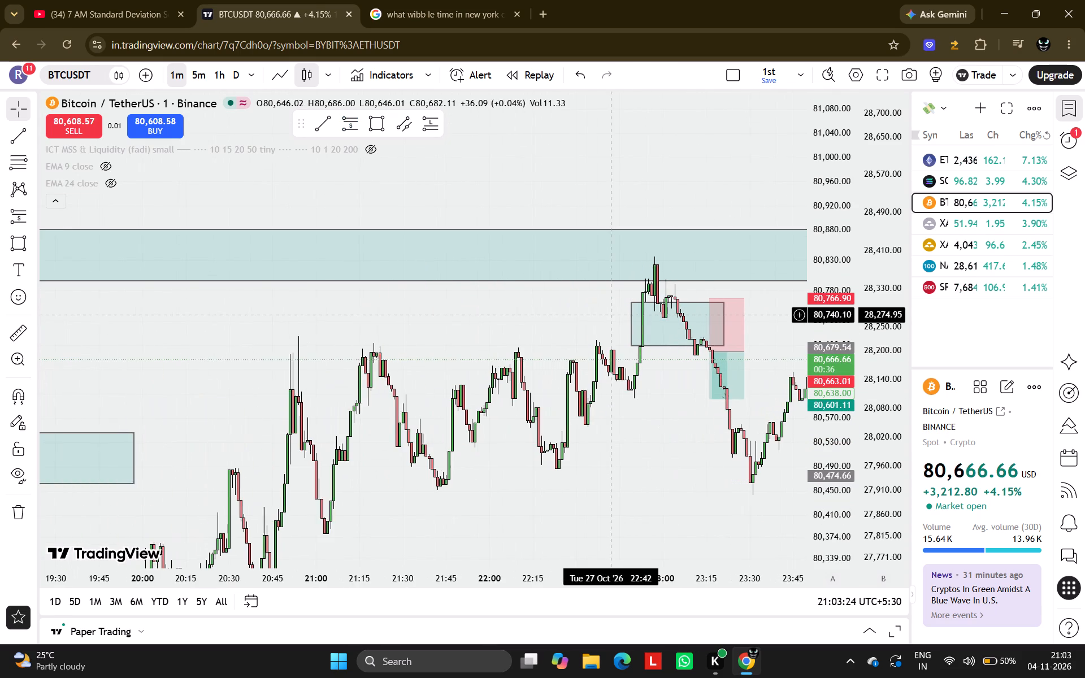
pyautogui.moveTo(706, 400); pyautogui.dragTo(710, 428)
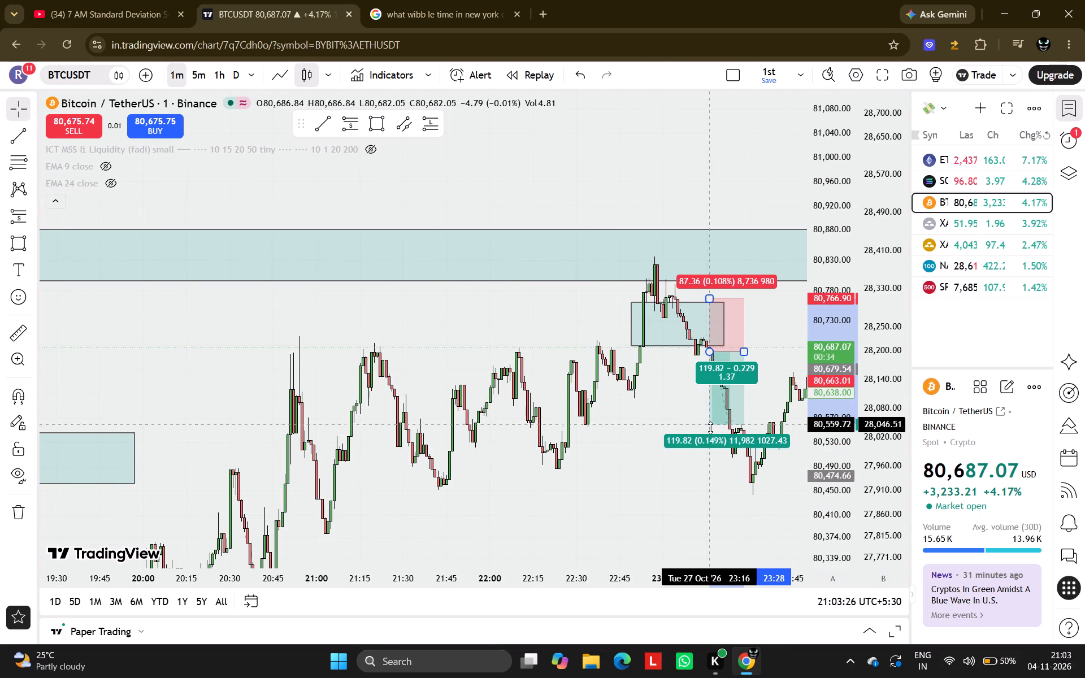
pyautogui.moveTo(710, 428); pyautogui.dragTo(723, 473)
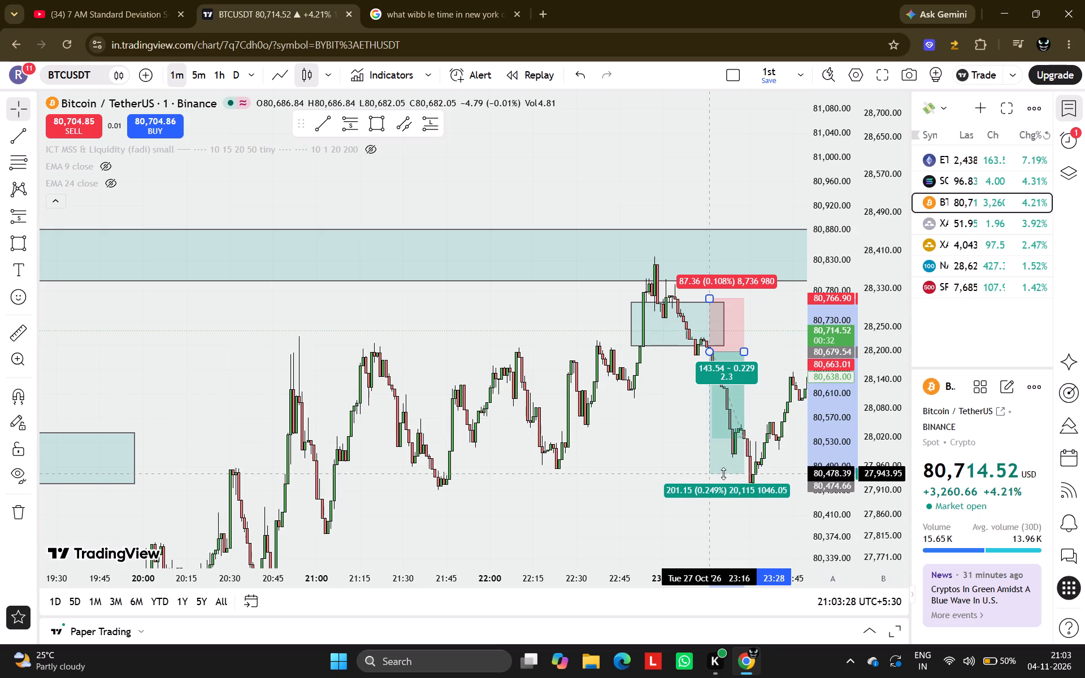
pyautogui.moveTo(723, 473); pyautogui.dragTo(731, 468)
# Examine the price action following the short trade, through the morning session of 28 October around the 06:30 to 07:00 low.
pyautogui.scroll(-3, 643, 511)
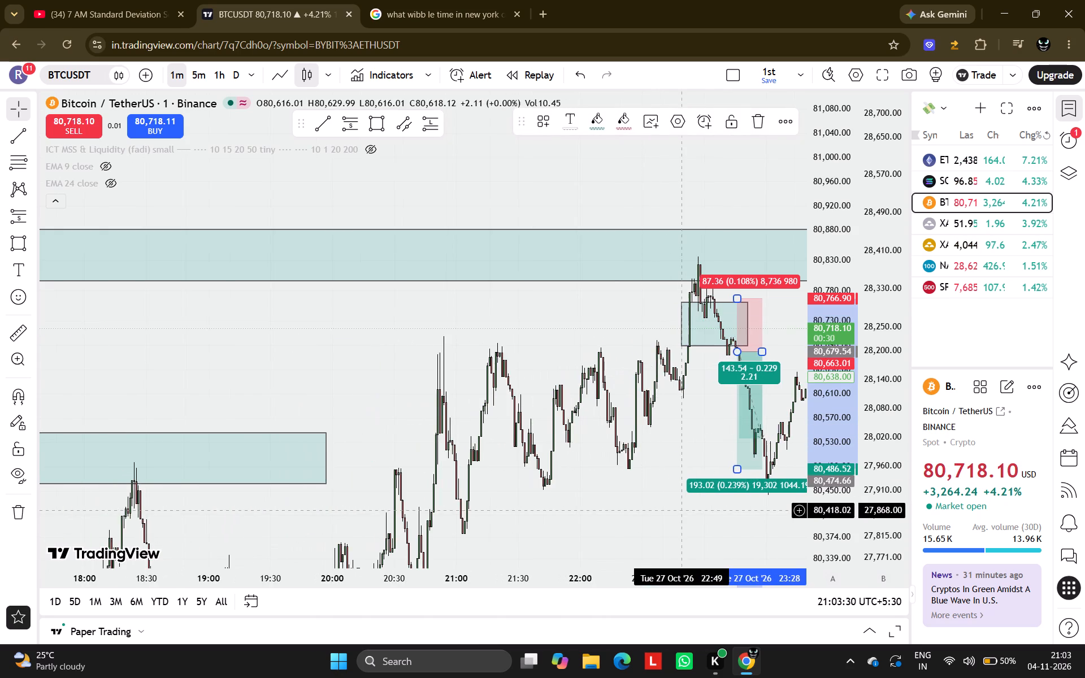
pyautogui.moveTo(682, 510); pyautogui.dragTo(391, 475)
pyautogui.scroll(-2, 391, 475)
pyautogui.hscroll(-4, 665, 451)
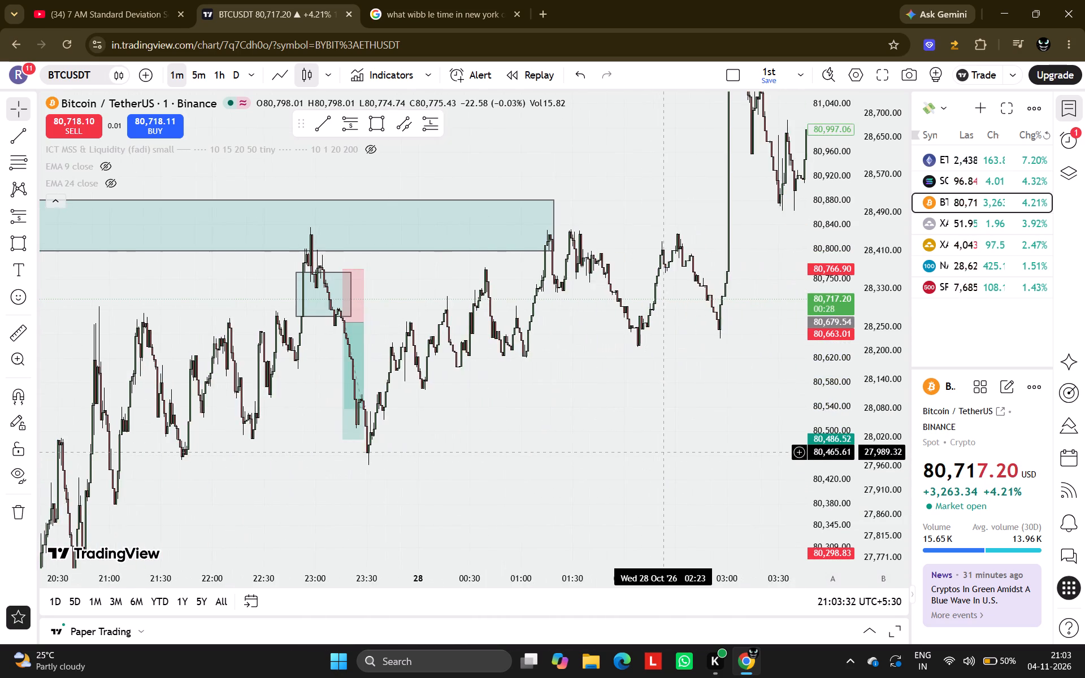
pyautogui.hscroll(-1, 665, 451)
pyautogui.scroll(-3, 665, 451)
pyautogui.scroll(-9, 847, 395)
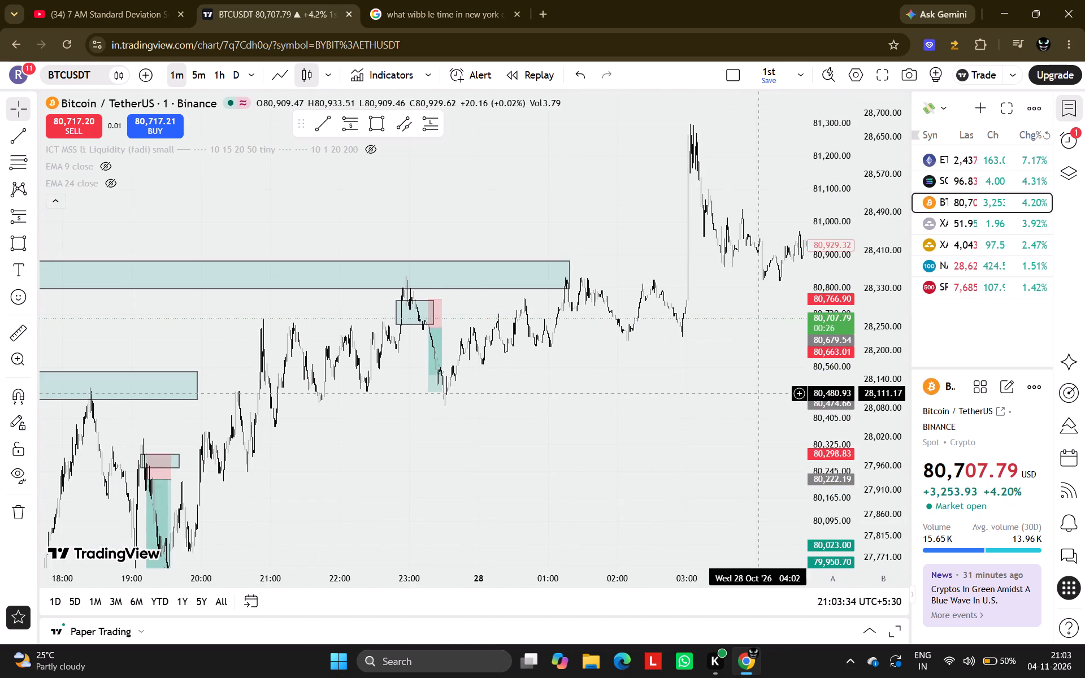
pyautogui.scroll(-1, 759, 393)
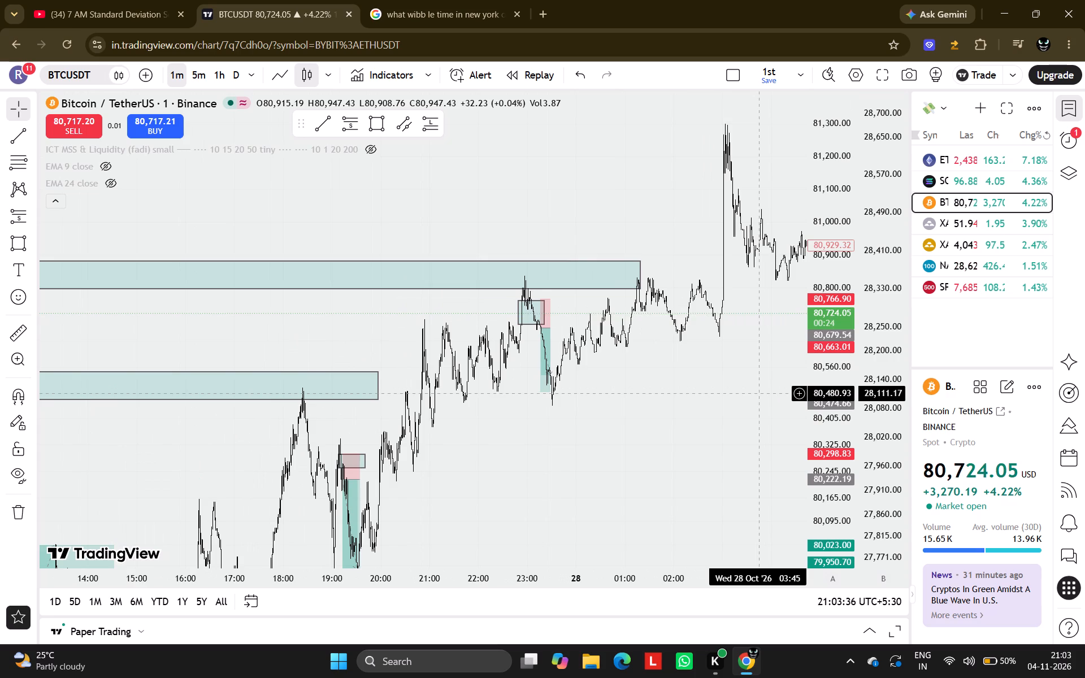
pyautogui.scroll(4, 759, 393)
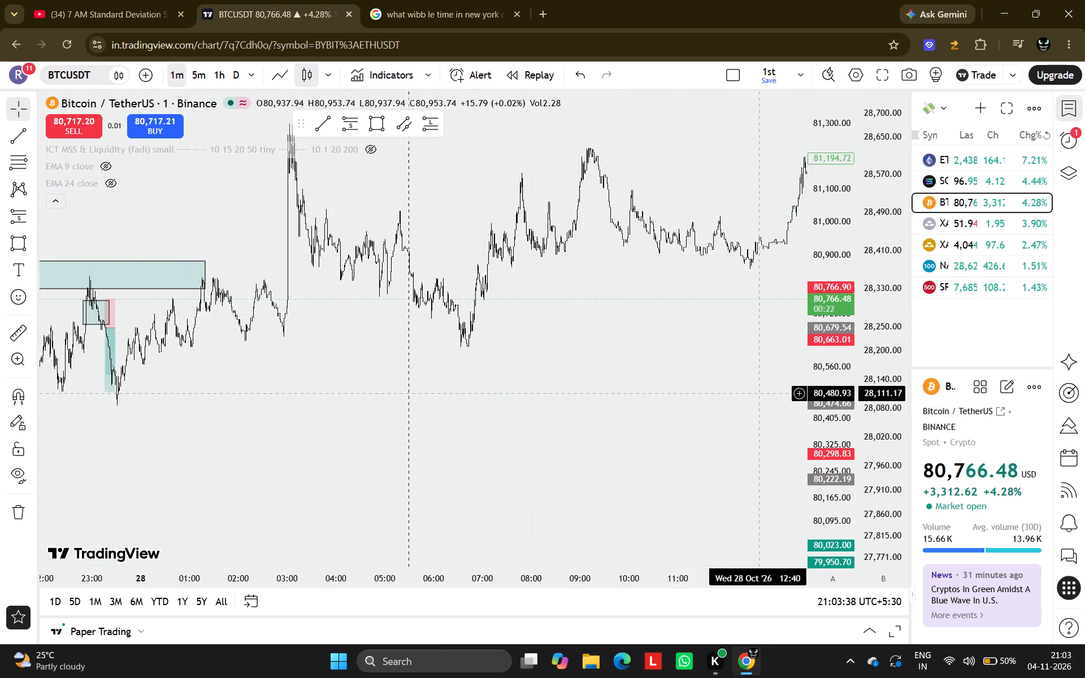
pyautogui.scroll(1, 759, 393)
pyautogui.moveTo(227, 356); pyautogui.dragTo(578, 421)
pyautogui.scroll(3, 578, 421)
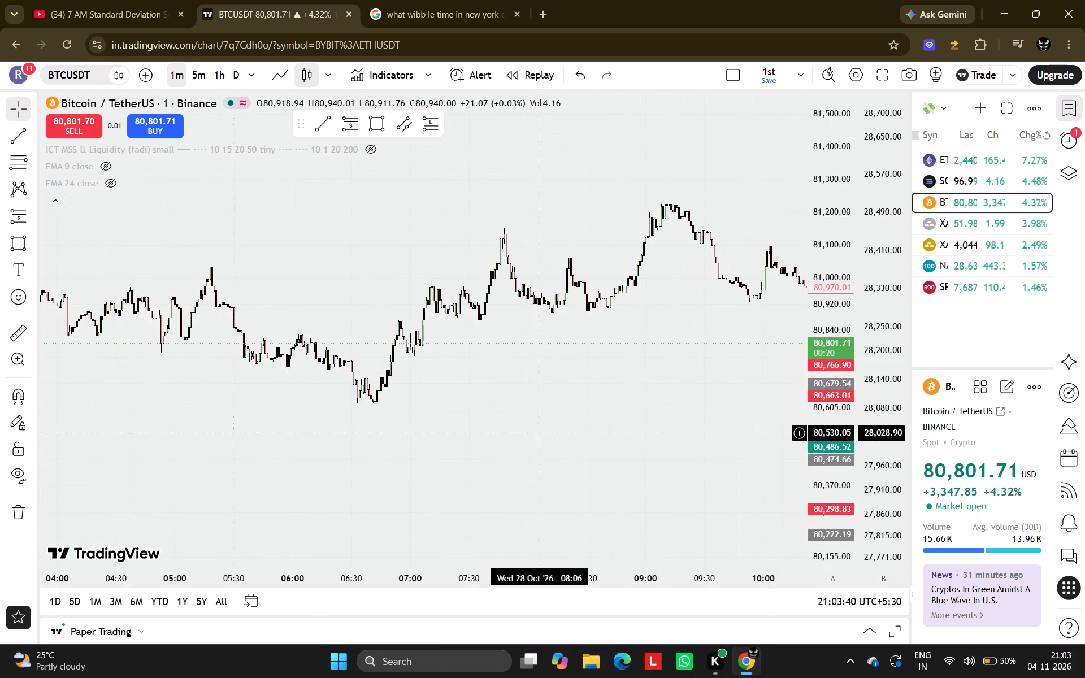
pyautogui.hscroll(-2, 509, 445)
pyautogui.moveTo(297, 438); pyautogui.dragTo(674, 332)
pyautogui.scroll(1, 674, 332)
pyautogui.scroll(14, 809, 254)
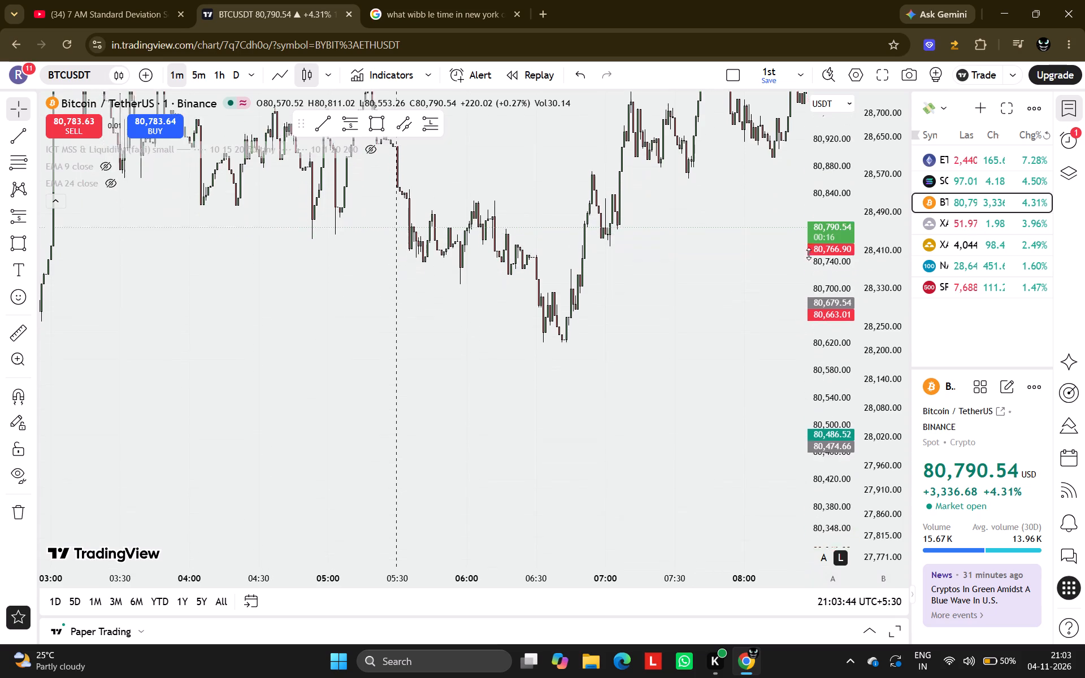
pyautogui.scroll(4, 541, 287)
pyautogui.moveTo(442, 301); pyautogui.dragTo(723, 384)
pyautogui.moveTo(409, 398); pyautogui.dragTo(702, 327)
pyautogui.moveTo(415, 418); pyautogui.dragTo(654, 349)
pyautogui.scroll(1, 654, 349)
pyautogui.scroll(-1, 558, 384)
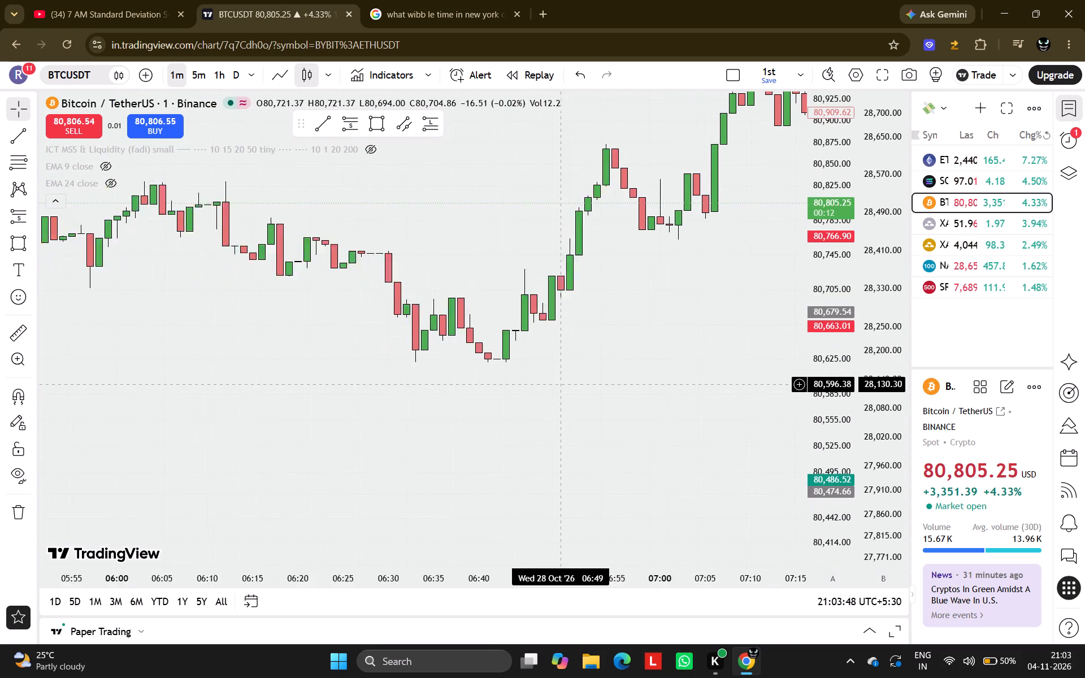
pyautogui.scroll(-1, 558, 384)
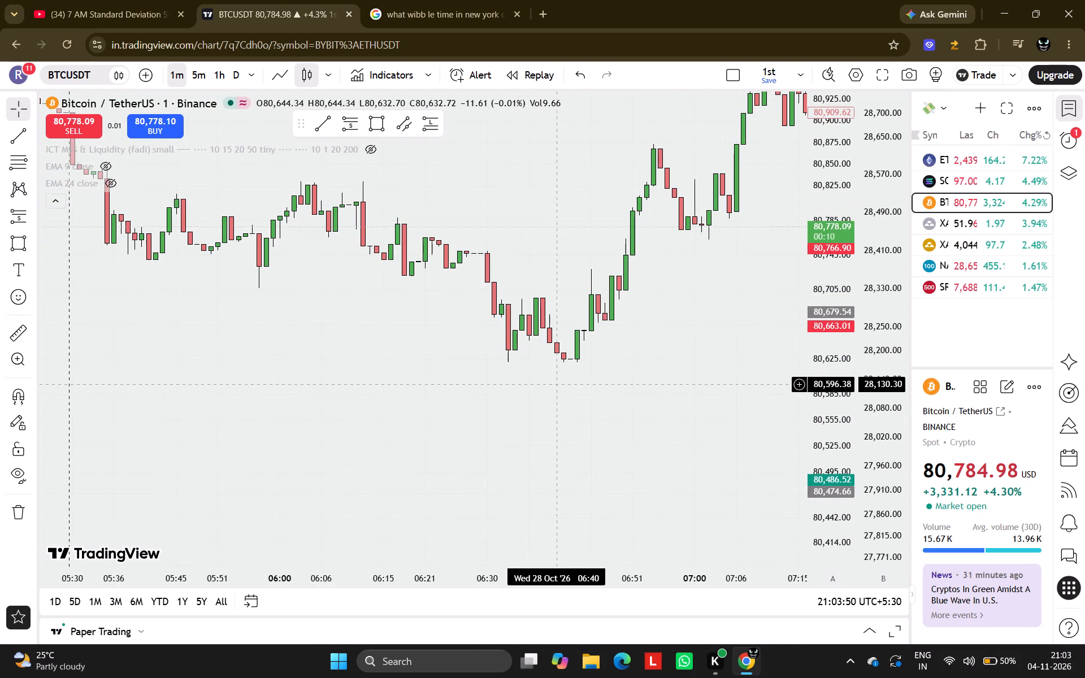
pyautogui.scroll(-7, 558, 384)
pyautogui.scroll(-6, 312, 420)
# Review the projection levels, zones and trades marked on 27 October, and return to the 28 October morning candles.
pyautogui.moveTo(349, 446); pyautogui.dragTo(487, 249)
pyautogui.moveTo(350, 450); pyautogui.dragTo(678, 214)
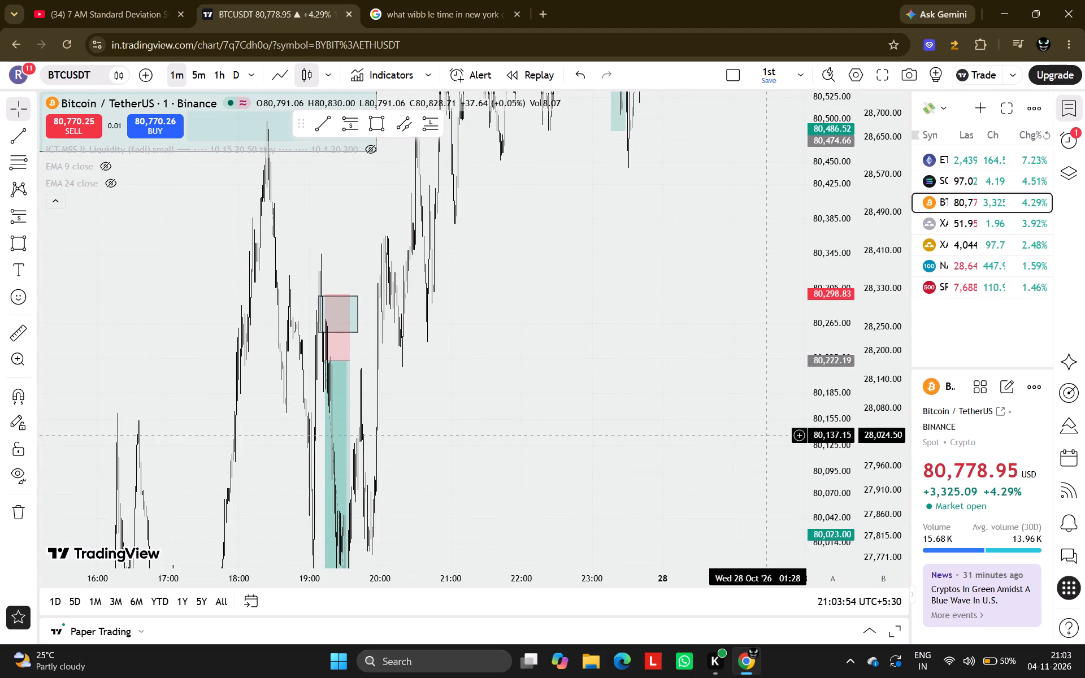
pyautogui.scroll(-10, 824, 441)
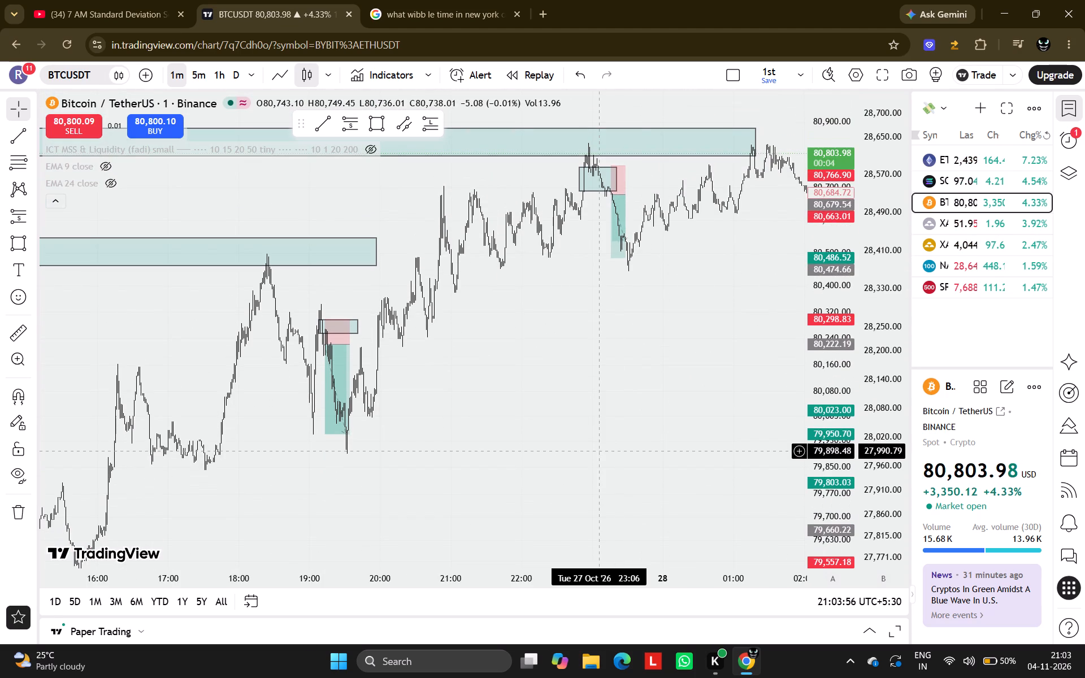
pyautogui.hscroll(8, 600, 451)
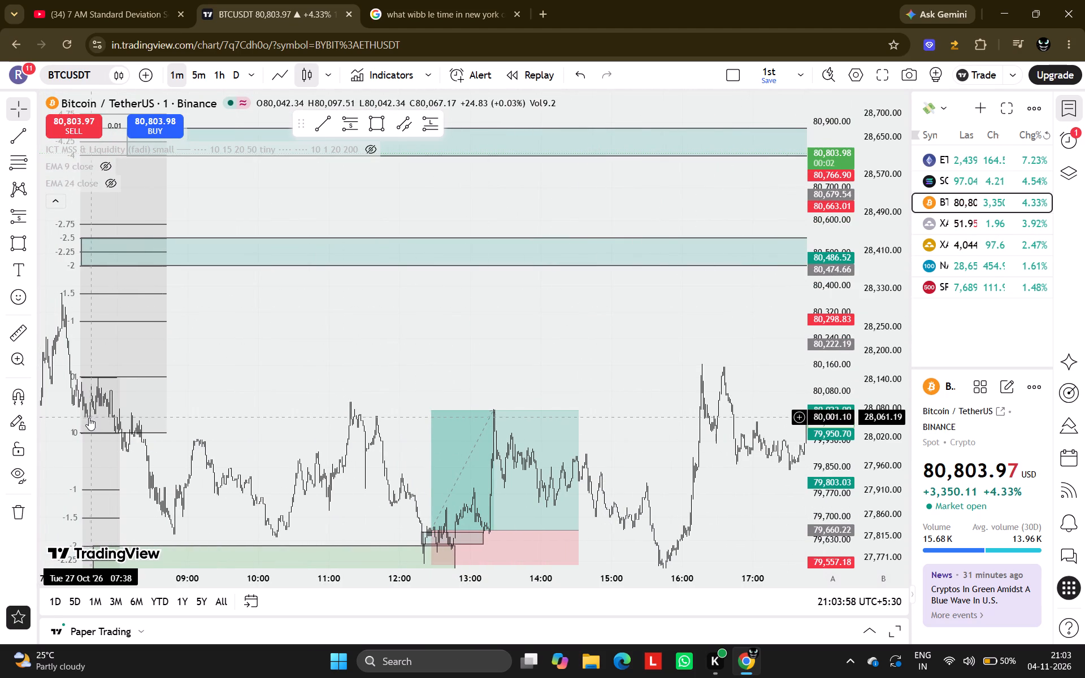
pyautogui.hscroll(-3, 543, 299)
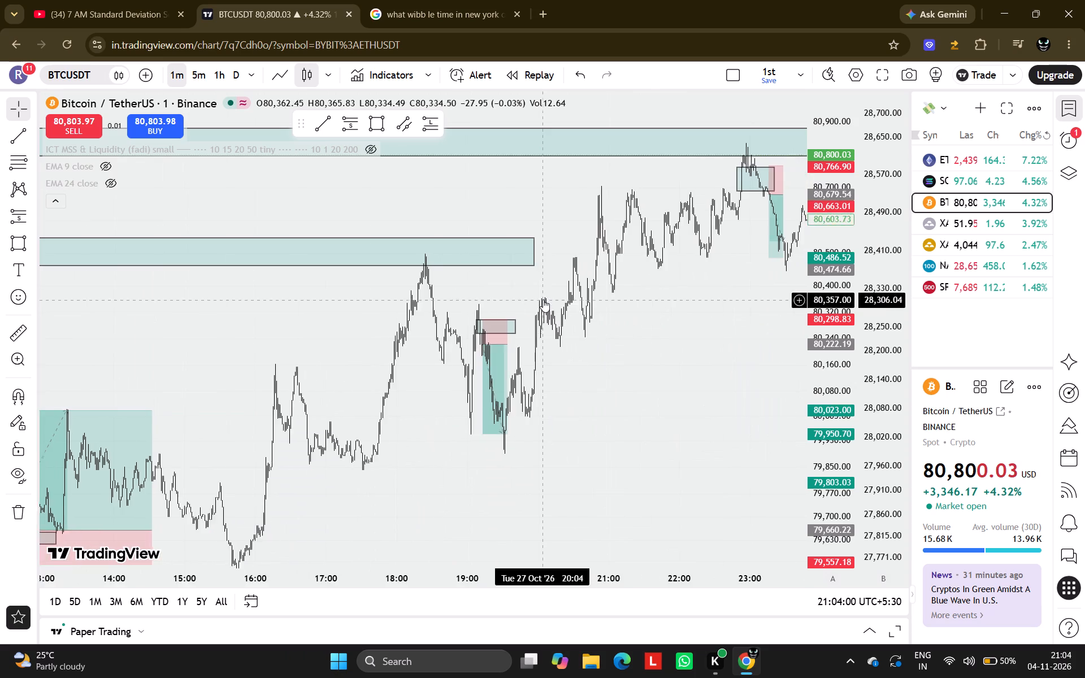
pyautogui.hscroll(-11, 543, 299)
pyautogui.scroll(8, 543, 299)
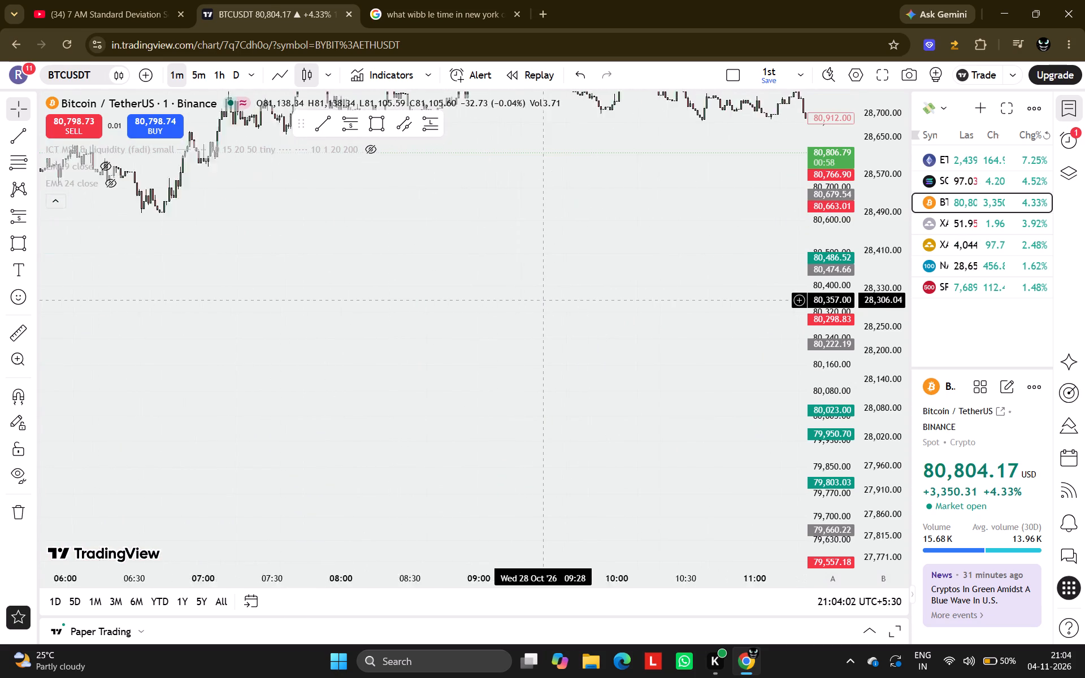
pyautogui.moveTo(244, 286); pyautogui.dragTo(523, 405)
# Switch to YouTube and play the Bairan Love Mashup 2026 video from the Watch Later playlist.
pyautogui.click(60, 0)
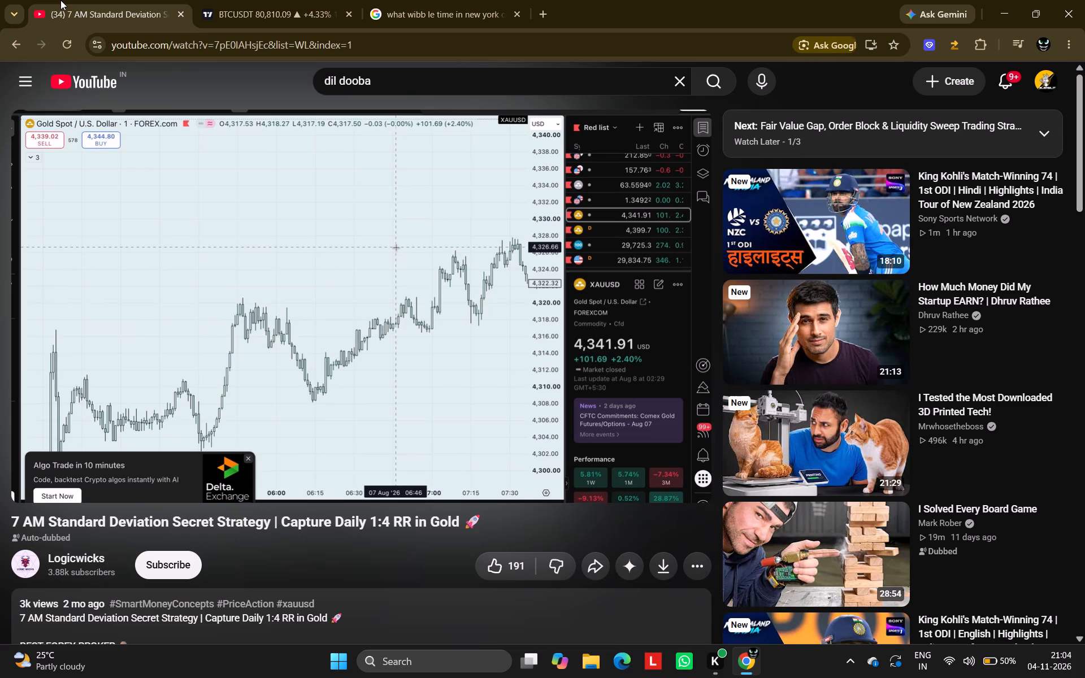
pyautogui.hscroll(14, 307, 308)
pyautogui.hscroll(7, 446, 342)
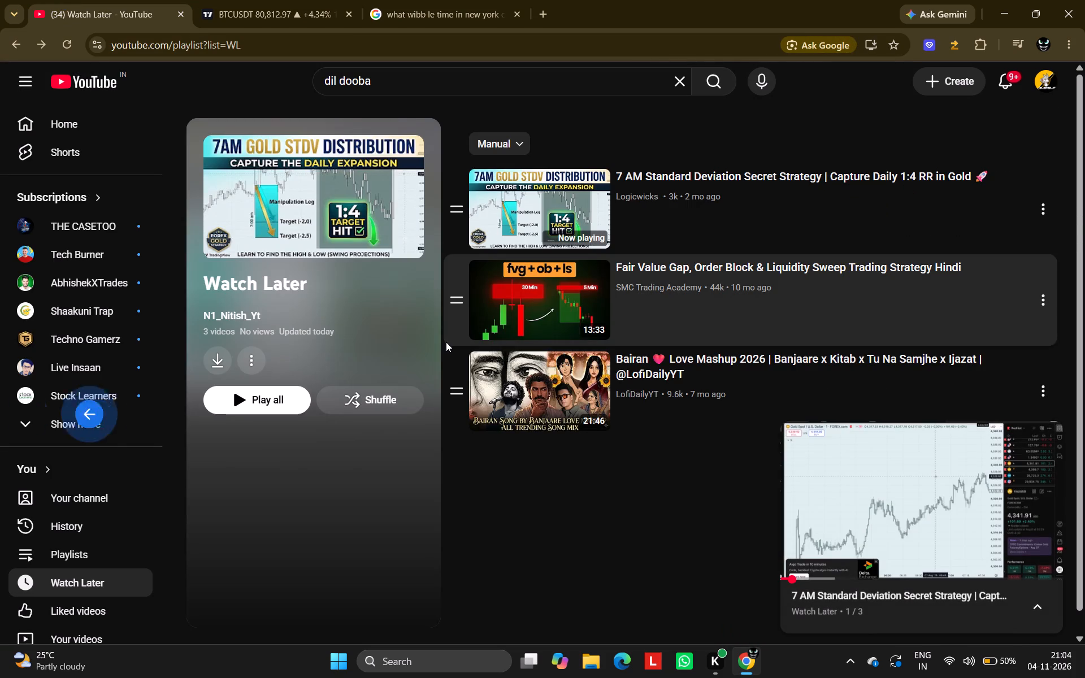
pyautogui.hscroll(2, 446, 342)
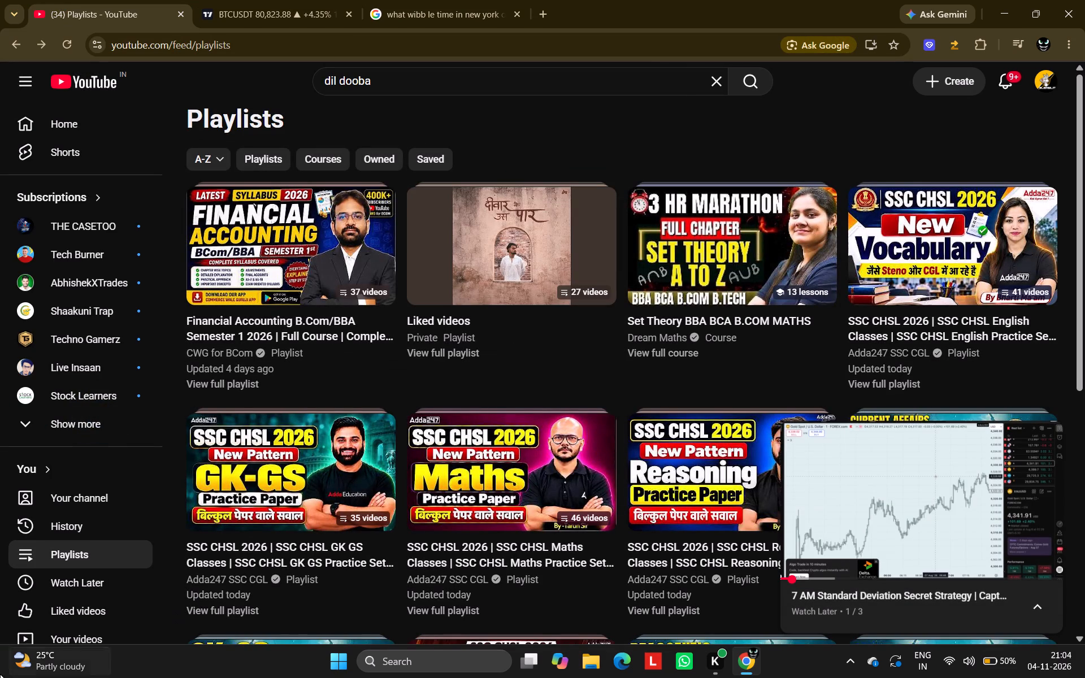
pyautogui.click(81, 562)
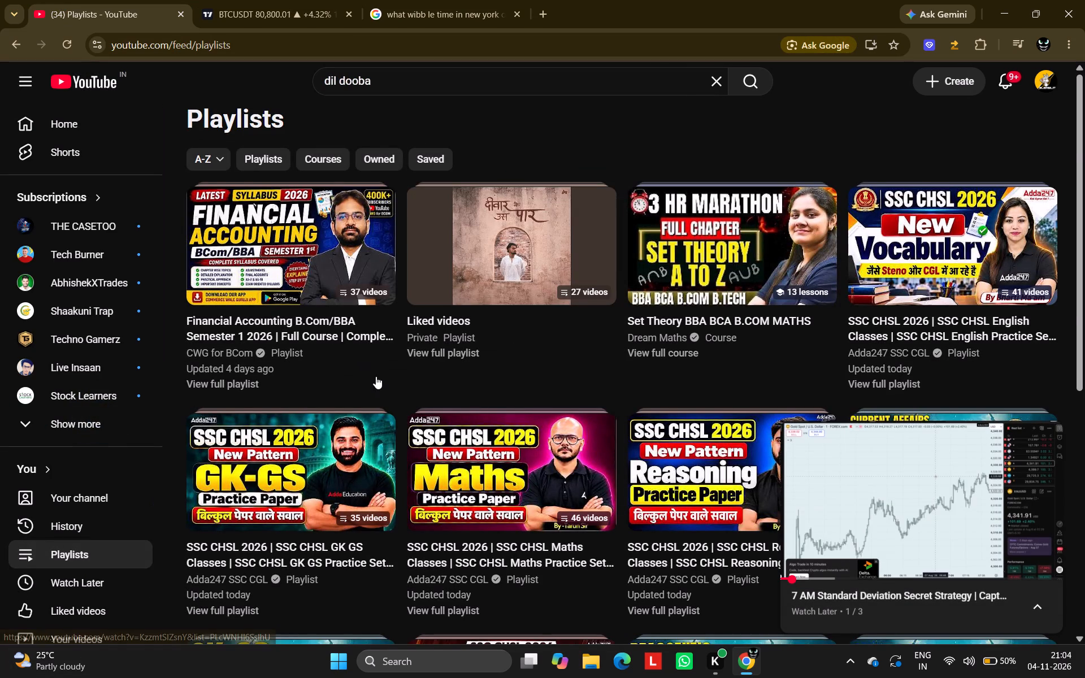
pyautogui.scroll(-5, 376, 376)
pyautogui.click(275, 498)
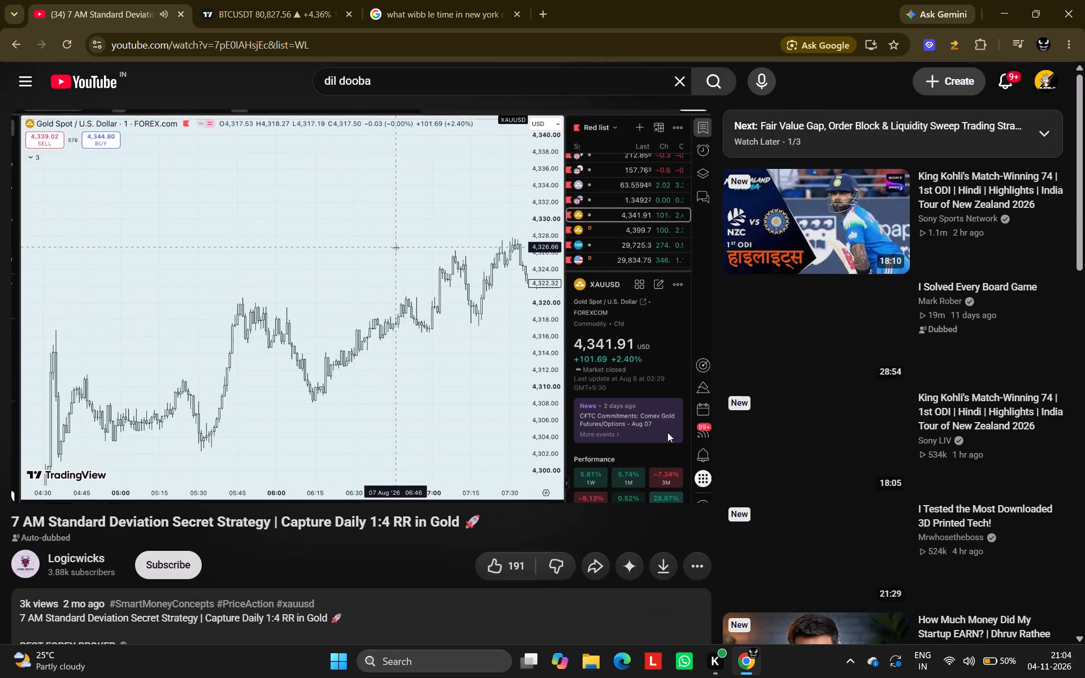
pyautogui.click(828, 134)
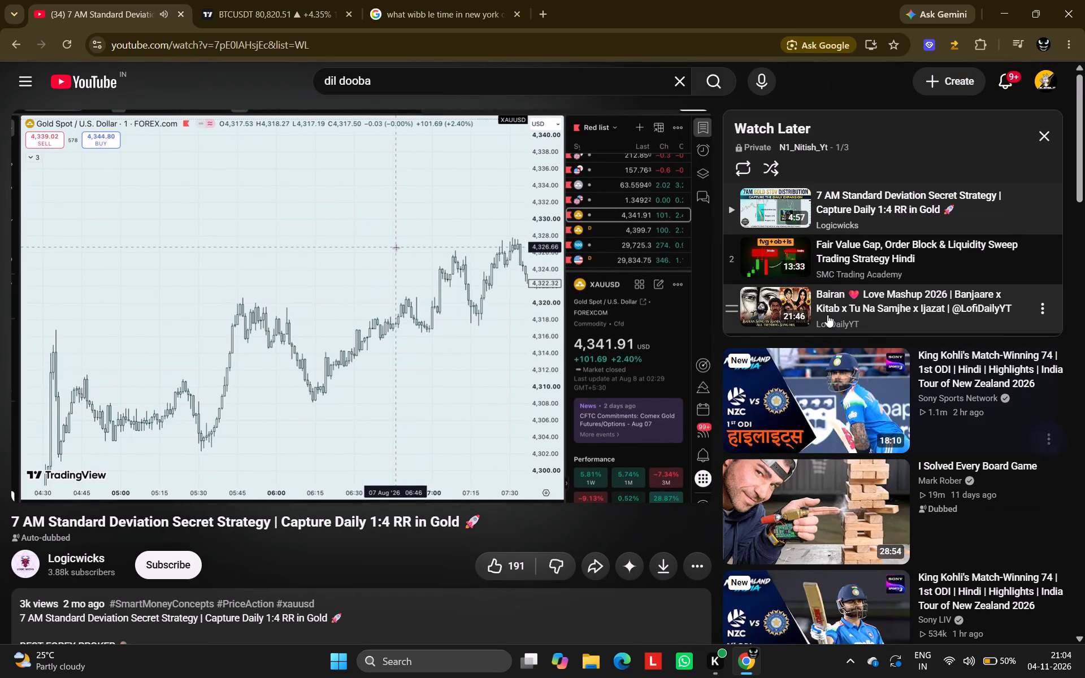
pyautogui.click(826, 314)
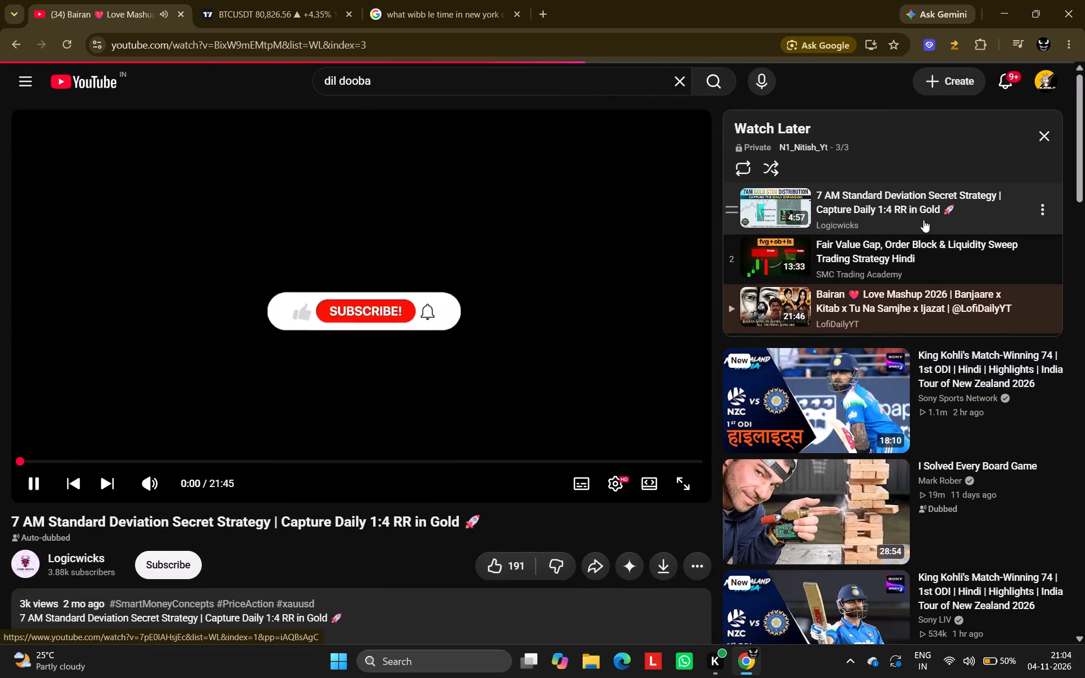
# Switch back to the TradingView chart and examine BTCUSDT's 28 October morning candles from about 05:30 to 09:30.
pyautogui.click(277, 0)
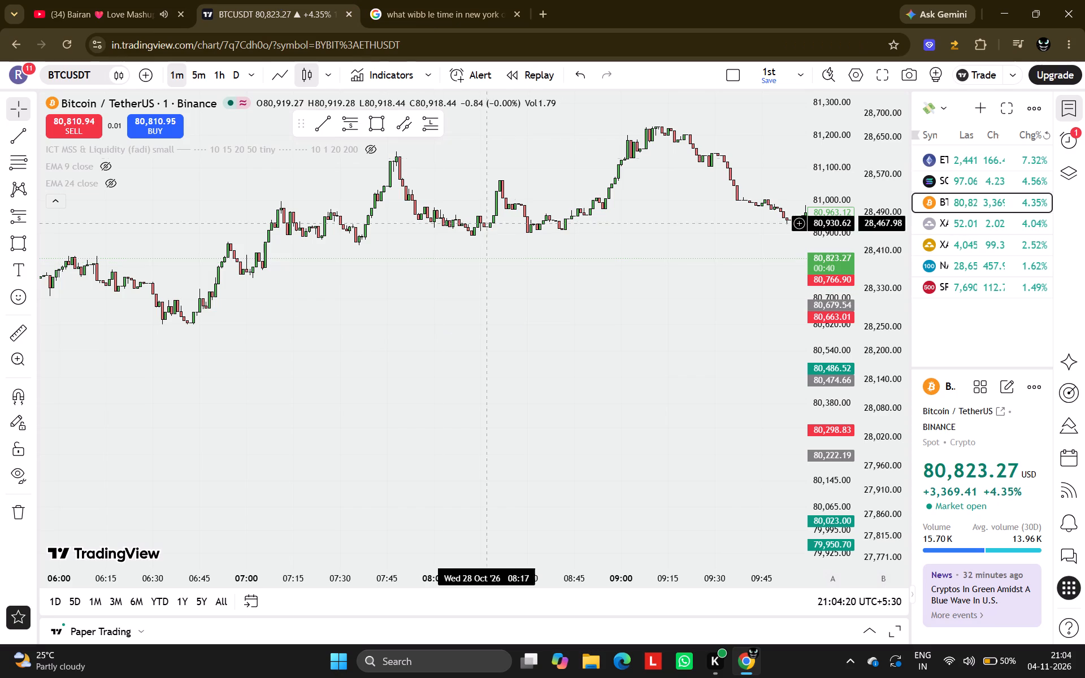
pyautogui.moveTo(449, 315); pyautogui.dragTo(567, 537)
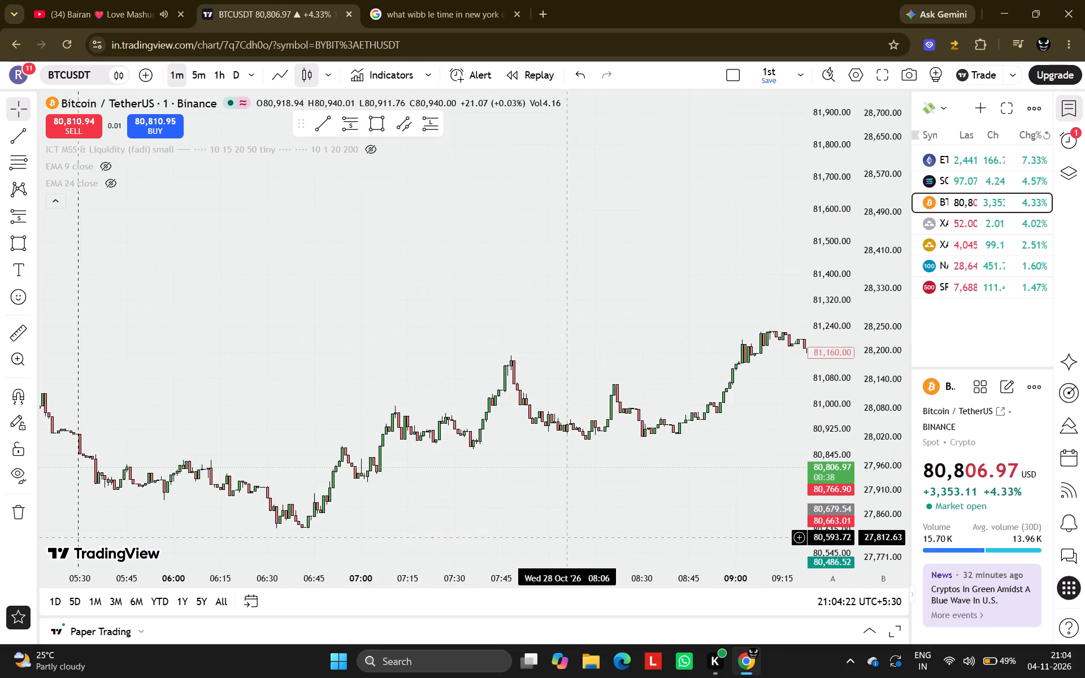
pyautogui.scroll(8, 844, 372)
pyautogui.moveTo(610, 376); pyautogui.dragTo(609, 160)
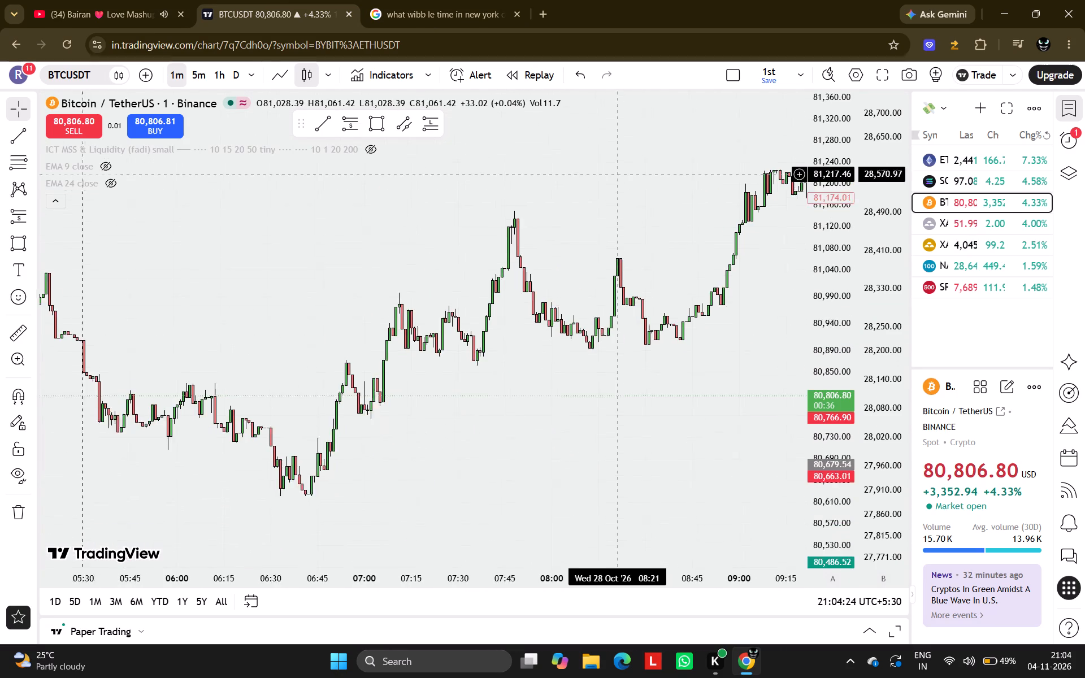
pyautogui.moveTo(609, 160); pyautogui.dragTo(602, 143)
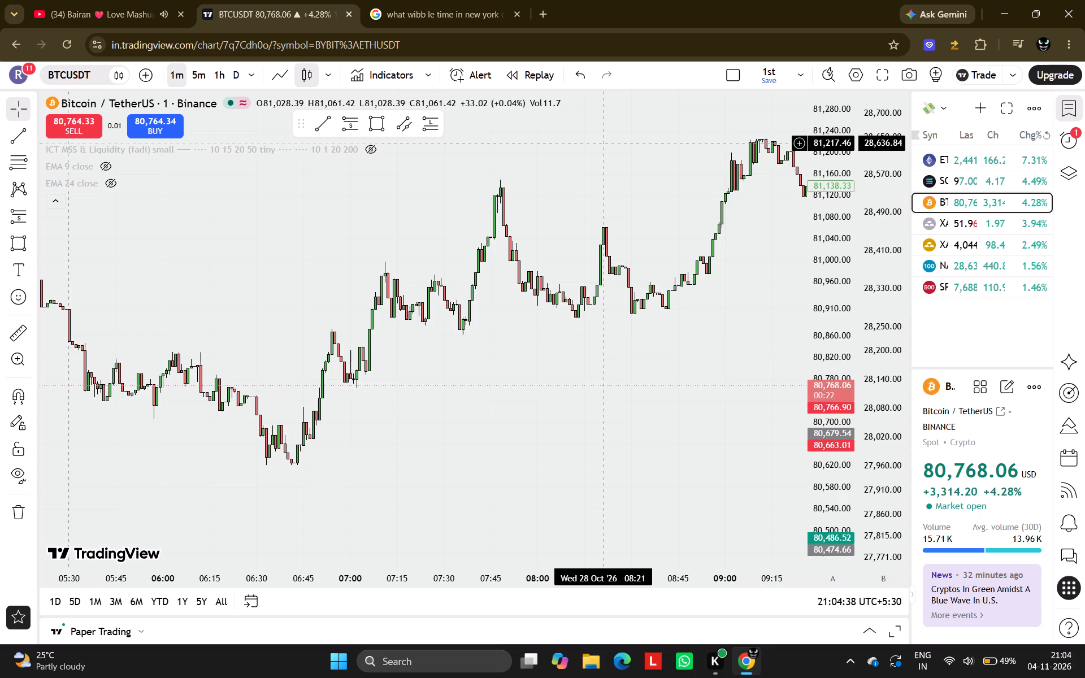
pyautogui.scroll(5, 571, 188)
pyautogui.moveTo(354, 406); pyautogui.dragTo(520, 417)
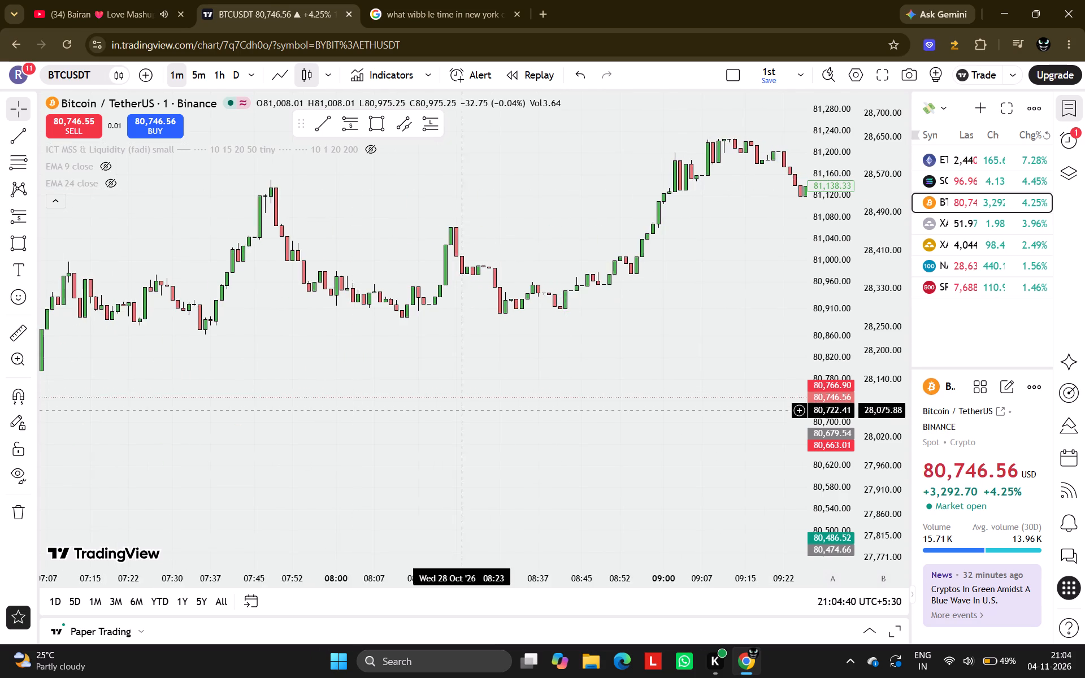
pyautogui.moveTo(520, 417); pyautogui.dragTo(582, 436)
pyautogui.moveTo(439, 431); pyautogui.dragTo(648, 412)
pyautogui.scroll(2, 648, 412)
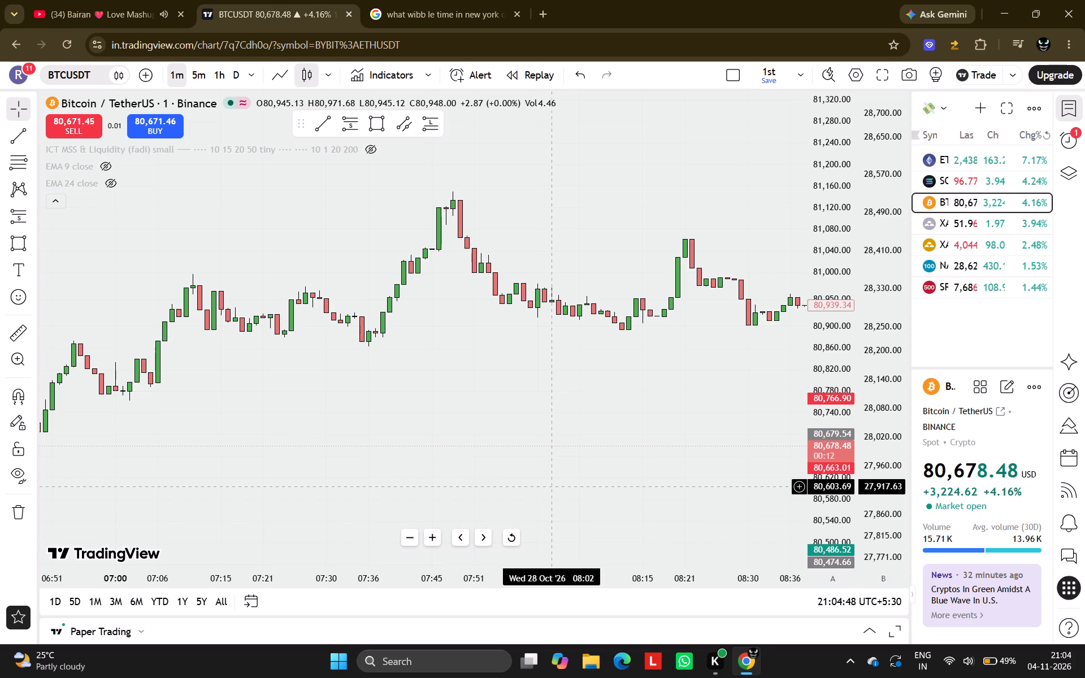
pyautogui.moveTo(439, 453); pyautogui.dragTo(681, 440)
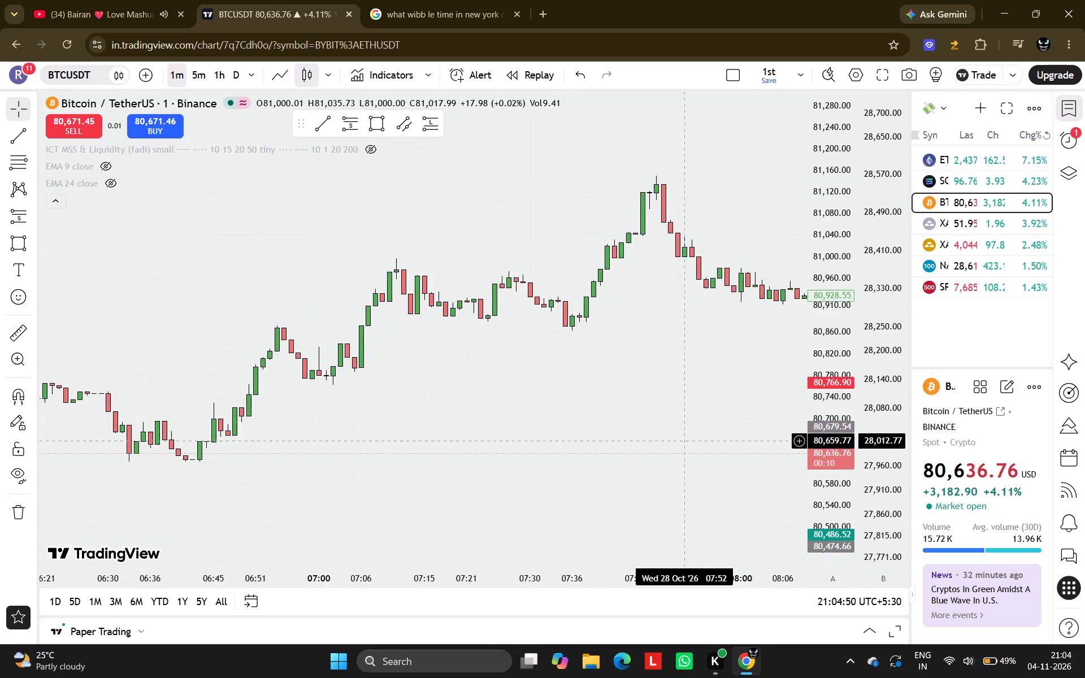
pyautogui.scroll(-2, 681, 440)
pyautogui.moveTo(617, 421); pyautogui.dragTo(561, 522)
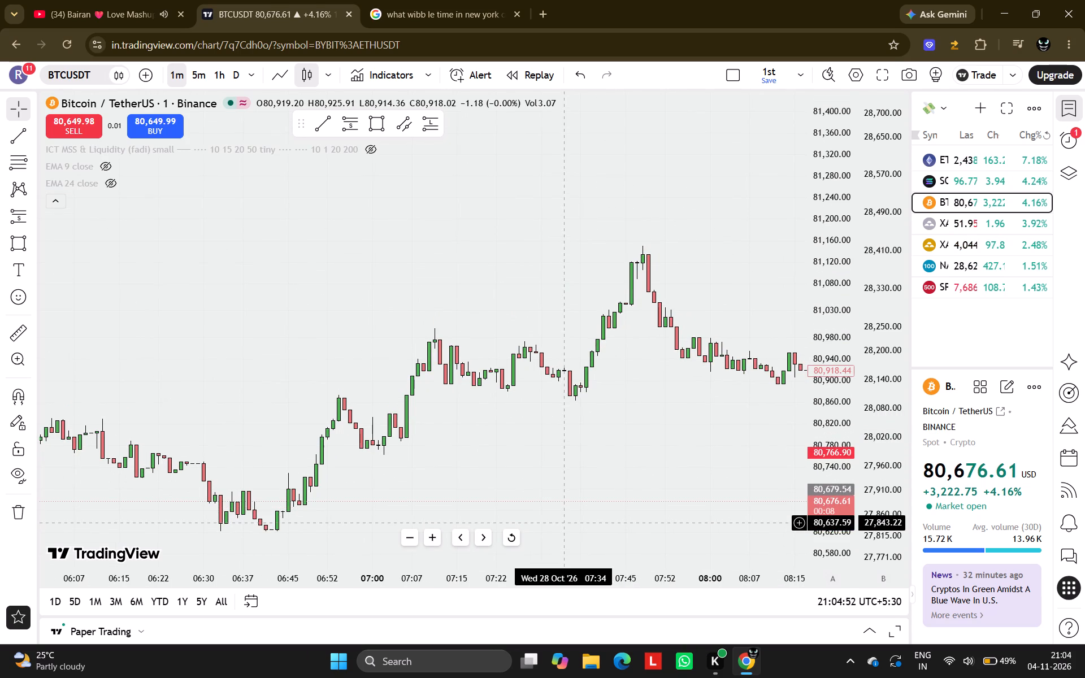
pyautogui.scroll(1, 561, 522)
pyautogui.moveTo(420, 485); pyautogui.dragTo(533, 337)
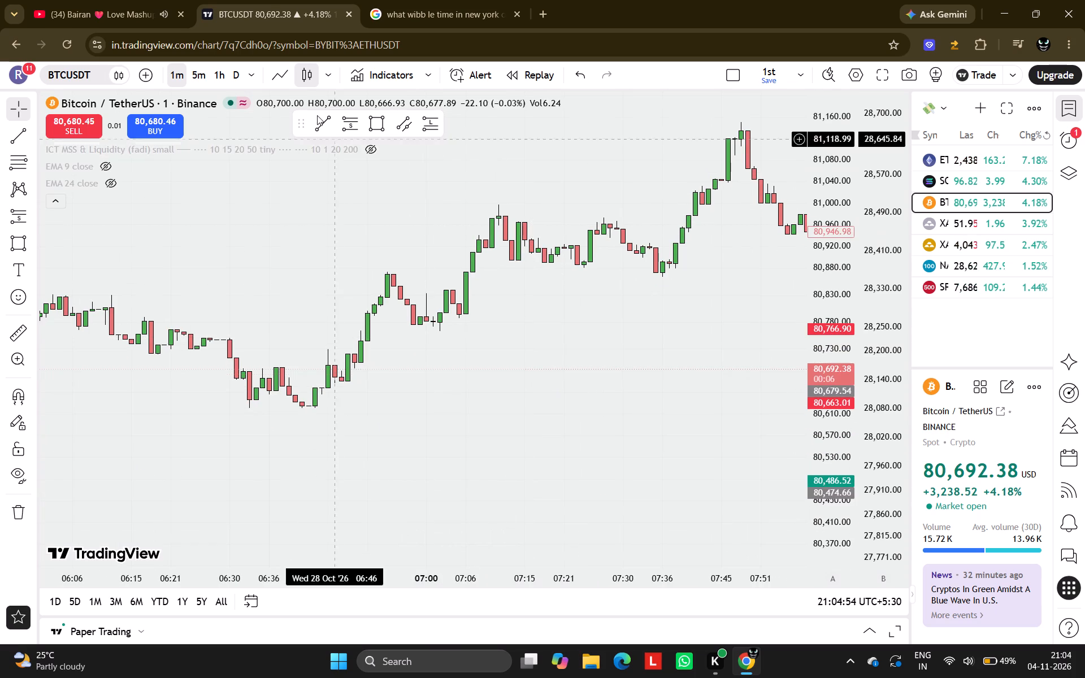
# Draw a near-horizontal trend line from 07:00 to 07:30 on 28 October, at about 81,015.
pyautogui.click(315, 114)
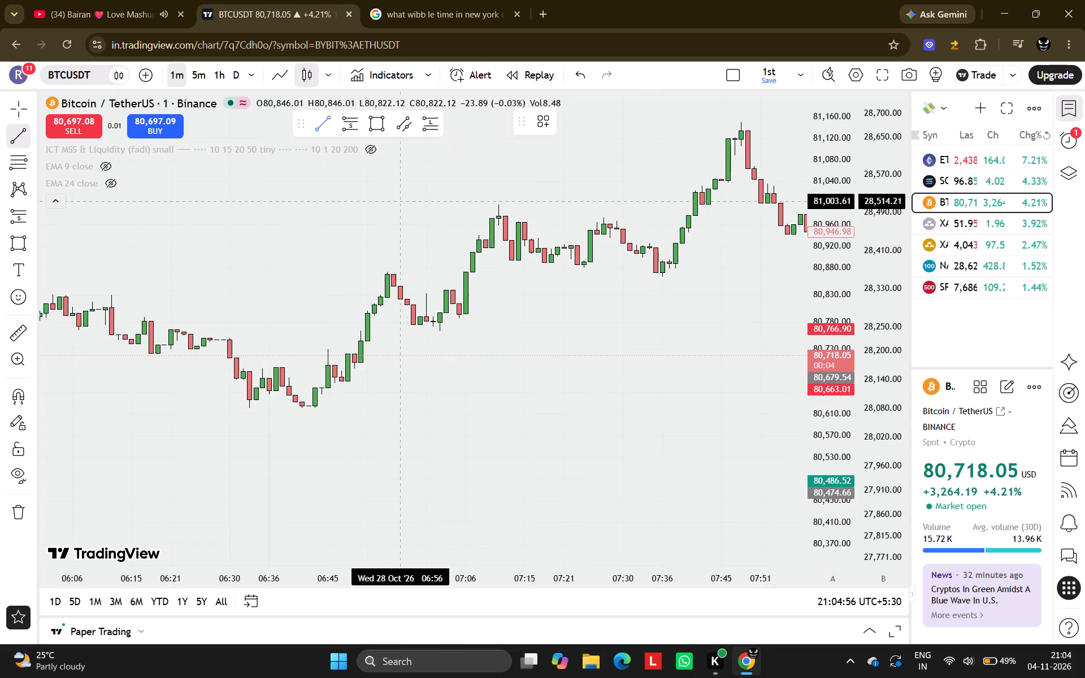
pyautogui.click(428, 193)
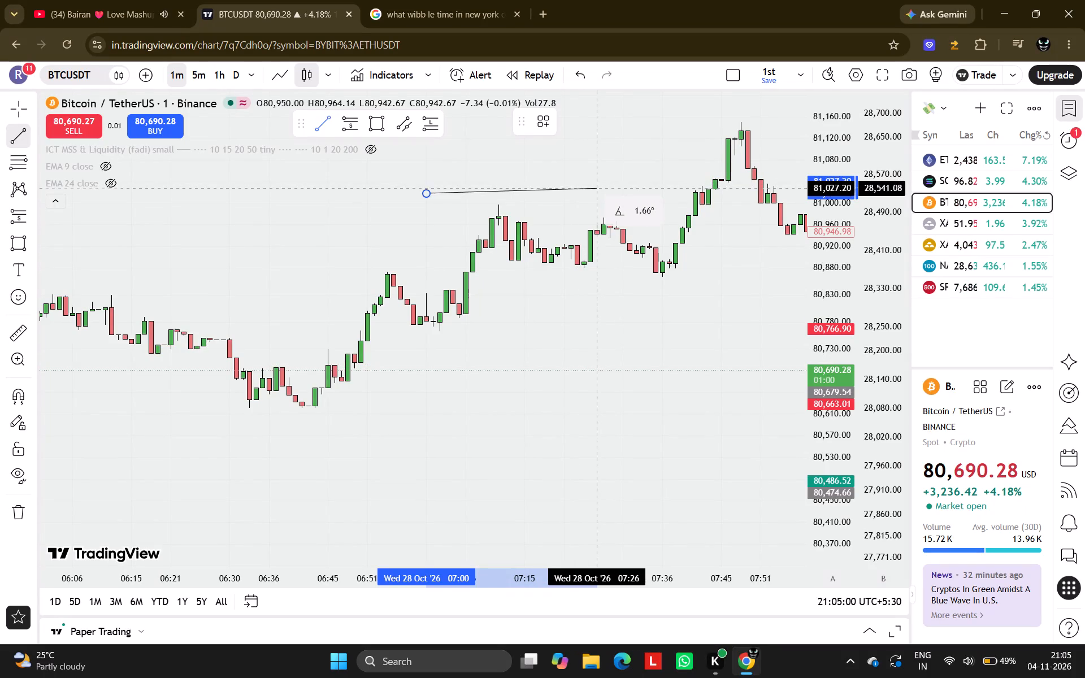
pyautogui.click(623, 196)
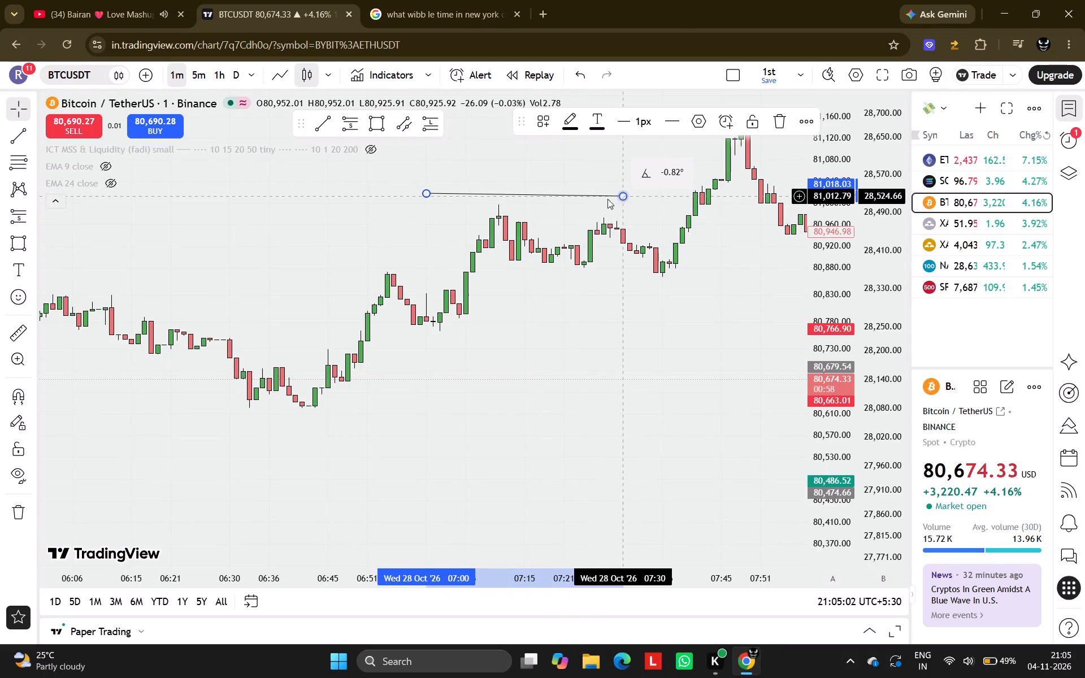
# Shift the trend line forward in time so it spans 07:30 to 08:00 on 28 October.
pyautogui.moveTo(576, 194); pyautogui.dragTo(633, 184)
pyautogui.press('Right')
pyautogui.press('Right')
pyautogui.press('Right')
pyautogui.press('Right')
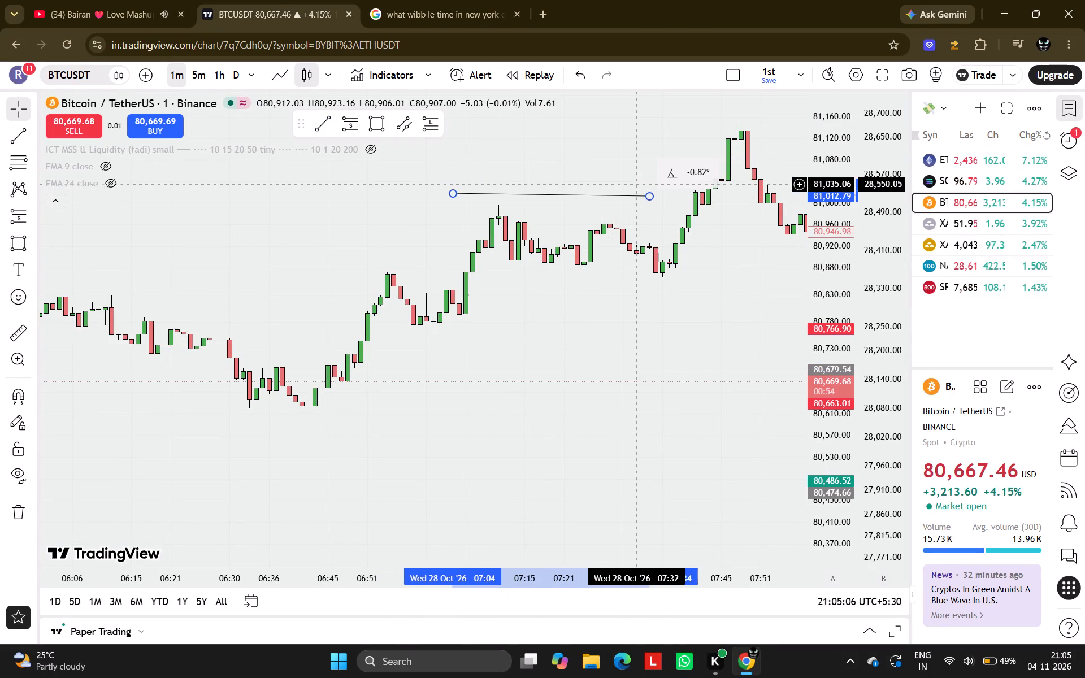
pyautogui.press('Right')
pyautogui.press('Right')
pyautogui.press('Right')
pyautogui.press('Right')
pyautogui.press('Right')
pyautogui.press('Right')
pyautogui.press('Right')
pyautogui.press('Right')
pyautogui.press('Right')
pyautogui.press('Right')
pyautogui.press('Right')
pyautogui.press('Right')
pyautogui.press('Right')
pyautogui.press('Right')
pyautogui.press('Right')
pyautogui.press('Right')
pyautogui.press('Right')
pyautogui.press('Right')
pyautogui.press('Right')
pyautogui.press('Right')
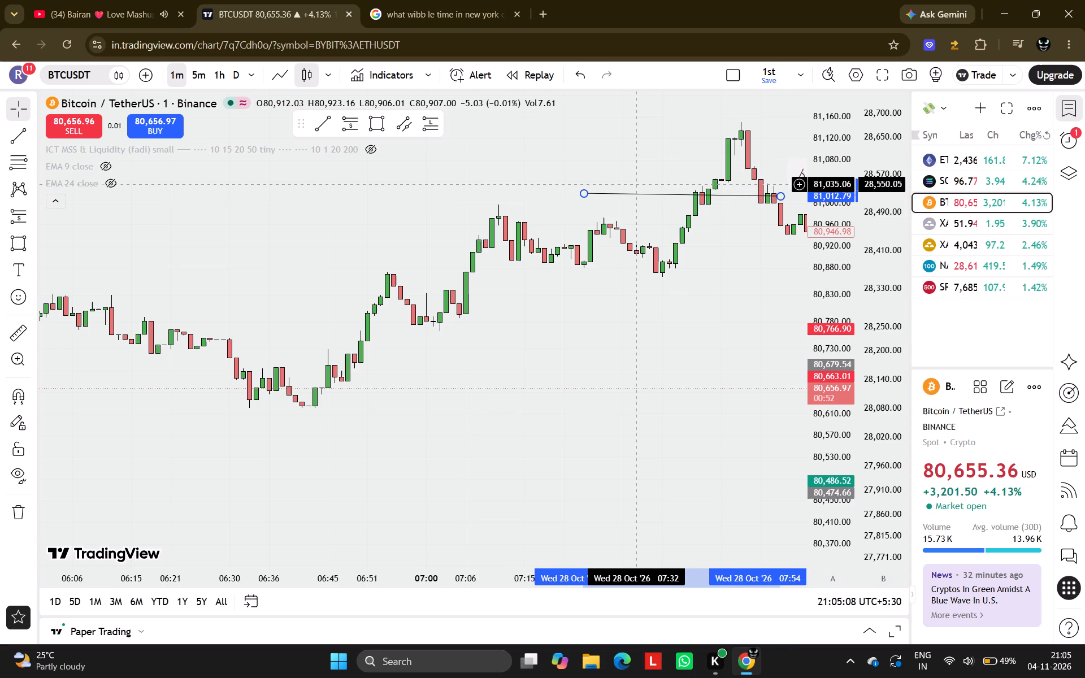
pyautogui.press('Right')
pyautogui.press('Right')
pyautogui.press('Right')
pyautogui.press('Right')
pyautogui.press('Right')
pyautogui.press('Right')
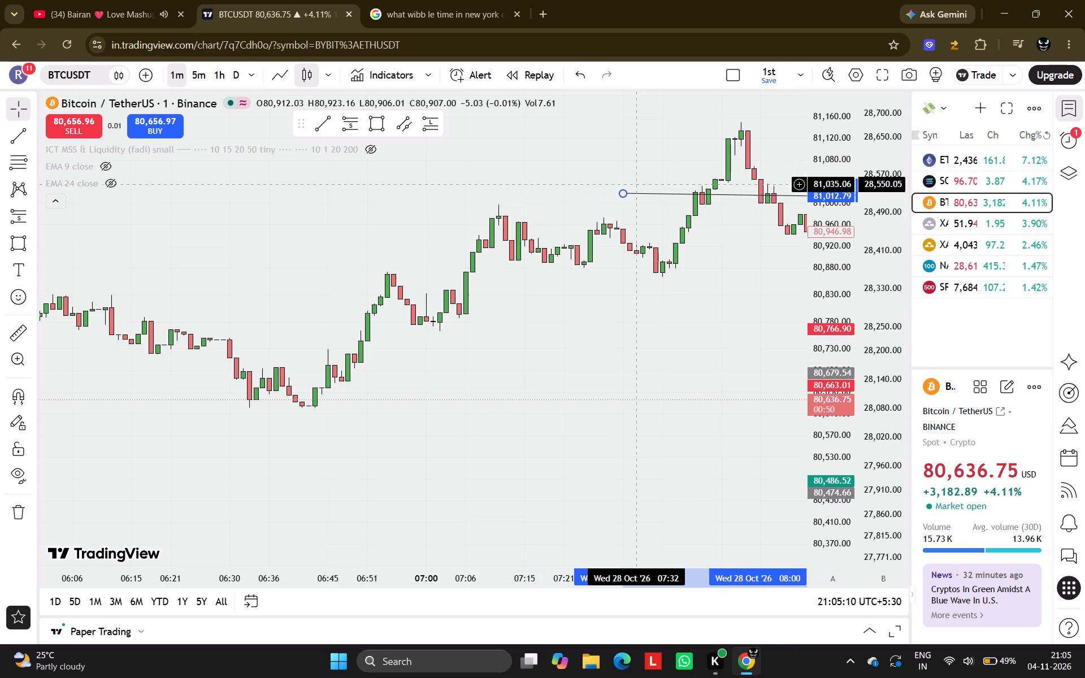
# Level the 07:30 to 08:00 trend line horizontally at about 81,018.
pyautogui.moveTo(706, 286); pyautogui.dragTo(523, 361)
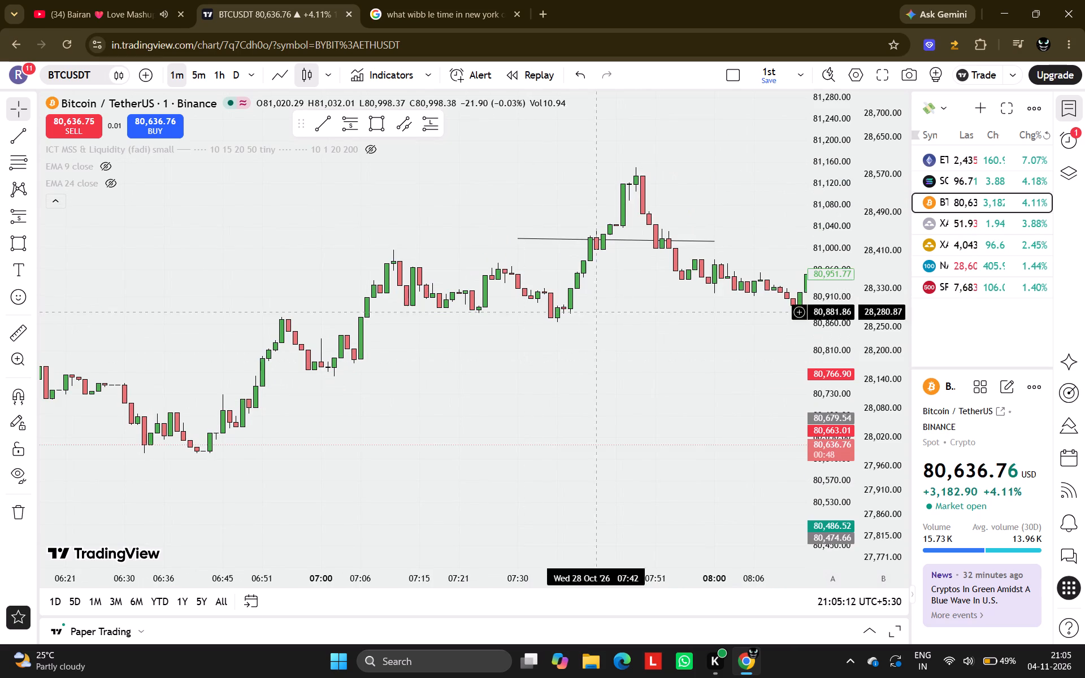
pyautogui.click(711, 241)
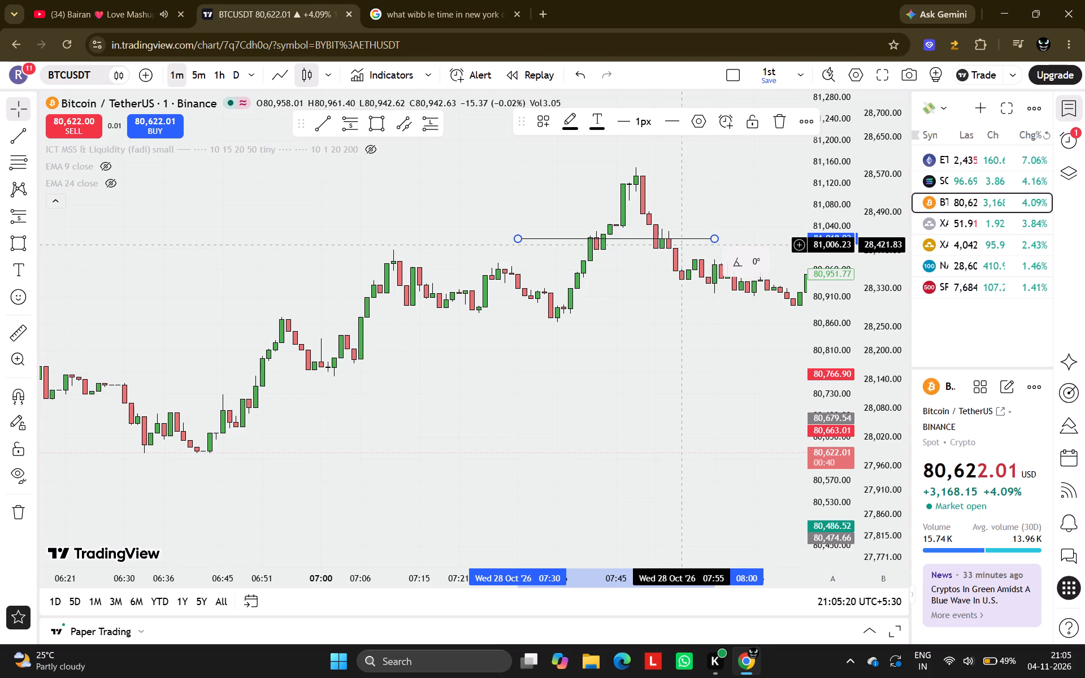
# Duplicate the horizontal line and place the copy at the 07:30 to 08:00 range low, at about 80,863.
pyautogui.hotkey('ctrl', 'c')
pyautogui.hotkey('ctrl', 'v')
pyautogui.moveTo(660, 212); pyautogui.dragTo(661, 321)
pyautogui.scroll(1, 671, 351)
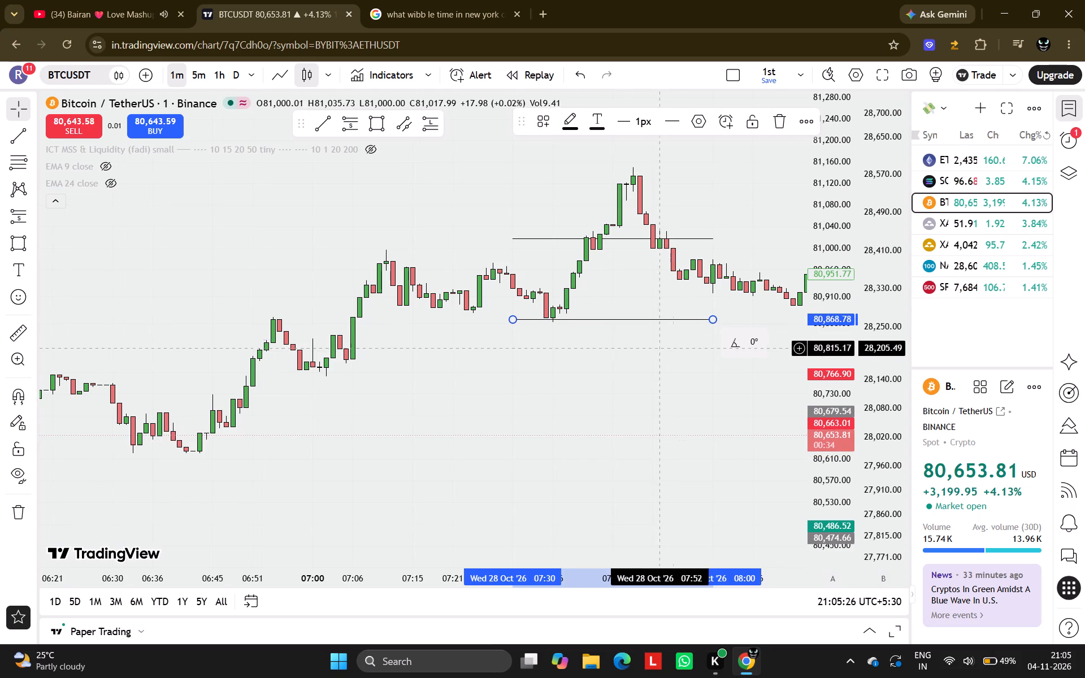
pyautogui.keyDown('ctrl'); pyautogui.scroll(9, 623, 335); pyautogui.keyUp('ctrl')
pyautogui.keyDown('ctrl'); pyautogui.scroll(-5, 623, 335); pyautogui.keyUp('ctrl')
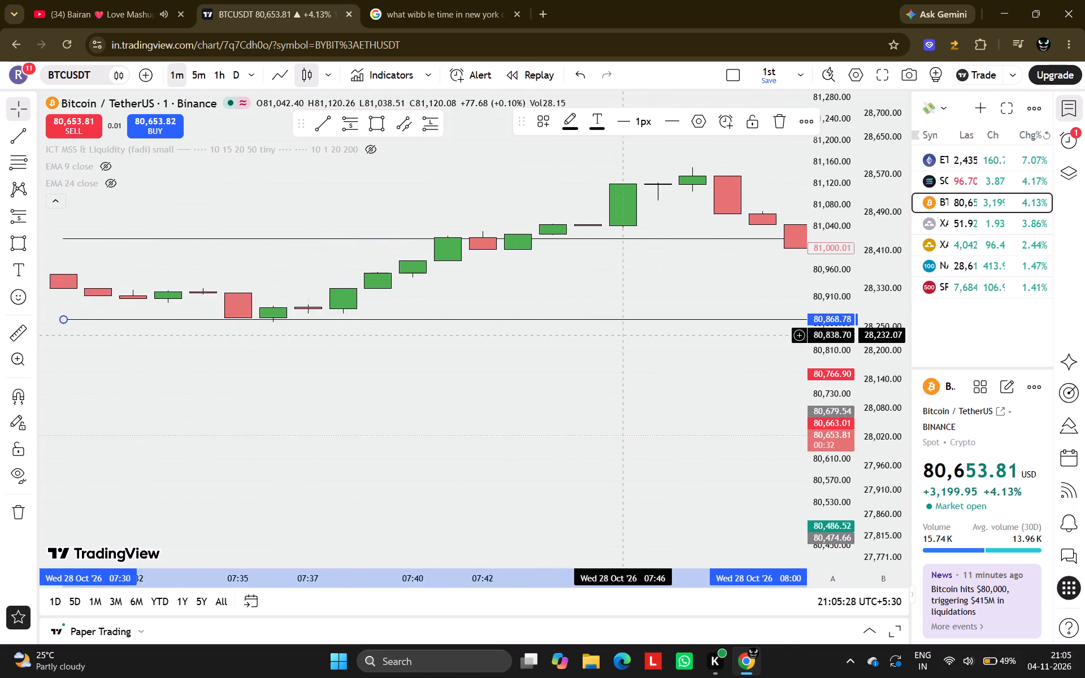
pyautogui.keyDown('ctrl'); pyautogui.scroll(-7, 623, 335); pyautogui.keyUp('ctrl')
pyautogui.scroll(10, 811, 302)
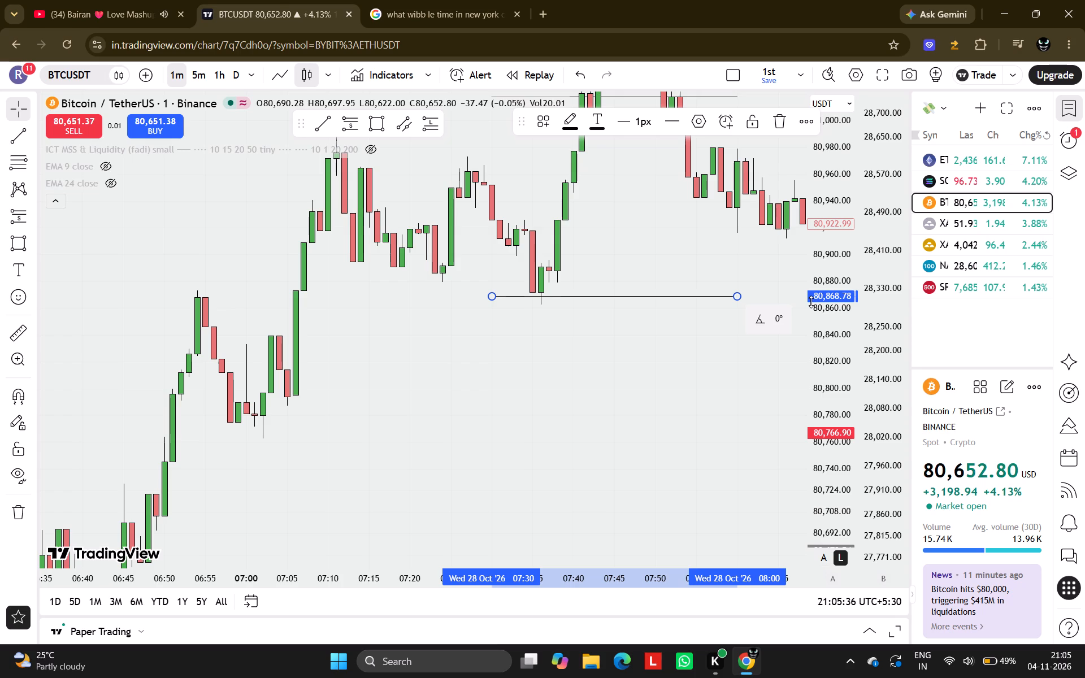
pyautogui.moveTo(666, 295); pyautogui.dragTo(666, 303)
# Raise the upper line to the high of the 07:30 to 08:00 range, at about 81,149.
pyautogui.moveTo(661, 359); pyautogui.dragTo(579, 551)
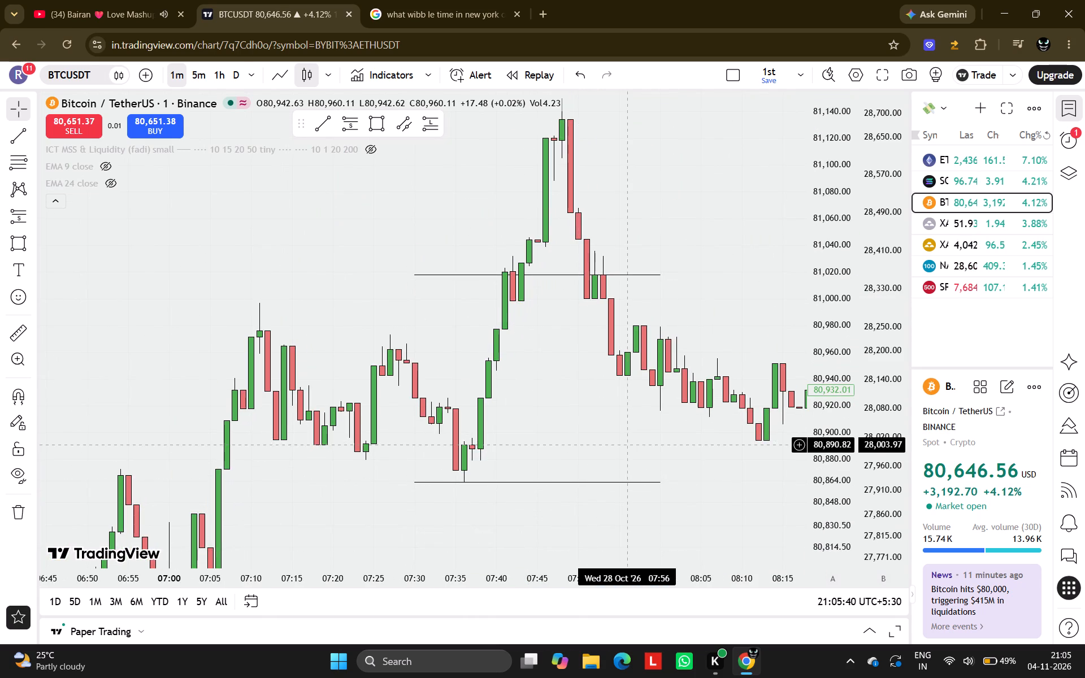
pyautogui.scroll(2, 623, 445)
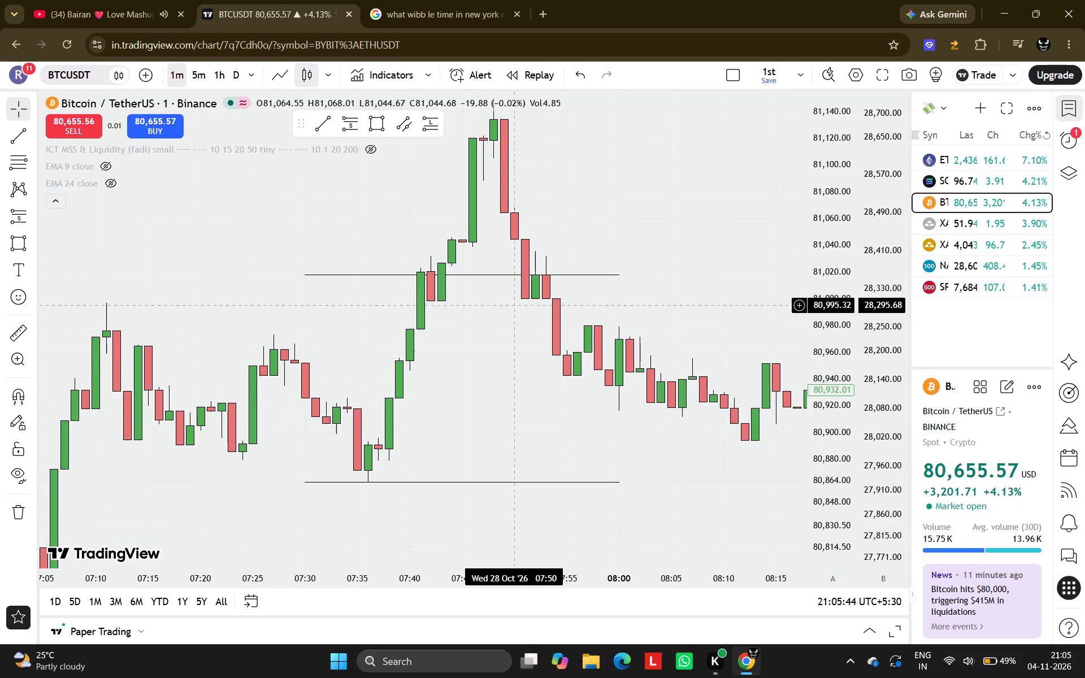
pyautogui.scroll(-5, 812, 320)
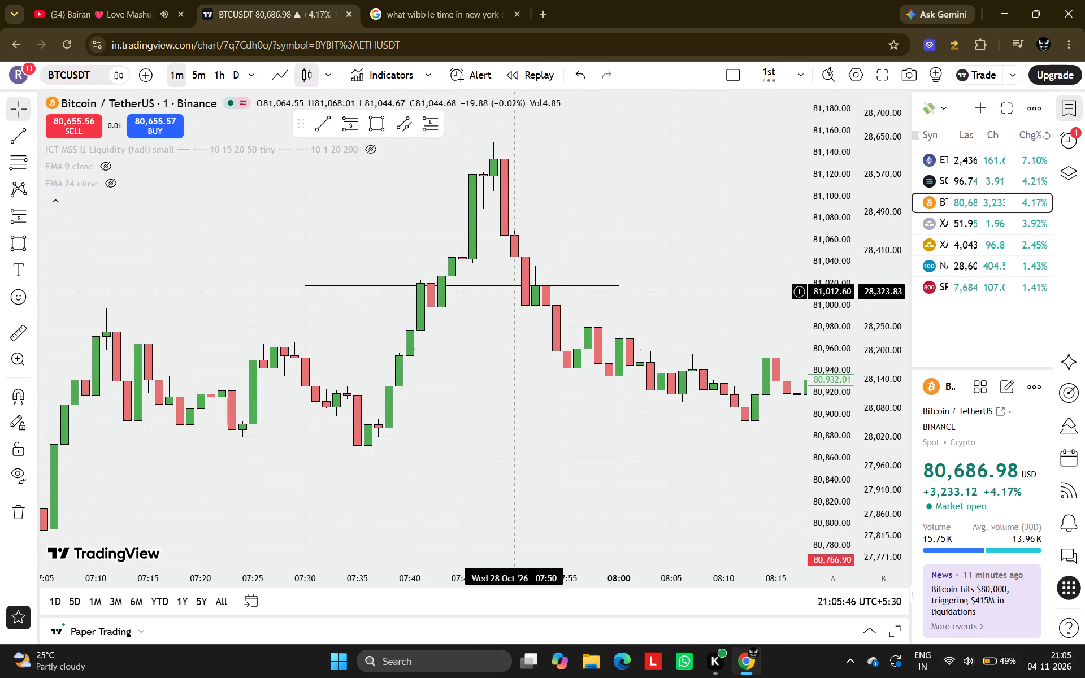
pyautogui.moveTo(498, 285); pyautogui.dragTo(496, 144)
pyautogui.moveTo(575, 188); pyautogui.dragTo(622, 372)
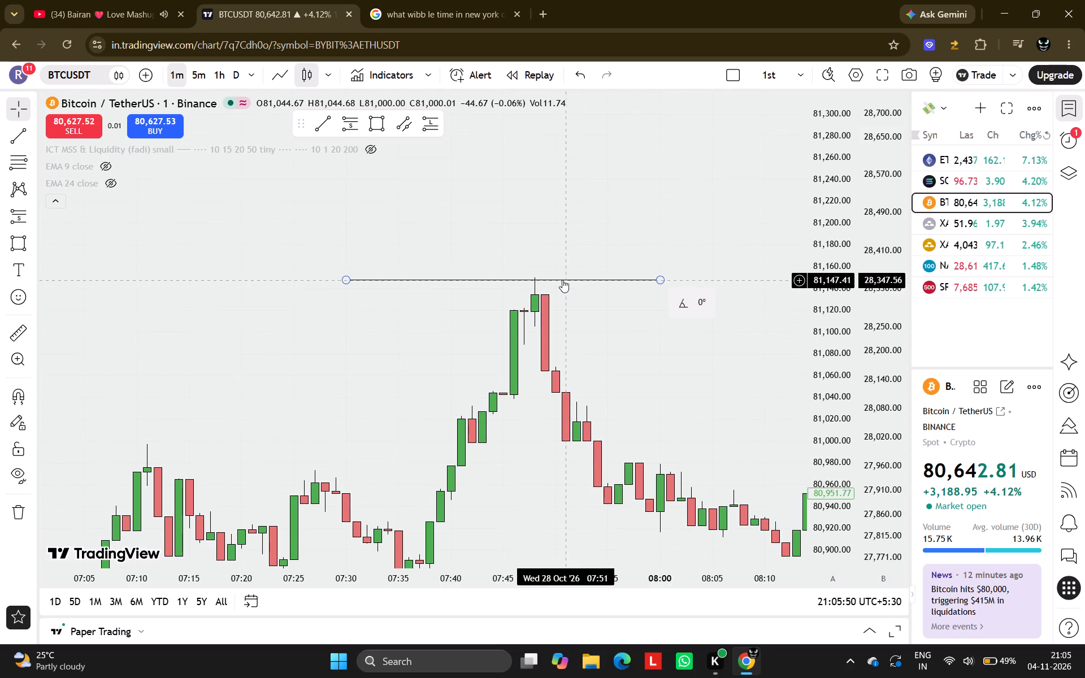
pyautogui.click(562, 279)
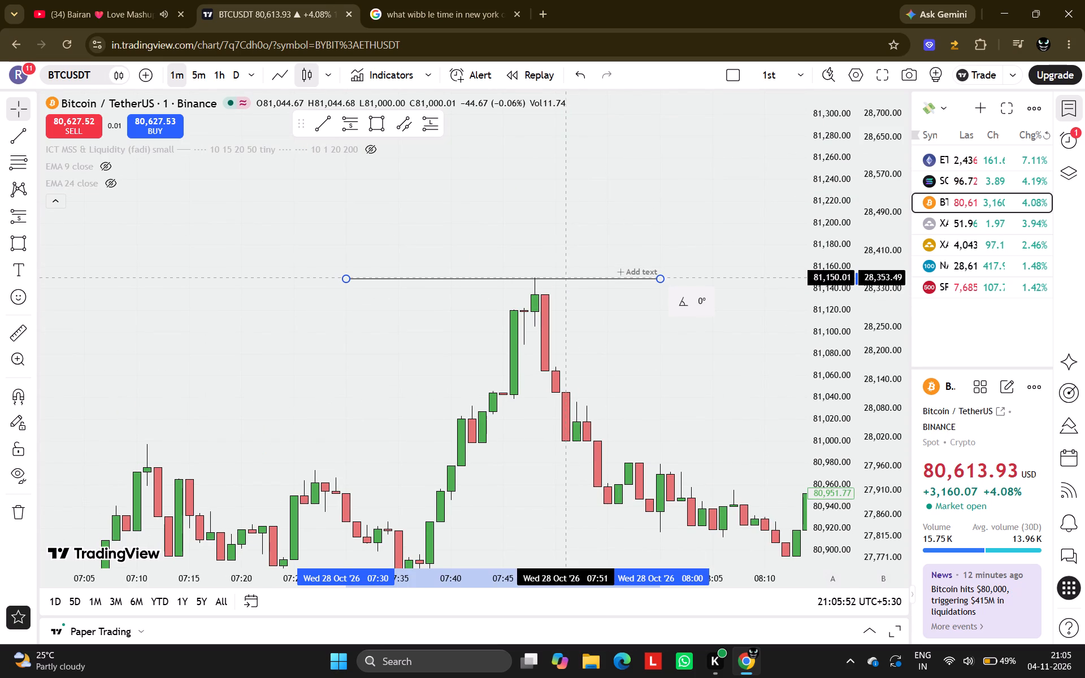
pyautogui.scroll(1, 562, 273)
pyautogui.scroll(-5, 701, 431)
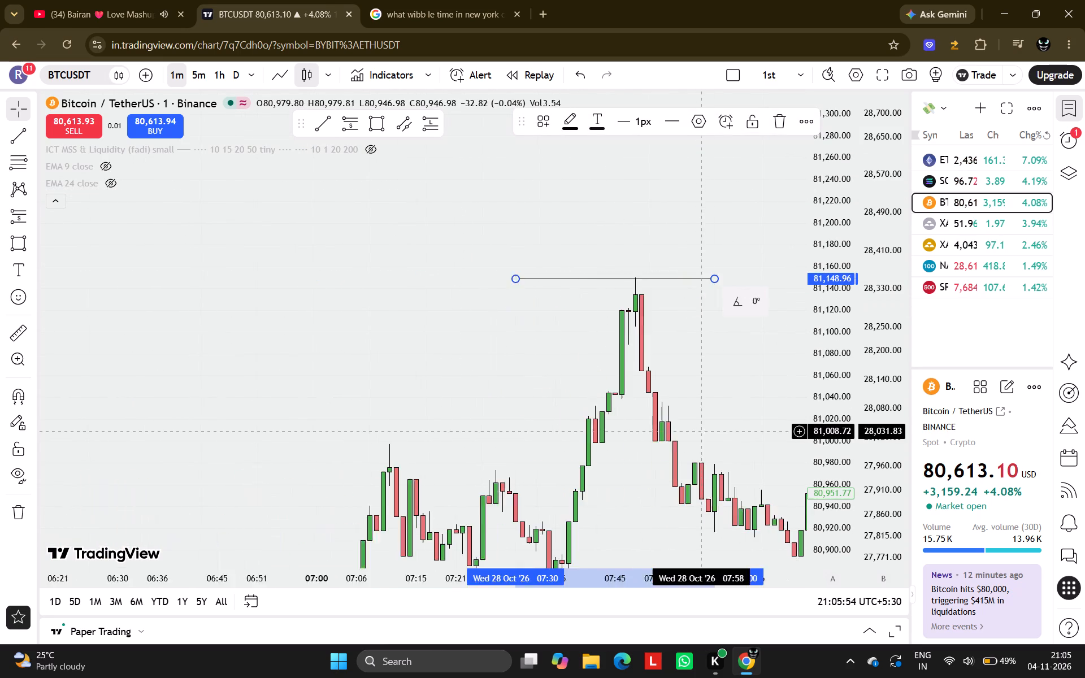
# Draw a Fib retracement from the range low line at about 80,863 to the high line at about 81,149, spanning 07:25 to 08:17.
pyautogui.moveTo(723, 425); pyautogui.dragTo(568, 209)
pyautogui.scroll(1, 568, 209)
pyautogui.scroll(-2, 568, 209)
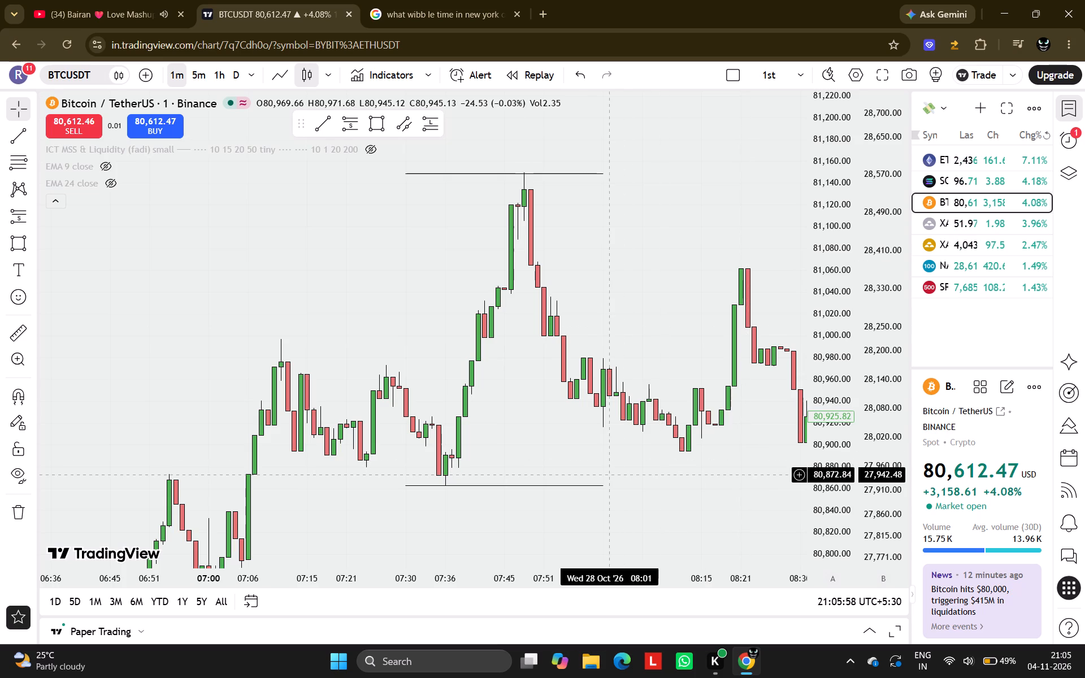
pyautogui.moveTo(572, 515); pyautogui.dragTo(741, 489)
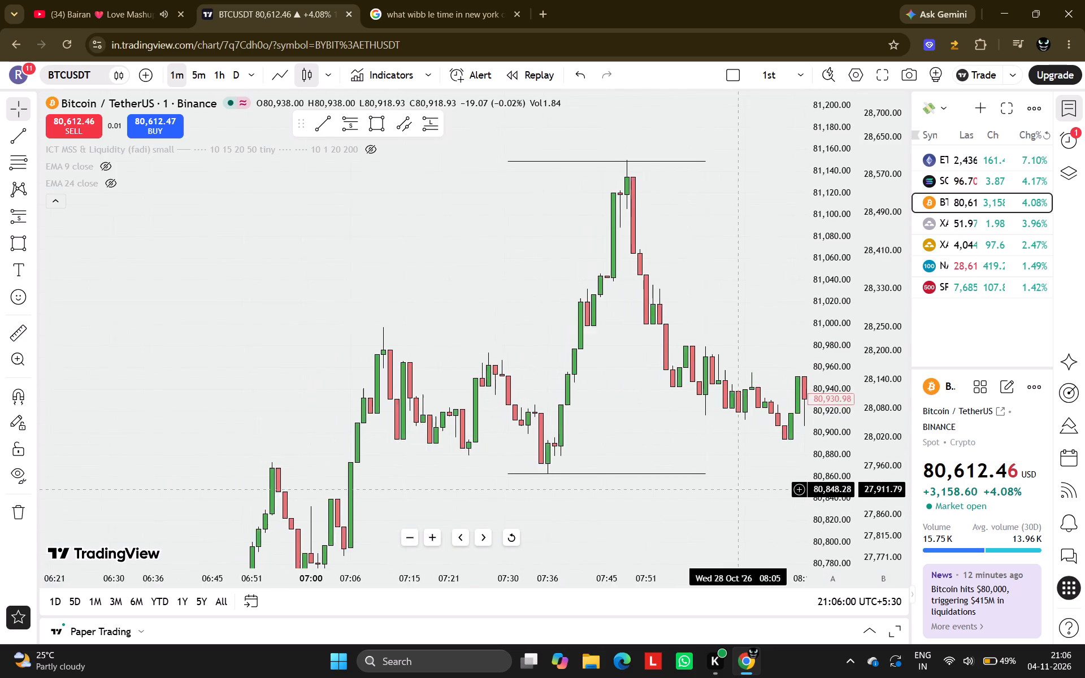
pyautogui.moveTo(741, 489); pyautogui.dragTo(761, 522)
pyautogui.scroll(-4, 836, 479)
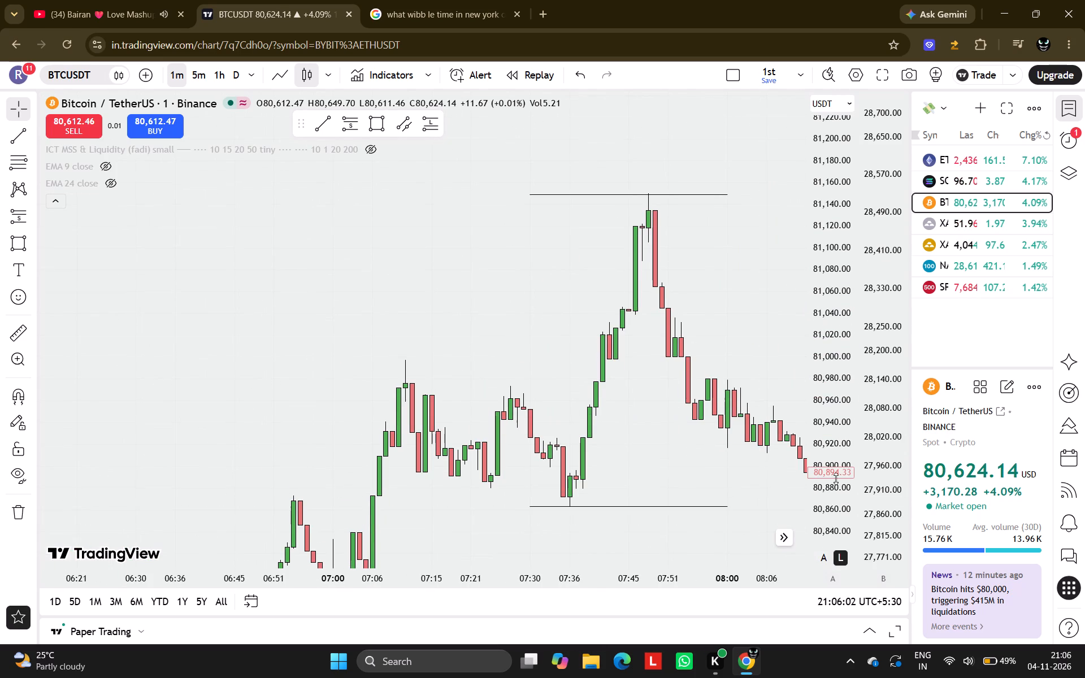
pyautogui.scroll(-3, 836, 479)
pyautogui.moveTo(759, 490); pyautogui.dragTo(518, 465)
pyautogui.scroll(-5, 518, 465)
pyautogui.moveTo(728, 483); pyautogui.dragTo(398, 481)
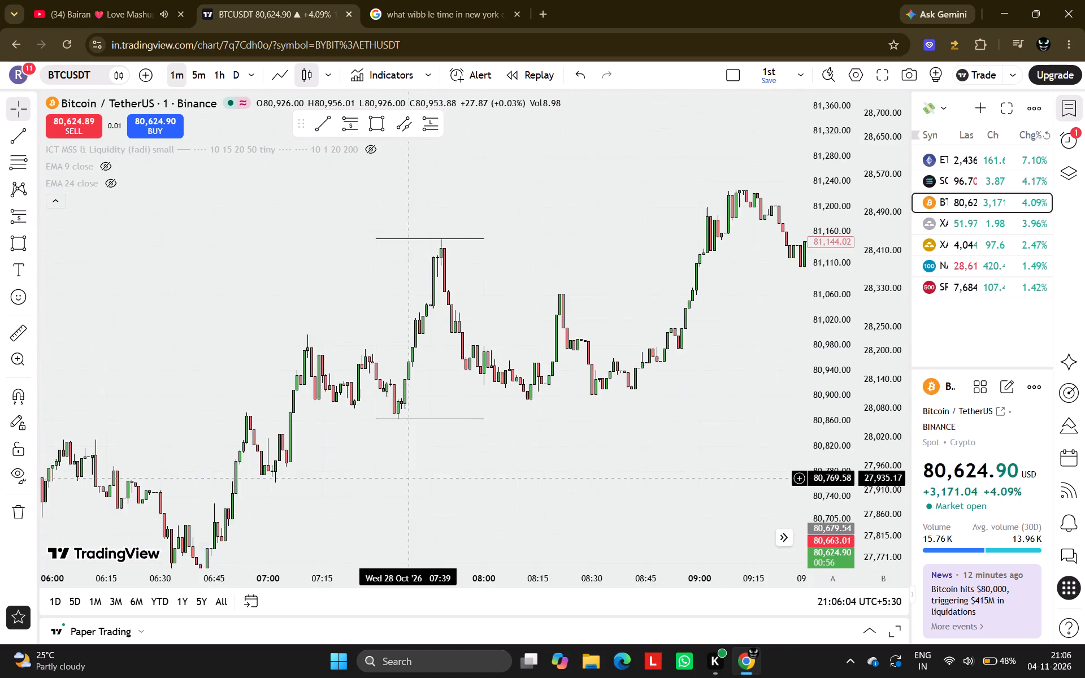
pyautogui.moveTo(398, 481); pyautogui.dragTo(397, 483)
pyautogui.click(23, 164)
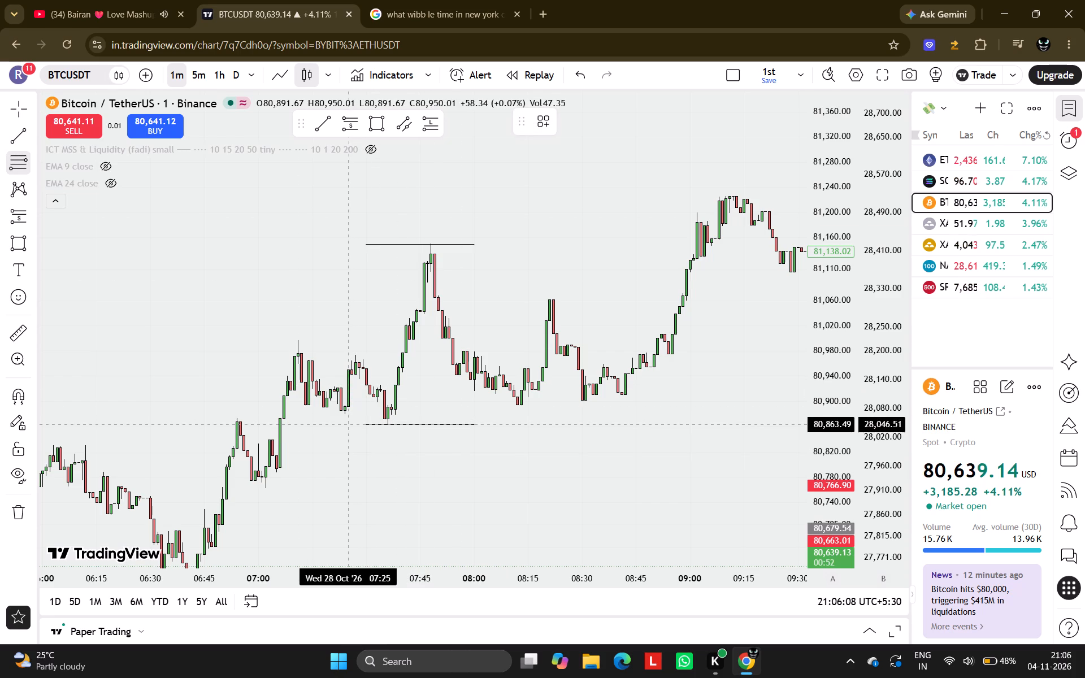
pyautogui.moveTo(349, 424); pyautogui.dragTo(497, 268)
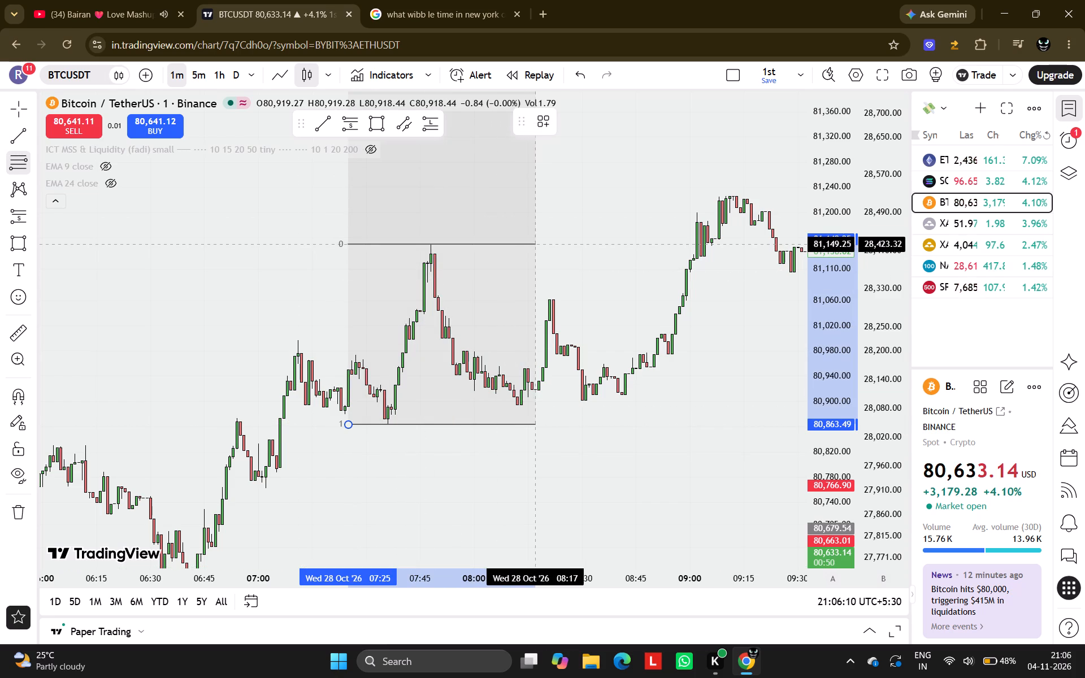
pyautogui.click(534, 244)
# Draw a rectangle zone between the Fib's -2 and -2.5 levels, about 81,719 to 81,862, spanning 07:05 to 15:57 on 28 October.
pyautogui.scroll(-5, 644, 329)
pyautogui.moveTo(747, 493); pyautogui.dragTo(505, 593)
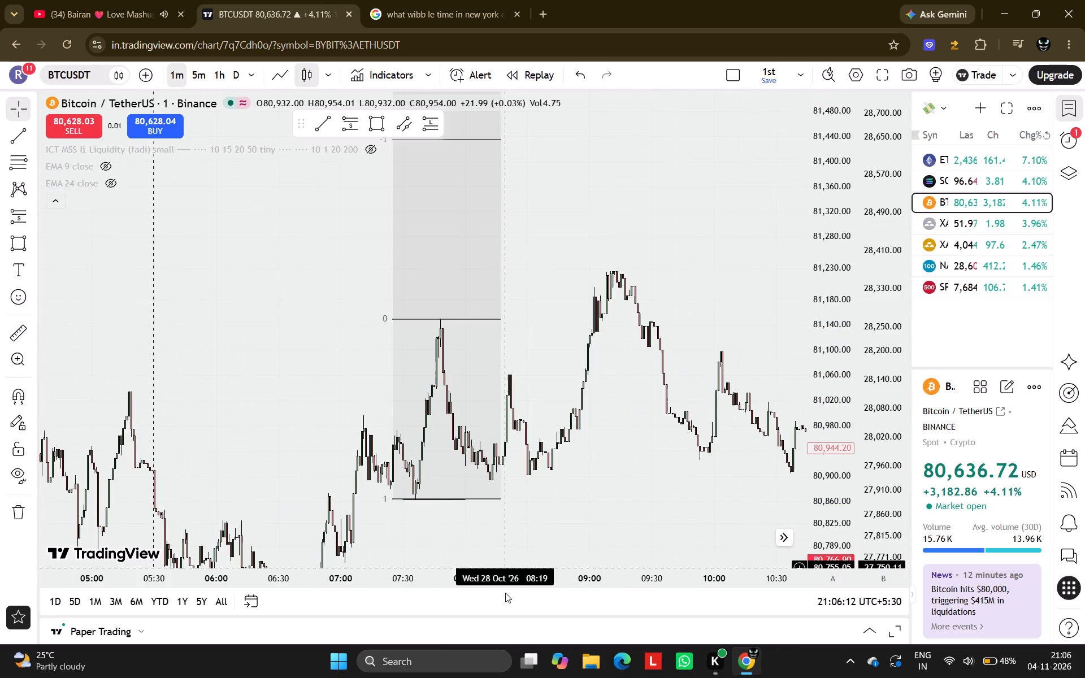
pyautogui.scroll(-5, 615, 449)
pyautogui.moveTo(731, 485); pyautogui.dragTo(504, 494)
pyautogui.scroll(-2, 504, 494)
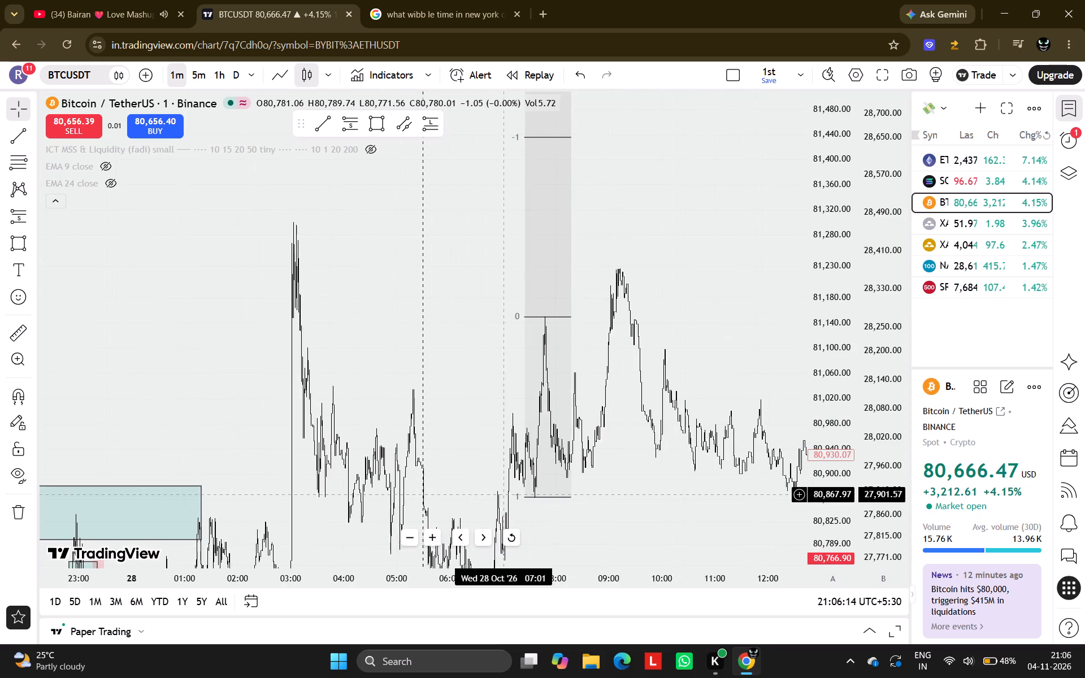
pyautogui.scroll(-6, 837, 405)
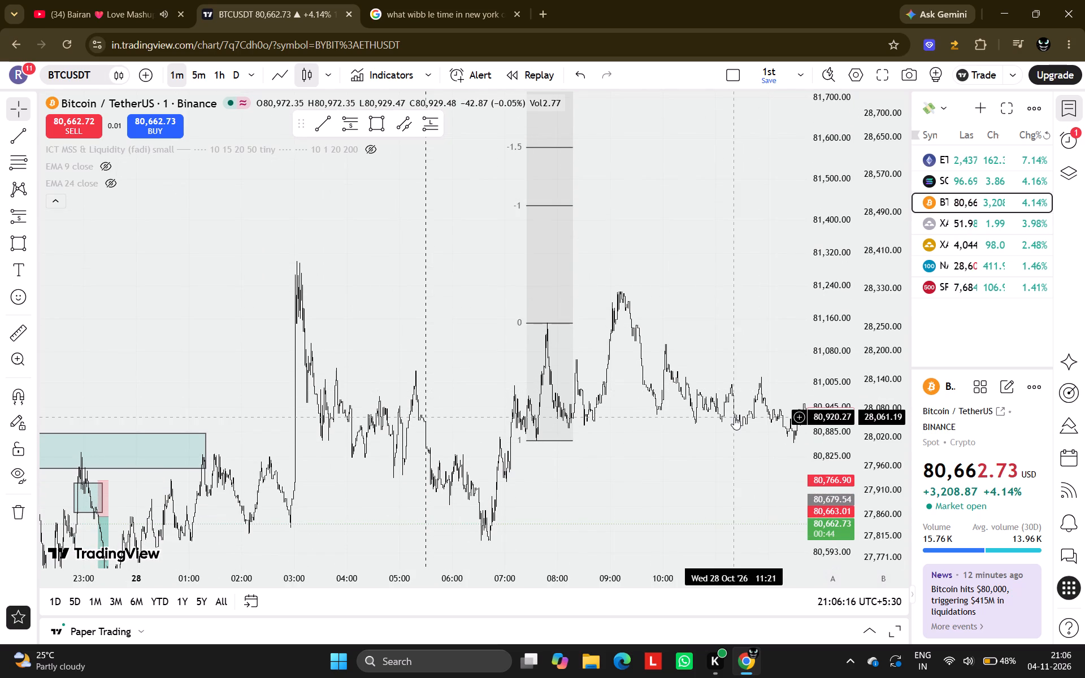
pyautogui.hscroll(-2, 734, 417)
pyautogui.scroll(-2, 734, 417)
pyautogui.scroll(1, 817, 357)
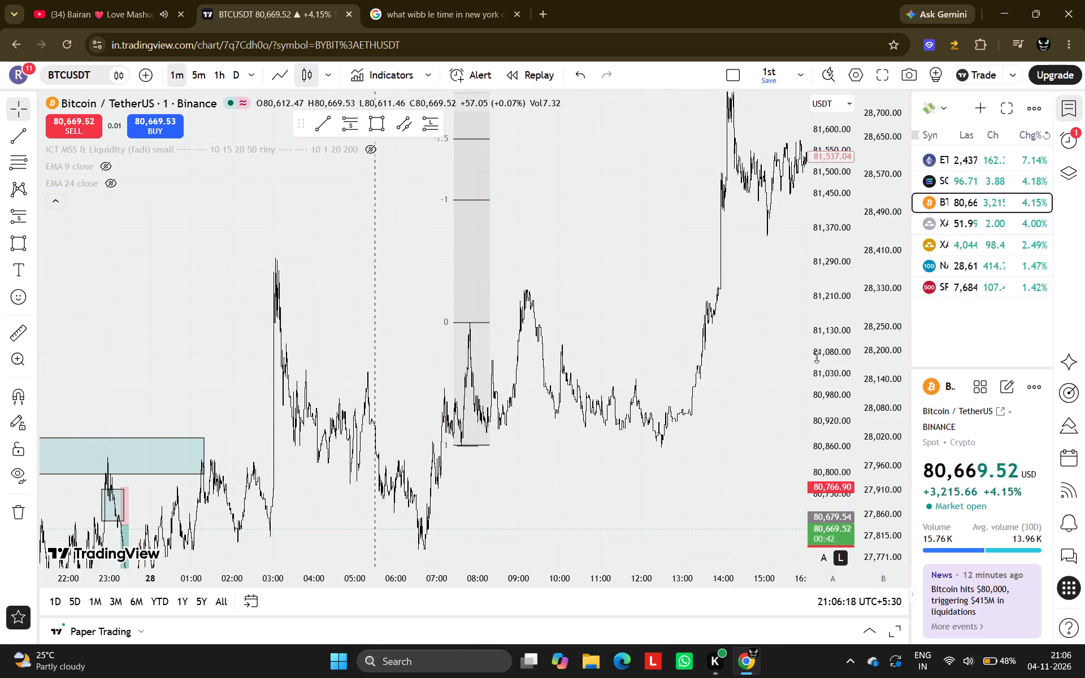
pyautogui.moveTo(542, 281); pyautogui.dragTo(530, 576)
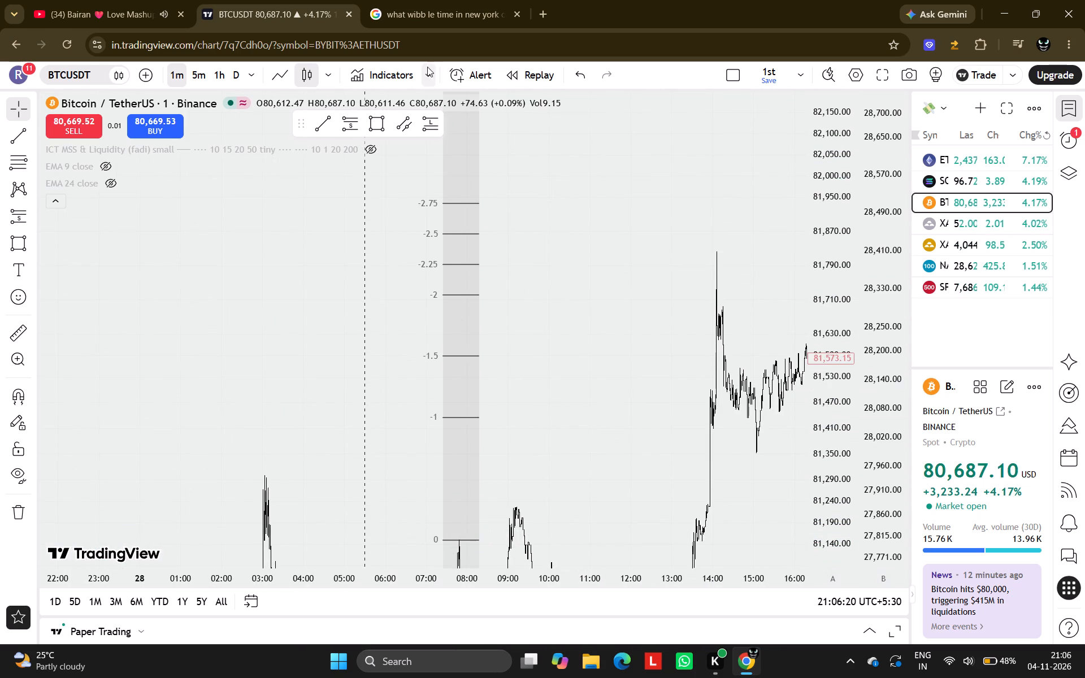
pyautogui.click(374, 125)
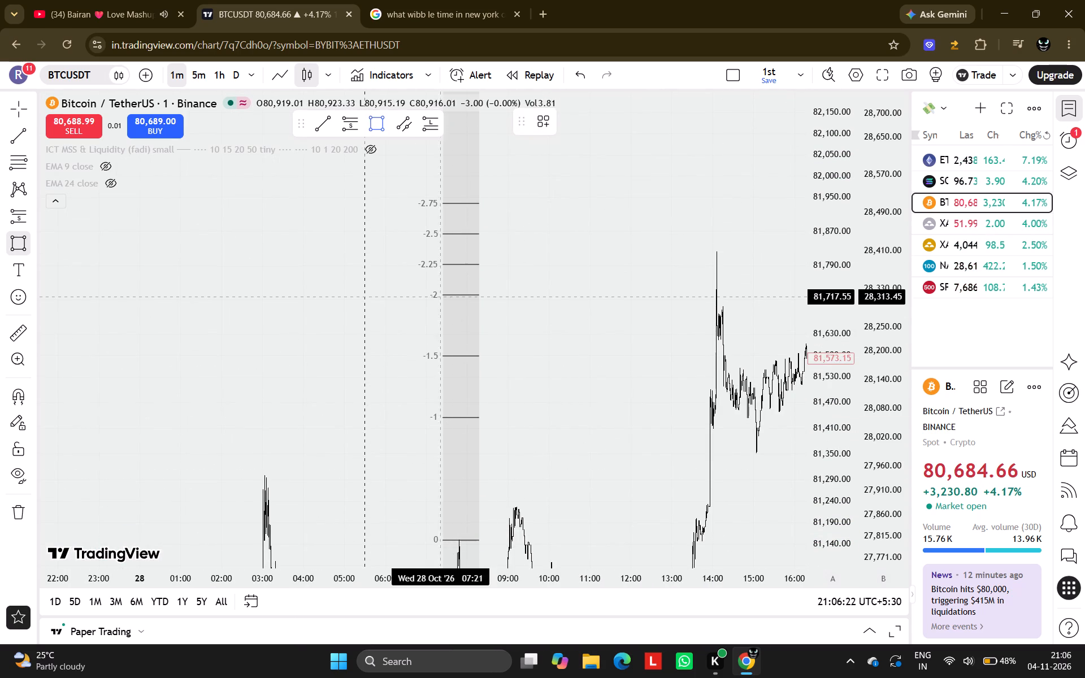
pyautogui.moveTo(430, 295); pyautogui.dragTo(552, 244)
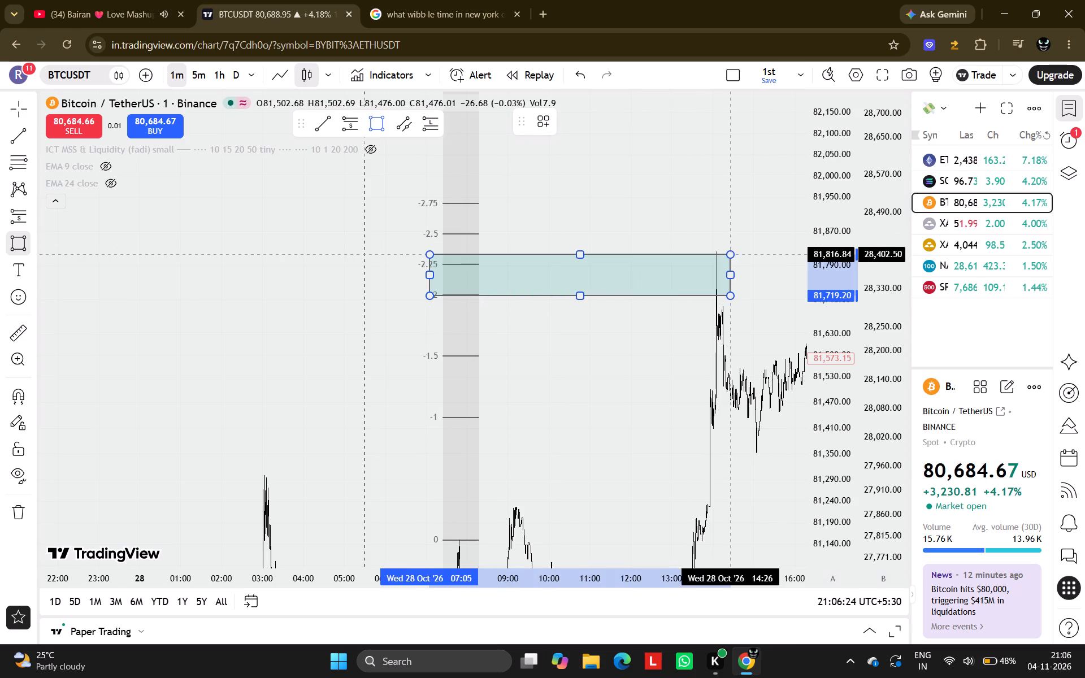
pyautogui.click(792, 235)
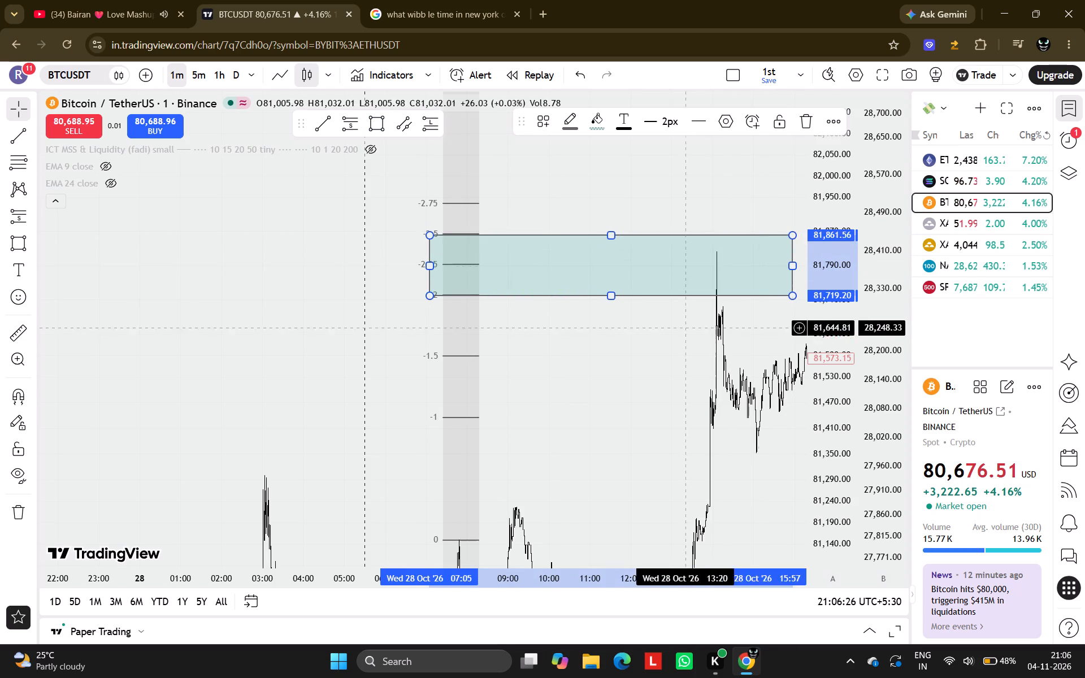
# Draw a rectangle over the imbalance below the 14:05 spike, from about 81,489 to 81,650, spanning 14:03 to 14:42.
pyautogui.moveTo(660, 348); pyautogui.dragTo(517, 345)
pyautogui.scroll(8, 517, 345)
pyautogui.moveTo(417, 355); pyautogui.dragTo(673, 300)
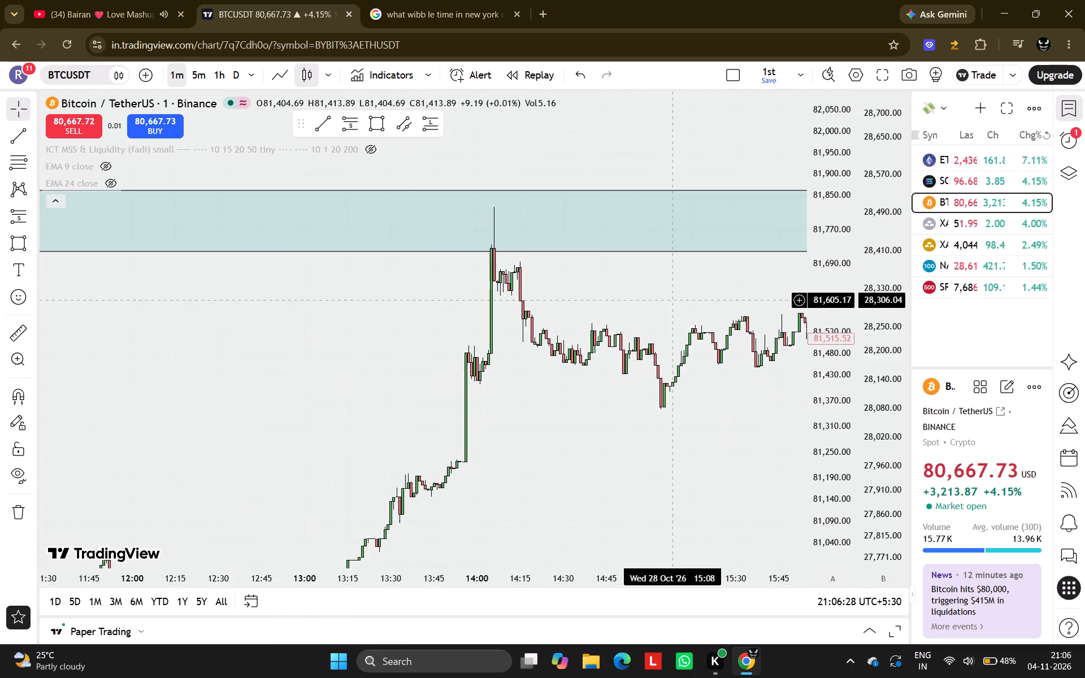
pyautogui.scroll(5, 673, 300)
pyautogui.moveTo(361, 291); pyautogui.dragTo(675, 321)
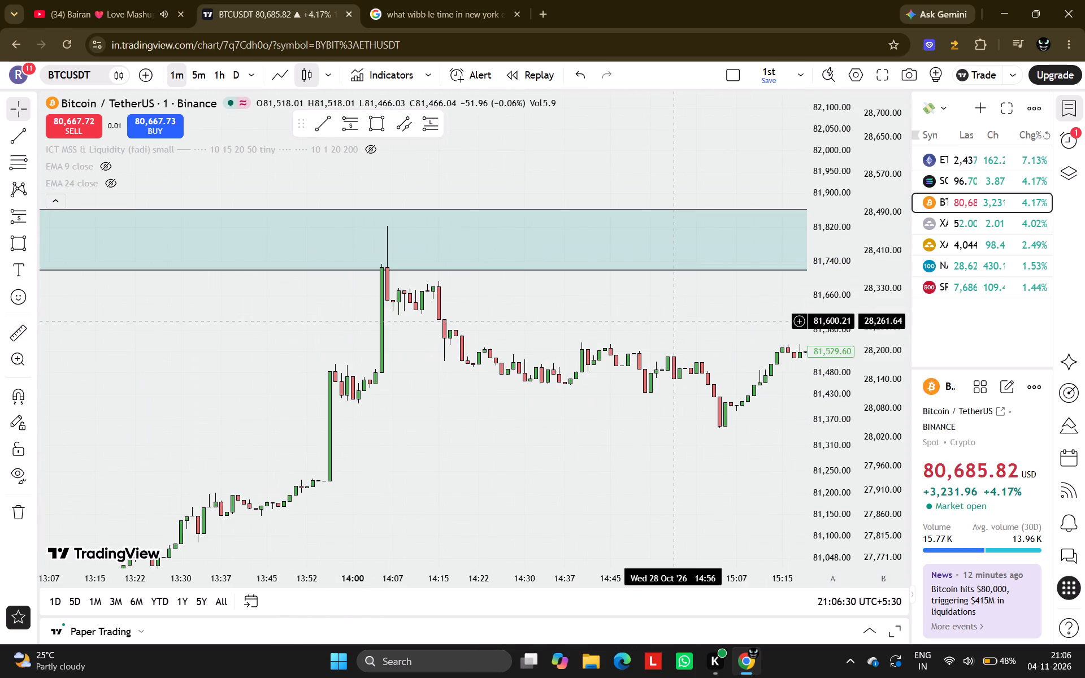
pyautogui.scroll(1, 675, 321)
pyautogui.scroll(11, 824, 227)
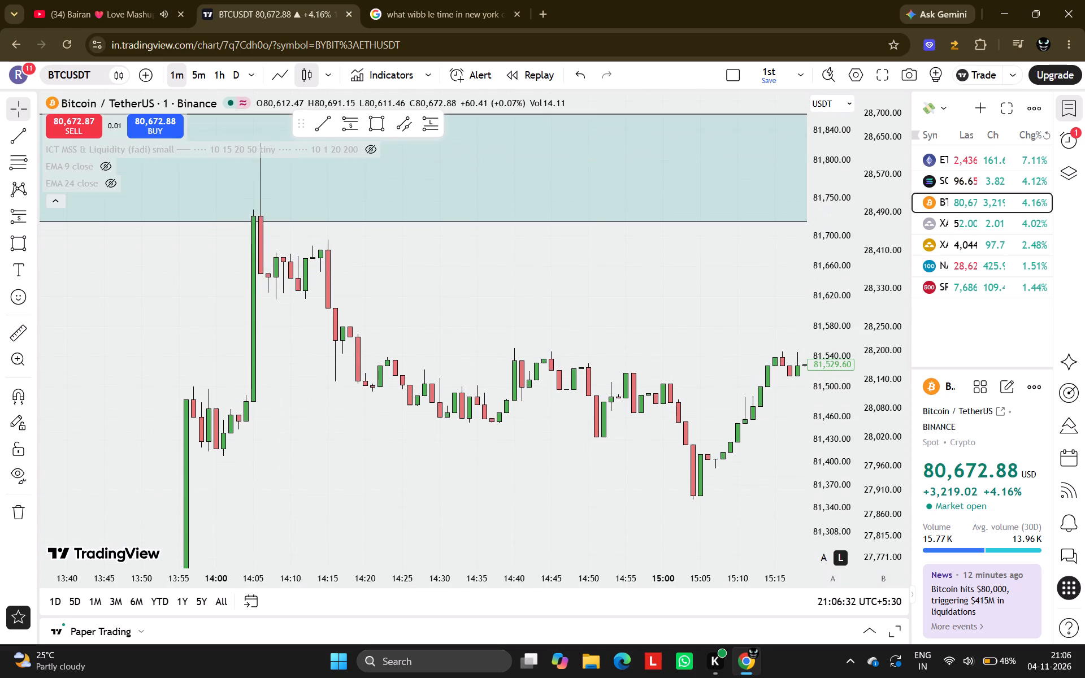
pyautogui.moveTo(471, 242); pyautogui.dragTo(775, 353)
pyautogui.scroll(1, 775, 353)
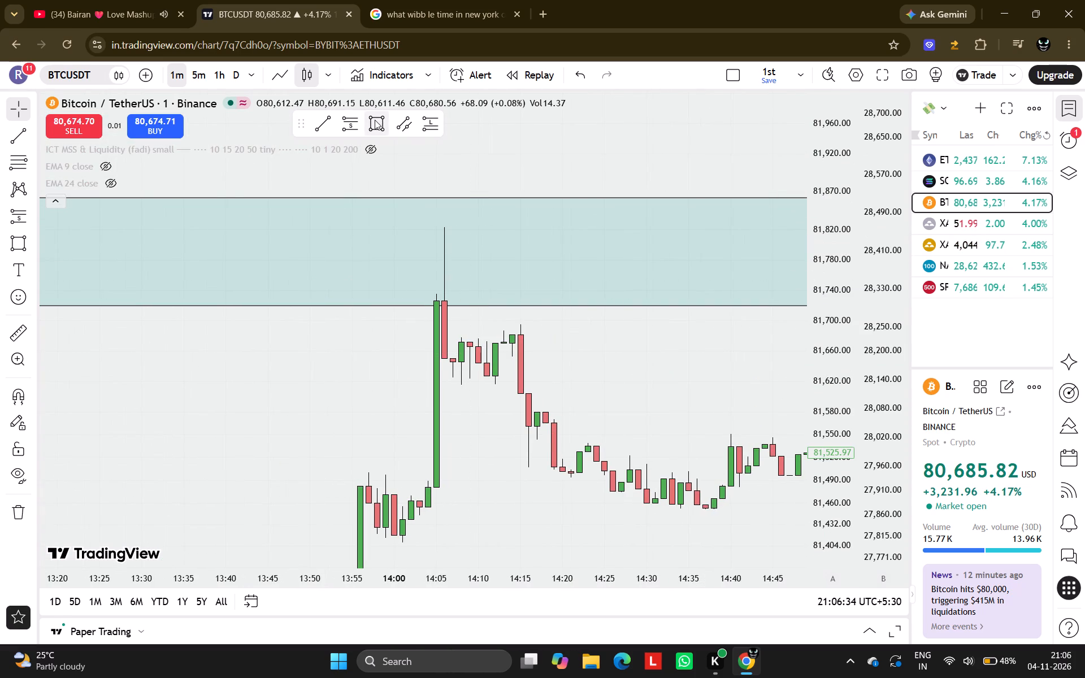
pyautogui.click(375, 120)
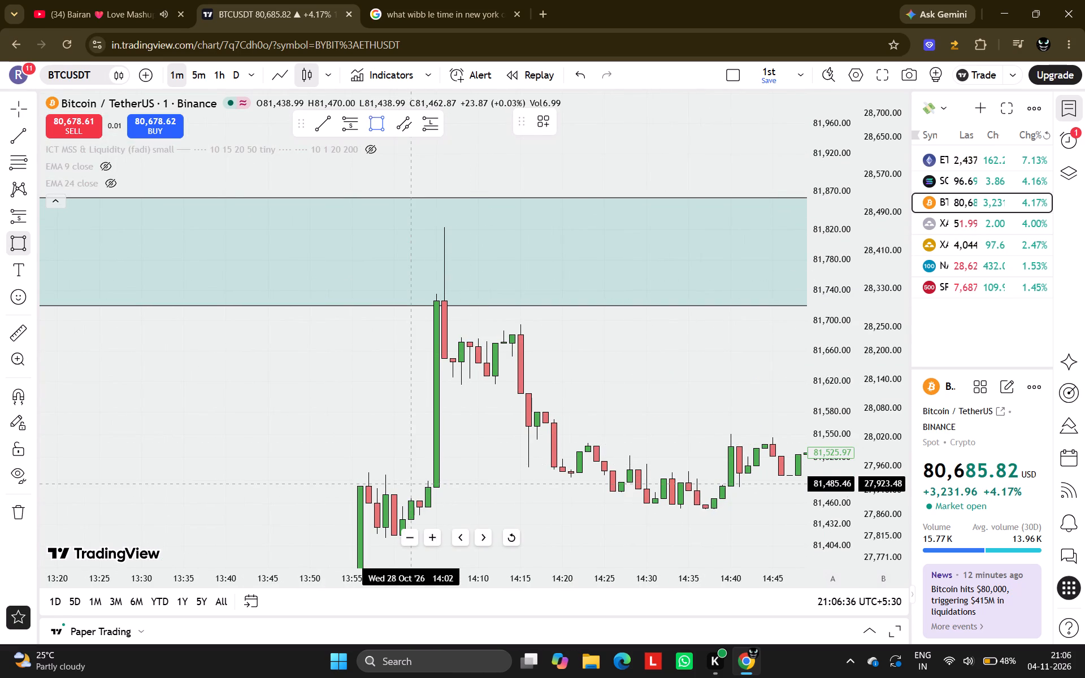
pyautogui.moveTo(418, 481); pyautogui.dragTo(506, 389)
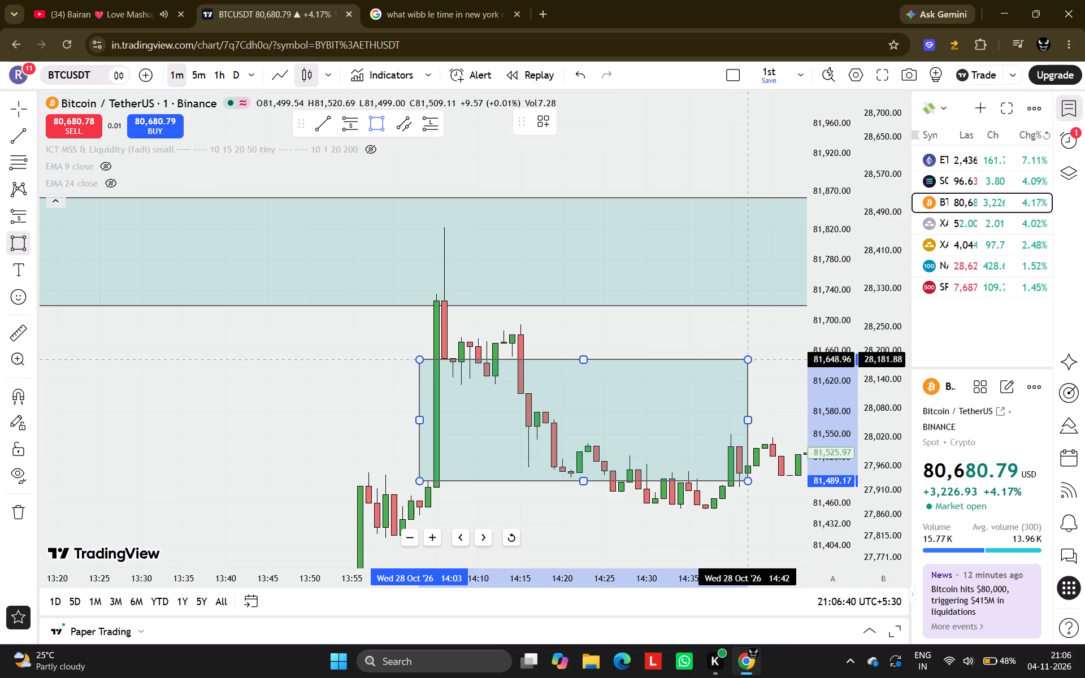
pyautogui.click(750, 358)
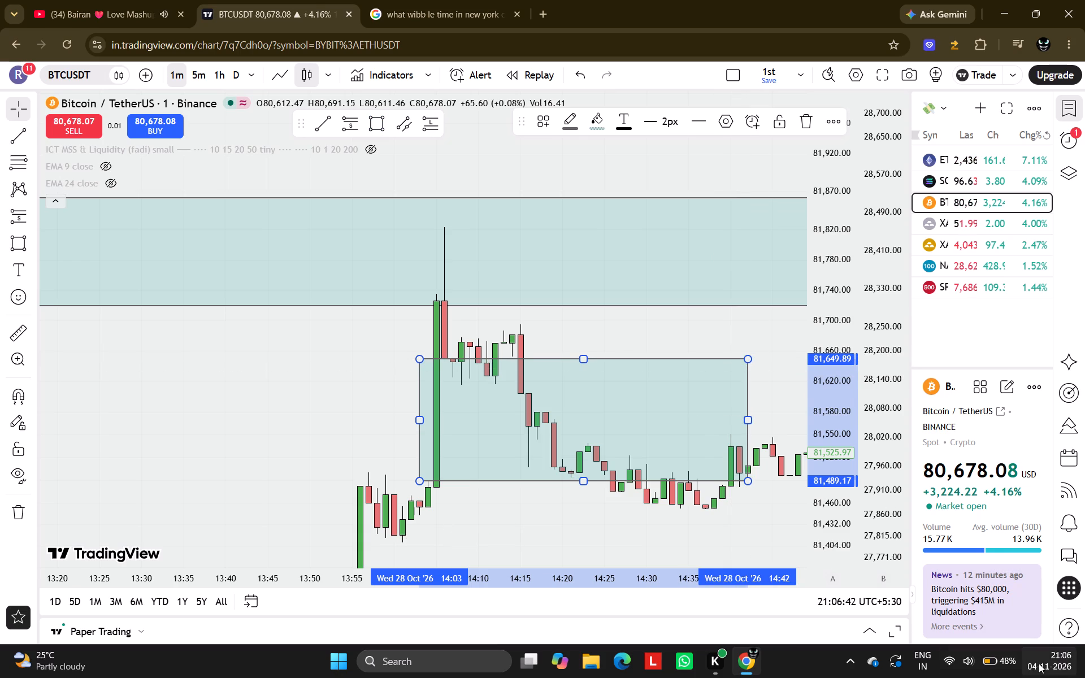
# Clear all system notifications and return to the chart.
pyautogui.click(1039, 663)
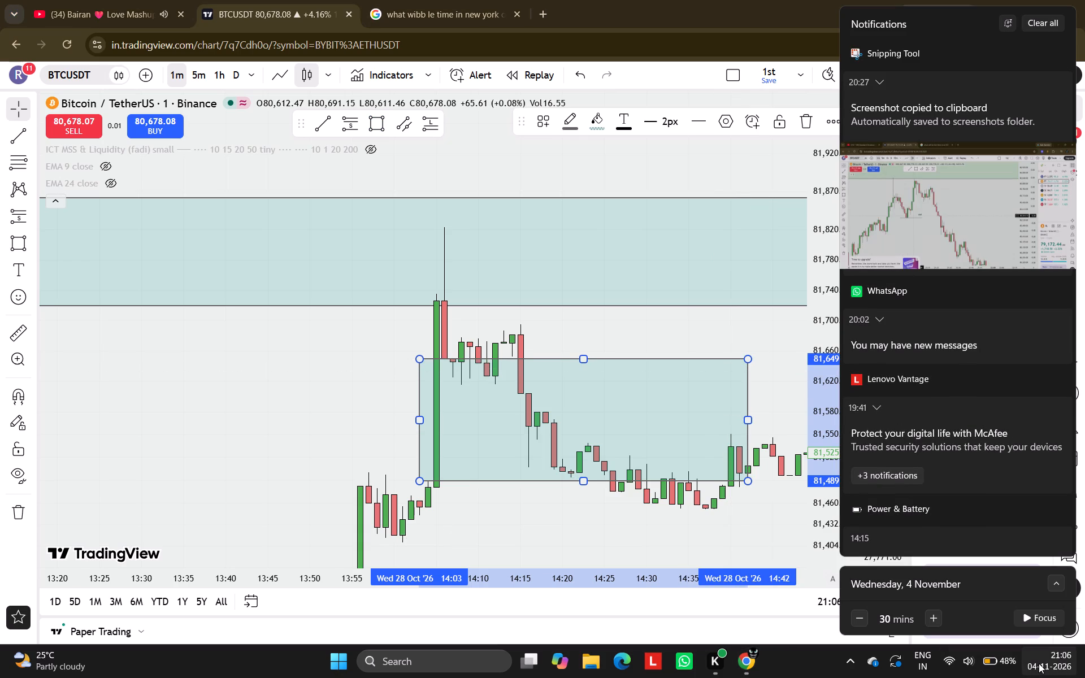
pyautogui.click(1031, 21)
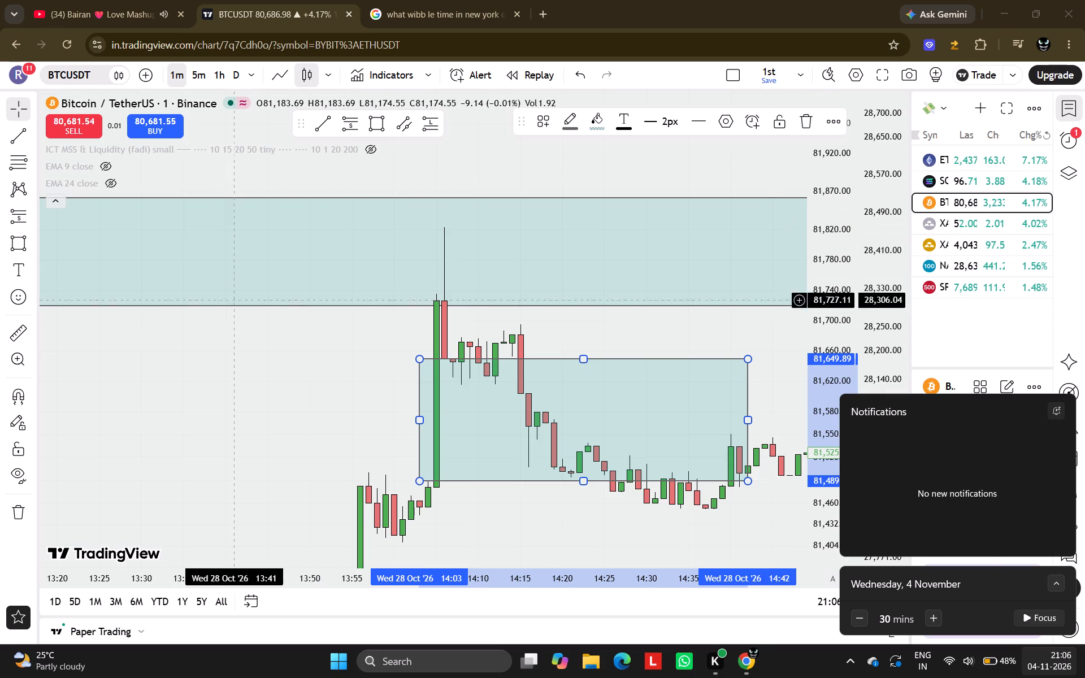
pyautogui.click(242, 373)
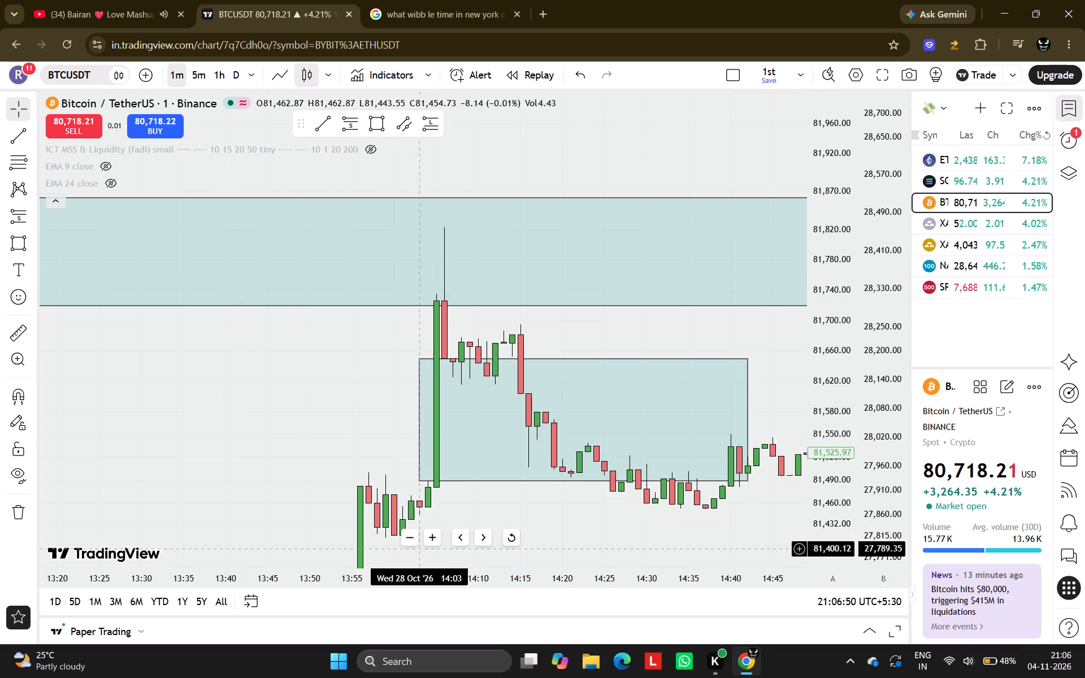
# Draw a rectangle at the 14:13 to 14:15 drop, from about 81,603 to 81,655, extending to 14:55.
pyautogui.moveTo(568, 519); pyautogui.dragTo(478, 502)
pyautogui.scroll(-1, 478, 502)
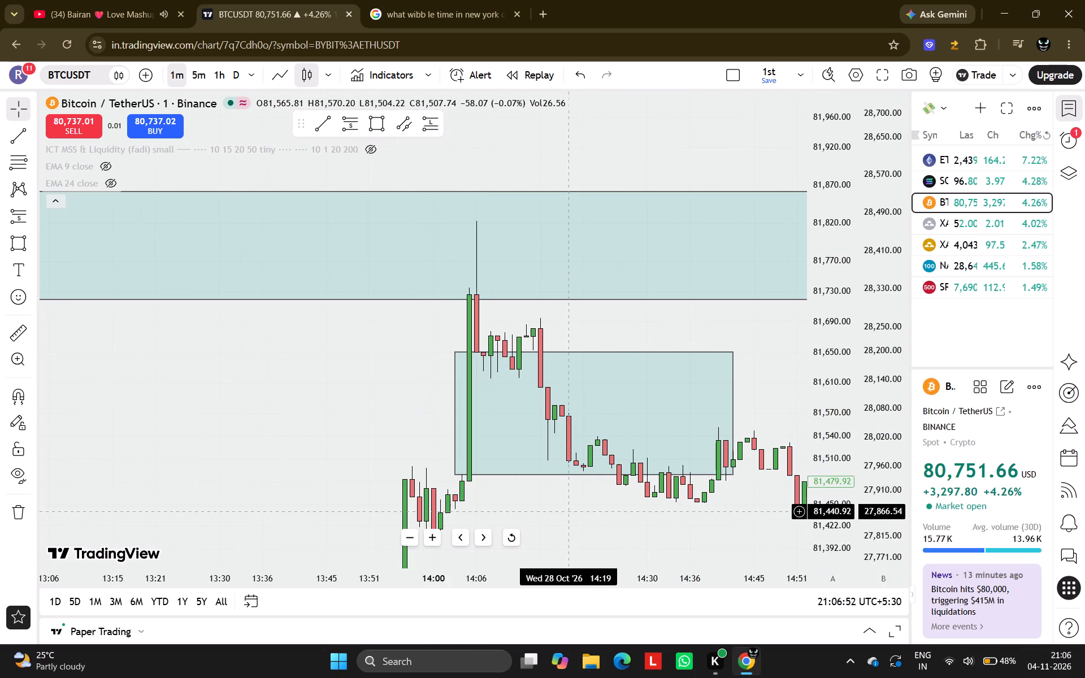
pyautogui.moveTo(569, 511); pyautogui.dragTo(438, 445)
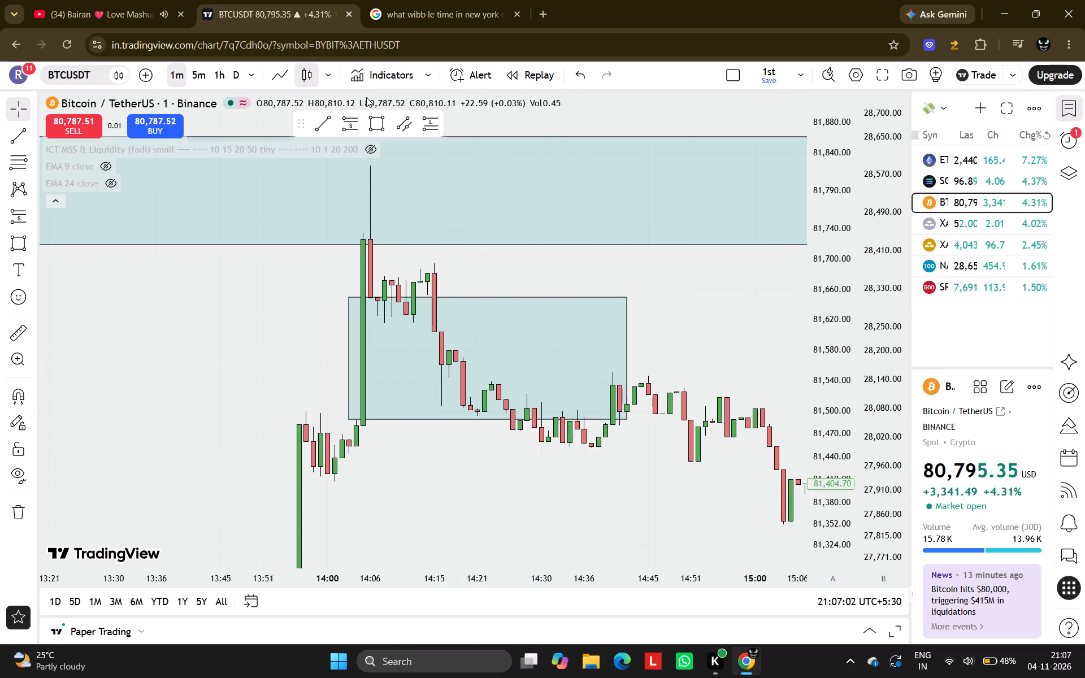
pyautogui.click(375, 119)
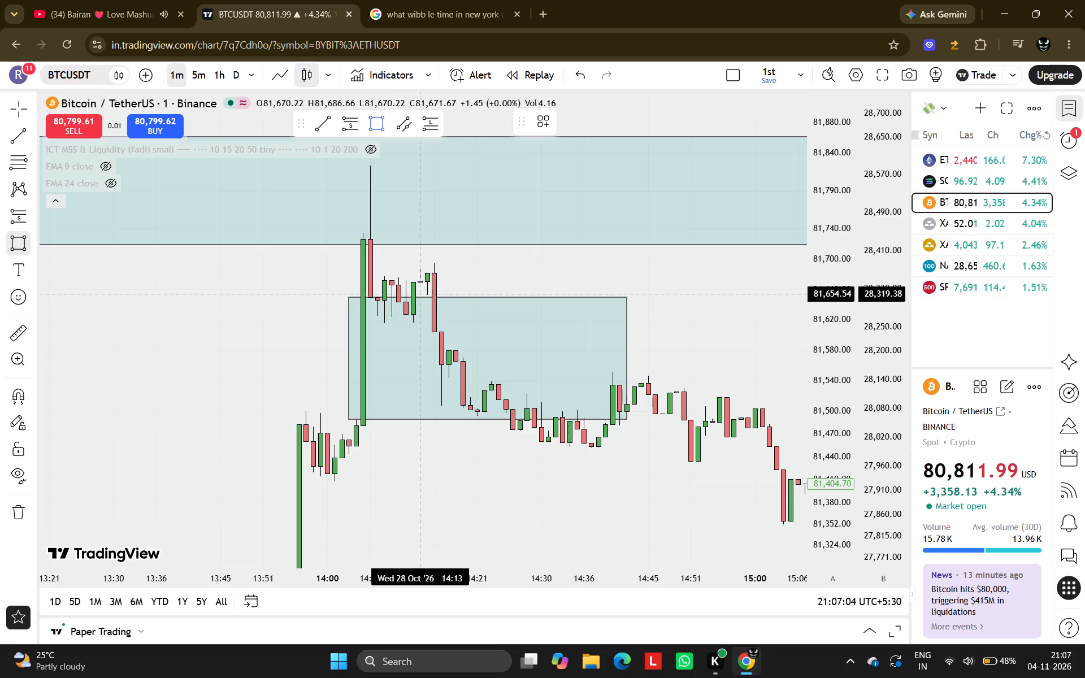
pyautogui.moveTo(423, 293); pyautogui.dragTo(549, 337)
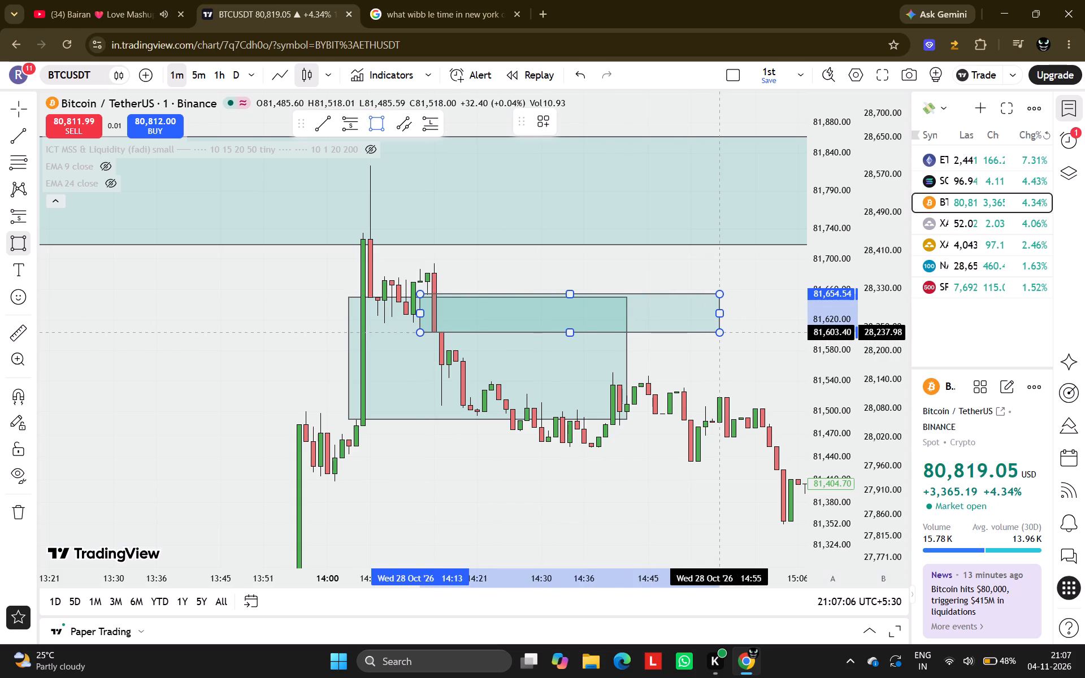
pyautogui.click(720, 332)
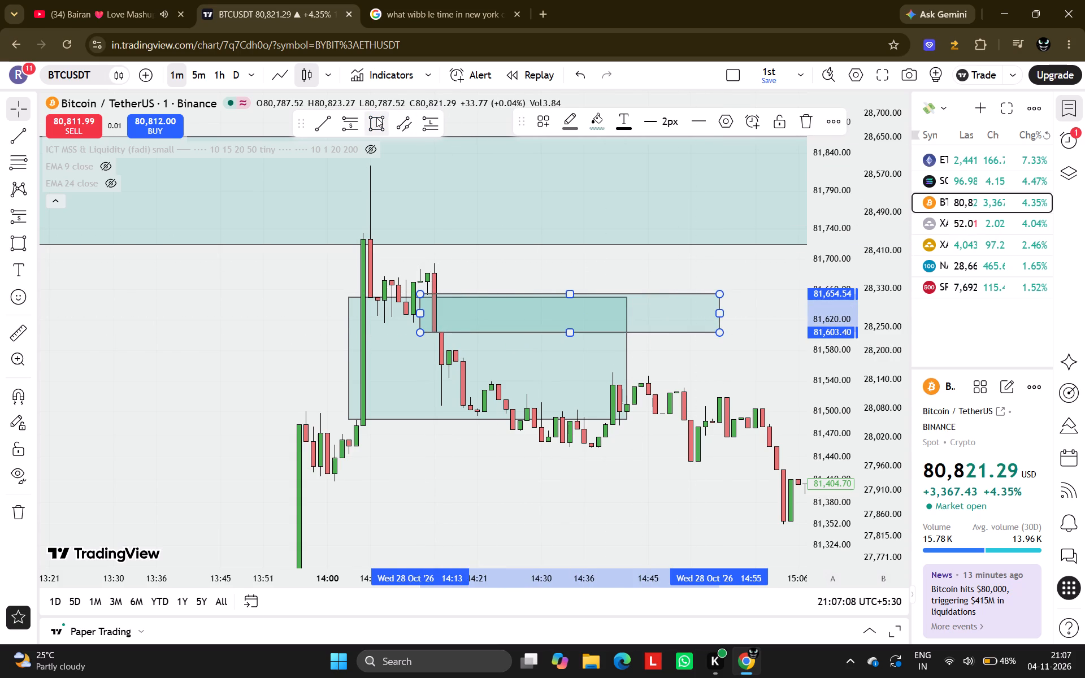
# Draw a thin rectangle from about 81,579 to 81,604, spanning 14:13 to 15:07.
pyautogui.click(376, 118)
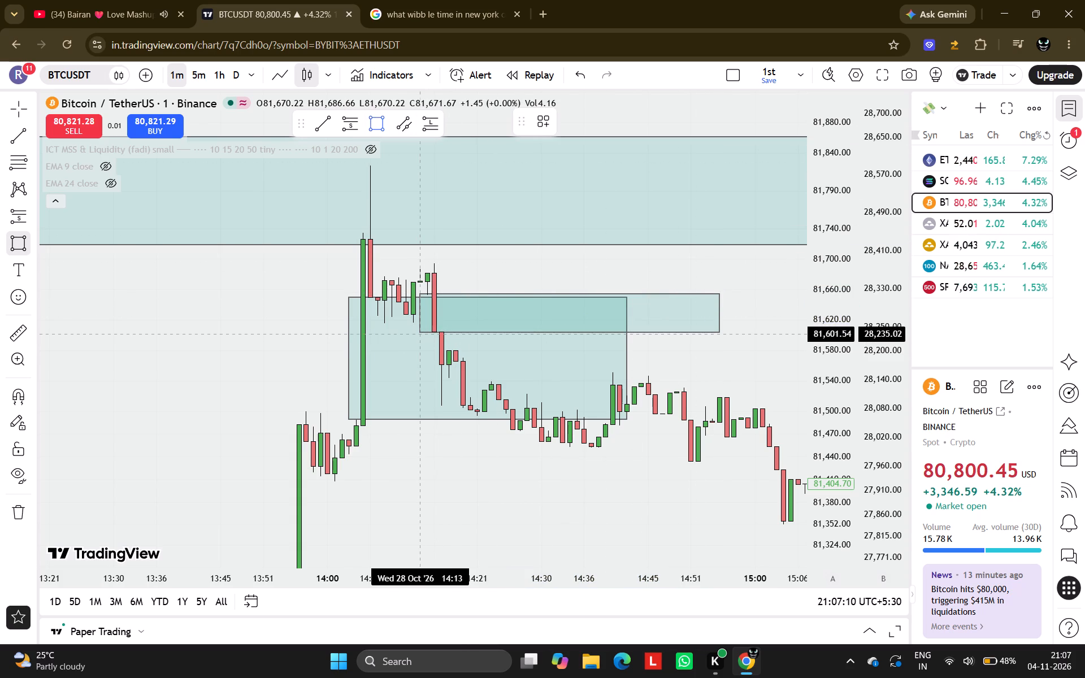
pyautogui.moveTo(423, 332); pyautogui.dragTo(765, 415)
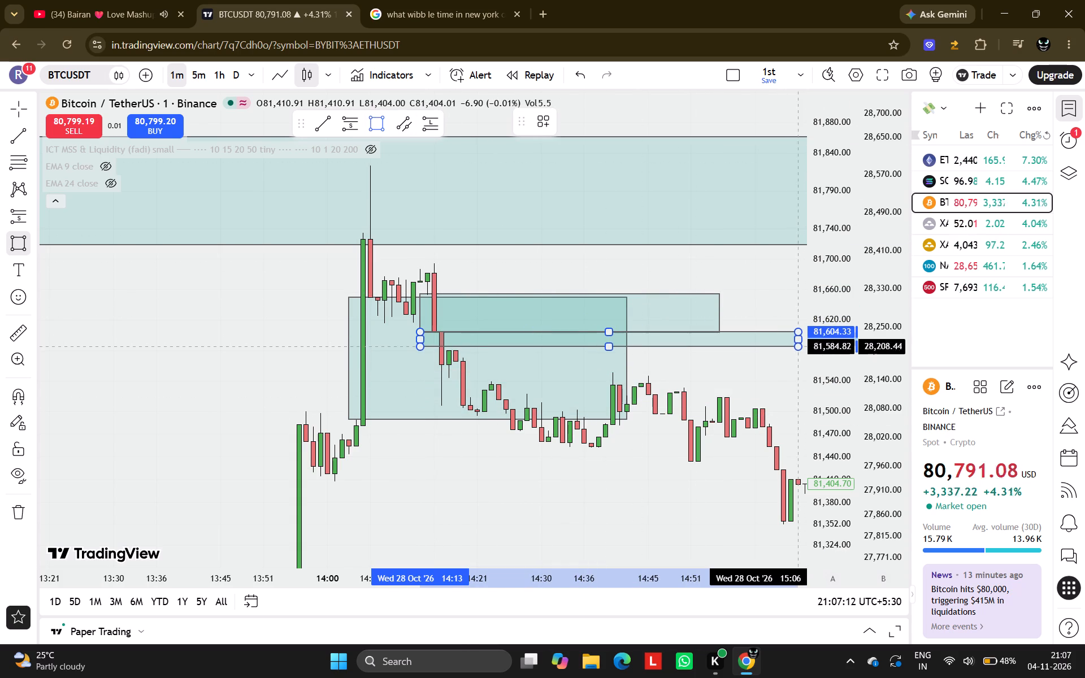
pyautogui.click(804, 351)
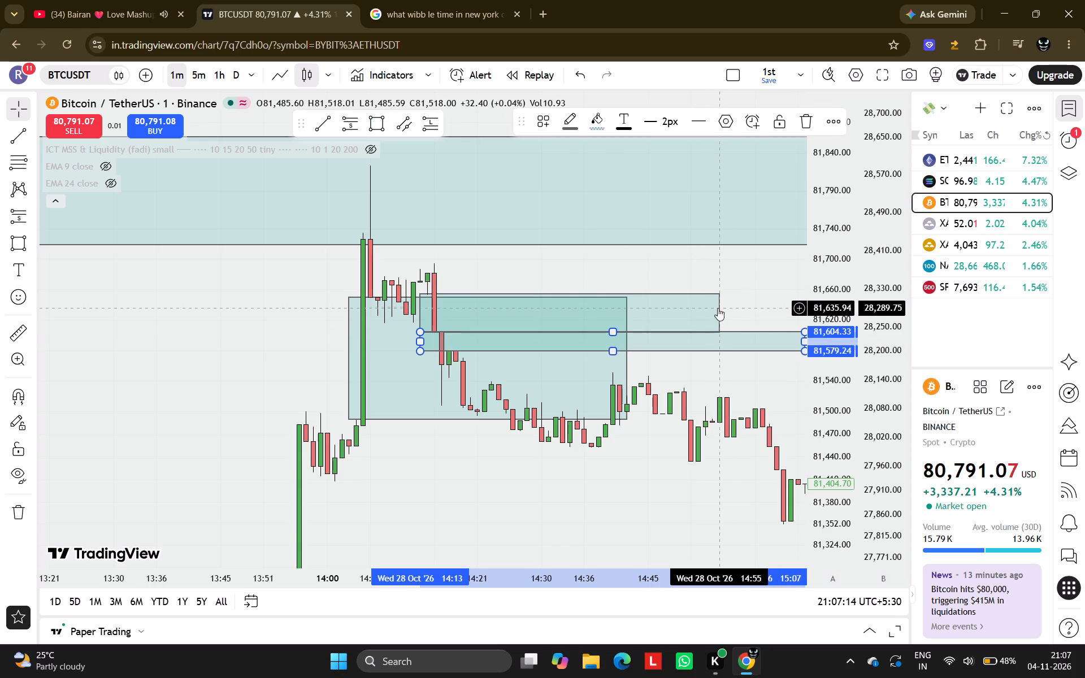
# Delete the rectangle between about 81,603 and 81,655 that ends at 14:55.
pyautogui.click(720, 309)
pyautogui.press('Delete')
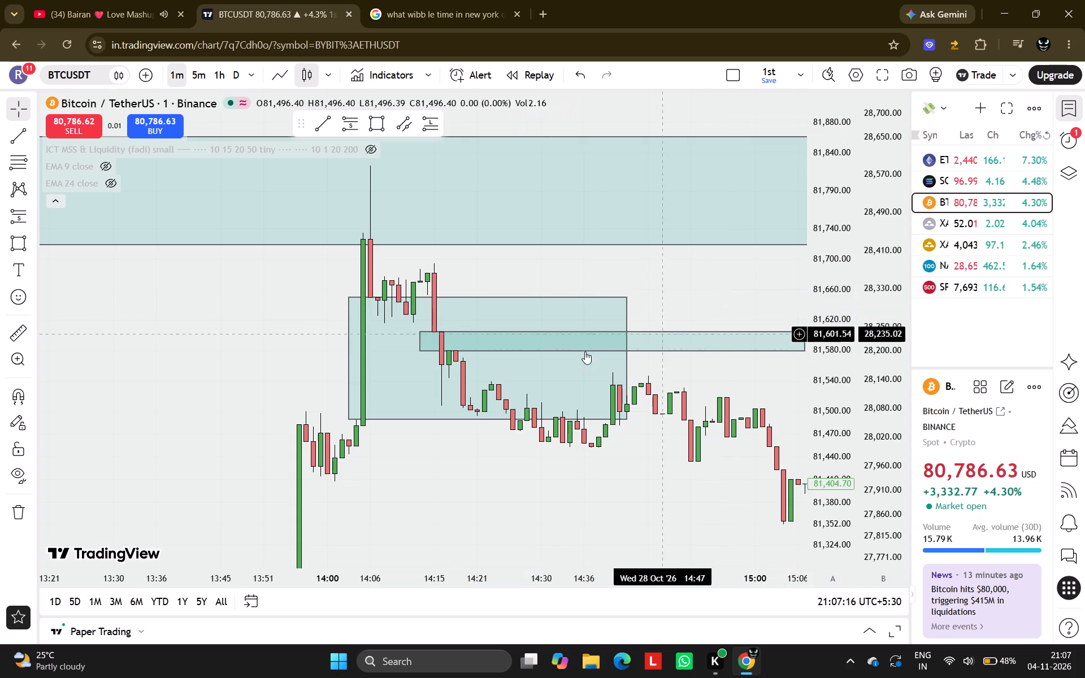
# Draw another rectangle below the thin zone, from about 81,518 to 81,566, spanning 14:14 to 15:04.
pyautogui.click(378, 132)
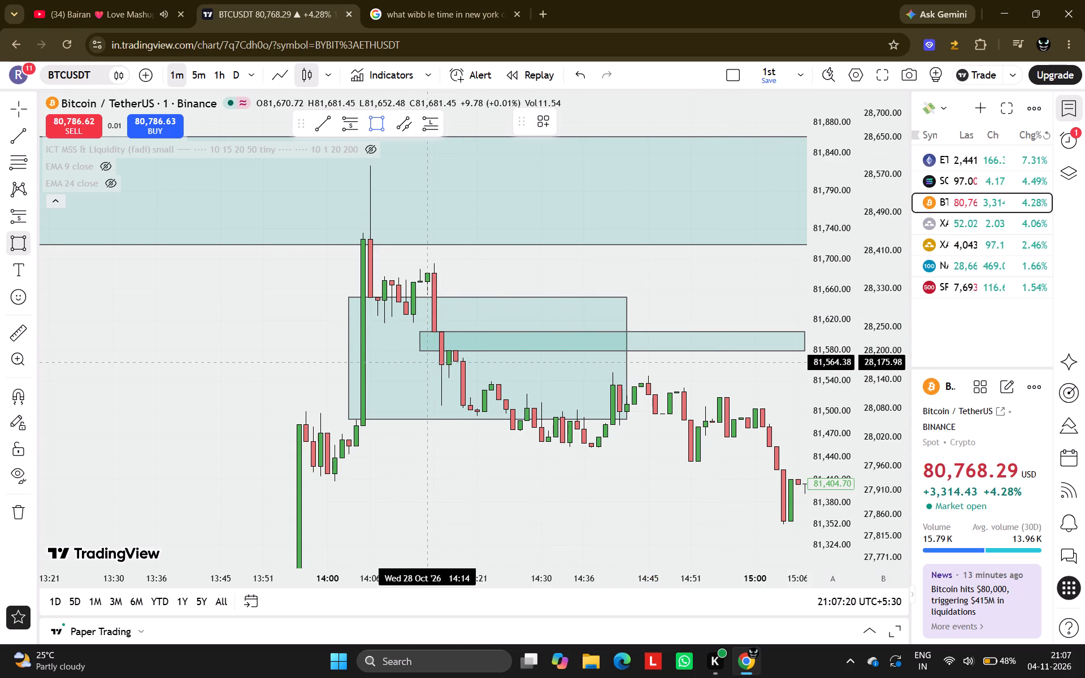
pyautogui.moveTo(430, 360); pyautogui.dragTo(724, 425)
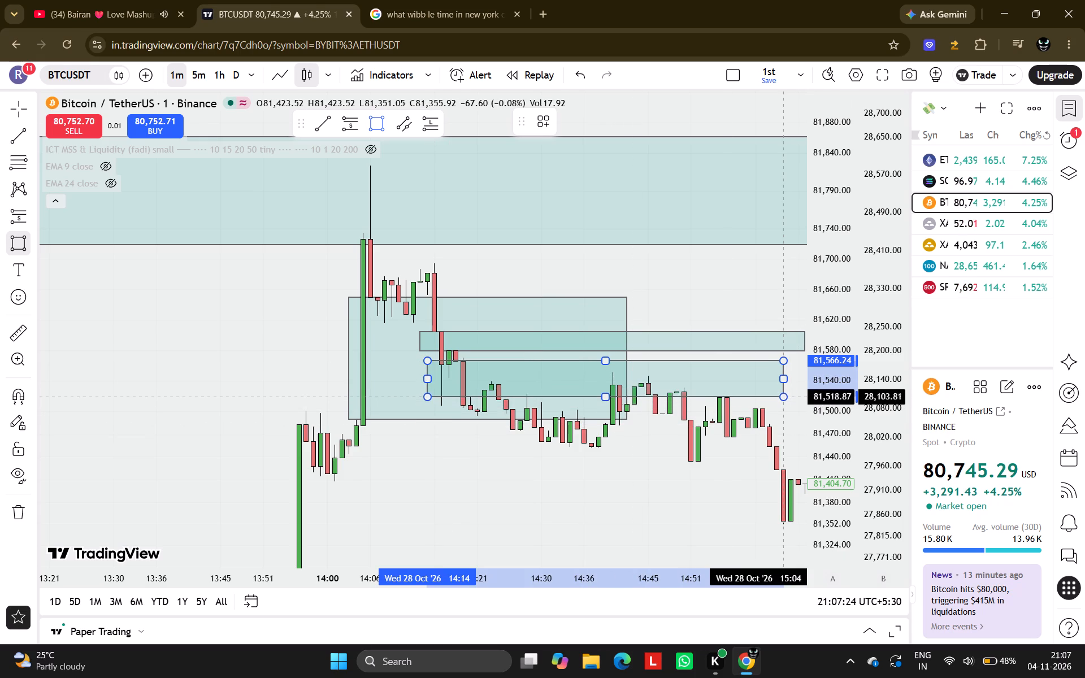
pyautogui.click(781, 397)
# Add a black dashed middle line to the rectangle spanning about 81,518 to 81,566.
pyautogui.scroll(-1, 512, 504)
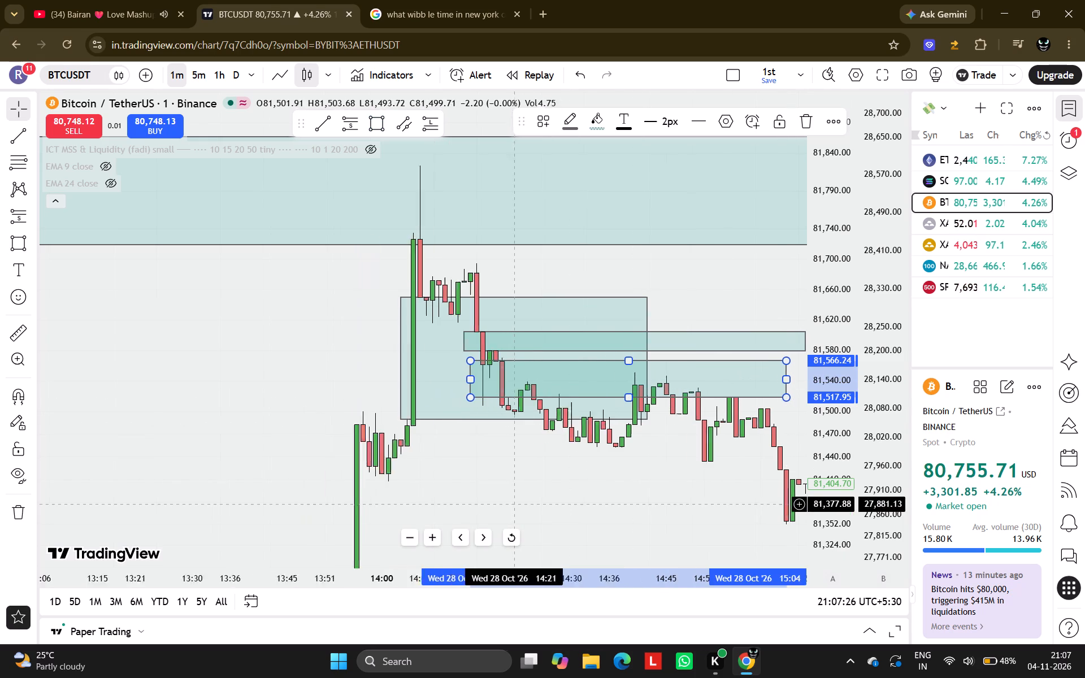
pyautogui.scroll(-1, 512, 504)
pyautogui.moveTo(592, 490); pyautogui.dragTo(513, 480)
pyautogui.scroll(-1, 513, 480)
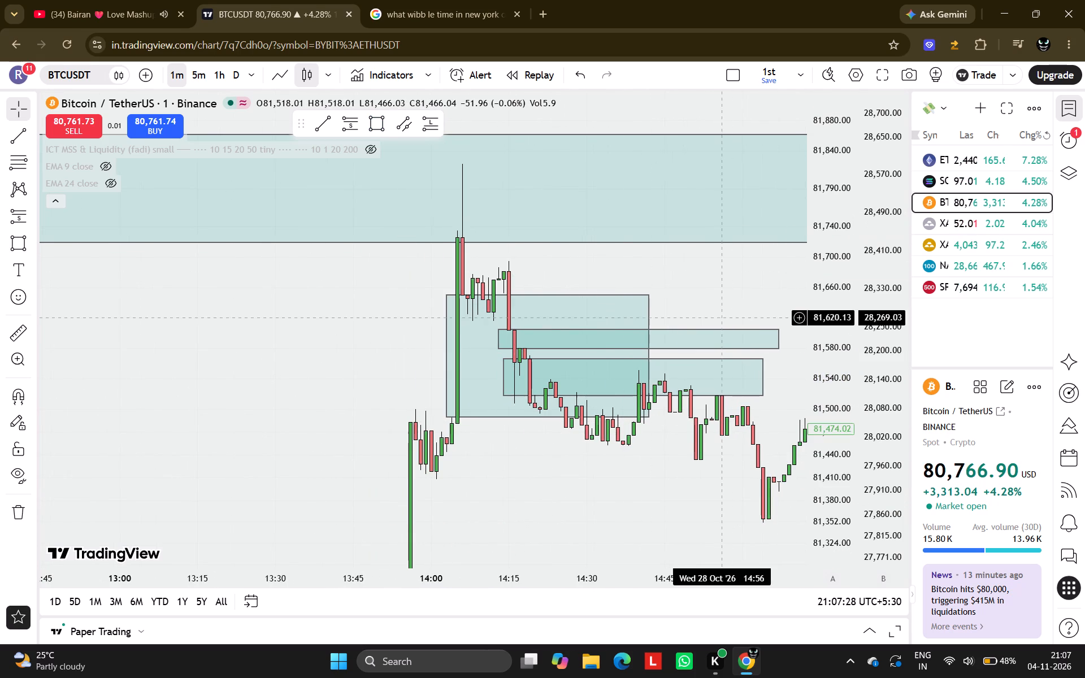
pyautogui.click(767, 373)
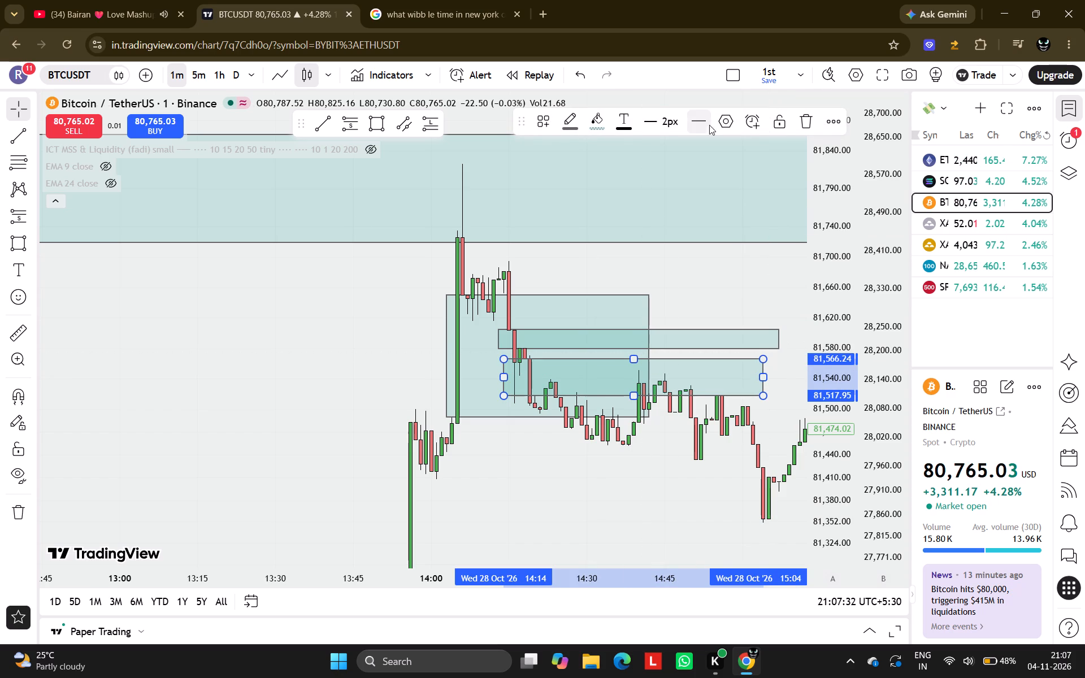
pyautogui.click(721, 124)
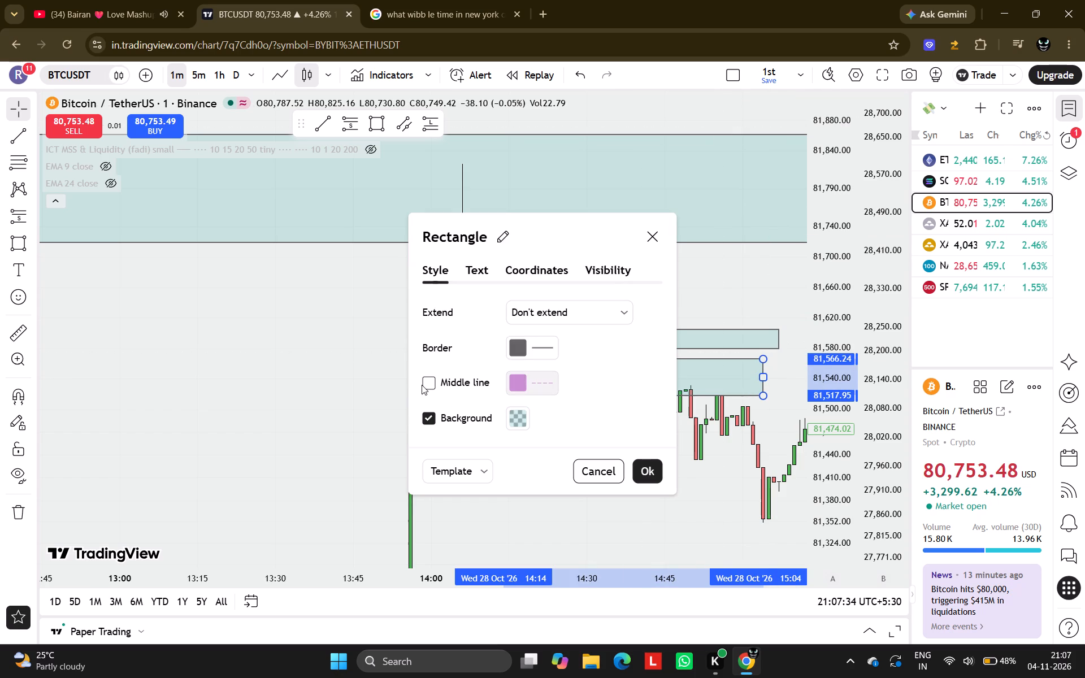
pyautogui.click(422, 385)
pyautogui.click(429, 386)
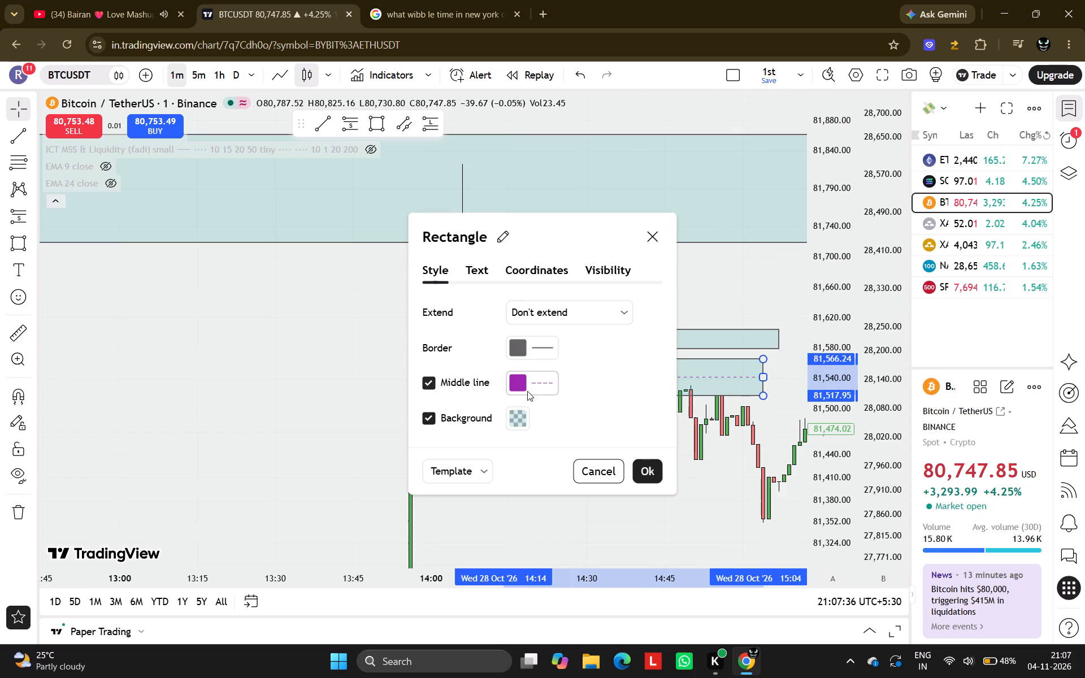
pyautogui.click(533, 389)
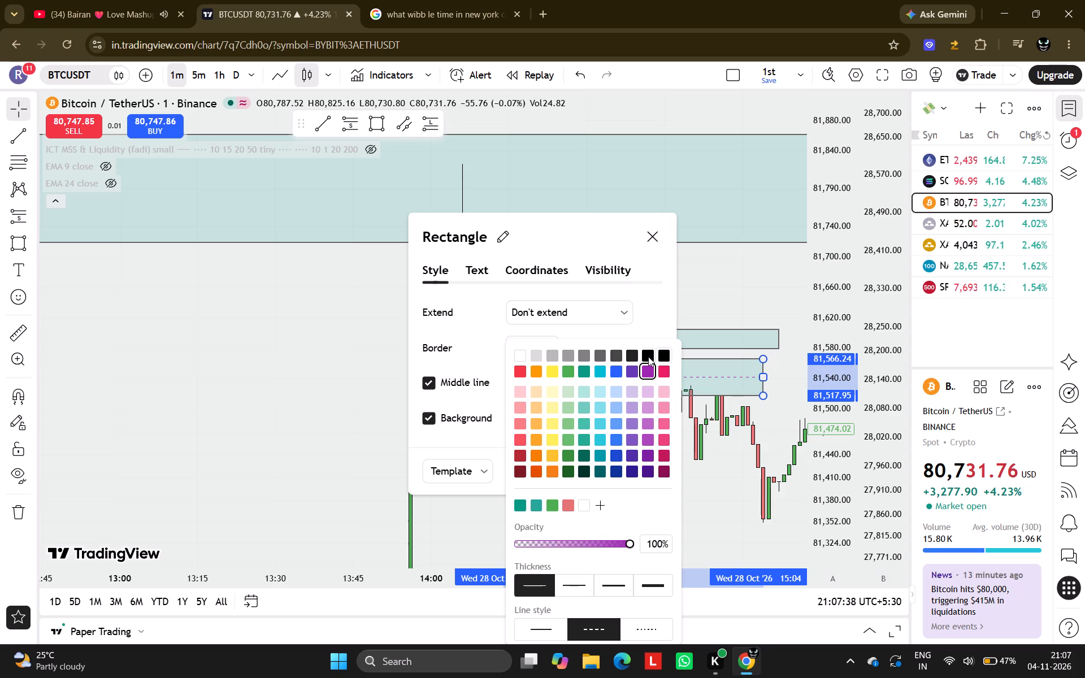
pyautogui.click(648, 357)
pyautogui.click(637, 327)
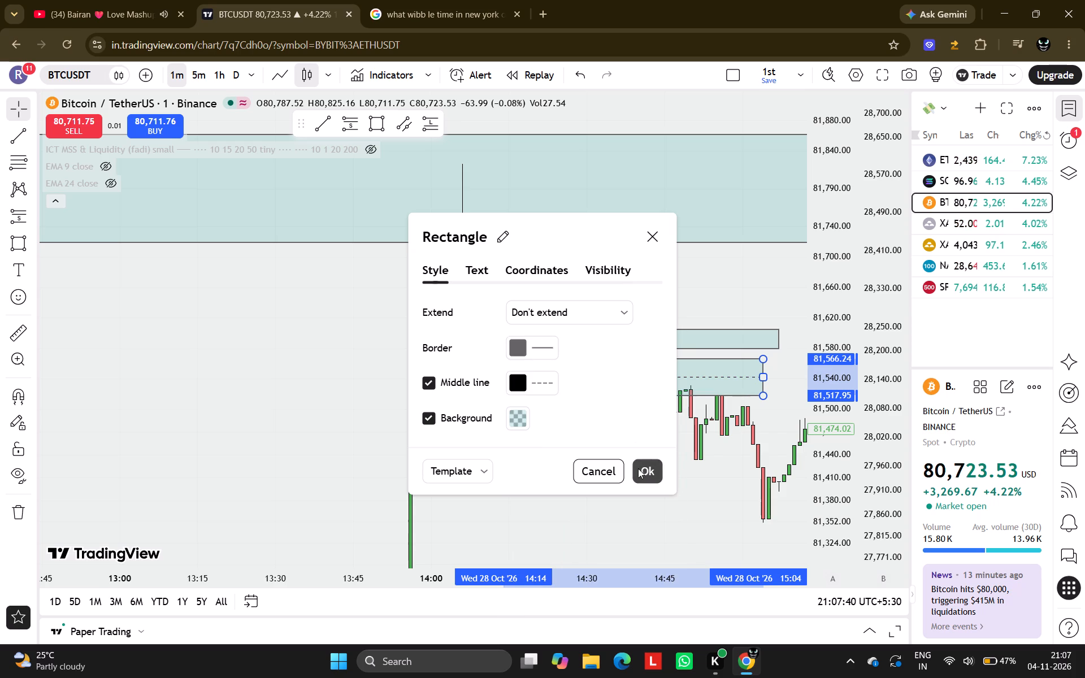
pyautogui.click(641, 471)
# Examine the price action following the drawn zones, from 14:00 to about 17:45 on 28 October.
pyautogui.scroll(2, 602, 472)
pyautogui.moveTo(606, 475); pyautogui.dragTo(478, 458)
pyautogui.scroll(-3, 478, 458)
pyautogui.moveTo(553, 460); pyautogui.dragTo(393, 436)
pyautogui.scroll(-6, 393, 436)
pyautogui.moveTo(580, 494); pyautogui.dragTo(233, 338)
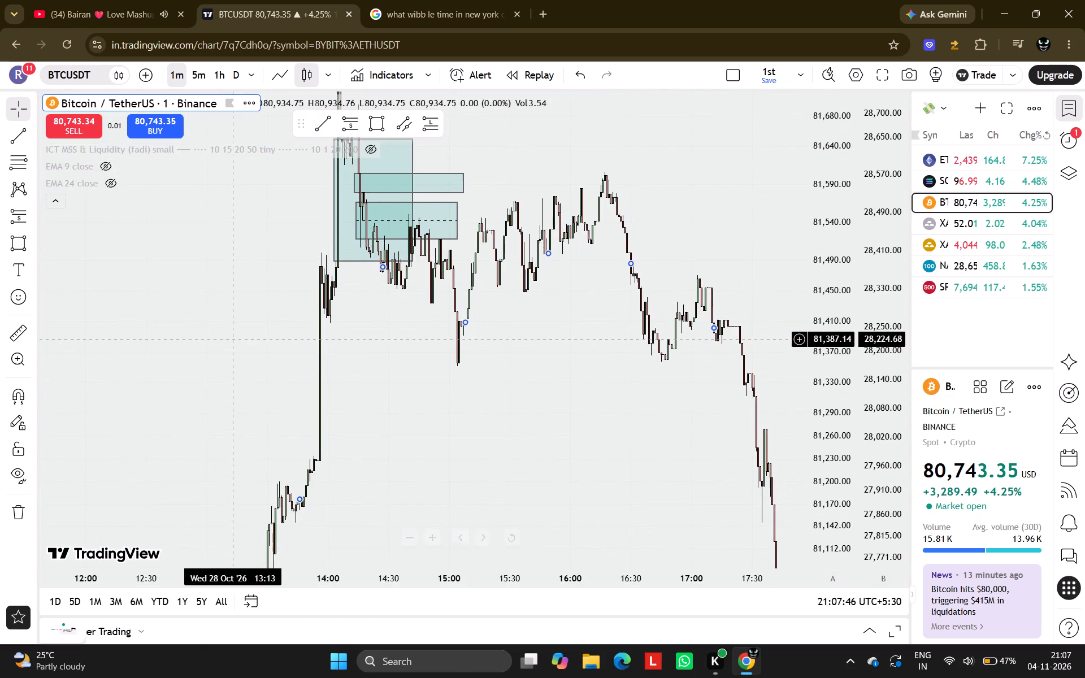
pyautogui.scroll(-1, 233, 338)
pyautogui.moveTo(627, 332); pyautogui.dragTo(560, 424)
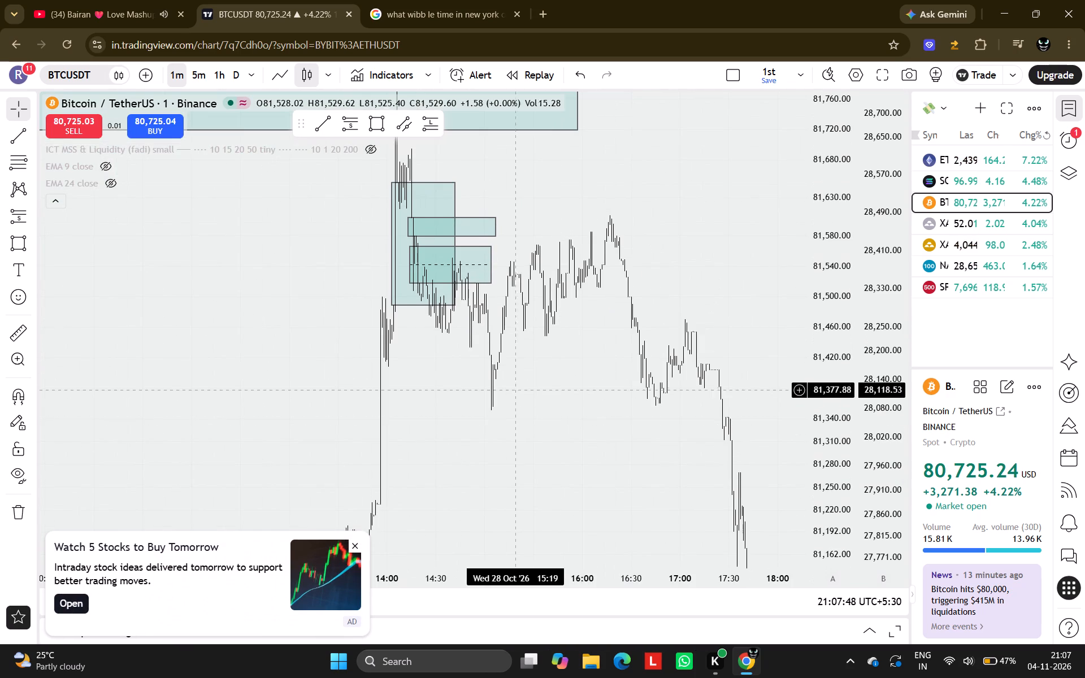
pyautogui.scroll(5, 515, 388)
pyautogui.moveTo(384, 371); pyautogui.dragTo(545, 404)
pyautogui.scroll(2, 545, 404)
pyautogui.moveTo(378, 382); pyautogui.dragTo(482, 406)
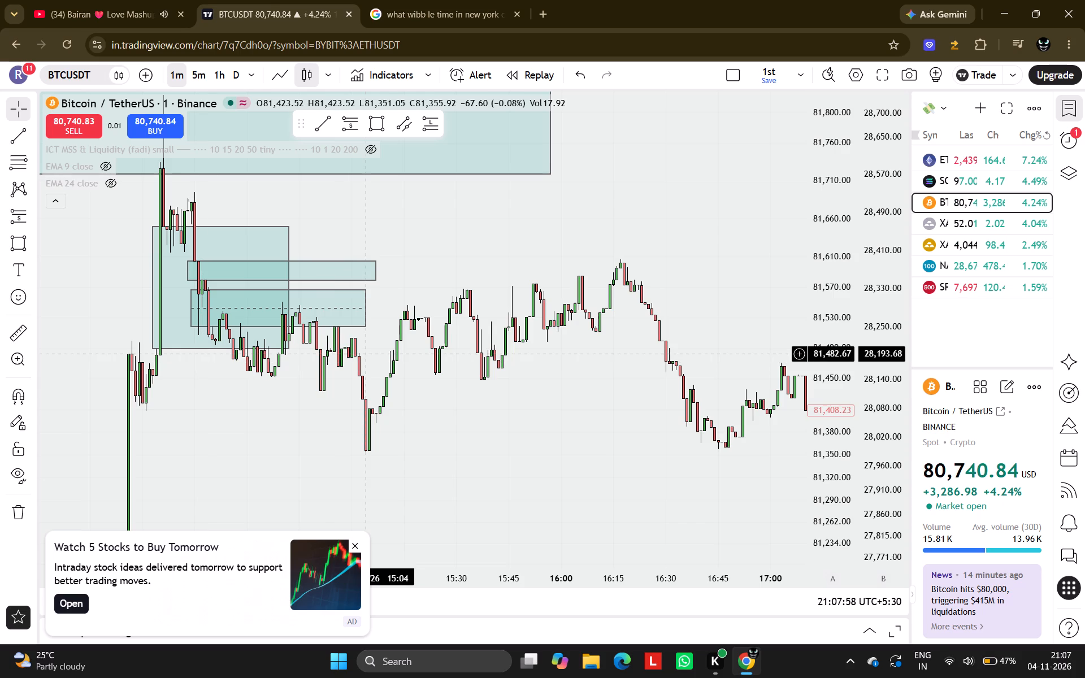
# Delete the rectangle with the dashed middle line and the thin rectangle above it.
pyautogui.click(361, 311)
pyautogui.press('Delete')
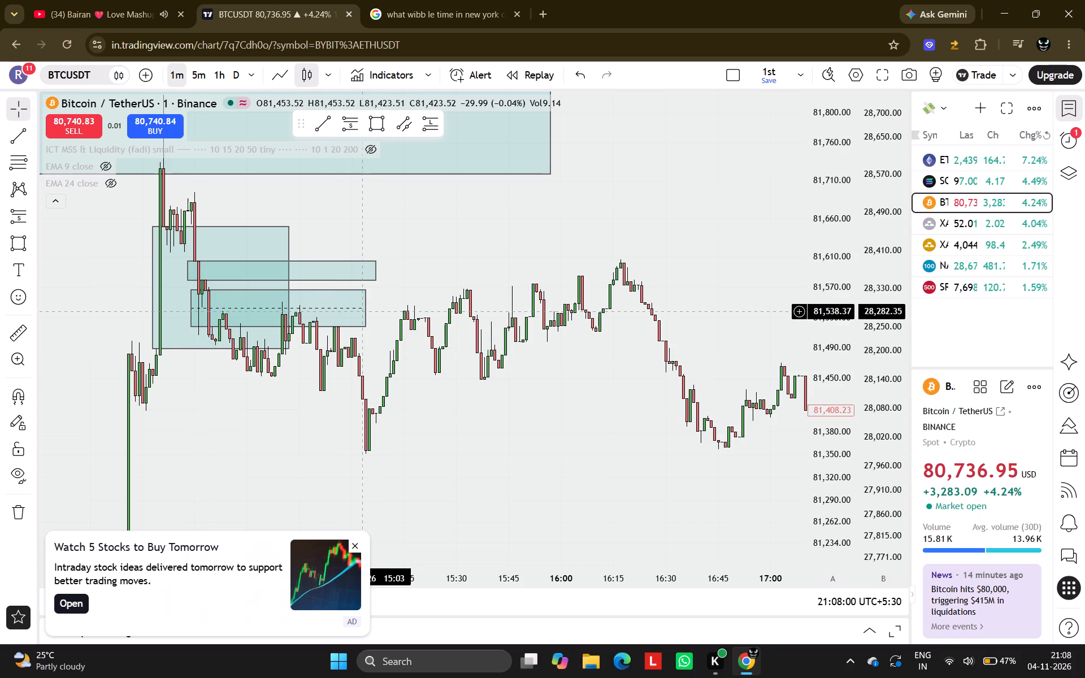
pyautogui.click(366, 311)
pyautogui.press('Delete')
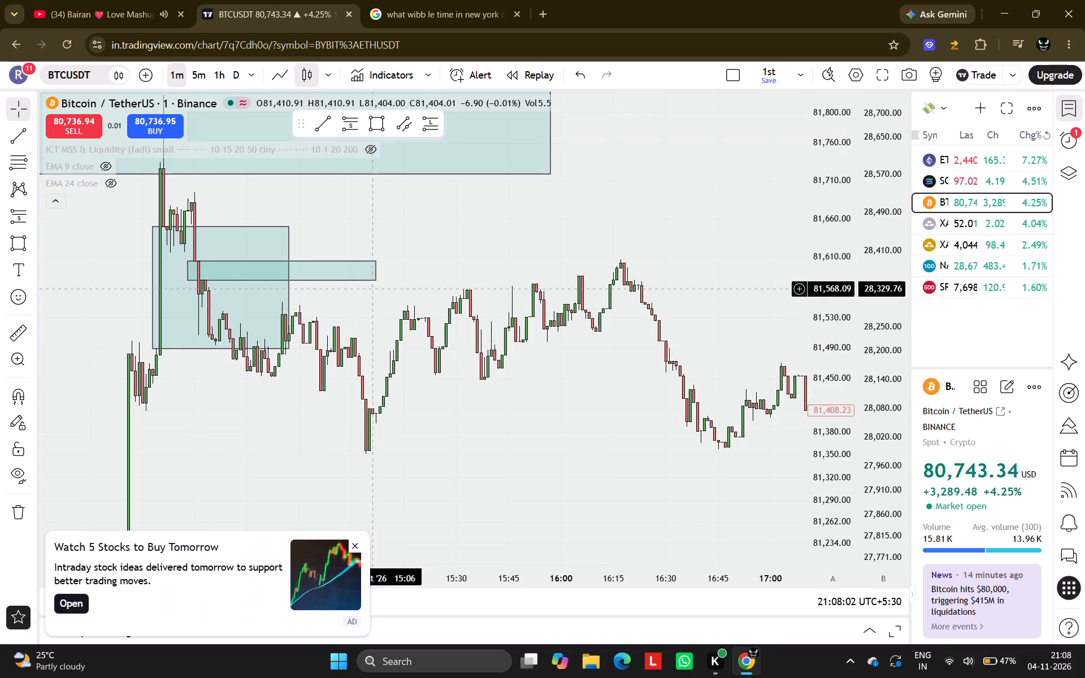
pyautogui.click(375, 276)
pyautogui.press('Delete')
# Place a short position at 14:29 on 28 October with entry about 81,479 and stop about 81,653, above the remaining small rectangle.
pyautogui.moveTo(361, 249); pyautogui.dragTo(556, 251)
pyautogui.scroll(5, 556, 251)
pyautogui.moveTo(207, 277); pyautogui.dragTo(768, 284)
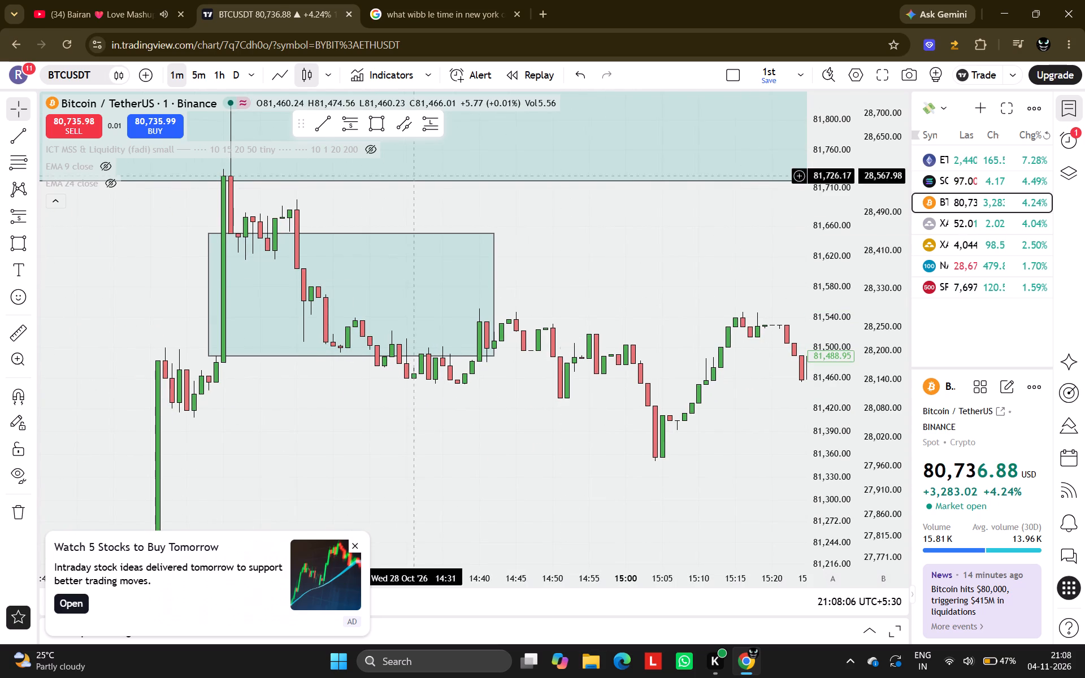
pyautogui.click(351, 116)
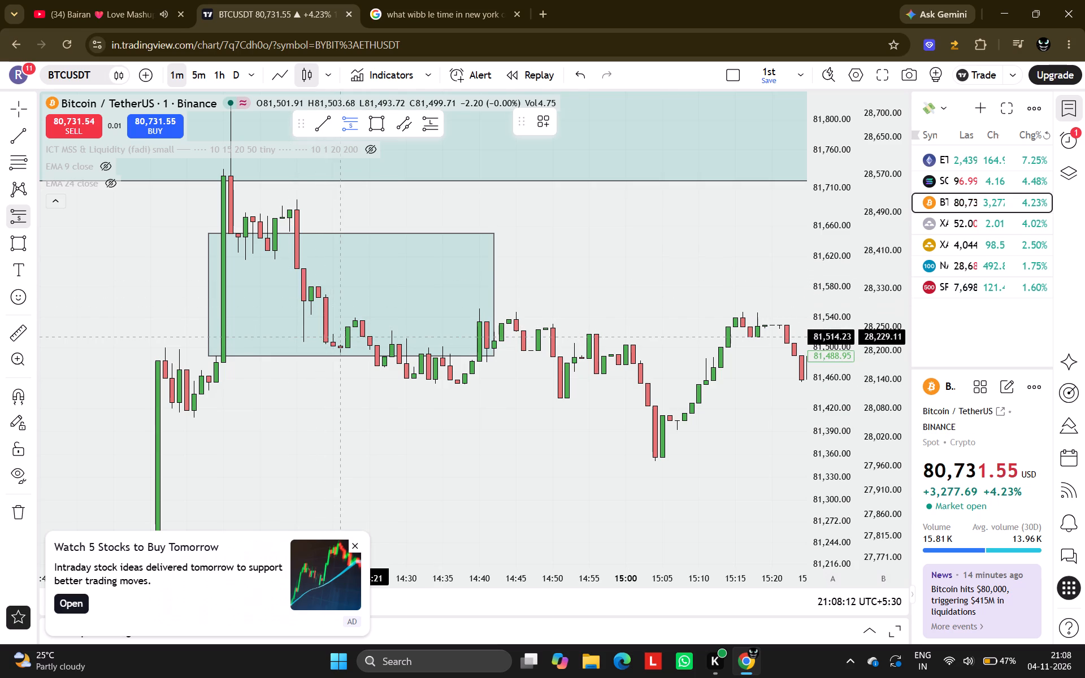
pyautogui.click(401, 363)
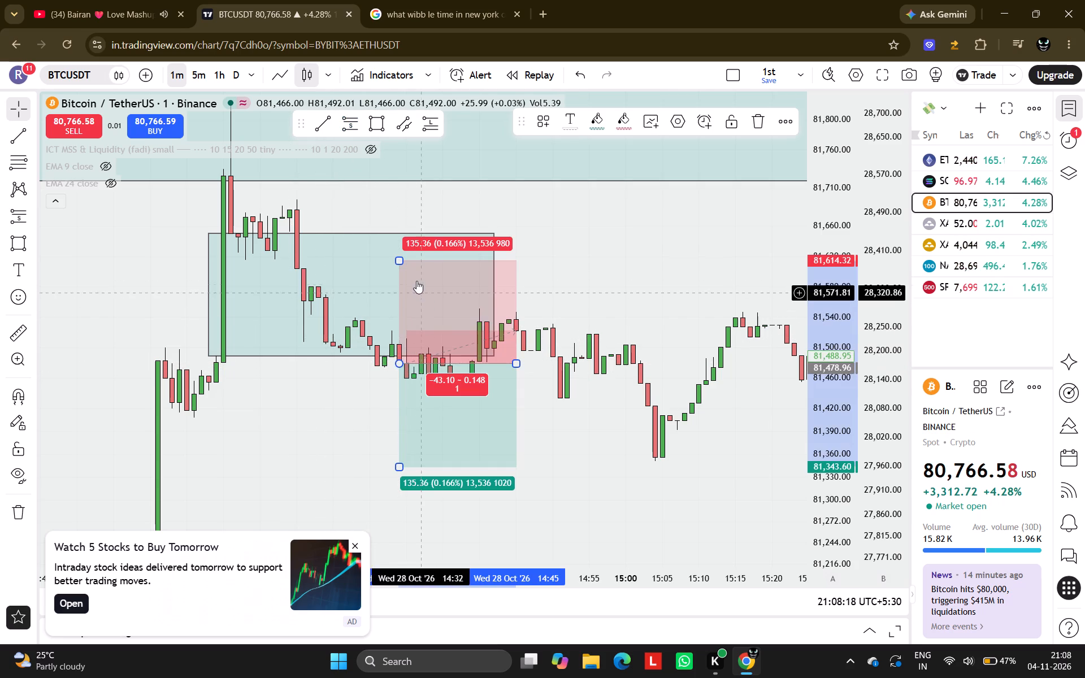
pyautogui.moveTo(398, 259); pyautogui.dragTo(423, 230)
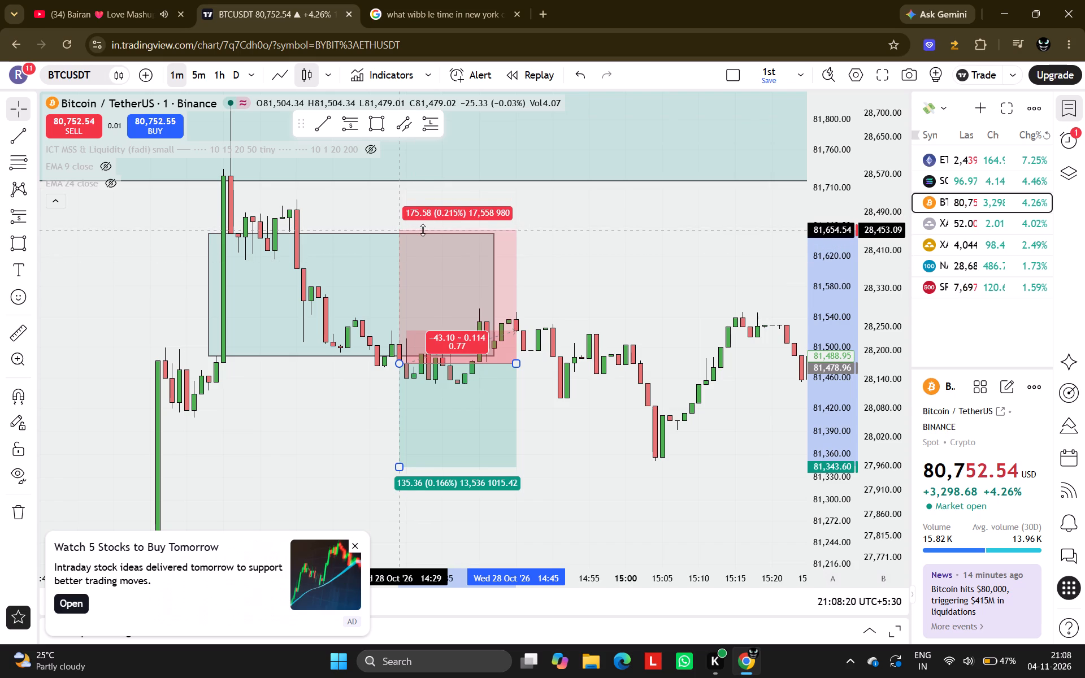
pyautogui.moveTo(423, 230); pyautogui.dragTo(424, 231)
# Extend the short position's time span to 17:36 on 28 October.
pyautogui.scroll(-3, 576, 281)
pyautogui.moveTo(669, 307); pyautogui.dragTo(475, 328)
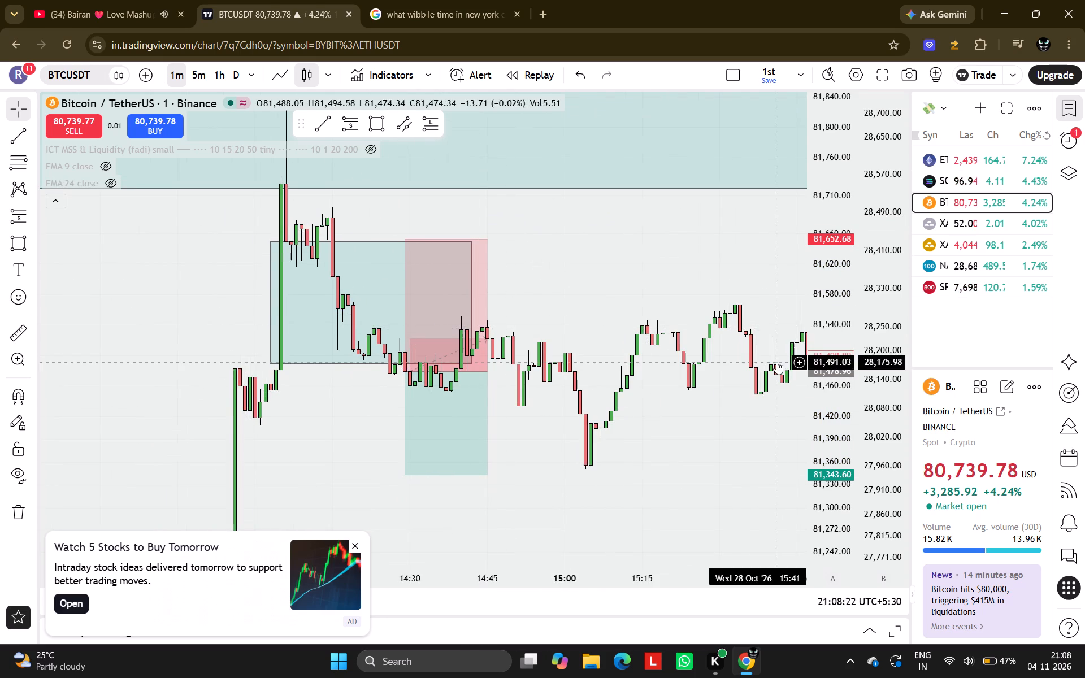
pyautogui.scroll(-6, 822, 423)
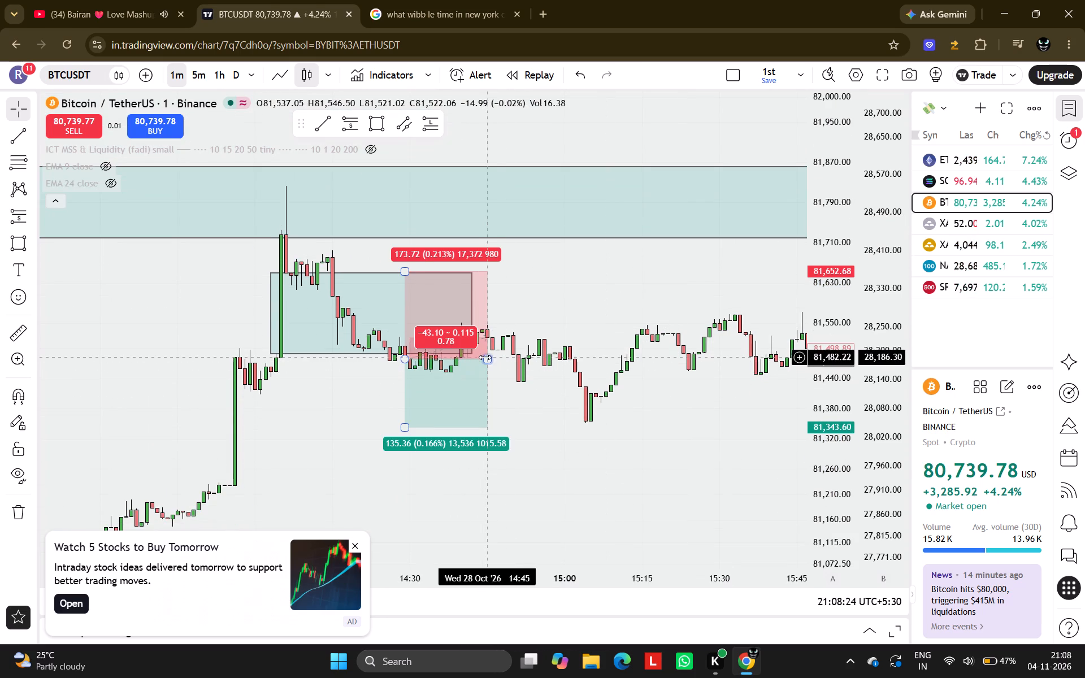
pyautogui.moveTo(485, 357); pyautogui.dragTo(832, 360)
pyautogui.scroll(-7, 747, 388)
pyautogui.moveTo(776, 548); pyautogui.dragTo(675, 528)
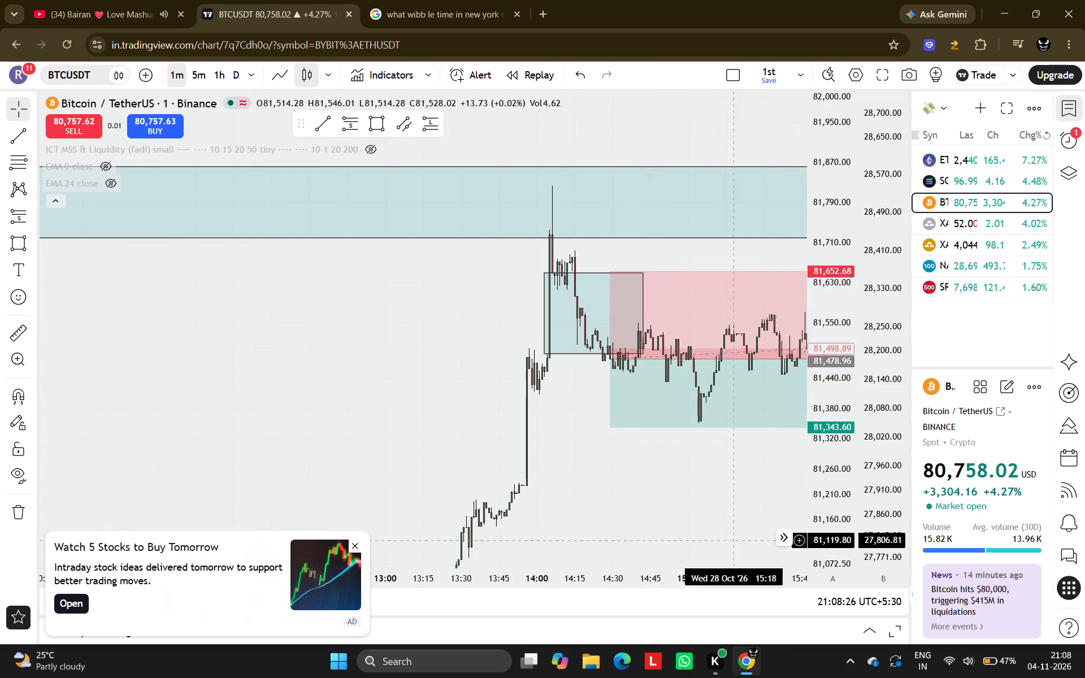
pyautogui.moveTo(675, 528); pyautogui.dragTo(631, 524)
pyautogui.moveTo(703, 343); pyautogui.dragTo(795, 337)
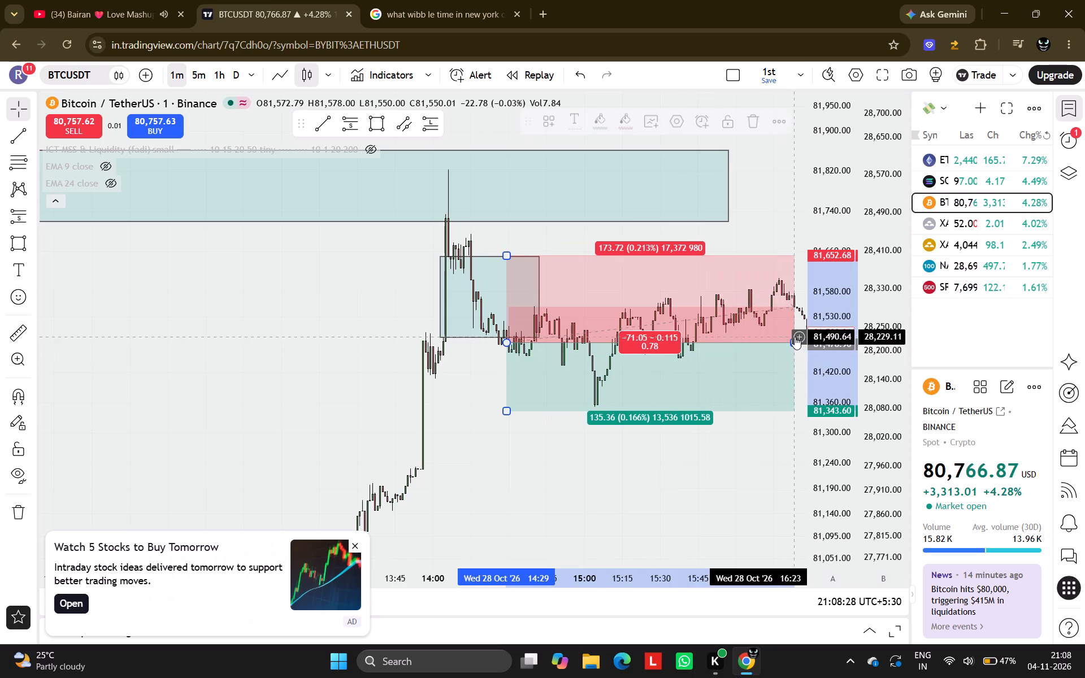
pyautogui.scroll(-4, 725, 373)
pyautogui.moveTo(758, 527); pyautogui.dragTo(479, 497)
pyautogui.scroll(-1, 479, 497)
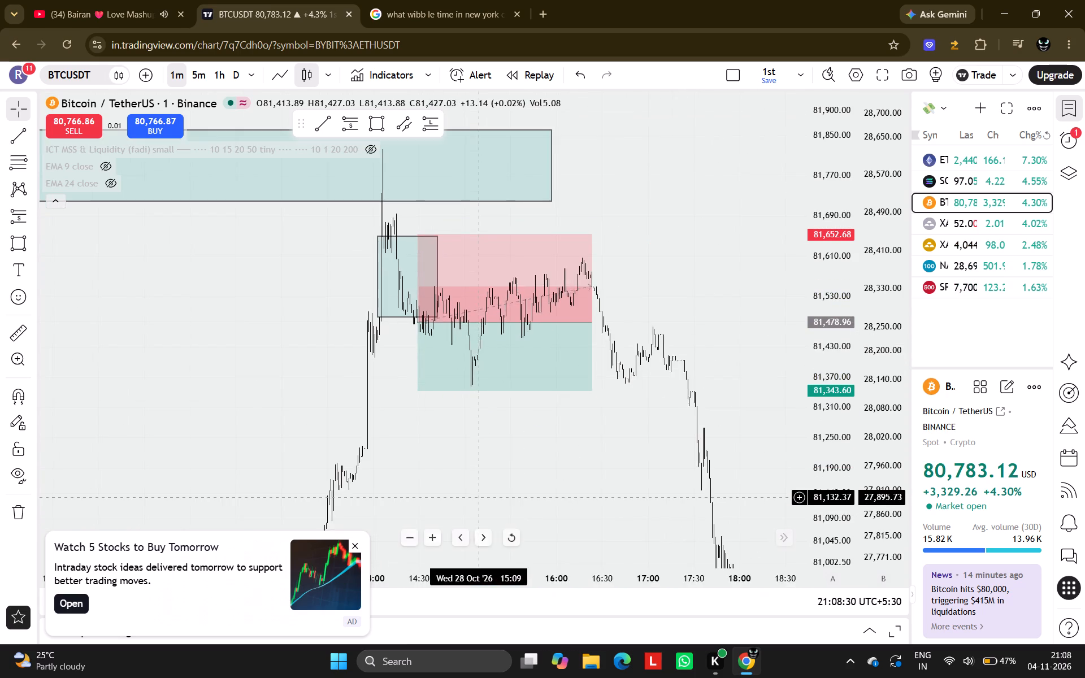
pyautogui.scroll(-1, 479, 497)
pyautogui.moveTo(636, 321); pyautogui.dragTo(724, 327)
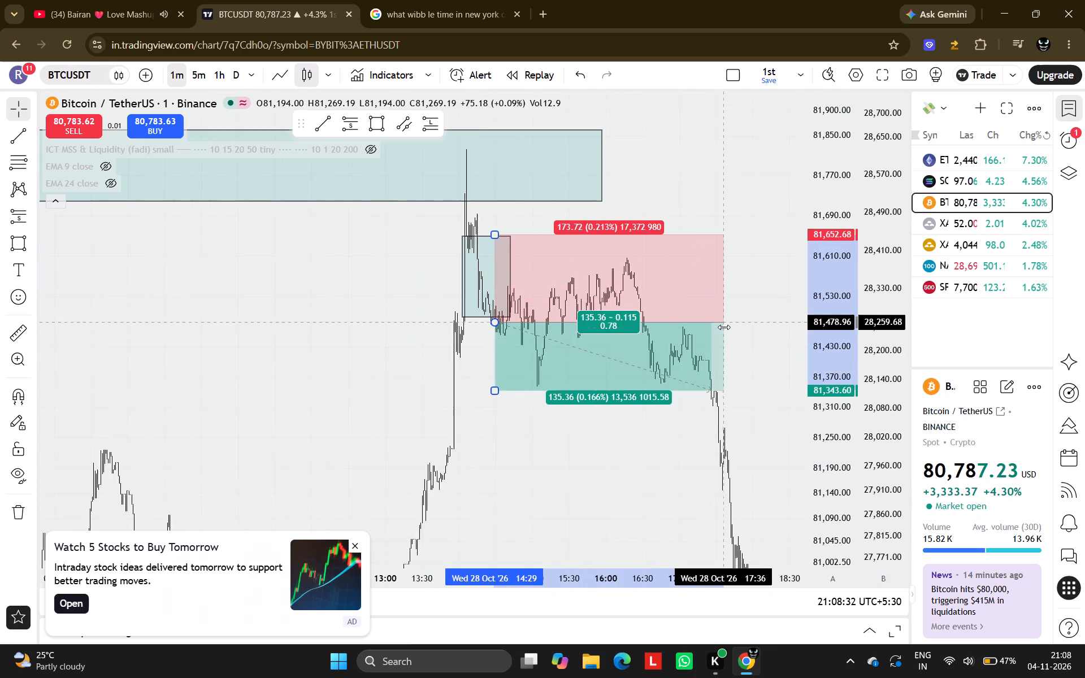
# Lower the short position's profit target to about 80,852, near the bottom of the sharp drop.
pyautogui.moveTo(498, 395); pyautogui.dragTo(485, 423)
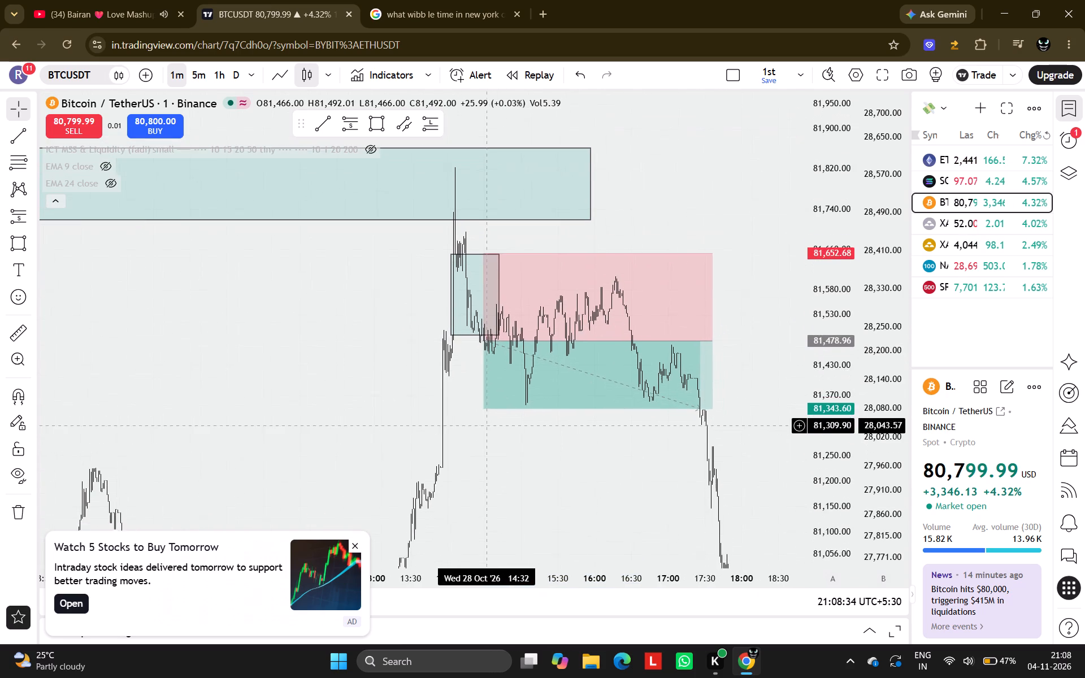
pyautogui.moveTo(485, 423); pyautogui.dragTo(485, 423)
pyautogui.moveTo(484, 408); pyautogui.dragTo(480, 503)
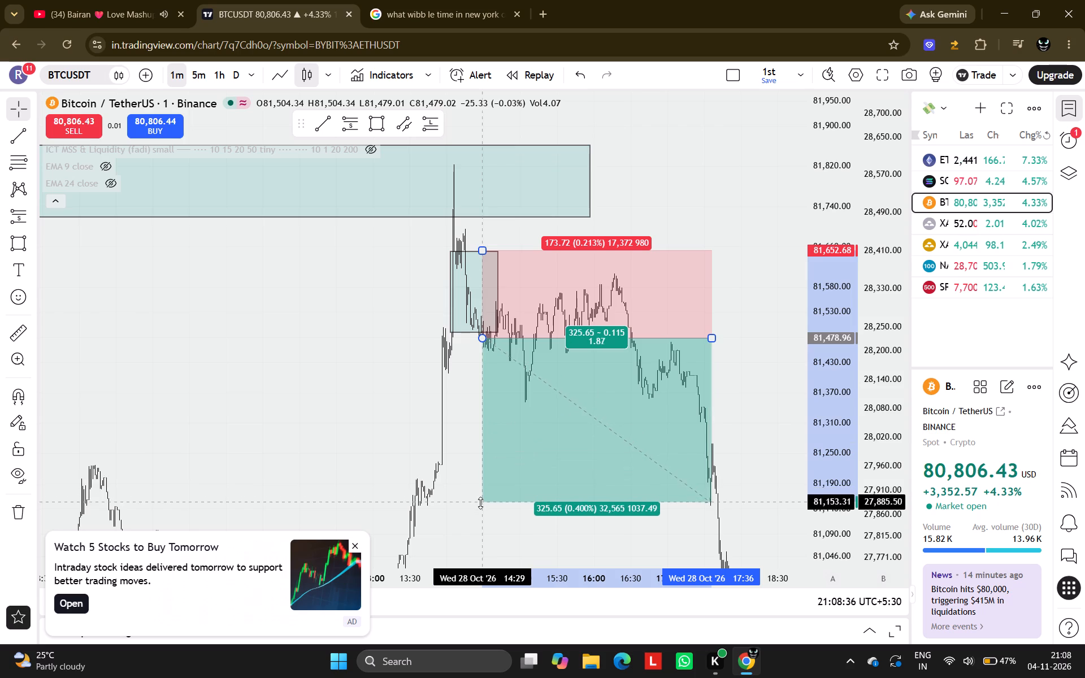
pyautogui.moveTo(480, 503); pyautogui.dragTo(480, 508)
pyautogui.scroll(-2, 762, 454)
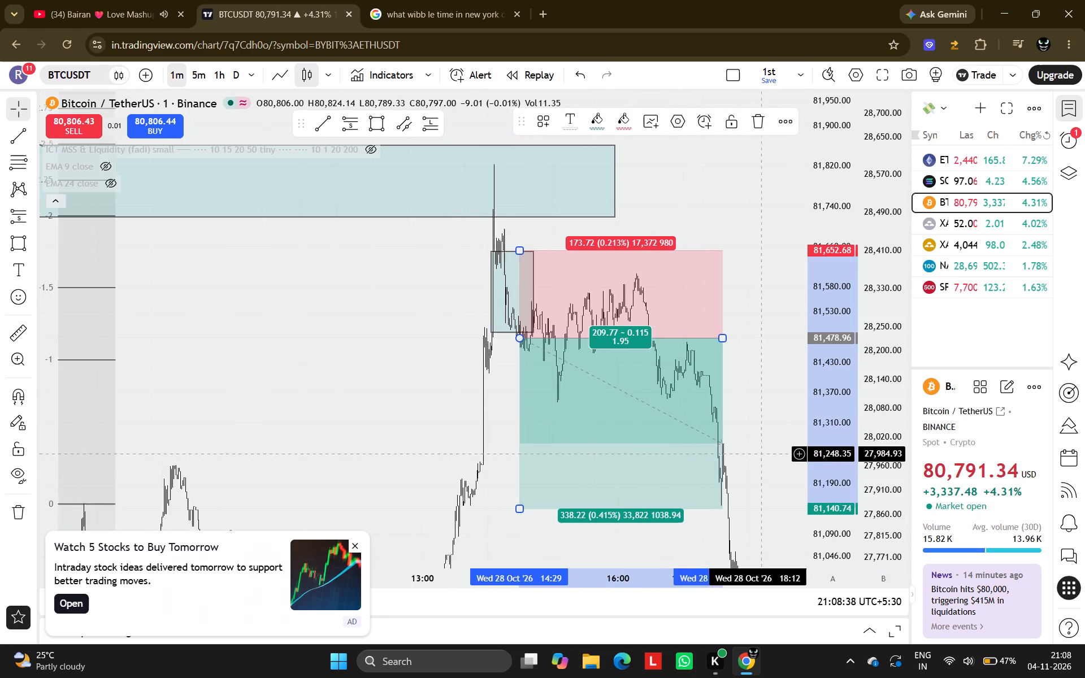
pyautogui.moveTo(763, 463); pyautogui.dragTo(604, 337)
pyautogui.scroll(-4, 821, 401)
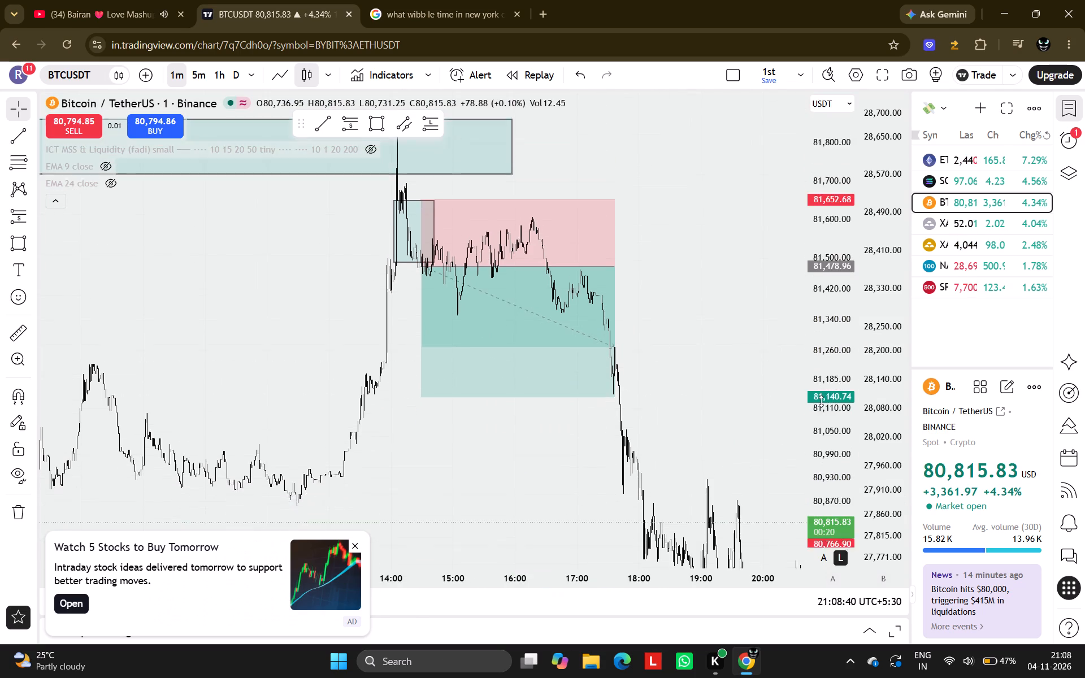
pyautogui.scroll(-6, 821, 401)
pyautogui.scroll(-4, 746, 397)
pyautogui.moveTo(794, 398); pyautogui.dragTo(572, 296)
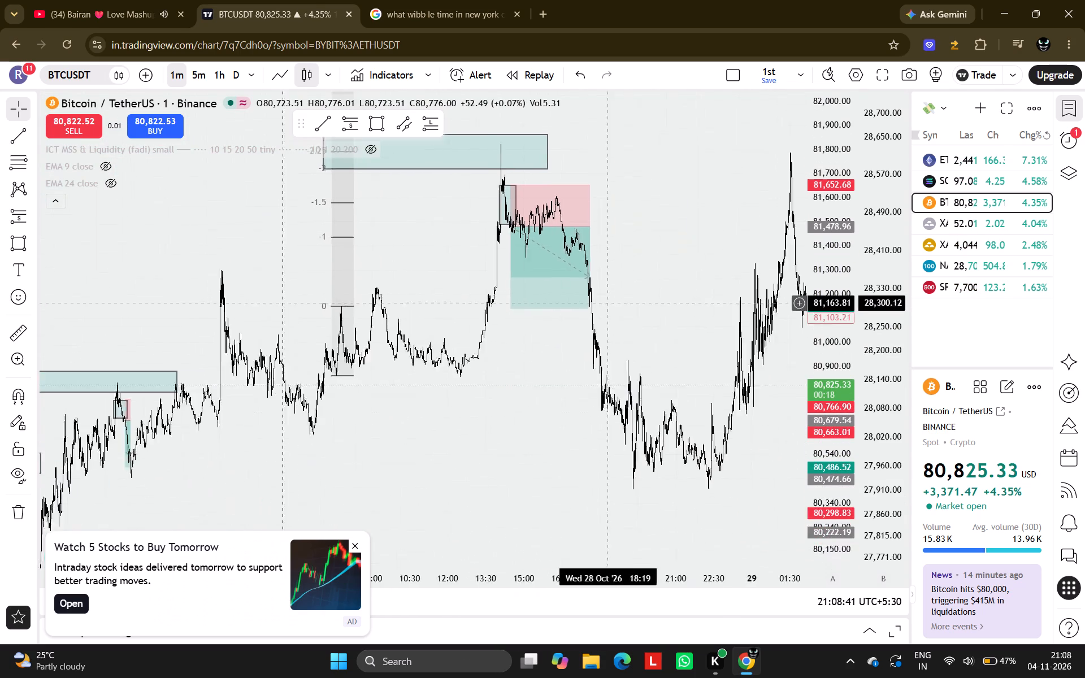
pyautogui.moveTo(572, 296); pyautogui.dragTo(475, 286)
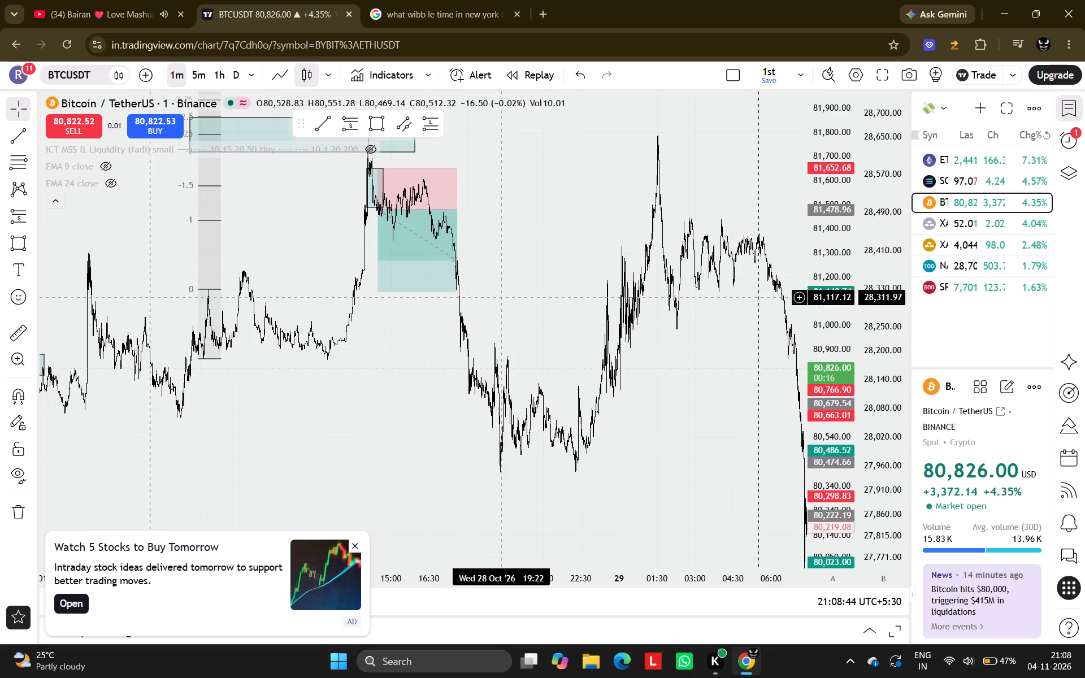
pyautogui.moveTo(470, 264); pyautogui.dragTo(438, 302)
pyautogui.moveTo(357, 315); pyautogui.dragTo(389, 380)
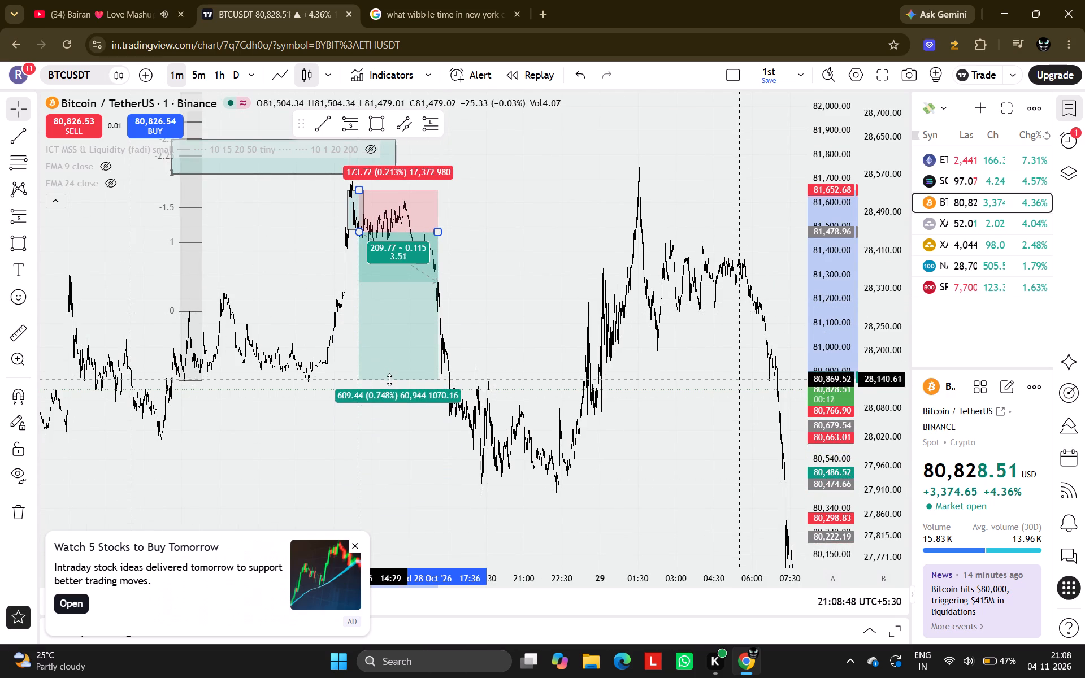
pyautogui.moveTo(389, 380); pyautogui.dragTo(389, 383)
# Extend the short position's end time to 18:07.
pyautogui.moveTo(436, 233); pyautogui.dragTo(444, 234)
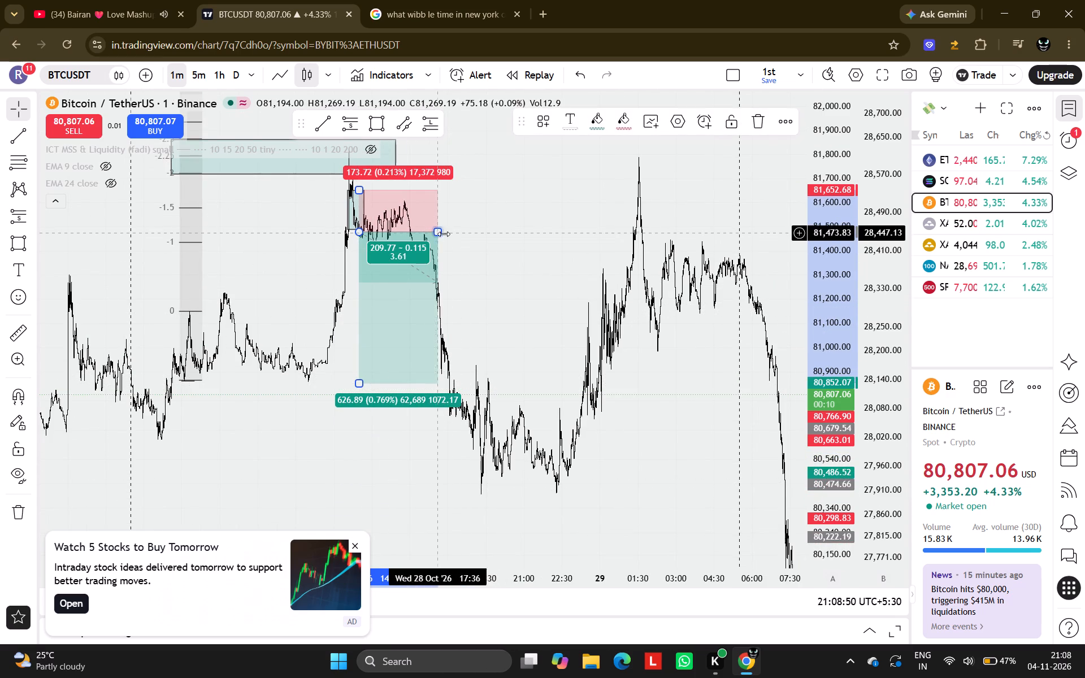
pyautogui.moveTo(444, 234); pyautogui.dragTo(451, 240)
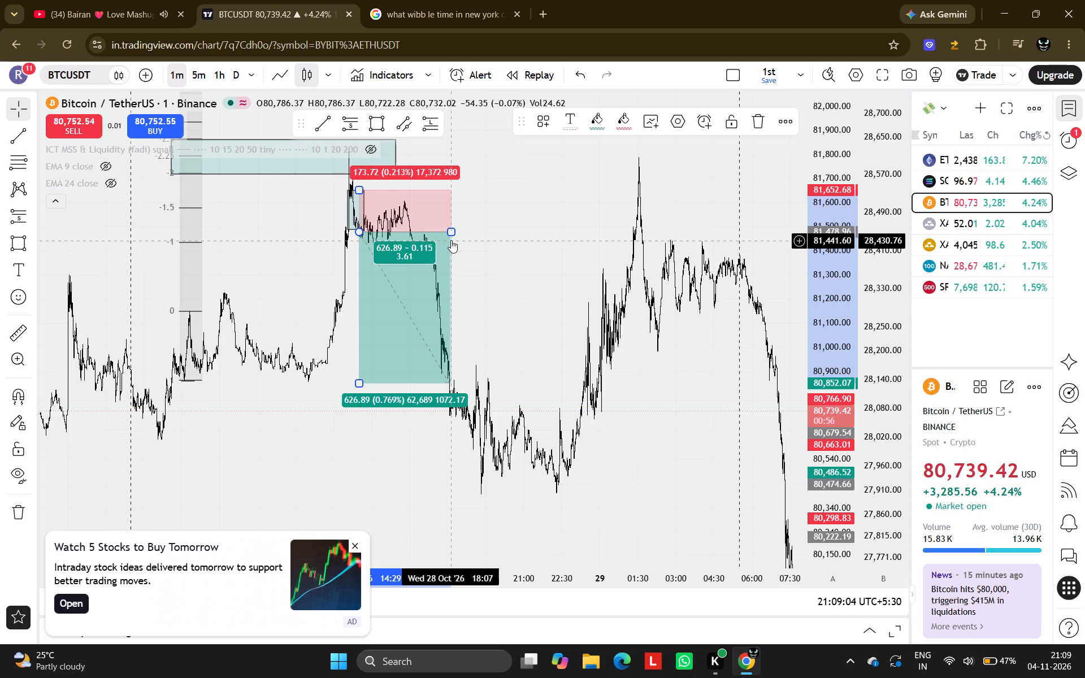
# Examine BTCUSDT's 1-minute price action from the 28 October short position through the 29 October morning session for the next setup.
pyautogui.moveTo(542, 305); pyautogui.dragTo(366, 336)
pyautogui.scroll(1, 366, 336)
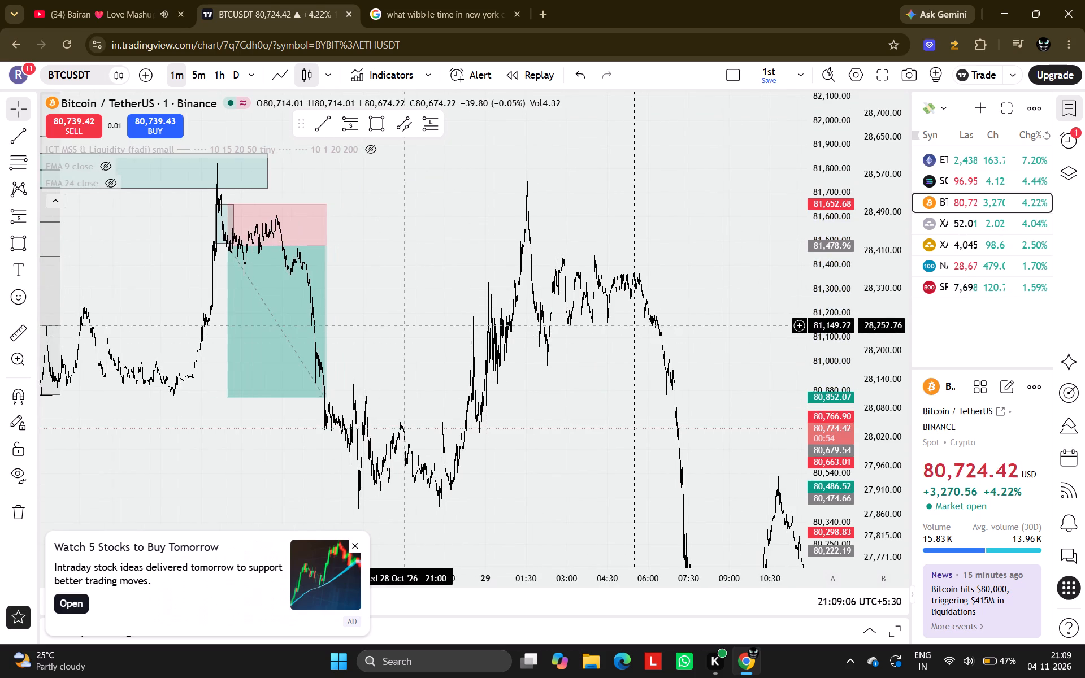
pyautogui.moveTo(435, 243); pyautogui.dragTo(405, 429)
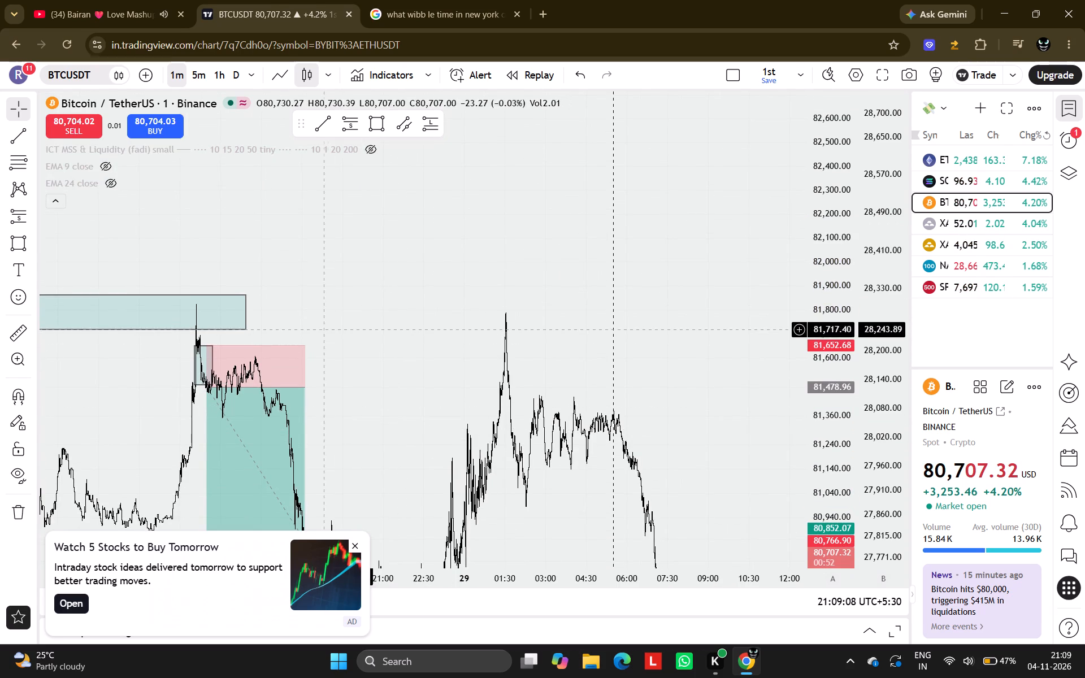
pyautogui.scroll(8, 319, 329)
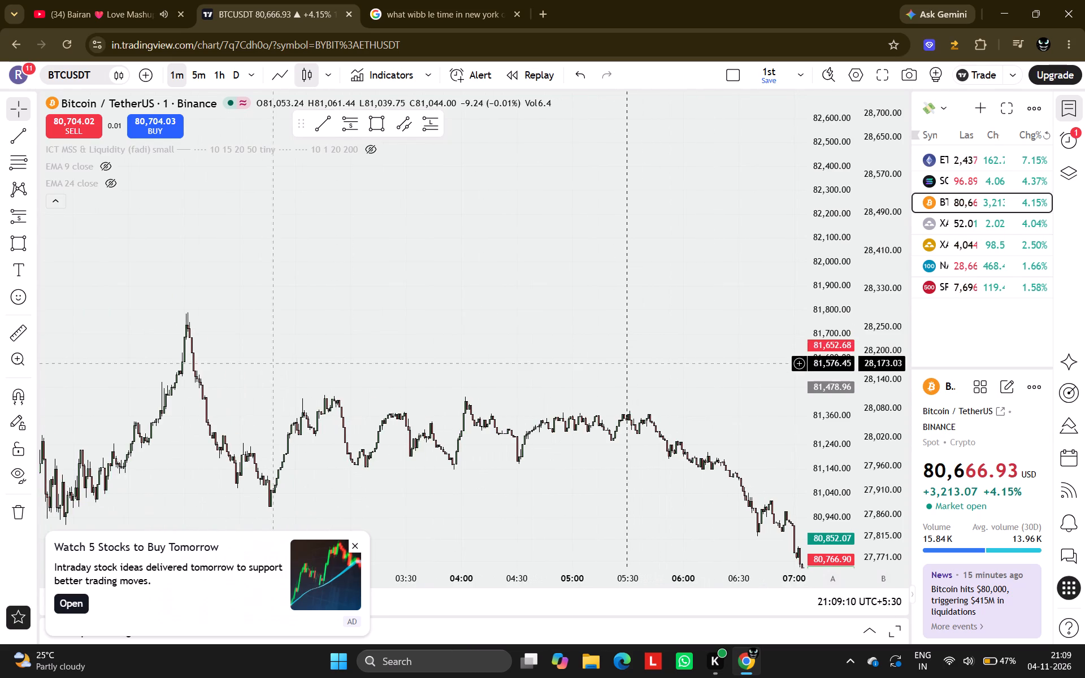
pyautogui.moveTo(265, 362); pyautogui.dragTo(701, 227)
pyautogui.scroll(7, 701, 227)
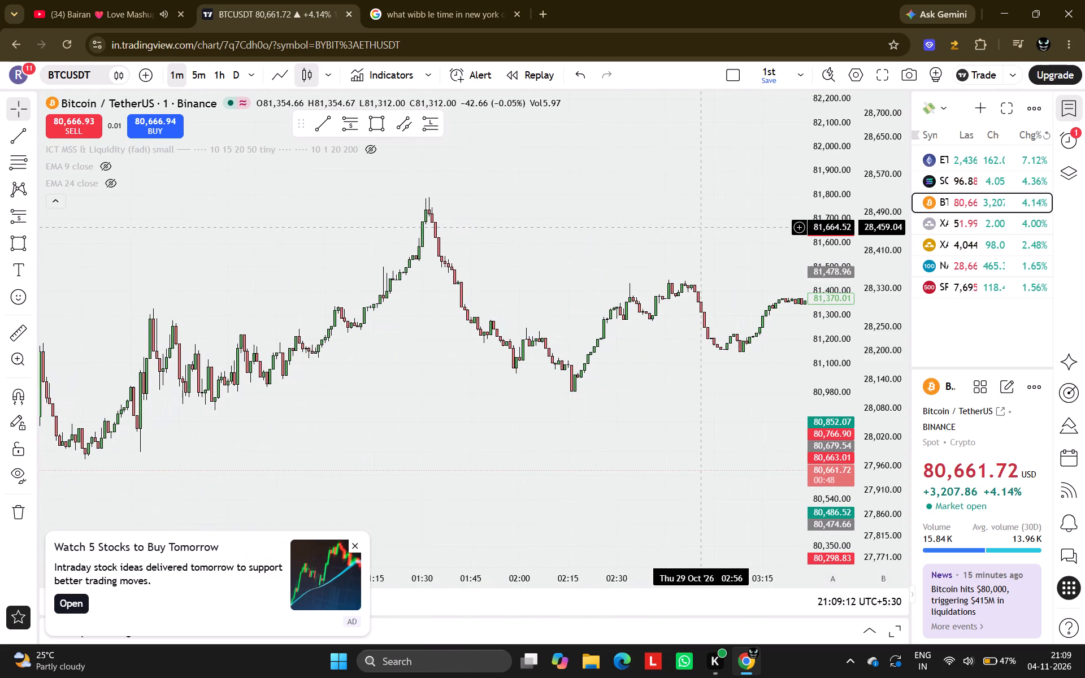
pyautogui.scroll(-10, 701, 227)
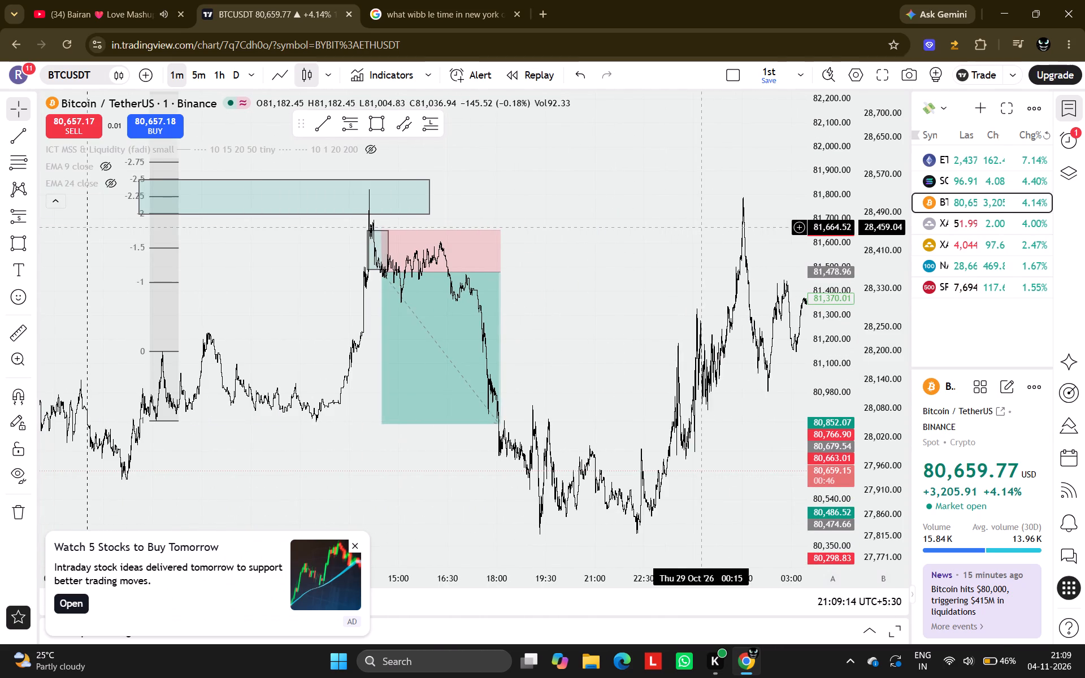
pyautogui.moveTo(674, 258); pyautogui.dragTo(530, 251)
pyautogui.scroll(-5, 530, 251)
pyautogui.moveTo(604, 307); pyautogui.dragTo(226, 336)
pyautogui.hscroll(1, 226, 336)
pyautogui.moveTo(435, 394); pyautogui.dragTo(551, 141)
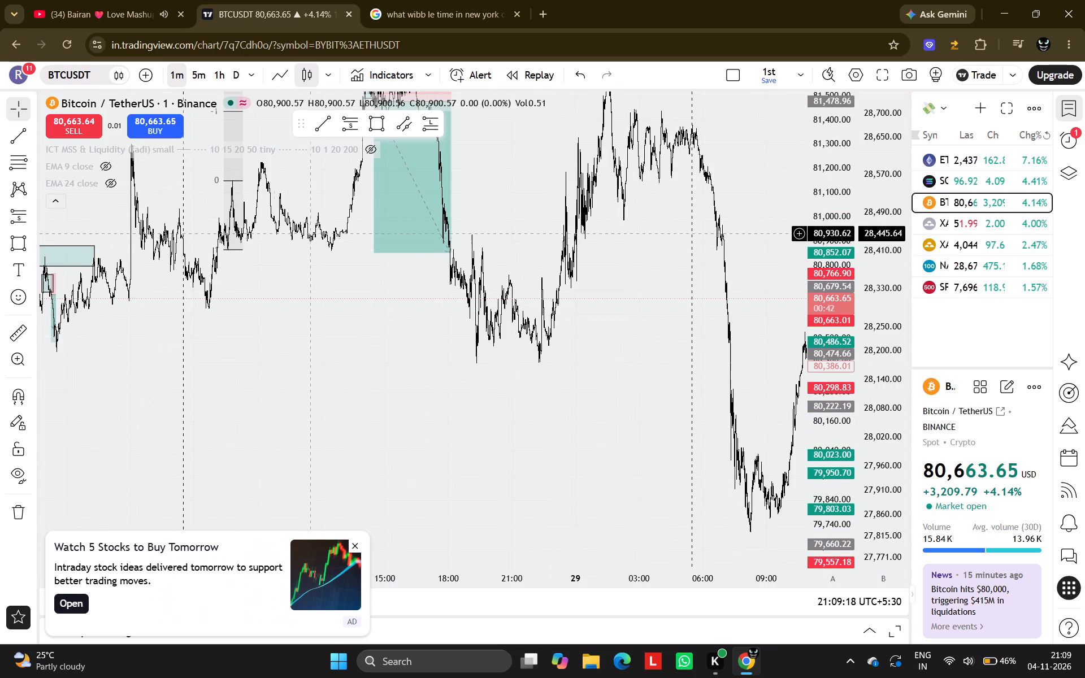
pyautogui.moveTo(406, 376); pyautogui.dragTo(361, 399)
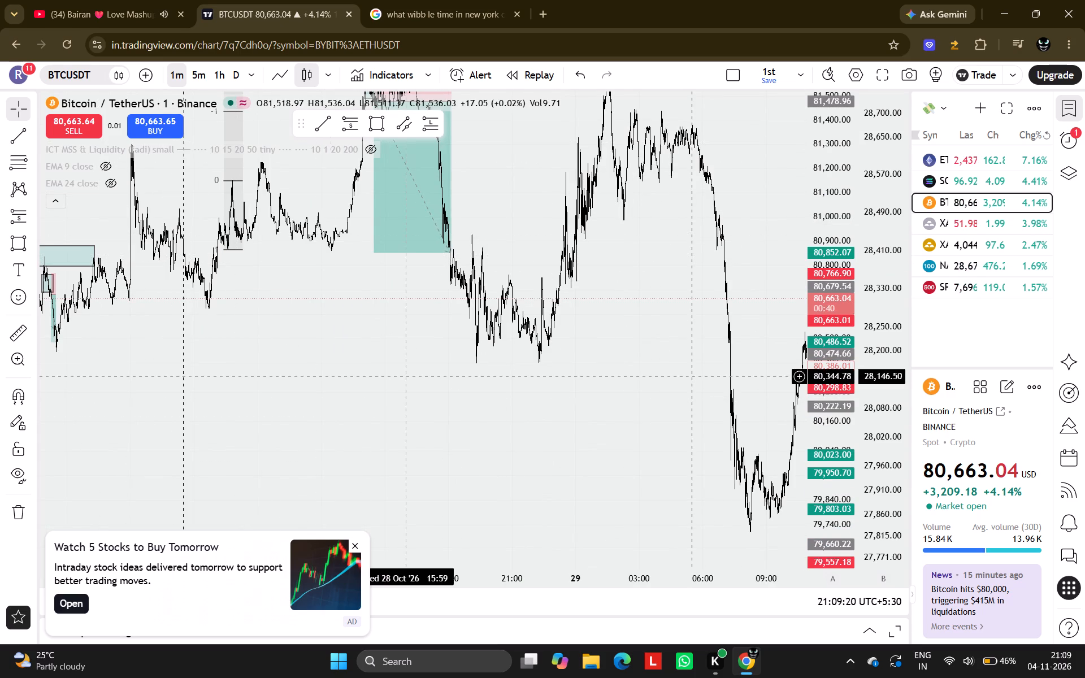
pyautogui.moveTo(361, 399); pyautogui.dragTo(205, 470)
pyautogui.scroll(5, 205, 470)
pyautogui.moveTo(424, 325); pyautogui.dragTo(617, 241)
pyautogui.scroll(5, 617, 241)
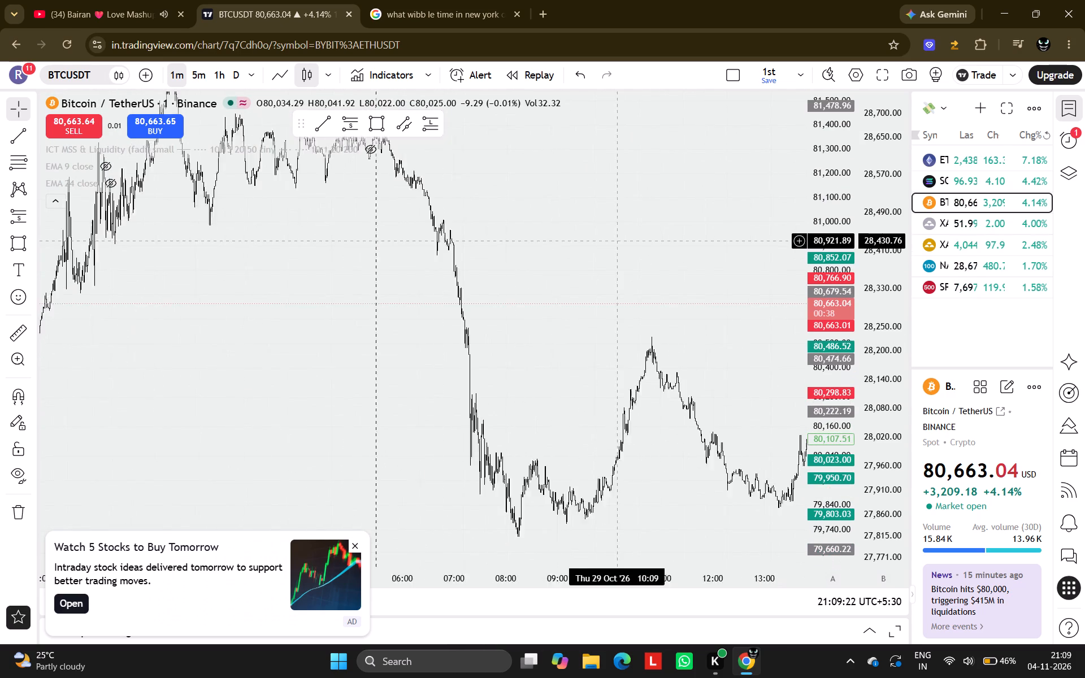
pyautogui.scroll(2, 617, 241)
pyautogui.moveTo(106, 263); pyautogui.dragTo(735, 222)
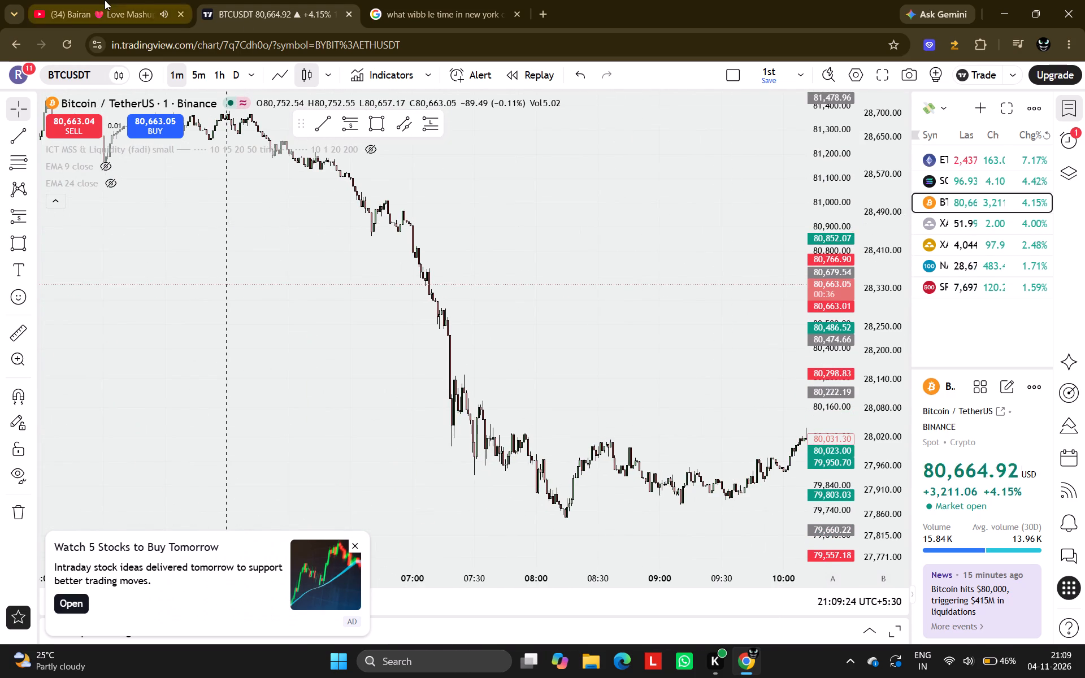
# Switch to YouTube and pause the Bairan Love Mashup 2026 video.
pyautogui.click(105, 0)
pyautogui.click(339, 337)
pyautogui.hscroll(1, 339, 337)
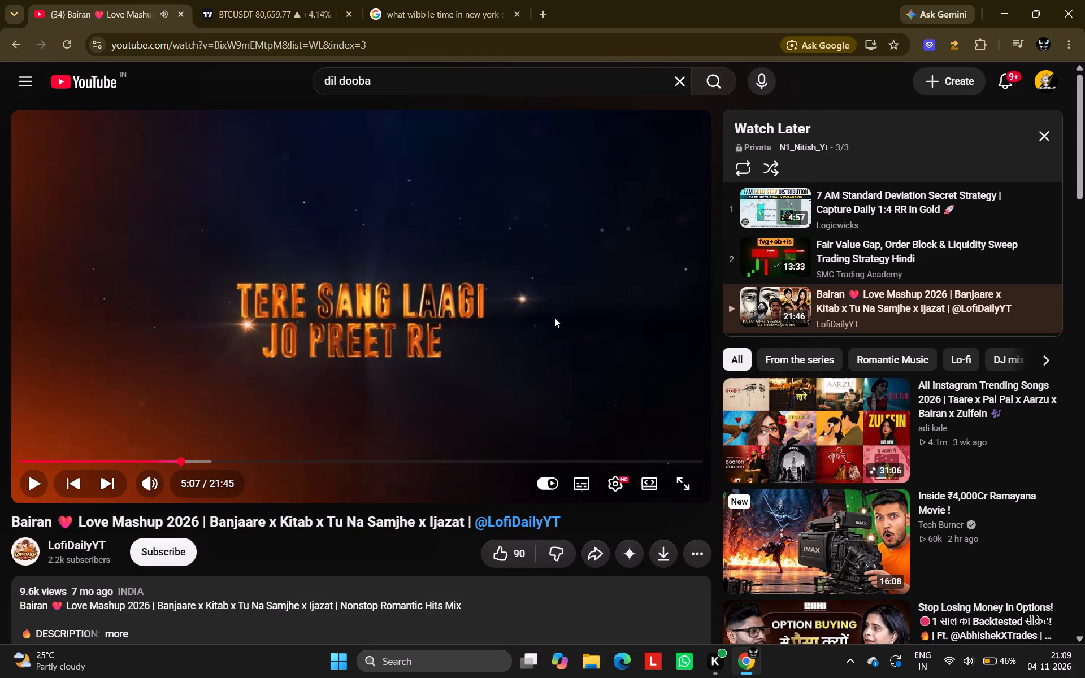
# Search YouTube for "ansi vala vida hardtekk" and open the "AINSI BAS LA VIDA HARDTEKK + NAPOLEON" video.
pyautogui.click(678, 82)
pyautogui.write('ansi')
pyautogui.press('space')
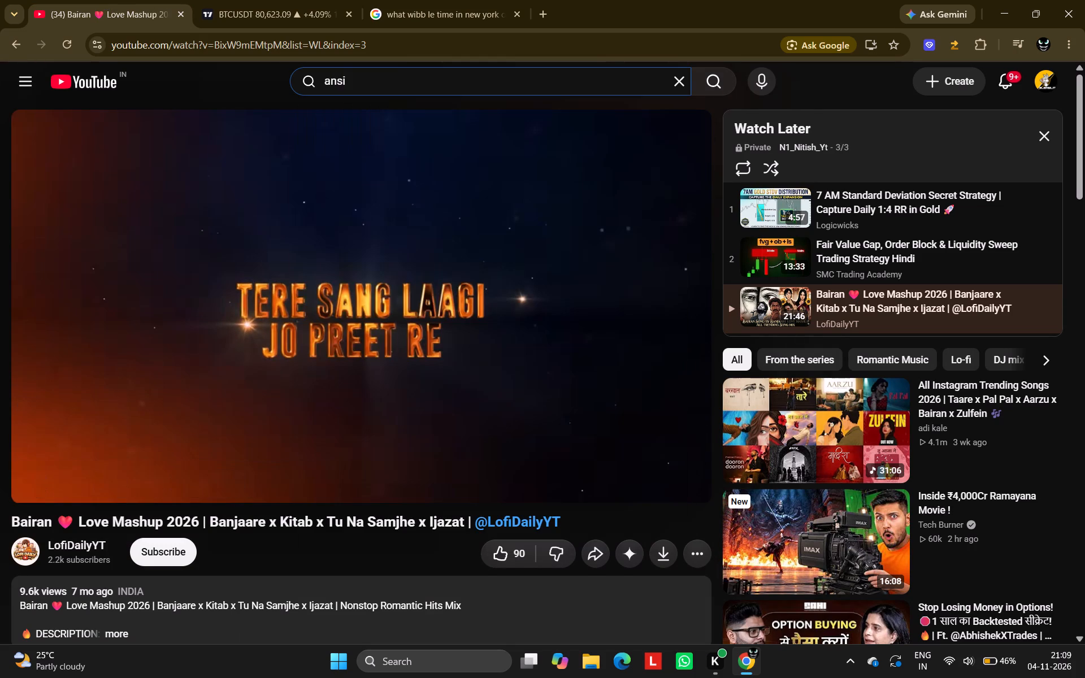
pyautogui.write('vala vida hardtekk')
pyautogui.press('Return')
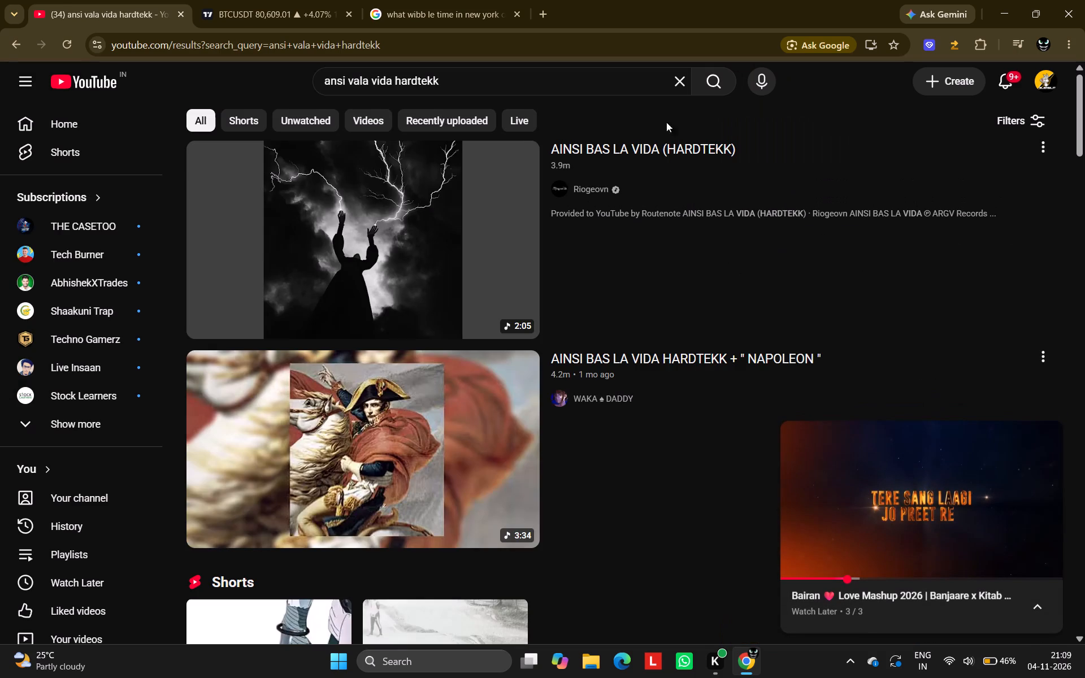
pyautogui.click(444, 425)
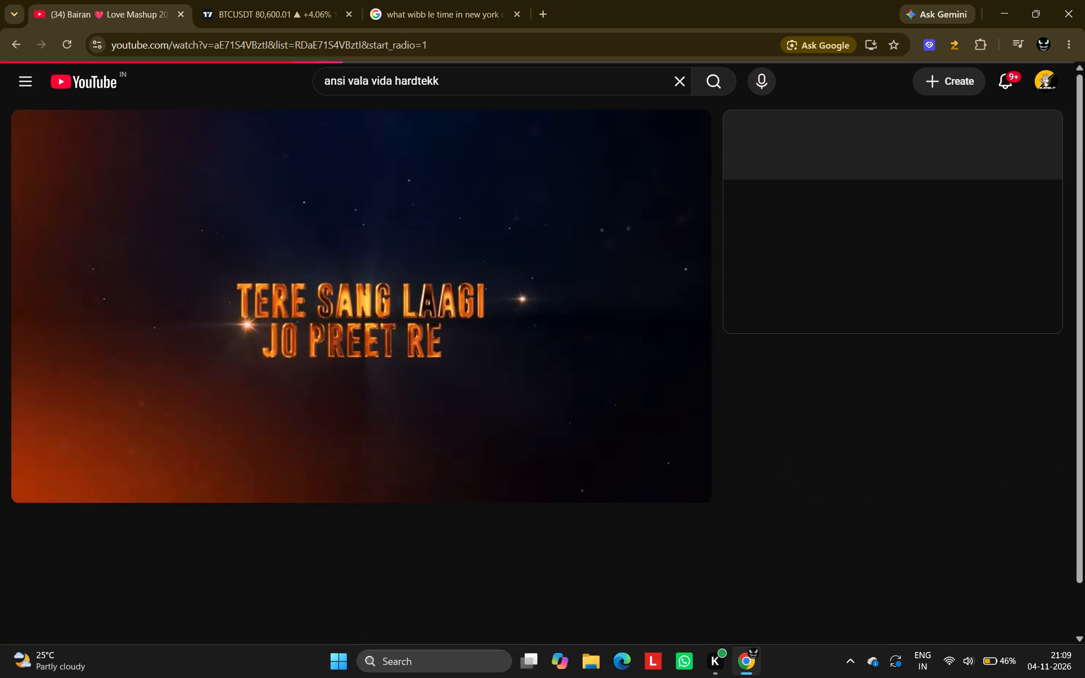
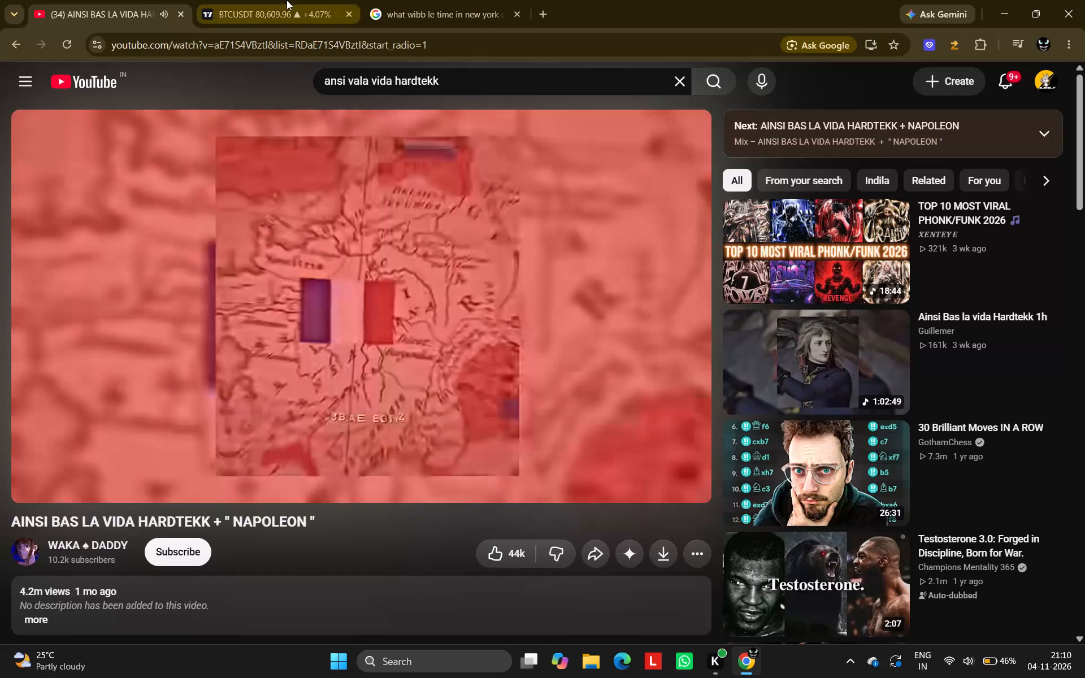
# Switch back to the BTCUSDT chart and dismiss the stock-picks ad and the ad-free upgrade offer.
pyautogui.click(287, 0)
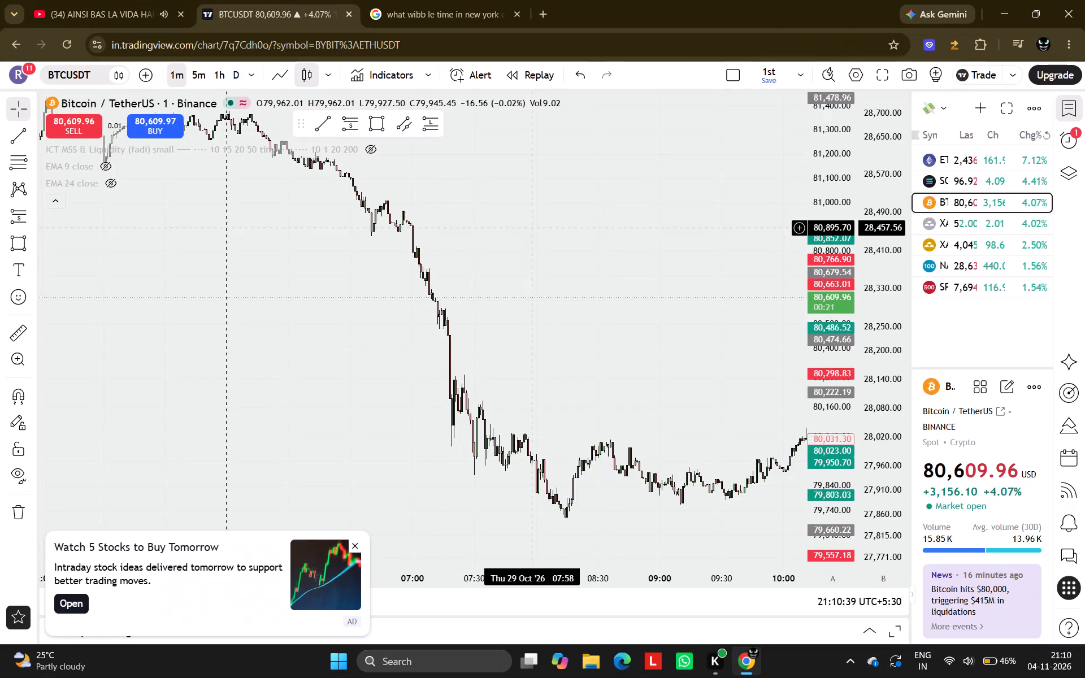
pyautogui.moveTo(497, 228); pyautogui.dragTo(558, 481)
pyautogui.scroll(2, 502, 284)
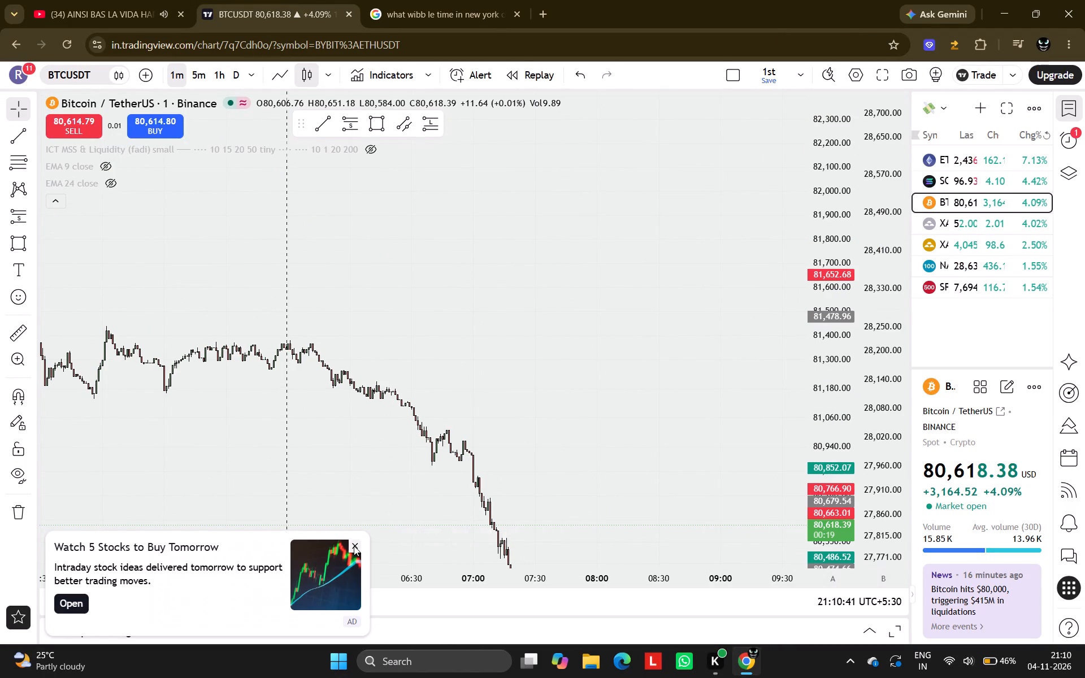
pyautogui.click(354, 546)
pyautogui.click(735, 115)
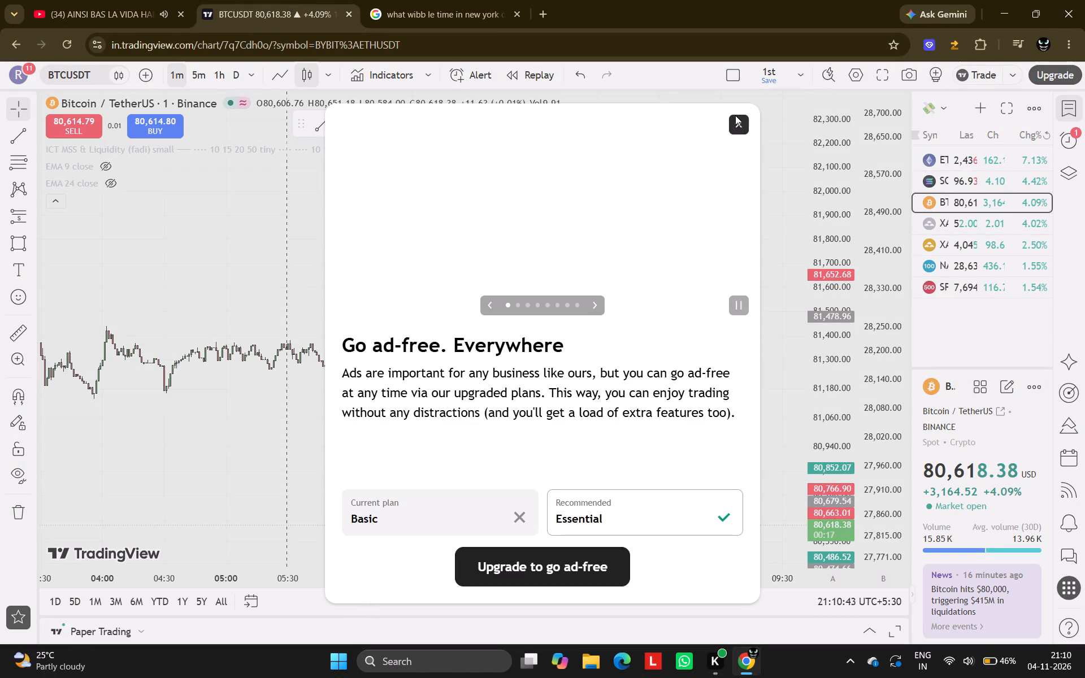
# Draw a level trend line at about 81,010 from 07:00 to 07:18 on 29 October.
pyautogui.scroll(6, 555, 294)
pyautogui.moveTo(162, 418); pyautogui.dragTo(617, 298)
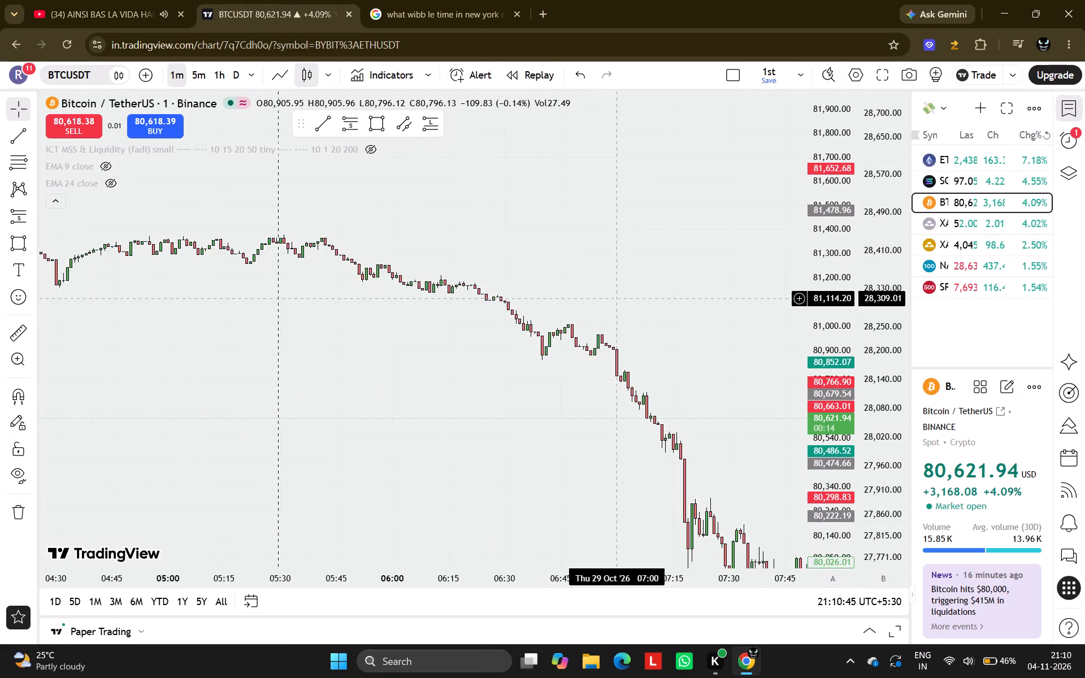
pyautogui.scroll(1, 617, 298)
pyautogui.scroll(17, 815, 240)
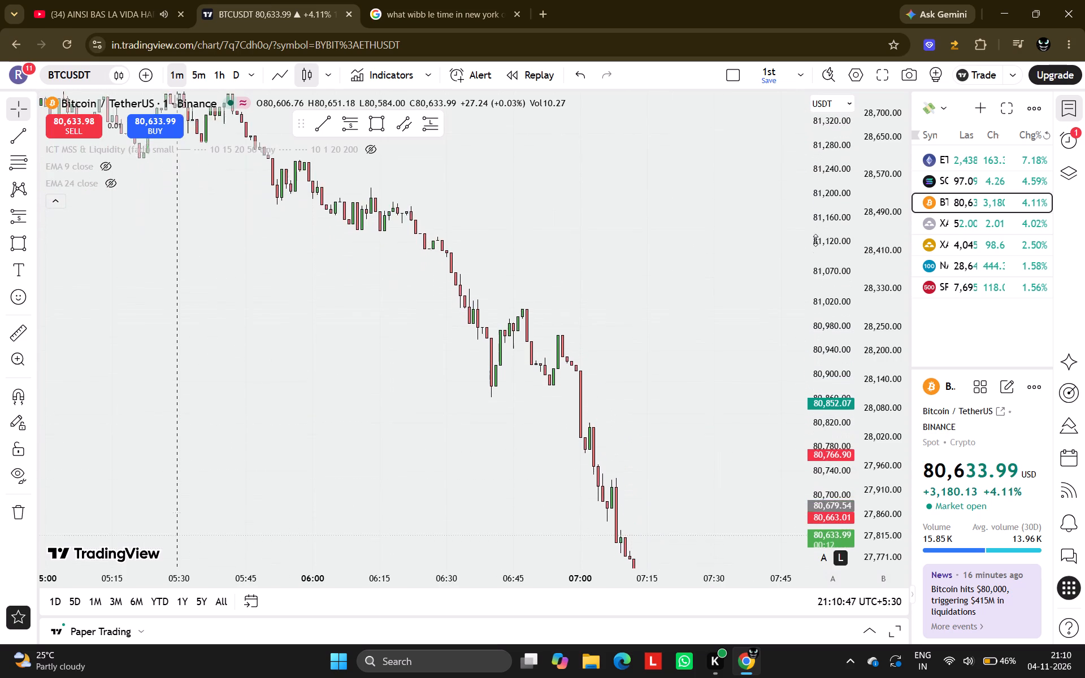
pyautogui.scroll(6, 635, 264)
pyautogui.moveTo(458, 325); pyautogui.dragTo(699, 99)
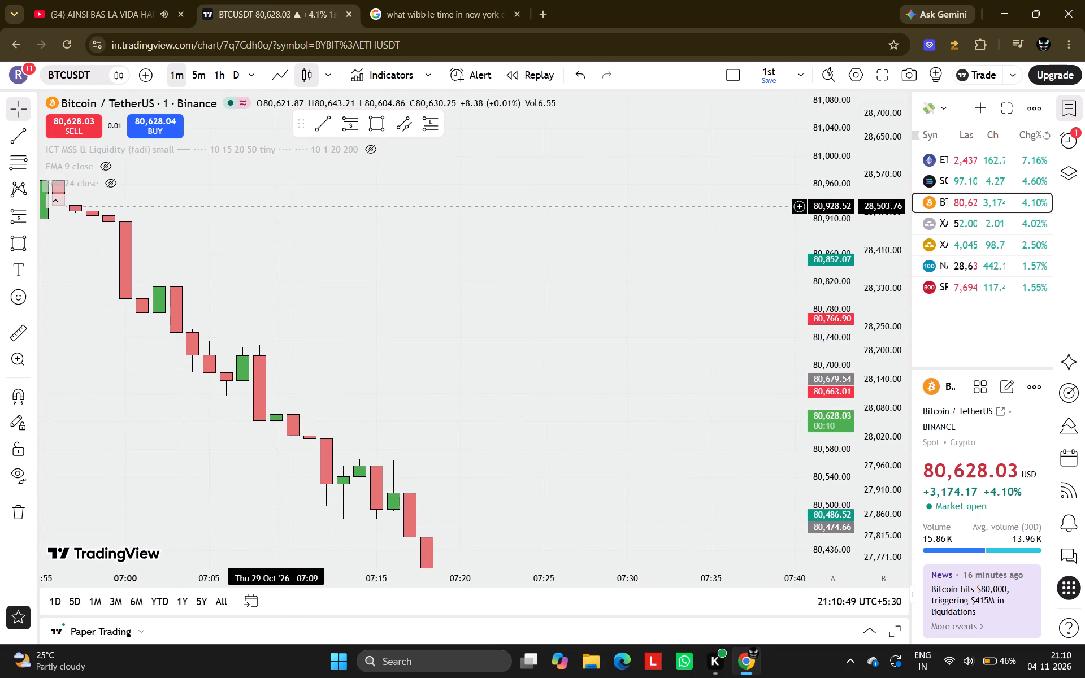
pyautogui.moveTo(281, 206); pyautogui.dragTo(592, 283)
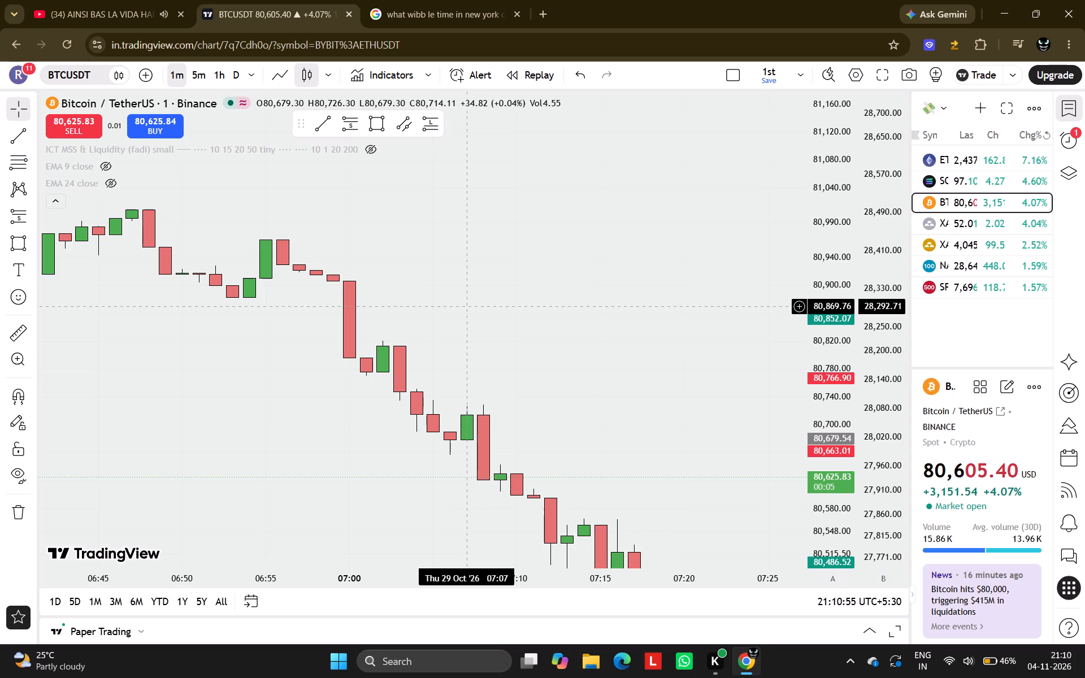
pyautogui.moveTo(420, 276); pyautogui.dragTo(560, 281)
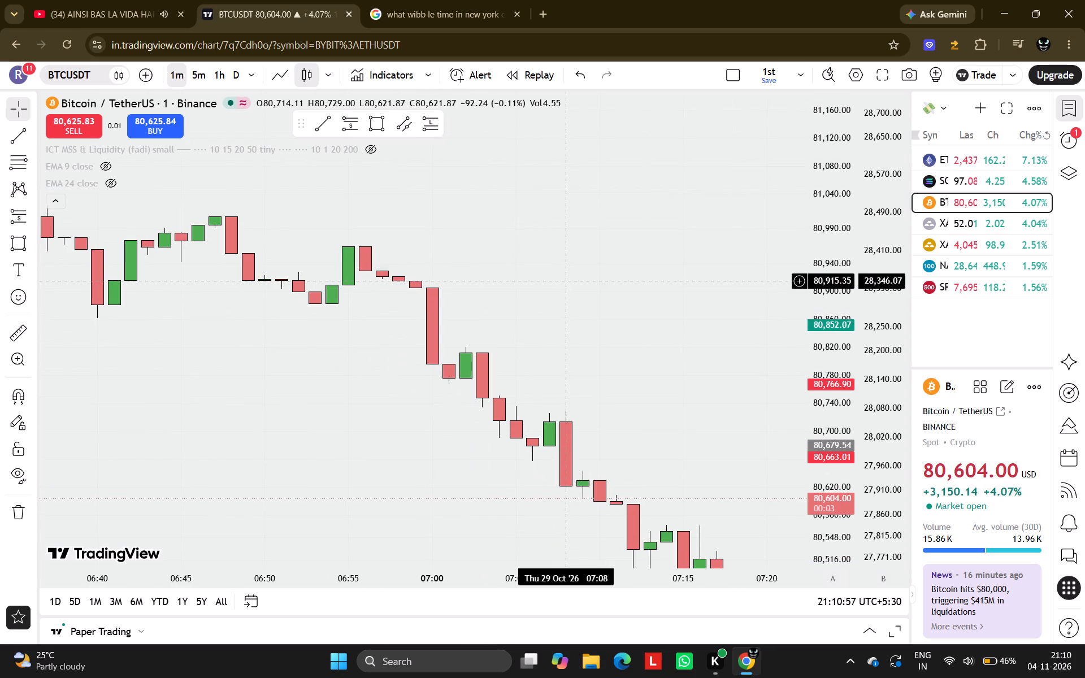
pyautogui.moveTo(536, 270); pyautogui.dragTo(562, 260)
pyautogui.click(315, 118)
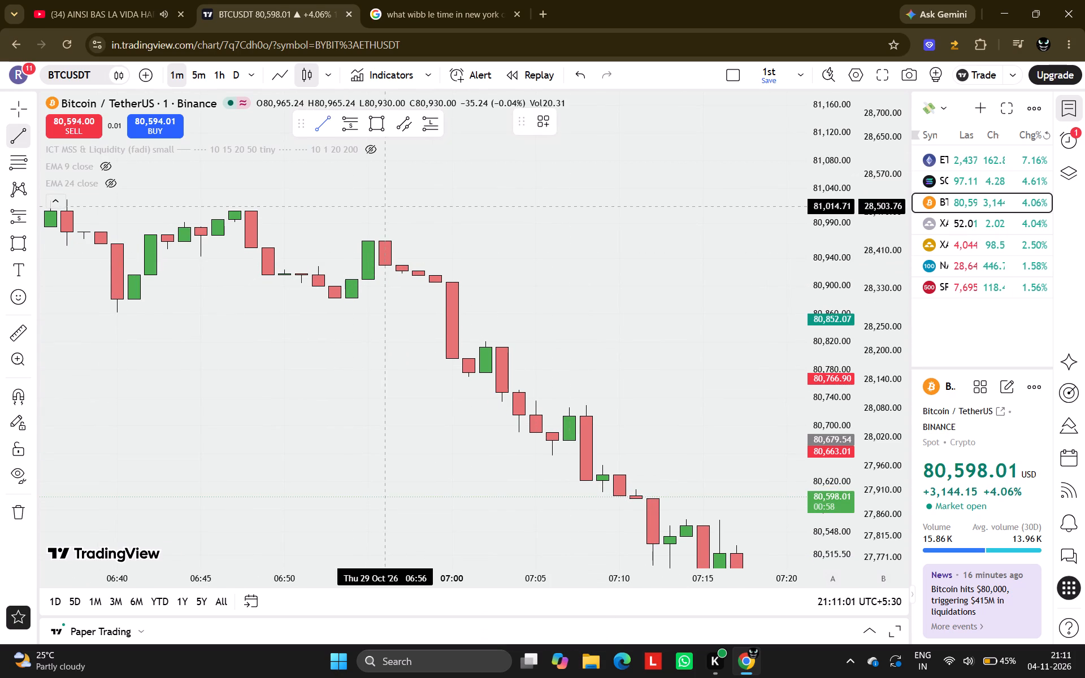
pyautogui.click(458, 208)
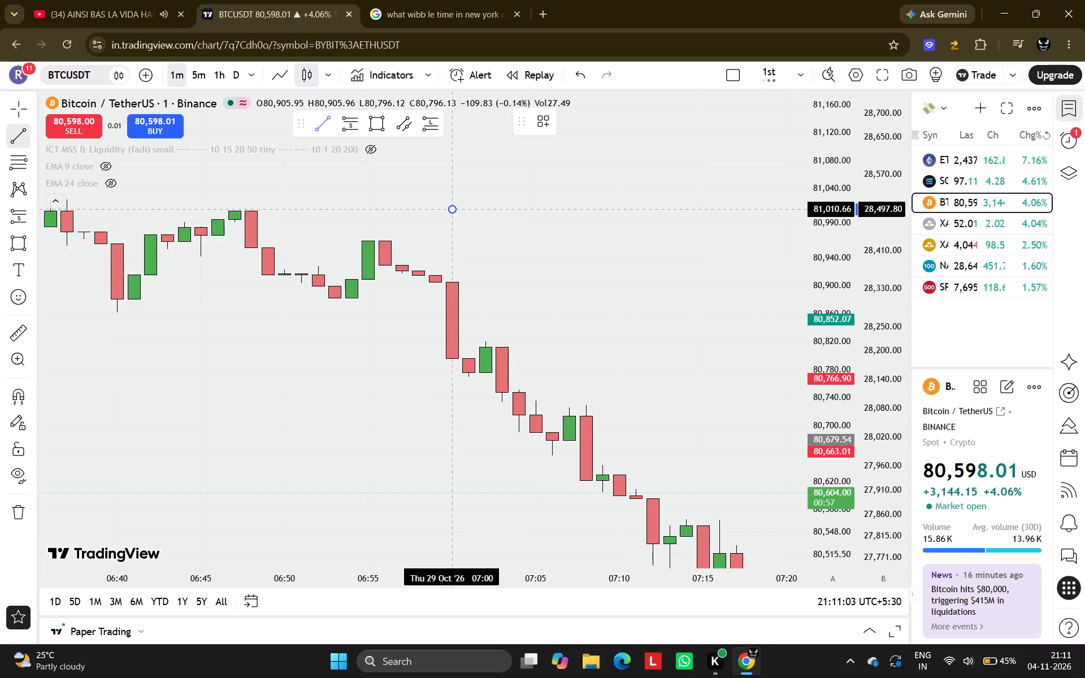
pyautogui.click(761, 233)
pyautogui.keyDown('shift'); pyautogui.click(754, 233); pyautogui.keyUp('shift')
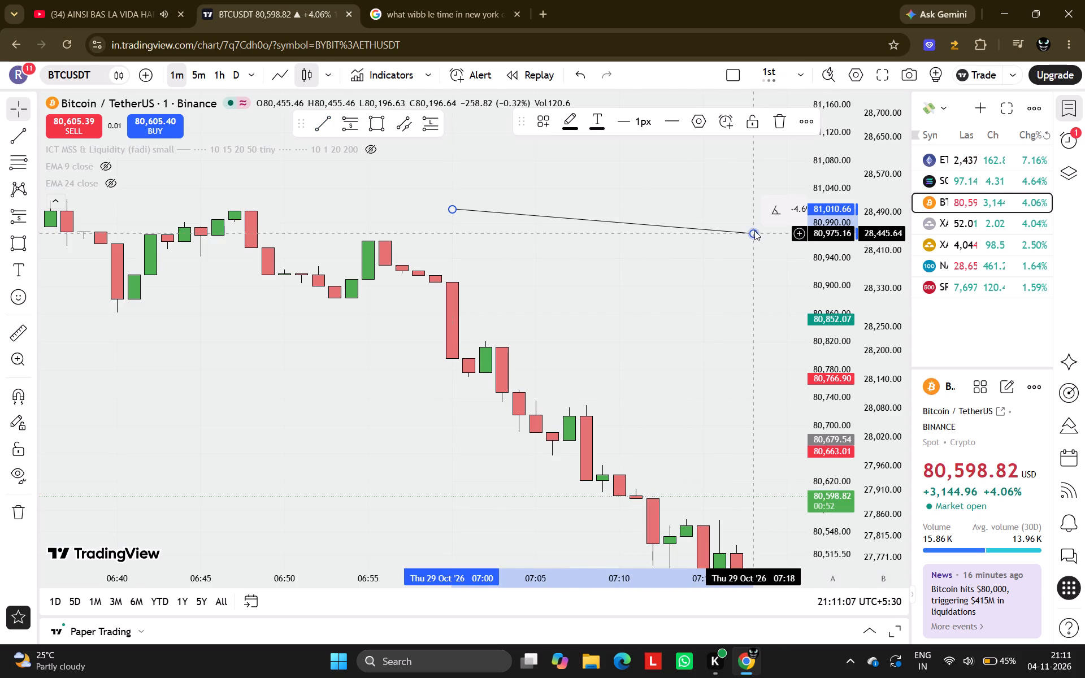
pyautogui.keyDown('shift'); pyautogui.click(755, 229); pyautogui.keyUp('shift')
pyautogui.moveTo(755, 229); pyautogui.dragTo(695, 267)
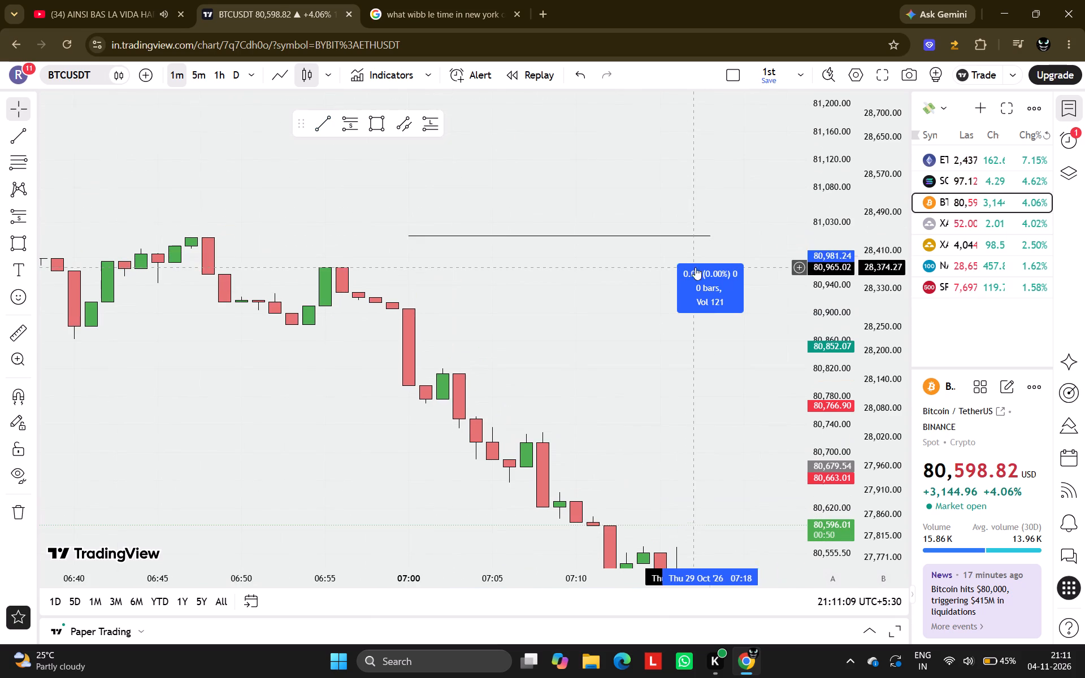
pyautogui.click(695, 267)
# Move the YouTube tab into its own browser window and maximize that window.
pyautogui.moveTo(119, 0); pyautogui.dragTo(406, 423)
pyautogui.moveTo(432, 432); pyautogui.dragTo(385, 92)
pyautogui.click(1081, 102)
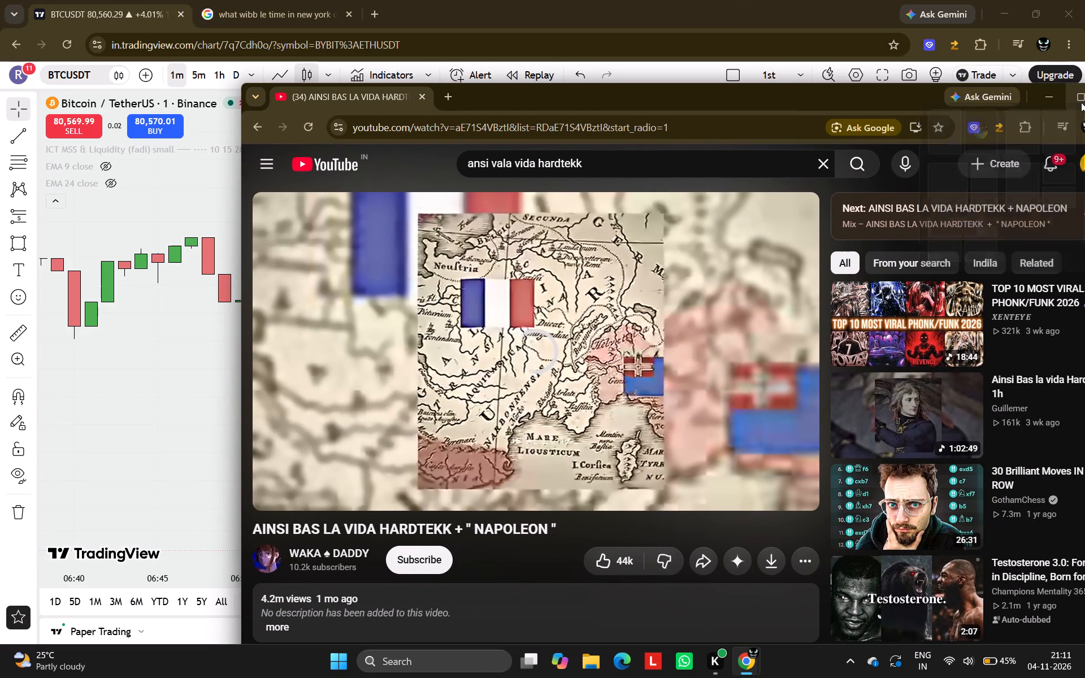
pyautogui.click(1069, 97)
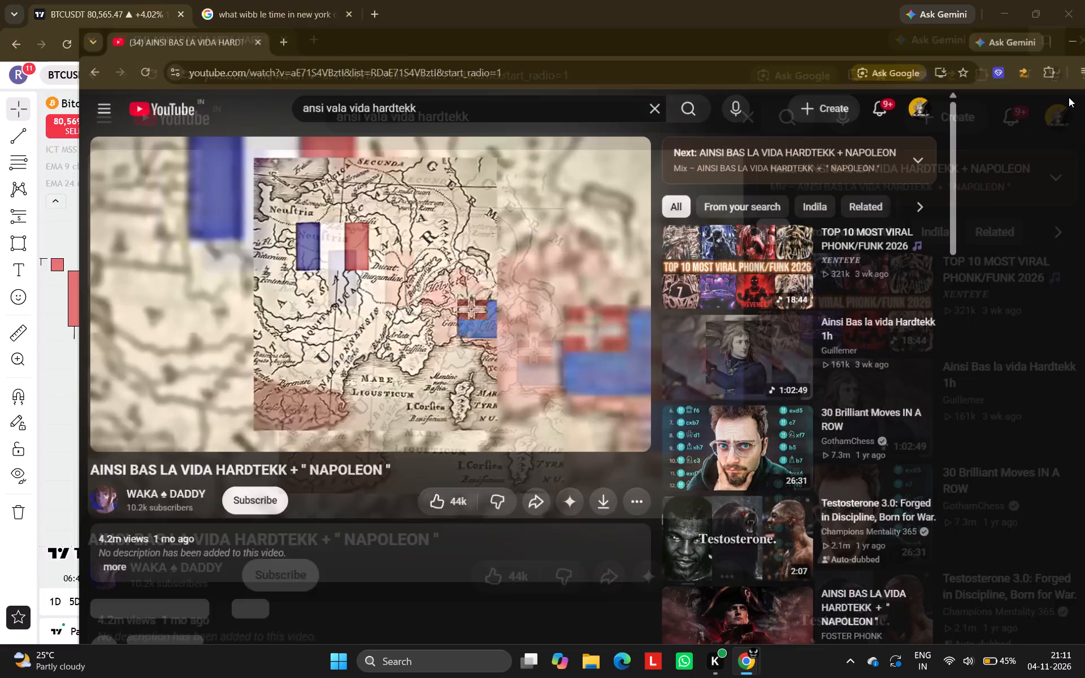
# Change the playback quality of the AINSI BAS LA VIDA HARDTEKK video.
pyautogui.click(615, 491)
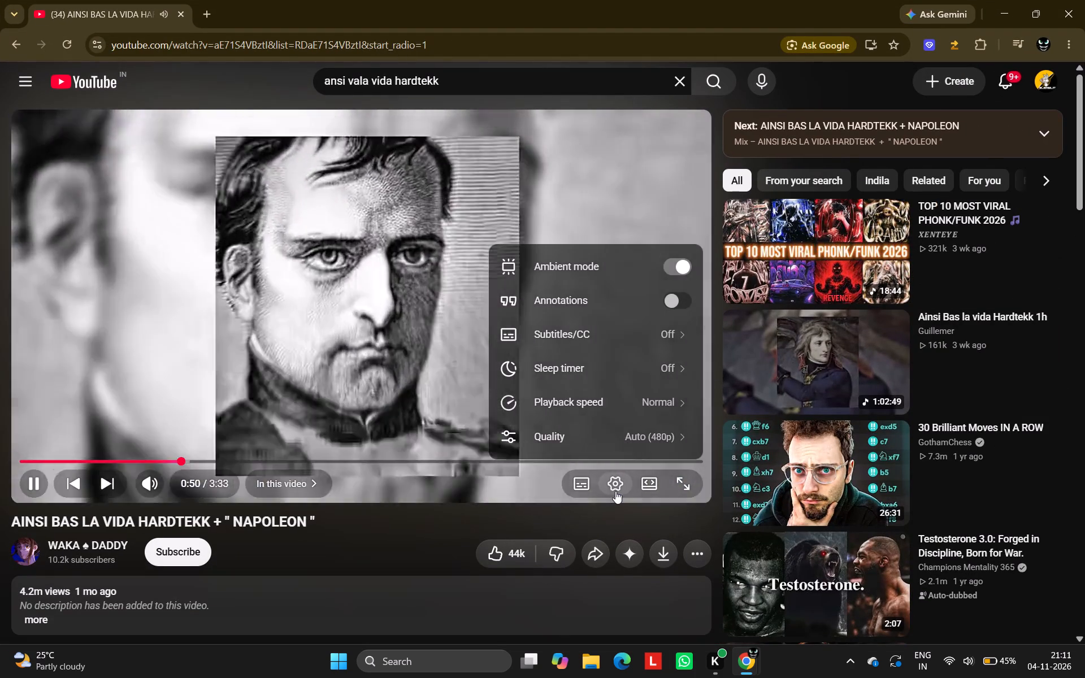
pyautogui.click(620, 443)
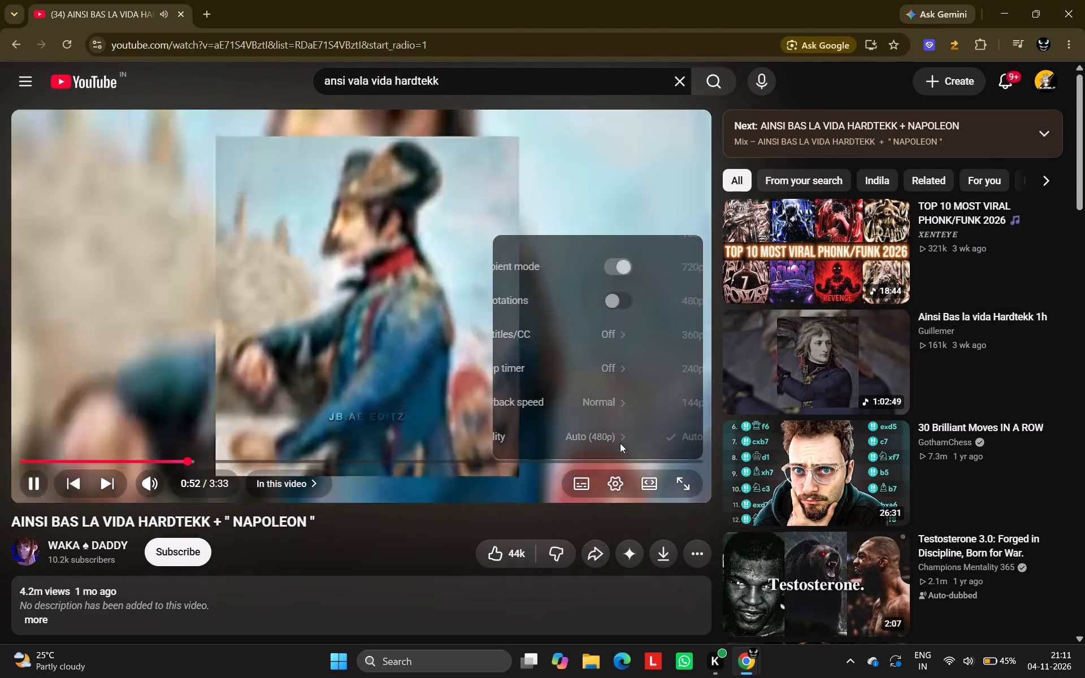
pyautogui.click(587, 418)
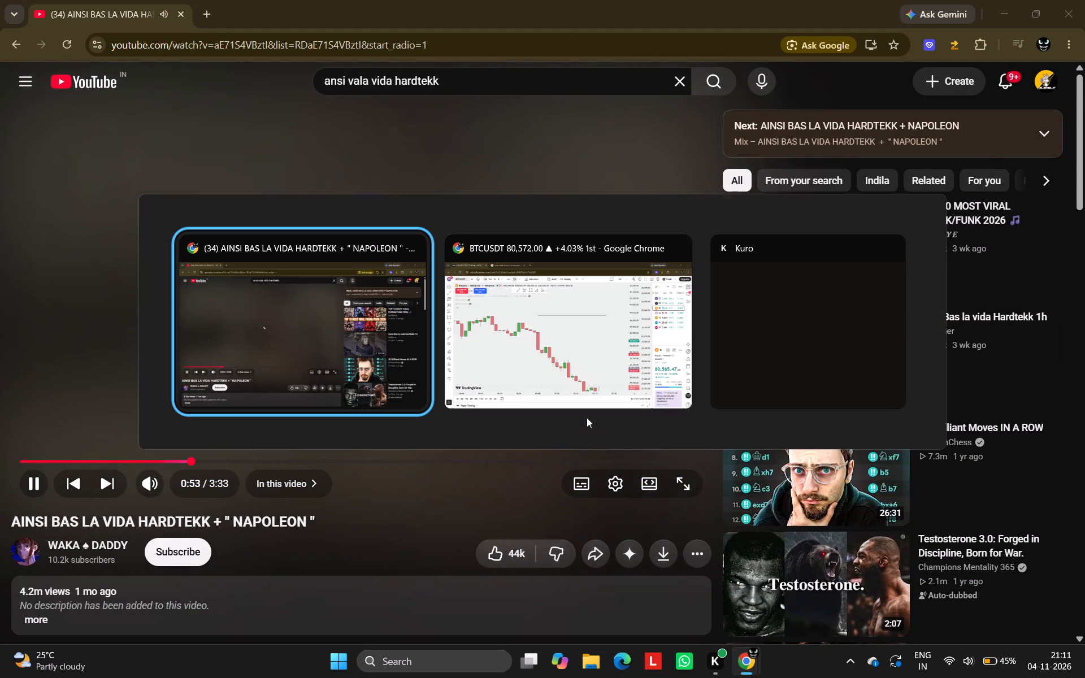
# Switch back to the BTCUSDT chart window.
pyautogui.moveTo(589, 418); pyautogui.dragTo(505, 336)
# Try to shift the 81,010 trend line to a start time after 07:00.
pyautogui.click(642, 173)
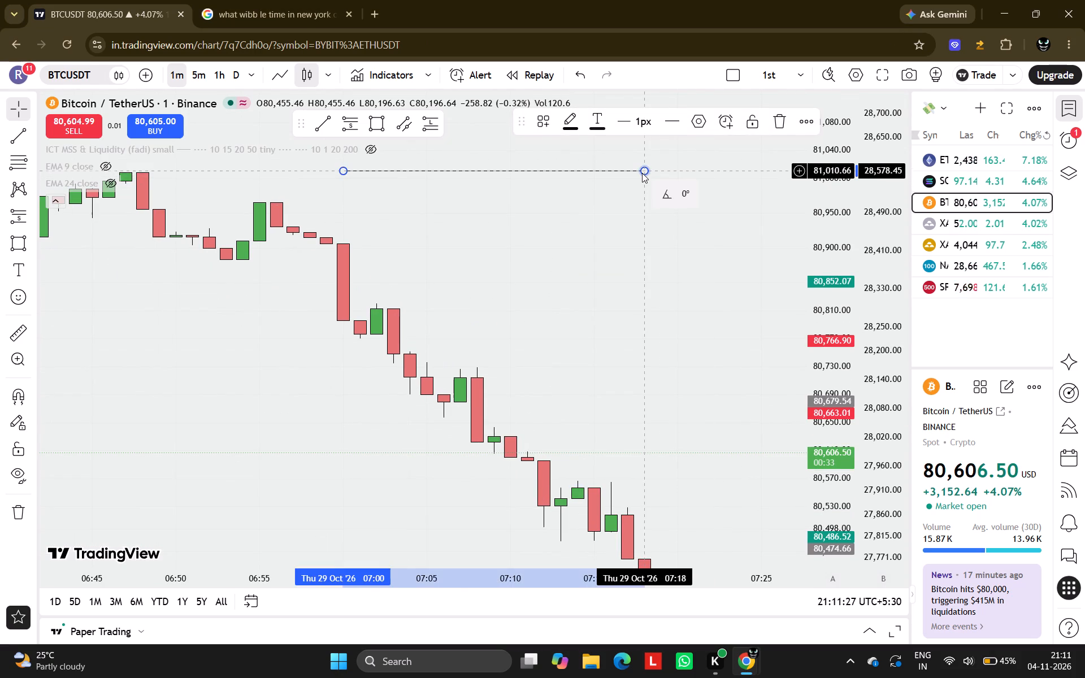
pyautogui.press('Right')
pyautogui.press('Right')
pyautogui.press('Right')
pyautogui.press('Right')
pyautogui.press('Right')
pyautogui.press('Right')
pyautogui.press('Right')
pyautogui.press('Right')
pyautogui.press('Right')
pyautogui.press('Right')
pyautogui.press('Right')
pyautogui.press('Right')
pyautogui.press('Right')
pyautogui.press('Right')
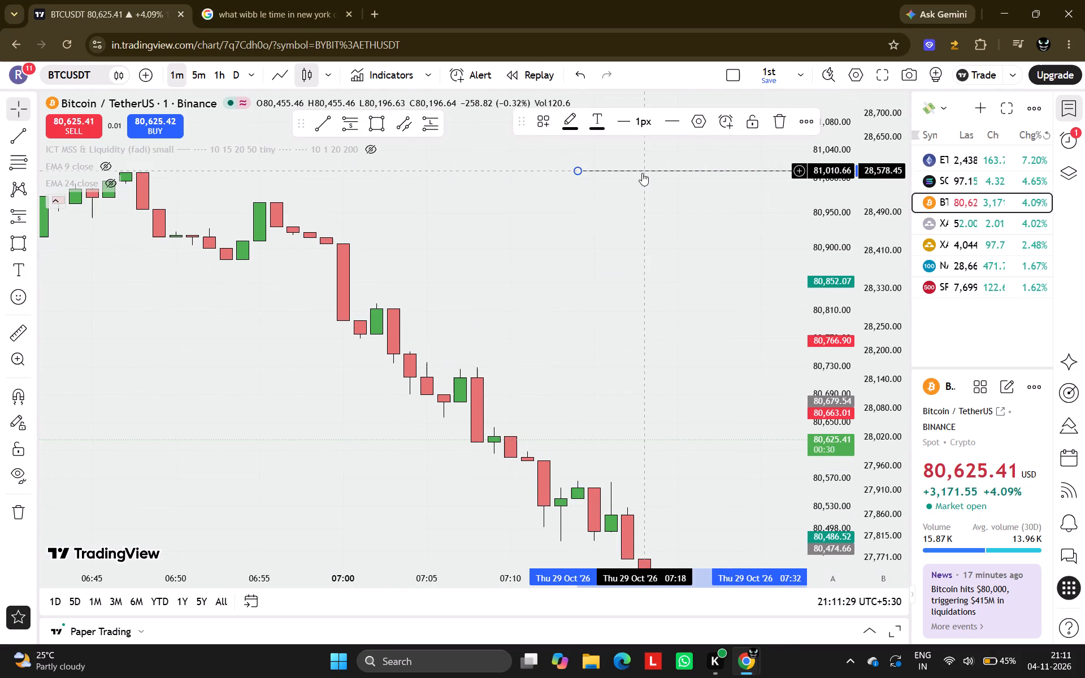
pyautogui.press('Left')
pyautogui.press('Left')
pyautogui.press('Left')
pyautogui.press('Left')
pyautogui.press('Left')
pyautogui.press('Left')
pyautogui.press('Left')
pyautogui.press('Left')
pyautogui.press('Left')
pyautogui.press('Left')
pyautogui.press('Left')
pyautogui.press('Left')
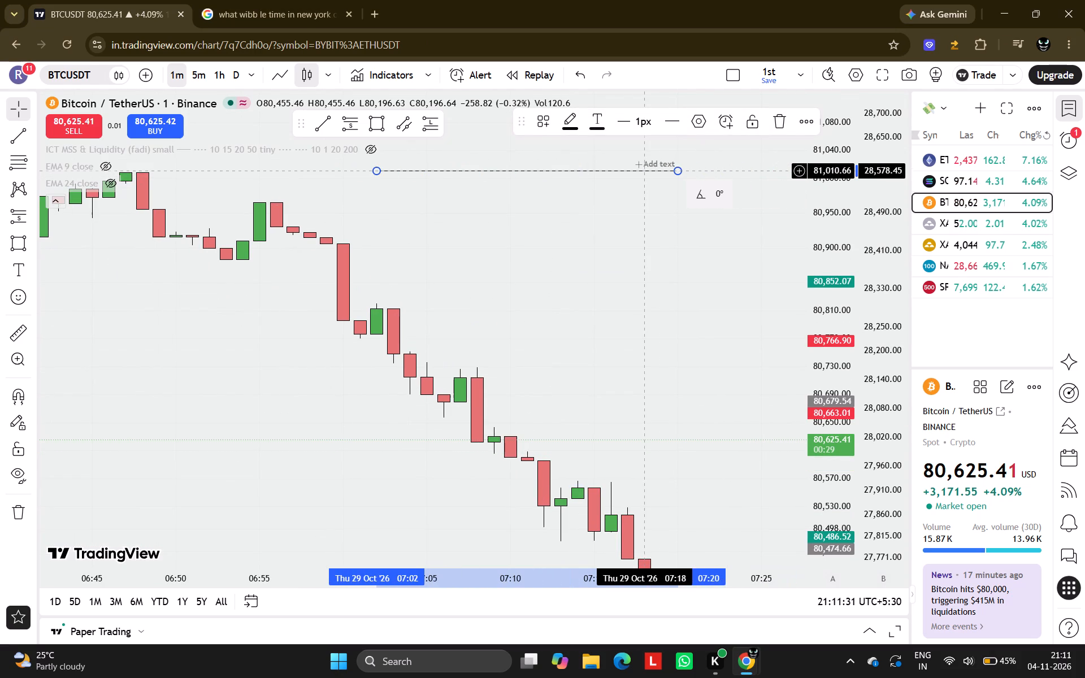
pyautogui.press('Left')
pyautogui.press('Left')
# Extend the 81,010 trend line's end to 07:30 on 29 October, keeping it level.
pyautogui.moveTo(642, 173); pyautogui.dragTo(759, 178)
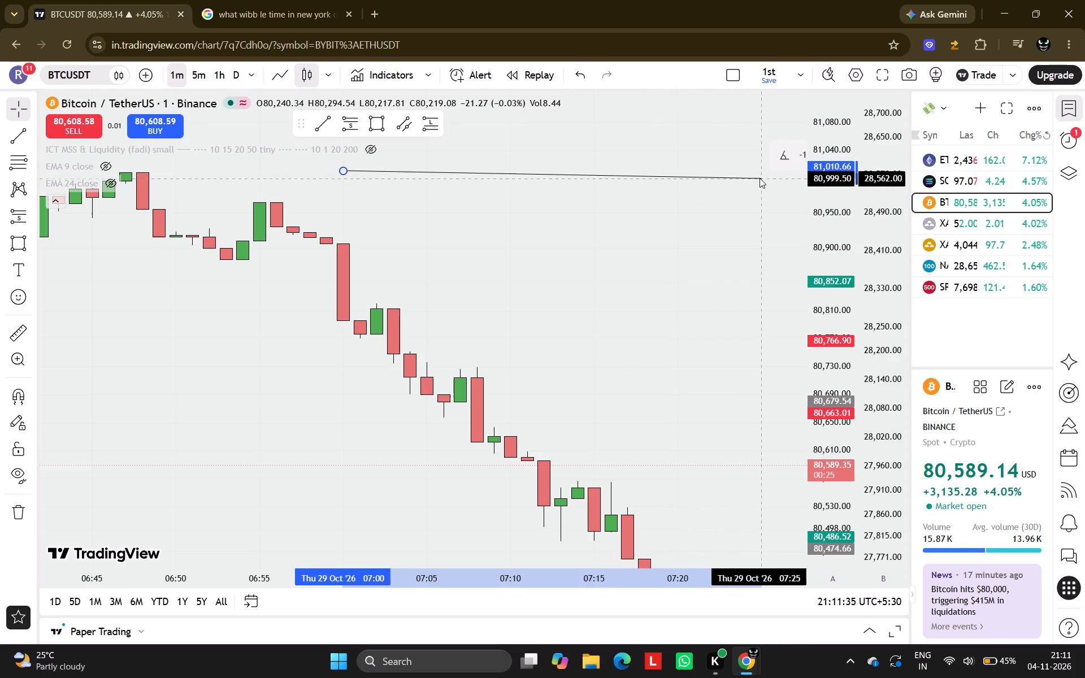
pyautogui.moveTo(759, 178); pyautogui.dragTo(821, 181)
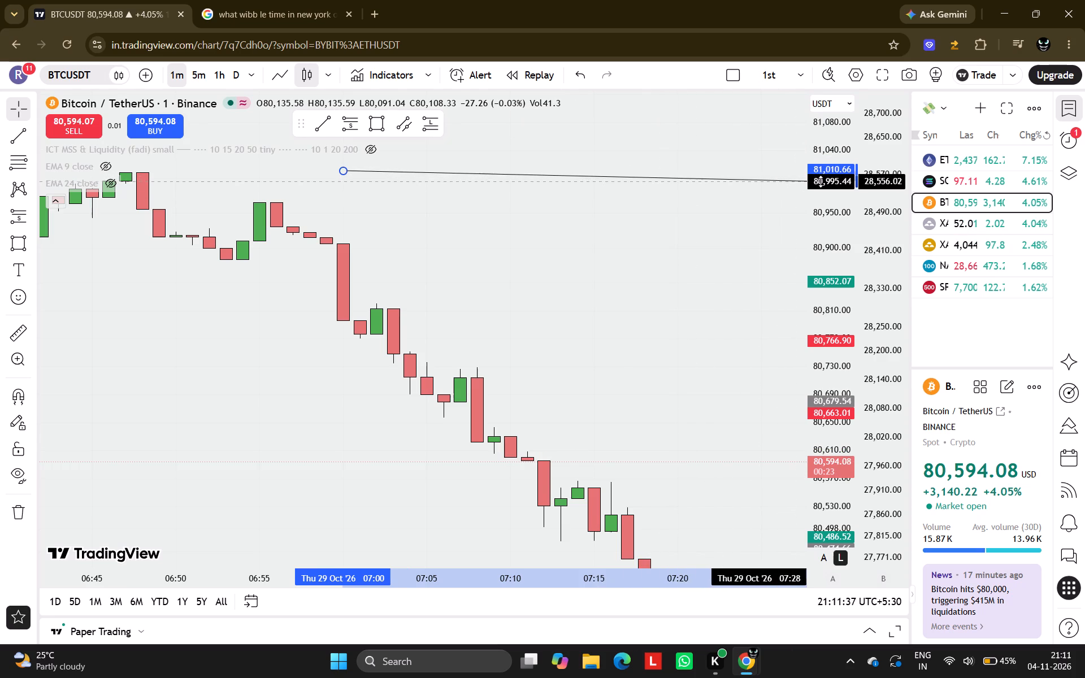
pyautogui.moveTo(821, 181); pyautogui.dragTo(834, 180)
pyautogui.moveTo(779, 218); pyautogui.dragTo(585, 220)
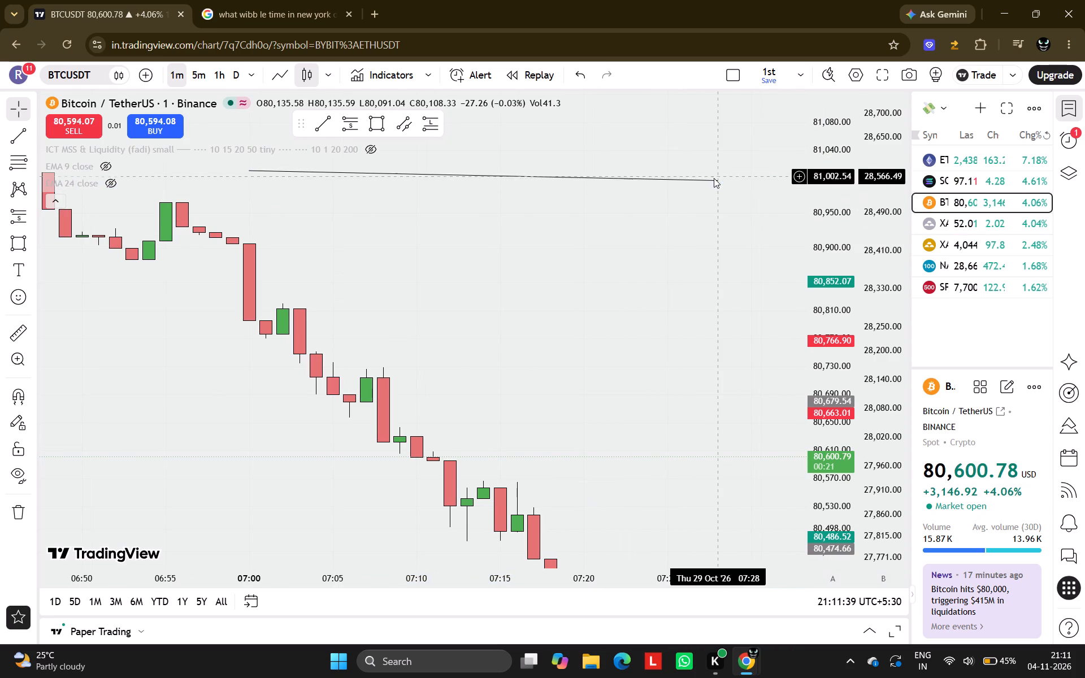
pyautogui.moveTo(713, 181); pyautogui.dragTo(750, 177)
# Duplicate the 07:00–07:30 level line and place the copy at about 80,518 over the same time span.
pyautogui.moveTo(515, 254); pyautogui.dragTo(526, 241)
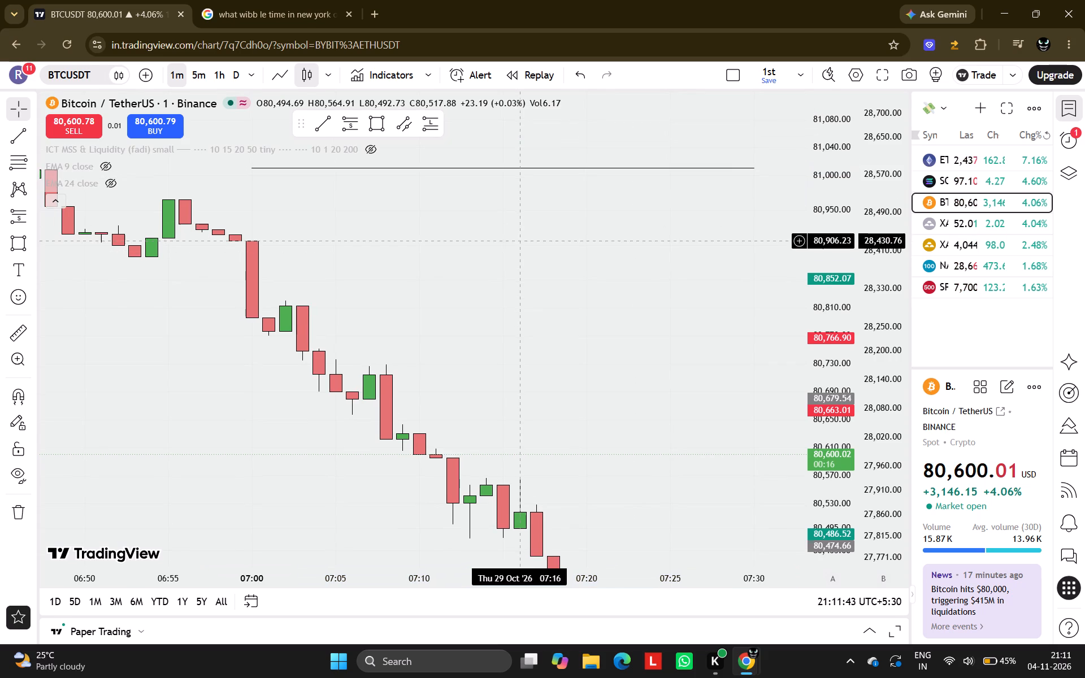
pyautogui.scroll(-6, 811, 429)
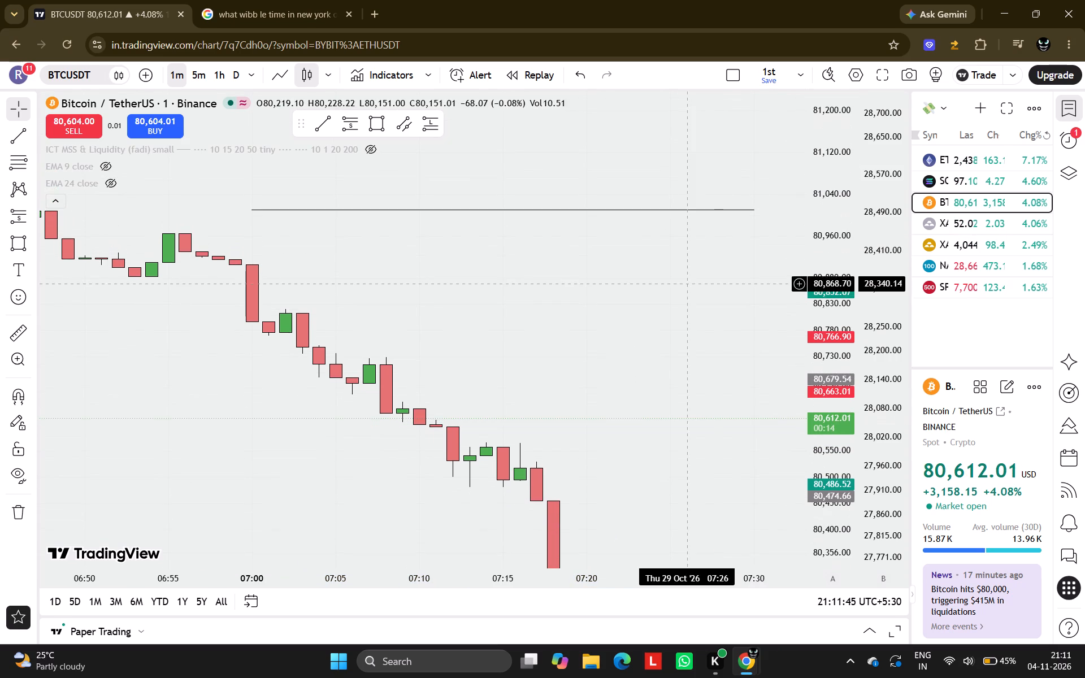
pyautogui.click(635, 210)
pyautogui.hotkey('ctrl', 'c')
pyautogui.hotkey('ctrl', 'v')
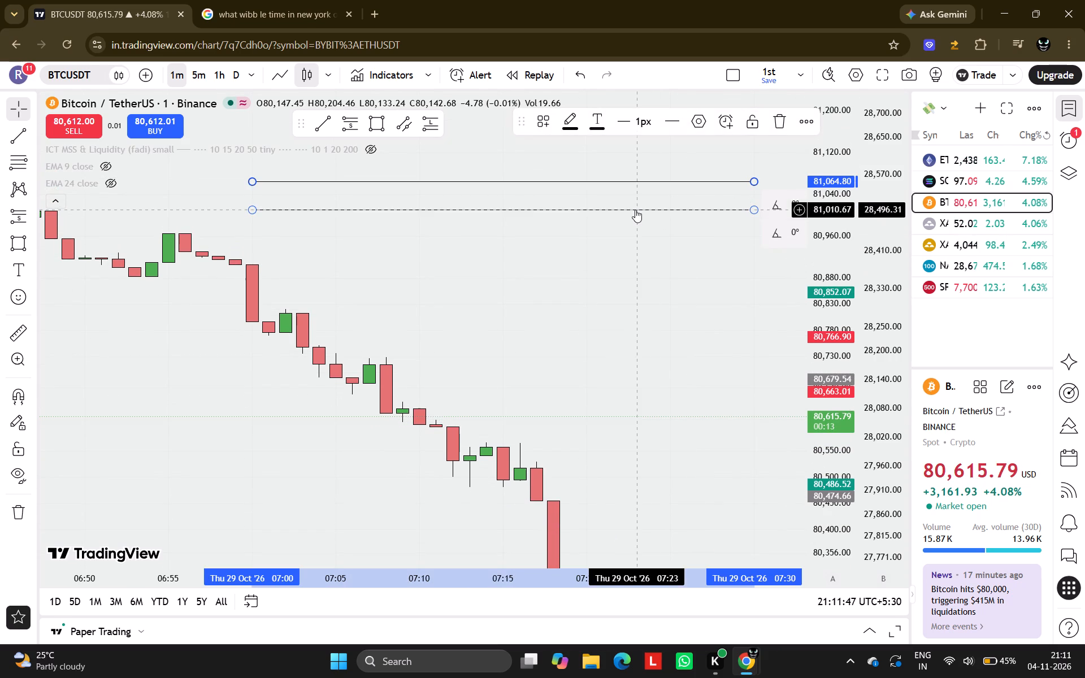
pyautogui.scroll(-4, 594, 236)
pyautogui.moveTo(693, 346); pyautogui.dragTo(616, 281)
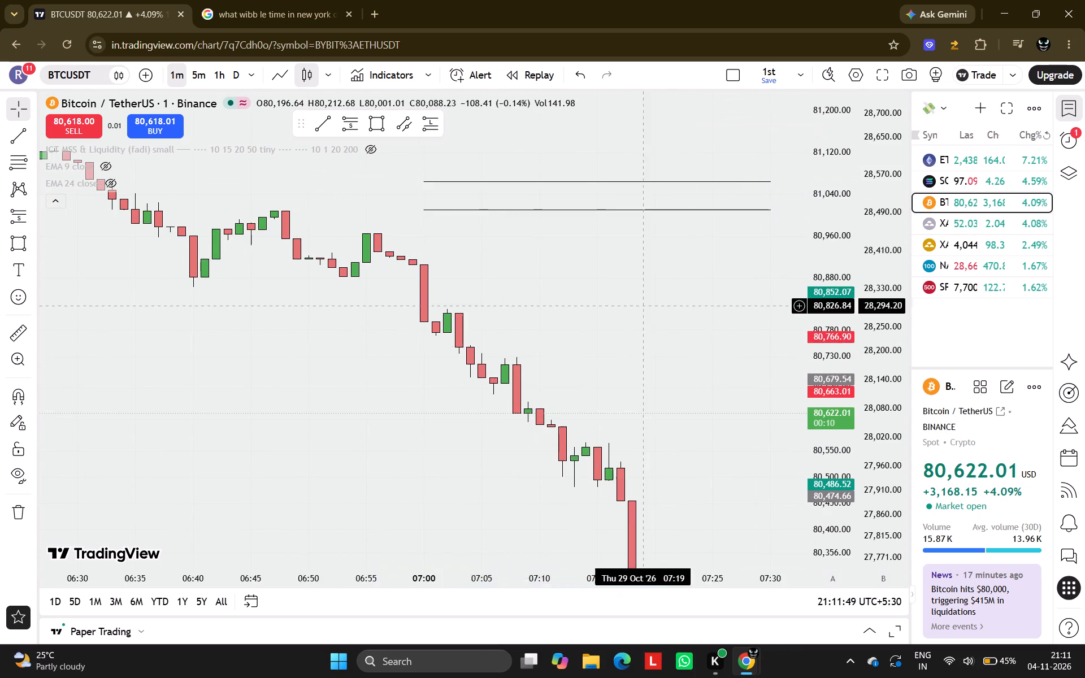
pyautogui.moveTo(616, 281); pyautogui.dragTo(597, 266)
pyautogui.moveTo(647, 142); pyautogui.dragTo(646, 146)
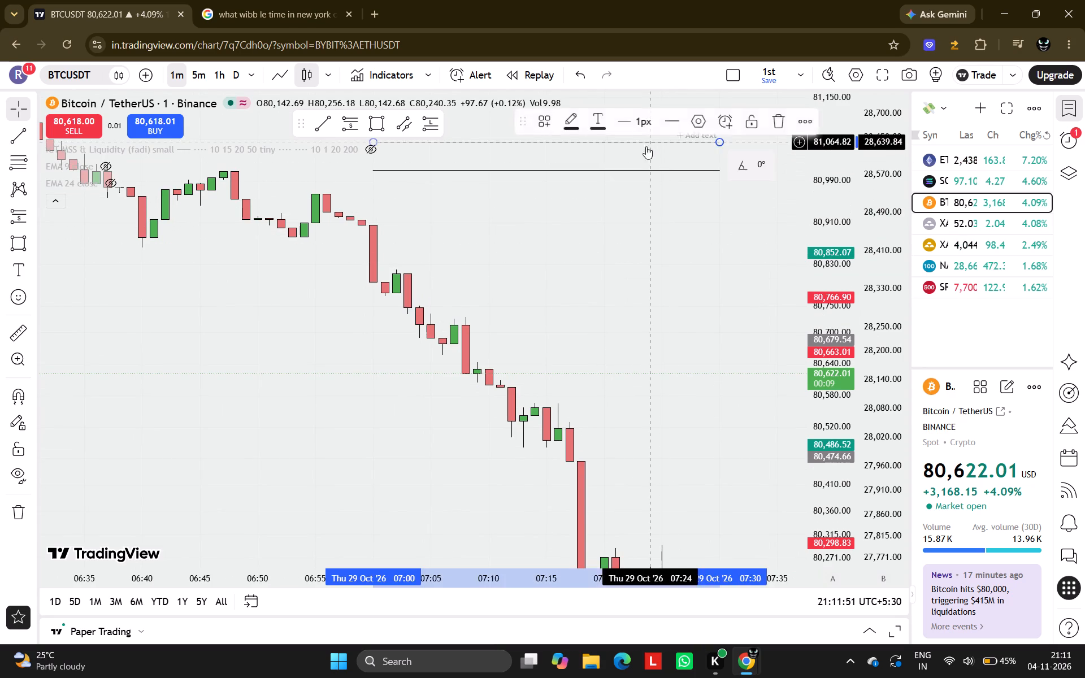
pyautogui.moveTo(646, 146); pyautogui.dragTo(657, 342)
pyautogui.moveTo(657, 342); pyautogui.dragTo(658, 403)
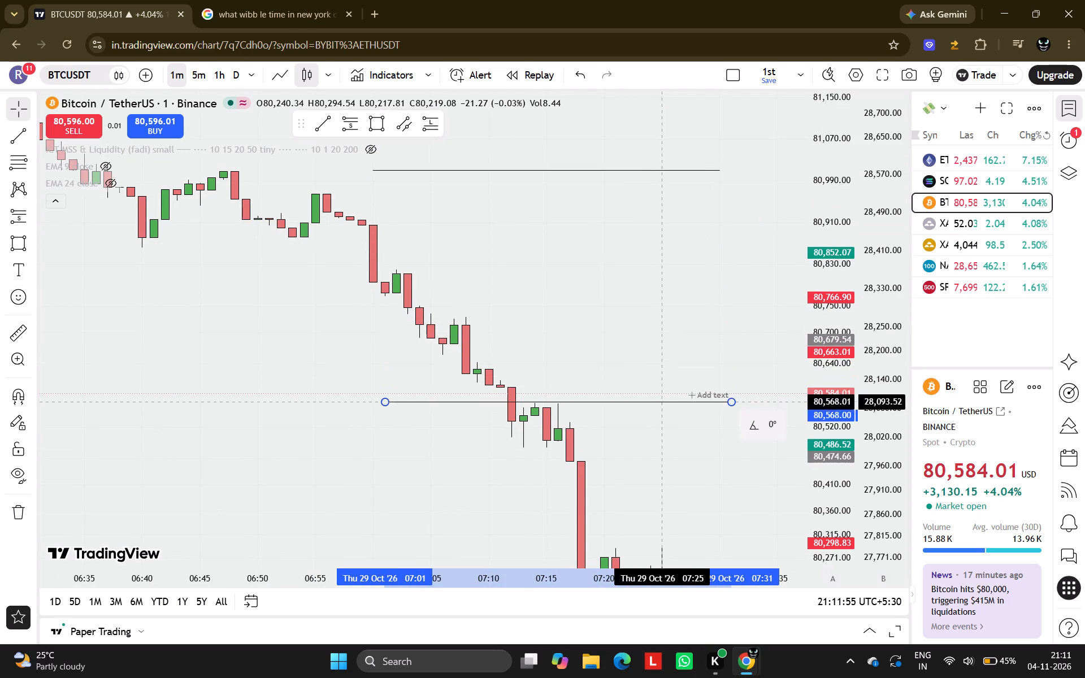
pyautogui.moveTo(658, 403); pyautogui.dragTo(649, 427)
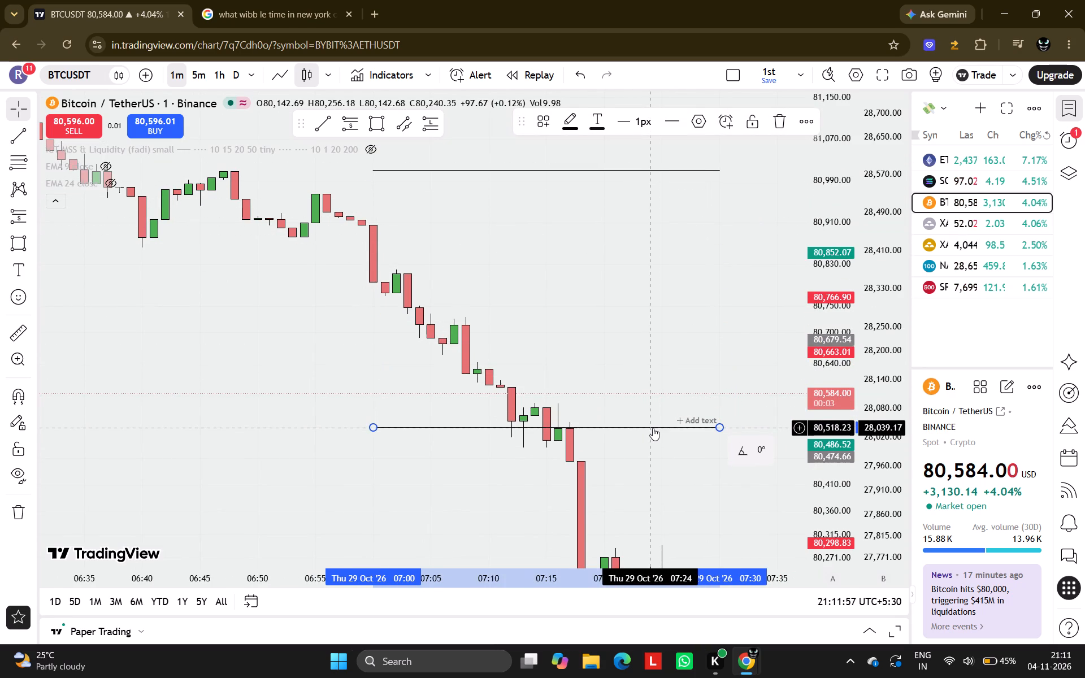
# Shift the copied 80,518 line along the time axis so it spans 07:30 to 08:00 on 29 October.
pyautogui.scroll(-4, 695, 499)
pyautogui.moveTo(736, 497); pyautogui.dragTo(640, 479)
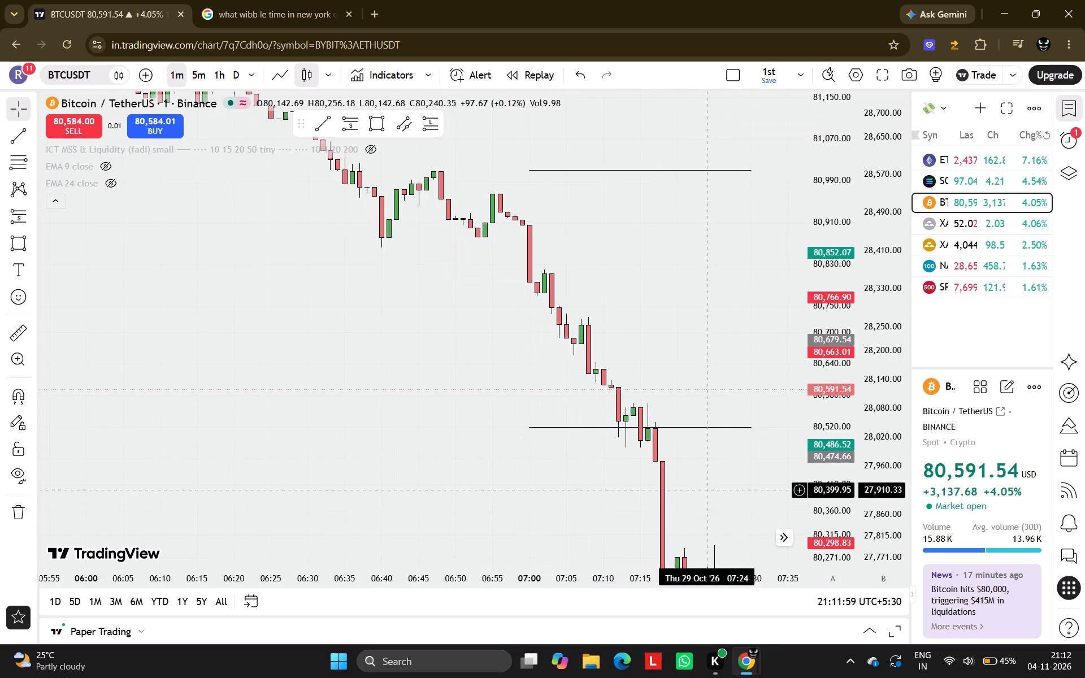
pyautogui.moveTo(640, 479); pyautogui.dragTo(171, 440)
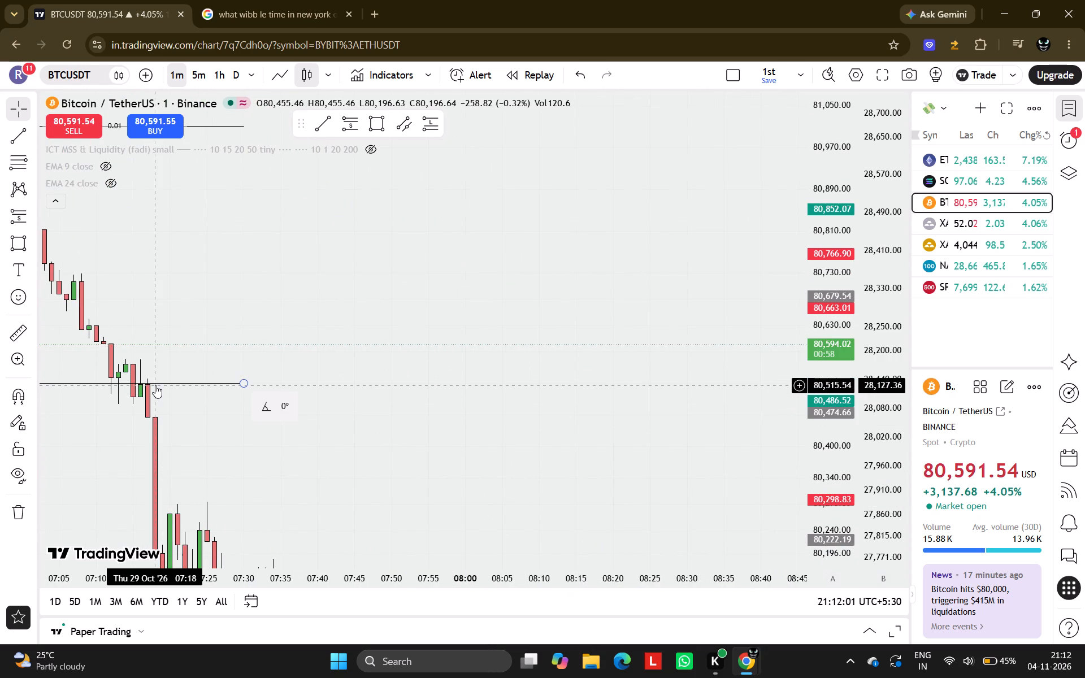
pyautogui.click(155, 385)
pyautogui.press('Right')
pyautogui.press('Right')
pyautogui.press('Right')
pyautogui.press('Right')
pyautogui.press('Right')
pyautogui.press('Right')
pyautogui.press('Right')
pyautogui.press('Right')
pyautogui.press('Right')
pyautogui.press('Right')
pyautogui.press('Right')
pyautogui.press('Right')
pyautogui.press('Right')
pyautogui.press('Right')
pyautogui.press('Right')
pyautogui.press('Right')
pyautogui.press('Right')
pyautogui.press('Right')
pyautogui.press('Right')
pyautogui.press('Right')
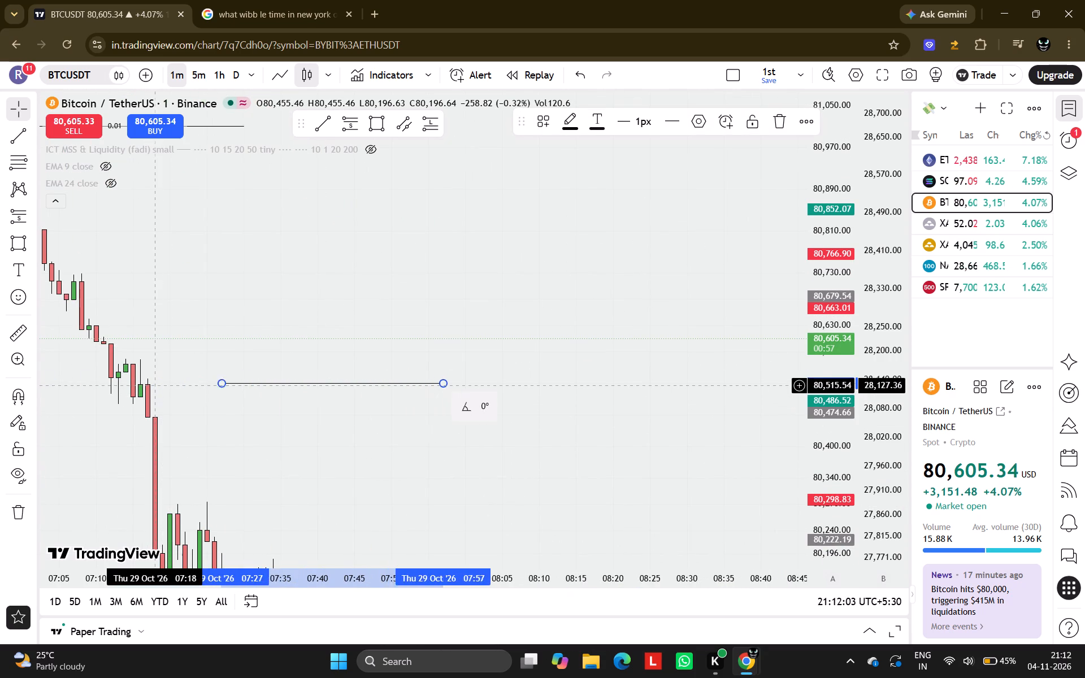
pyautogui.press('Left')
pyautogui.press('Left')
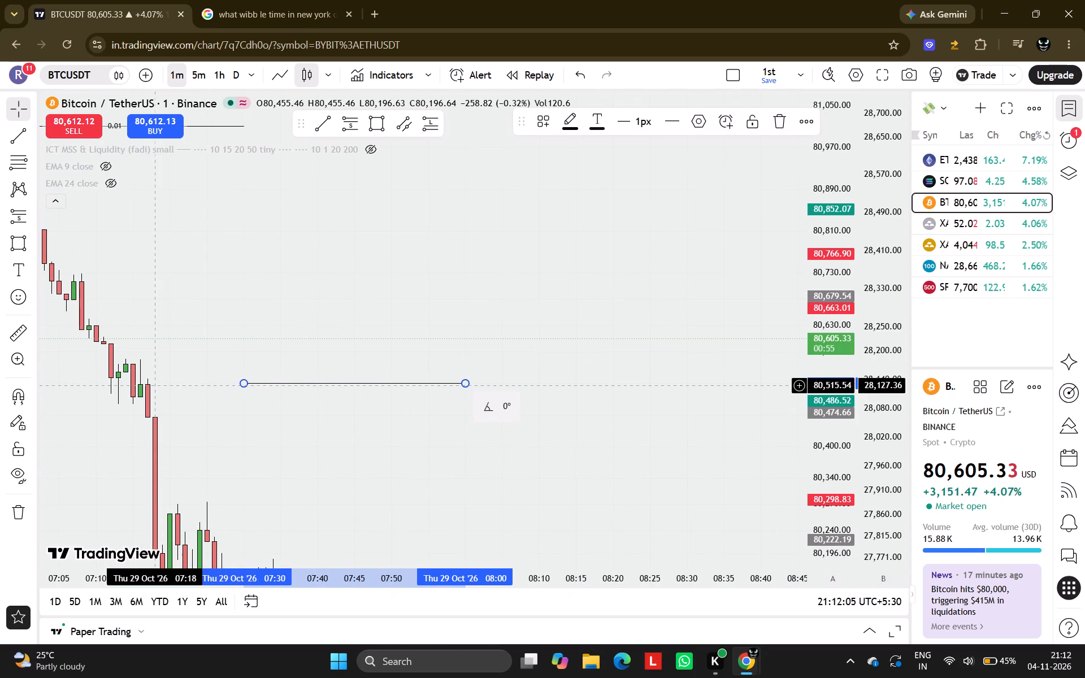
pyautogui.moveTo(370, 274); pyautogui.dragTo(410, 428)
pyautogui.scroll(-5, 410, 428)
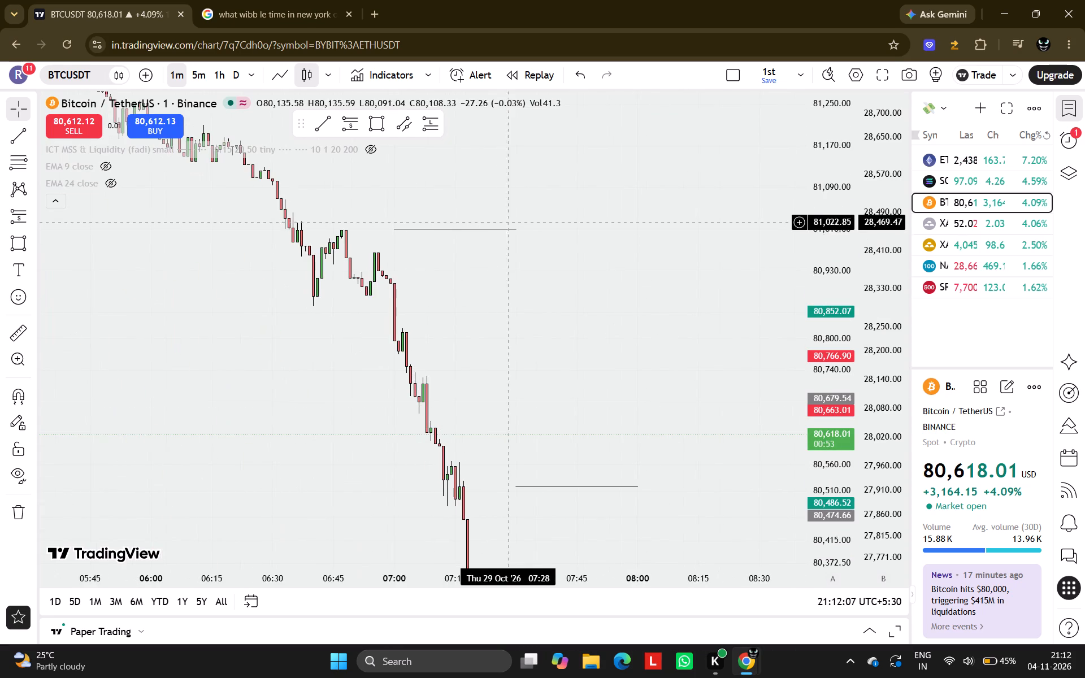
# Shift the 81,010 level line along the time axis so it spans 07:30 to 08:00 on 29 October.
pyautogui.click(493, 229)
pyautogui.press('Right')
pyautogui.press('Right')
pyautogui.press('Right')
pyautogui.press('Right')
pyautogui.press('Right')
pyautogui.press('Right')
pyautogui.press('Right')
pyautogui.press('Right')
pyautogui.press('Right')
pyautogui.press('Right')
pyautogui.press('Right')
pyautogui.press('Right')
pyautogui.press('Right')
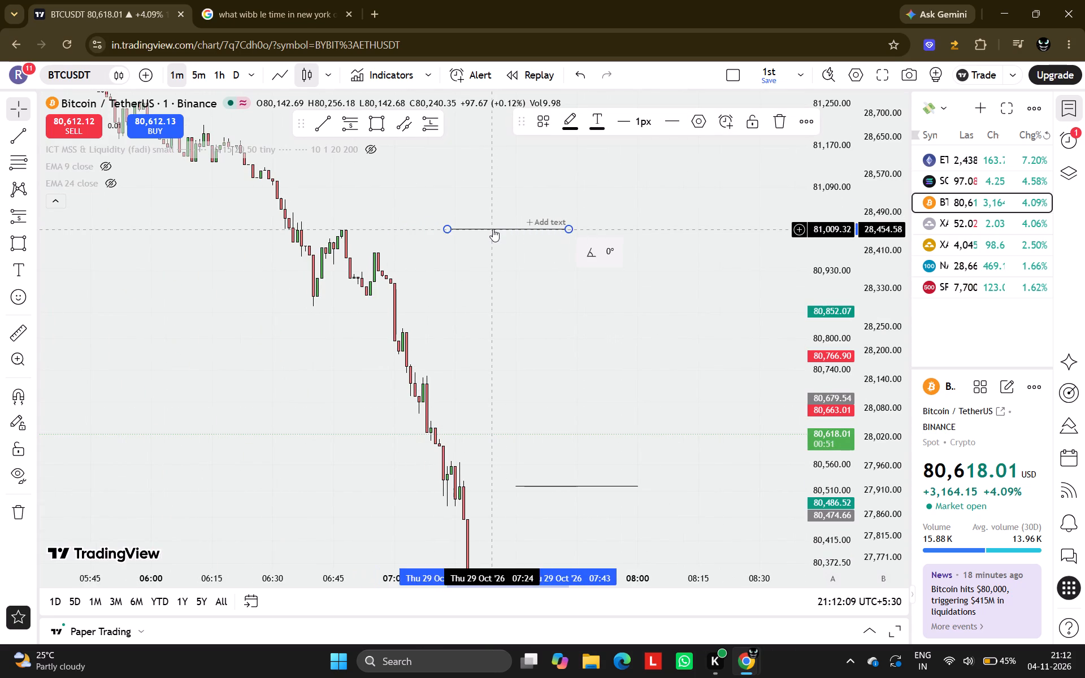
pyautogui.press('Right')
pyautogui.press('Right')
pyautogui.press('Right')
pyautogui.press('Right')
pyautogui.press('Right')
pyautogui.press('Right')
pyautogui.press('Right')
pyautogui.press('Right')
pyautogui.press('Right')
pyautogui.press('Right')
pyautogui.press('Right')
pyautogui.press('Right')
pyautogui.press('Right')
pyautogui.press('Right')
pyautogui.press('Right')
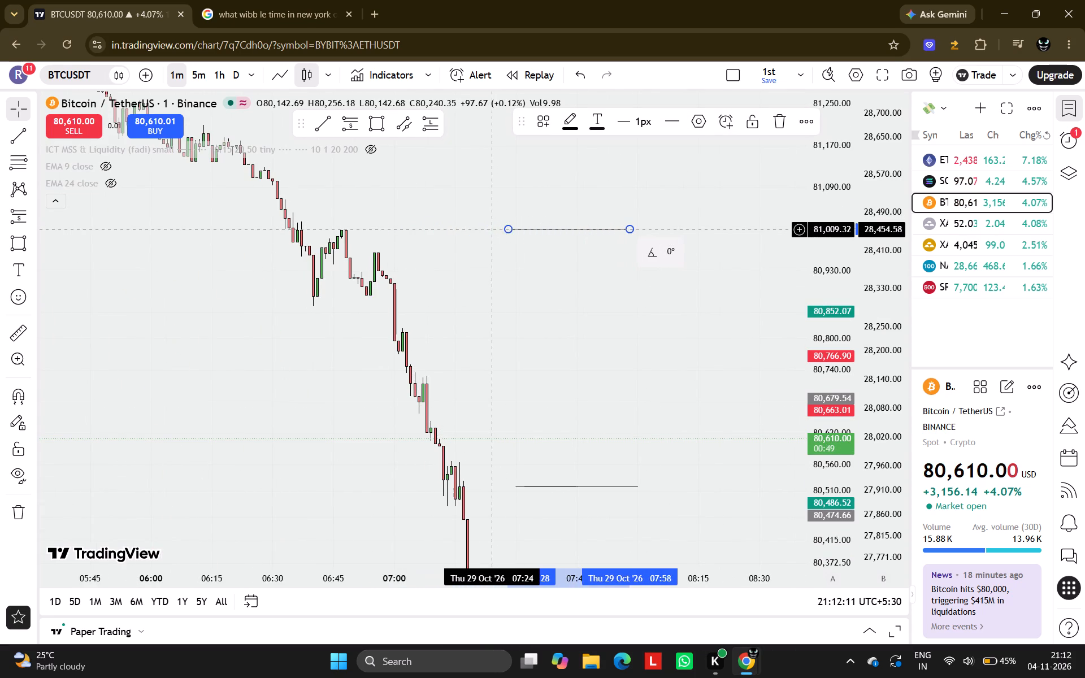
pyautogui.press('Right')
pyautogui.press('Right')
pyautogui.press('Down')
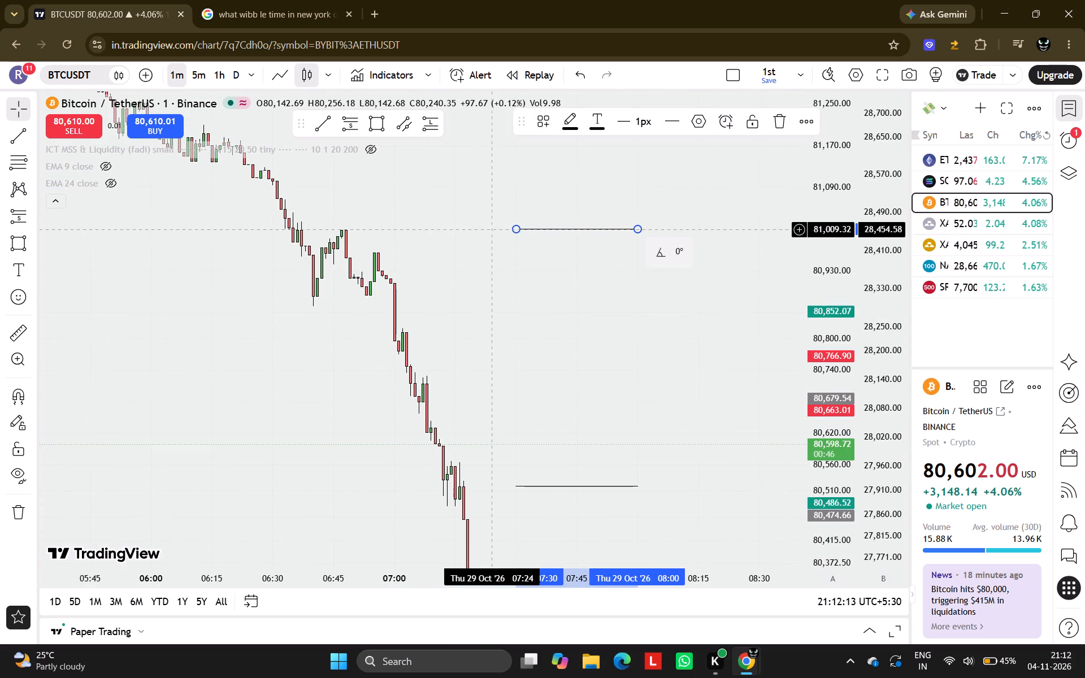
# Lower the 80,518 line to about 79,860, near the 07:30 candle's low, keeping its 07:30–08:00 span.
pyautogui.scroll(-5, 819, 432)
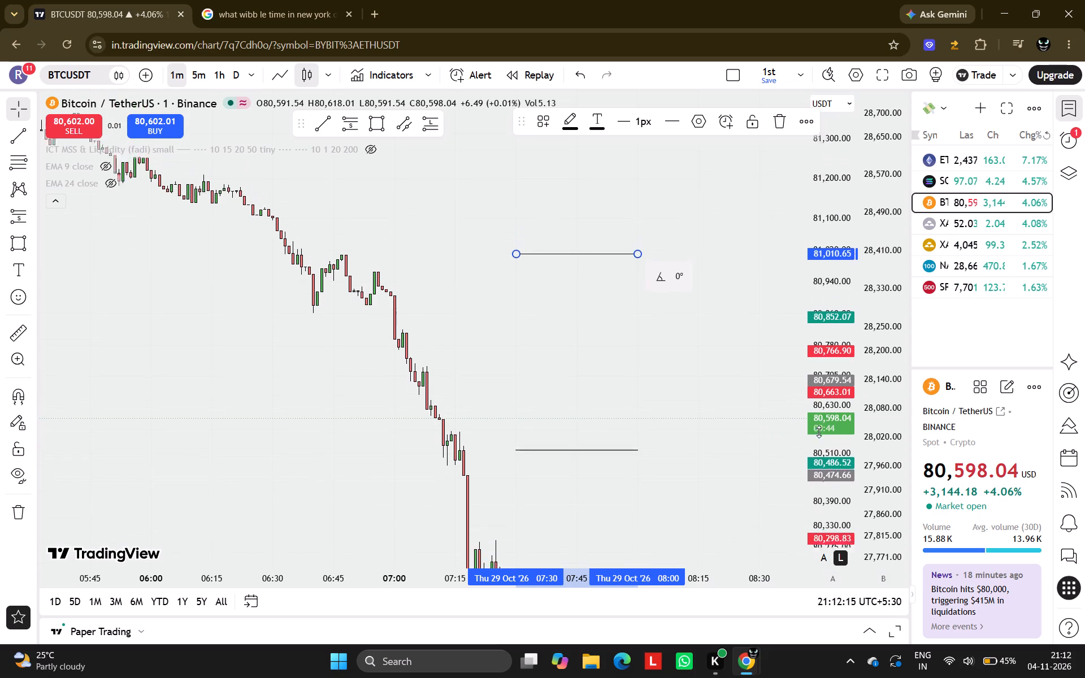
pyautogui.scroll(-5, 819, 432)
pyautogui.moveTo(654, 392); pyautogui.dragTo(616, 231)
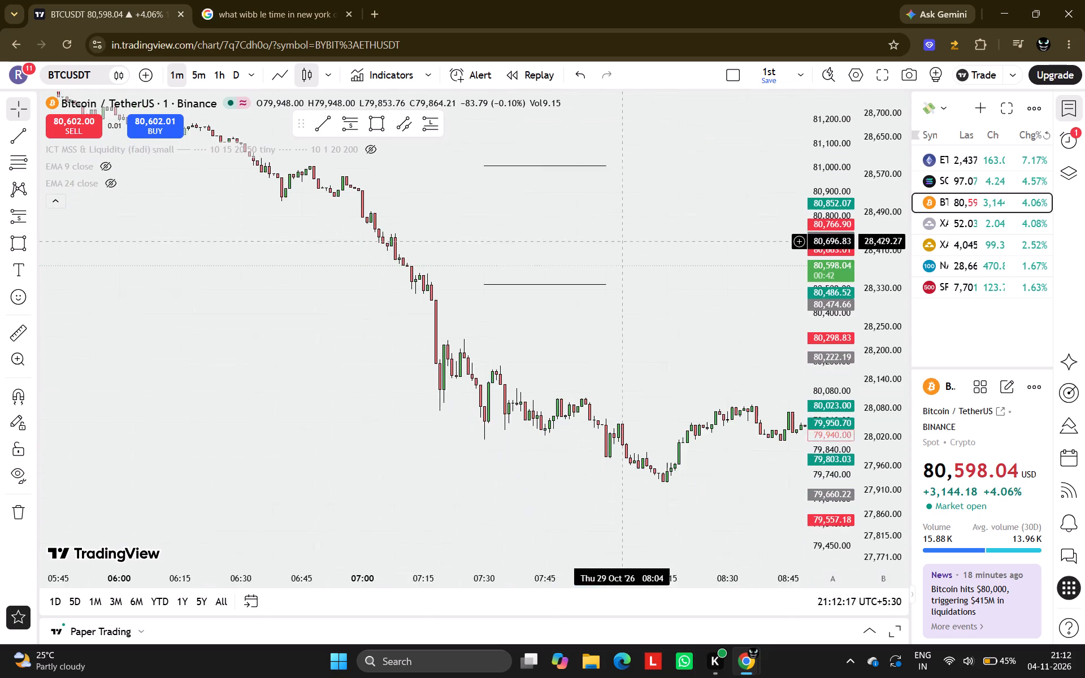
pyautogui.moveTo(616, 231); pyautogui.dragTo(615, 231)
pyautogui.moveTo(547, 273); pyautogui.dragTo(550, 306)
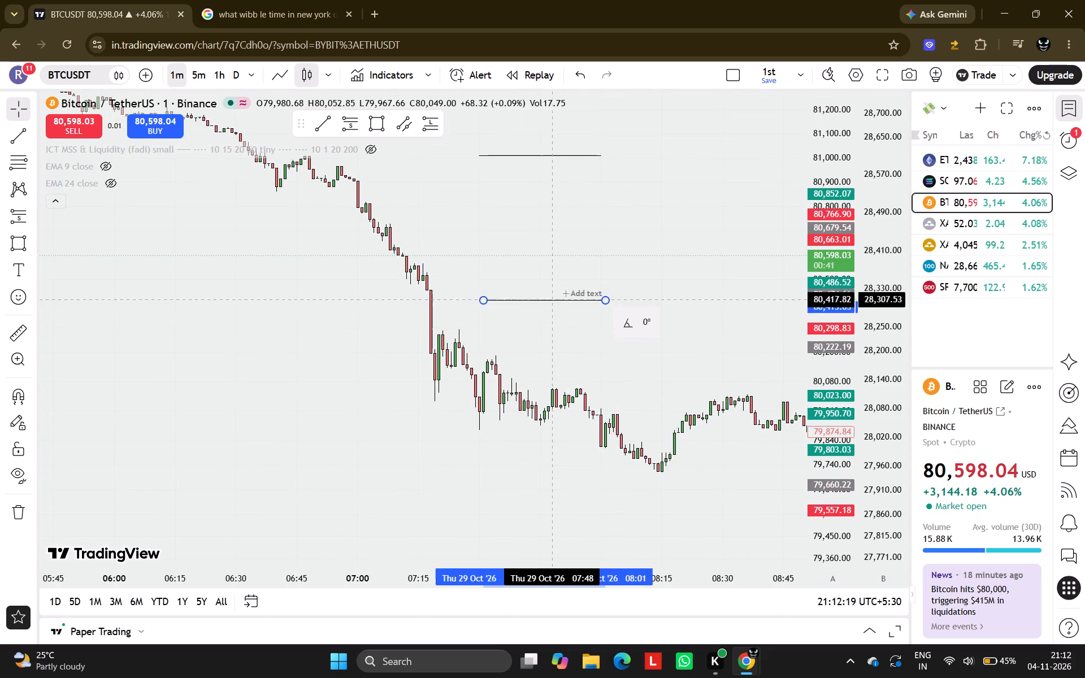
pyautogui.moveTo(550, 306); pyautogui.dragTo(547, 436)
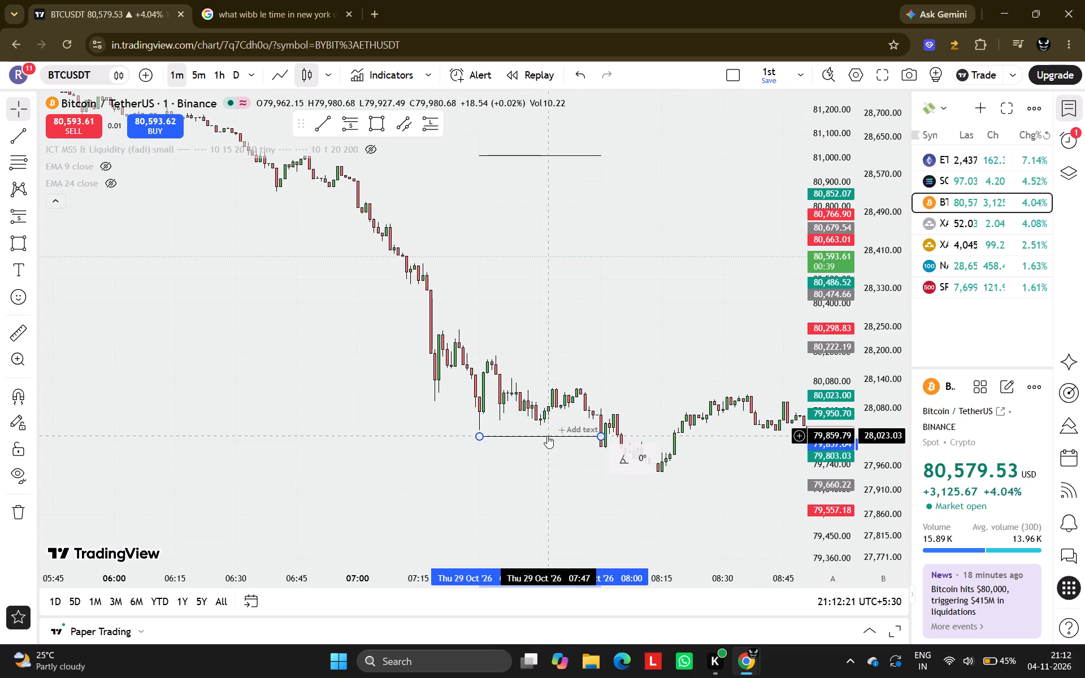
# Lower the 81,010 line to the highest wick of the 07:30–08:00 range, at about 80,190, keeping its time span.
pyautogui.moveTo(528, 155); pyautogui.dragTo(530, 337)
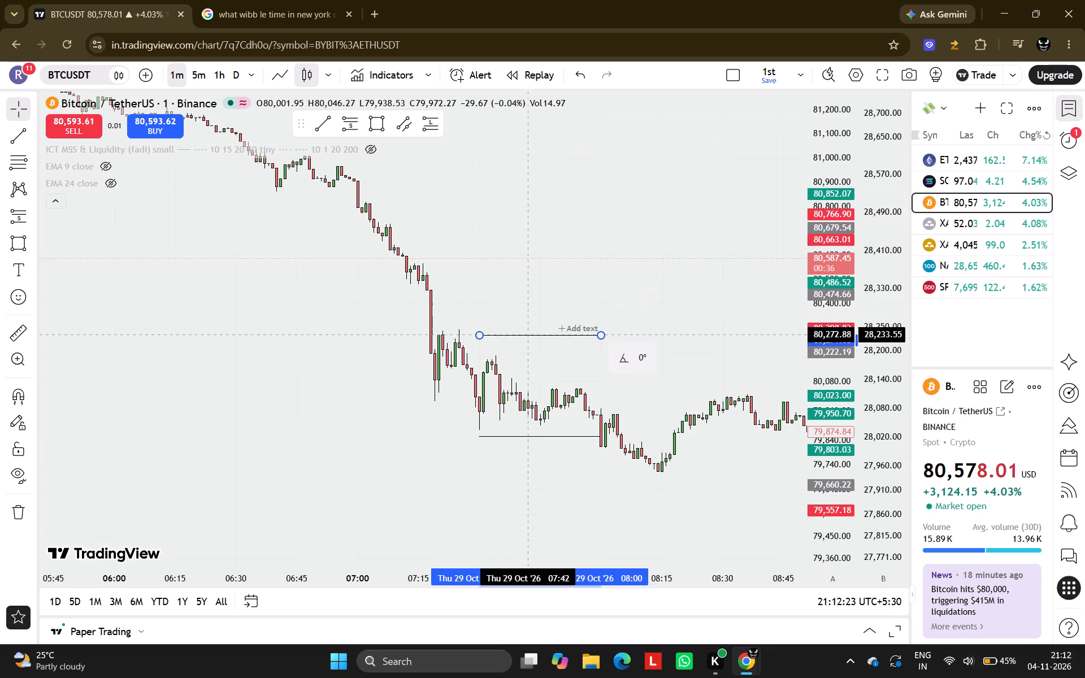
pyautogui.moveTo(530, 337); pyautogui.dragTo(530, 349)
pyautogui.scroll(3, 530, 349)
pyautogui.keyDown('ctrl'); pyautogui.scroll(6, 504, 350); pyautogui.keyUp('ctrl')
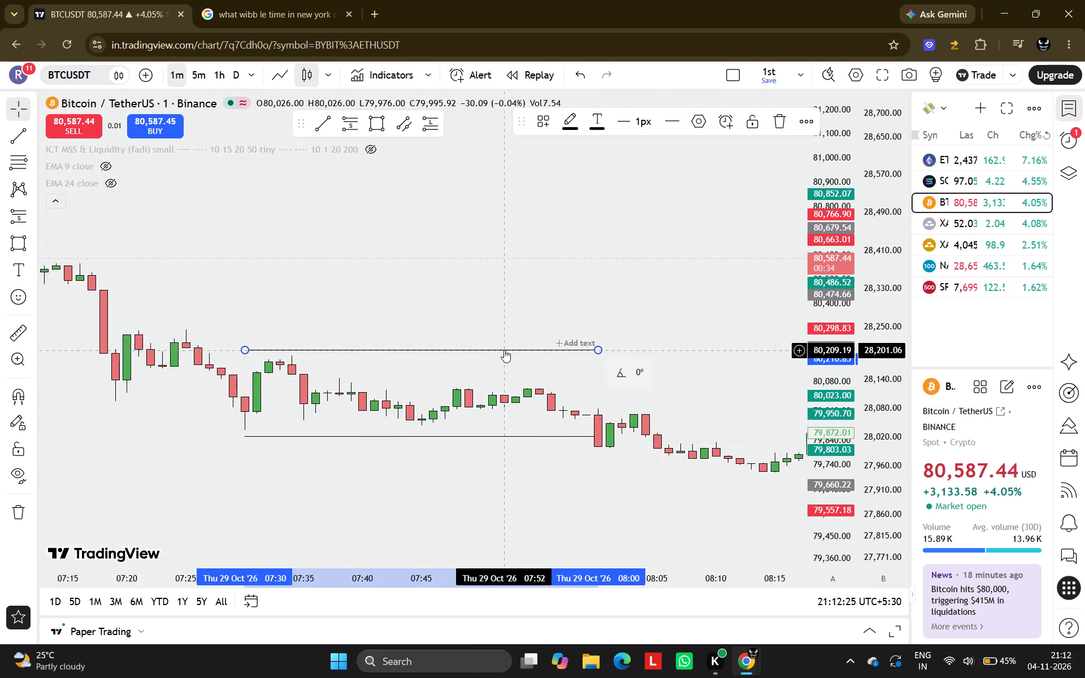
pyautogui.scroll(17, 818, 323)
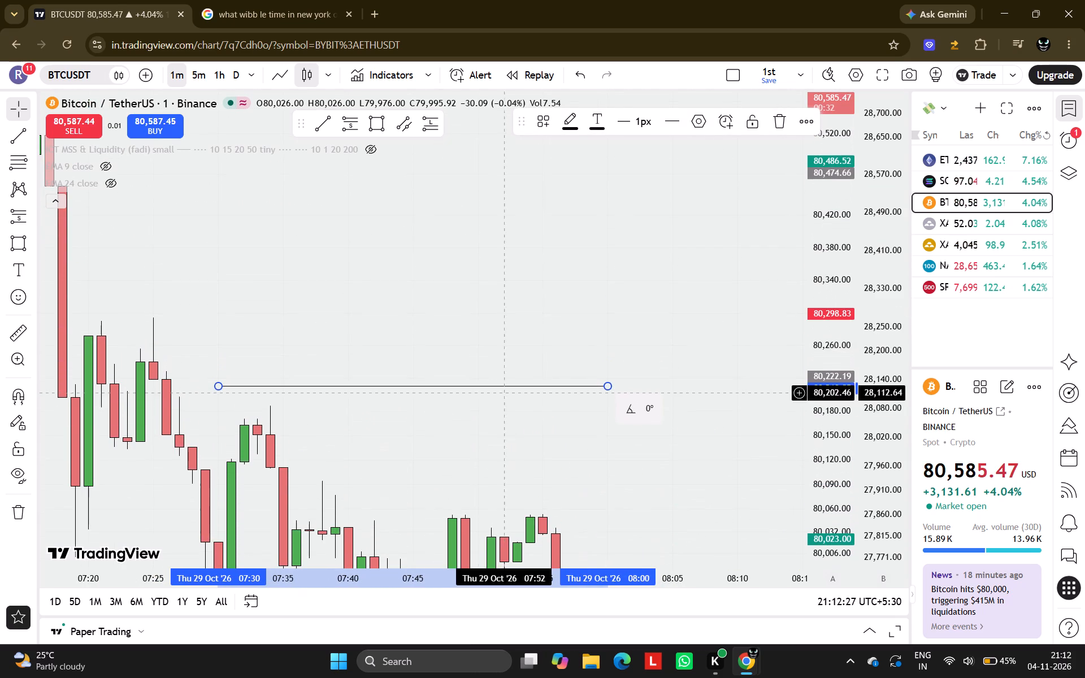
pyautogui.moveTo(453, 423); pyautogui.dragTo(496, 137)
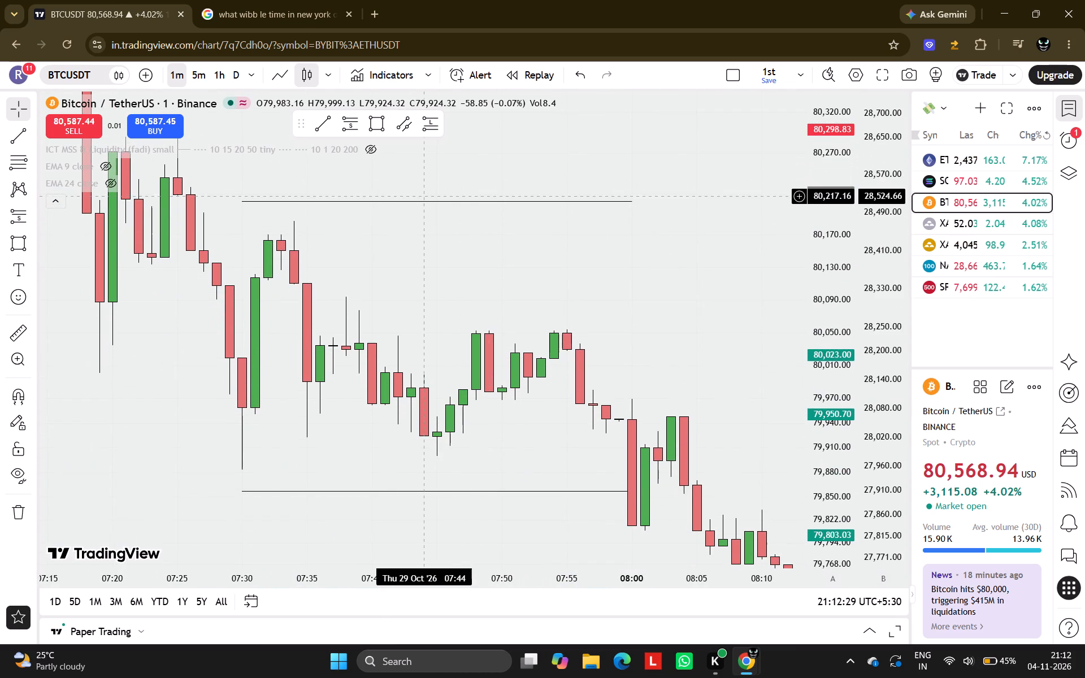
pyautogui.moveTo(426, 200); pyautogui.dragTo(426, 219)
# Raise the lower range line to the tip of the 07:30 candle's lower wick, at about 79,884.
pyautogui.moveTo(398, 490); pyautogui.dragTo(396, 468)
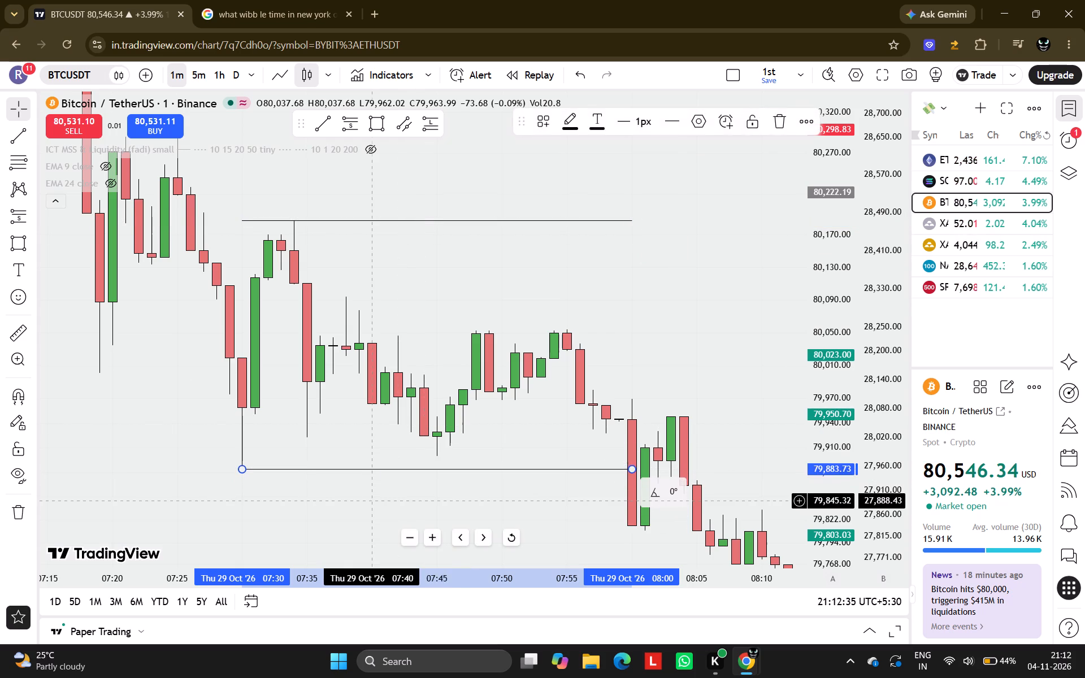
pyautogui.click(368, 500)
pyautogui.scroll(-1, 717, 309)
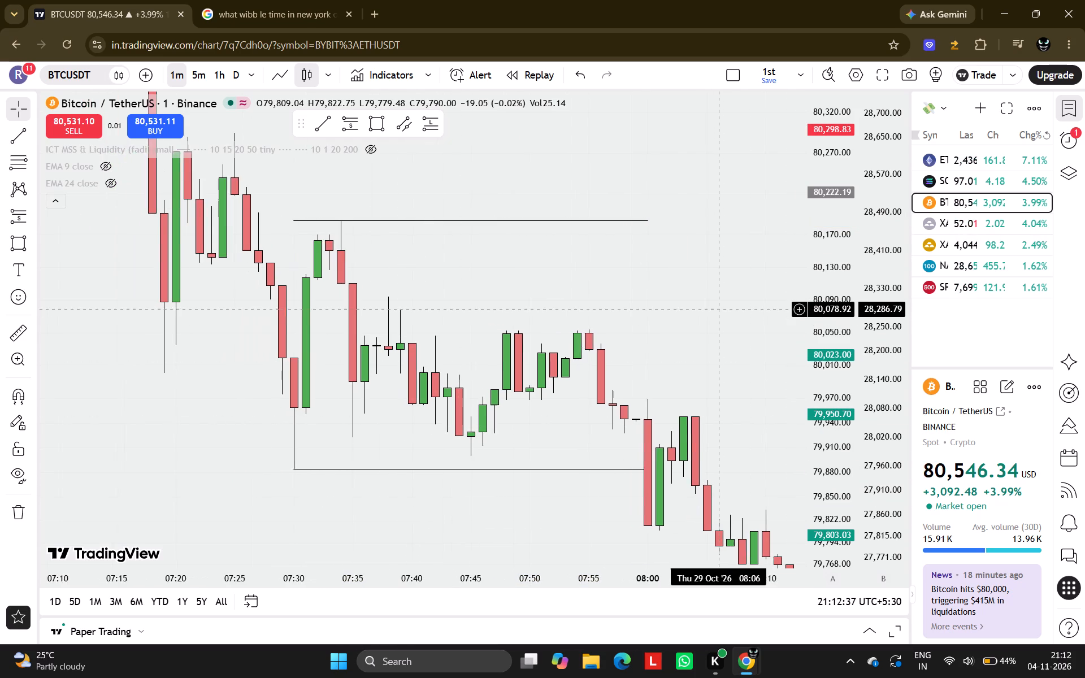
pyautogui.scroll(-1, 717, 309)
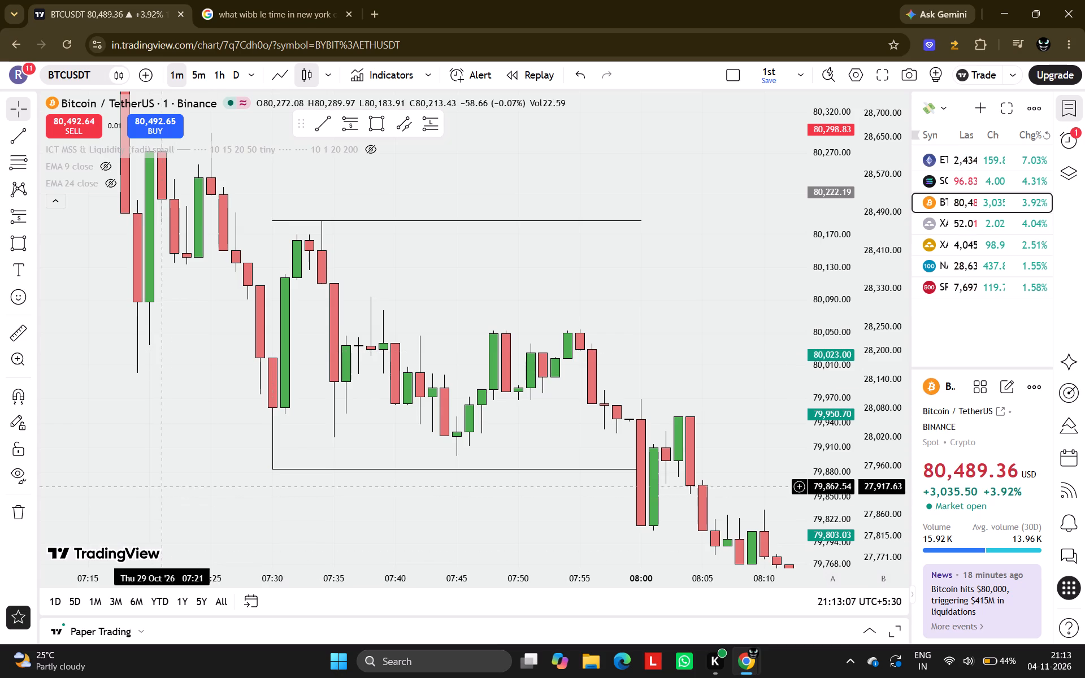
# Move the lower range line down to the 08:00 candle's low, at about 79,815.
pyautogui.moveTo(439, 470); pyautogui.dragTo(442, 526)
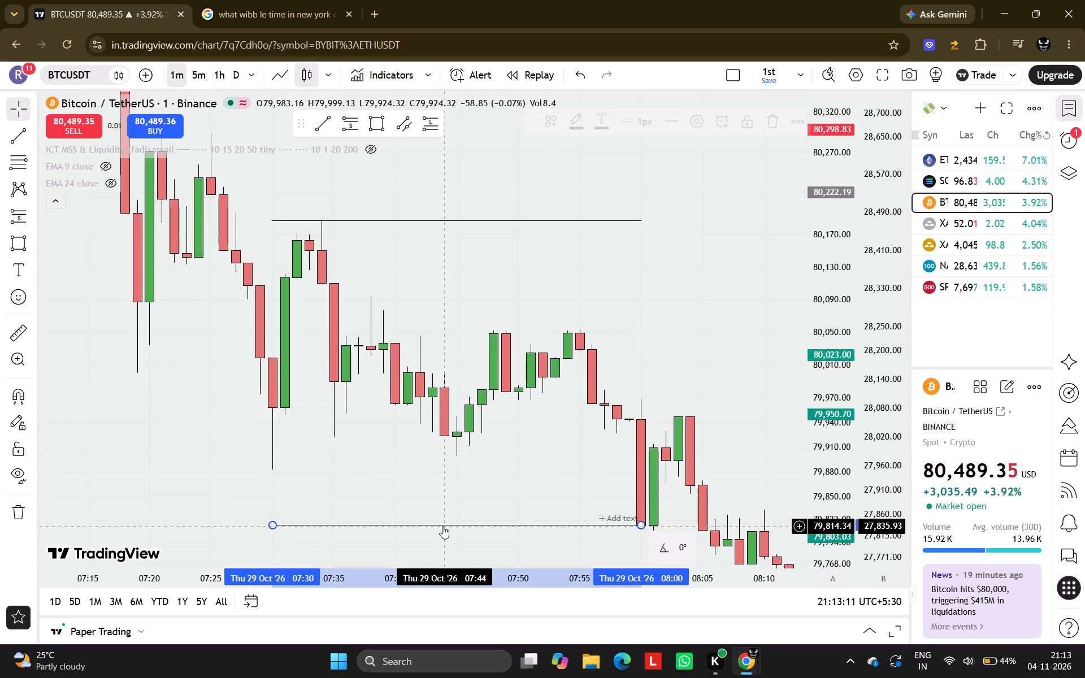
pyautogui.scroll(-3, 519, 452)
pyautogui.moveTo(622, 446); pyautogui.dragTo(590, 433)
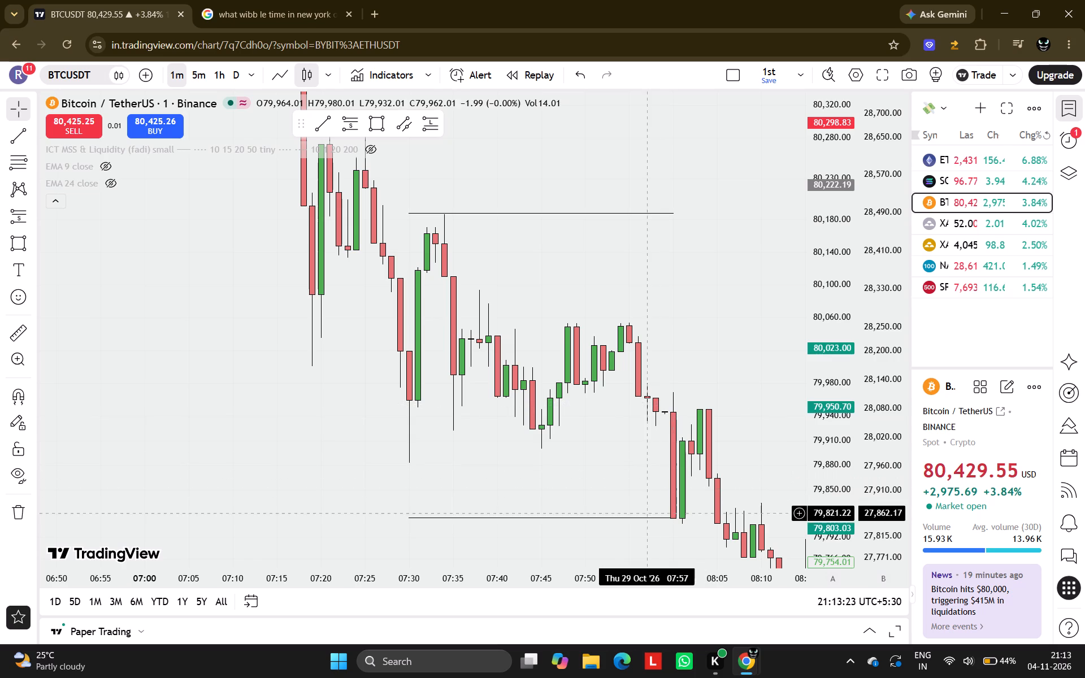
# Move the lower range line back up to the 07:30 candle's low, at about 79,883.
pyautogui.moveTo(638, 518); pyautogui.dragTo(635, 493)
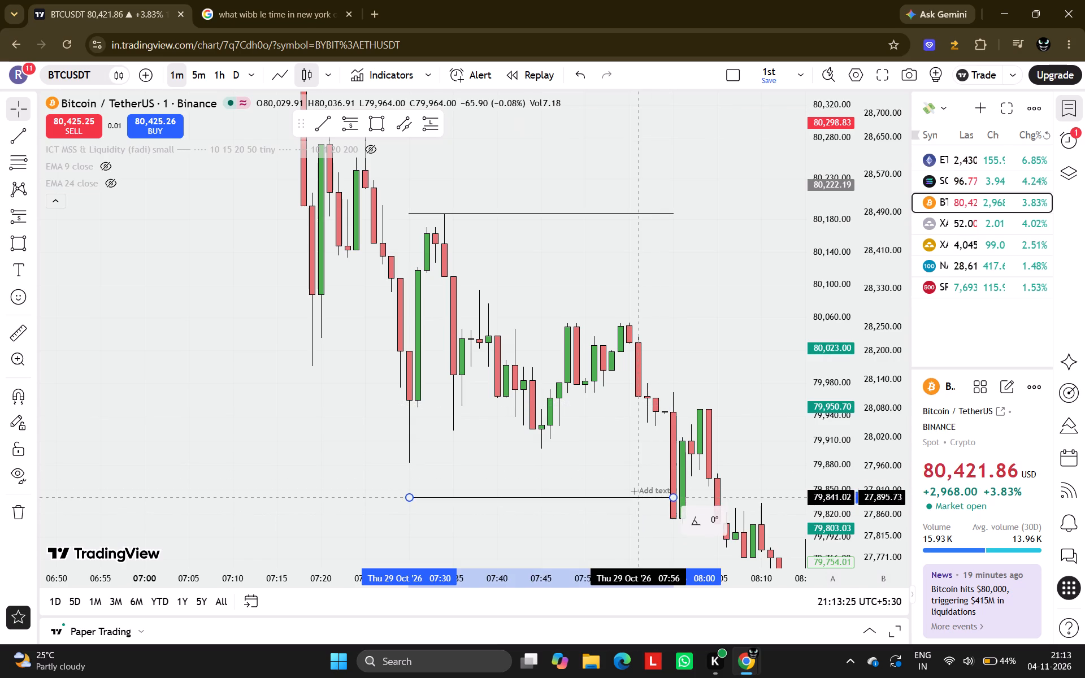
pyautogui.moveTo(635, 493); pyautogui.dragTo(631, 463)
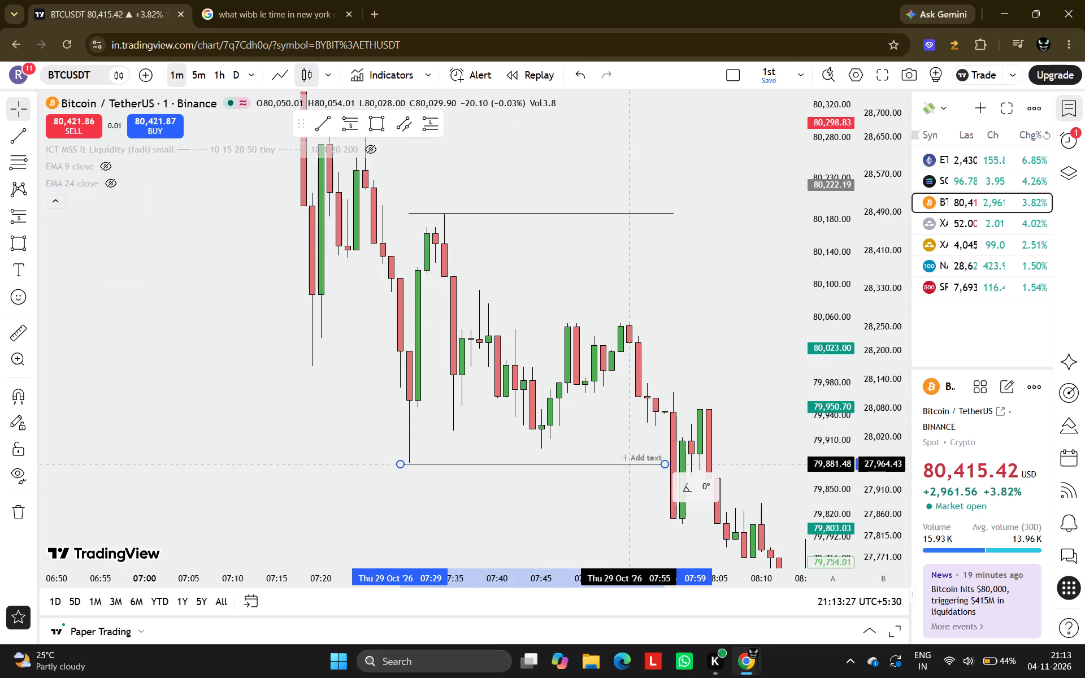
pyautogui.moveTo(631, 463); pyautogui.dragTo(629, 462)
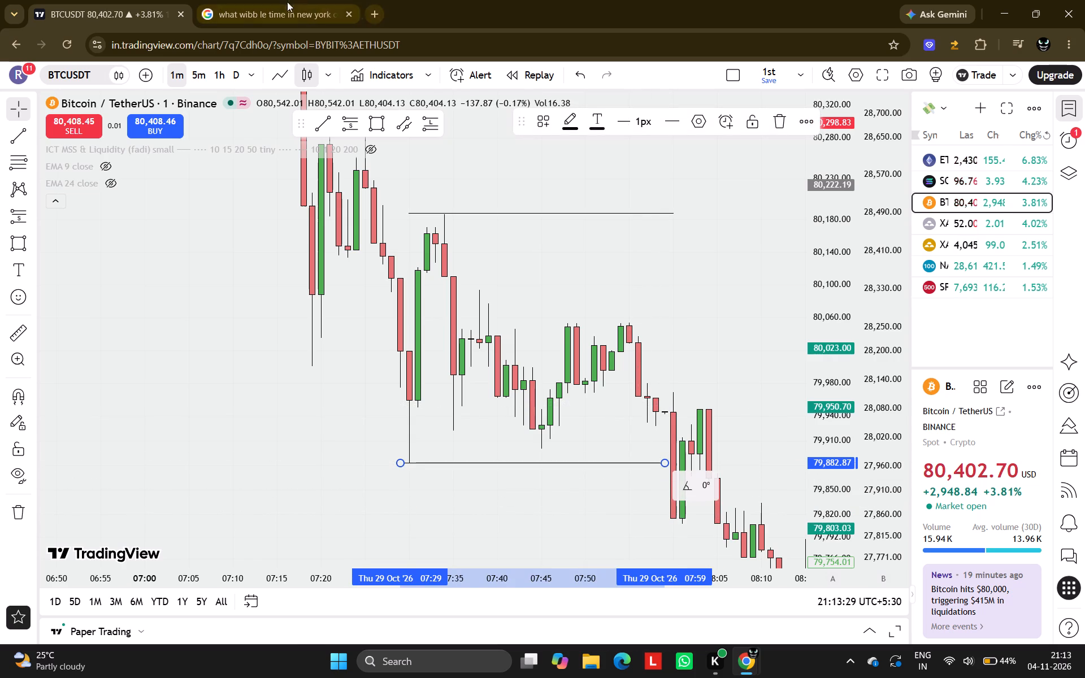
# In the Google AI Mode tab, ask whether a one-minute TradingView candle labelled 8:00 started or finished at 8:00.
pyautogui.click(279, 0)
pyautogui.press('BackSpace')
pyautogui.press('BackSpace')
pyautogui.press('BackSpace')
pyautogui.press('BackSpace')
pyautogui.press('BackSpace')
pyautogui.press('BackSpace')
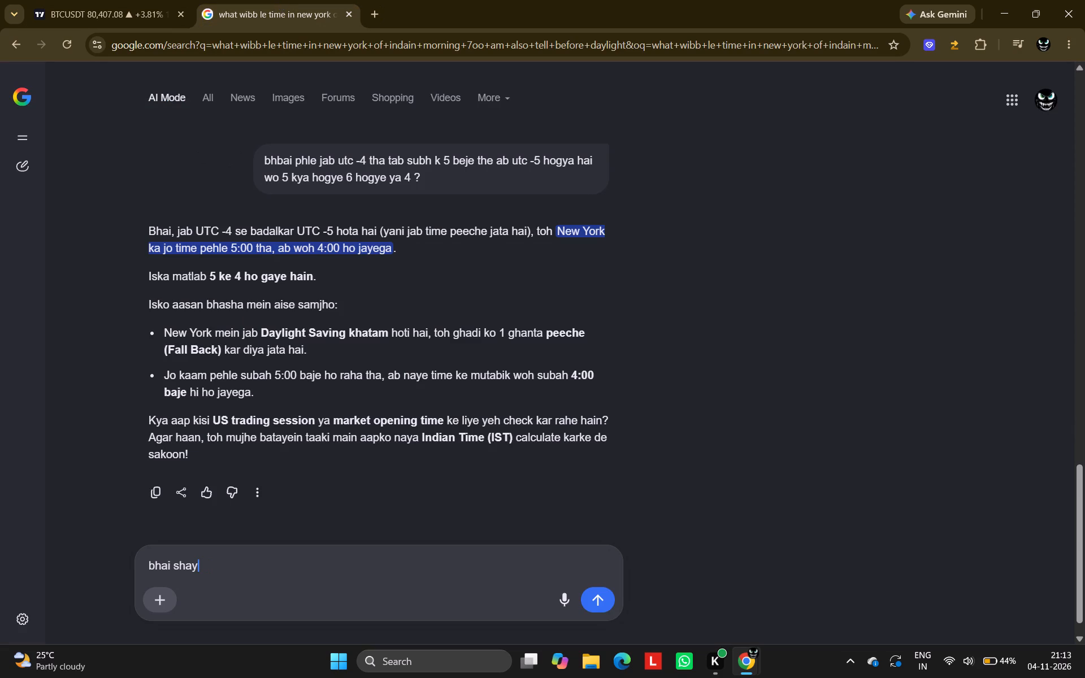
pyautogui.press('BackSpace')
pyautogui.press('BackSpace')
pyautogui.write('ai mai')
pyautogui.press('space')
pyautogui.write('ttrading view pr ek minute ka tf h')
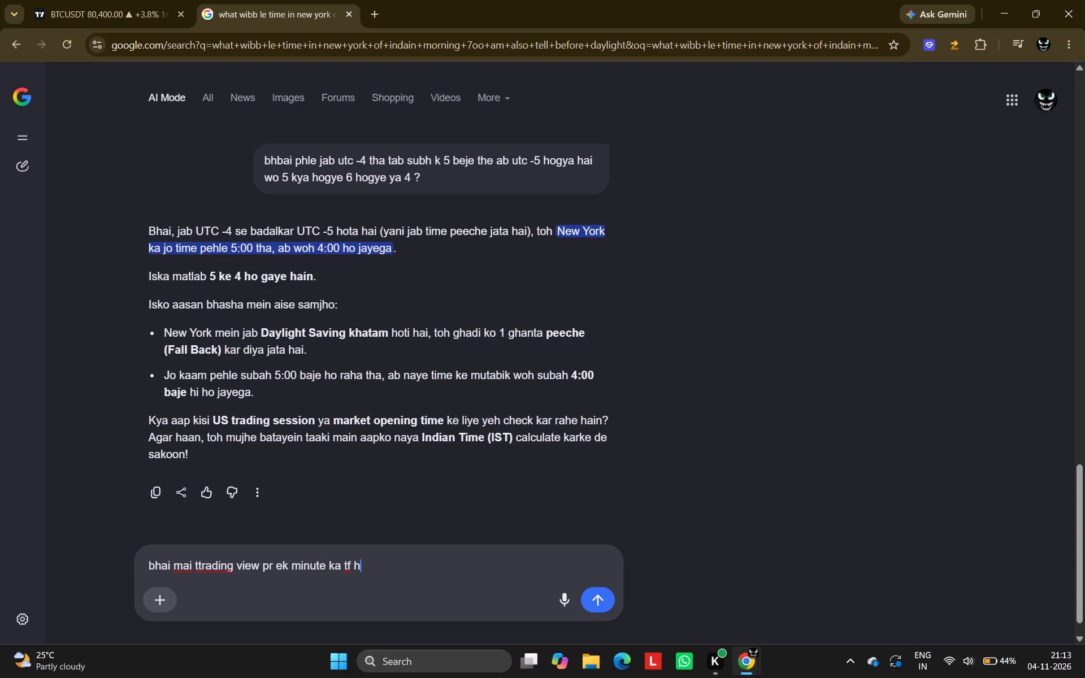
pyautogui.write('ai har ca')
pyautogui.write('nl')
pyautogui.press('BackSpace')
pyautogui.write('dle k')
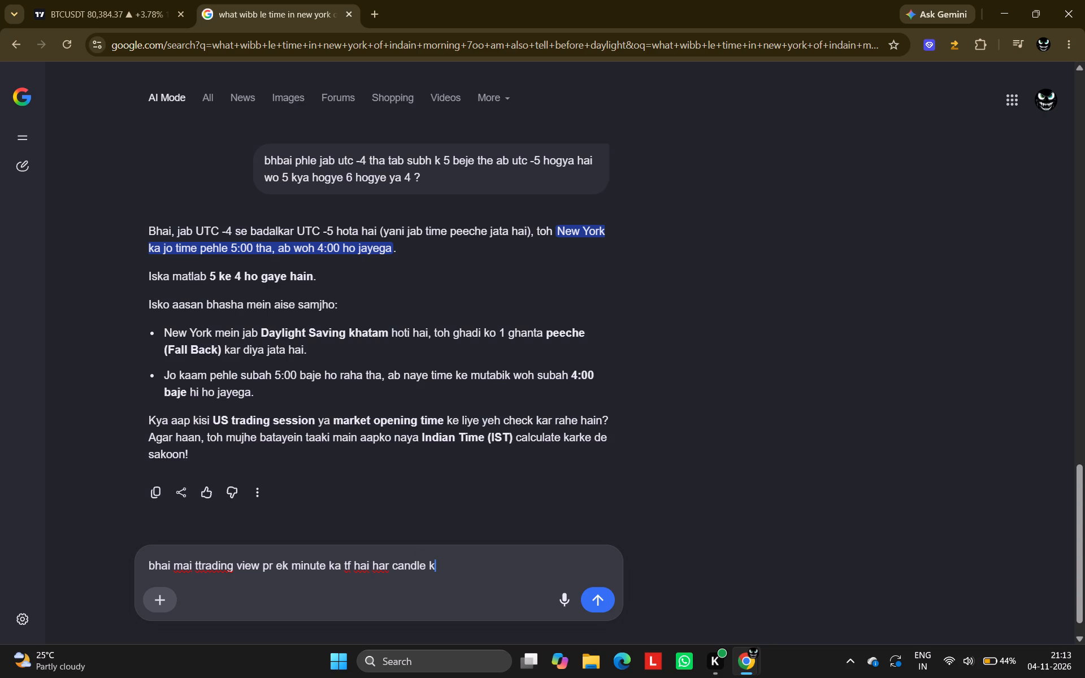
pyautogui.write('i nich tiime hota hai maan le is')
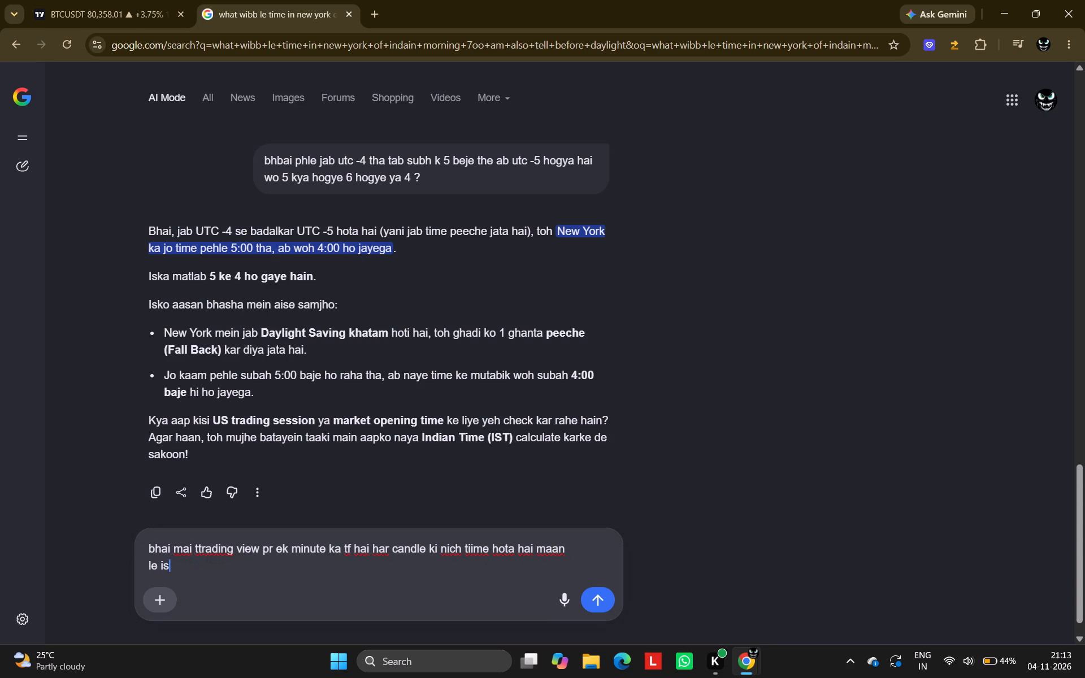
pyautogui.write('t h')
pyautogui.press('space')
pyautogui.write('ek candle ka time trading viee')
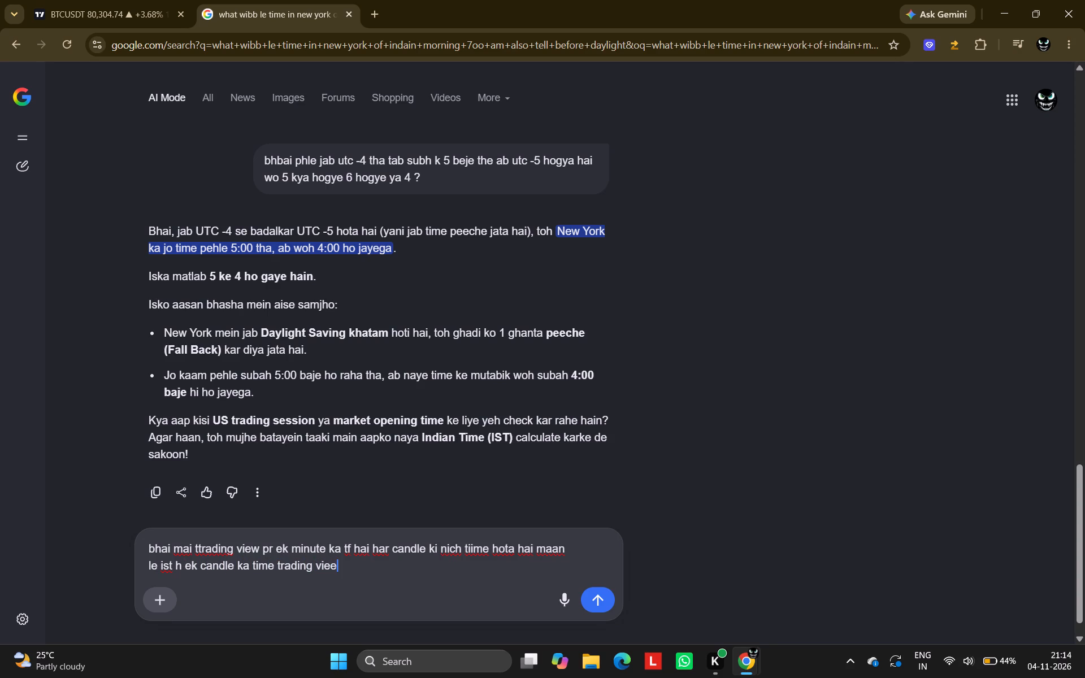
pyautogui.write('w')
pyautogui.press('space')
pyautogui.press('l')
pyautogui.press('BackSpace')
pyautogui.write('k waha niche 8')
pyautogui.write(':00 show hora ha 12 hour forma')
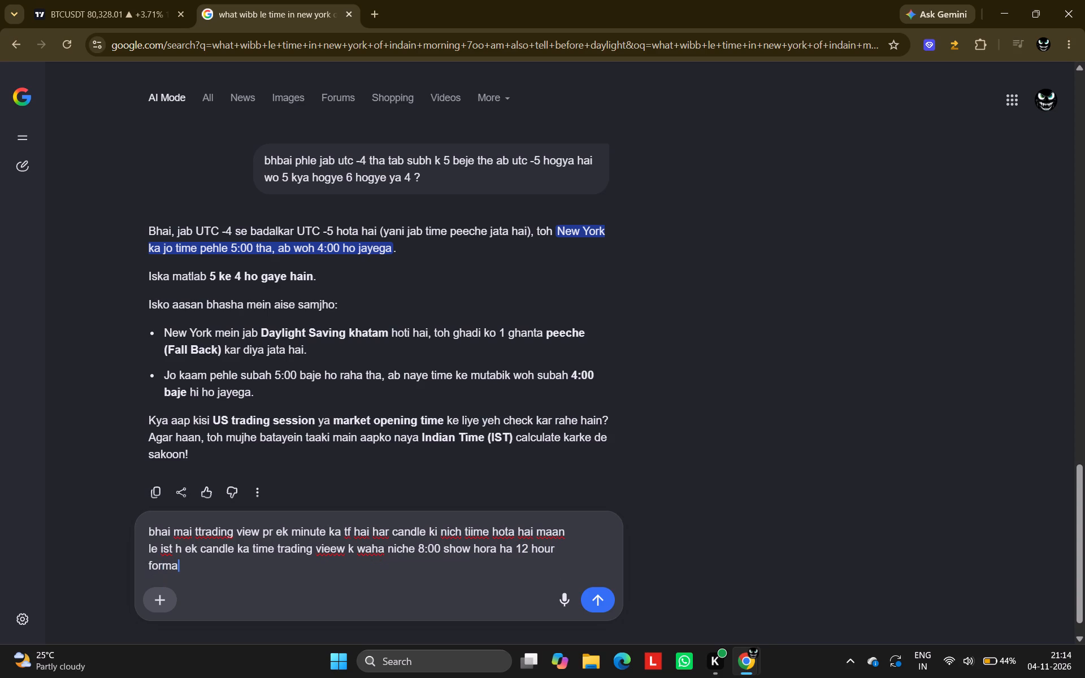
pyautogui.write('t to iska mtlb wo 8 beje puri hui h ya')
pyautogui.press('space')
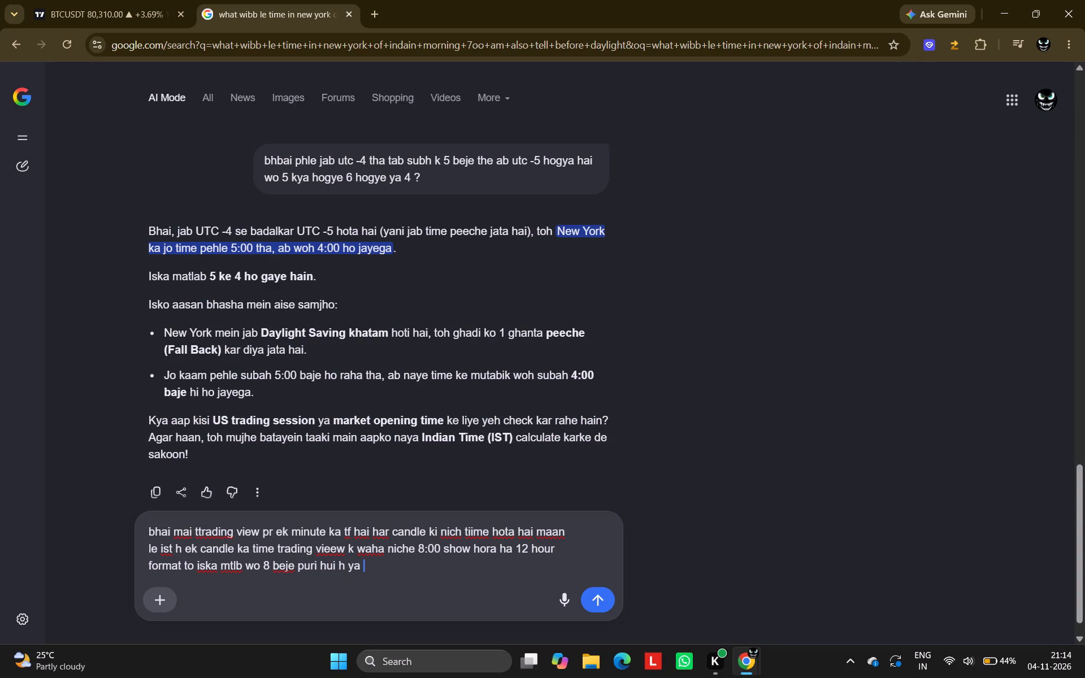
pyautogui.write('suru ?')
pyautogui.press('Return')
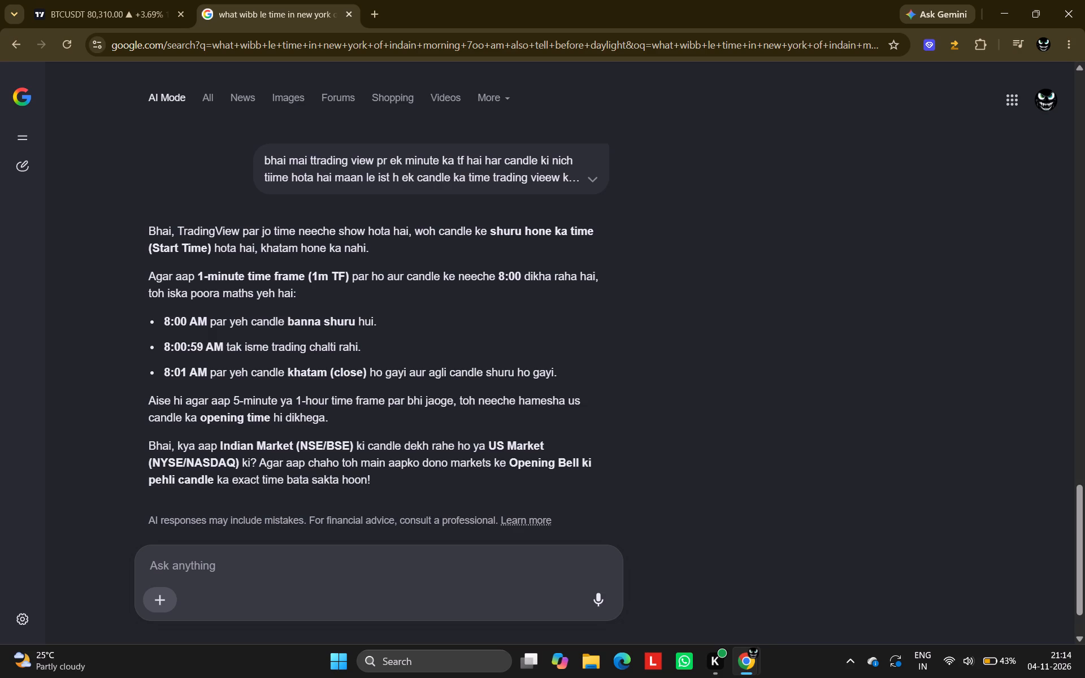
# Back on the BTCUSDT chart, move only the lower range line's start point to 07:30 at the candle's low.
pyautogui.click(84, 0)
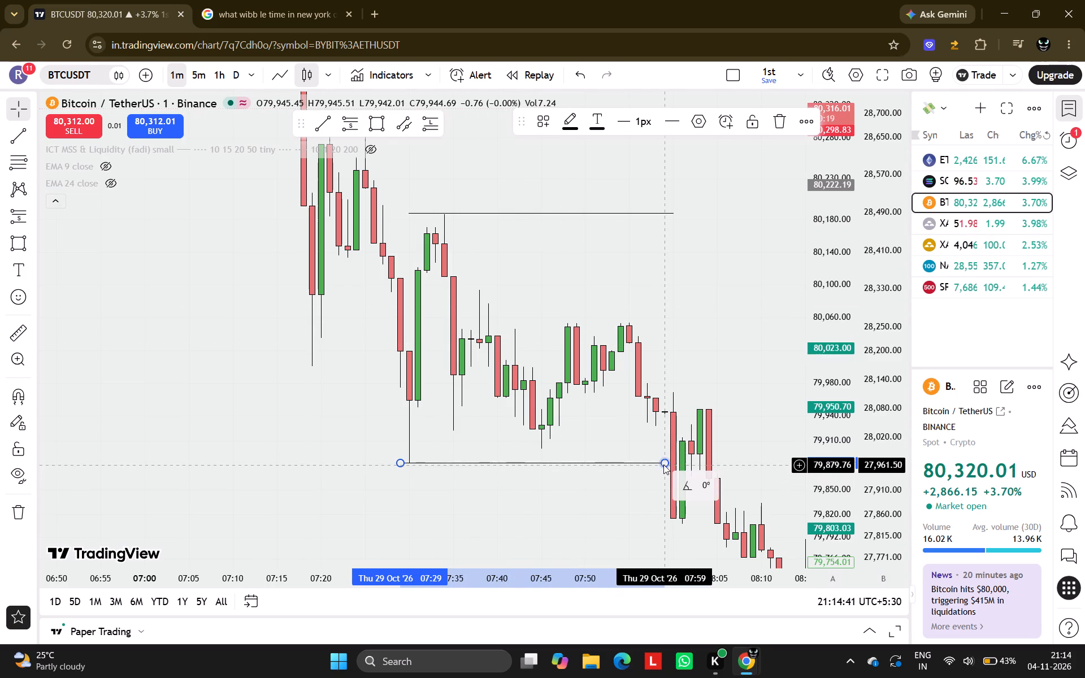
pyautogui.click(610, 463)
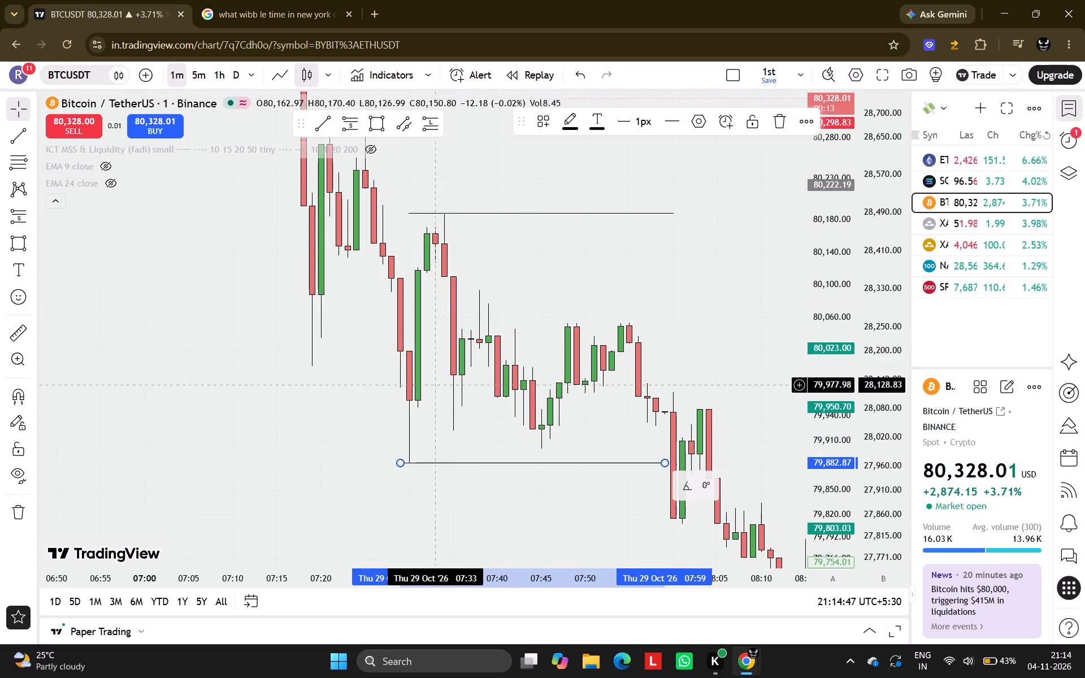
pyautogui.moveTo(400, 464); pyautogui.dragTo(406, 464)
pyautogui.click(424, 490)
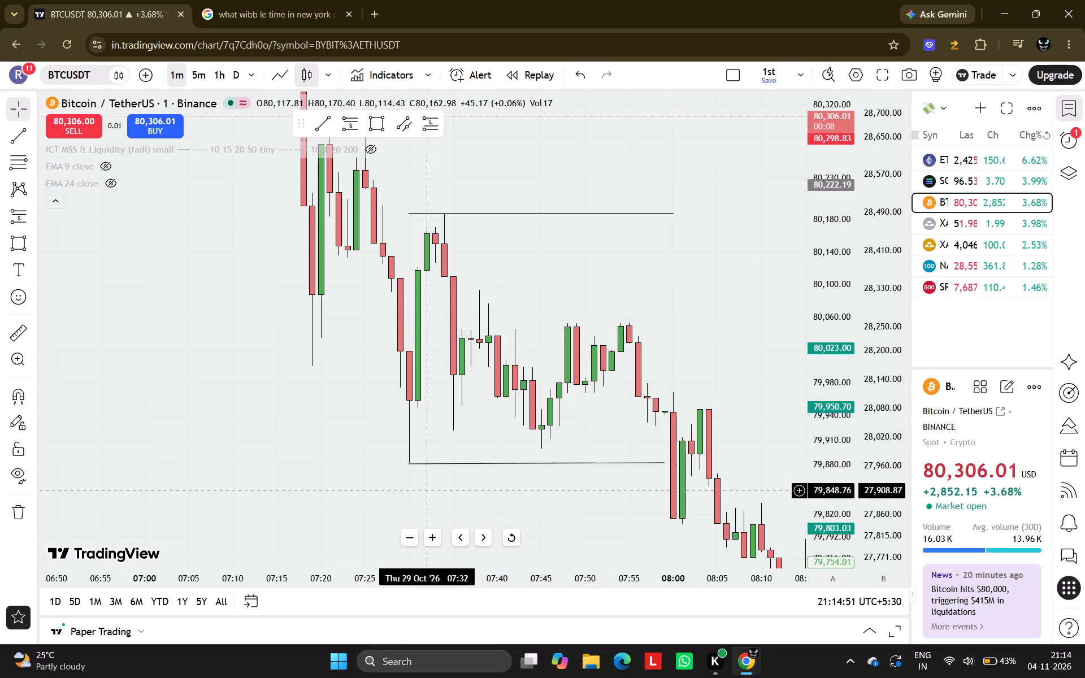
# Examine the BTCUSDT price action before and after the marked 07:30–08:00 range on 29 October at several zoom levels.
pyautogui.moveTo(689, 372); pyautogui.dragTo(618, 349)
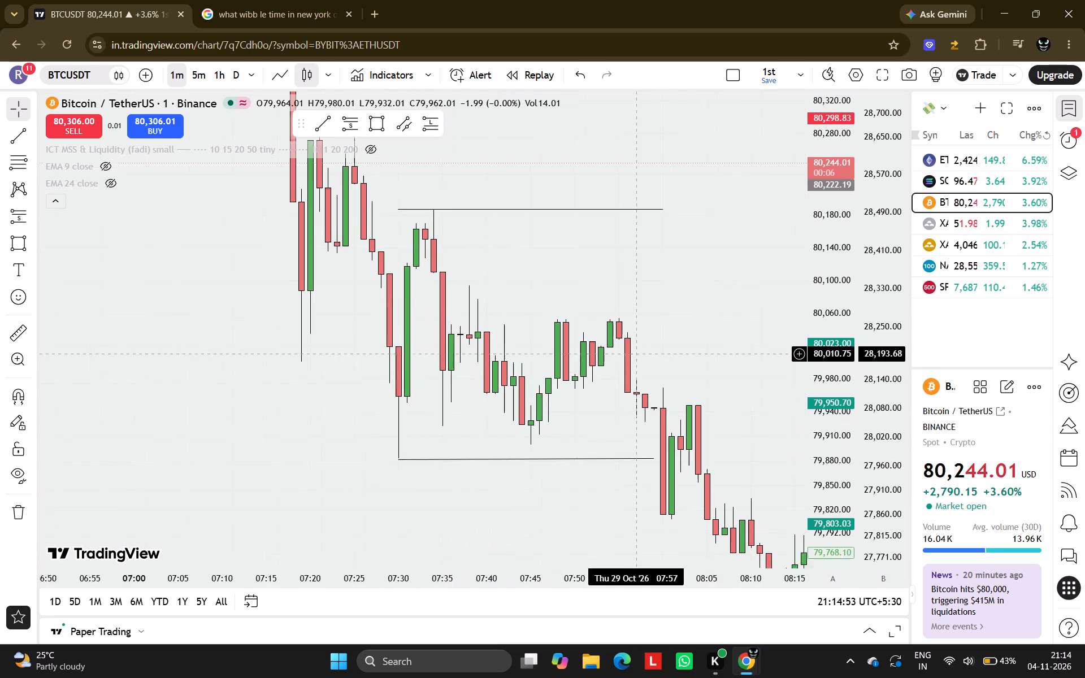
pyautogui.moveTo(618, 349); pyautogui.dragTo(613, 347)
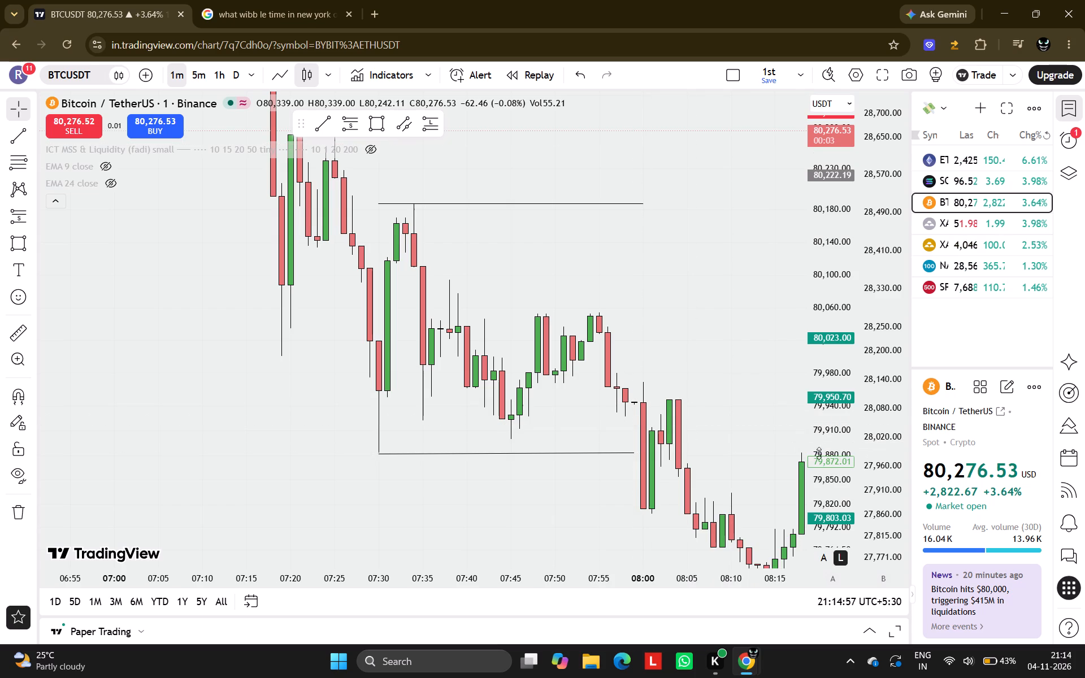
pyautogui.scroll(-5, 819, 454)
pyautogui.scroll(-3, 771, 398)
pyautogui.moveTo(772, 366); pyautogui.dragTo(510, 381)
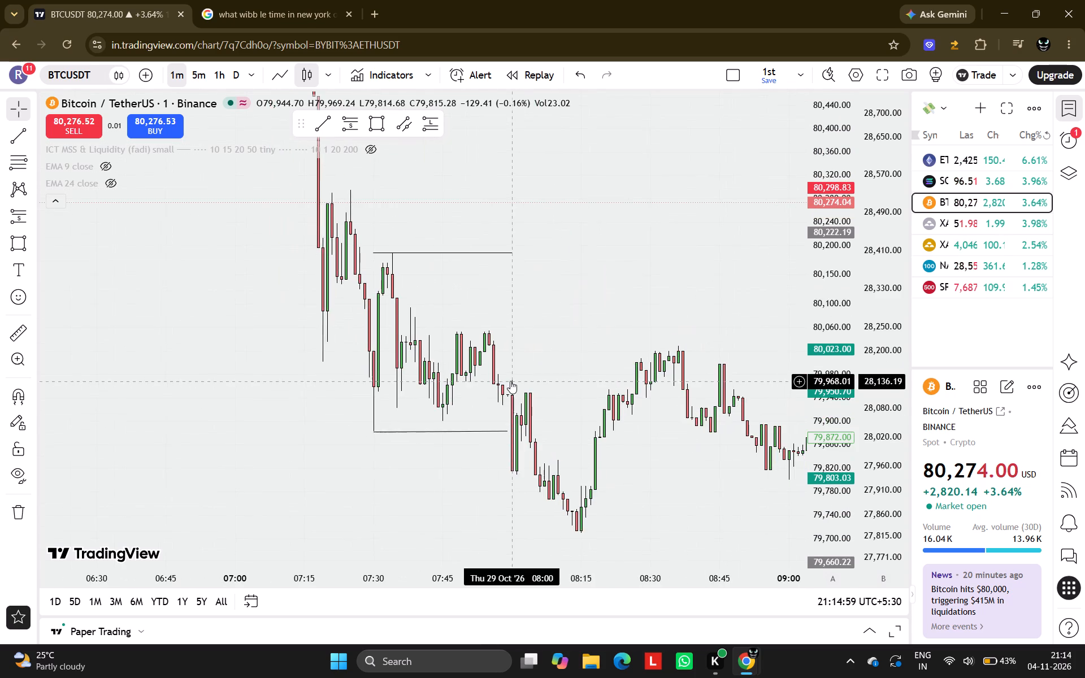
pyautogui.moveTo(582, 298); pyautogui.dragTo(496, 359)
pyautogui.scroll(-6, 496, 359)
pyautogui.moveTo(644, 357); pyautogui.dragTo(419, 256)
pyautogui.scroll(2, 419, 256)
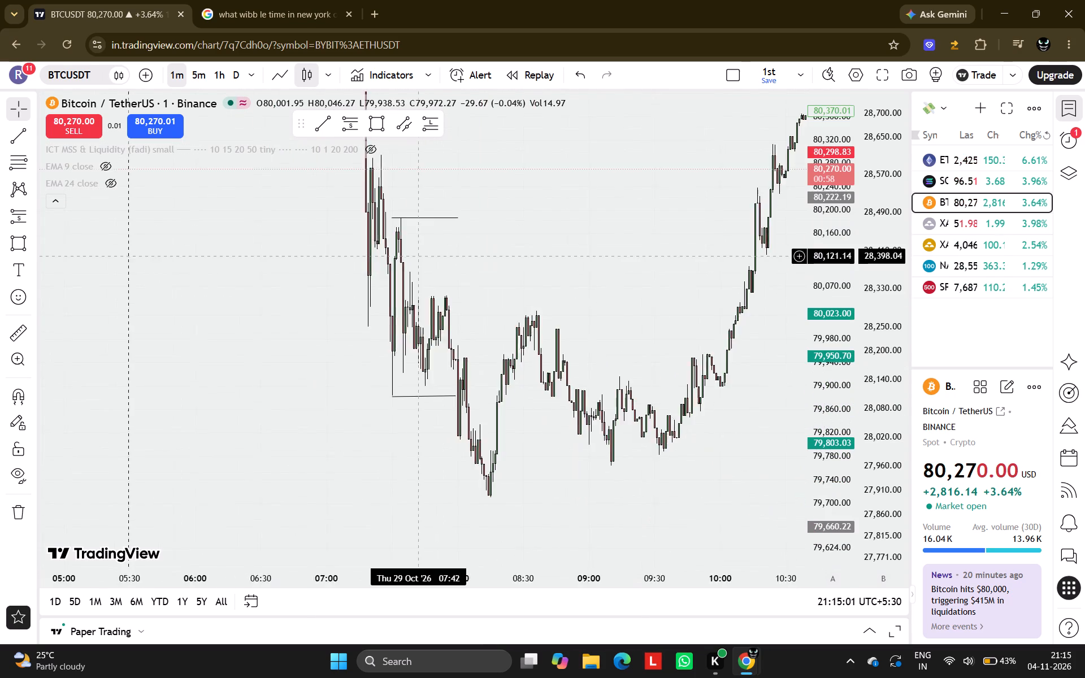
pyautogui.scroll(4, 419, 256)
pyautogui.moveTo(243, 281); pyautogui.dragTo(628, 349)
pyautogui.scroll(-6, 628, 349)
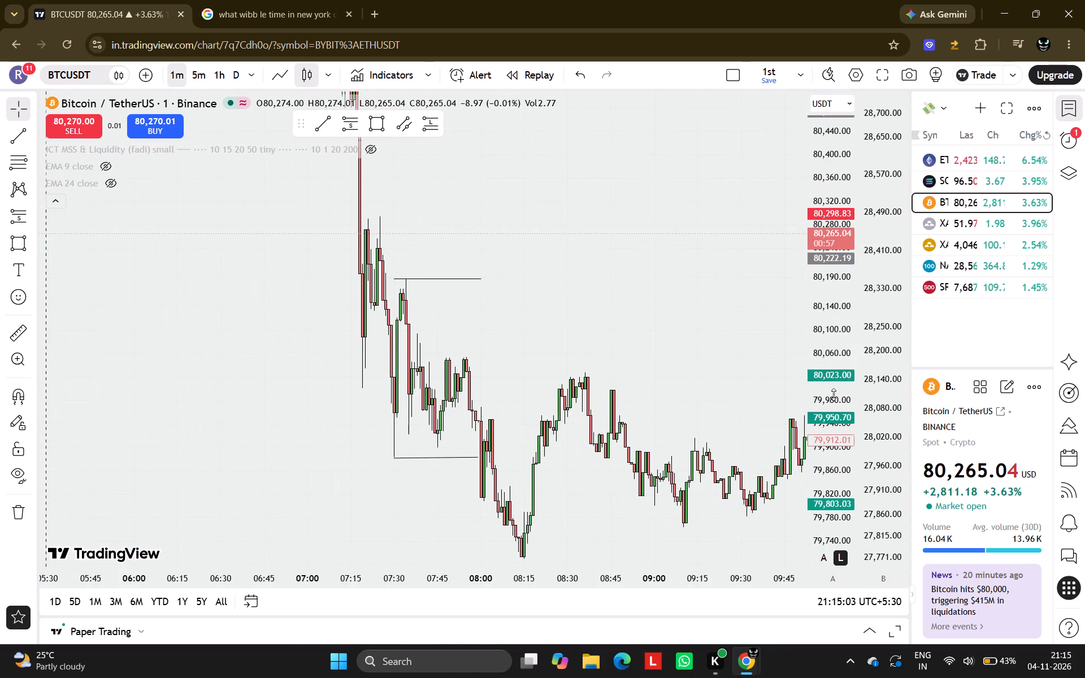
pyautogui.scroll(-8, 834, 394)
pyautogui.scroll(-7, 719, 389)
pyautogui.moveTo(774, 340); pyautogui.dragTo(354, 352)
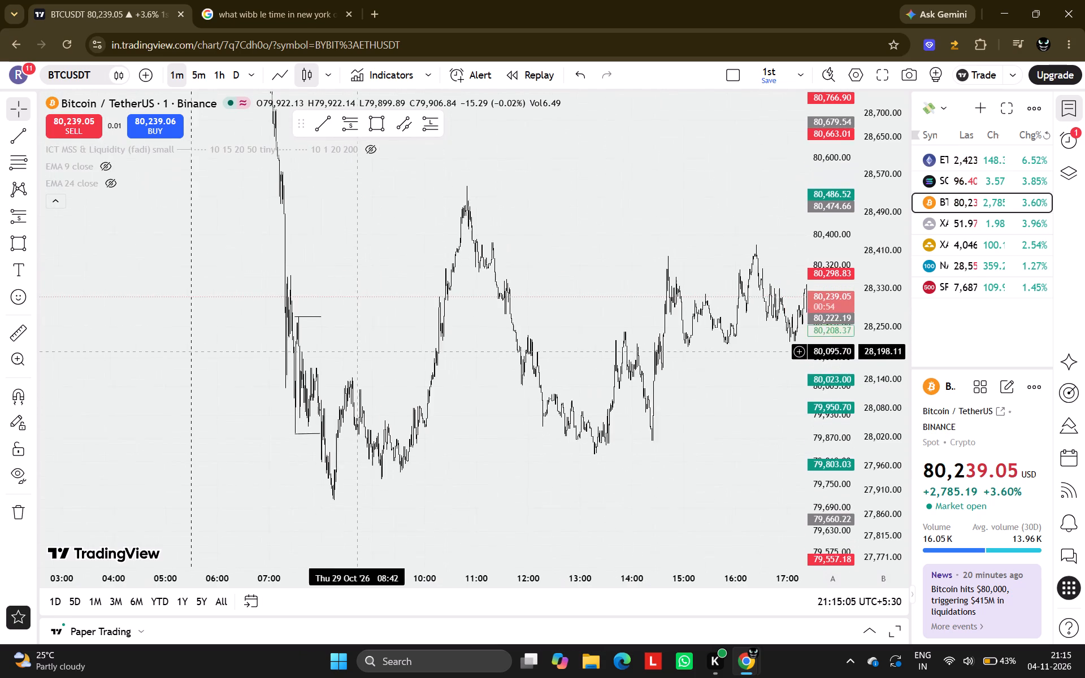
pyautogui.moveTo(354, 352); pyautogui.dragTo(354, 353)
pyautogui.scroll(2, 395, 359)
pyautogui.moveTo(215, 345); pyautogui.dragTo(606, 333)
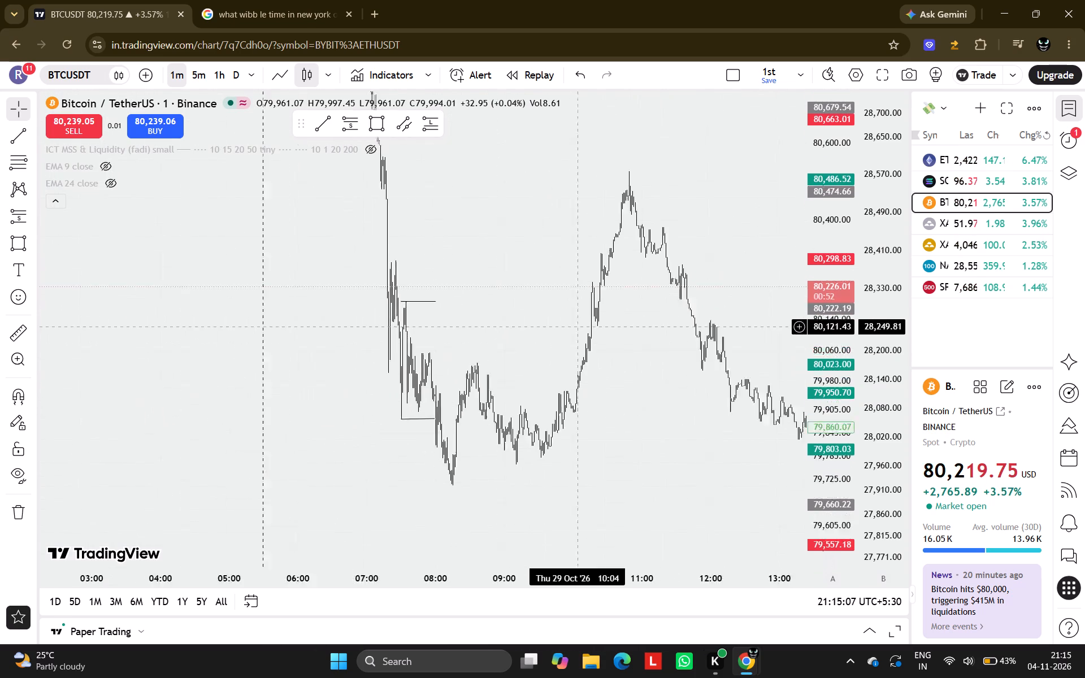
pyautogui.moveTo(606, 333); pyautogui.dragTo(607, 334)
pyautogui.scroll(6, 607, 334)
pyautogui.moveTo(309, 301); pyautogui.dragTo(598, 317)
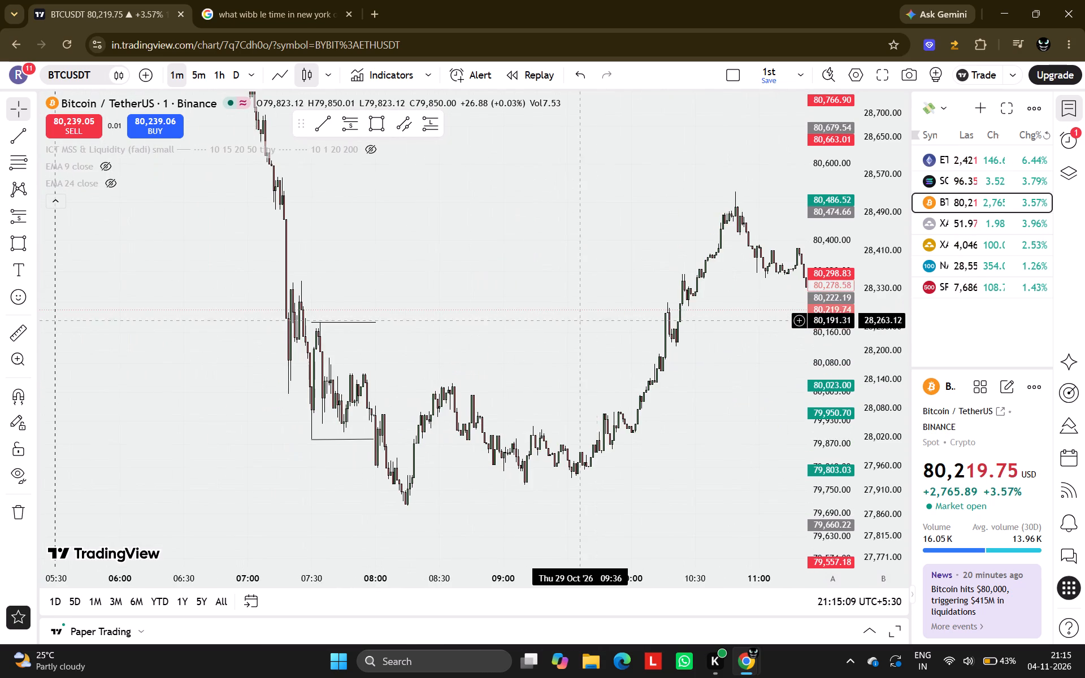
pyautogui.keyDown('ctrl'); pyautogui.scroll(7, 453, 345); pyautogui.keyUp('ctrl')
pyautogui.moveTo(303, 383); pyautogui.dragTo(506, 468)
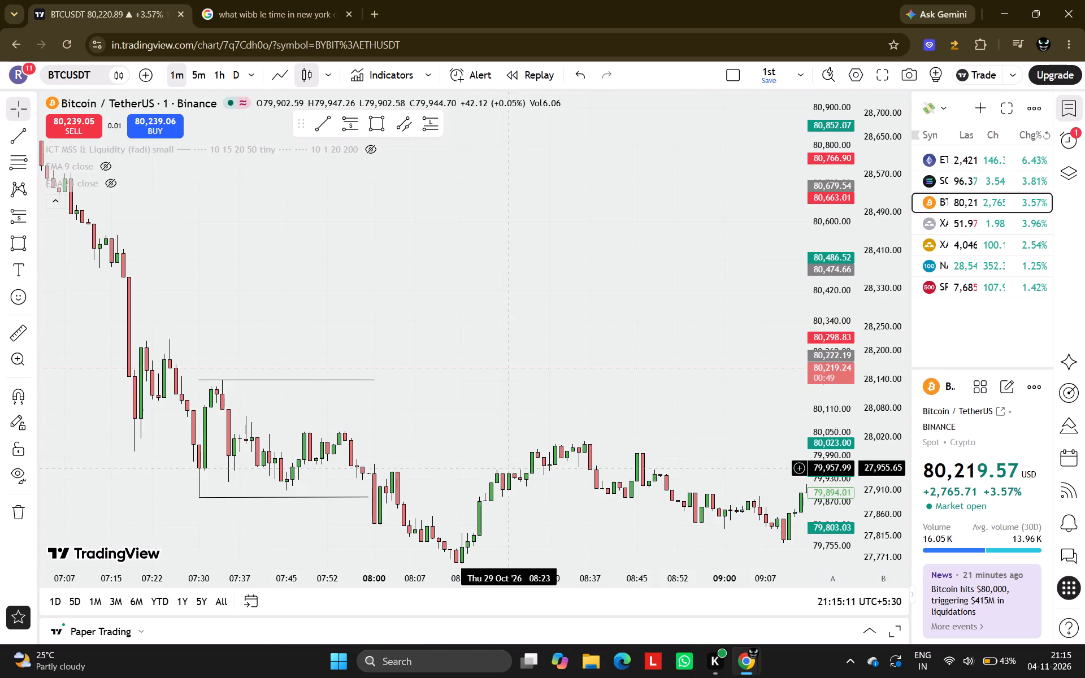
# Draw the Fibonacci standard deviation levels from the 29 October range low at about 79,881 to the range high at about 80,186.
pyautogui.click(16, 171)
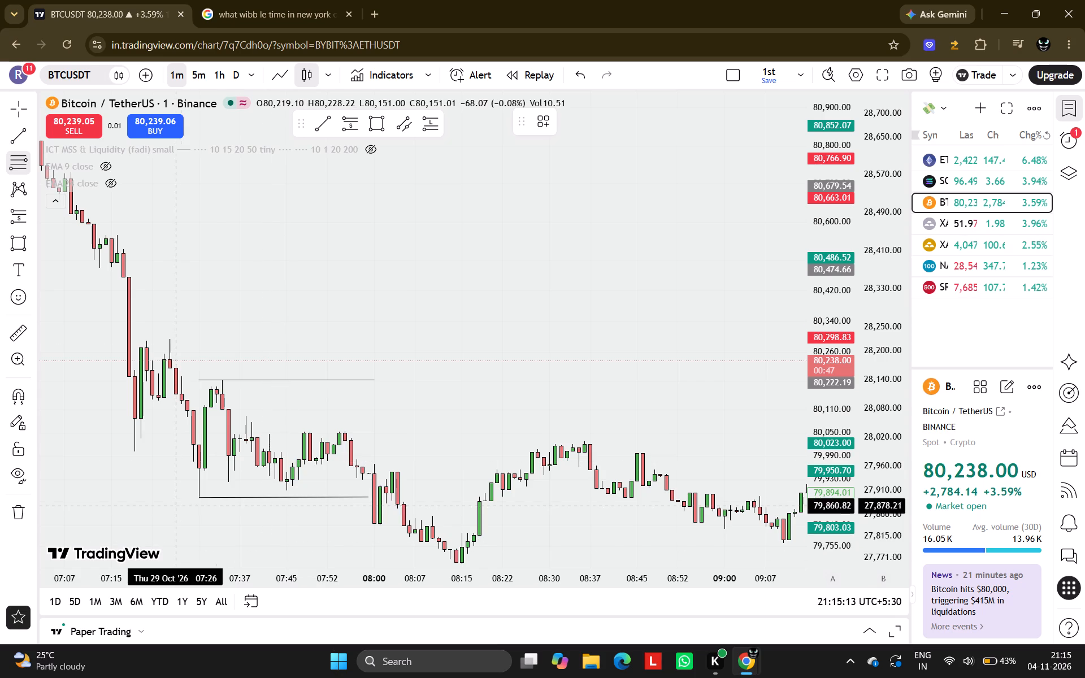
pyautogui.moveTo(189, 498); pyautogui.dragTo(397, 431)
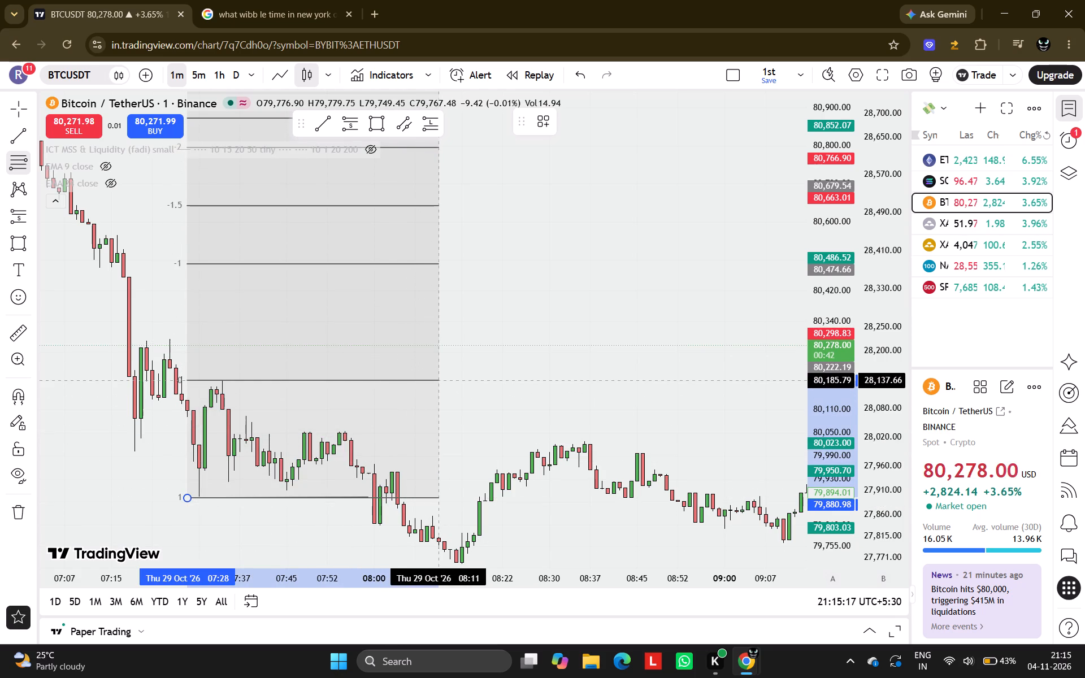
pyautogui.click(440, 380)
# Draw a rectangle zone between the -2 and -2.5 levels, about 80,797 to 80,953, from 07:30 to about 09:35.
pyautogui.moveTo(591, 368); pyautogui.dragTo(617, 453)
pyautogui.scroll(-7, 617, 453)
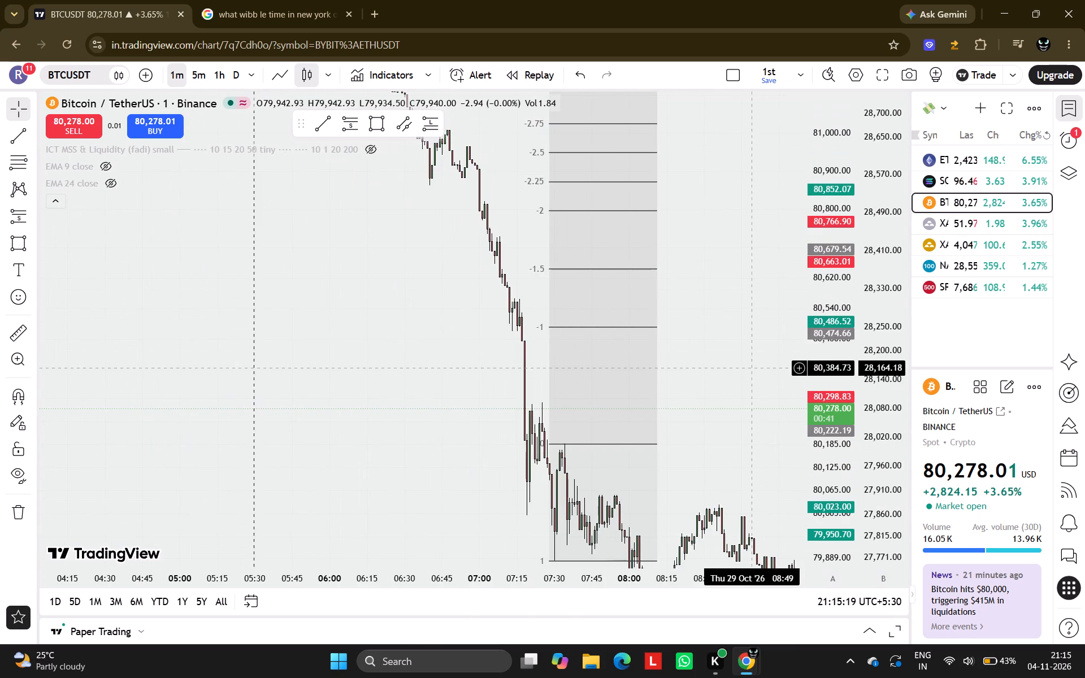
pyautogui.moveTo(752, 367); pyautogui.dragTo(487, 580)
pyautogui.click(379, 117)
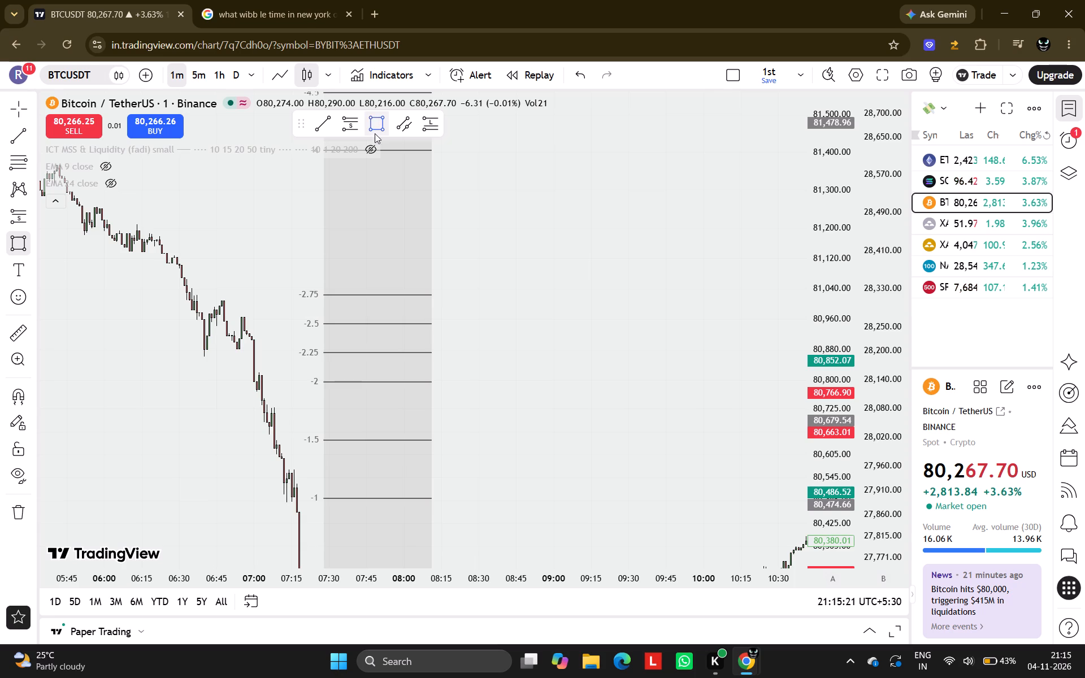
pyautogui.moveTo(329, 381); pyautogui.dragTo(516, 316)
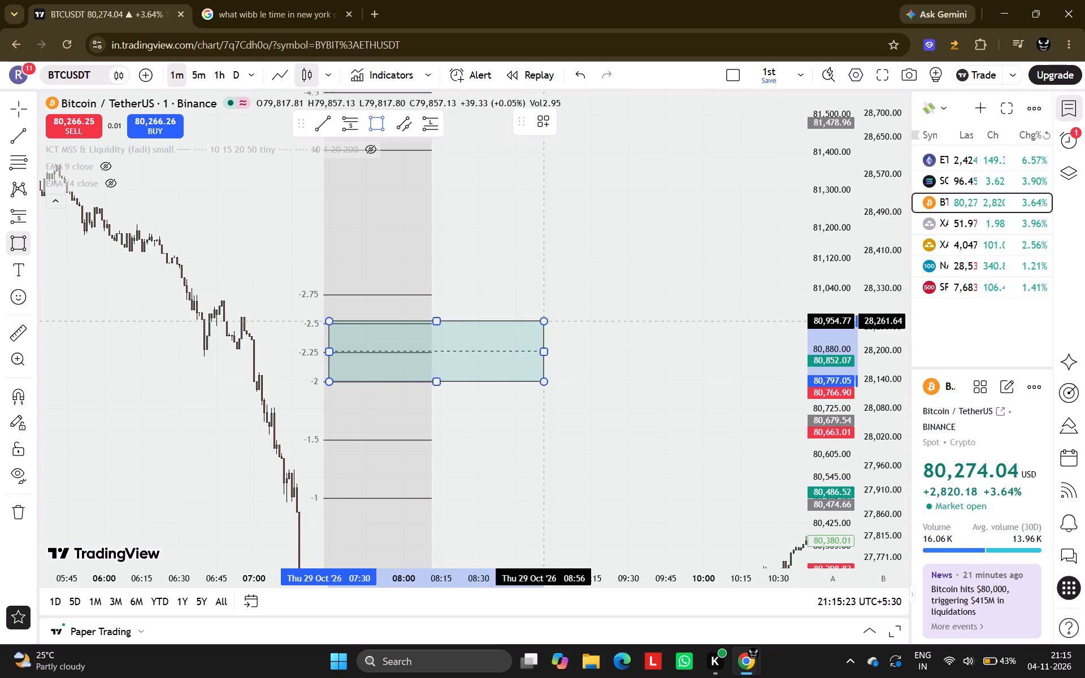
pyautogui.moveTo(641, 321); pyautogui.dragTo(641, 358)
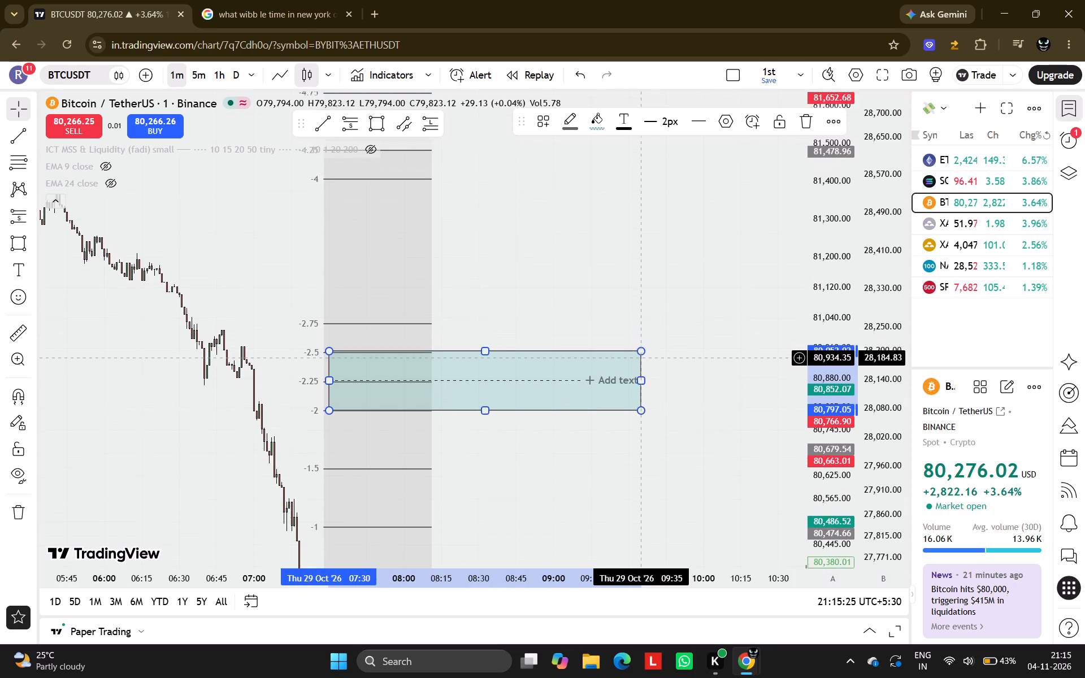
# Extend the end of the -2 to -2.5 rectangle zone to about 20:52 on 29 October.
pyautogui.moveTo(641, 358); pyautogui.dragTo(445, 354)
pyautogui.scroll(-6, 600, 418)
pyautogui.moveTo(681, 463); pyautogui.dragTo(368, 379)
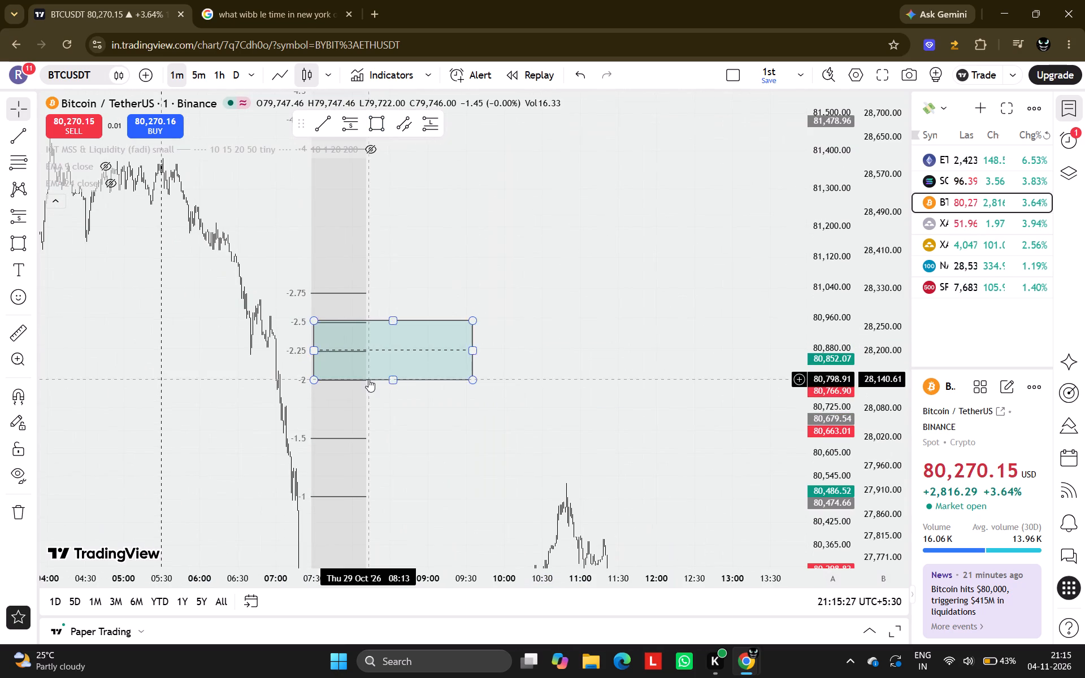
pyautogui.scroll(-7, 812, 462)
pyautogui.scroll(-4, 688, 423)
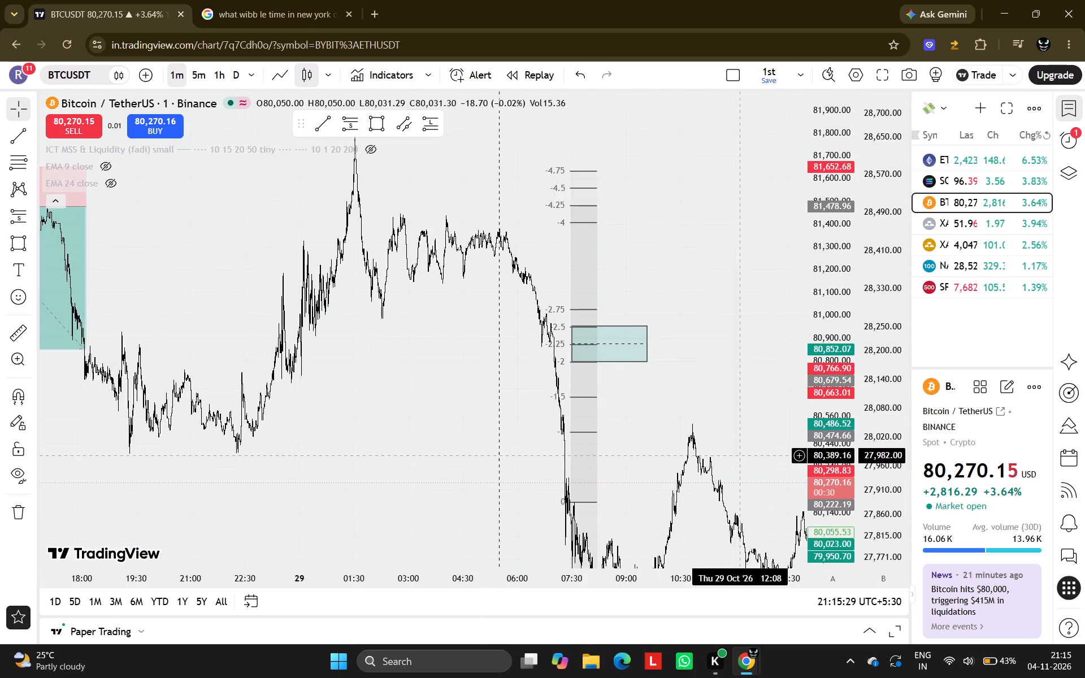
pyautogui.moveTo(740, 455); pyautogui.dragTo(288, 291)
pyautogui.moveTo(325, 252); pyautogui.dragTo(318, 316)
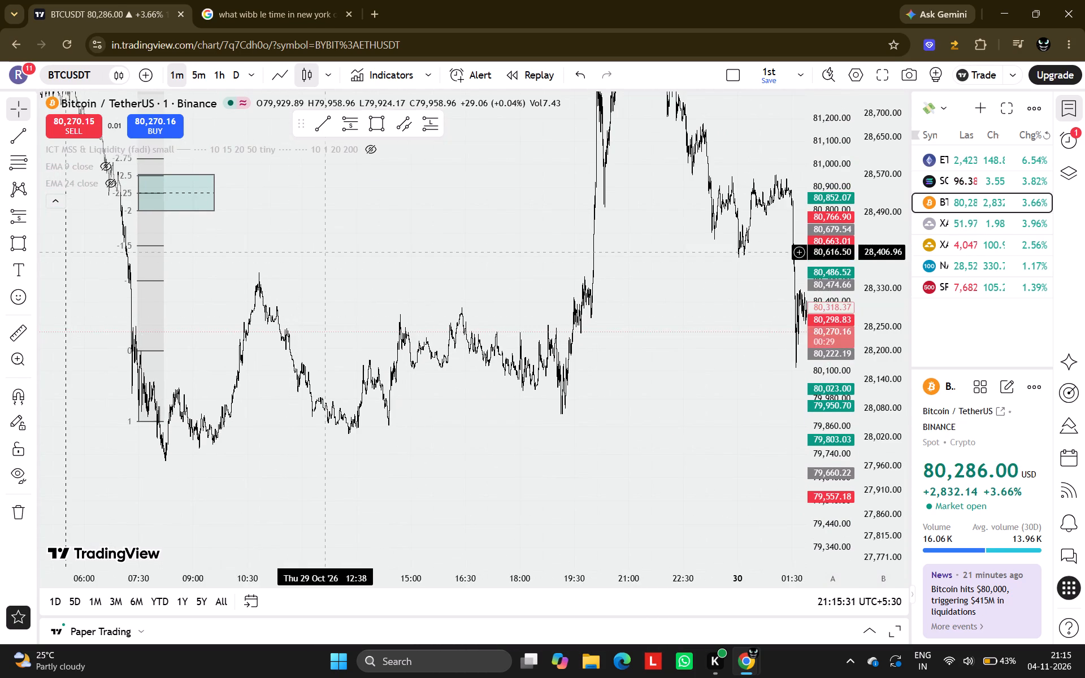
pyautogui.moveTo(318, 316); pyautogui.dragTo(295, 557)
pyautogui.moveTo(198, 382); pyautogui.dragTo(407, 383)
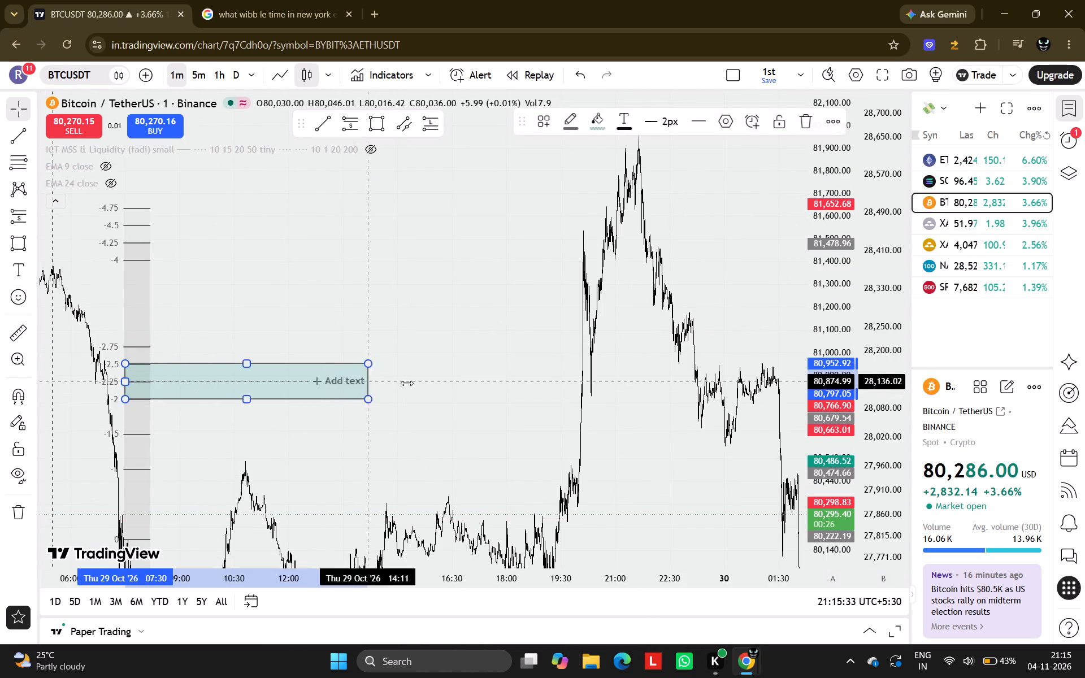
pyautogui.moveTo(407, 383); pyautogui.dragTo(610, 411)
# Examine how price behaves around the -2 to -2.5 zone near 20:00 on 29 October.
pyautogui.scroll(10, 556, 427)
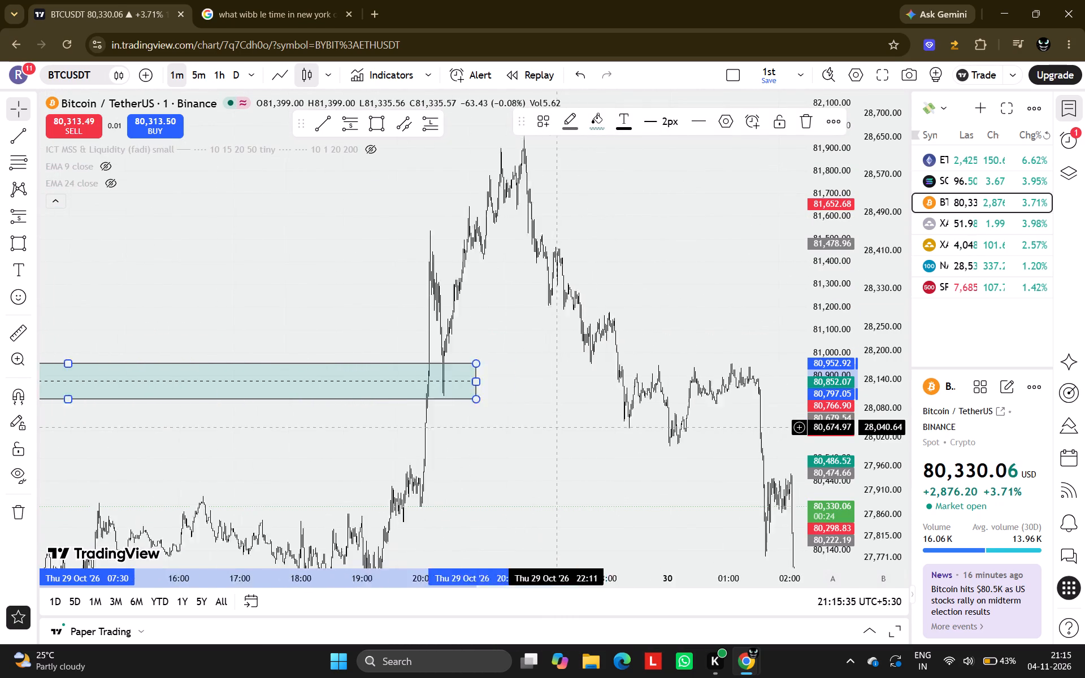
pyautogui.moveTo(66, 463); pyautogui.dragTo(1065, 436)
pyautogui.scroll(5, 837, 419)
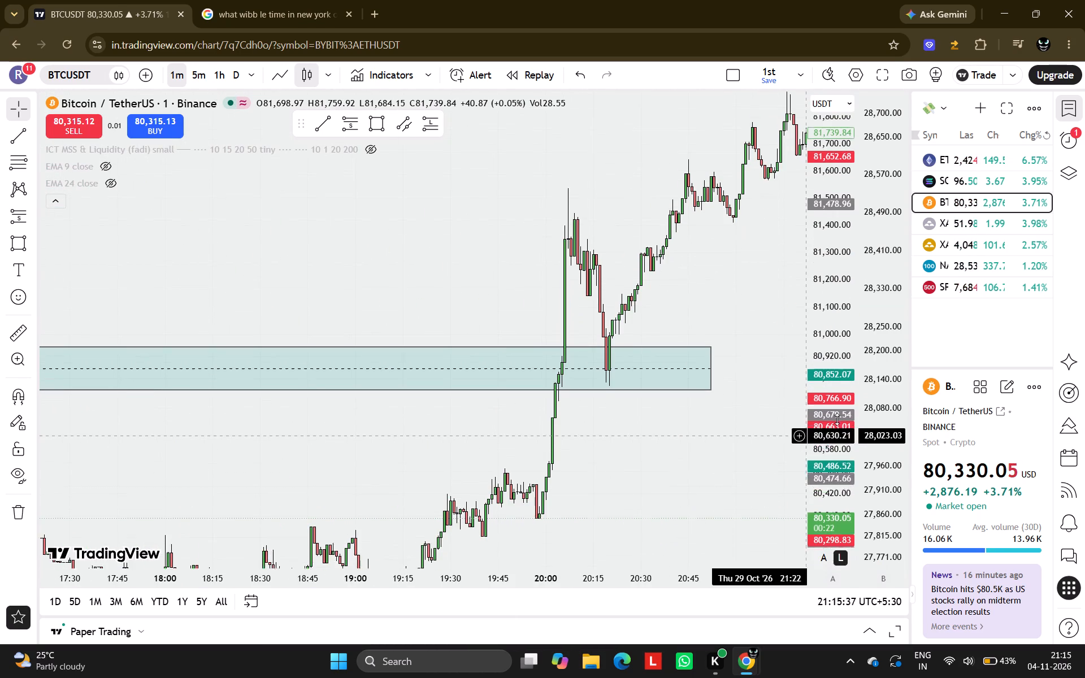
pyautogui.scroll(3, 560, 364)
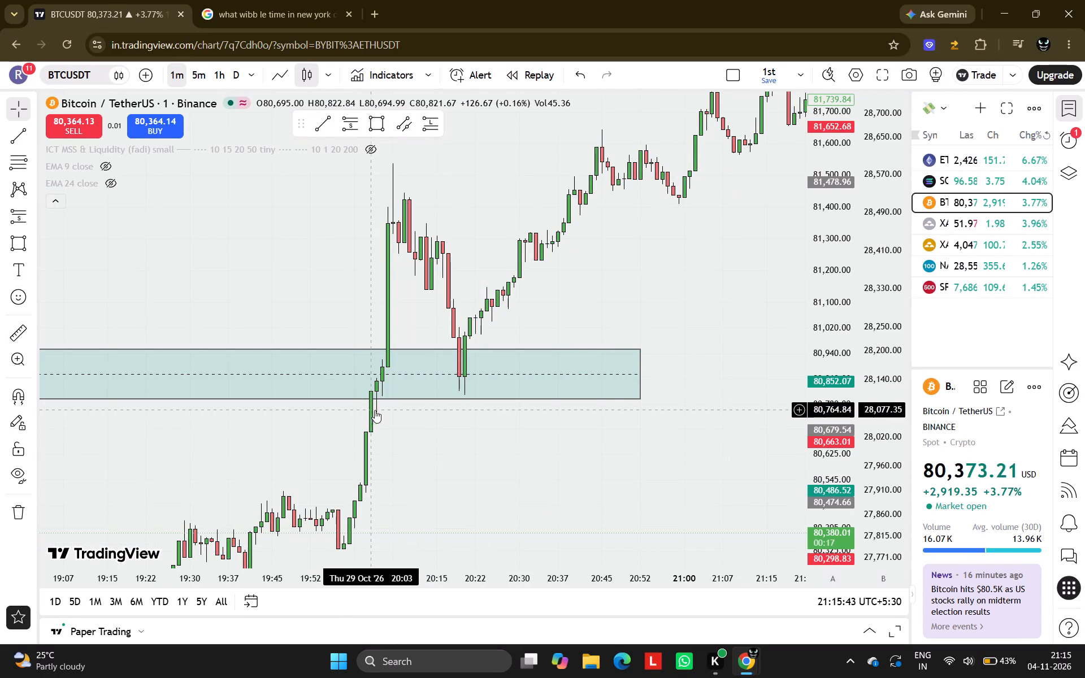
pyautogui.scroll(-5, 499, 445)
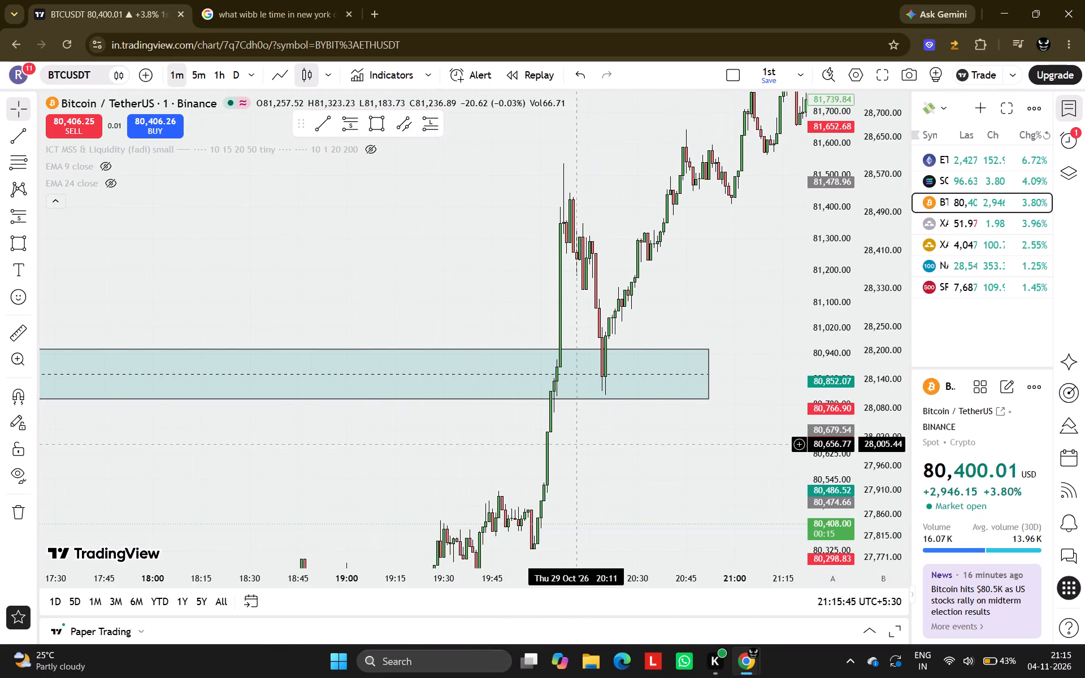
pyautogui.moveTo(579, 445); pyautogui.dragTo(675, 468)
pyautogui.scroll(-8, 829, 492)
pyautogui.scroll(-3, 695, 467)
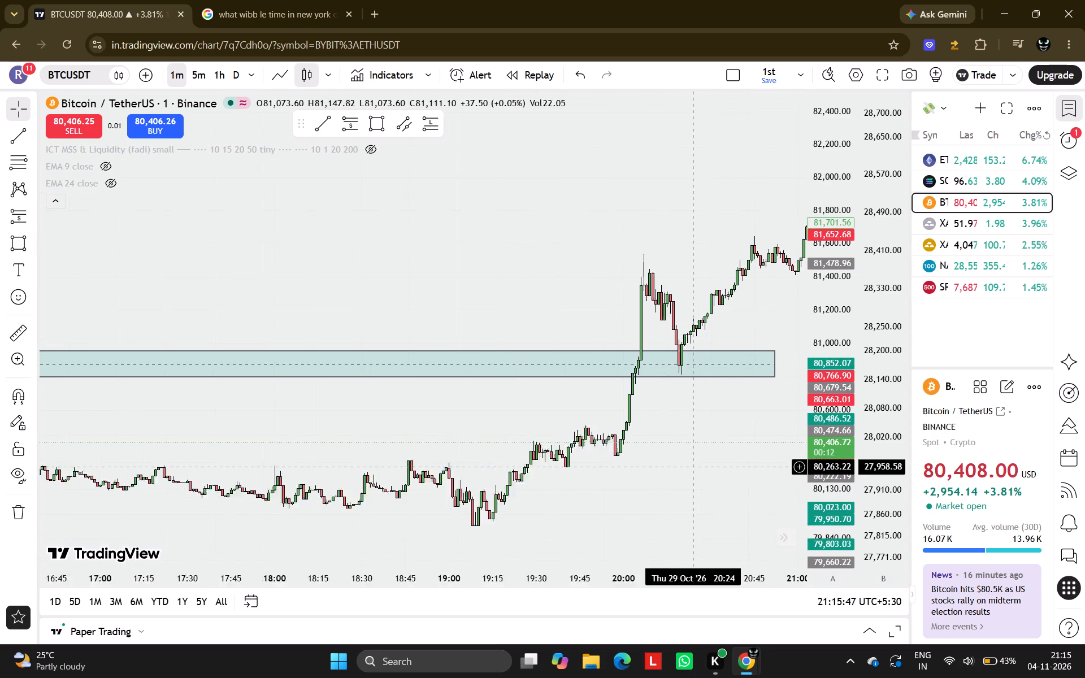
pyautogui.scroll(-3, 695, 467)
pyautogui.click(505, 372)
pyautogui.scroll(-6, 467, 398)
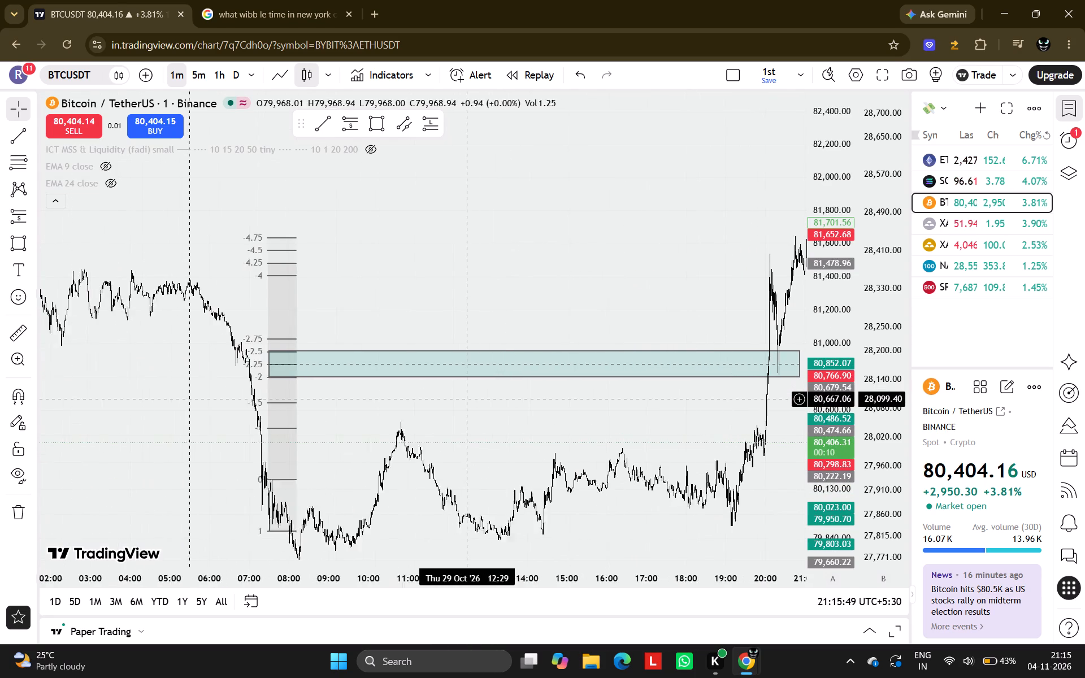
# Draw a second rectangle between the -4 and -4.5 levels, about 81,408 to 81,562, from 07:33 to about 16:38.
pyautogui.moveTo(433, 398); pyautogui.dragTo(607, 462)
pyautogui.scroll(2, 607, 462)
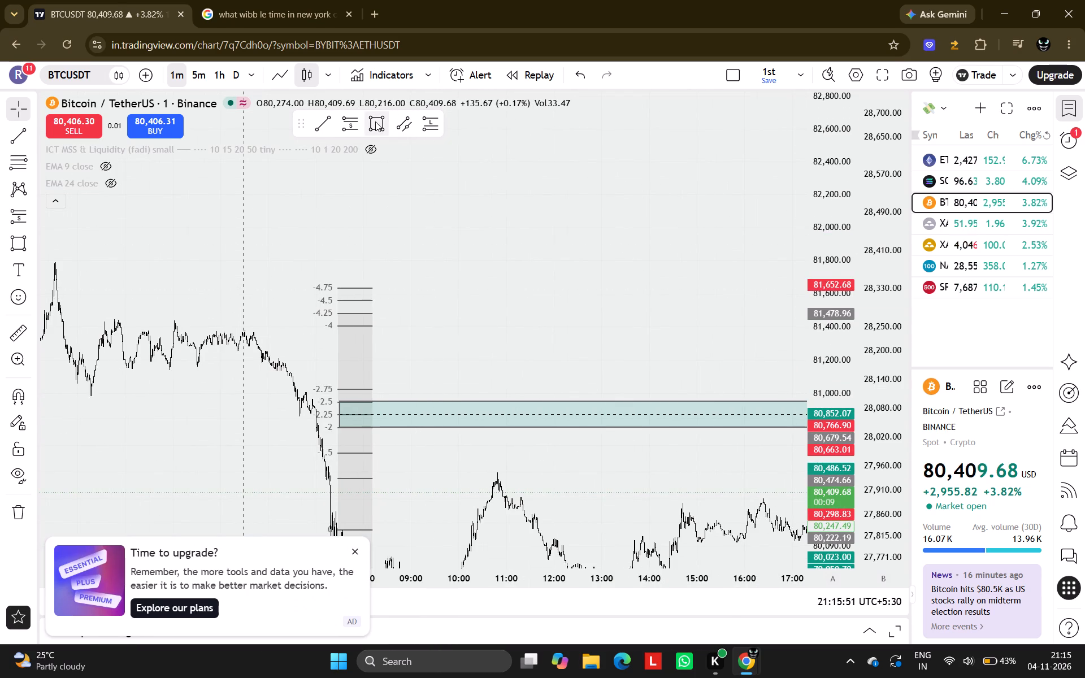
pyautogui.click(375, 121)
pyautogui.moveTo(342, 325); pyautogui.dragTo(400, 306)
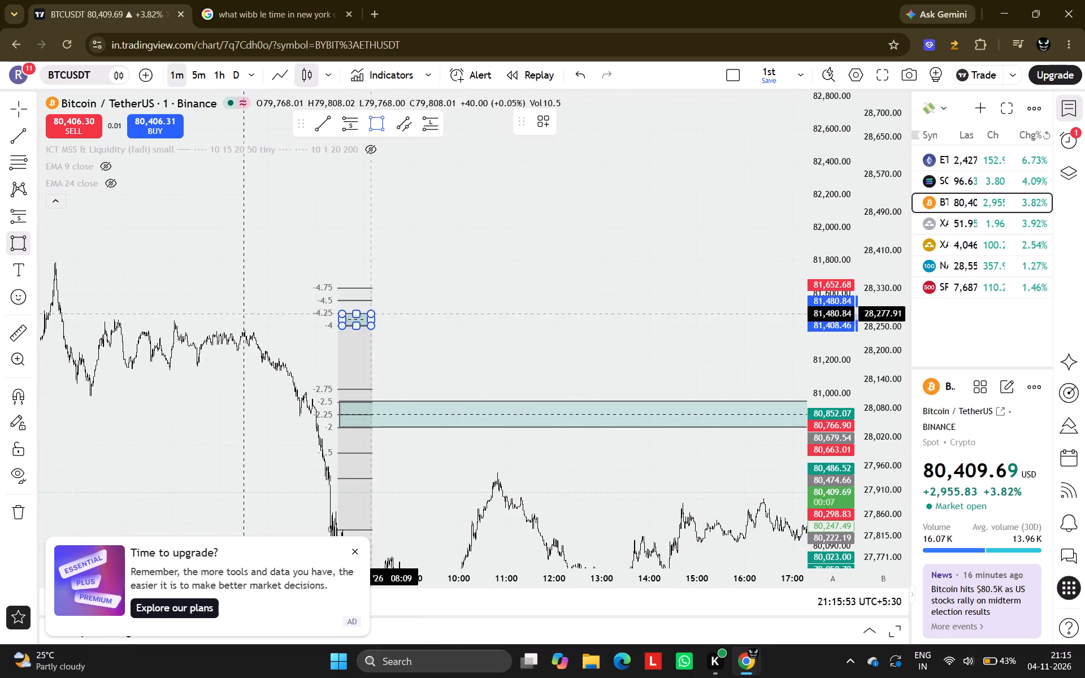
pyautogui.moveTo(400, 306); pyautogui.dragTo(406, 304)
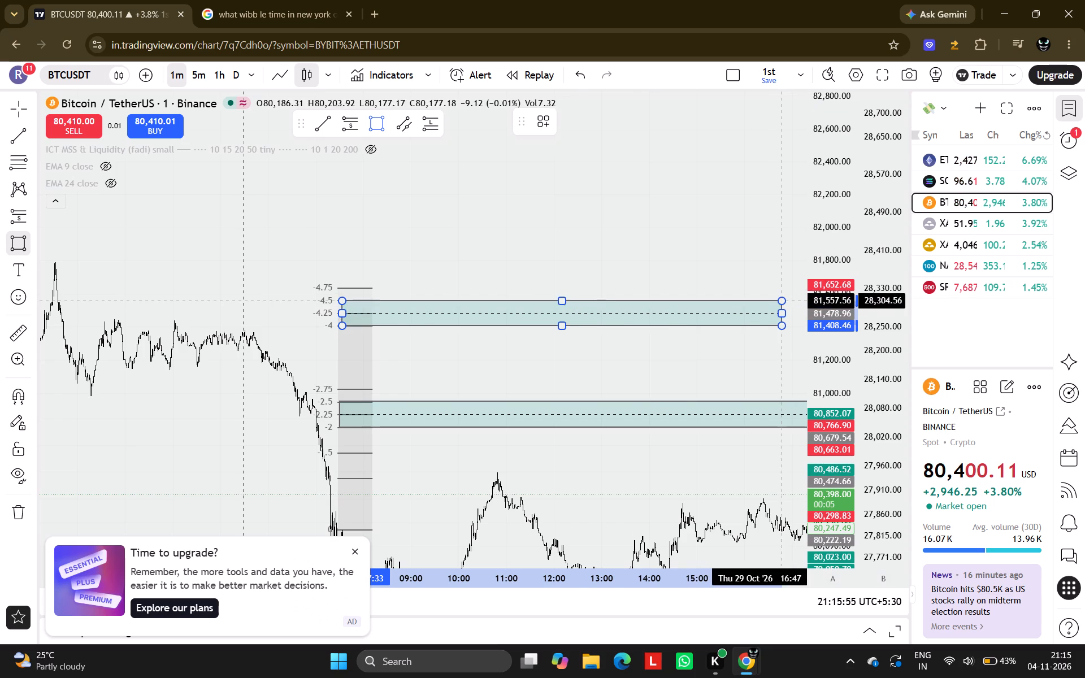
pyautogui.click(775, 299)
# Review the earlier BTCUSDT sessions, including 27 and 28 October, examining their deviation levels, rectangle zones and marked trades.
pyautogui.scroll(-3, 748, 353)
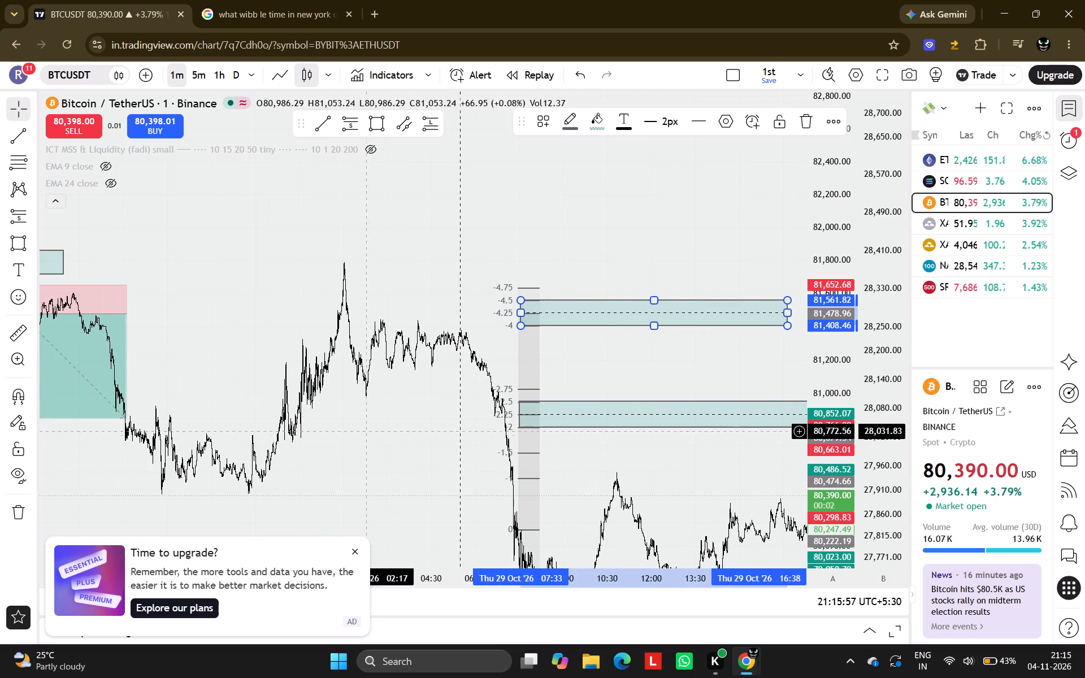
pyautogui.moveTo(227, 380); pyautogui.dragTo(817, 404)
pyautogui.scroll(2, 418, 365)
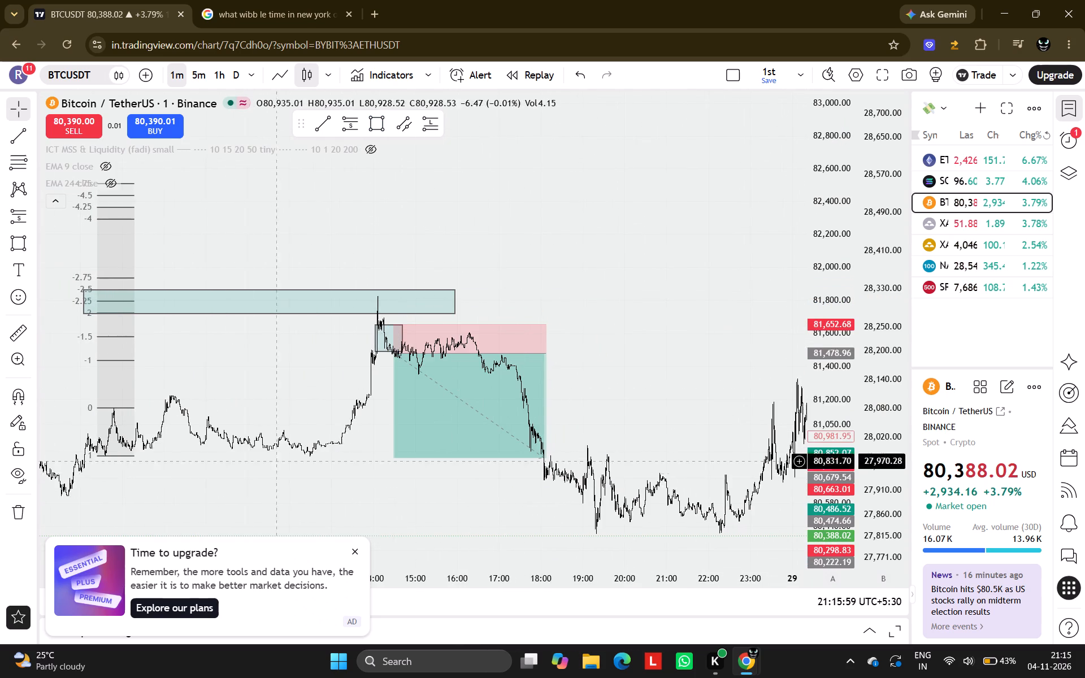
pyautogui.moveTo(179, 498); pyautogui.dragTo(206, 505)
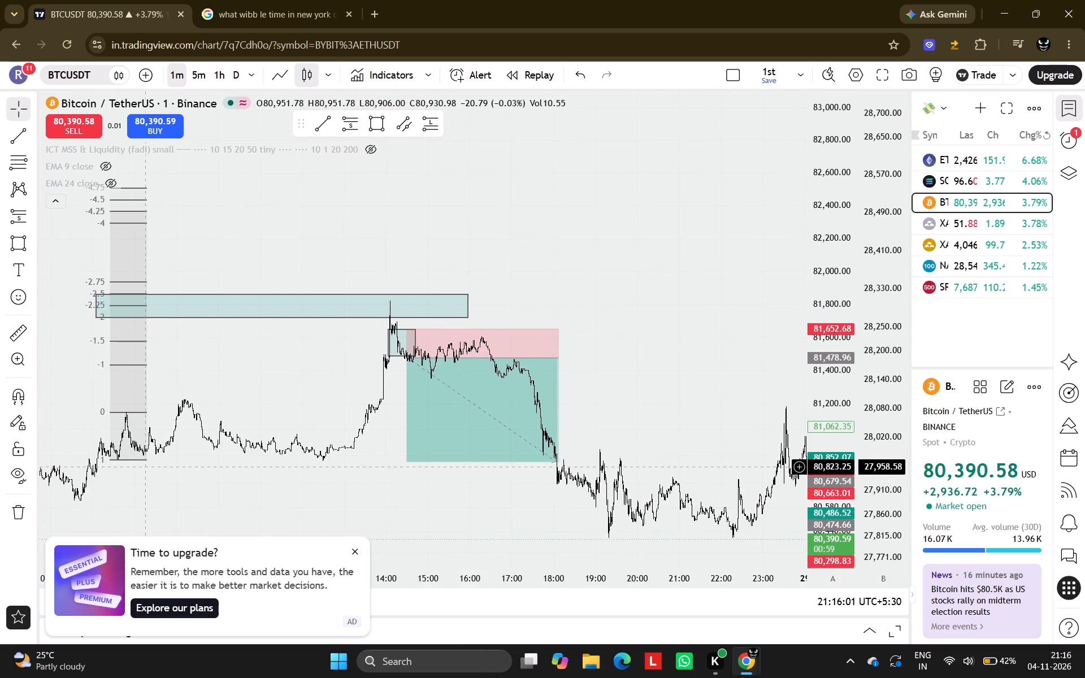
pyautogui.scroll(-1, 145, 467)
pyautogui.moveTo(96, 399); pyautogui.dragTo(797, 268)
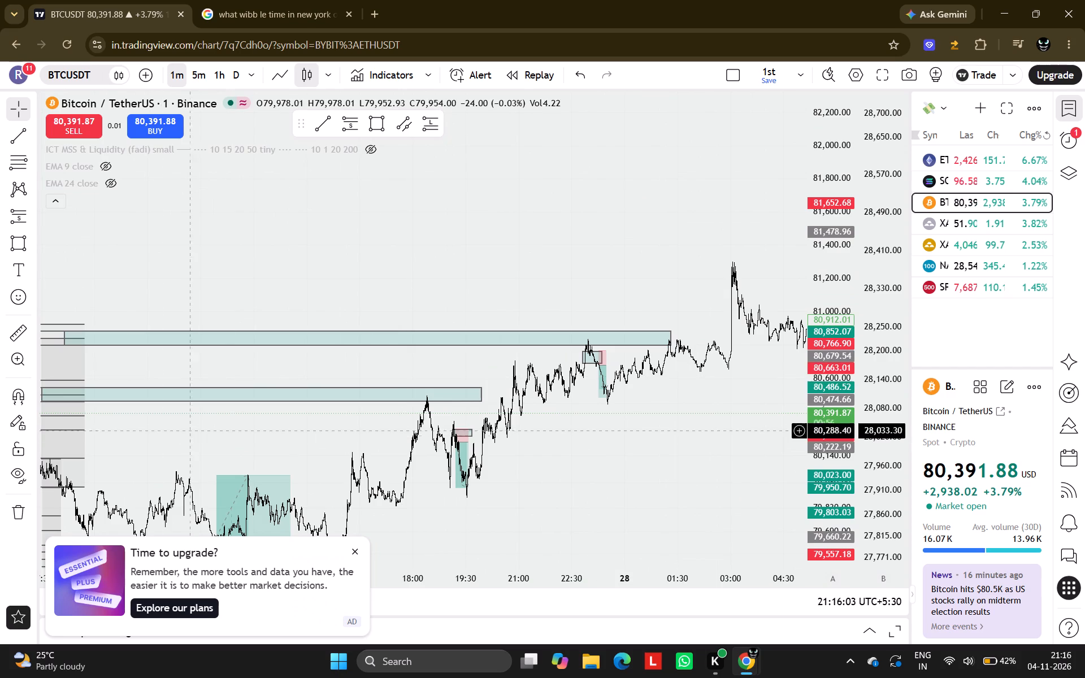
pyautogui.moveTo(150, 428); pyautogui.dragTo(611, 163)
pyautogui.scroll(3, 461, 442)
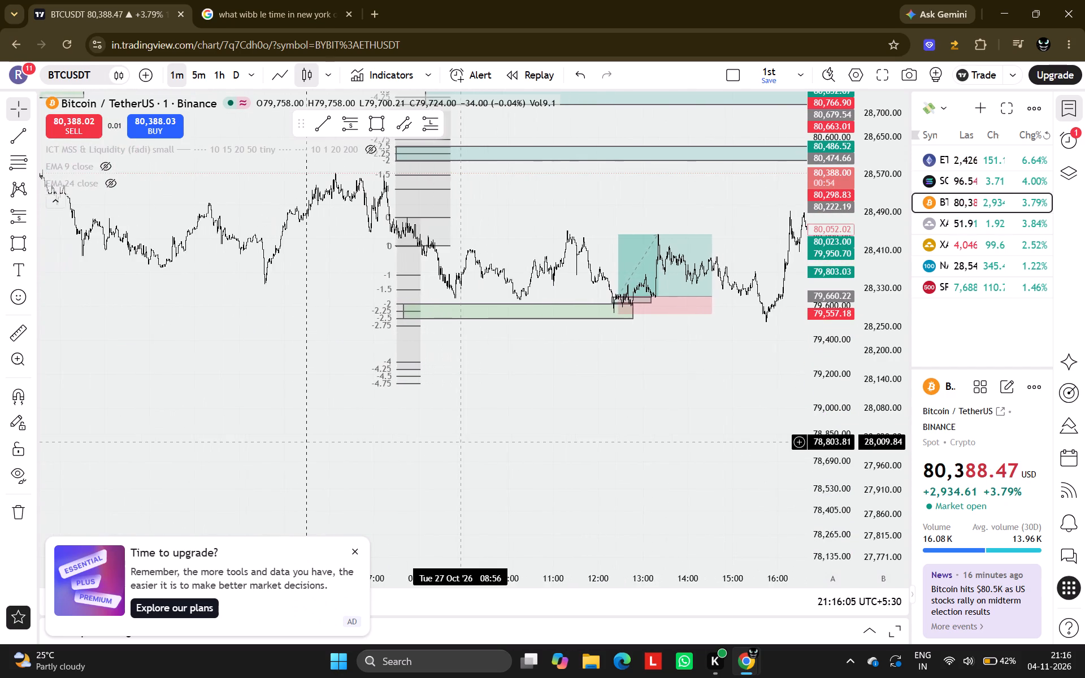
pyautogui.scroll(2, 461, 442)
pyautogui.moveTo(353, 384); pyautogui.dragTo(645, 510)
pyautogui.scroll(5, 645, 510)
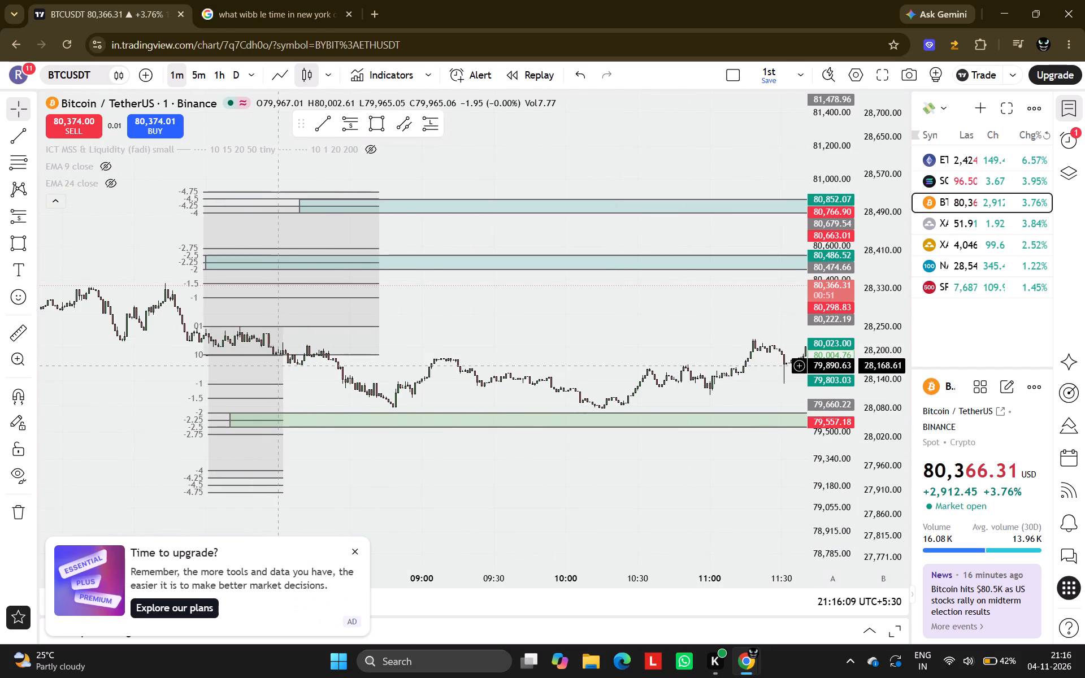
pyautogui.scroll(-10, 392, 487)
pyautogui.moveTo(344, 471); pyautogui.dragTo(881, 393)
pyautogui.scroll(3, 665, 369)
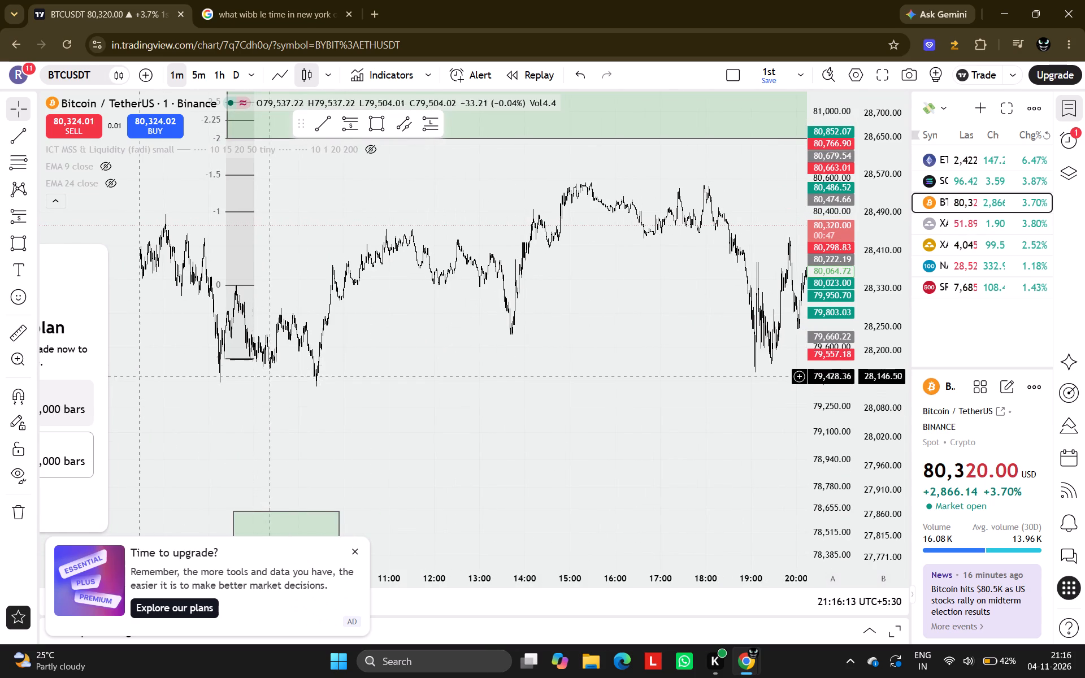
# Extend the end of the -4 to -4.5 rectangle zone to about 20:47 on 29 October.
pyautogui.scroll(3, 343, 366)
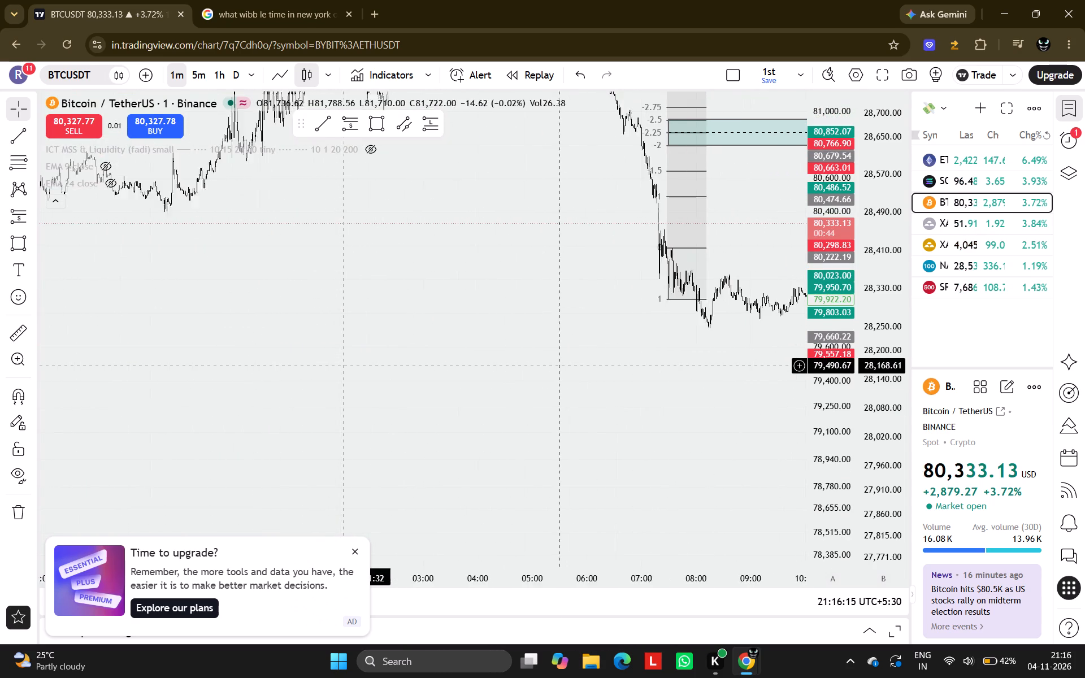
pyautogui.moveTo(610, 367); pyautogui.dragTo(419, 651)
pyautogui.moveTo(663, 389); pyautogui.dragTo(471, 434)
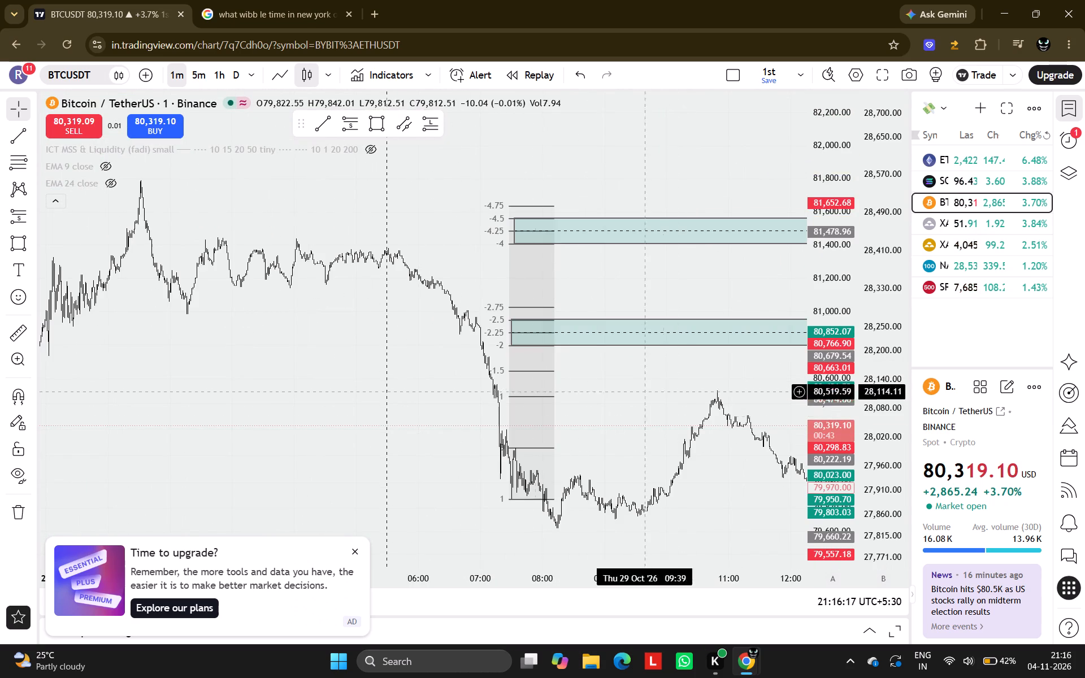
pyautogui.moveTo(471, 434); pyautogui.dragTo(180, 538)
pyautogui.hscroll(-4, 180, 538)
pyautogui.moveTo(622, 409); pyautogui.dragTo(196, 428)
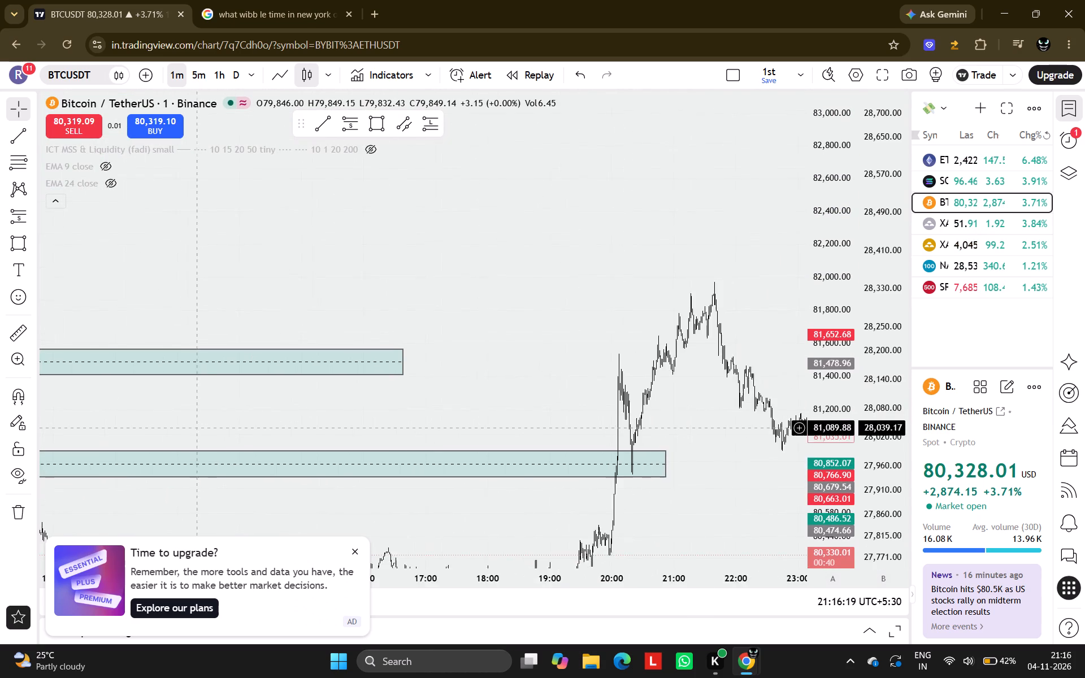
pyautogui.scroll(-2, 196, 428)
pyautogui.moveTo(505, 405); pyautogui.dragTo(361, 419)
pyautogui.scroll(7, 819, 321)
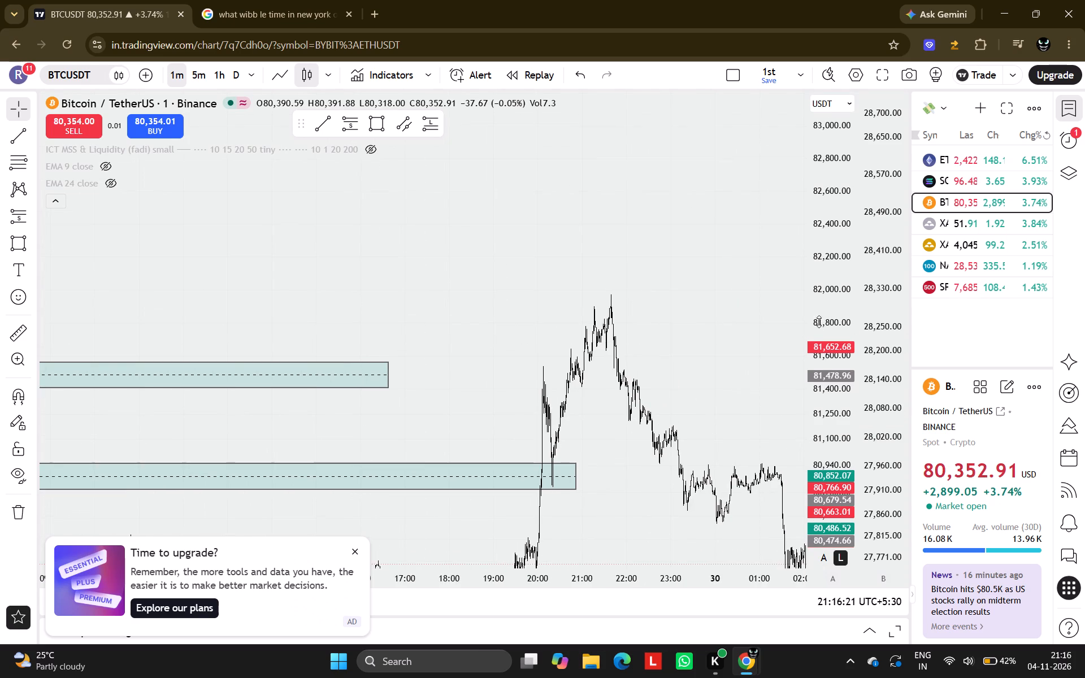
pyautogui.scroll(5, 819, 321)
pyautogui.scroll(3, 493, 382)
pyautogui.moveTo(192, 524); pyautogui.dragTo(547, 403)
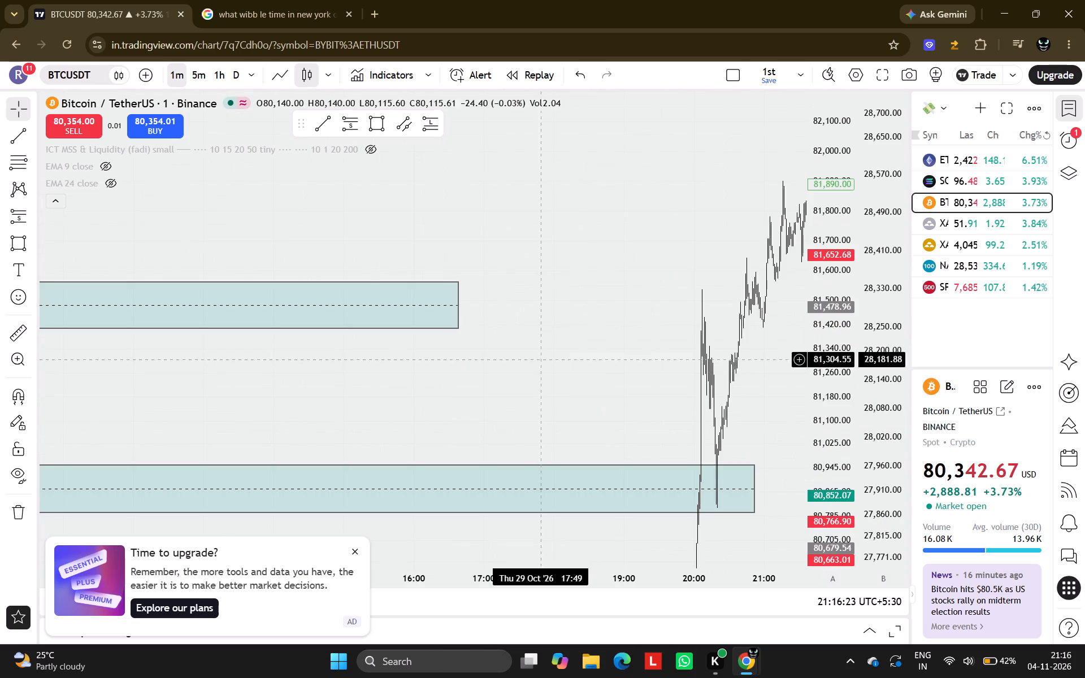
pyautogui.moveTo(458, 305); pyautogui.dragTo(748, 294)
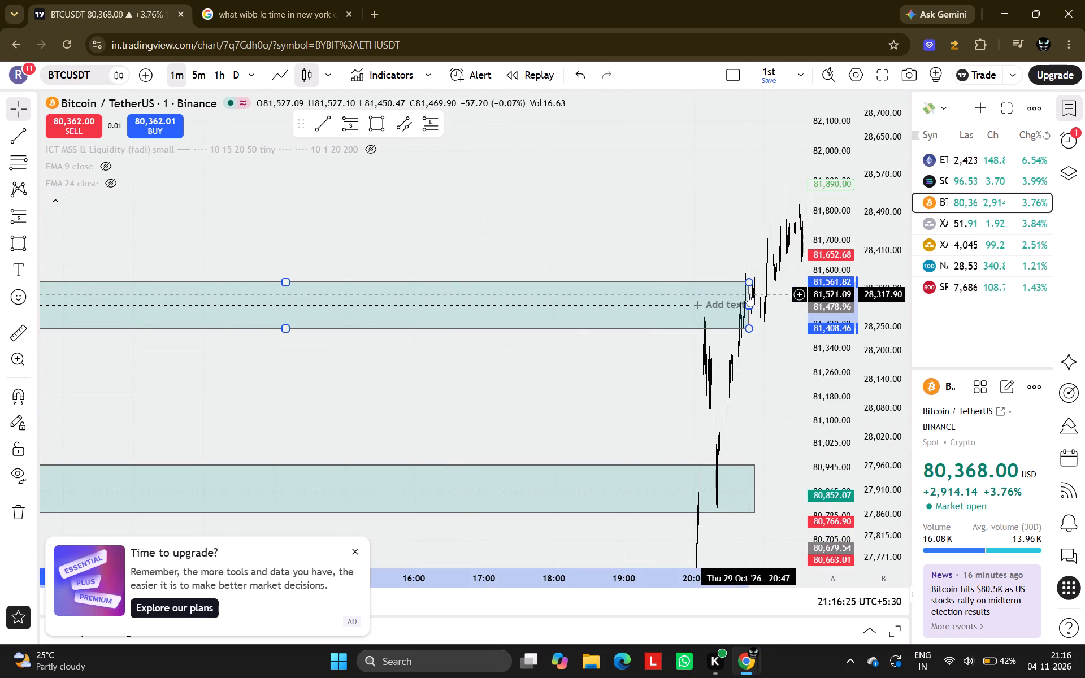
# Draw a rectangle between the two deviation zones, about 80,924 to 81,313, from 20:05 to about 20:46 on 29 October.
pyautogui.scroll(8, 462, 413)
pyautogui.moveTo(538, 419); pyautogui.dragTo(867, 379)
pyautogui.scroll(2, 867, 379)
pyautogui.scroll(3, 630, 393)
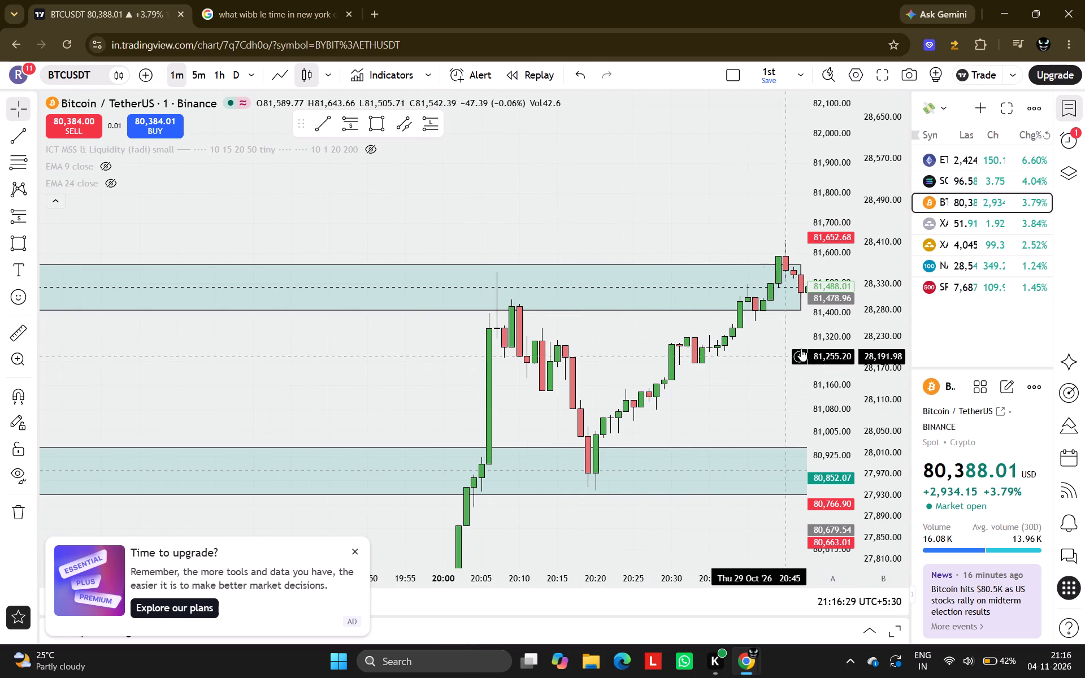
pyautogui.scroll(6, 842, 335)
pyautogui.scroll(2, 515, 375)
pyautogui.moveTo(227, 408); pyautogui.dragTo(102, 342)
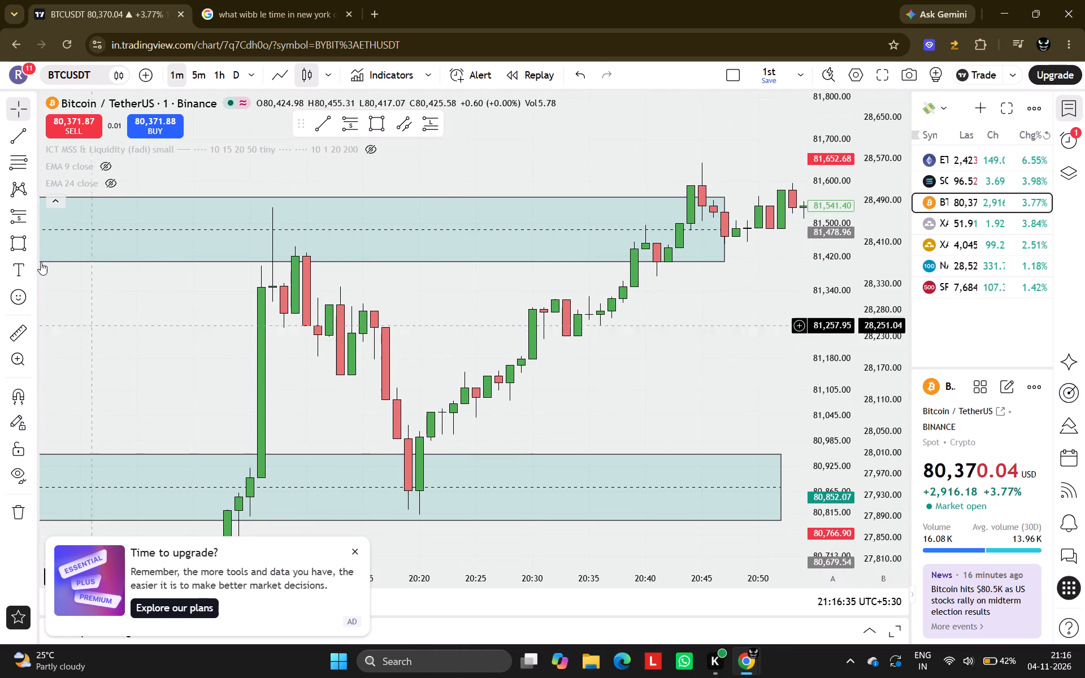
pyautogui.click(375, 118)
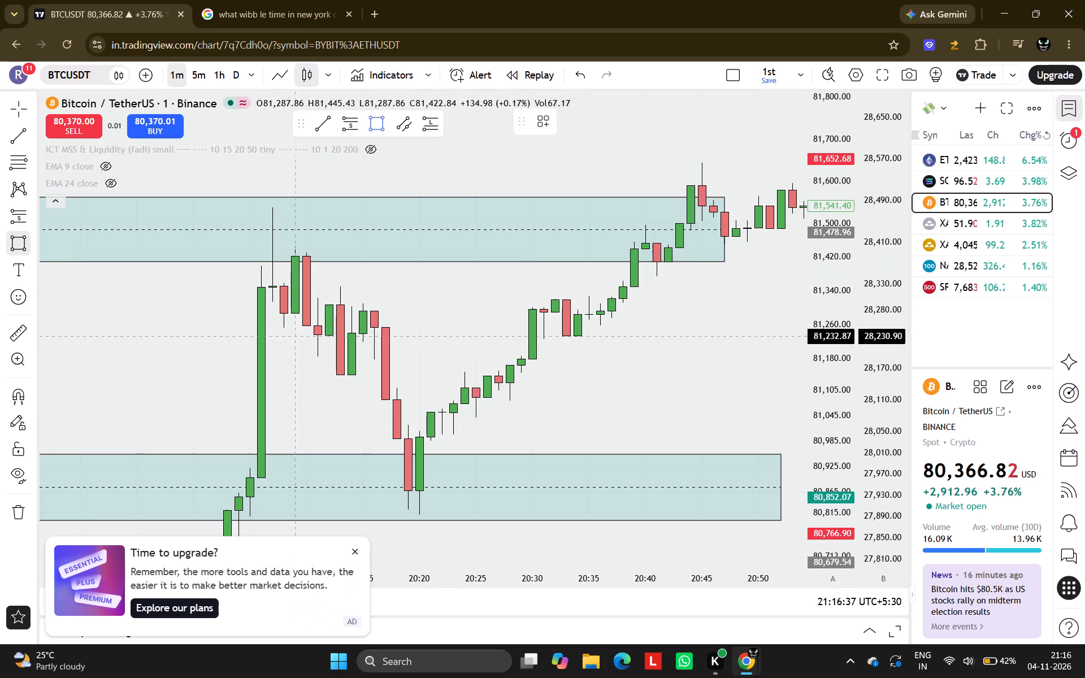
pyautogui.moveTo(245, 467); pyautogui.dragTo(491, 270)
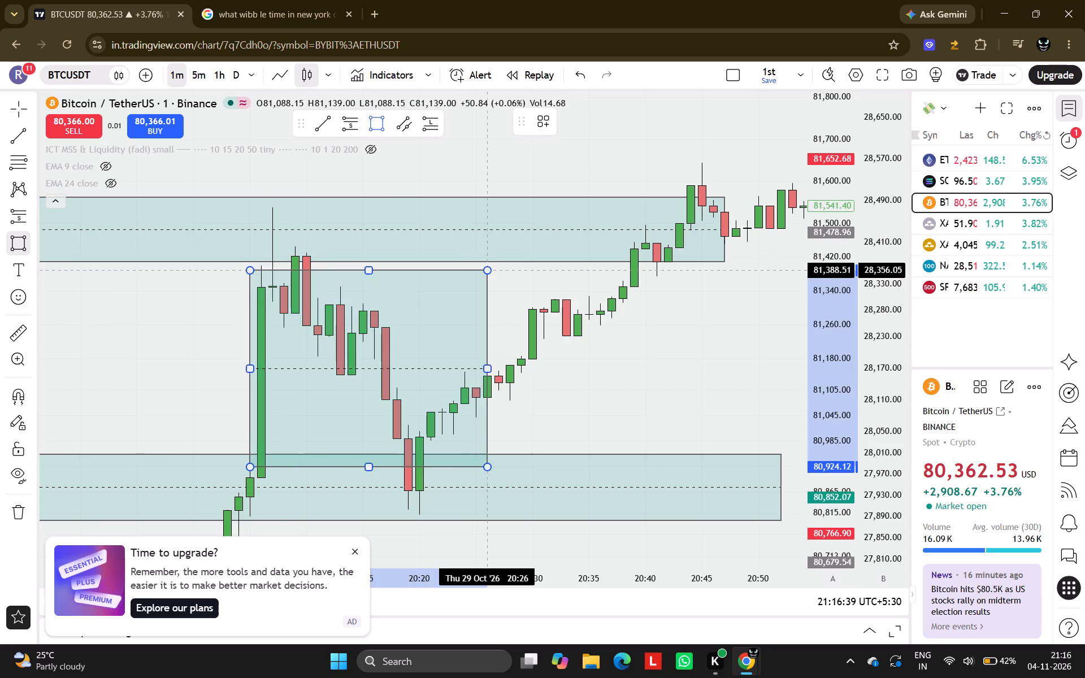
pyautogui.click(484, 302)
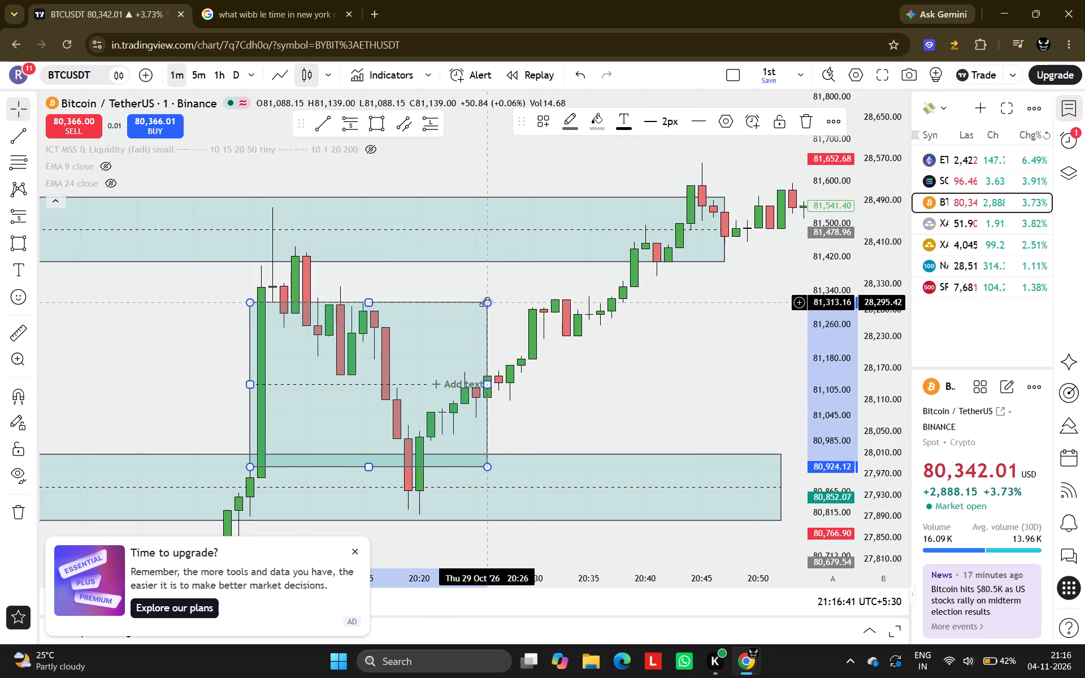
pyautogui.moveTo(488, 384); pyautogui.dragTo(710, 366)
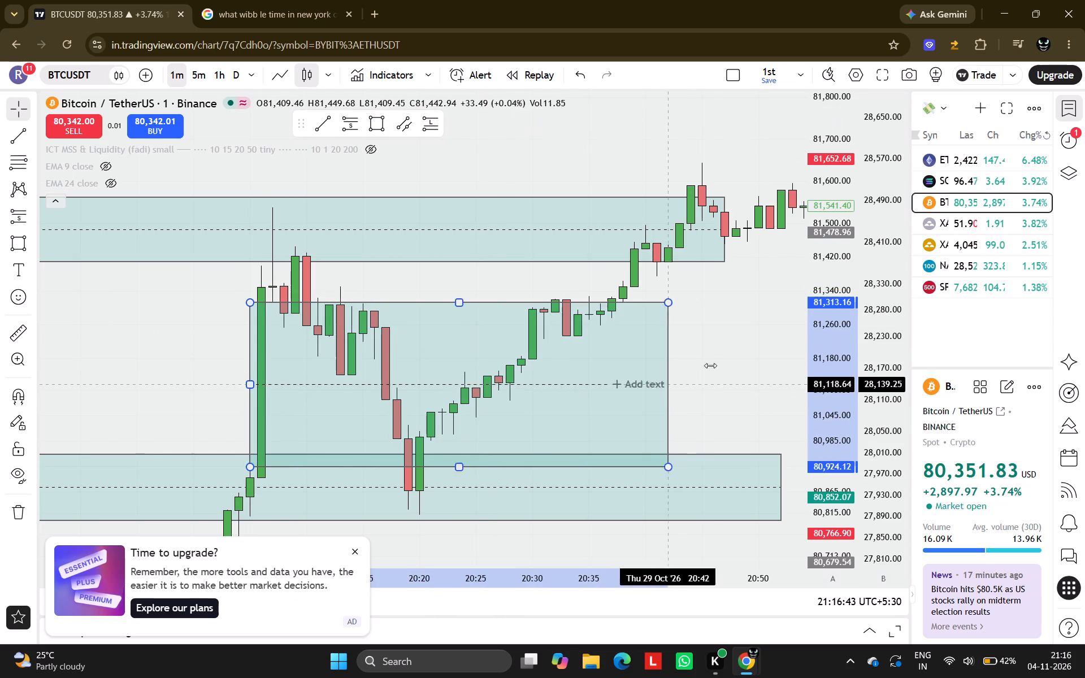
pyautogui.moveTo(710, 366); pyautogui.dragTo(716, 366)
# Examine the 29 October candles from about 20:00 to 20:50 against the new rectangle and the two deviation zones.
pyautogui.scroll(-3, 751, 377)
pyautogui.moveTo(768, 383); pyautogui.dragTo(776, 356)
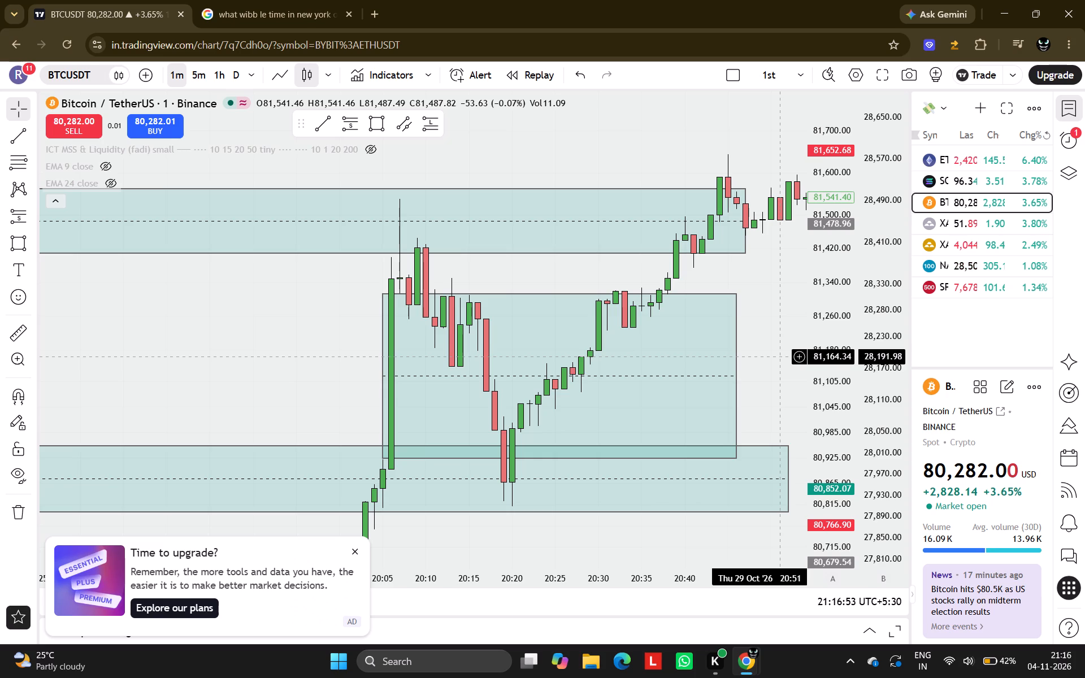
pyautogui.moveTo(756, 375); pyautogui.dragTo(963, 255)
pyautogui.moveTo(656, 479); pyautogui.dragTo(670, 499)
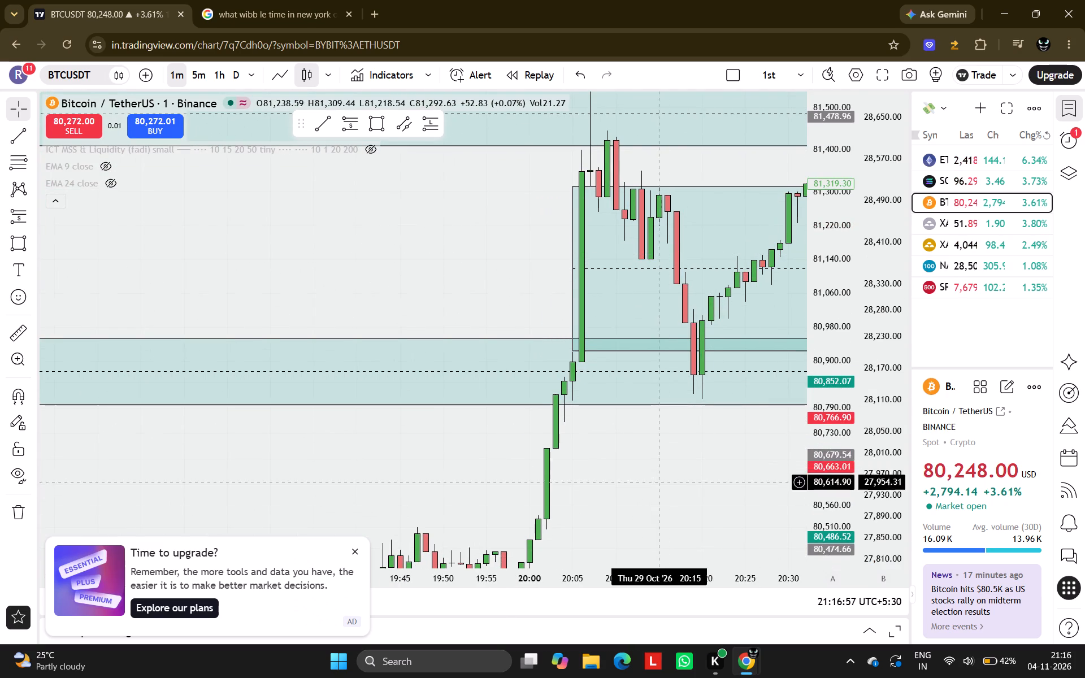
pyautogui.moveTo(670, 499); pyautogui.dragTo(751, 571)
pyautogui.moveTo(507, 367); pyautogui.dragTo(578, 376)
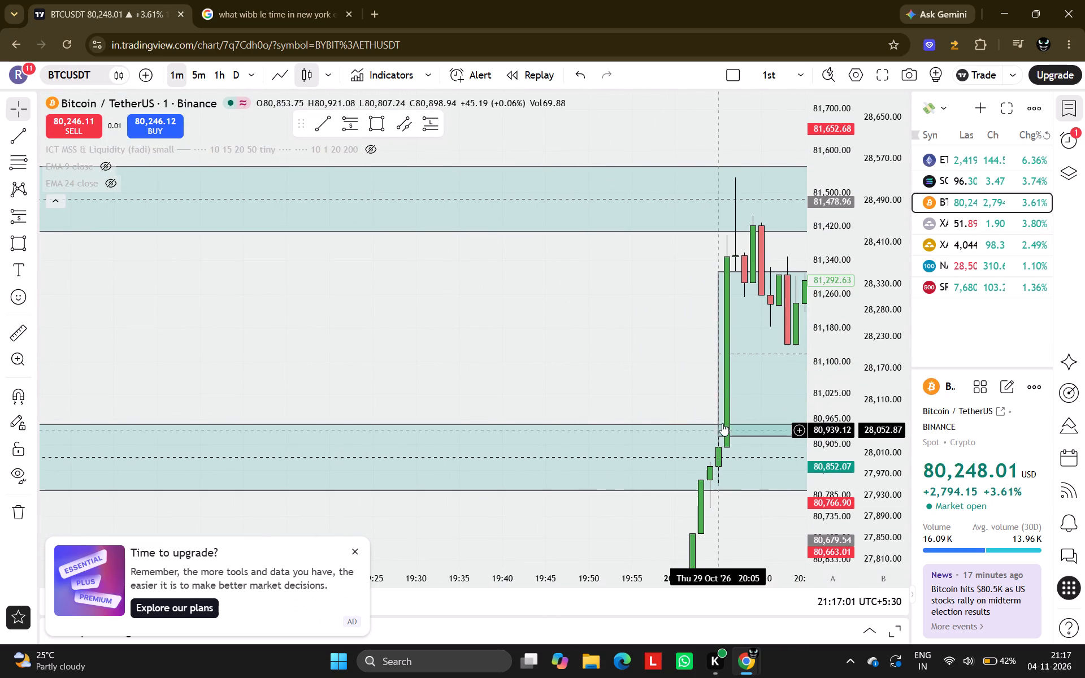
pyautogui.moveTo(601, 312); pyautogui.dragTo(558, 310)
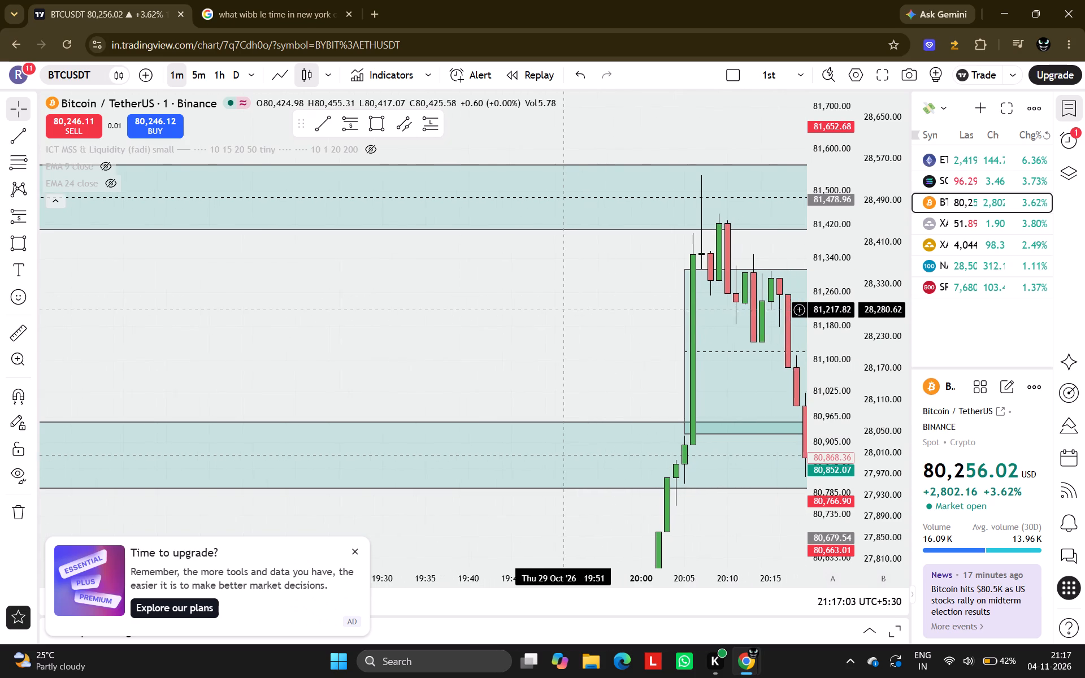
pyautogui.moveTo(558, 310); pyautogui.dragTo(558, 307)
pyautogui.moveTo(424, 312); pyautogui.dragTo(384, 311)
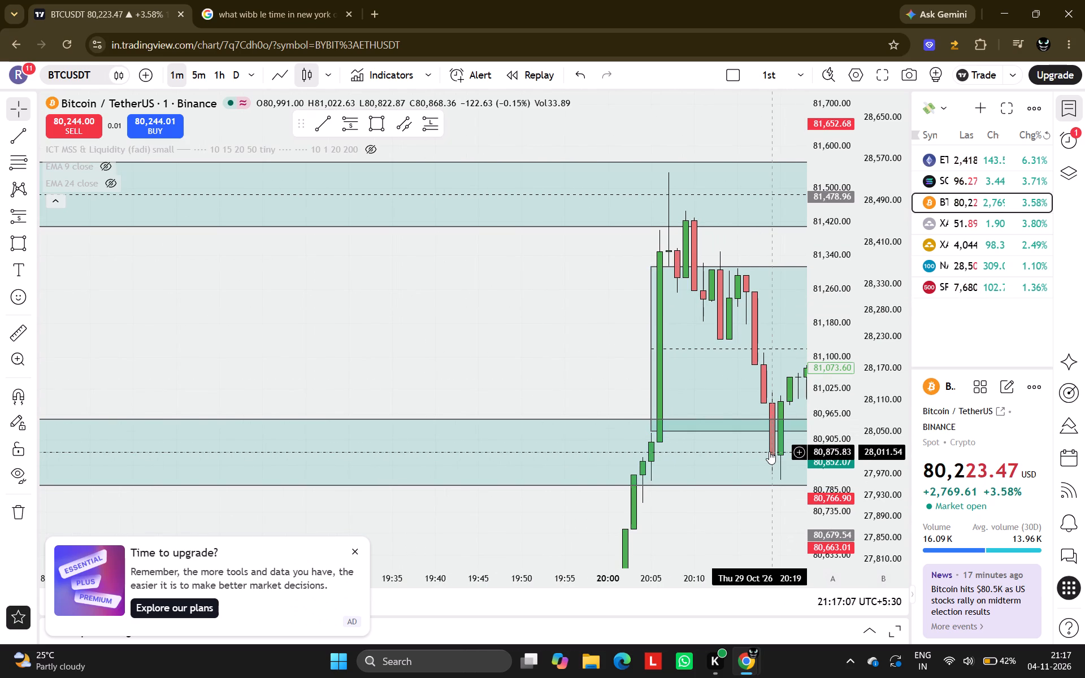
pyautogui.moveTo(457, 295); pyautogui.dragTo(369, 298)
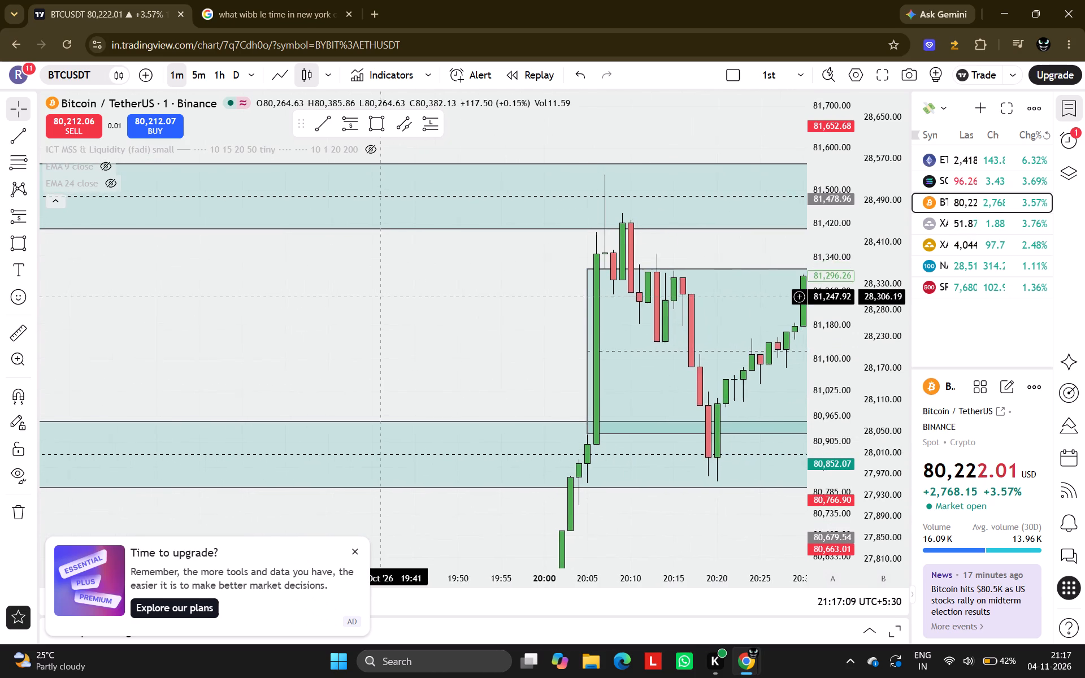
pyautogui.moveTo(369, 298); pyautogui.dragTo(361, 301)
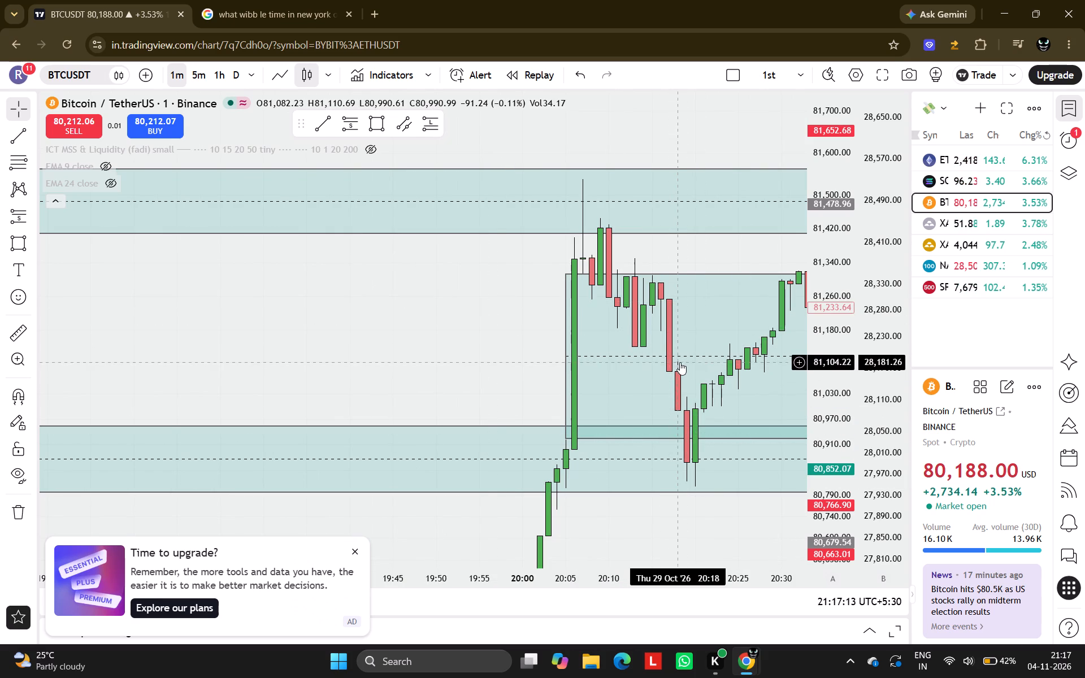
pyautogui.moveTo(454, 358); pyautogui.dragTo(253, 324)
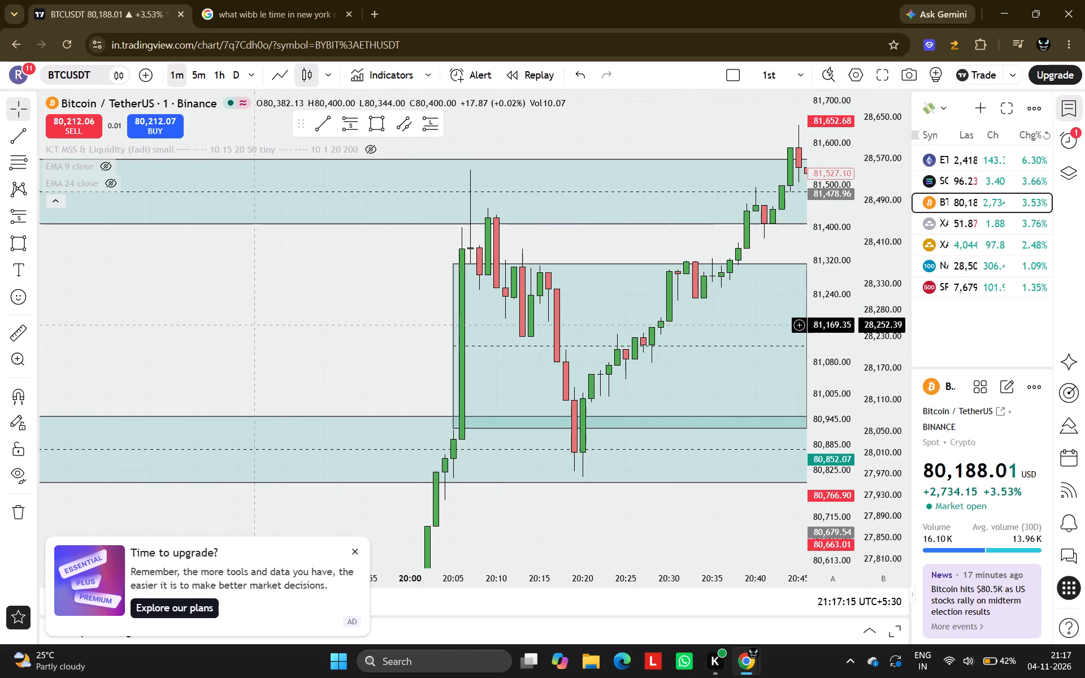
pyautogui.scroll(-5, 318, 358)
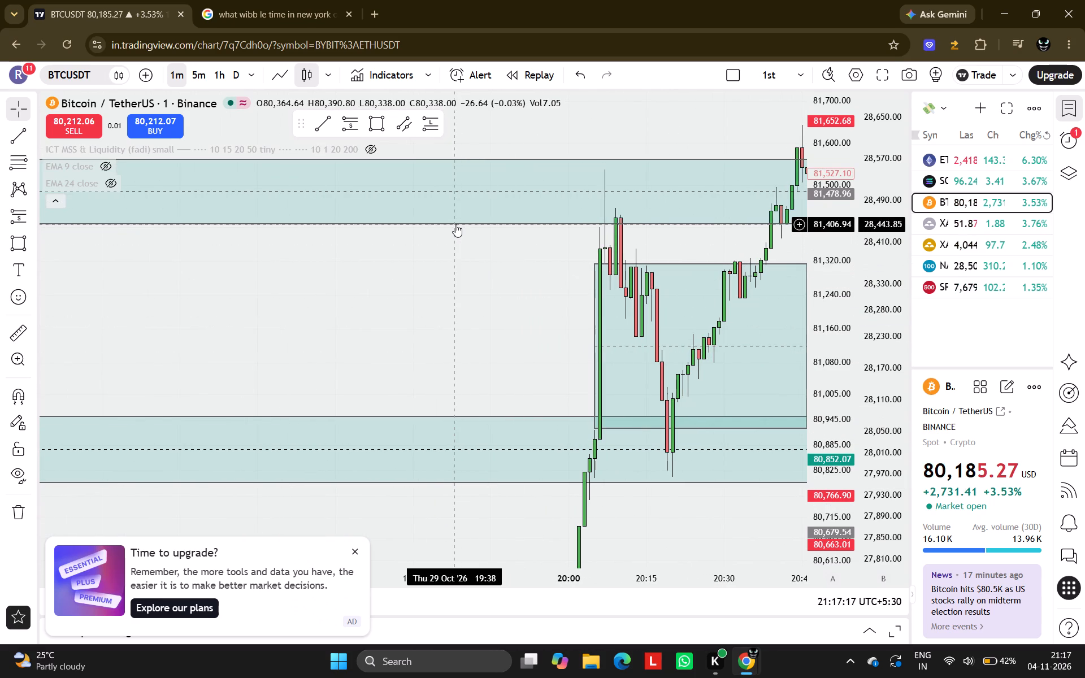
pyautogui.scroll(-4, 468, 224)
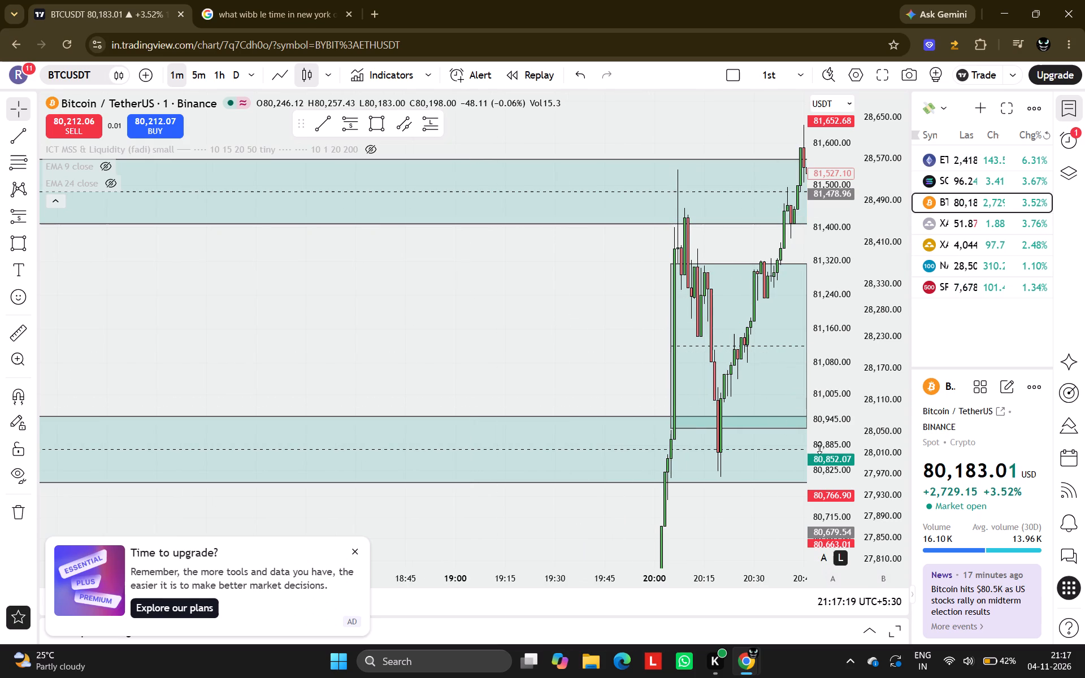
pyautogui.scroll(-8, 820, 450)
pyautogui.moveTo(754, 443); pyautogui.dragTo(536, 476)
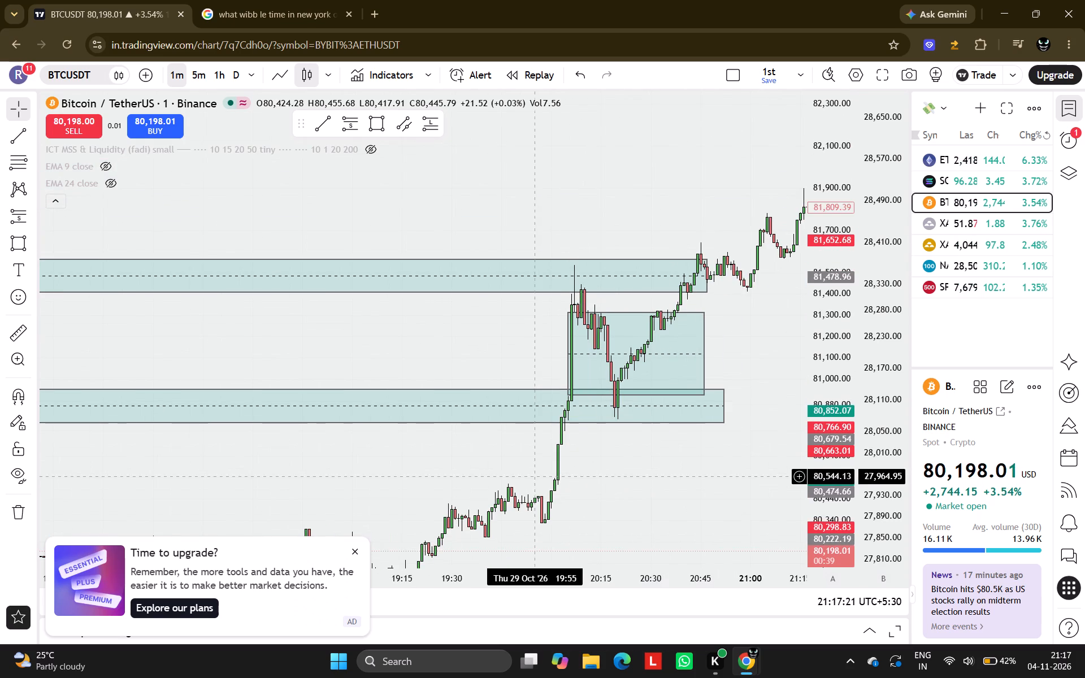
# Review the earlier 29 October price action and the marked short trade and zones on 28 October.
pyautogui.hscroll(17, 308, 328)
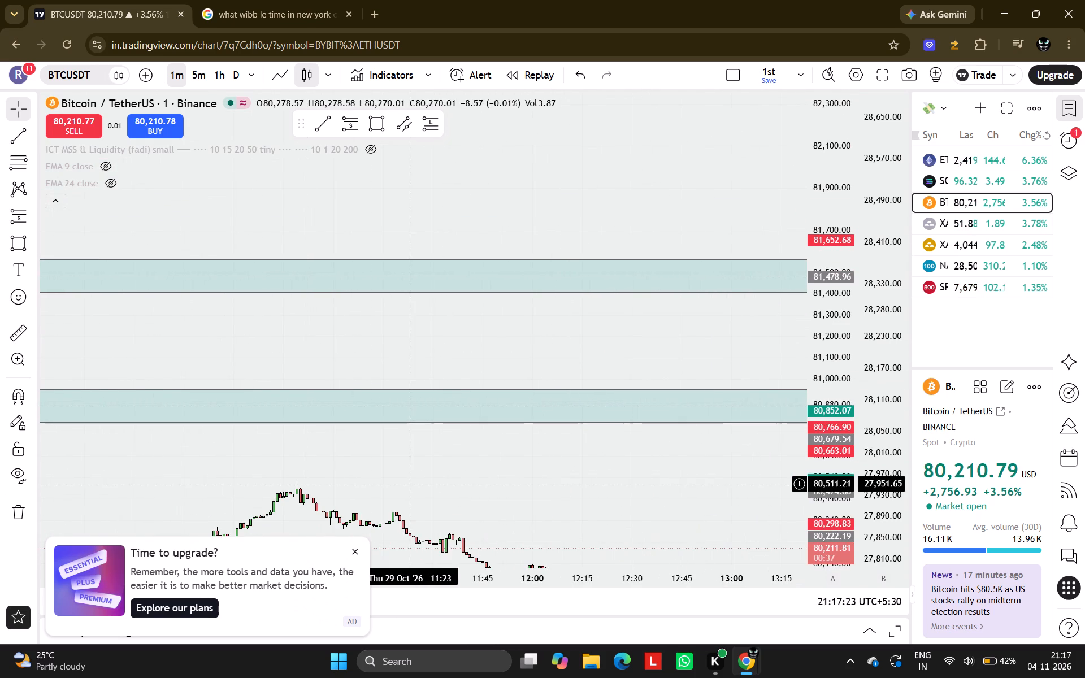
pyautogui.moveTo(411, 483); pyautogui.dragTo(645, 220)
pyautogui.scroll(-8, 645, 220)
pyautogui.moveTo(288, 277); pyautogui.dragTo(698, 505)
pyautogui.moveTo(442, 441); pyautogui.dragTo(772, 399)
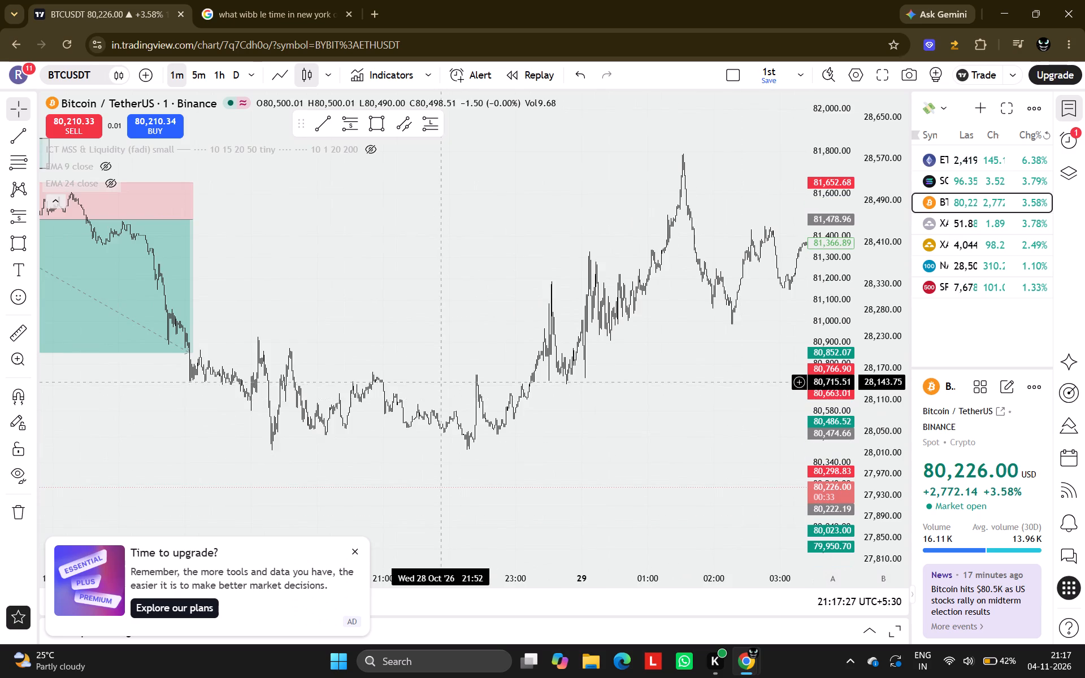
pyautogui.hscroll(6, 441, 382)
pyautogui.scroll(-1, 441, 382)
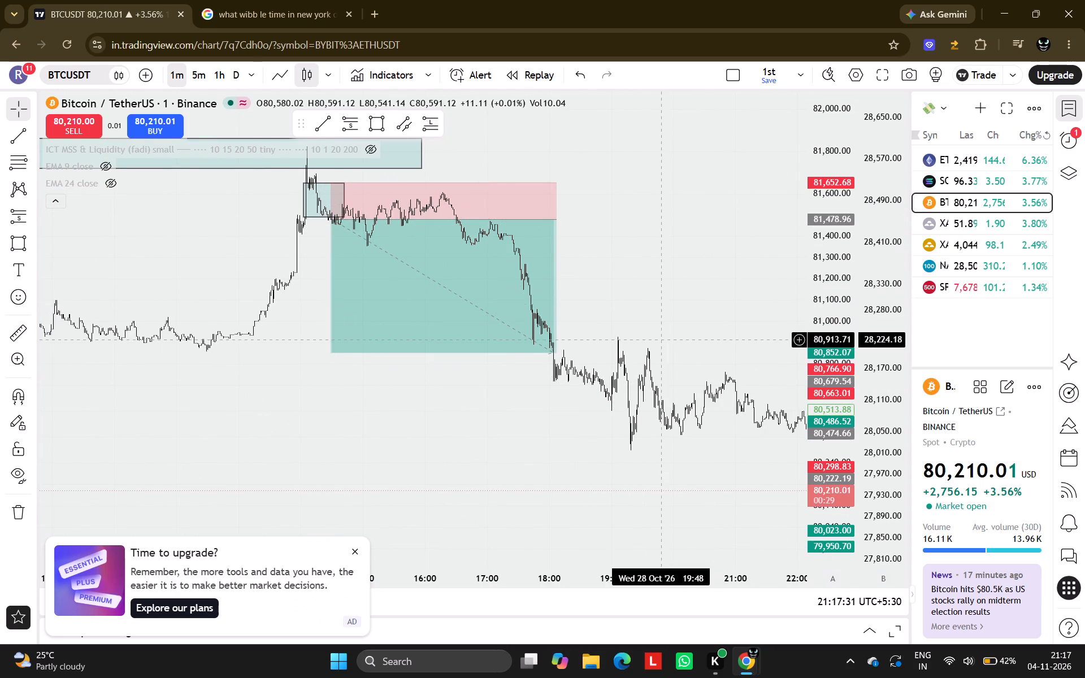
# Examine the BTCUSDT price action of the 30 October morning session, focusing on the candles around 05:30 to 06:50.
pyautogui.hscroll(-16, 657, 341)
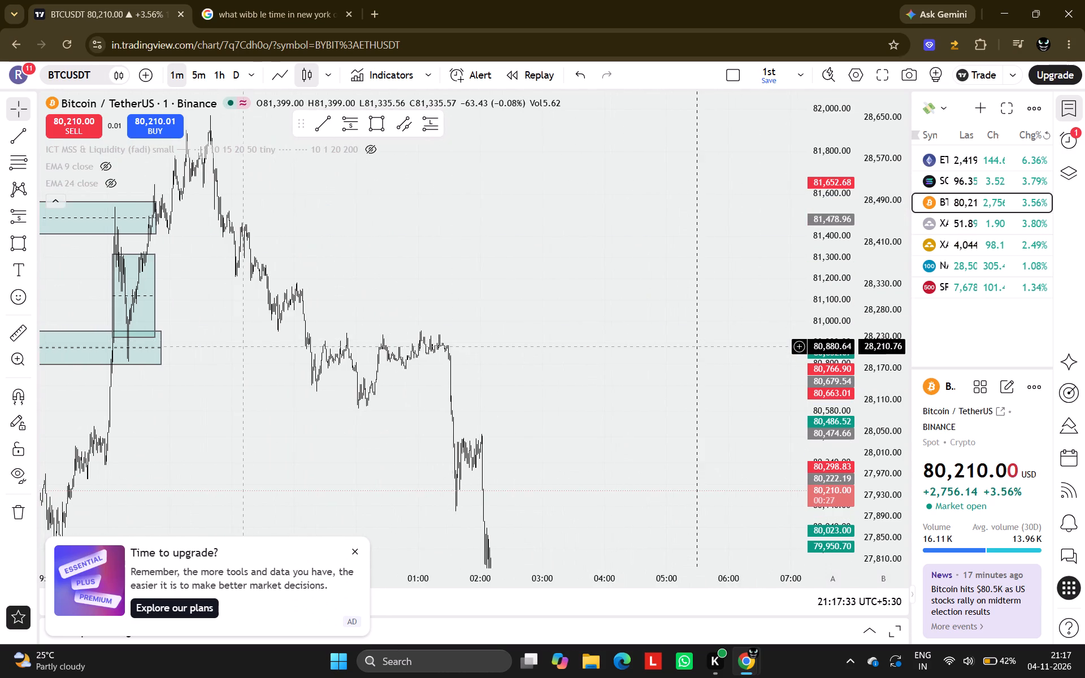
pyautogui.scroll(5, 227, 350)
pyautogui.scroll(-6, 385, 338)
pyautogui.moveTo(683, 442); pyautogui.dragTo(327, 281)
pyautogui.scroll(-6, 822, 487)
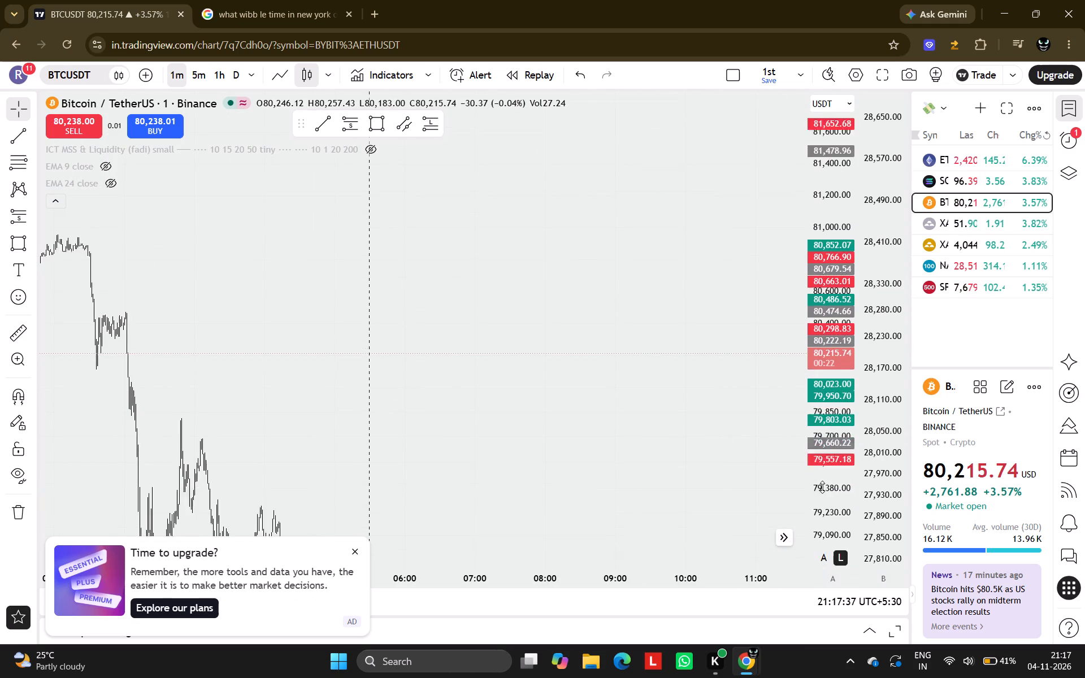
pyautogui.scroll(-10, 822, 487)
pyautogui.moveTo(418, 451); pyautogui.dragTo(613, 238)
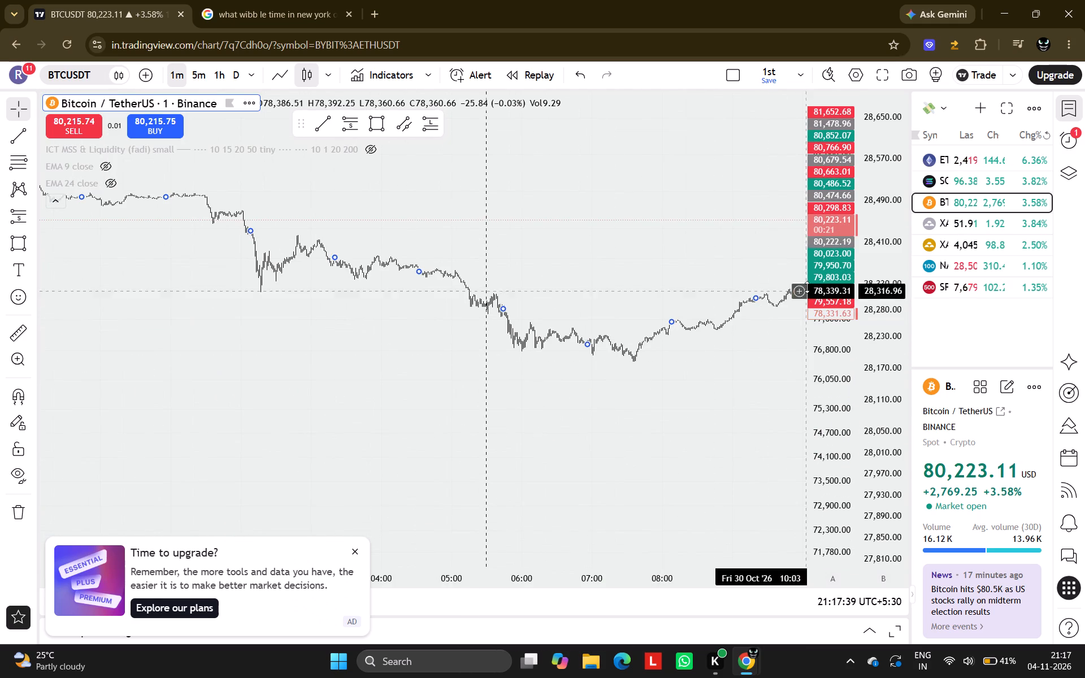
pyautogui.scroll(11, 823, 267)
pyautogui.scroll(10, 823, 267)
pyautogui.scroll(4, 477, 221)
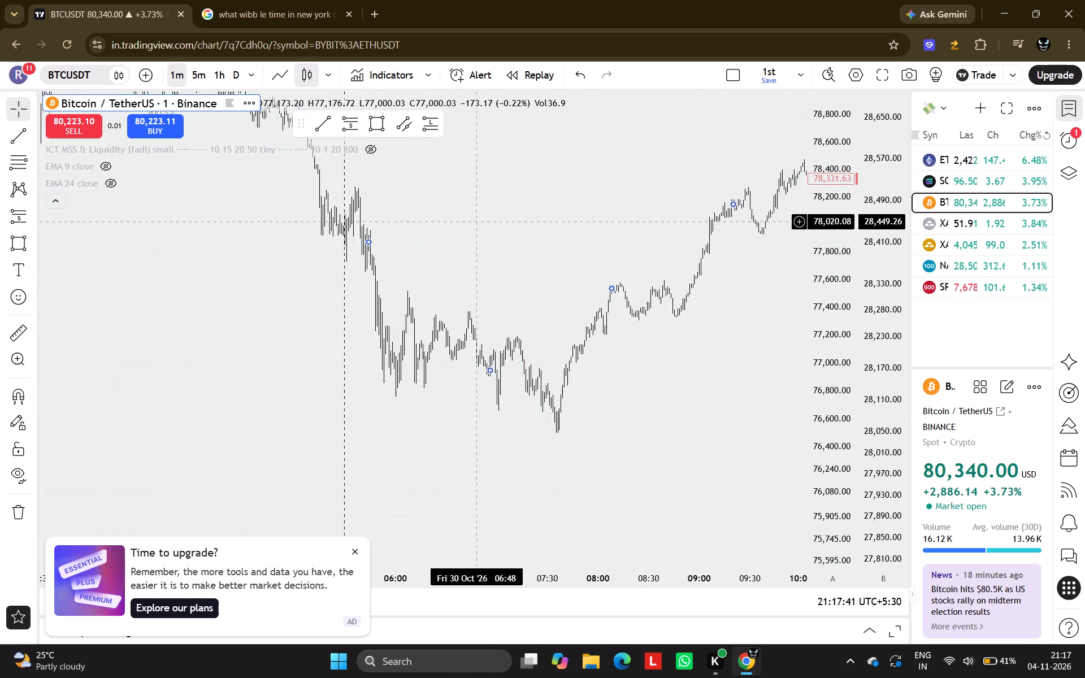
pyautogui.moveTo(381, 303); pyautogui.dragTo(558, 317)
pyautogui.scroll(8, 558, 317)
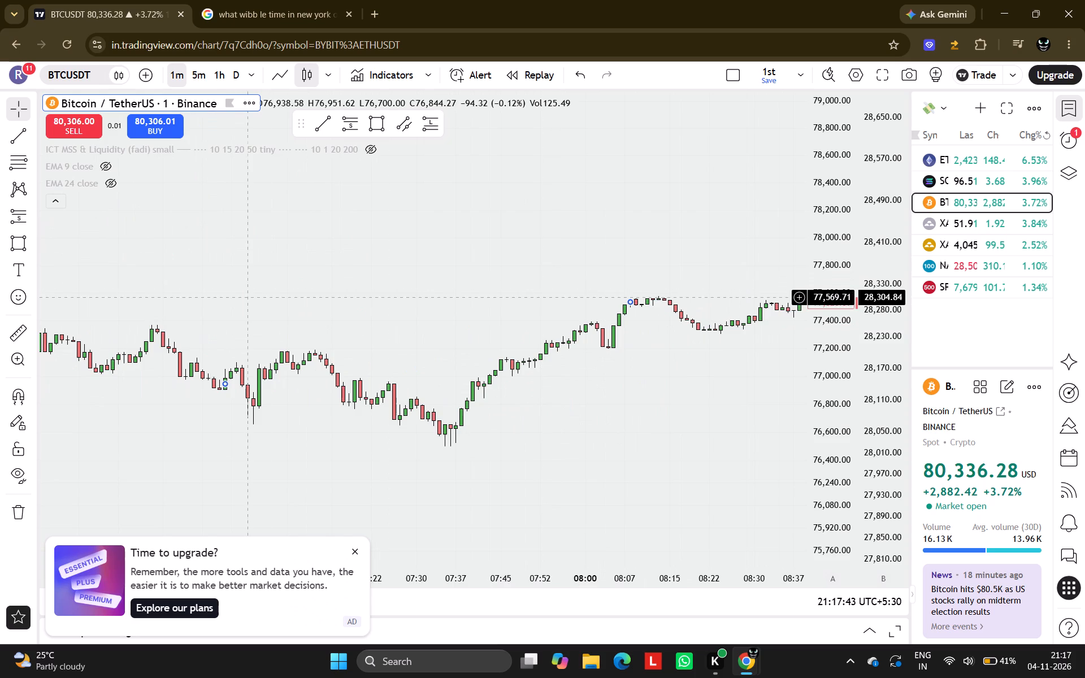
pyautogui.moveTo(245, 297); pyautogui.dragTo(906, 341)
pyautogui.scroll(1, 683, 245)
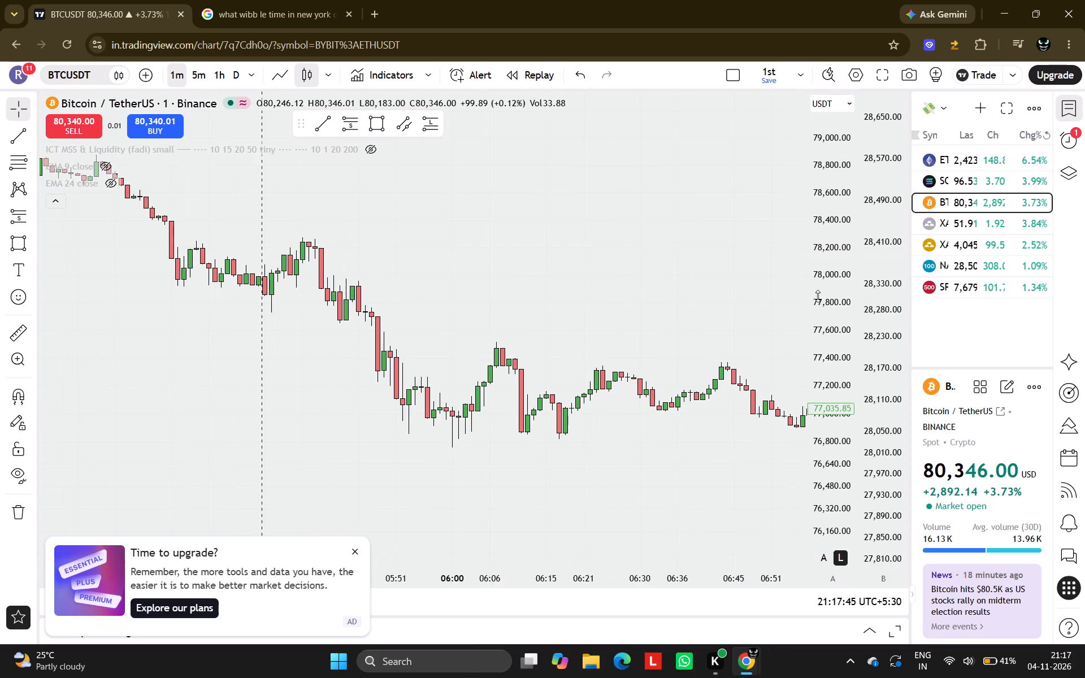
pyautogui.scroll(9, 821, 297)
pyautogui.scroll(1, 501, 260)
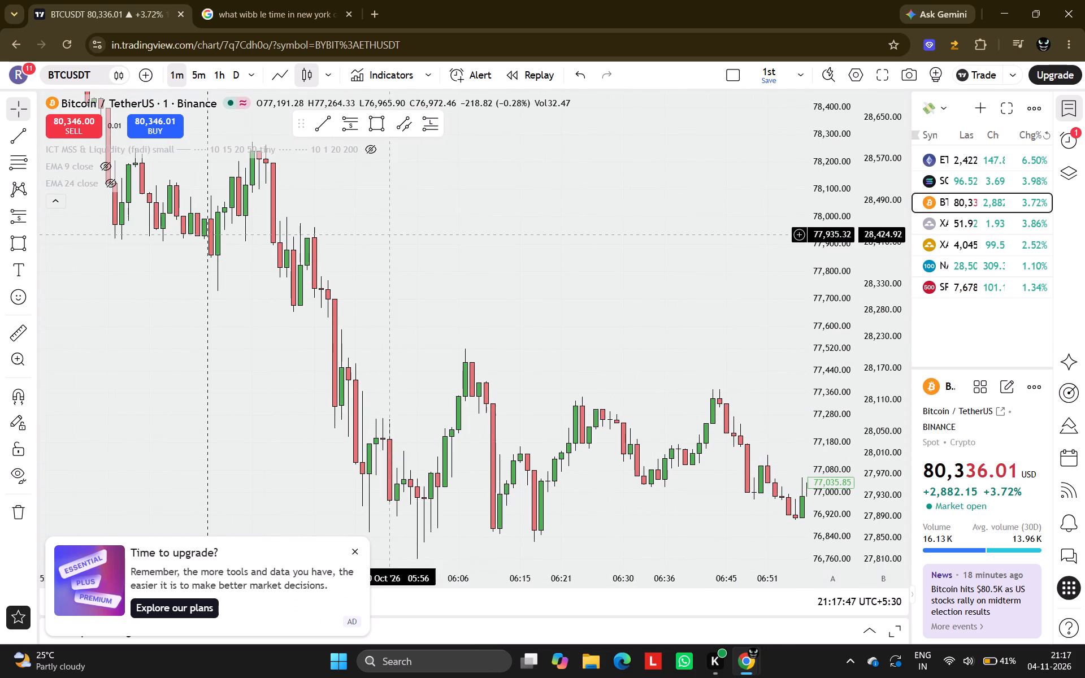
pyautogui.moveTo(392, 234); pyautogui.dragTo(449, 279)
# Dismiss the upgrade advertisement covering the chart.
pyautogui.click(357, 553)
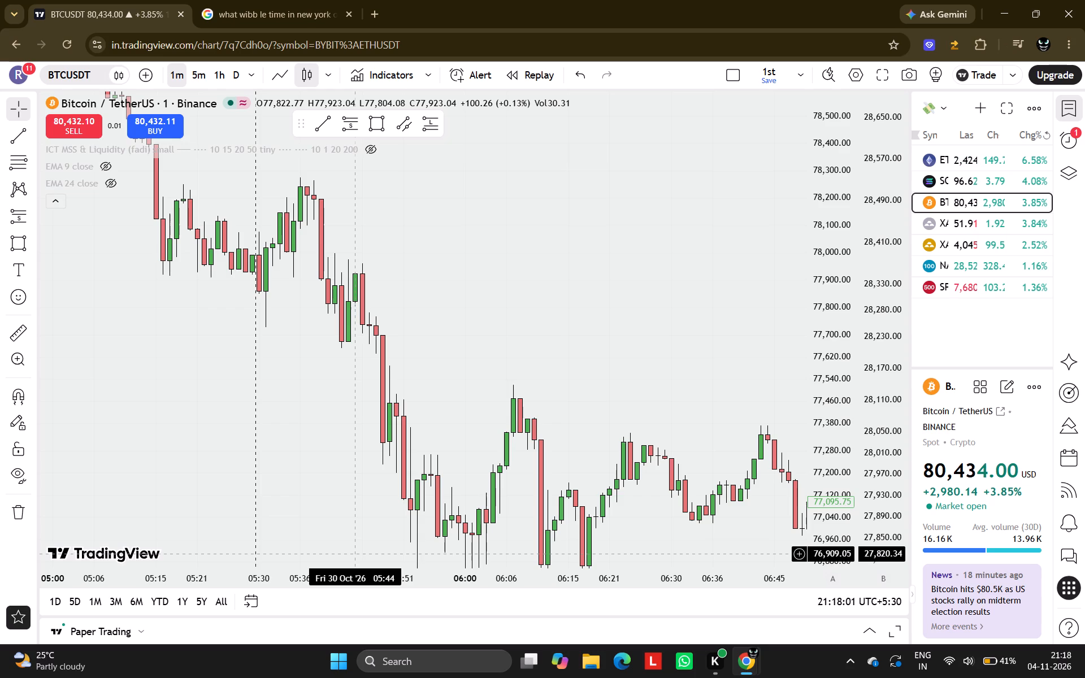
# Switch the chart to the NASDAQ symbol in the watchlist.
pyautogui.click(979, 262)
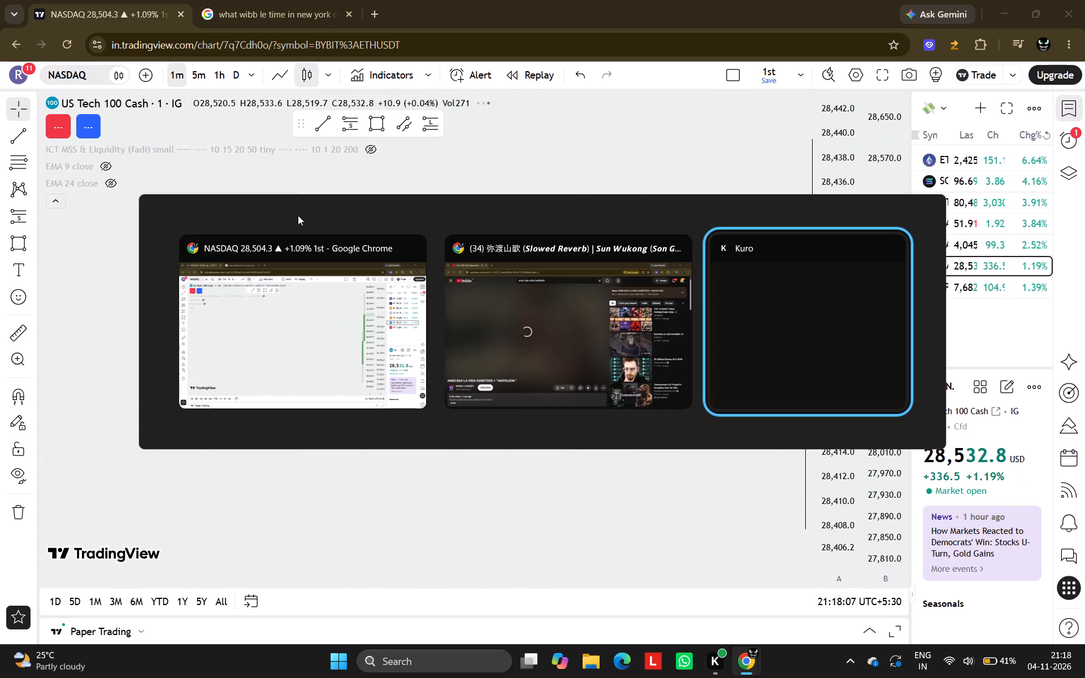
# Close the YouTube music video window and return to the NASDAQ chart.
pyautogui.hotkey('ctrl', 'w')
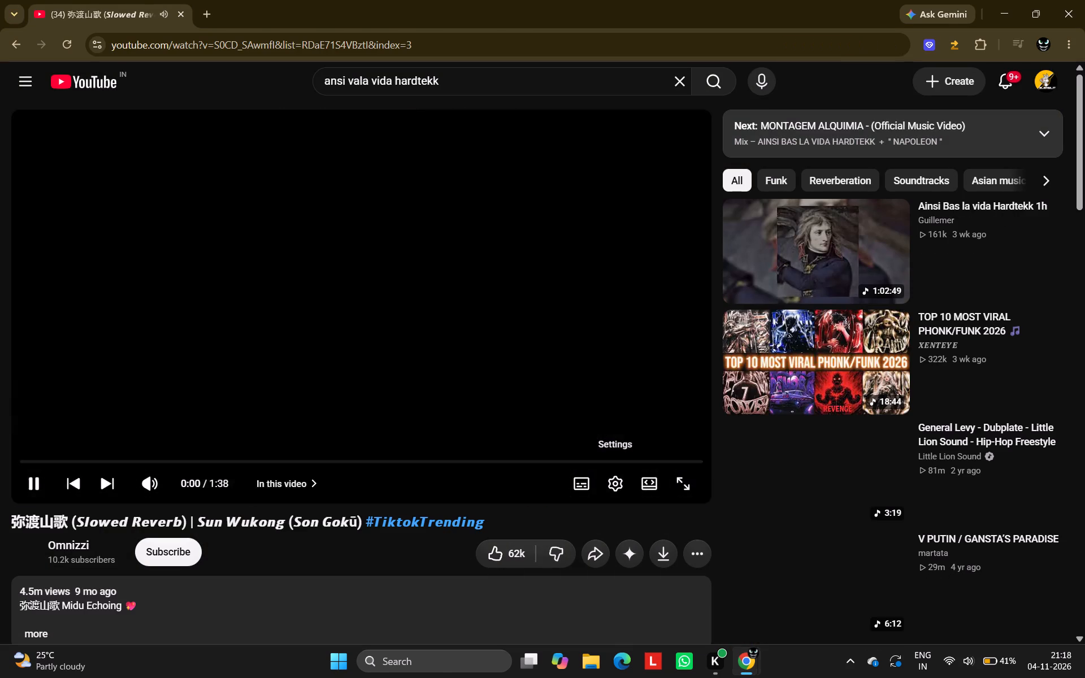
# Switch the NASDAQ chart to the 1-hour timeframe and examine the long position against the recent price action and descending trendline.
pyautogui.hotkey('alt', 'r')
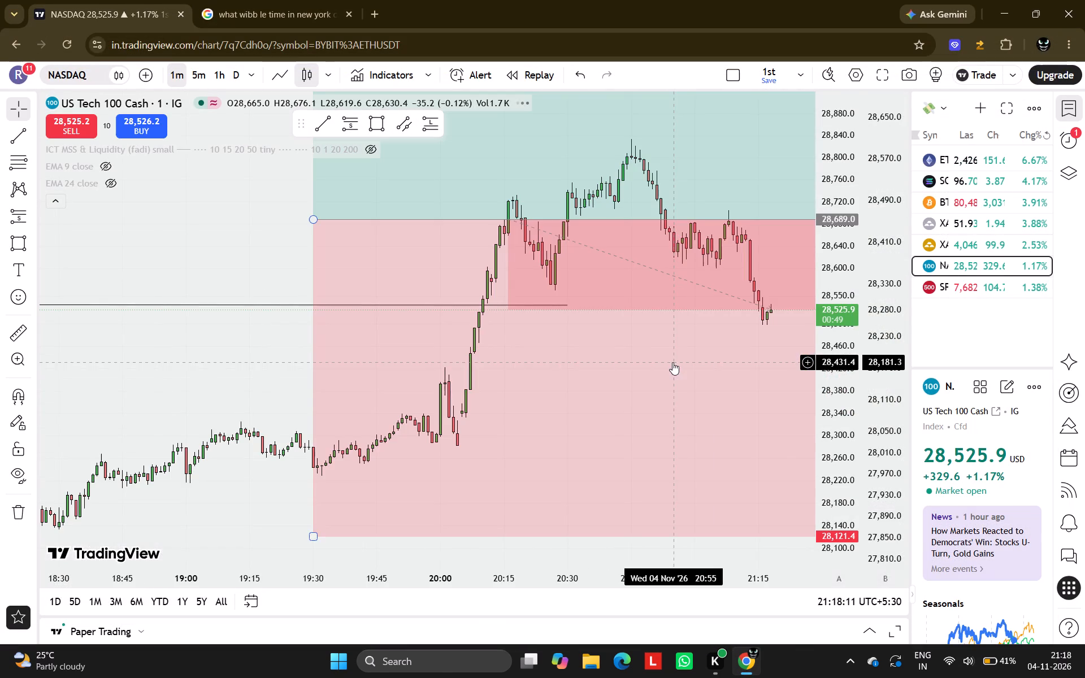
pyautogui.scroll(-7, 828, 411)
pyautogui.scroll(-8, 685, 444)
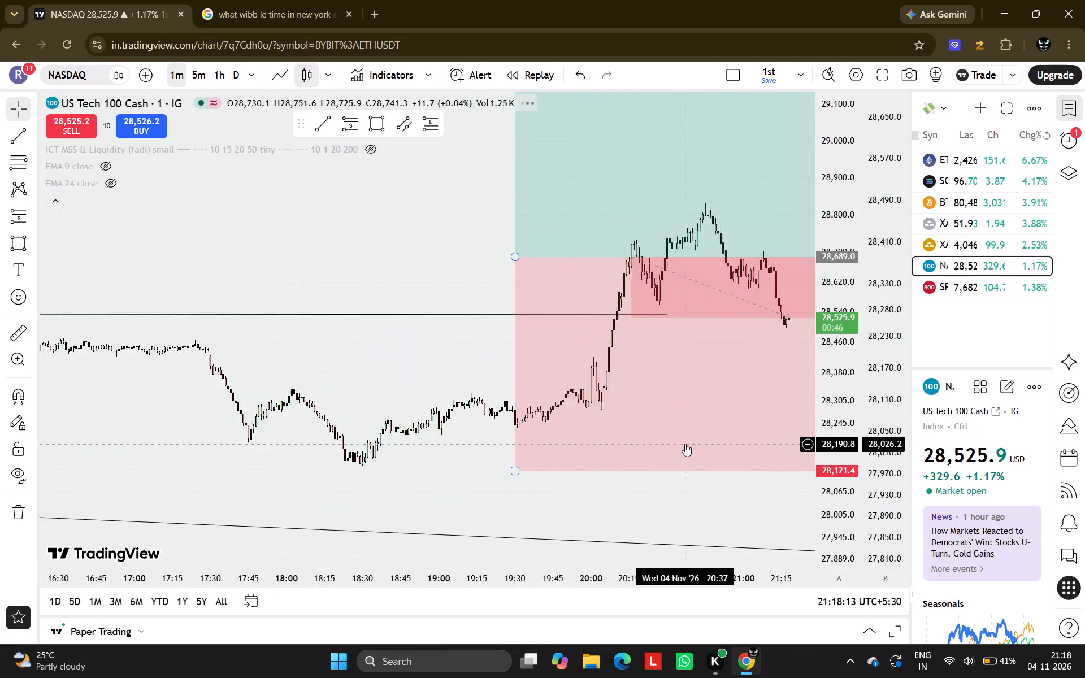
pyautogui.scroll(-1, 685, 444)
pyautogui.moveTo(721, 500); pyautogui.dragTo(493, 482)
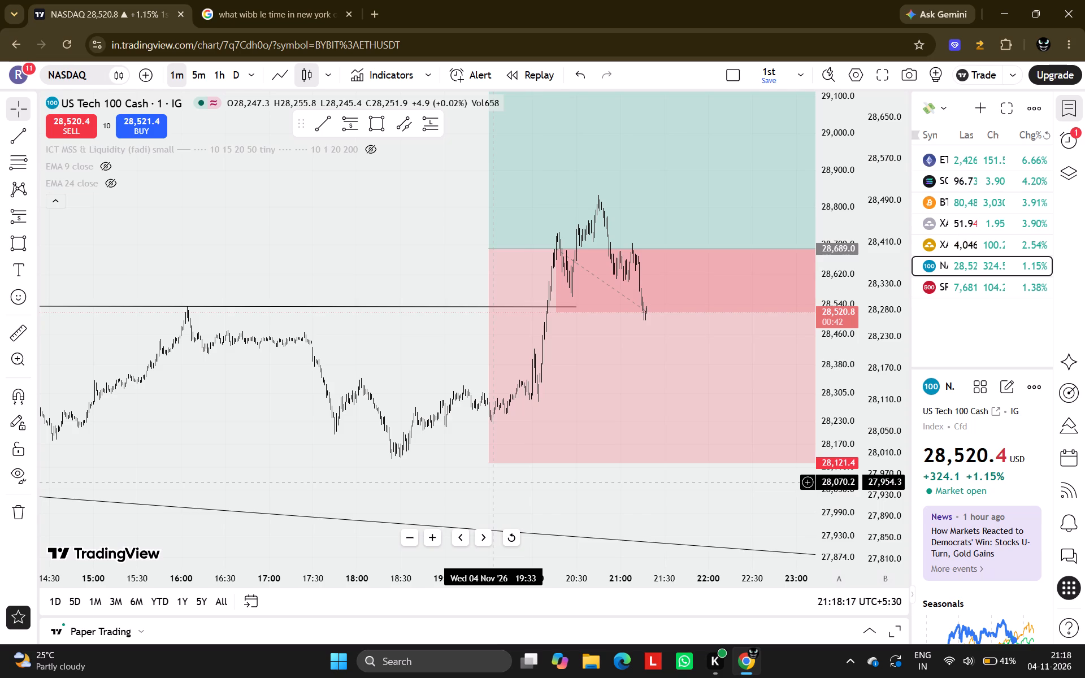
pyautogui.write('1h')
pyautogui.press('Return')
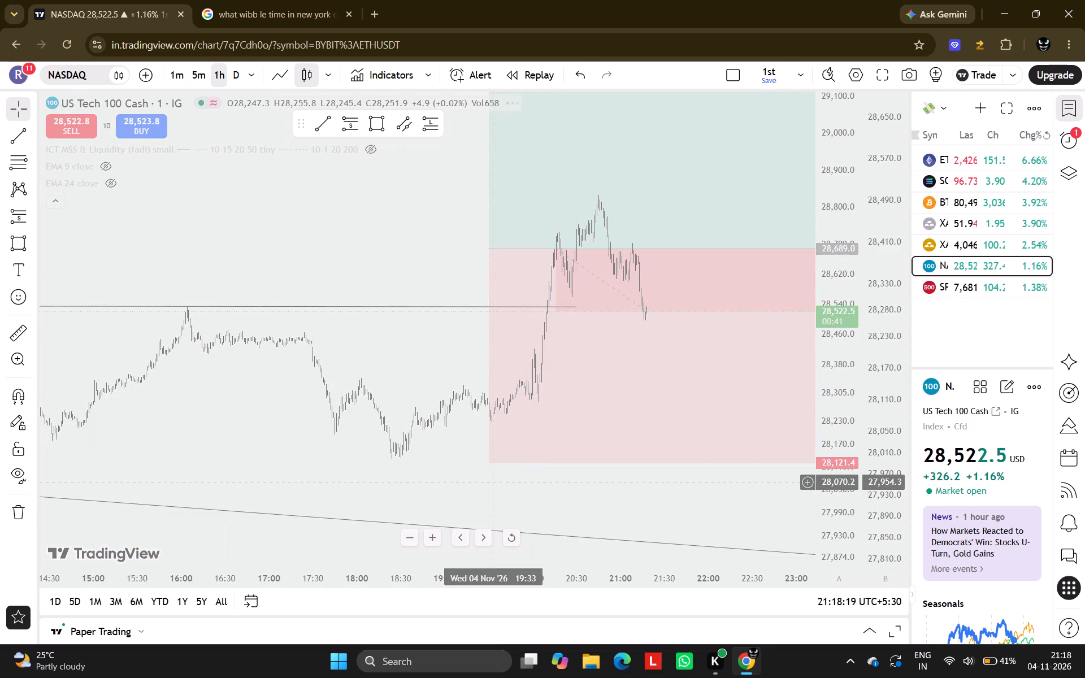
pyautogui.hotkey('alt', 'r')
pyautogui.scroll(2, 493, 482)
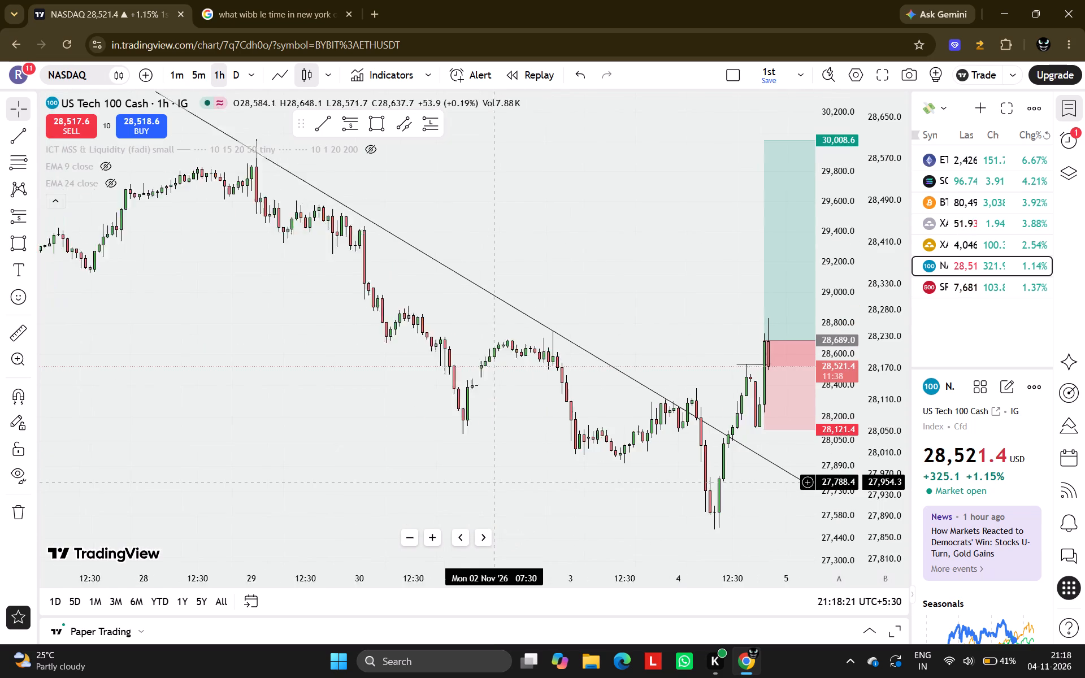
pyautogui.scroll(2, 493, 482)
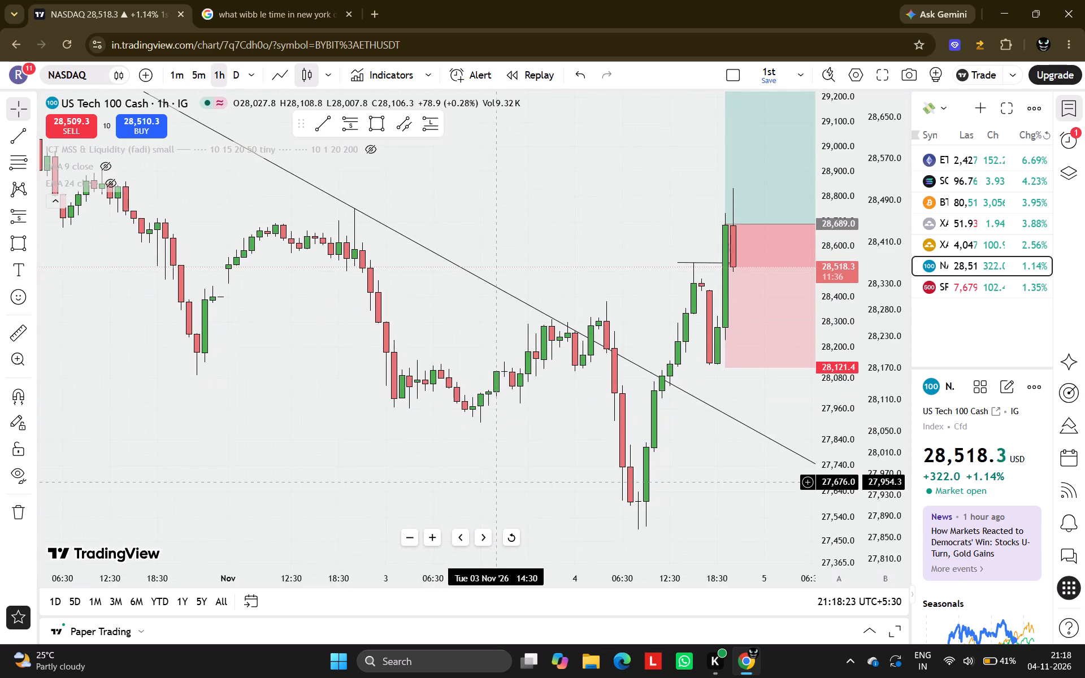
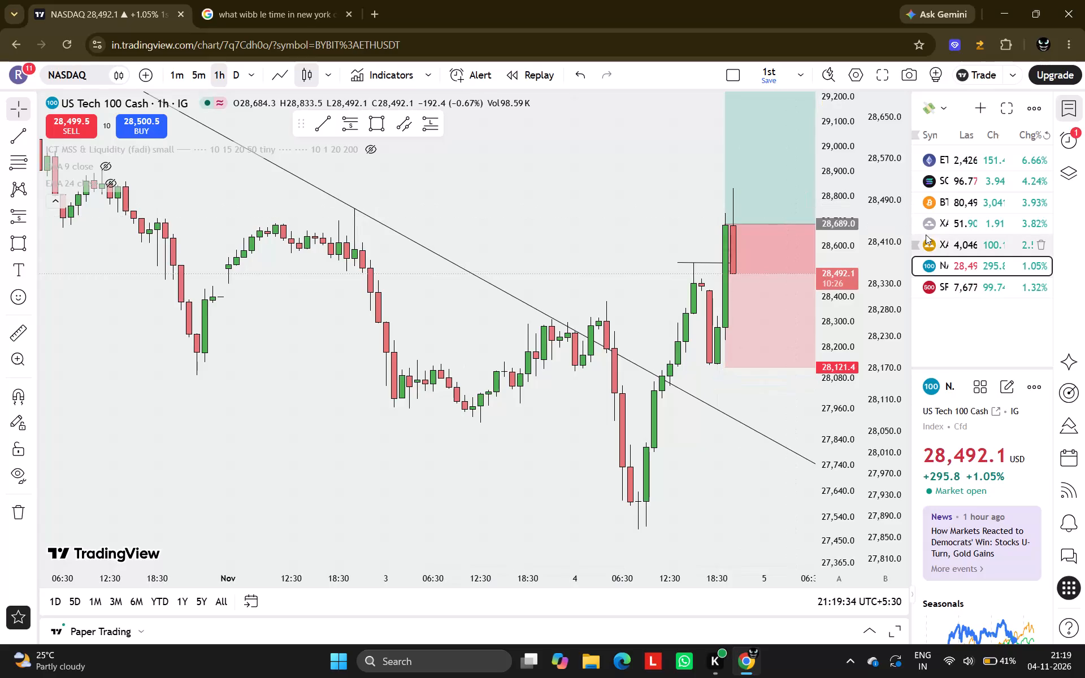
# Open the XAUUSDT.P perpetual swap chart from the watchlist and set its interval to 1 minute.
pyautogui.click(936, 244)
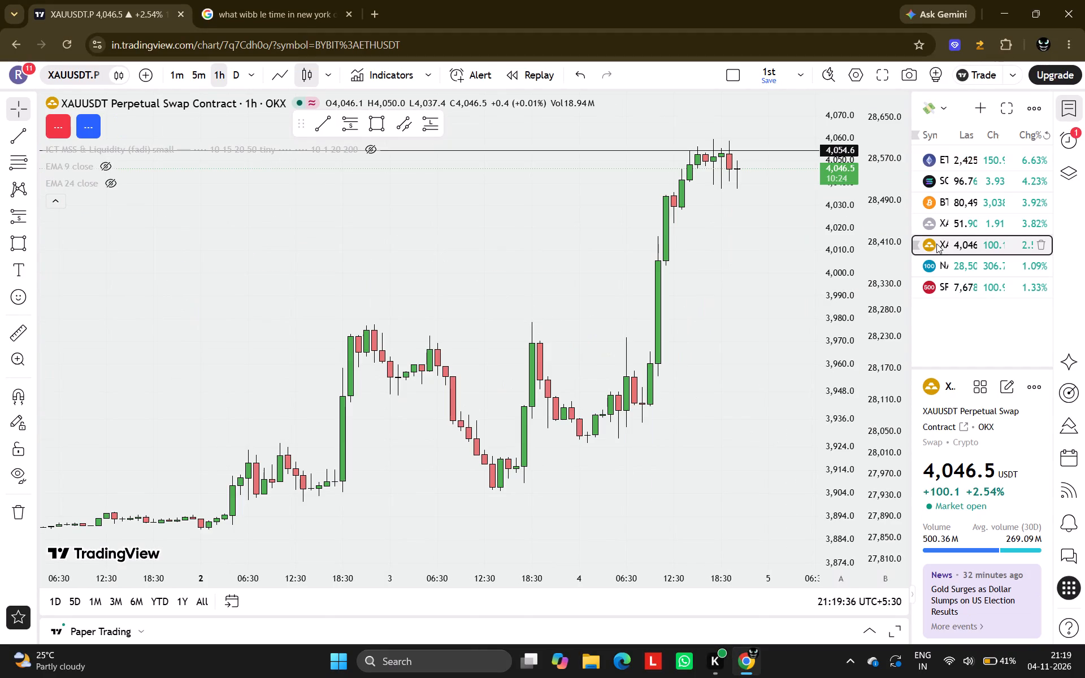
pyautogui.hotkey('alt', 'r')
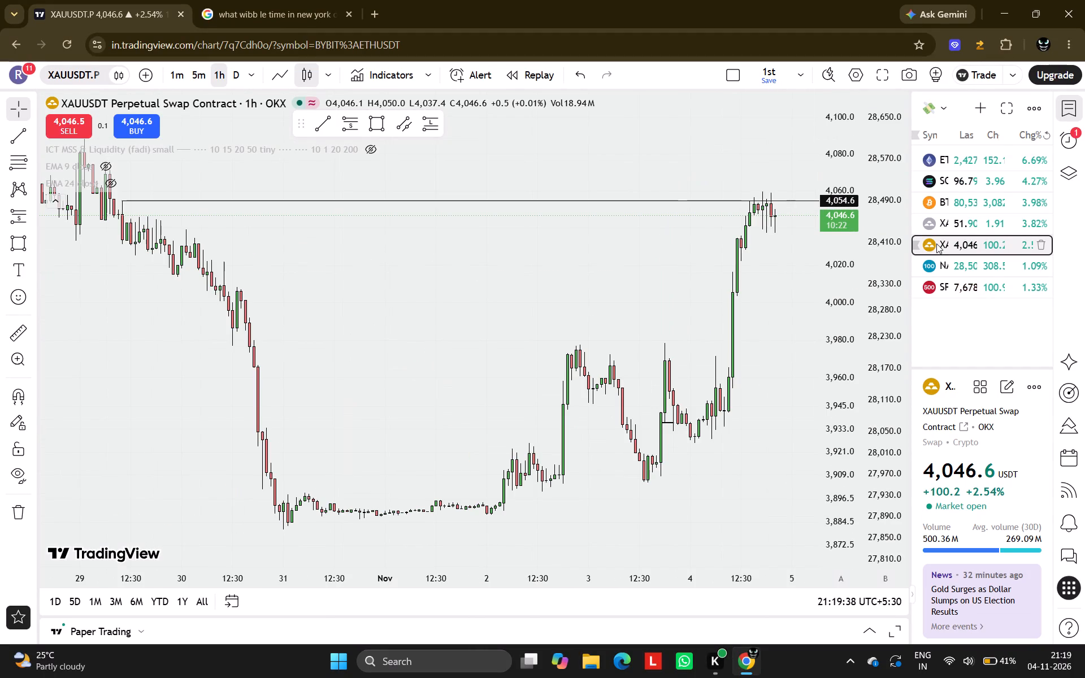
pyautogui.scroll(-1, 936, 244)
pyautogui.moveTo(446, 349); pyautogui.dragTo(493, 346)
pyautogui.press('1')
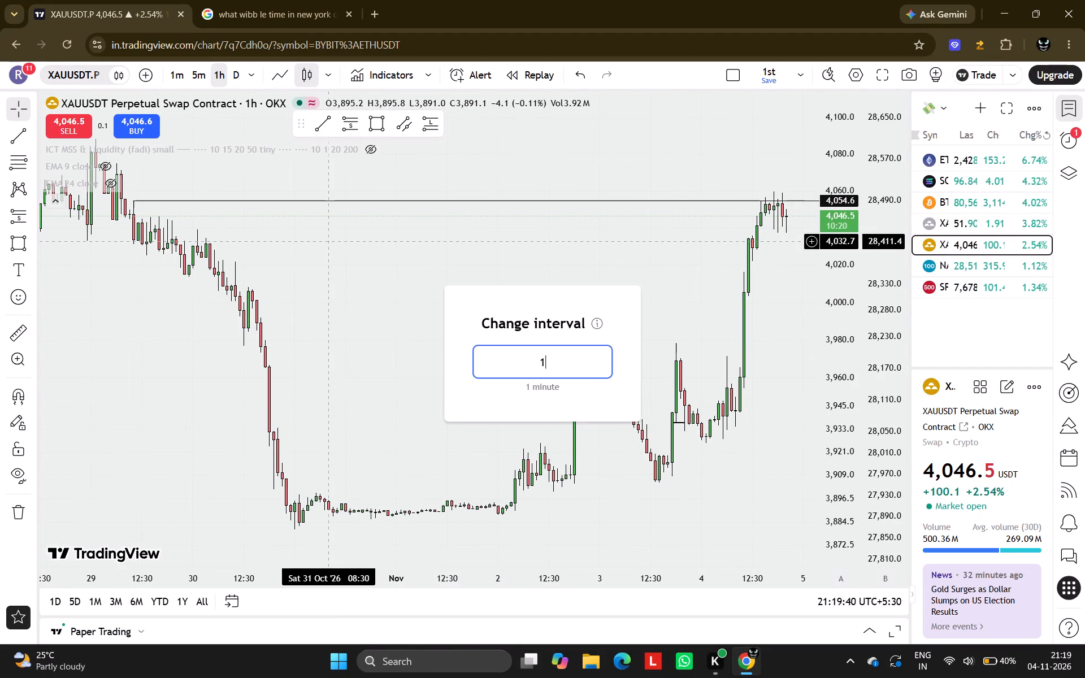
pyautogui.press('Return')
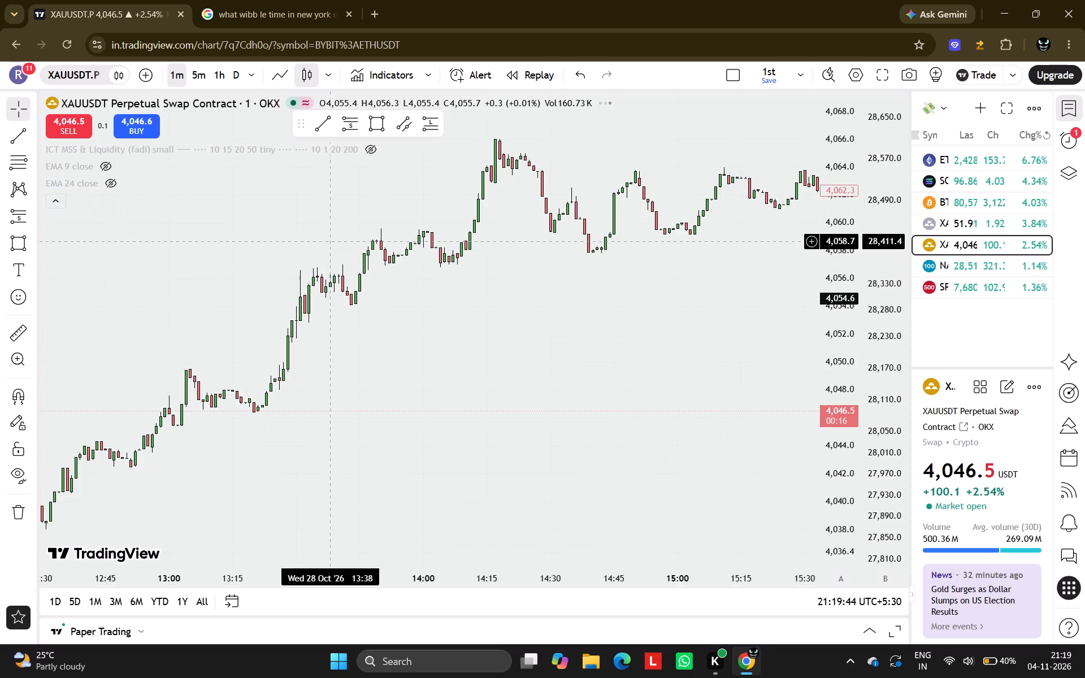
# Examine the 1-minute XAUUSDT.P price history from 4 November back to 1 November for day separators.
pyautogui.hotkey('alt', 'r')
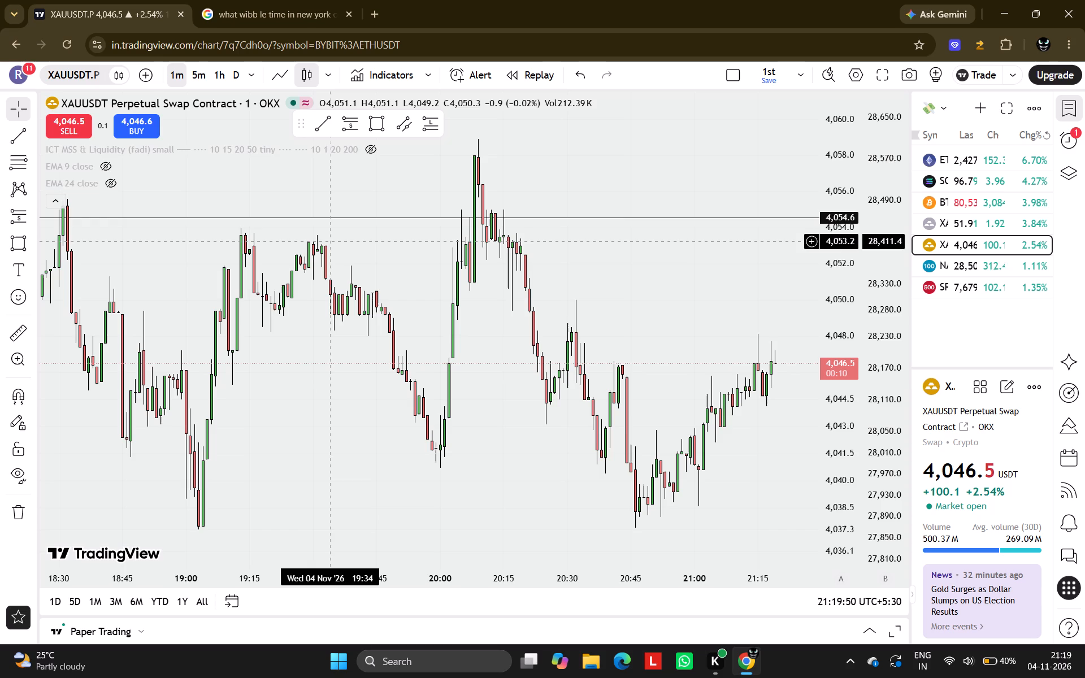
pyautogui.scroll(-7, 288, 301)
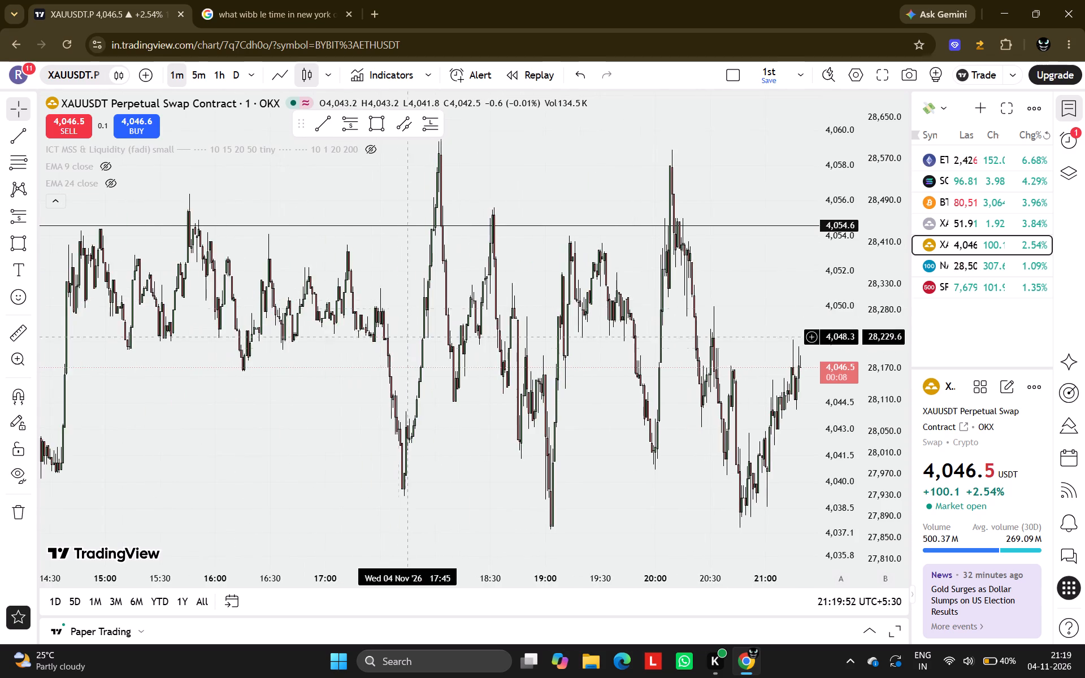
pyautogui.scroll(-4, 399, 348)
pyautogui.hscroll(1, 364, 385)
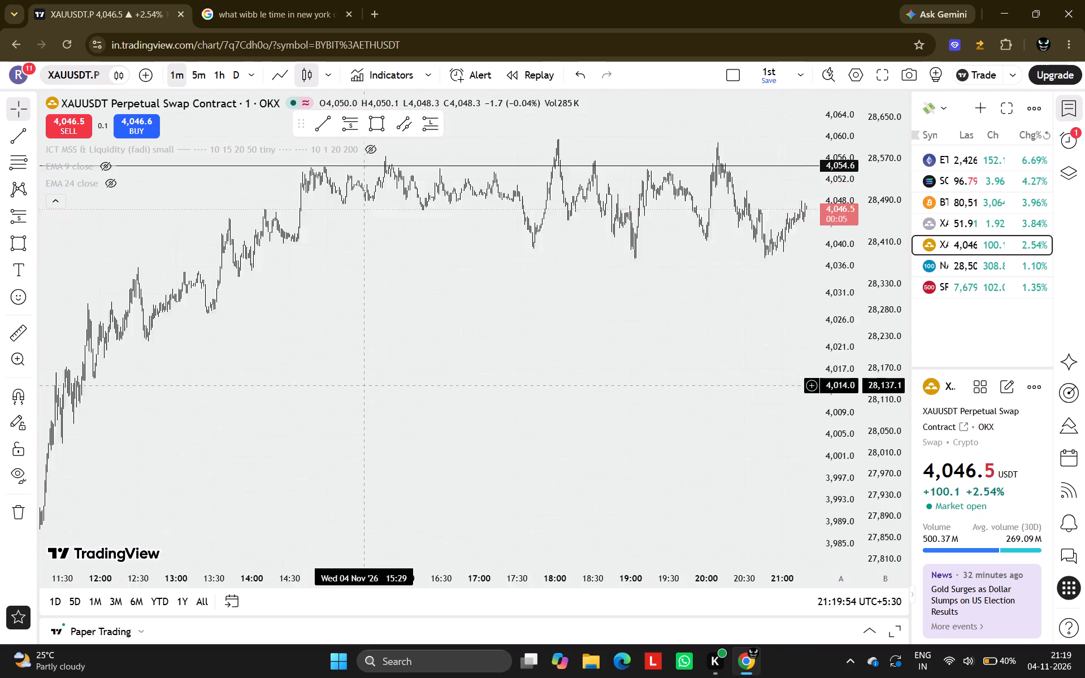
pyautogui.scroll(4, 364, 385)
pyautogui.scroll(-11, 364, 385)
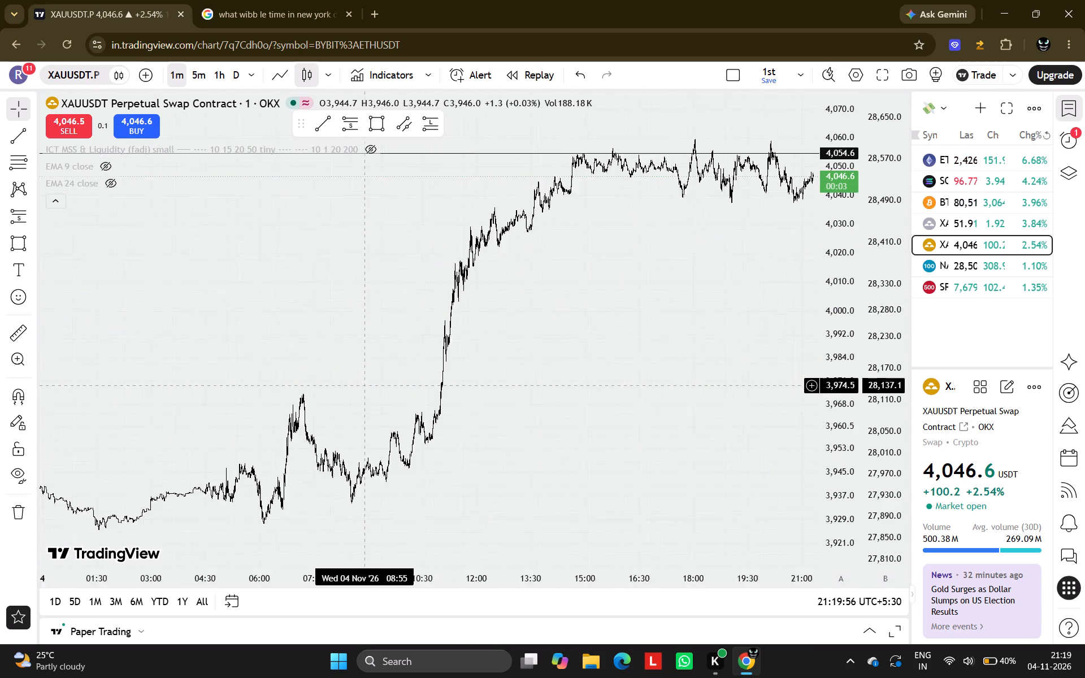
pyautogui.scroll(-9, 364, 385)
pyautogui.moveTo(250, 371); pyautogui.dragTo(672, 344)
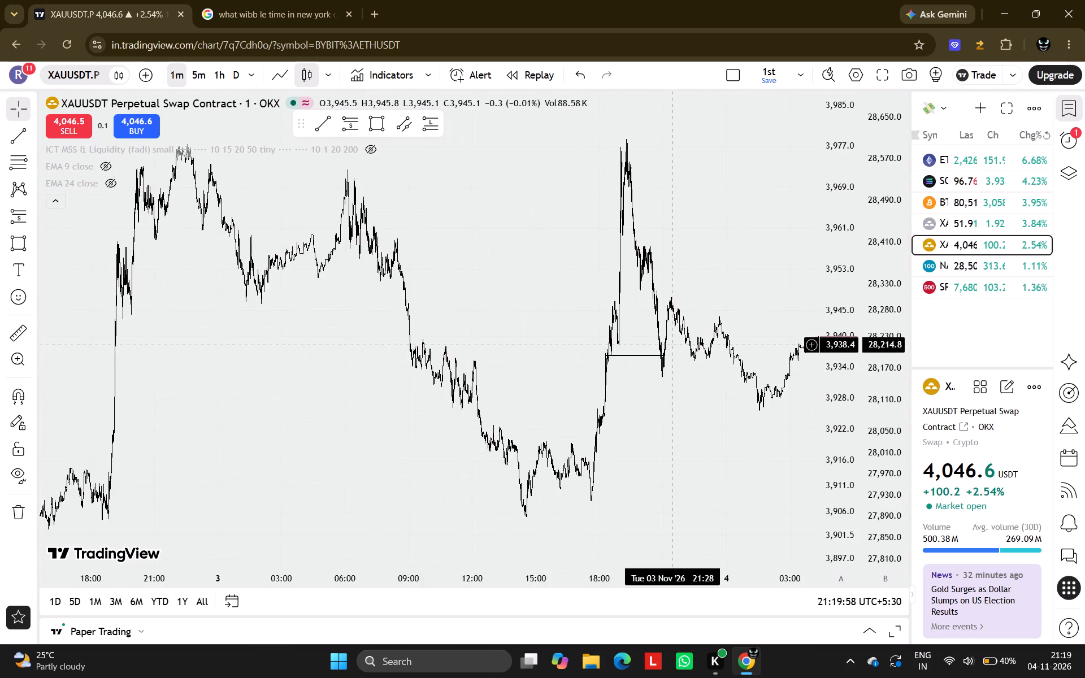
pyautogui.moveTo(290, 389); pyautogui.dragTo(510, 362)
pyautogui.moveTo(413, 359); pyautogui.dragTo(718, 340)
pyautogui.scroll(-8, 842, 419)
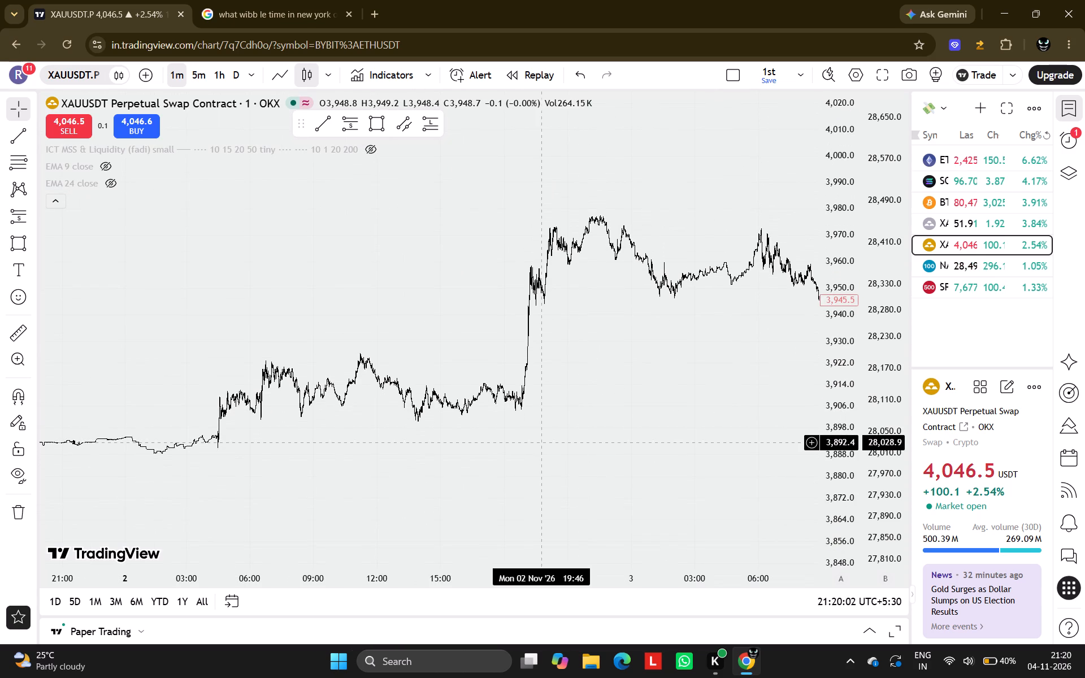
pyautogui.scroll(-14, 541, 442)
pyautogui.hscroll(10, 541, 442)
pyautogui.scroll(-7, 541, 442)
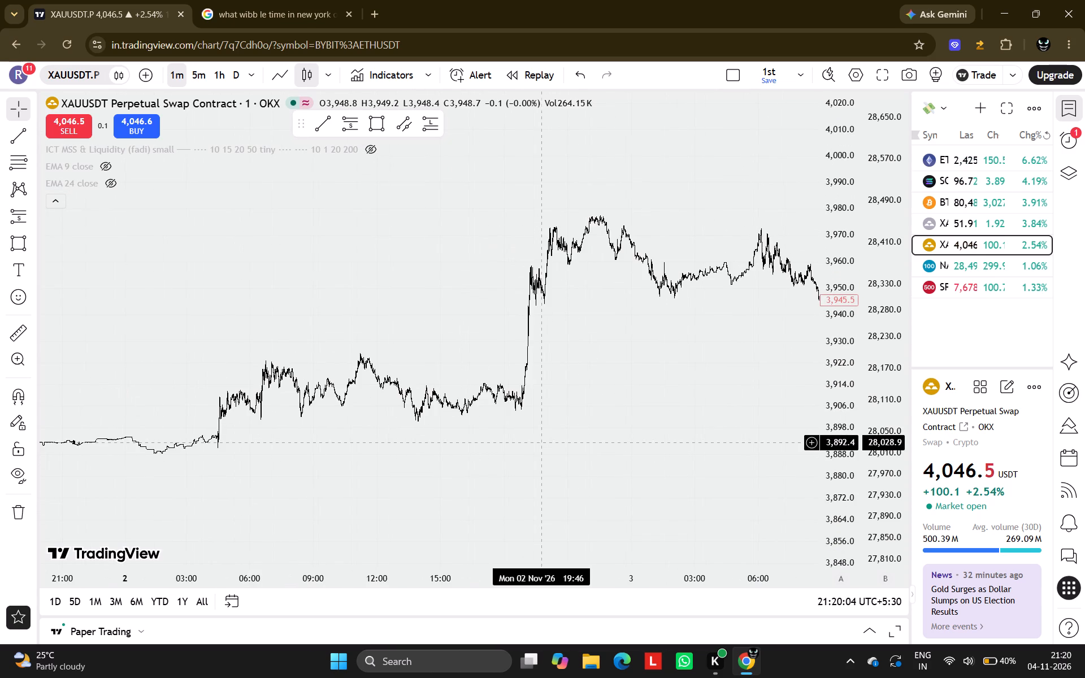
pyautogui.hscroll(1, 541, 442)
pyautogui.moveTo(236, 450); pyautogui.dragTo(723, 446)
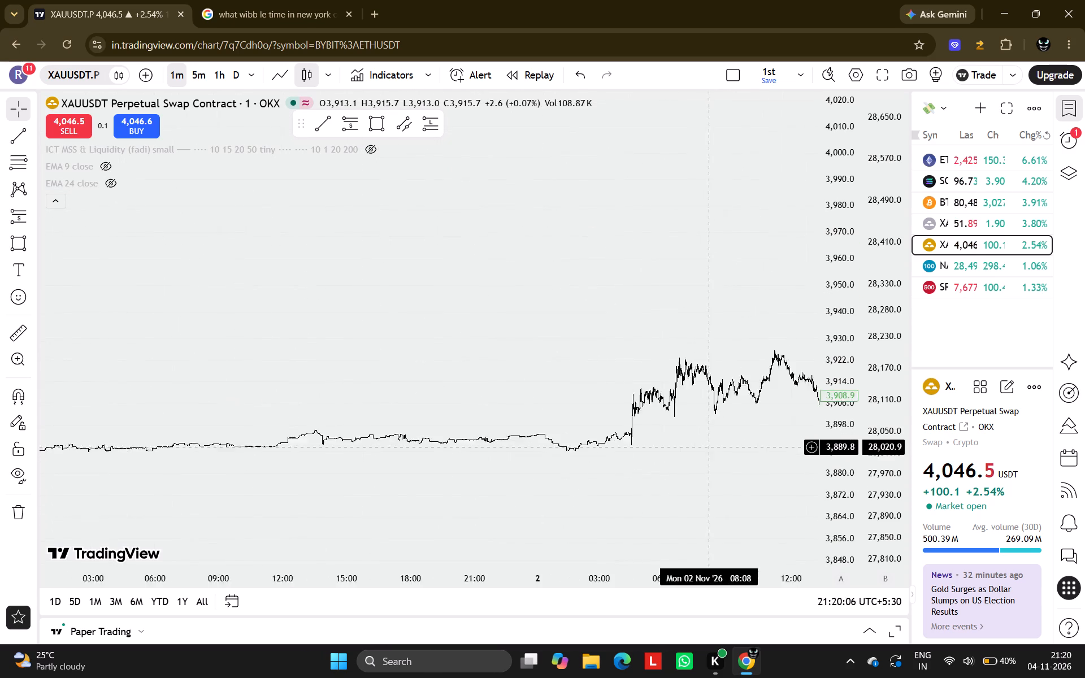
pyautogui.moveTo(723, 446); pyautogui.dragTo(42, 393)
pyautogui.scroll(5, 42, 393)
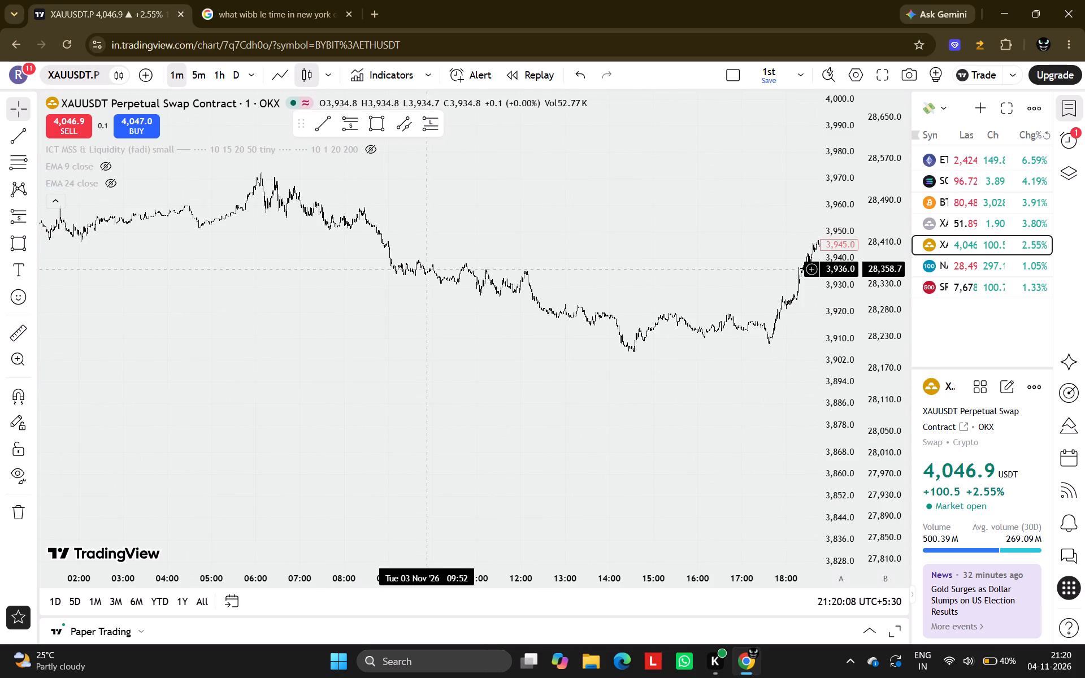
# Check the session breaks option in the chart's event settings.
pyautogui.doubleClick(428, 268)
pyautogui.click(332, 373)
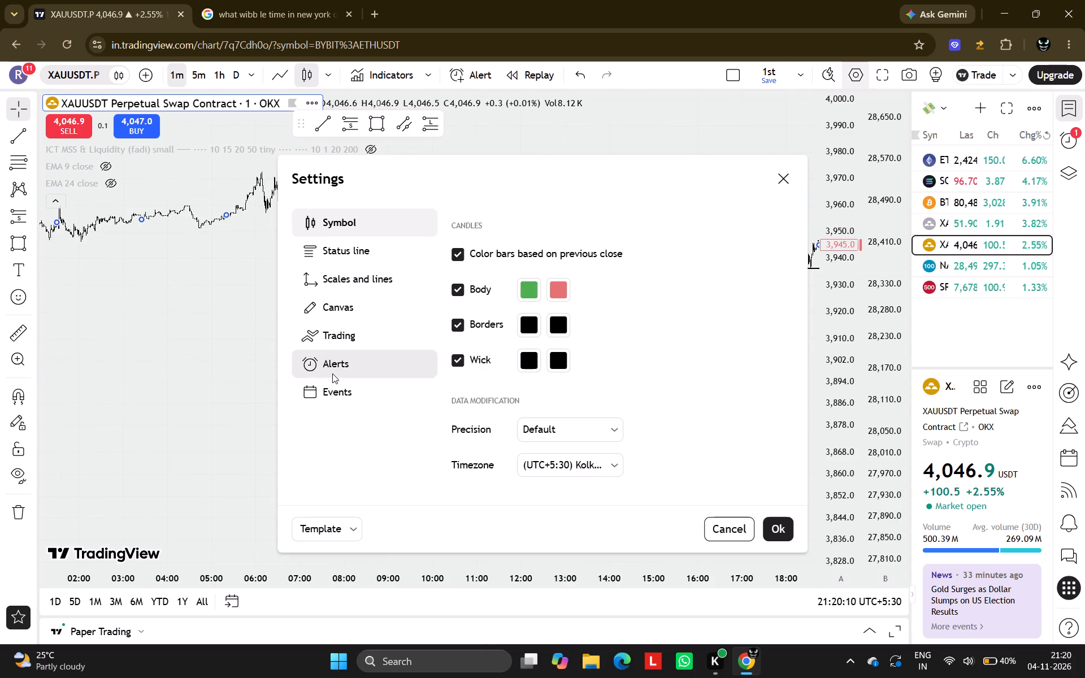
pyautogui.click(340, 399)
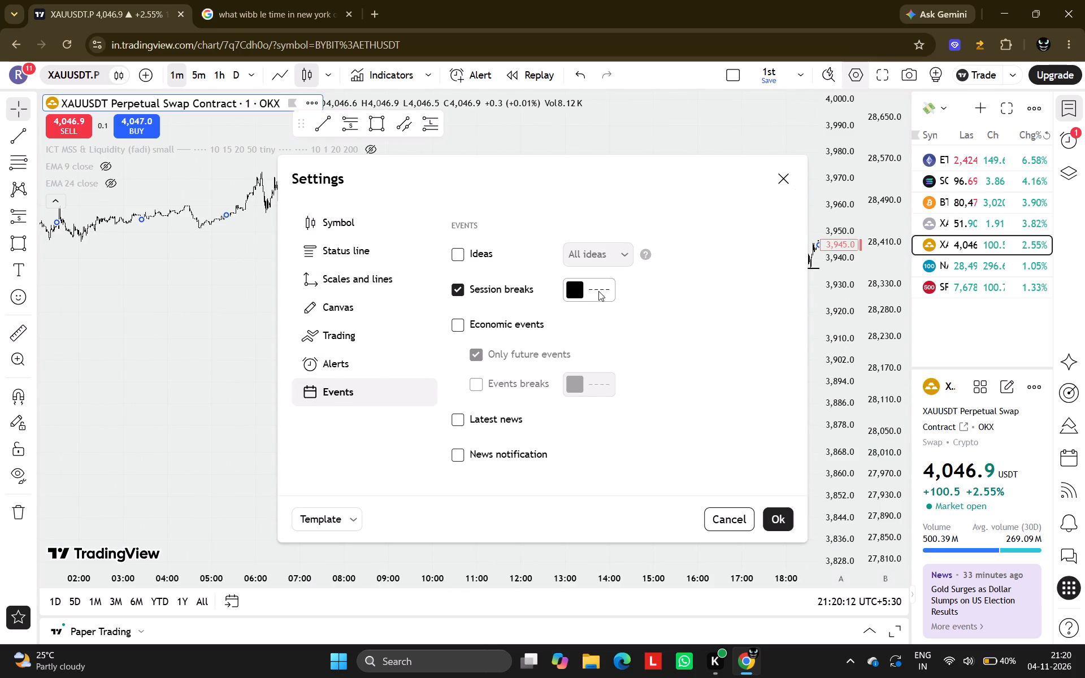
pyautogui.click(778, 525)
# Examine the 1-minute XAUUSDT.P chart from the latest candles back to 30 October for session break lines.
pyautogui.hotkey('alt', 'r')
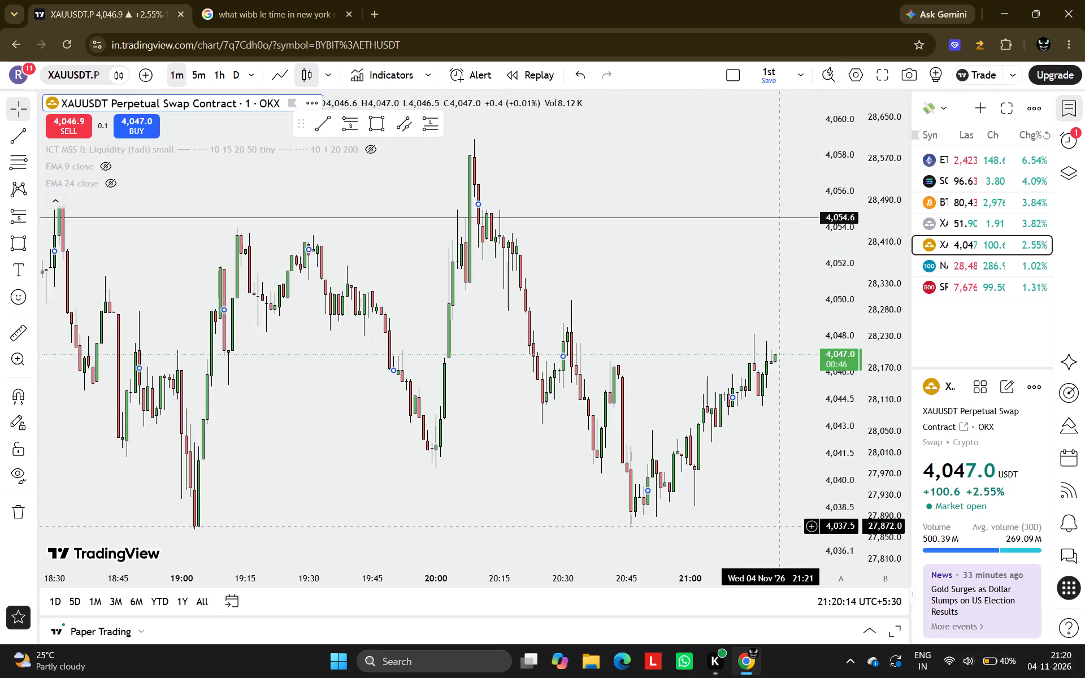
pyautogui.scroll(-9, 834, 463)
pyautogui.scroll(-11, 665, 406)
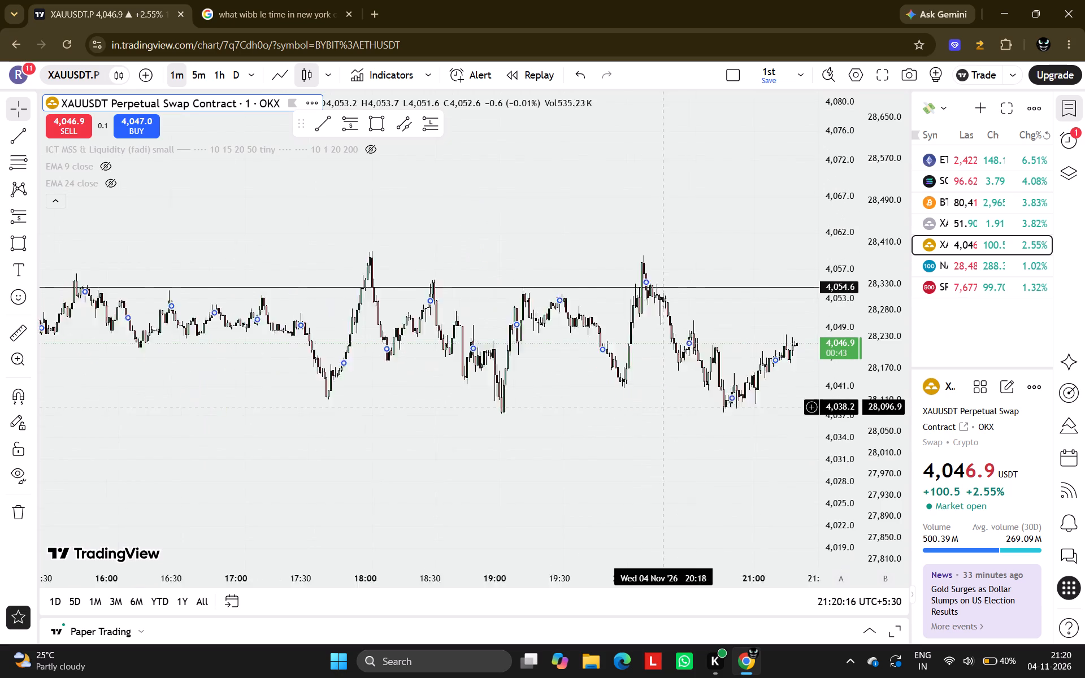
pyautogui.scroll(-8, 665, 406)
pyautogui.moveTo(542, 415); pyautogui.dragTo(569, 129)
pyautogui.moveTo(519, 271); pyautogui.dragTo(528, 155)
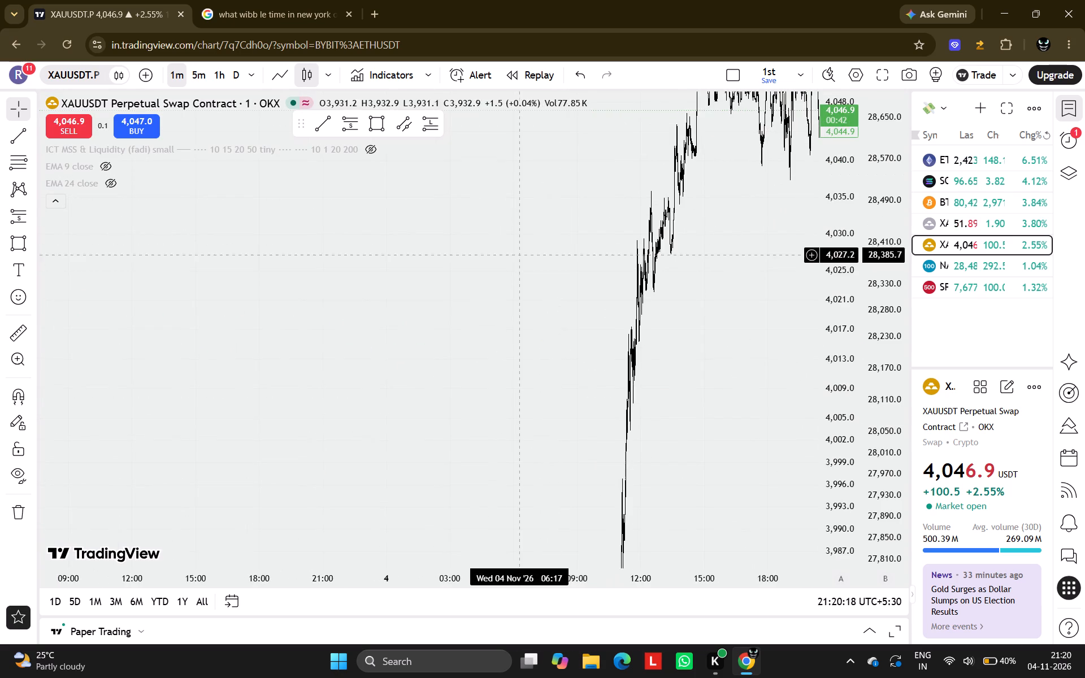
pyautogui.moveTo(528, 155); pyautogui.dragTo(541, 40)
pyautogui.scroll(-9, 843, 461)
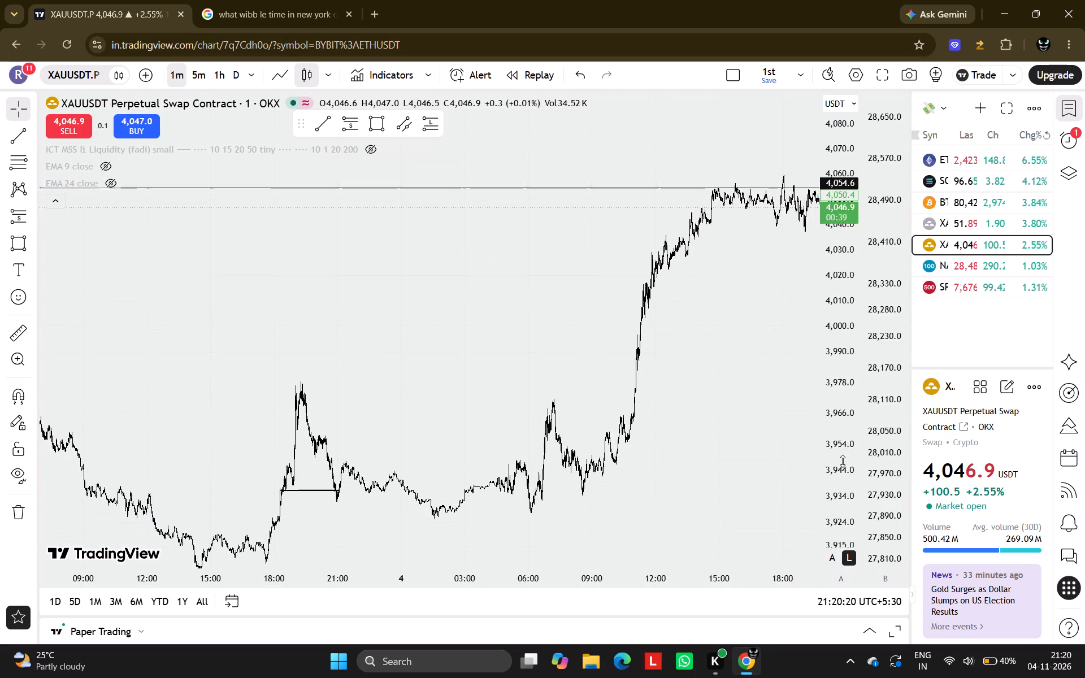
pyautogui.scroll(-6, 542, 432)
pyautogui.hscroll(11, 340, 409)
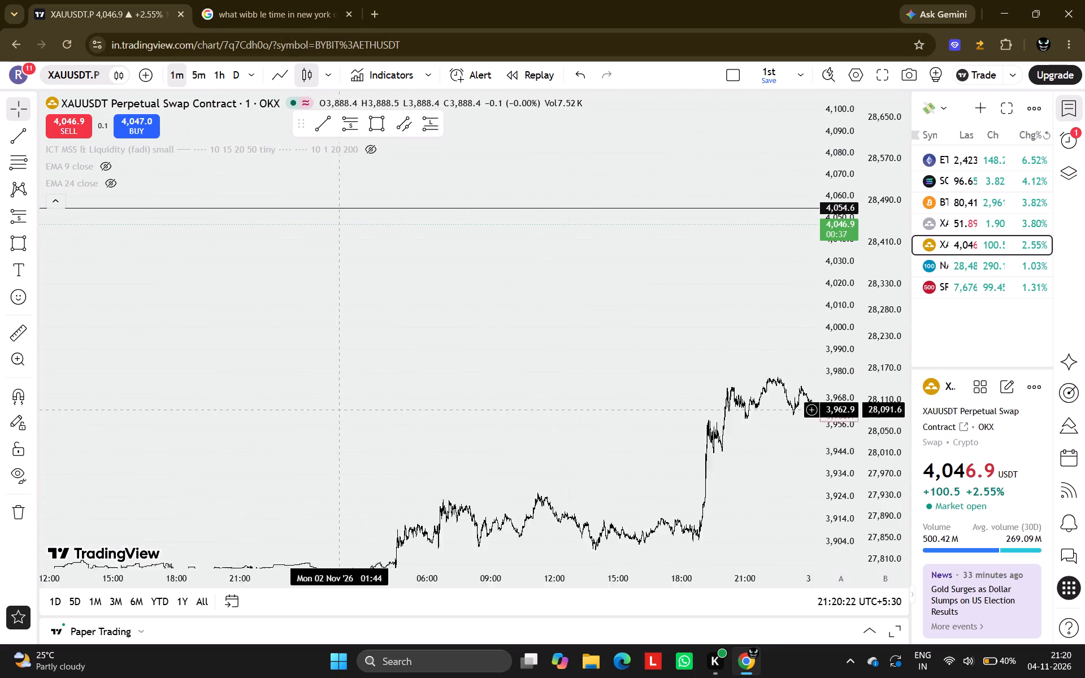
pyautogui.hscroll(9, 340, 409)
pyautogui.moveTo(454, 449); pyautogui.dragTo(260, 379)
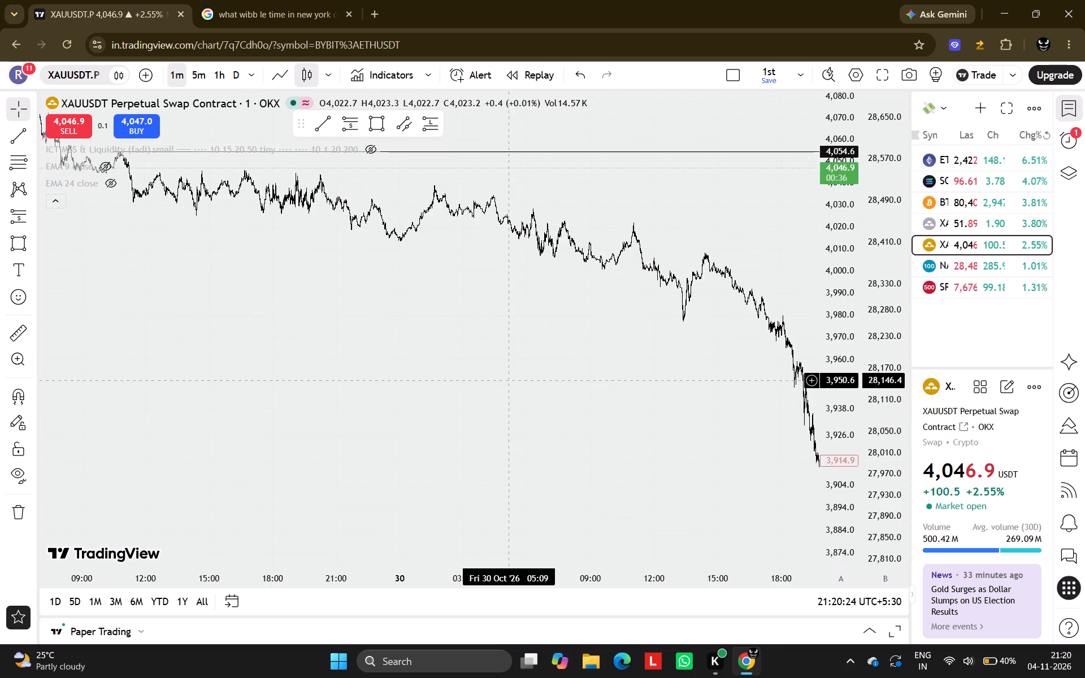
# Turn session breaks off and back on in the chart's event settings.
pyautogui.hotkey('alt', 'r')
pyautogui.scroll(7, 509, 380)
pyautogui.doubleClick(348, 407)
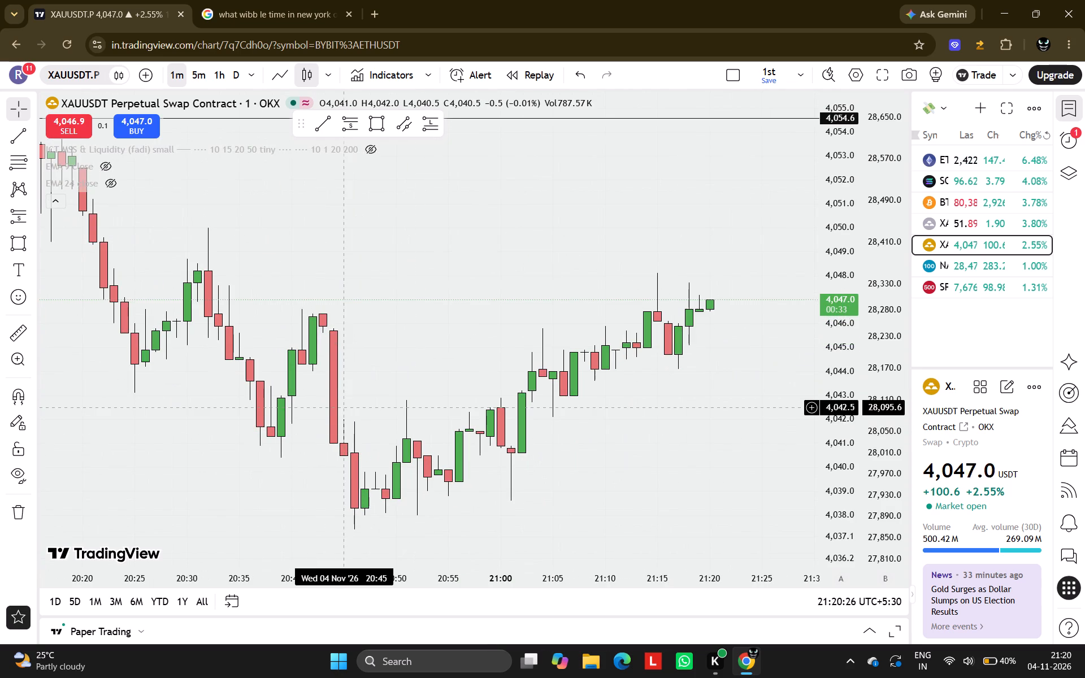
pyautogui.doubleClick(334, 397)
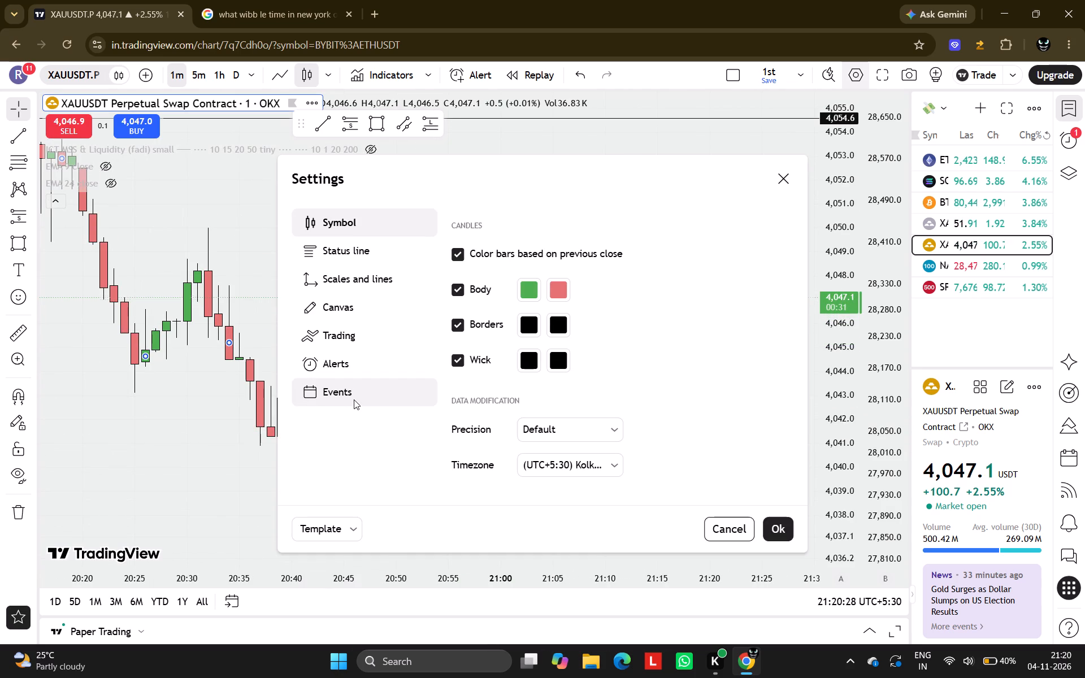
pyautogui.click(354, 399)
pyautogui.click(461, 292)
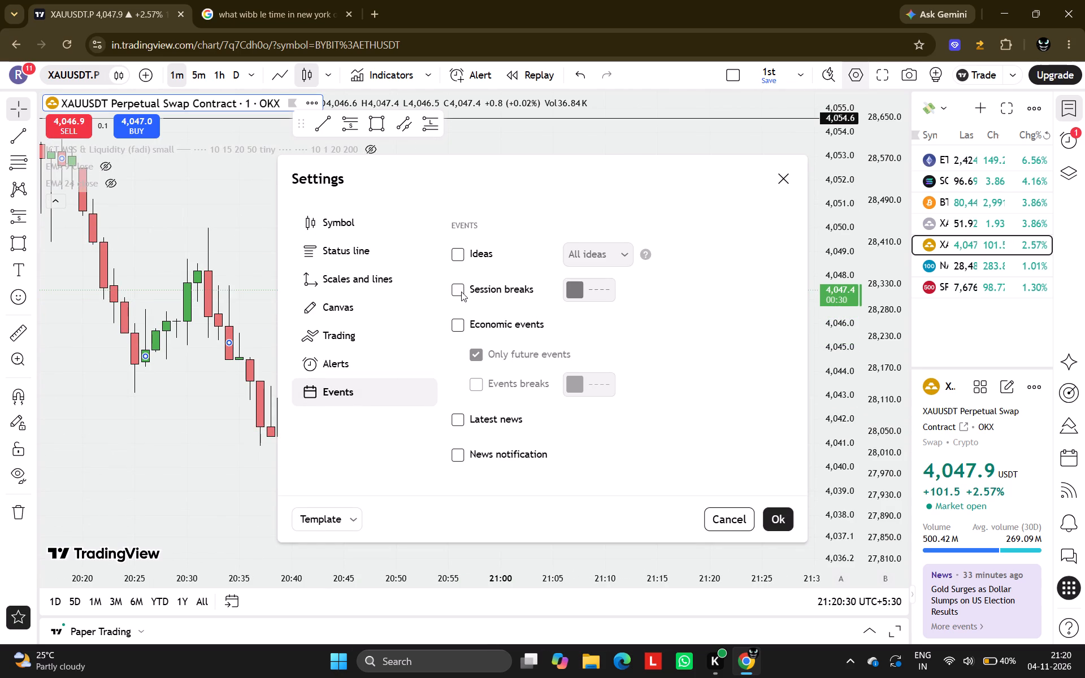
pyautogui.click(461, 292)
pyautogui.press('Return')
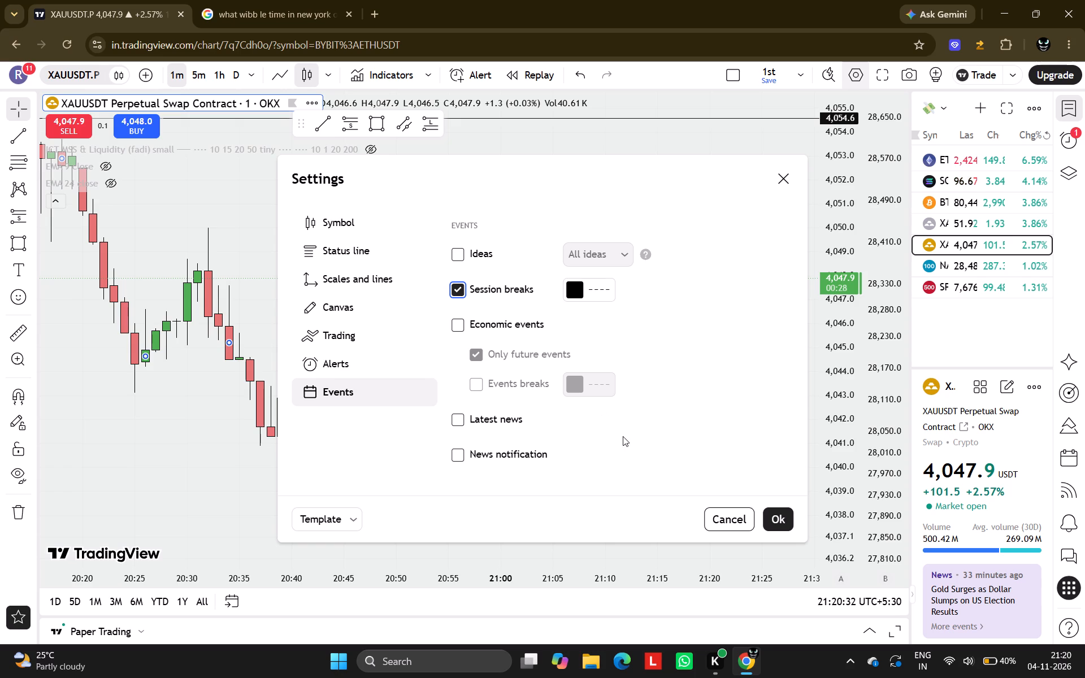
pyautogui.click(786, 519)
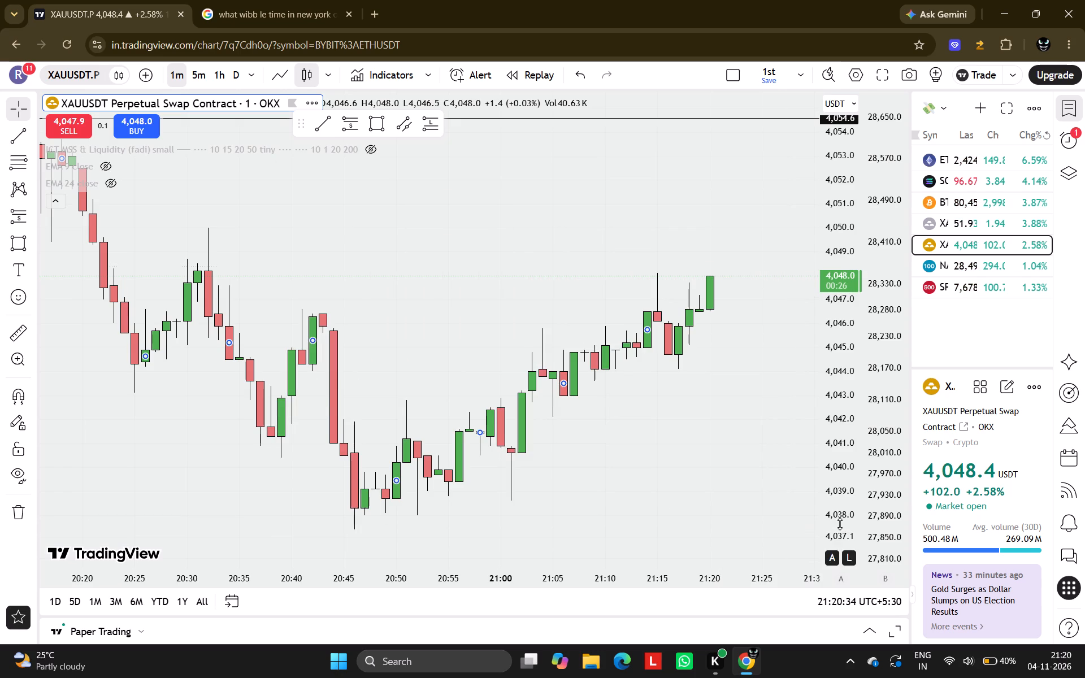
# Reload the chart page.
pyautogui.scroll(-8, 840, 524)
pyautogui.scroll(-7, 667, 397)
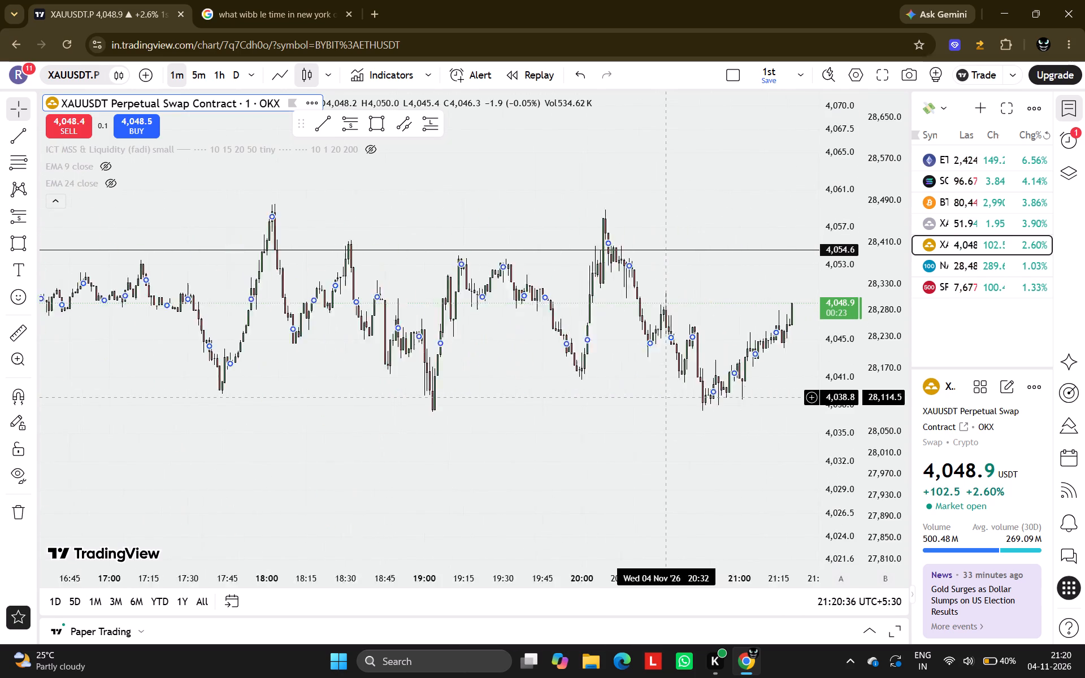
pyautogui.scroll(2, 667, 397)
pyautogui.moveTo(419, 448); pyautogui.dragTo(647, 351)
pyautogui.scroll(1, 647, 351)
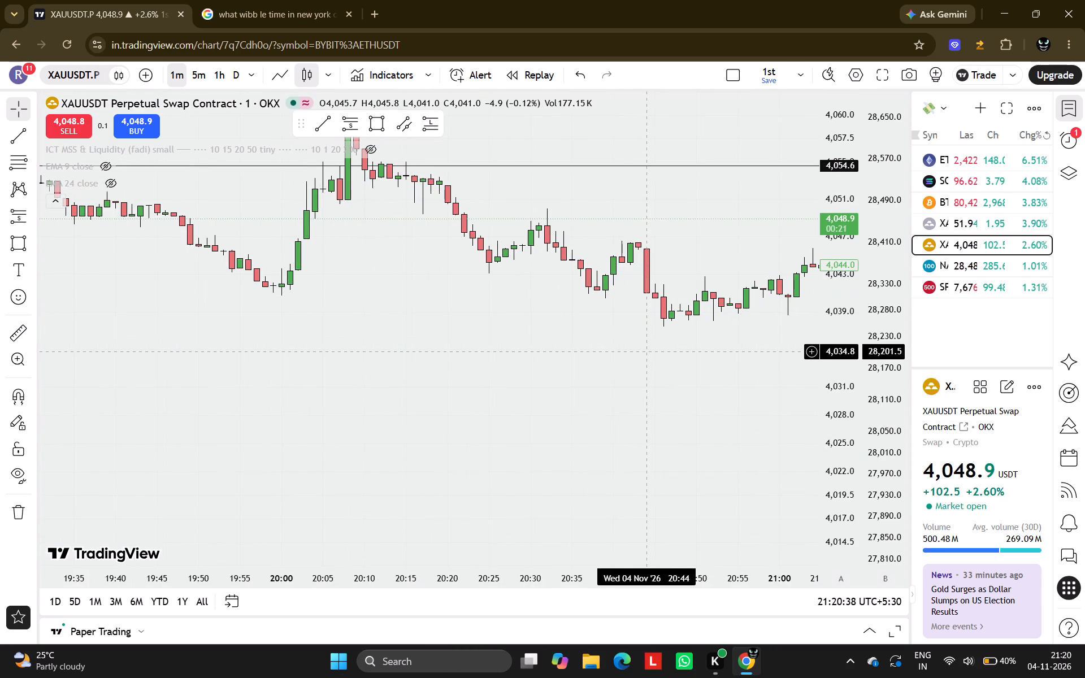
pyautogui.hotkey('ctrl', 'r')
pyautogui.press('Return')
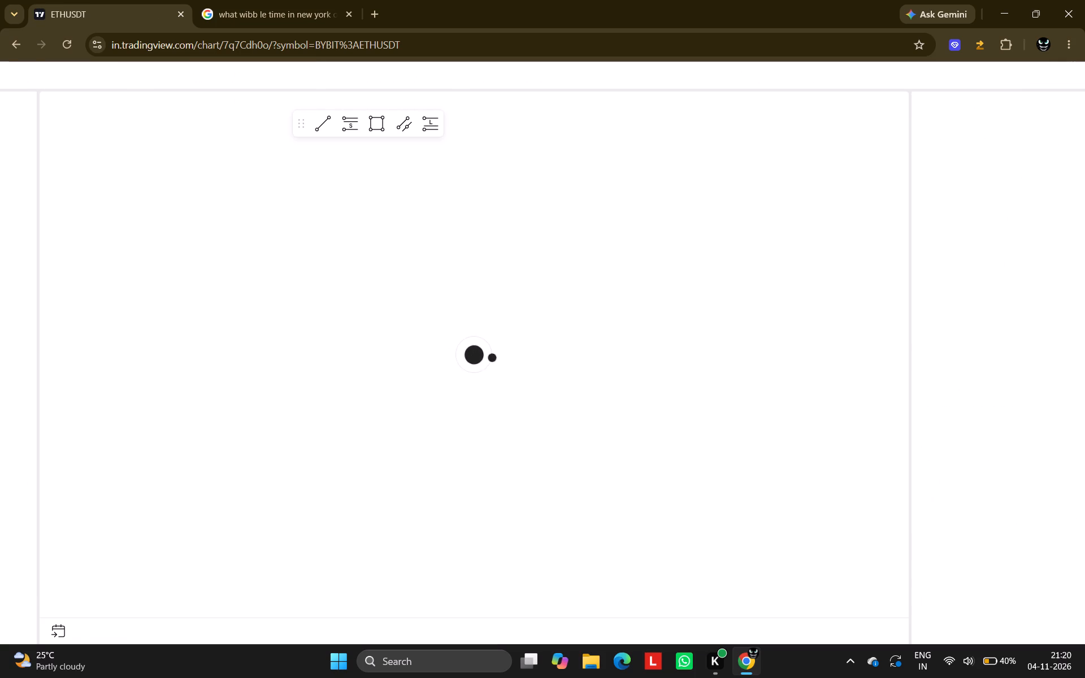
# Examine the 1-minute ETHUSDT chart across 3 and 4 November for session break lines.
pyautogui.scroll(-3, 817, 419)
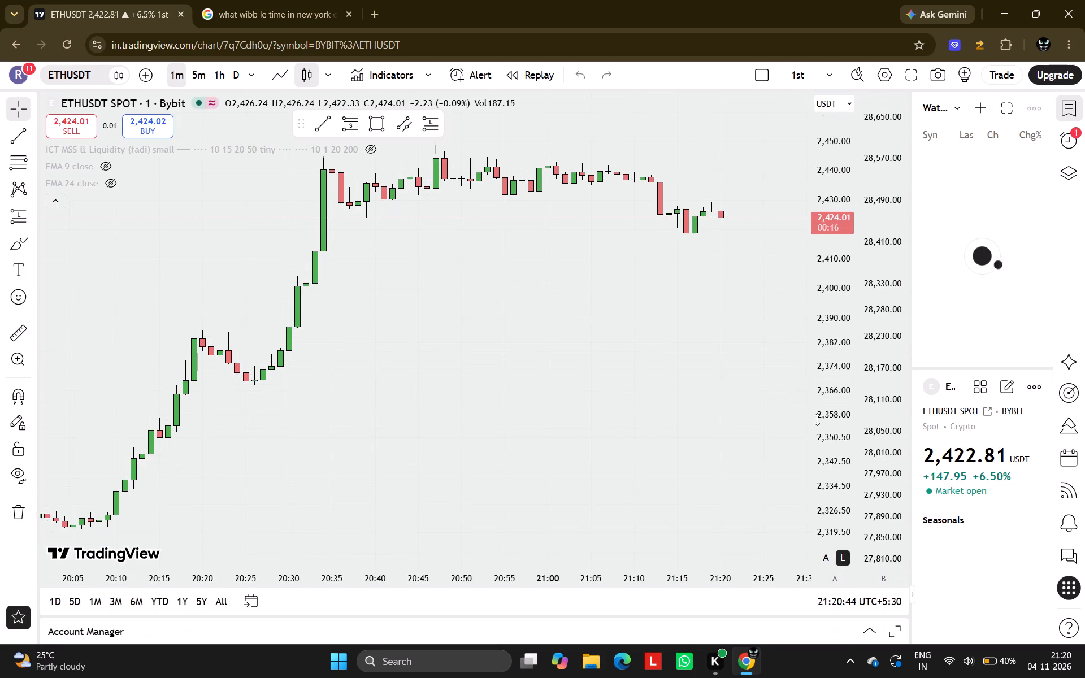
pyautogui.scroll(-4, 817, 419)
pyautogui.scroll(-9, 638, 412)
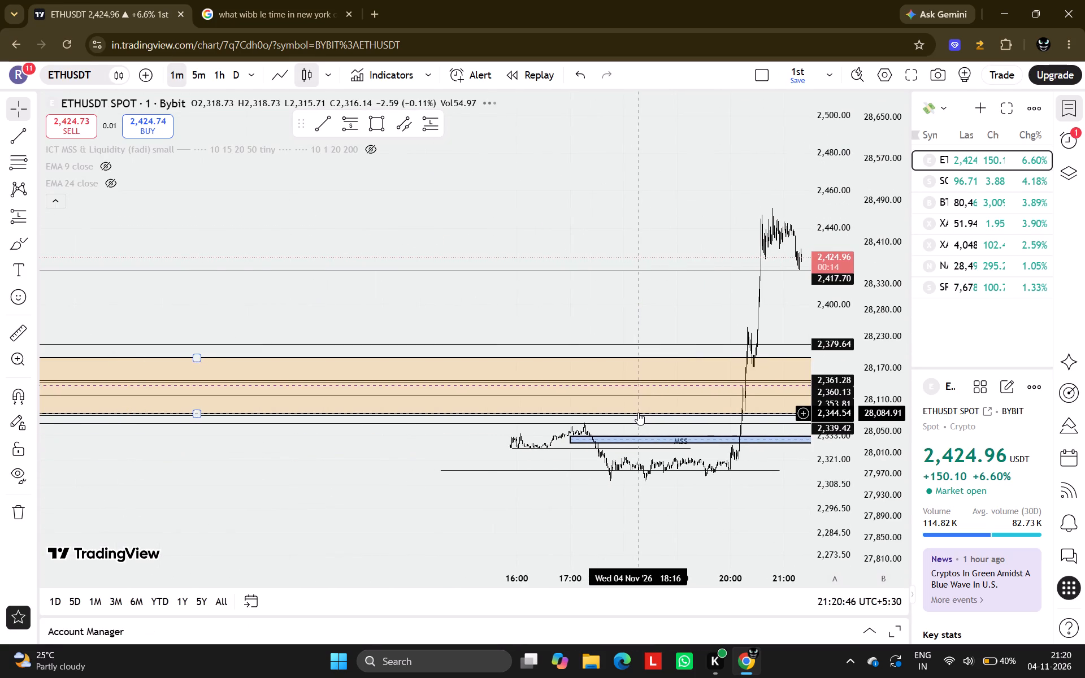
pyautogui.scroll(3, 479, 419)
pyautogui.scroll(-9, 479, 419)
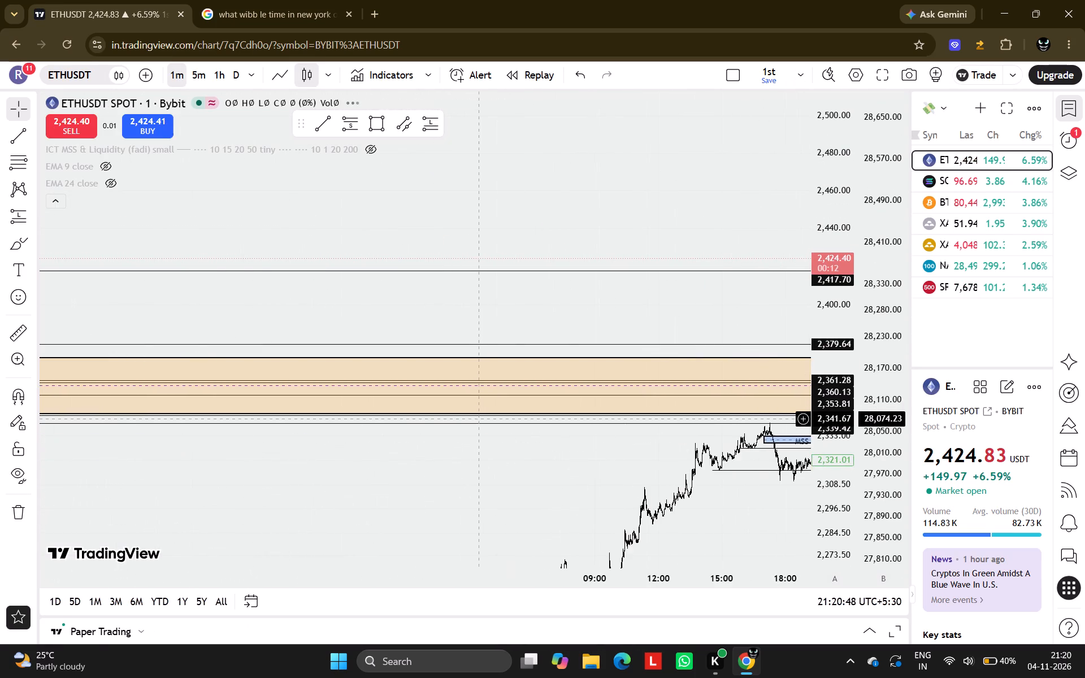
pyautogui.moveTo(468, 499); pyautogui.dragTo(522, 93)
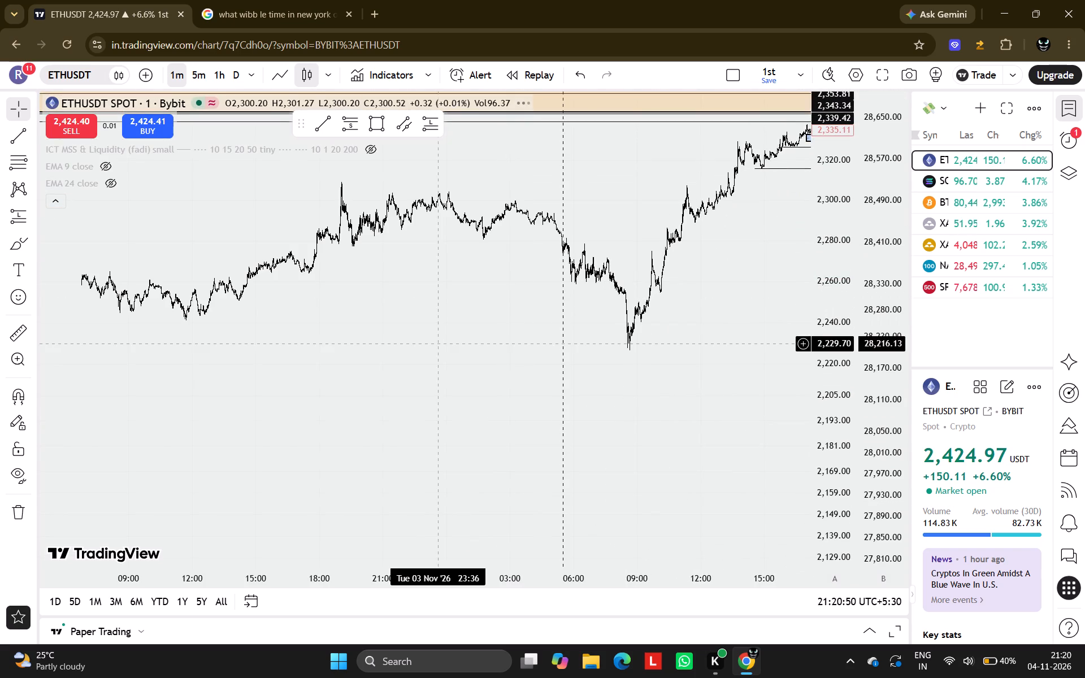
pyautogui.scroll(-4, 438, 344)
pyautogui.moveTo(329, 388); pyautogui.dragTo(479, 406)
pyautogui.scroll(6, 479, 406)
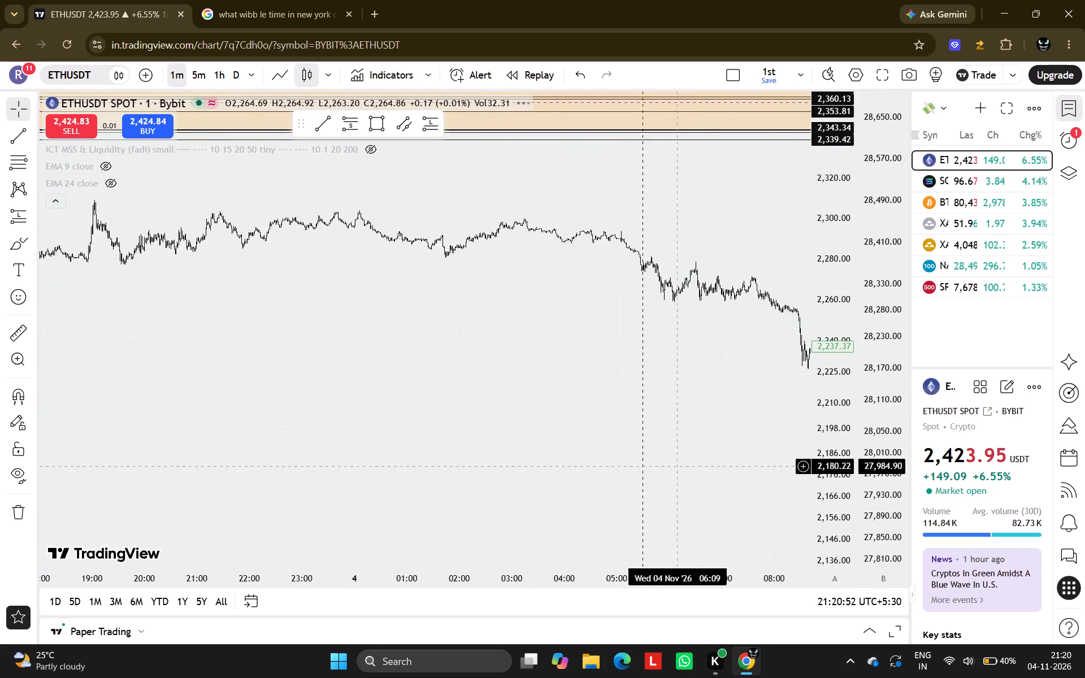
pyautogui.moveTo(684, 463); pyautogui.dragTo(493, 458)
pyautogui.scroll(2, 493, 458)
pyautogui.scroll(7, 811, 282)
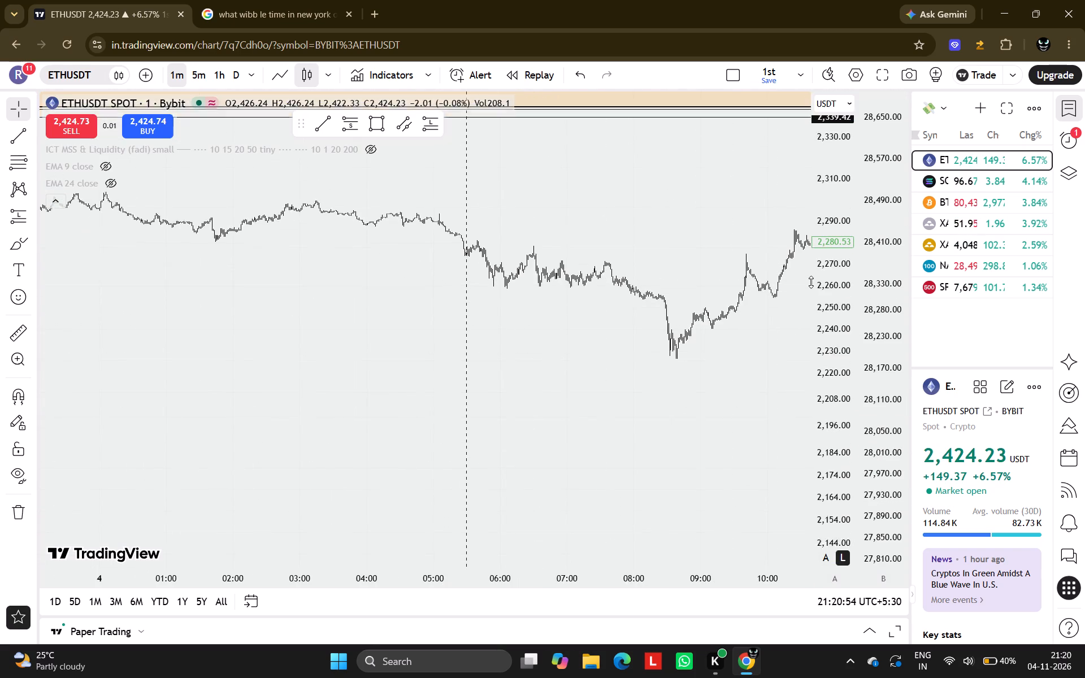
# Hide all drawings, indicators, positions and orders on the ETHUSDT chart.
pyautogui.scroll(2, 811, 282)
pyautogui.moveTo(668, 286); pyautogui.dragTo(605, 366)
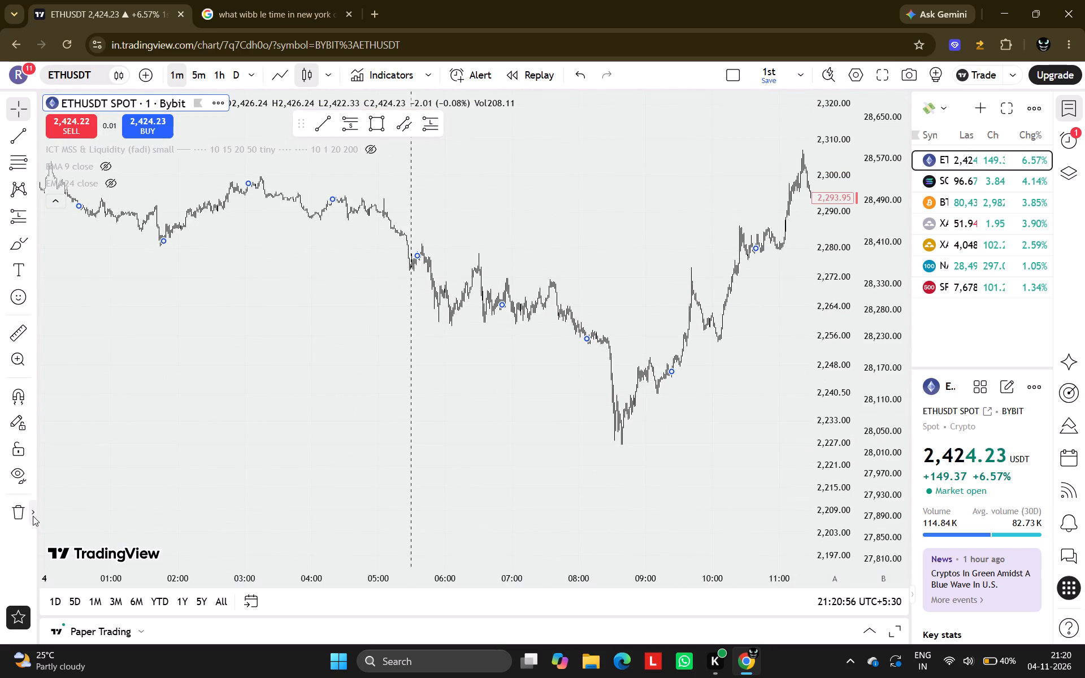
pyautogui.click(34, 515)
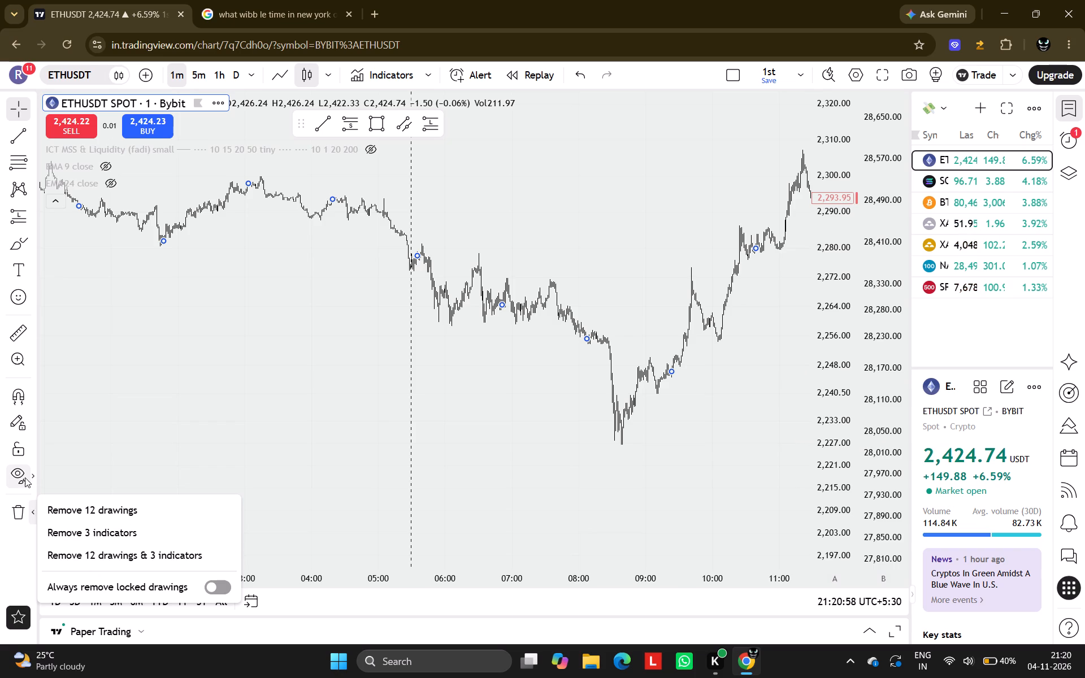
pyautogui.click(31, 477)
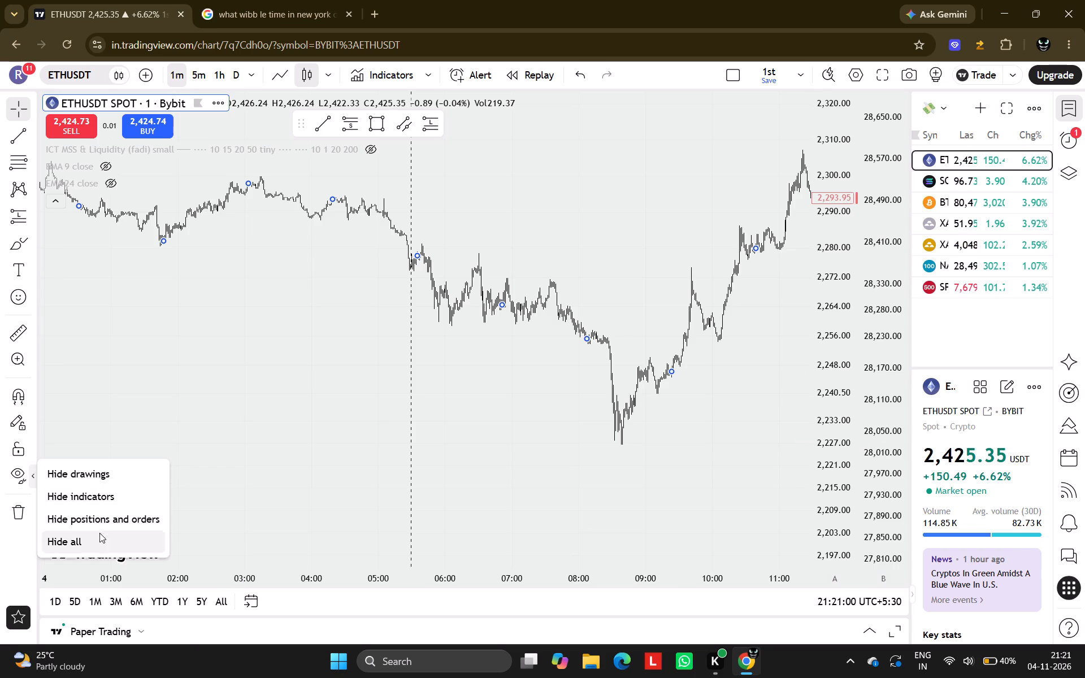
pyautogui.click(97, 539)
# Draw a horizontal trend line above the 4 November candles from 07:30 to 07:59, at about 2,277.4.
pyautogui.scroll(5, 604, 337)
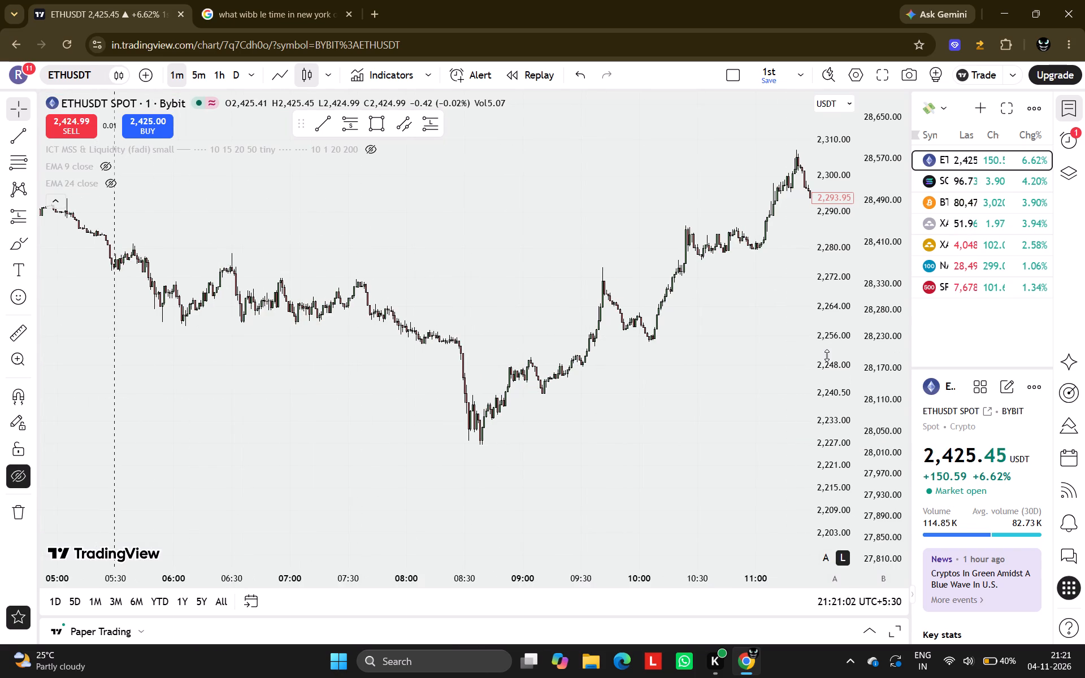
pyautogui.scroll(10, 827, 347)
pyautogui.moveTo(528, 332); pyautogui.dragTo(586, 205)
pyautogui.scroll(3, 586, 205)
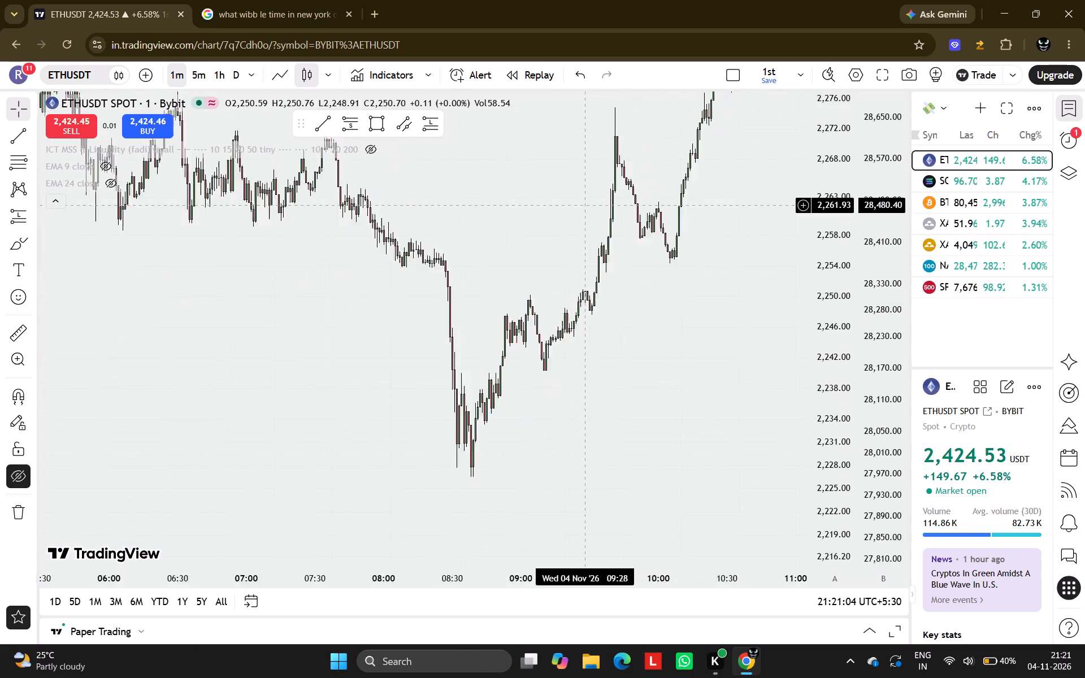
pyautogui.scroll(1, 586, 205)
pyautogui.moveTo(372, 216); pyautogui.dragTo(695, 284)
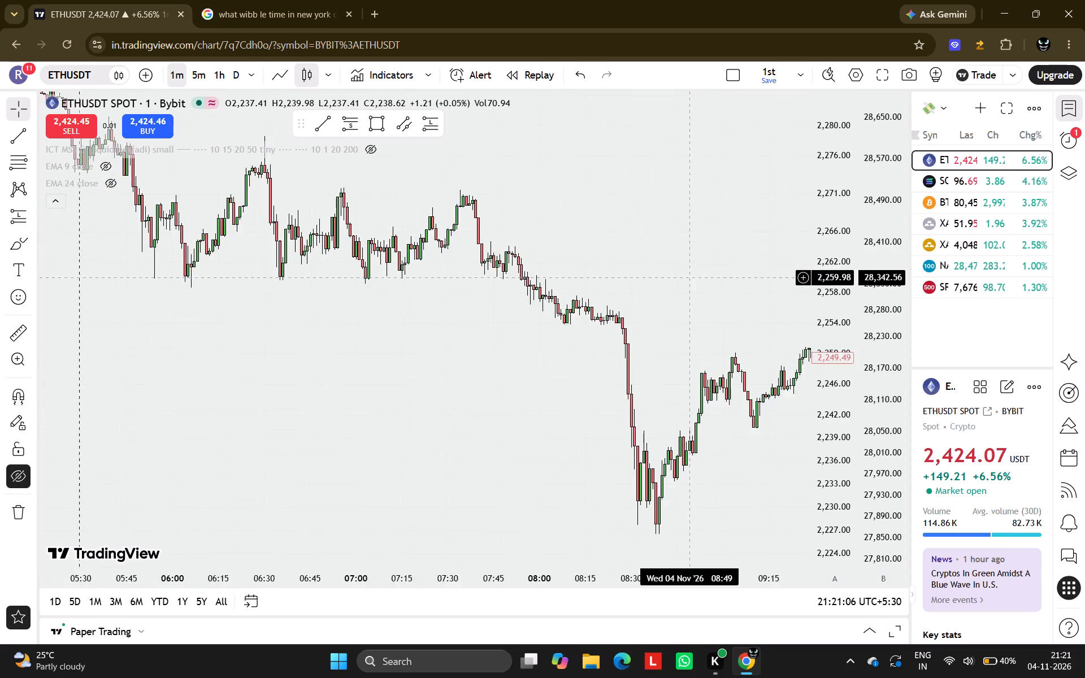
pyautogui.moveTo(695, 284); pyautogui.dragTo(738, 308)
pyautogui.scroll(6, 415, 310)
pyautogui.moveTo(320, 374); pyautogui.dragTo(338, 419)
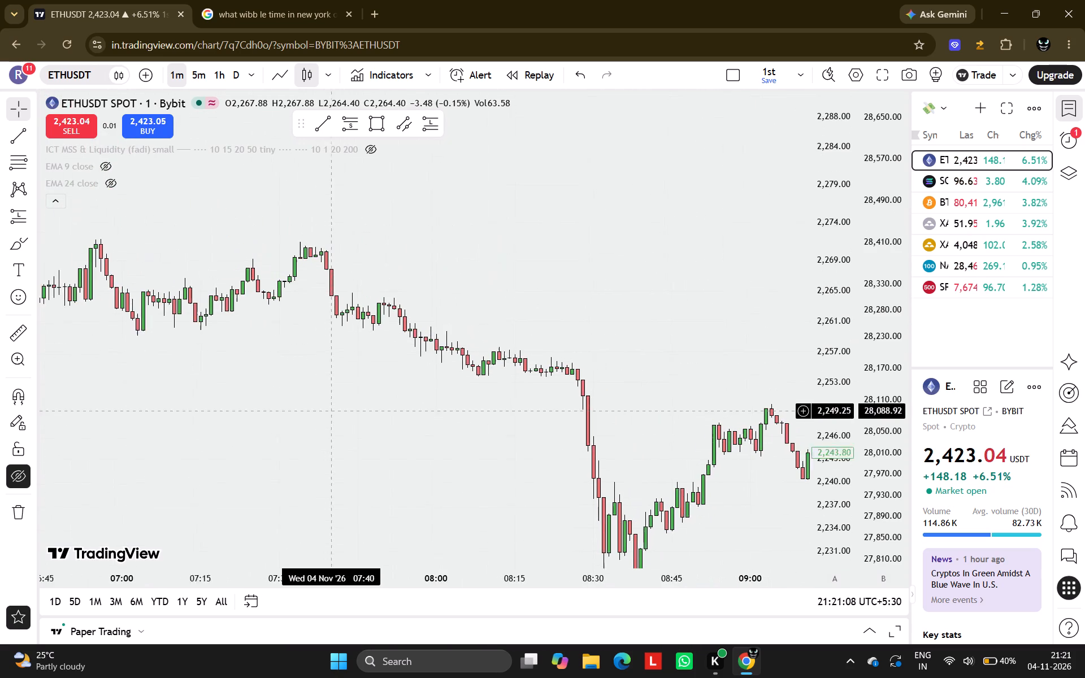
pyautogui.click(323, 127)
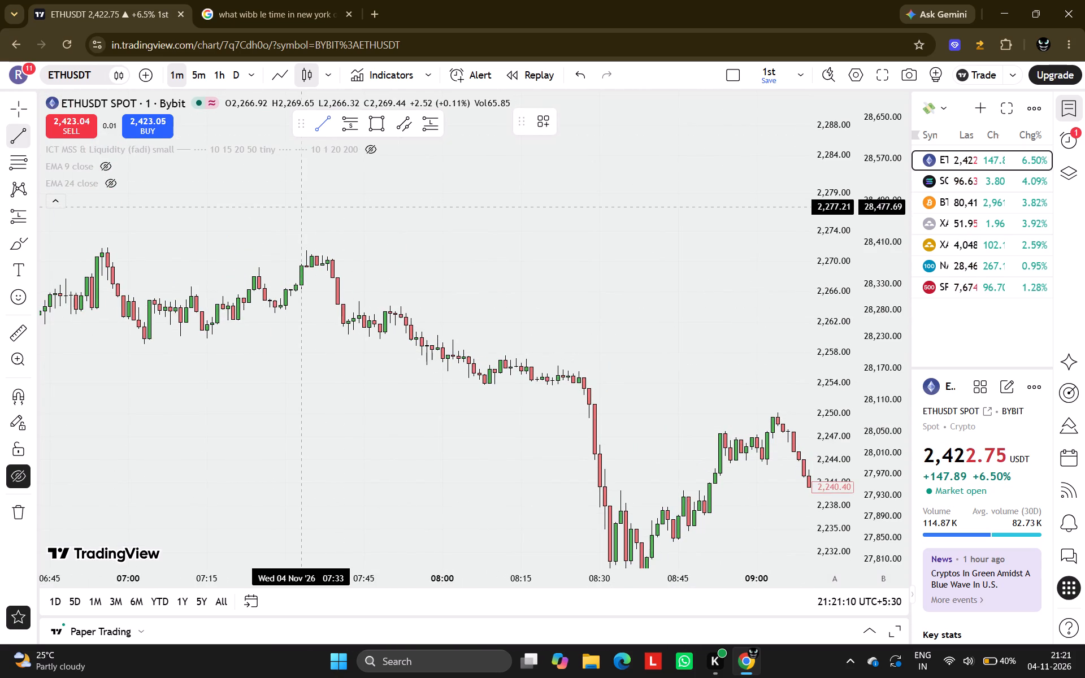
pyautogui.moveTo(285, 205); pyautogui.dragTo(329, 211)
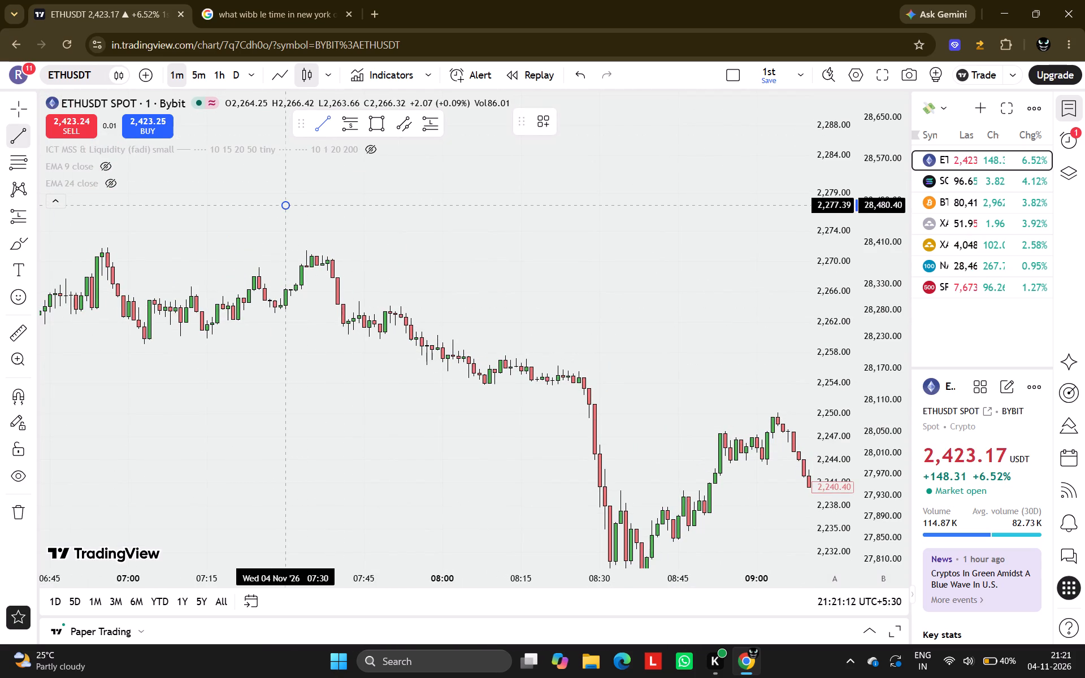
pyautogui.moveTo(329, 211); pyautogui.dragTo(358, 214)
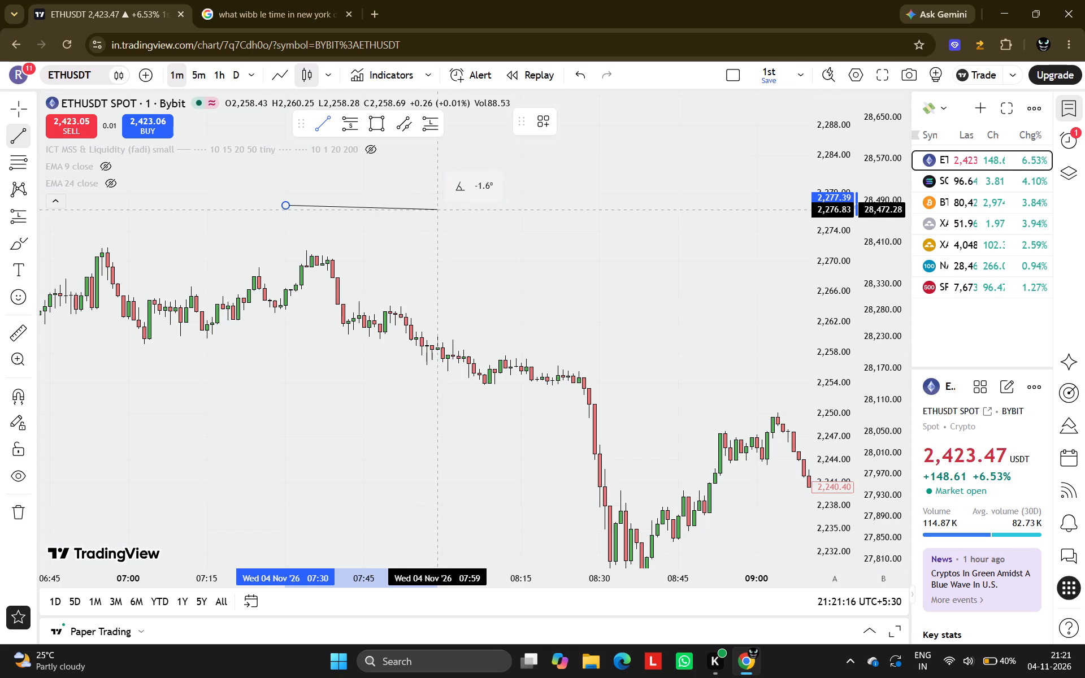
pyautogui.keyDown('shift'); pyautogui.click(435, 206); pyautogui.keyUp('shift')
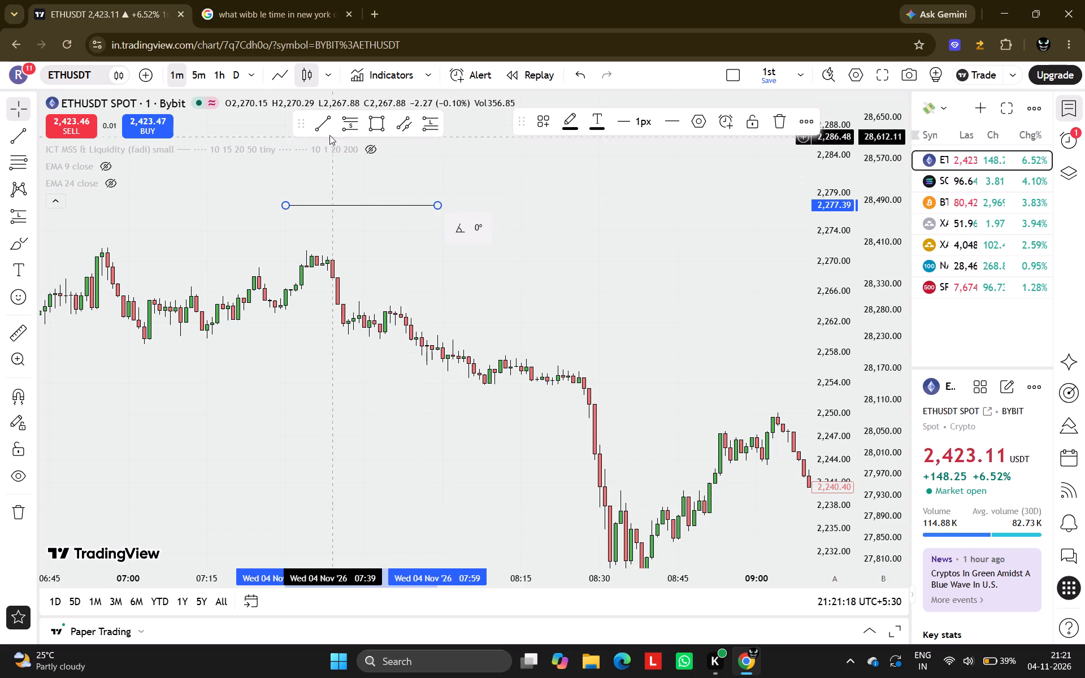
# Draw a second horizontal trend line from 07:30 to 07:59 below the candles, at about 2,255.4.
pyautogui.click(325, 128)
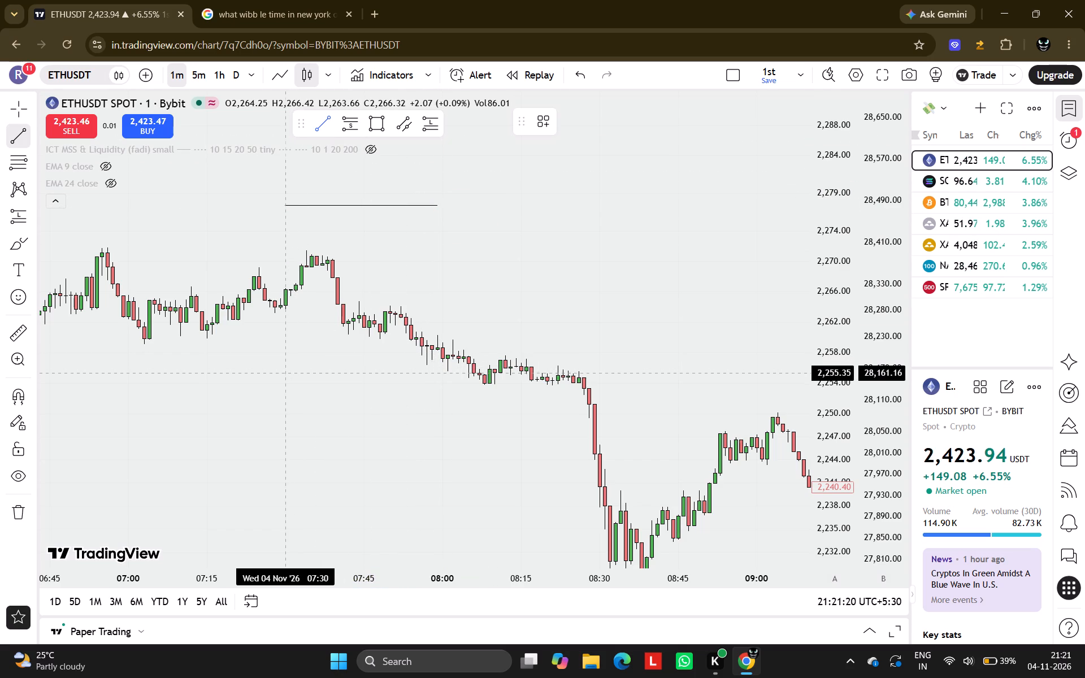
pyautogui.keyDown('shift'); pyautogui.moveTo(287, 372); pyautogui.dragTo(439, 363); pyautogui.keyUp('shift')
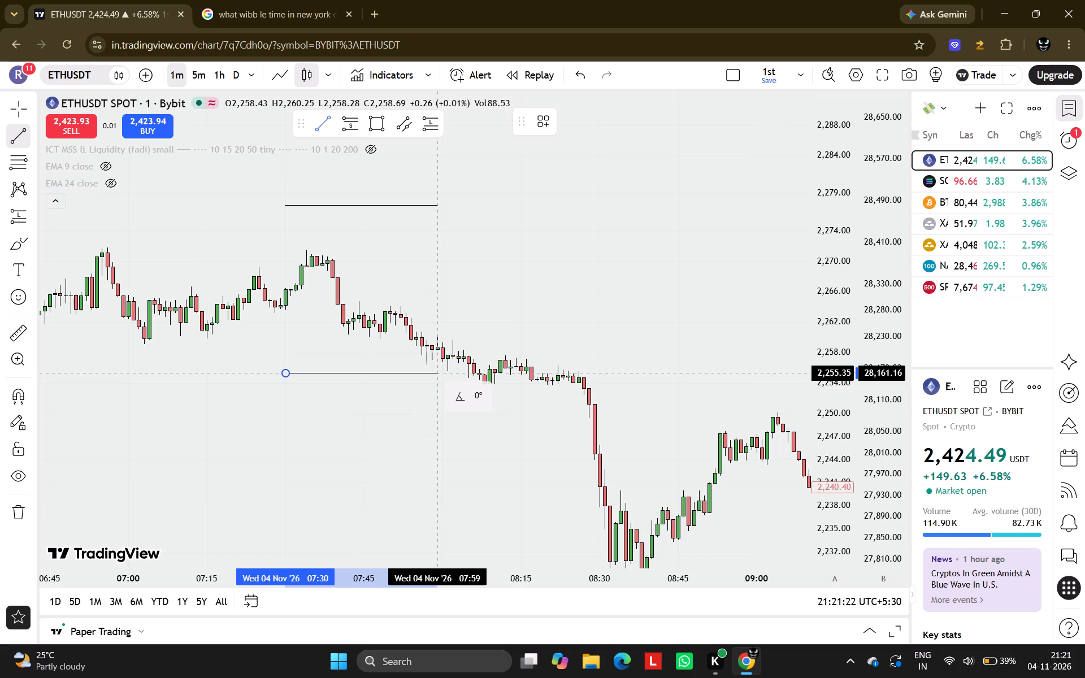
pyautogui.keyDown('shift'); pyautogui.click(439, 363); pyautogui.keyUp('shift')
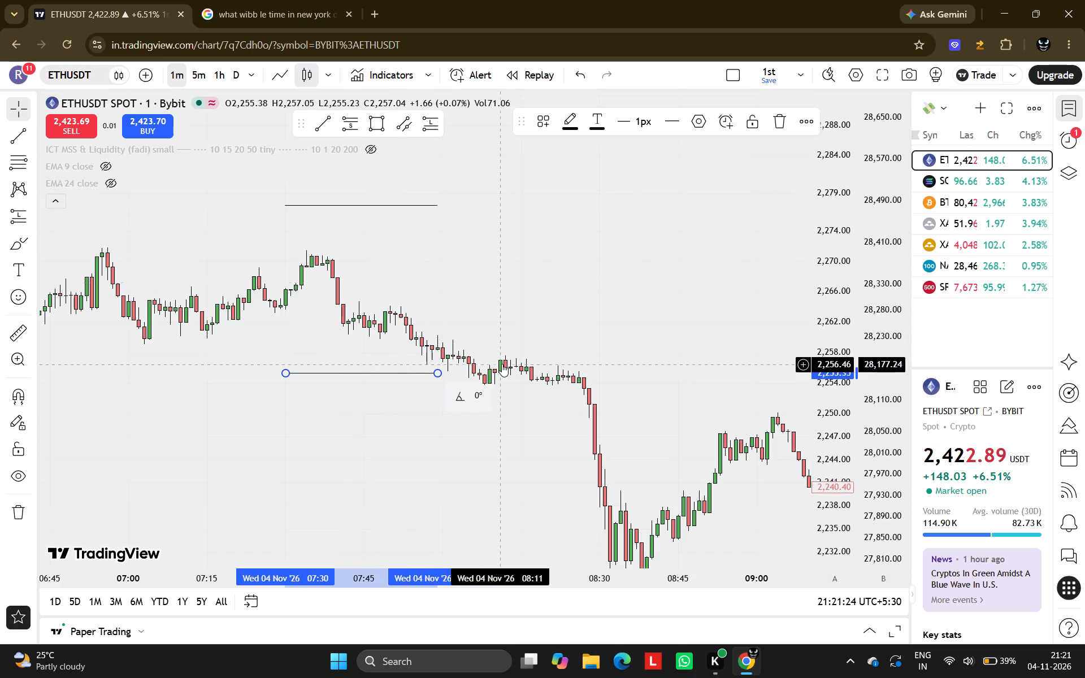
# Move the upper trend line down onto the highest wick of the 07:30 to 07:59 candles.
pyautogui.keyDown('ctrl'); pyautogui.scroll(3, 403, 318); pyautogui.keyUp('ctrl')
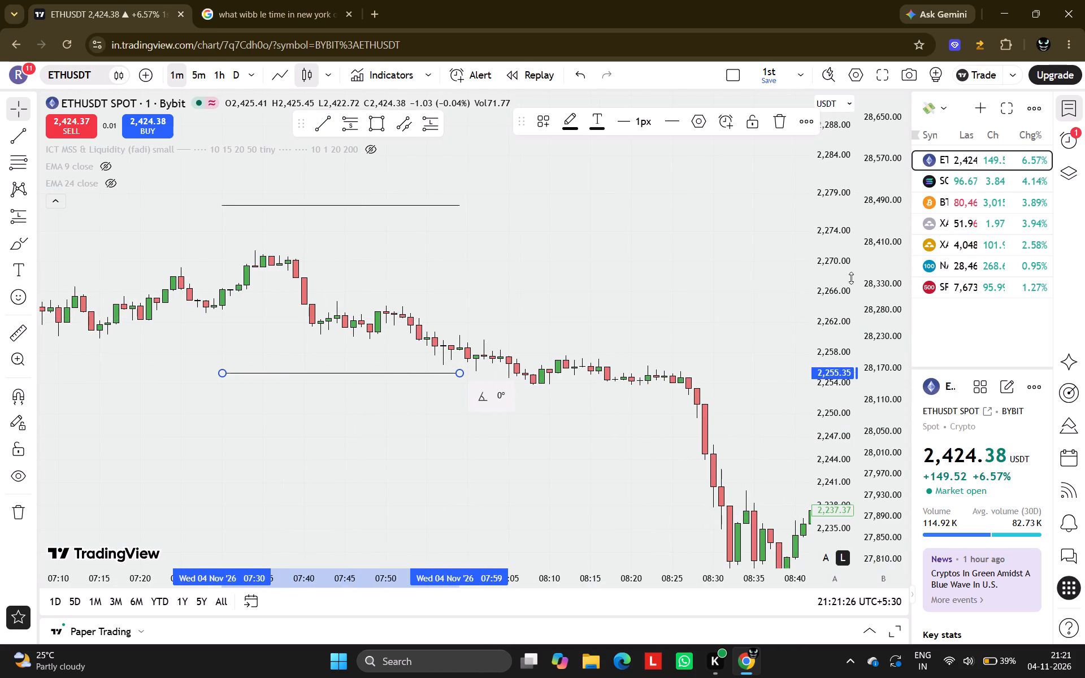
pyautogui.scroll(13, 844, 271)
pyautogui.moveTo(415, 224); pyautogui.dragTo(426, 411)
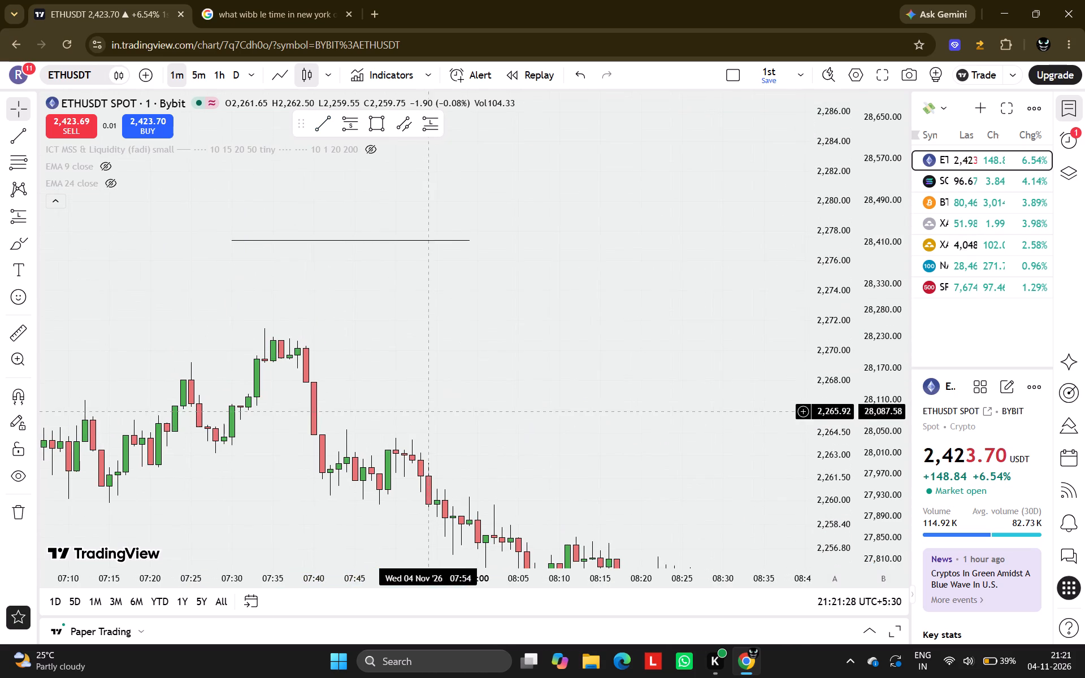
pyautogui.moveTo(333, 241); pyautogui.dragTo(329, 319)
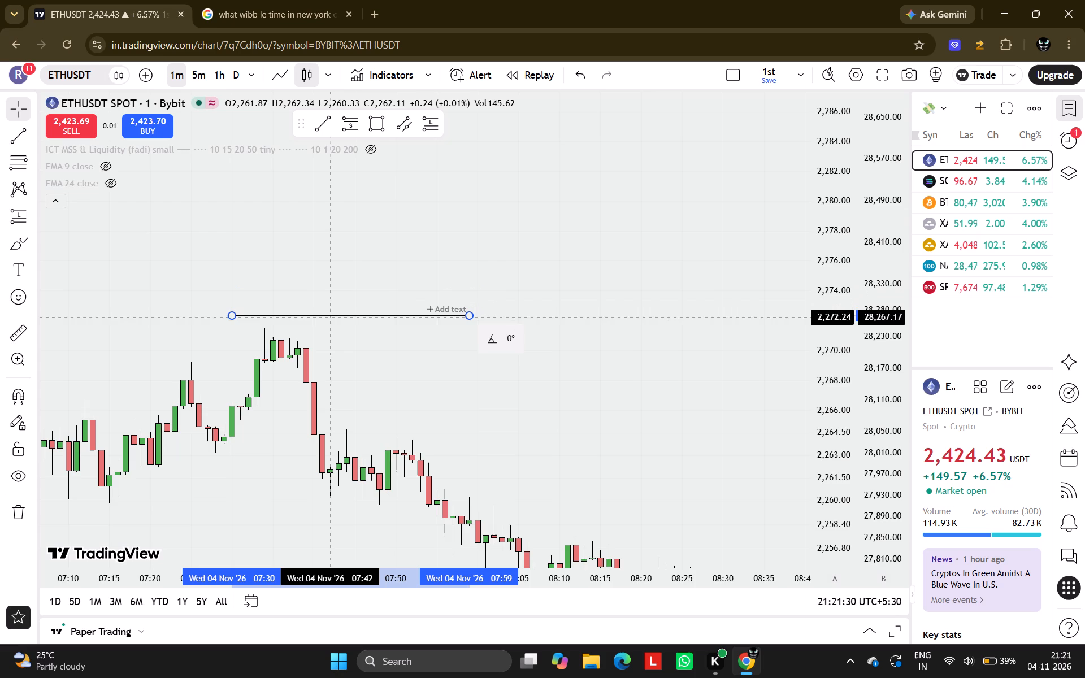
pyautogui.moveTo(329, 319); pyautogui.dragTo(330, 330)
# Align the lower trend line with the lowest wick of the 07:30 to 07:59 candles, at about 2,256.4.
pyautogui.moveTo(389, 367); pyautogui.dragTo(361, 202)
pyautogui.moveTo(310, 472); pyautogui.dragTo(306, 441)
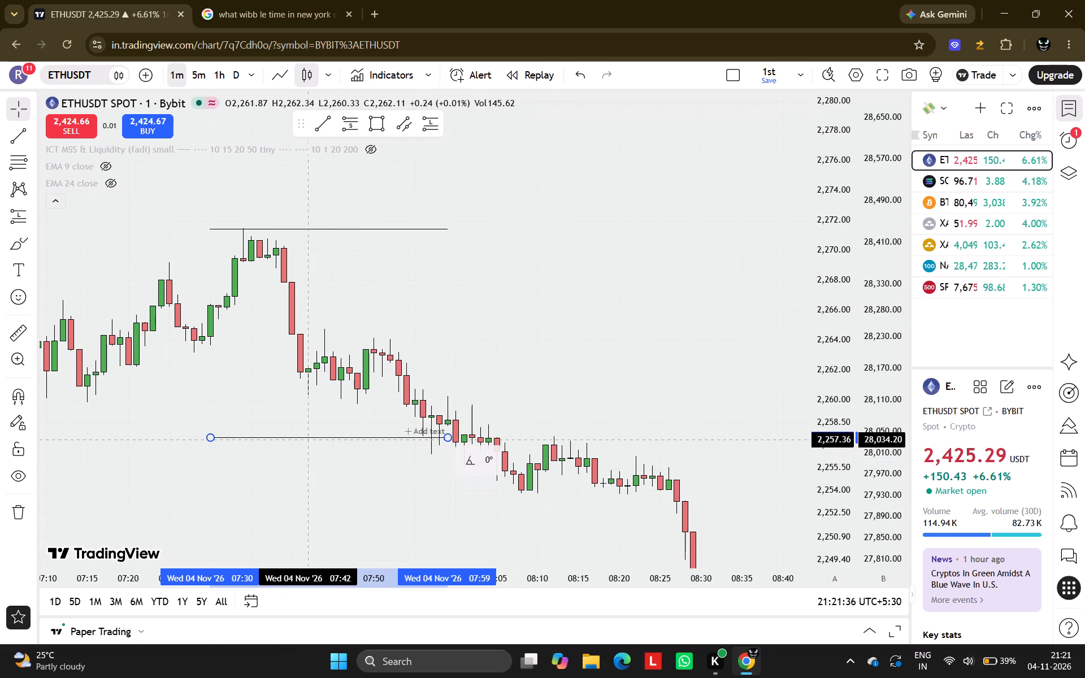
pyautogui.moveTo(306, 441); pyautogui.dragTo(307, 456)
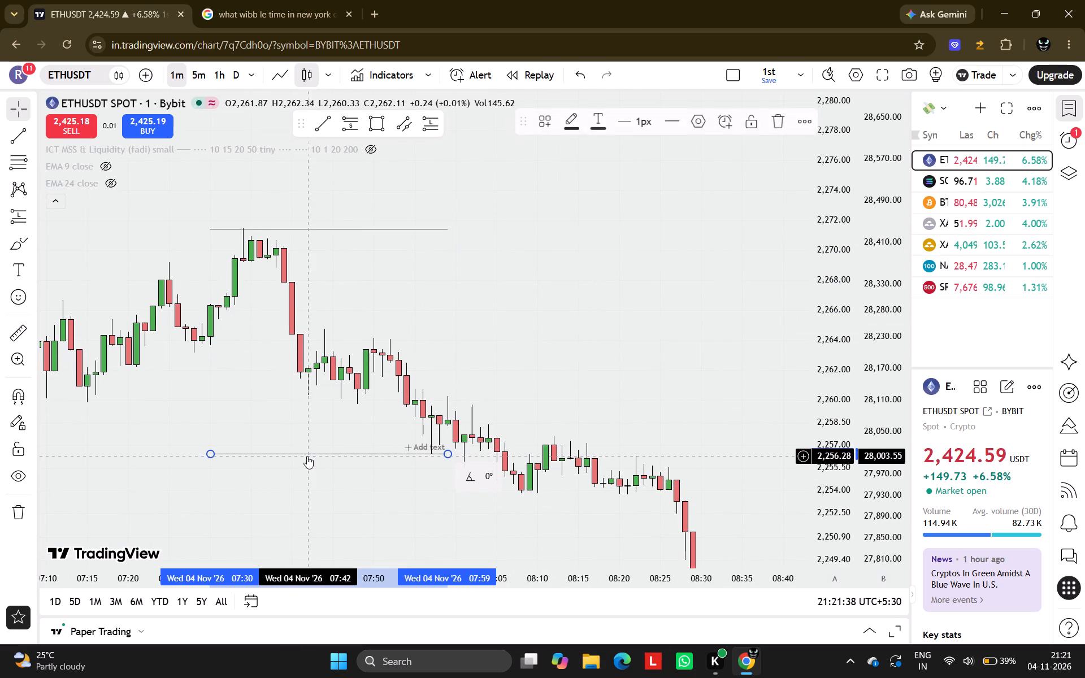
pyautogui.click(314, 472)
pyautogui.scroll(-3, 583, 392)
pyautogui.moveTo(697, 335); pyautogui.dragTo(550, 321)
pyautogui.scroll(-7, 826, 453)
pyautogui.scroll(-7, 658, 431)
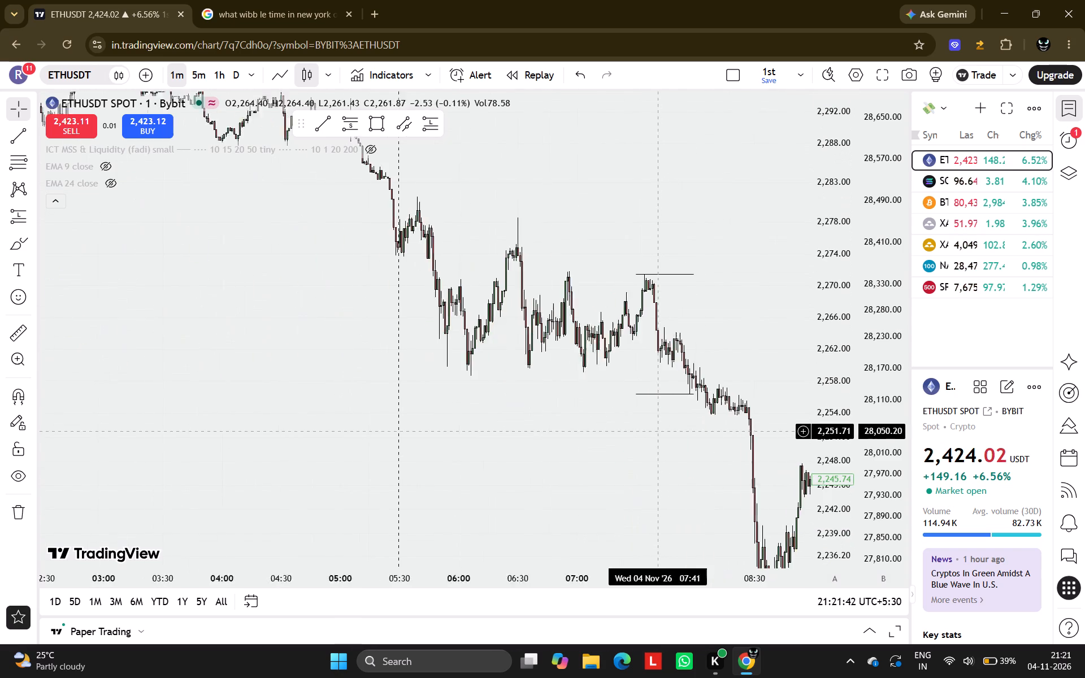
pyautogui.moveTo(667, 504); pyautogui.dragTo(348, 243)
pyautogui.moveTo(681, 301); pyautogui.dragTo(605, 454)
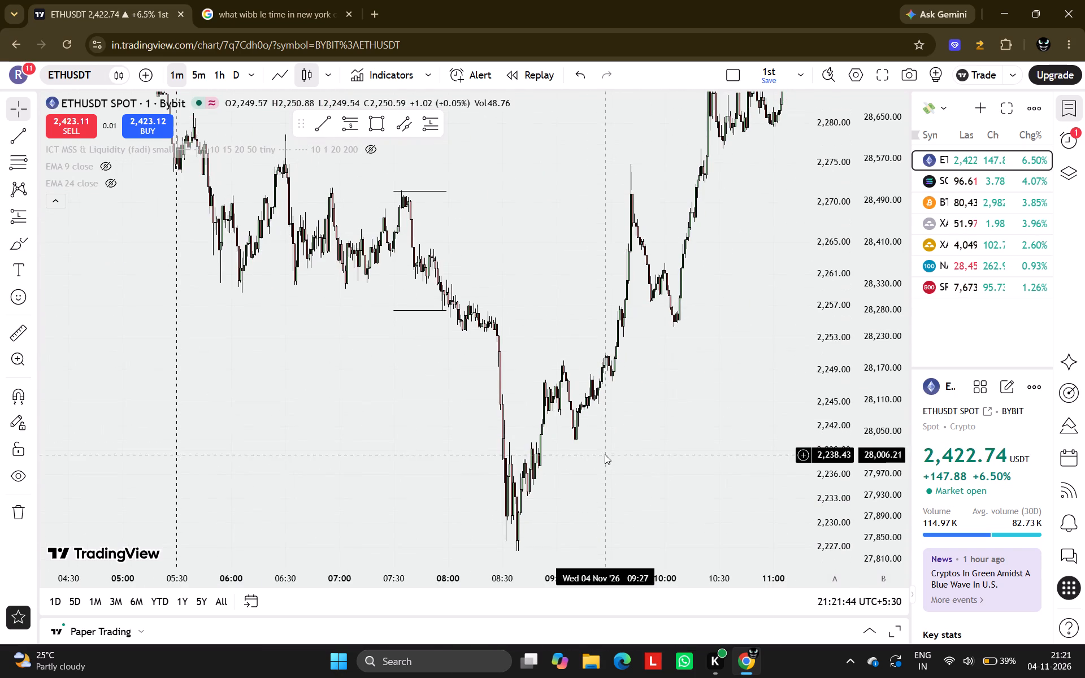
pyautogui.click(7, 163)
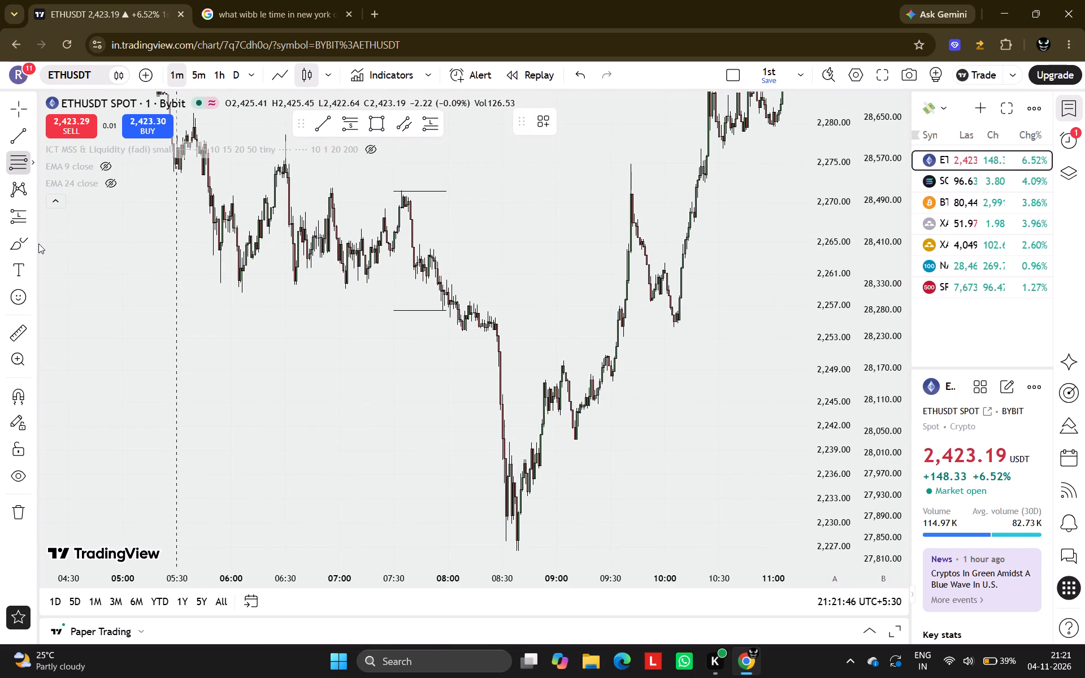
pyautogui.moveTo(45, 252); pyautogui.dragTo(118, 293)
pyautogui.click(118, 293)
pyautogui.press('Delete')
# Draw a Fib retracement across the marked range, from about 2,271.4 at 07:29 to about 2,256.4 at 08:00.
pyautogui.scroll(3, 118, 293)
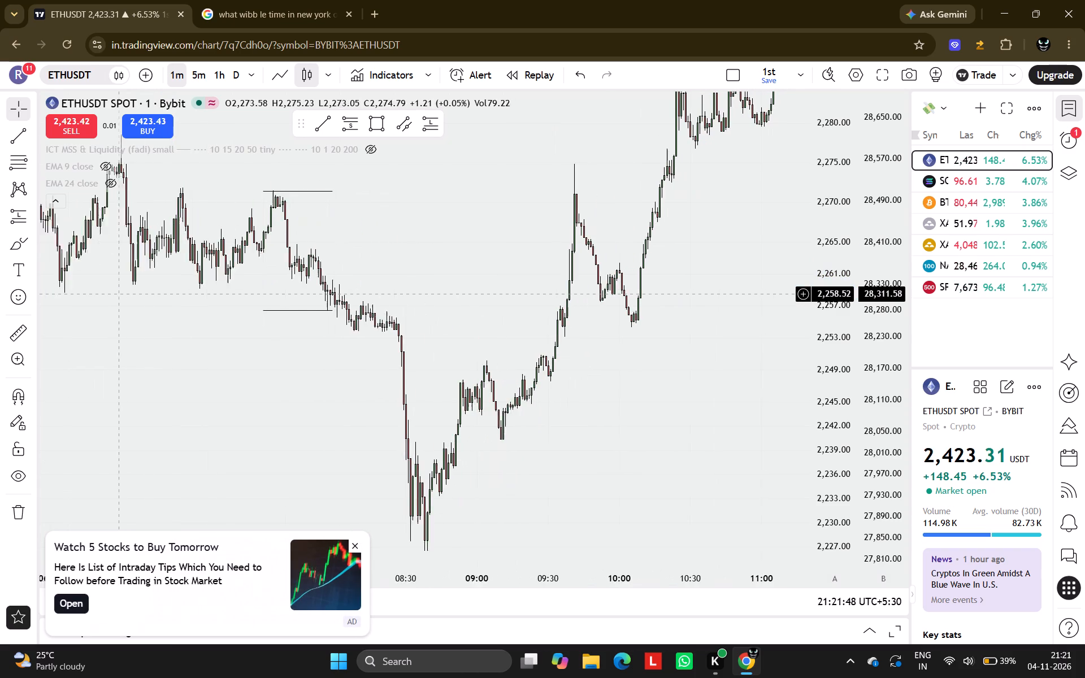
pyautogui.keyDown('ctrl'); pyautogui.scroll(7, 227, 270); pyautogui.keyUp('ctrl')
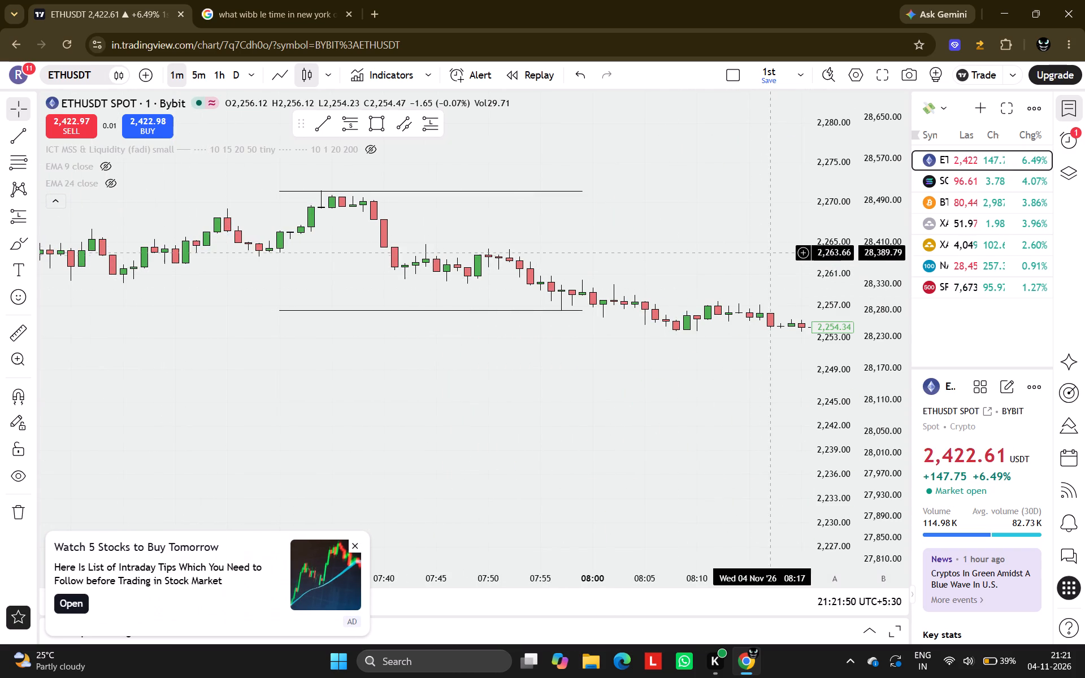
pyautogui.scroll(11, 824, 228)
pyautogui.moveTo(698, 202); pyautogui.dragTo(579, 486)
pyautogui.moveTo(349, 537); pyautogui.dragTo(353, 543)
pyautogui.click(353, 543)
pyautogui.moveTo(294, 321); pyautogui.dragTo(288, 306)
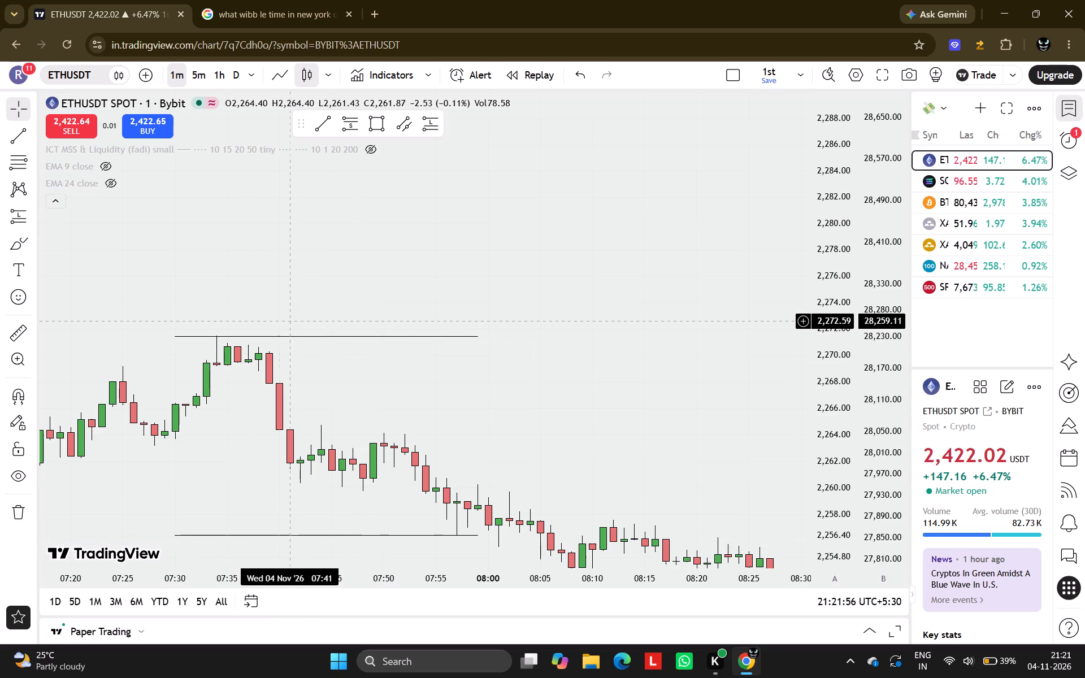
pyautogui.moveTo(288, 306); pyautogui.dragTo(246, 237)
pyautogui.click(17, 165)
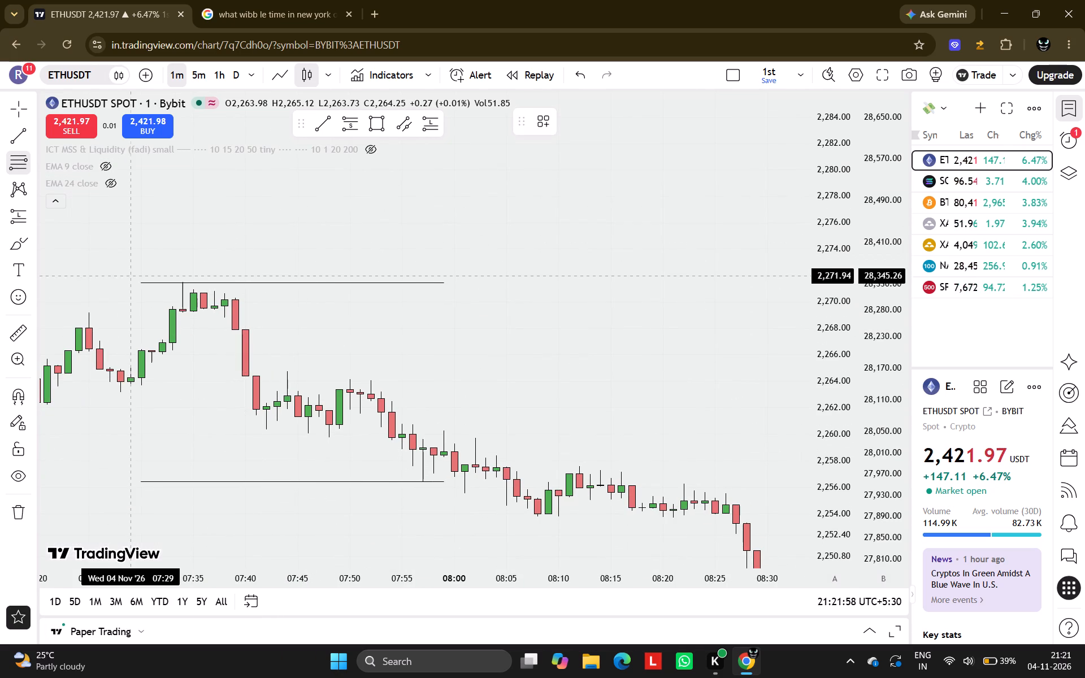
pyautogui.moveTo(134, 281); pyautogui.dragTo(415, 355)
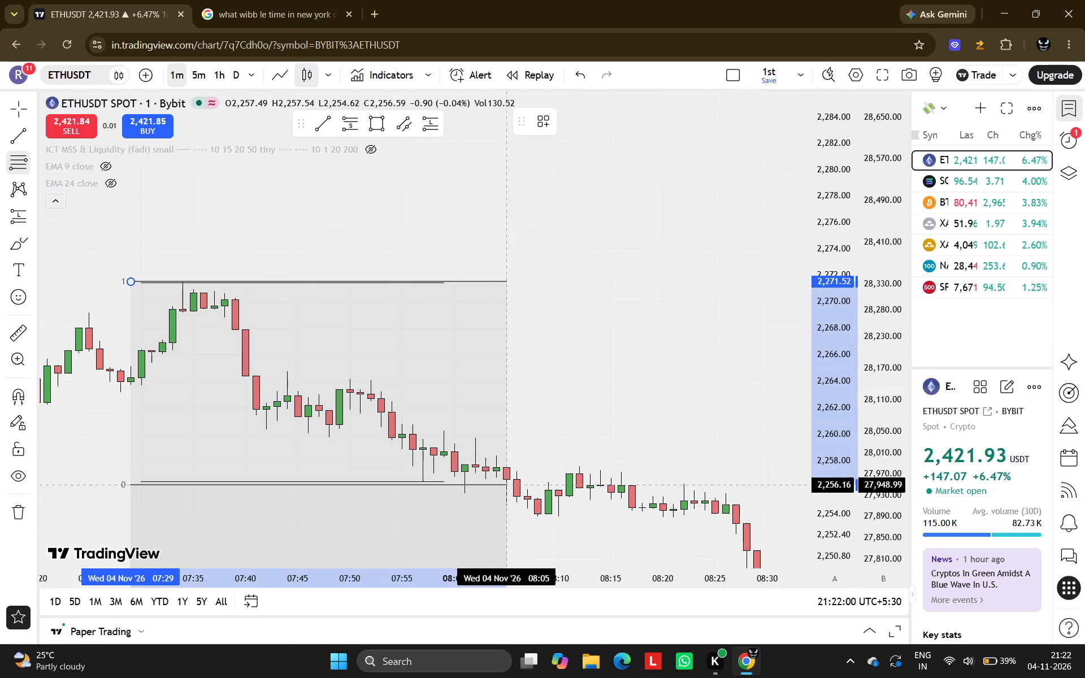
pyautogui.click(450, 481)
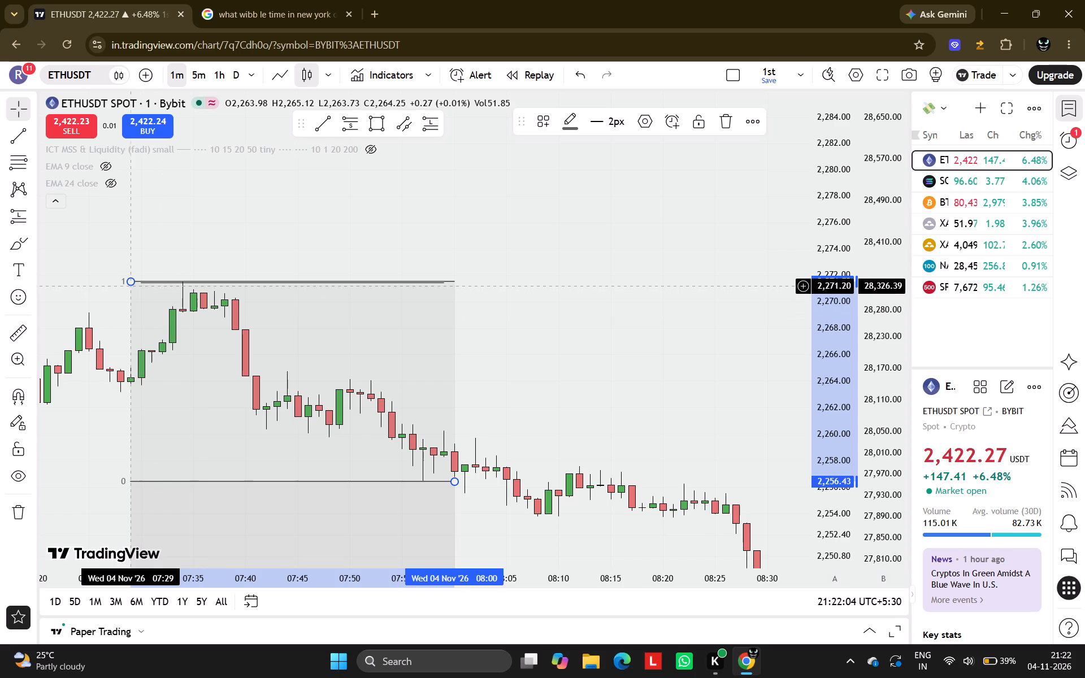
pyautogui.moveTo(129, 280); pyautogui.dragTo(134, 283)
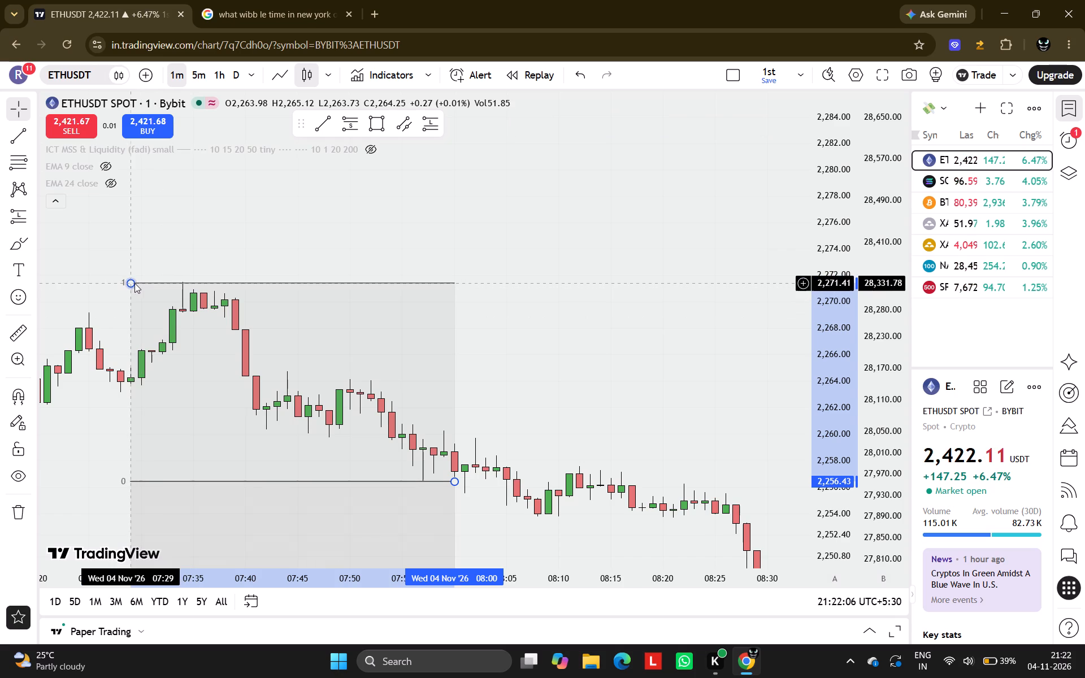
# Draw a rectangle between the -2 and -2.5 Fib levels, from 07:36 to 09:38 and about 2,226.5 down to 2,218.9.
pyautogui.scroll(-2, 645, 349)
pyautogui.scroll(-7, 816, 484)
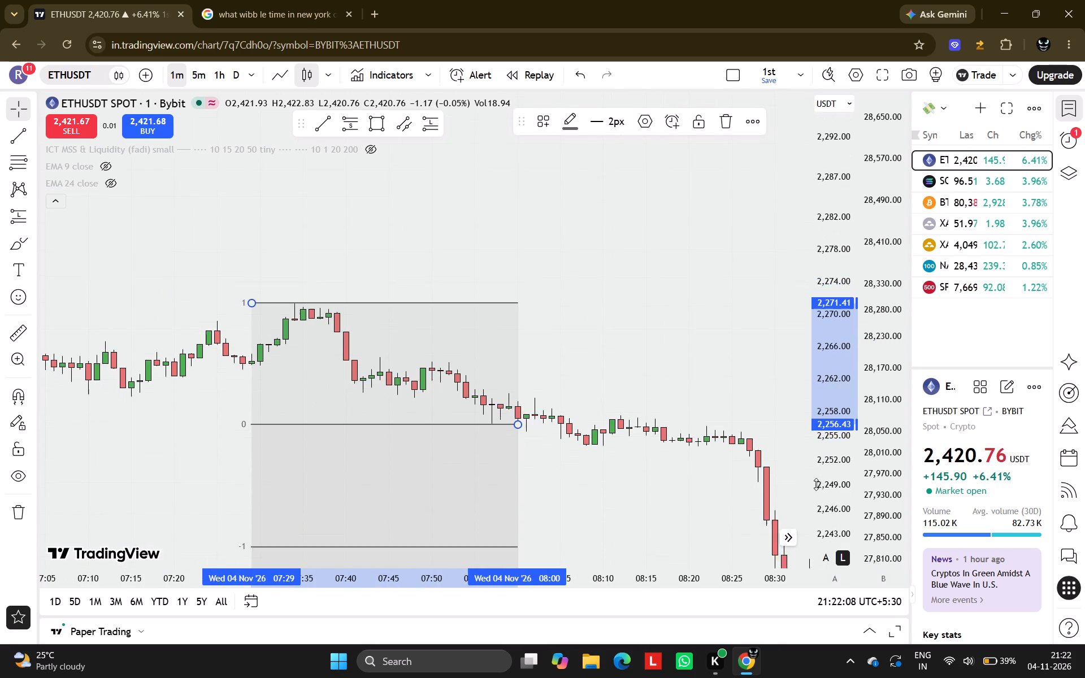
pyautogui.scroll(-6, 724, 452)
pyautogui.moveTo(745, 486); pyautogui.dragTo(510, 145)
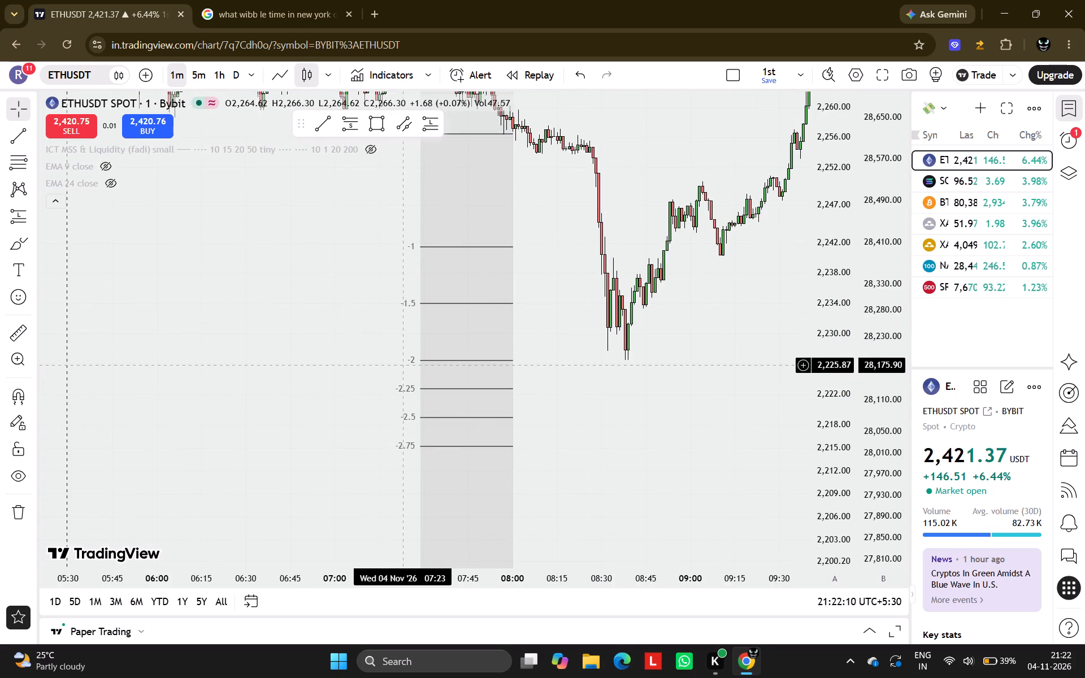
pyautogui.click(371, 125)
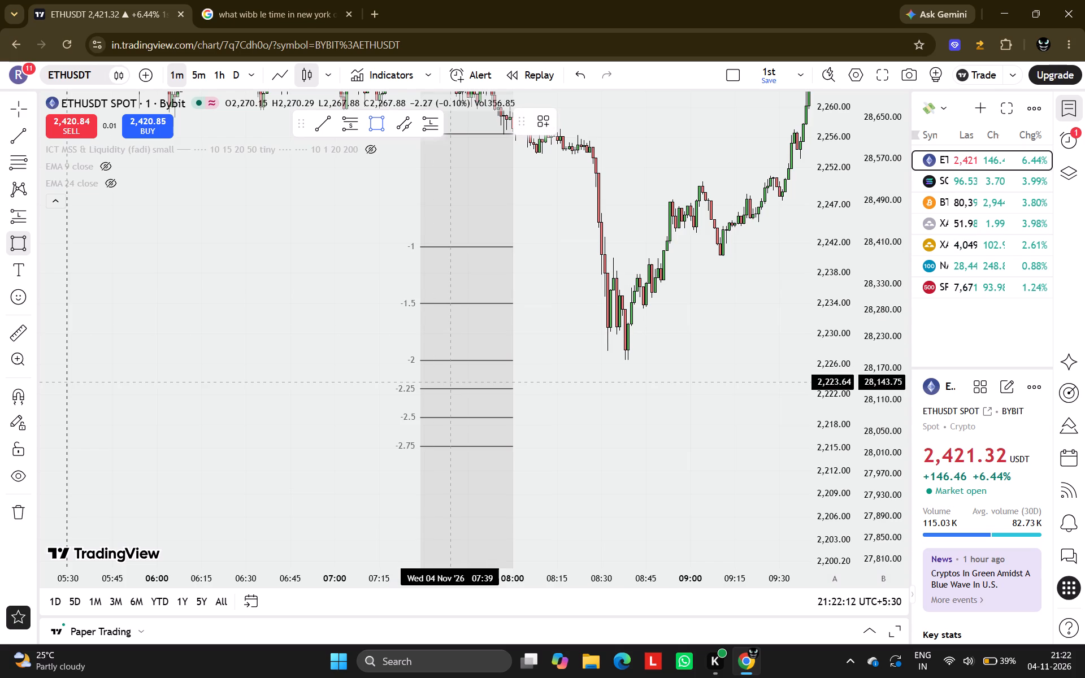
pyautogui.moveTo(442, 360); pyautogui.dragTo(584, 407)
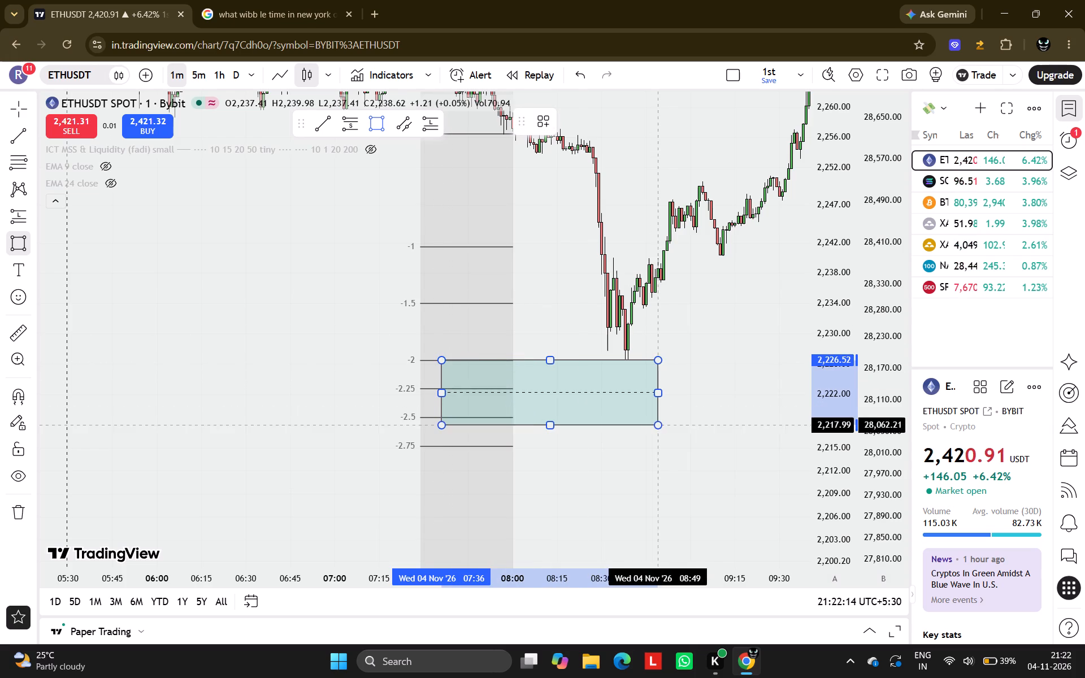
pyautogui.click(804, 418)
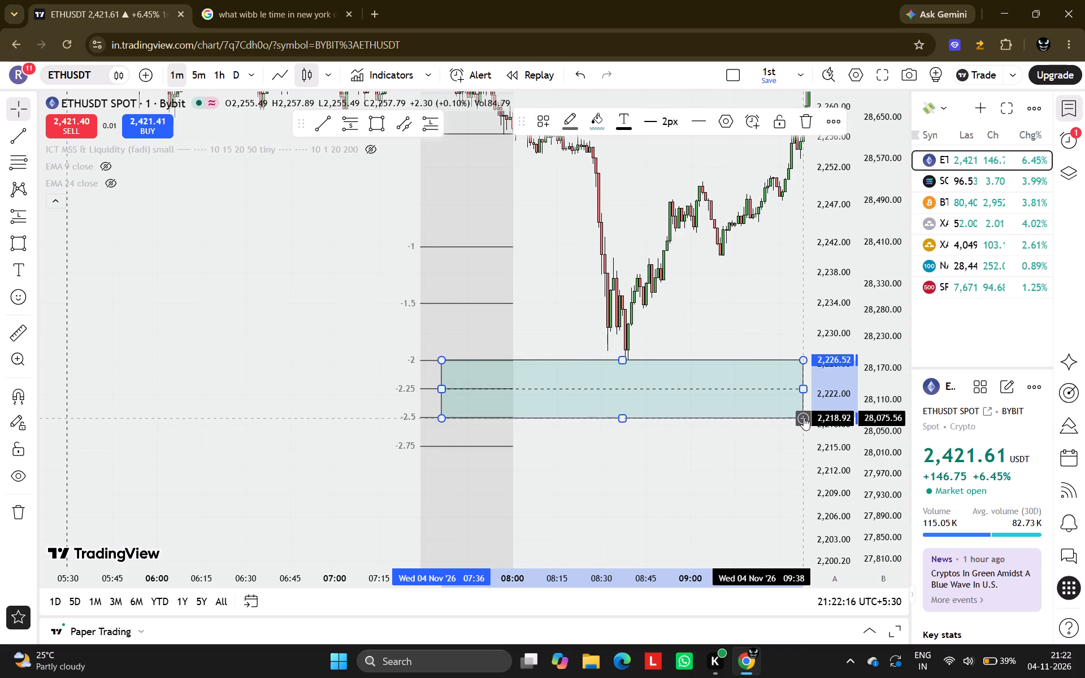
pyautogui.click(711, 322)
pyautogui.scroll(4, 711, 322)
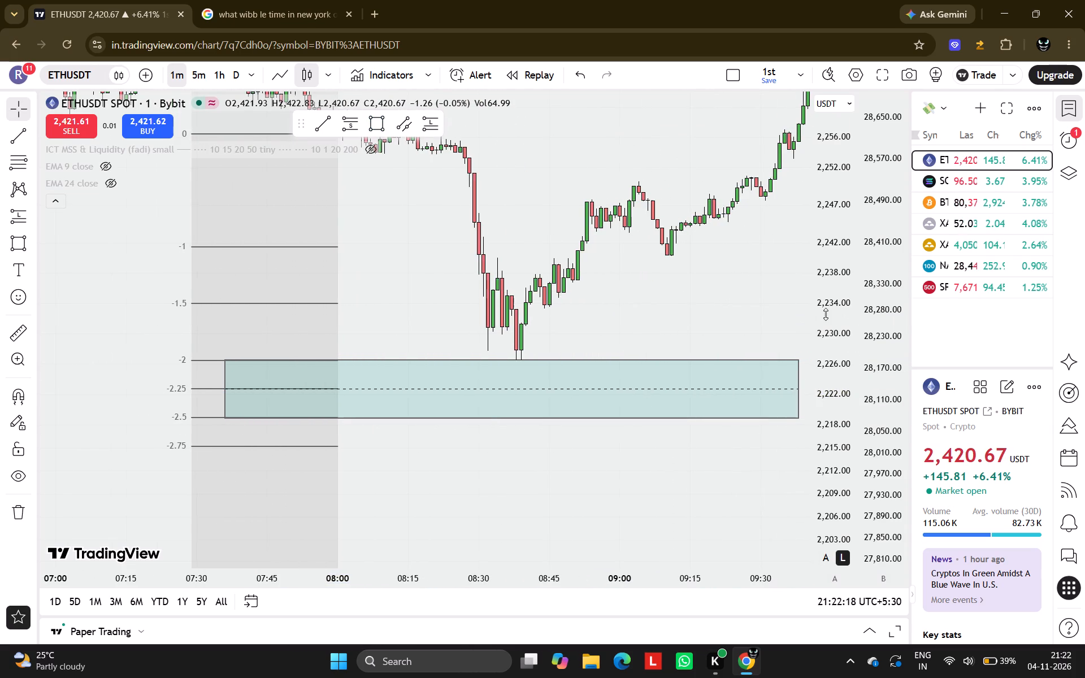
# Examine where the 08:38 low's wick meets the upper edge of the rectangle at the -2 Fib level.
pyautogui.scroll(17, 826, 314)
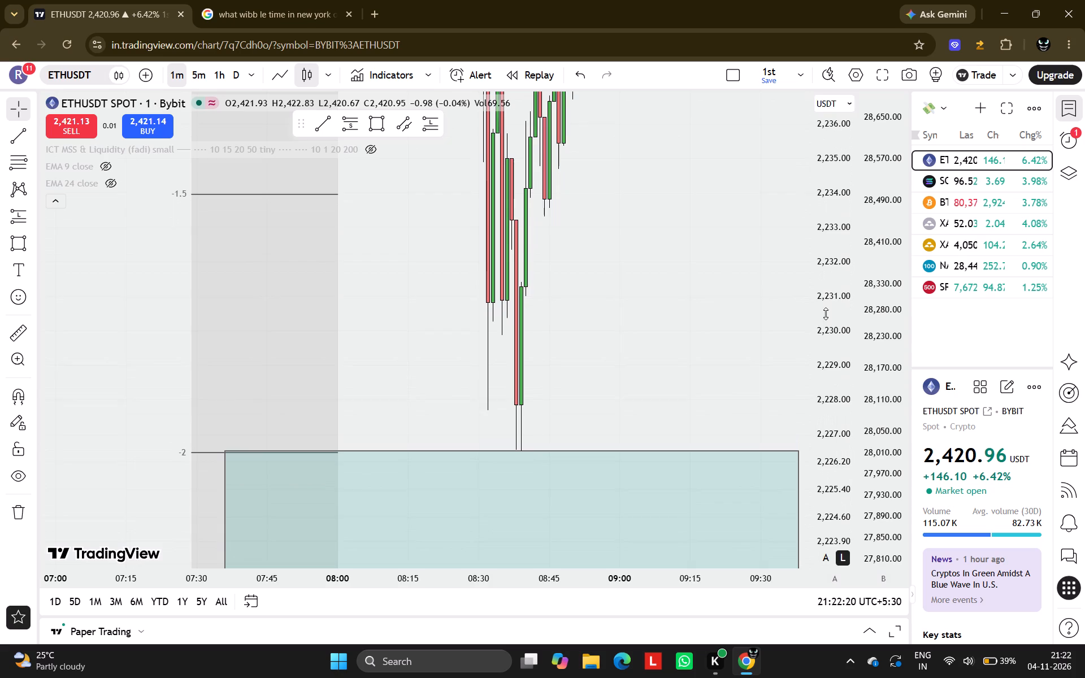
pyautogui.click(515, 453)
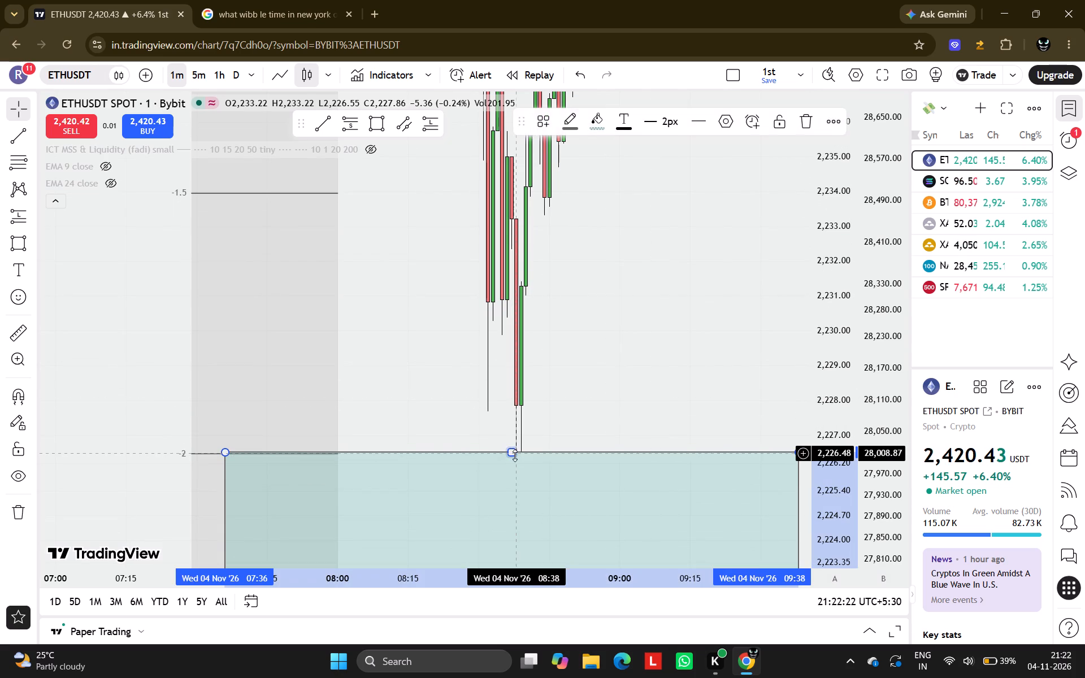
pyautogui.click(597, 419)
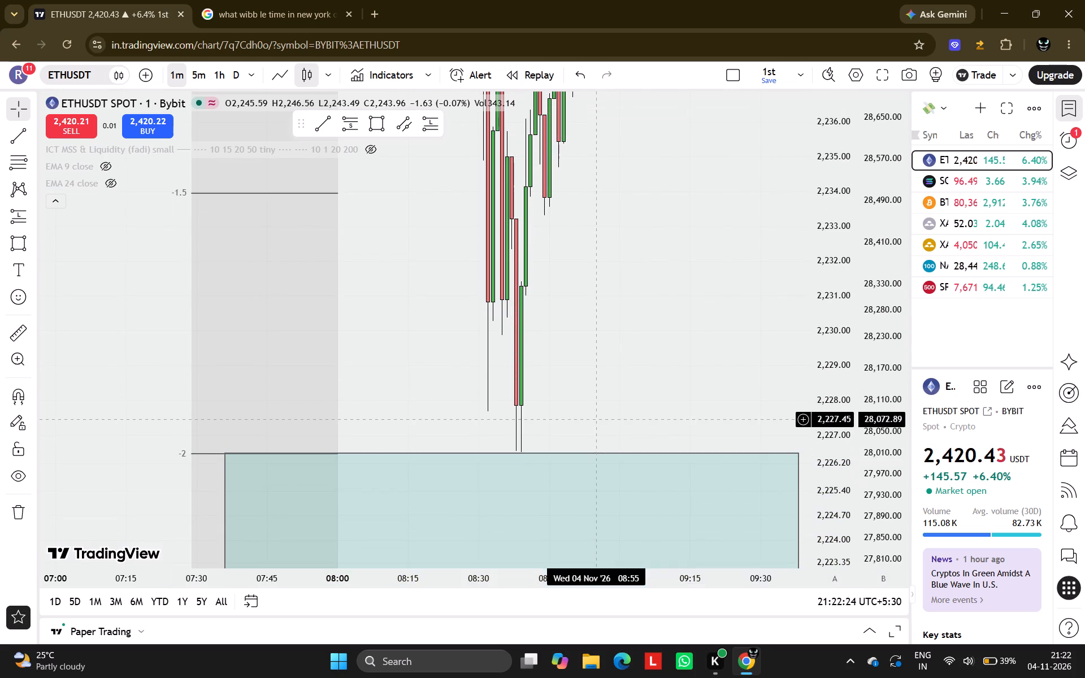
# Move the Fib retracement's lower anchor off the lower trend line, to 08:01 at about 2,255.5.
pyautogui.scroll(-7, 818, 383)
pyautogui.moveTo(688, 319); pyautogui.dragTo(743, 518)
pyautogui.moveTo(444, 290); pyautogui.dragTo(570, 670)
pyautogui.scroll(4, 558, 424)
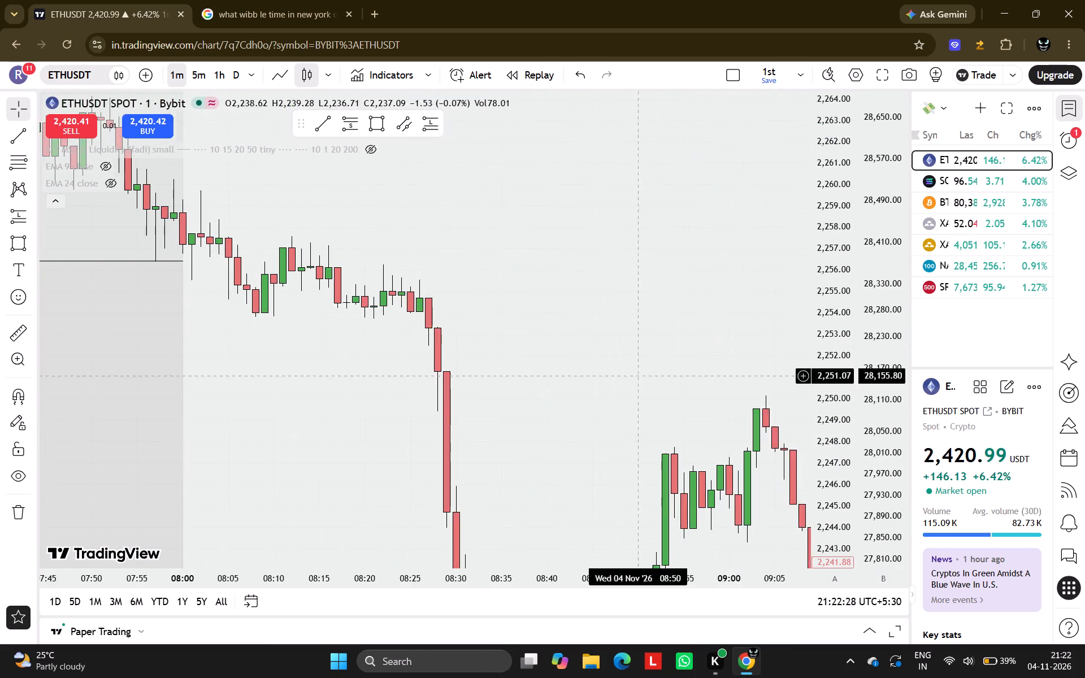
pyautogui.scroll(7, 834, 270)
pyautogui.moveTo(263, 186); pyautogui.dragTo(669, 427)
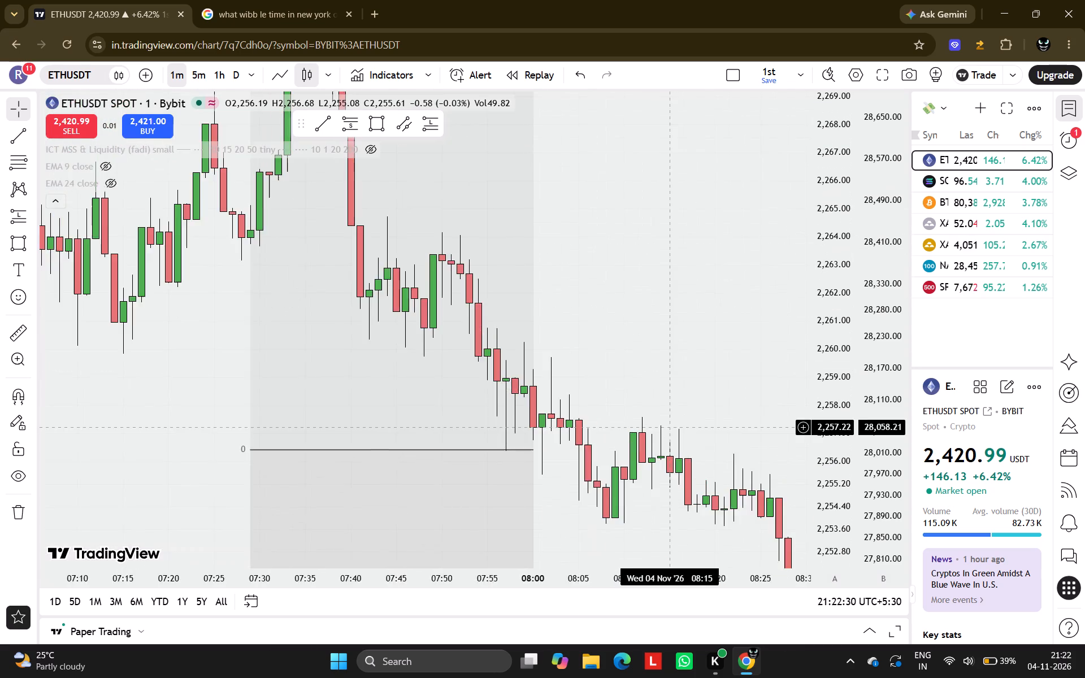
pyautogui.scroll(3, 669, 427)
pyautogui.moveTo(459, 307); pyautogui.dragTo(641, 410)
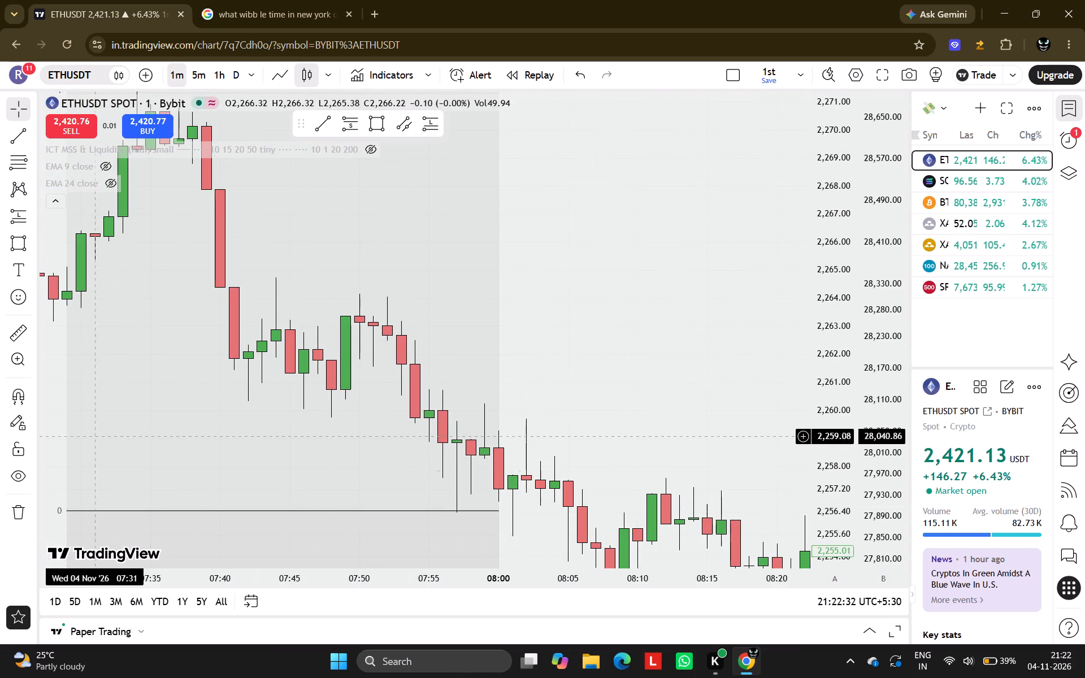
pyautogui.moveTo(53, 424); pyautogui.dragTo(311, 438)
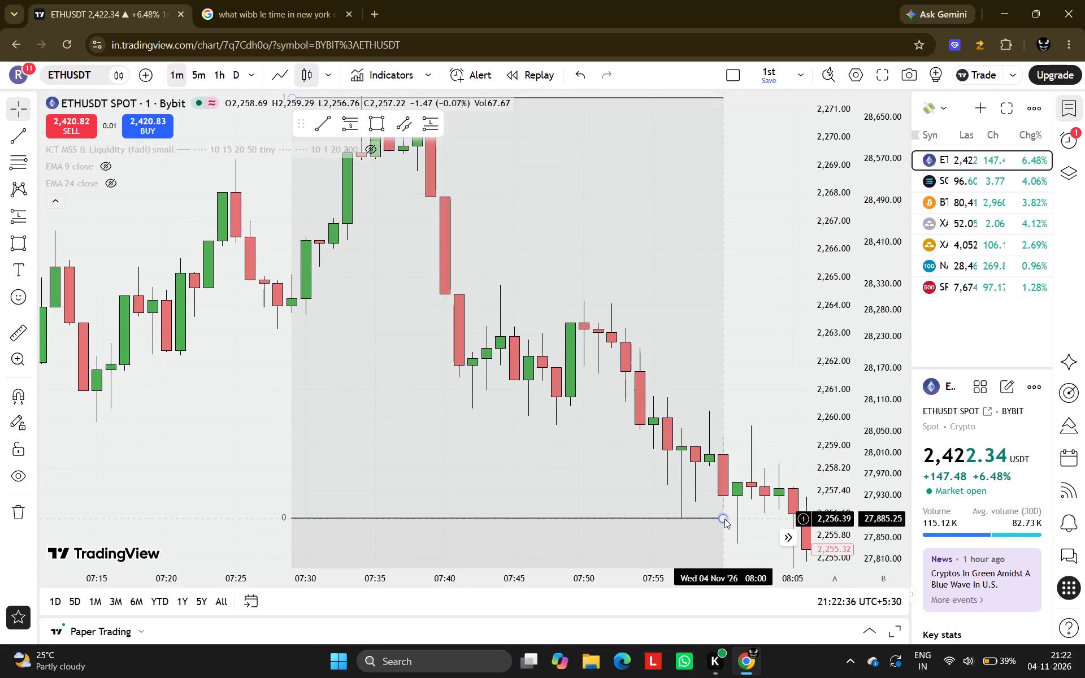
pyautogui.moveTo(724, 519); pyautogui.dragTo(734, 545)
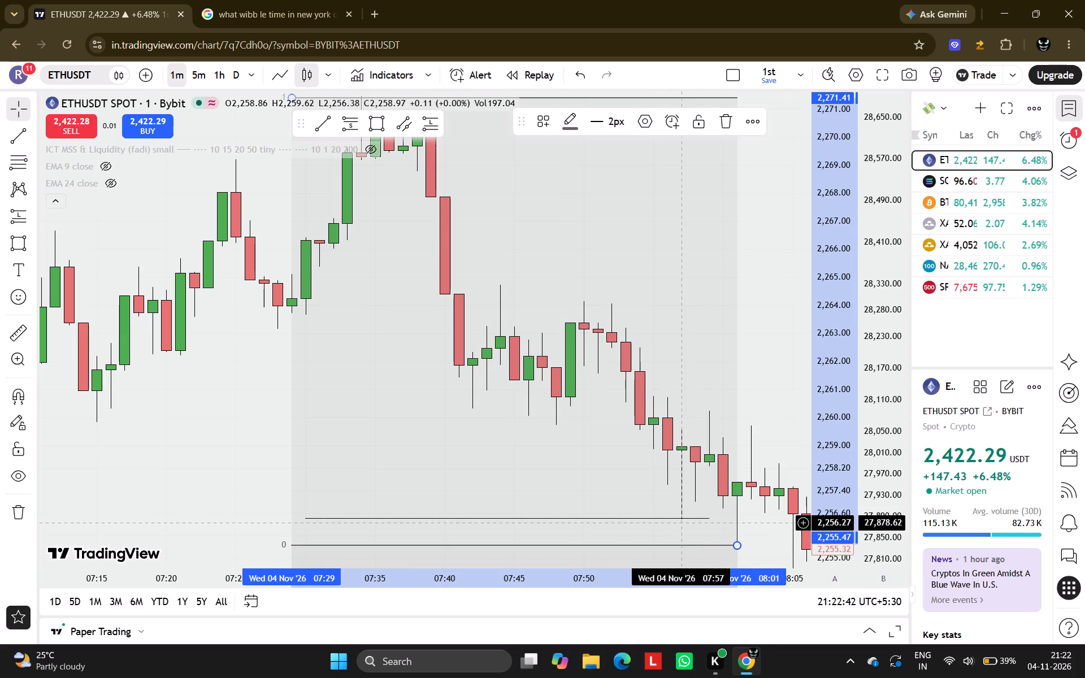
# Set the price of both ends of the lower trend line to 2256.38.
pyautogui.doubleClick(662, 518)
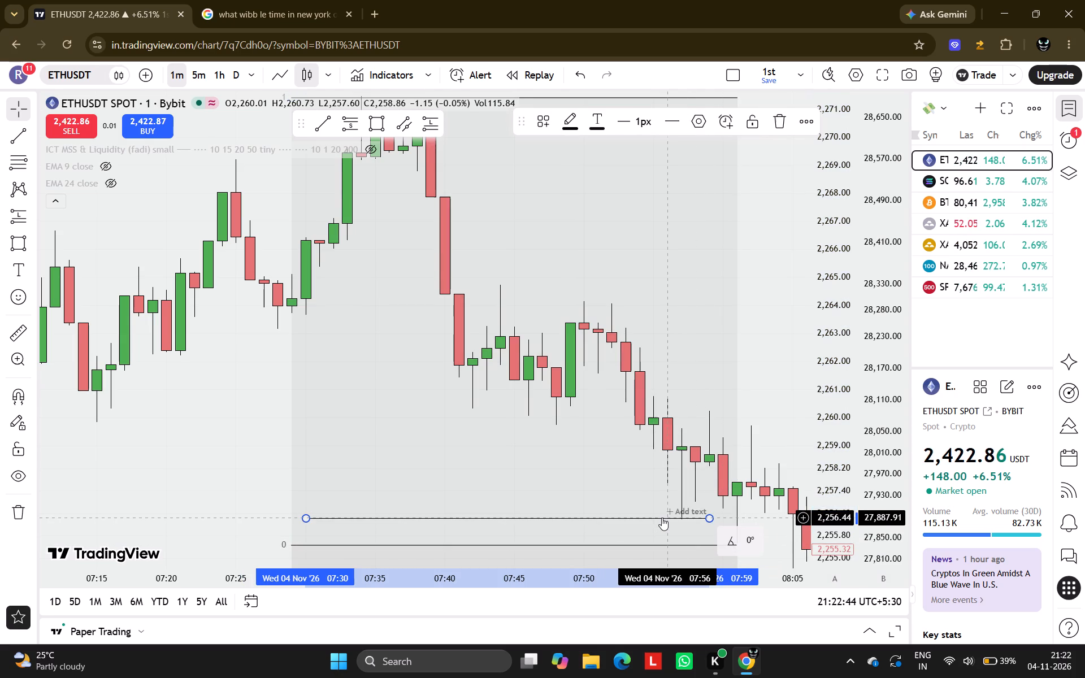
pyautogui.click(514, 206)
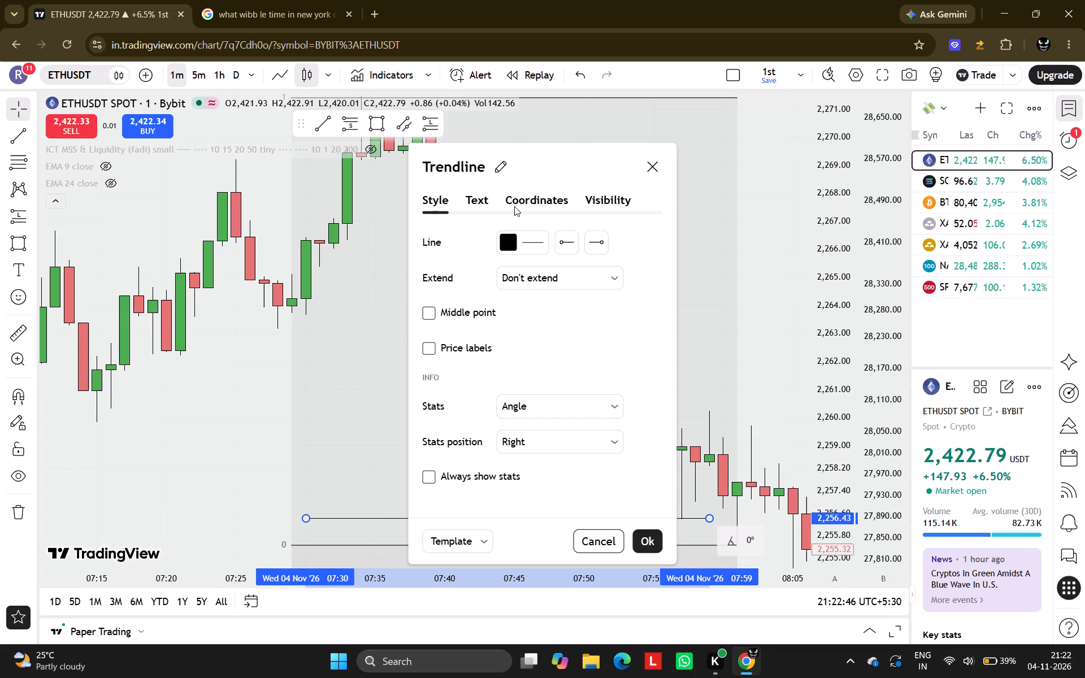
pyautogui.click(543, 245)
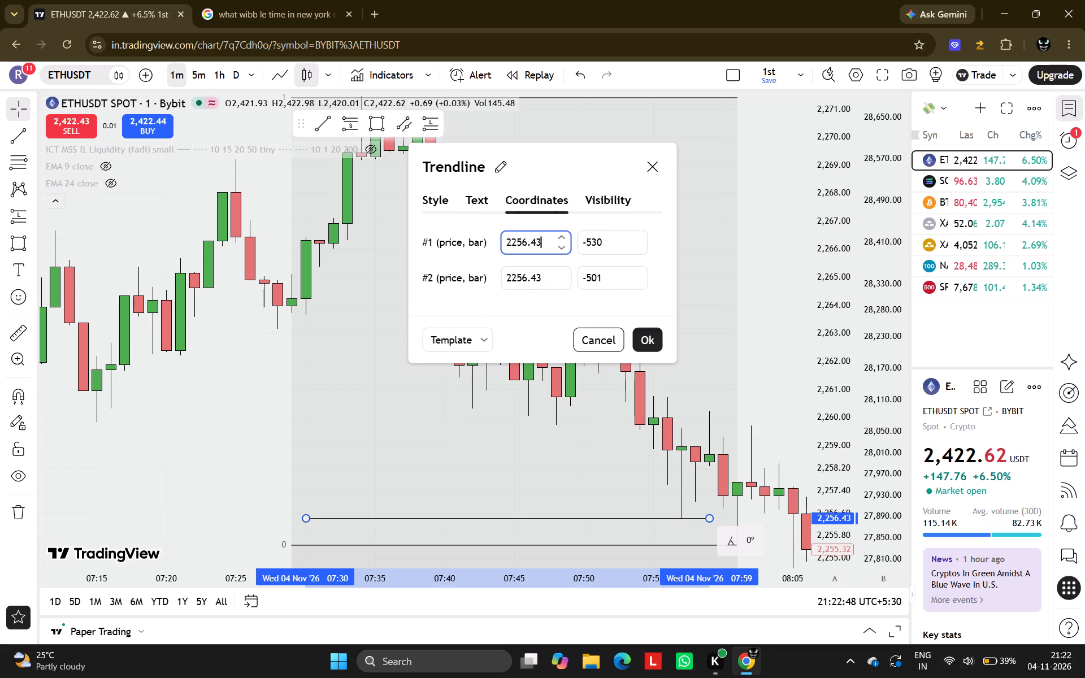
pyautogui.press('BackSpace')
pyautogui.press('BackSpace')
pyautogui.write('38')
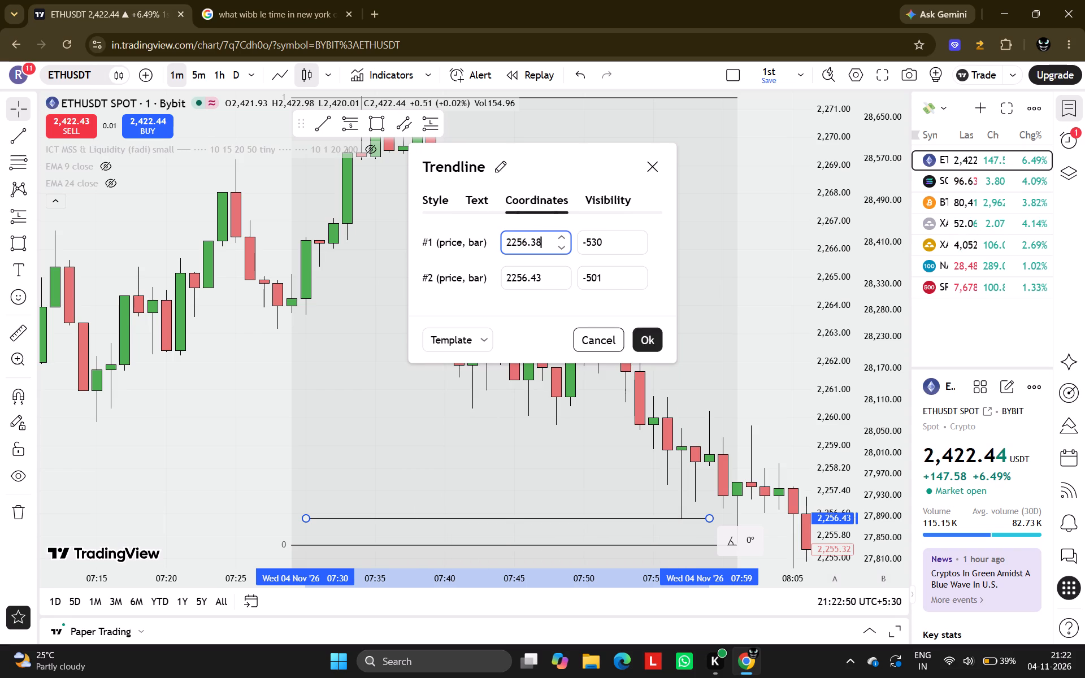
pyautogui.click(551, 269)
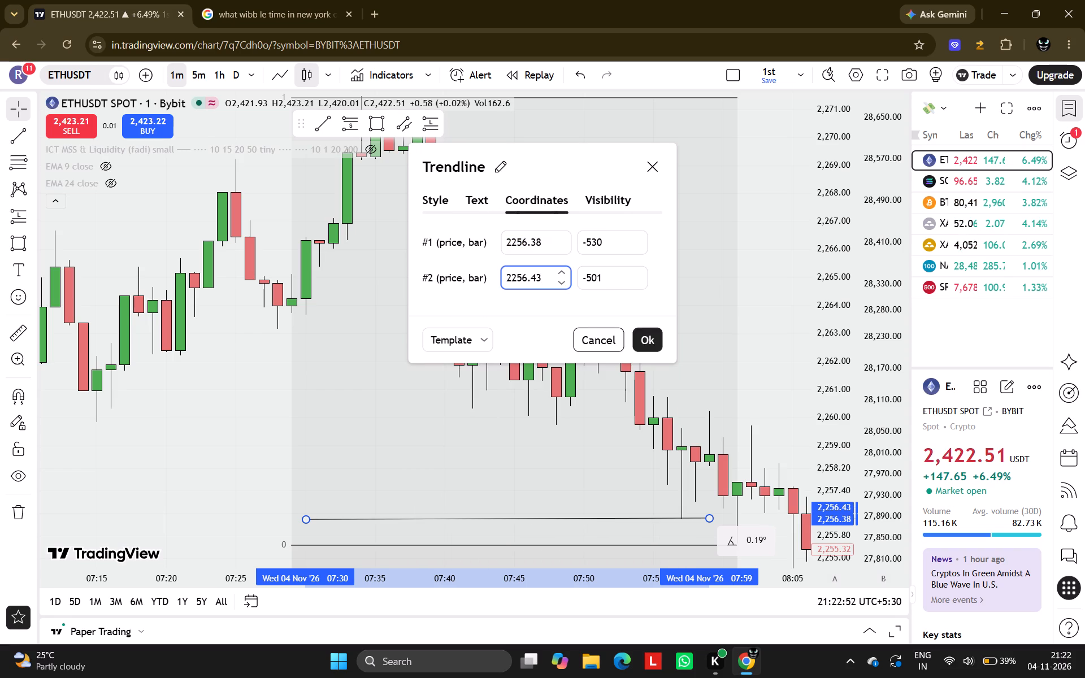
pyautogui.press('BackSpace')
pyautogui.press('BackSpace')
pyautogui.write('38')
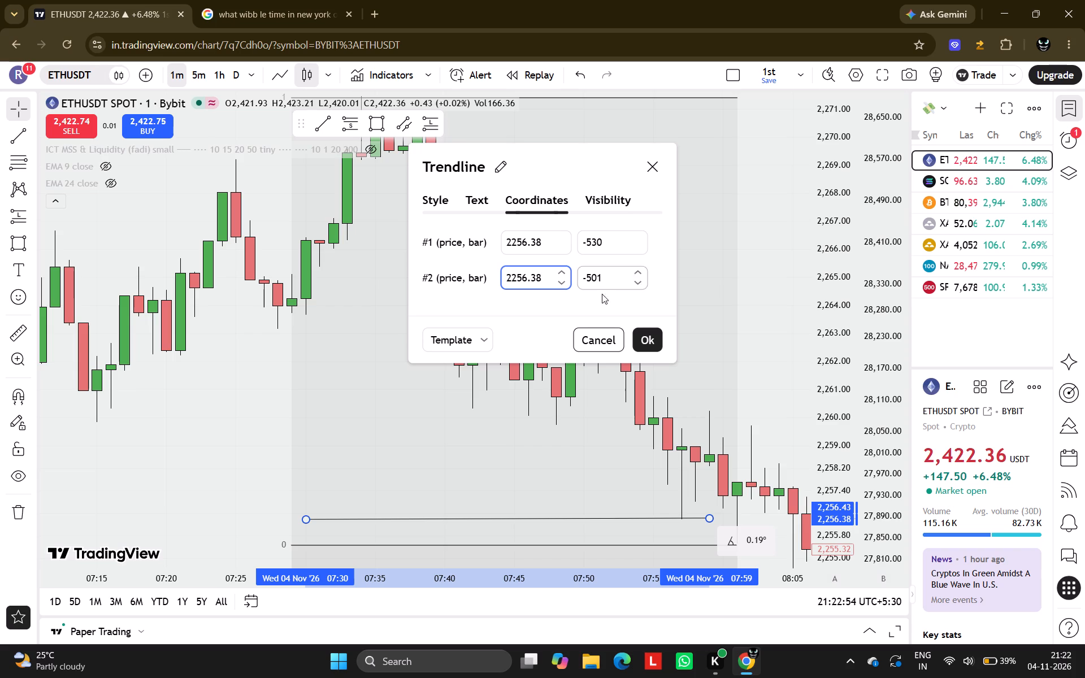
pyautogui.click(637, 337)
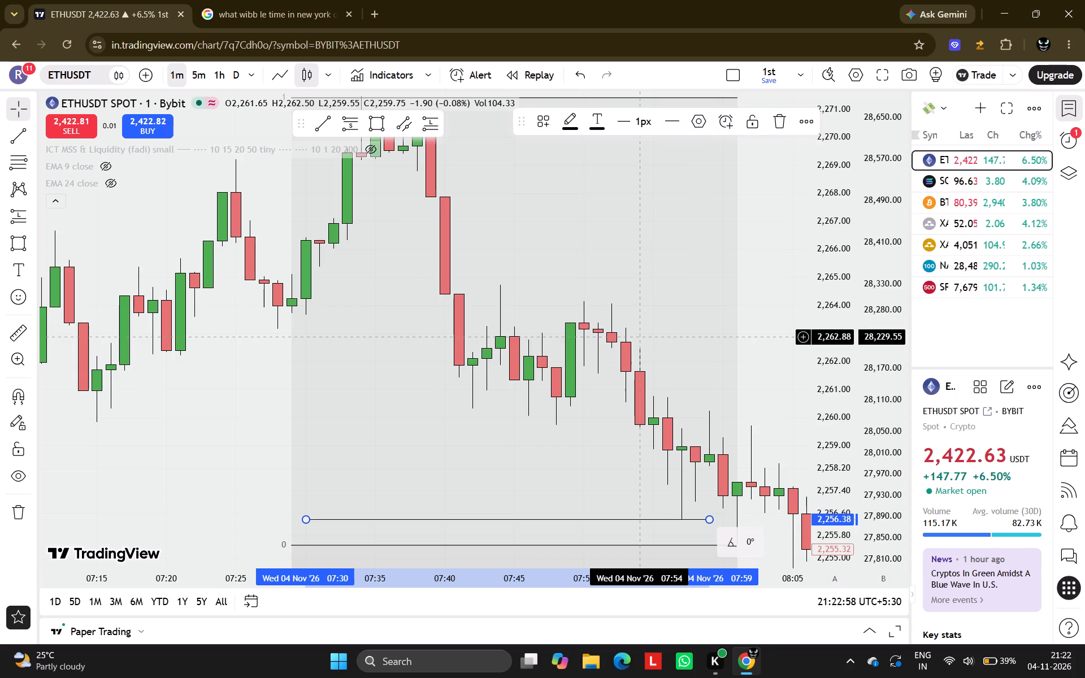
# Move the Fib's upper anchor clear of the upper trend line and set both ends of that line to 2271.47.
pyautogui.scroll(-4, 840, 350)
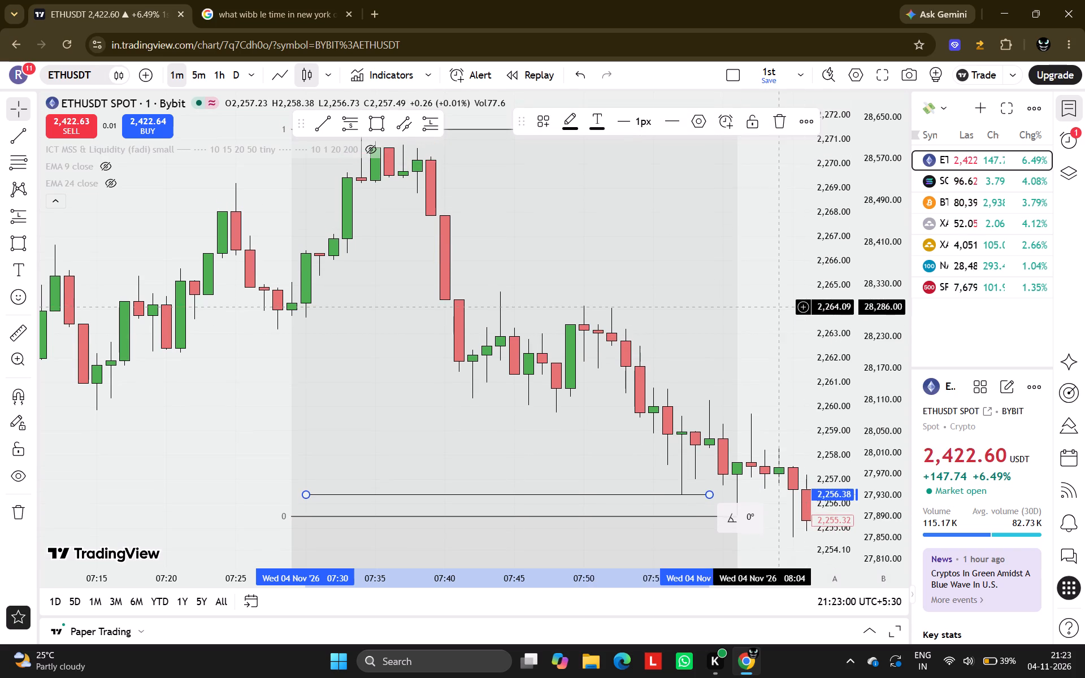
pyautogui.moveTo(781, 307); pyautogui.dragTo(743, 541)
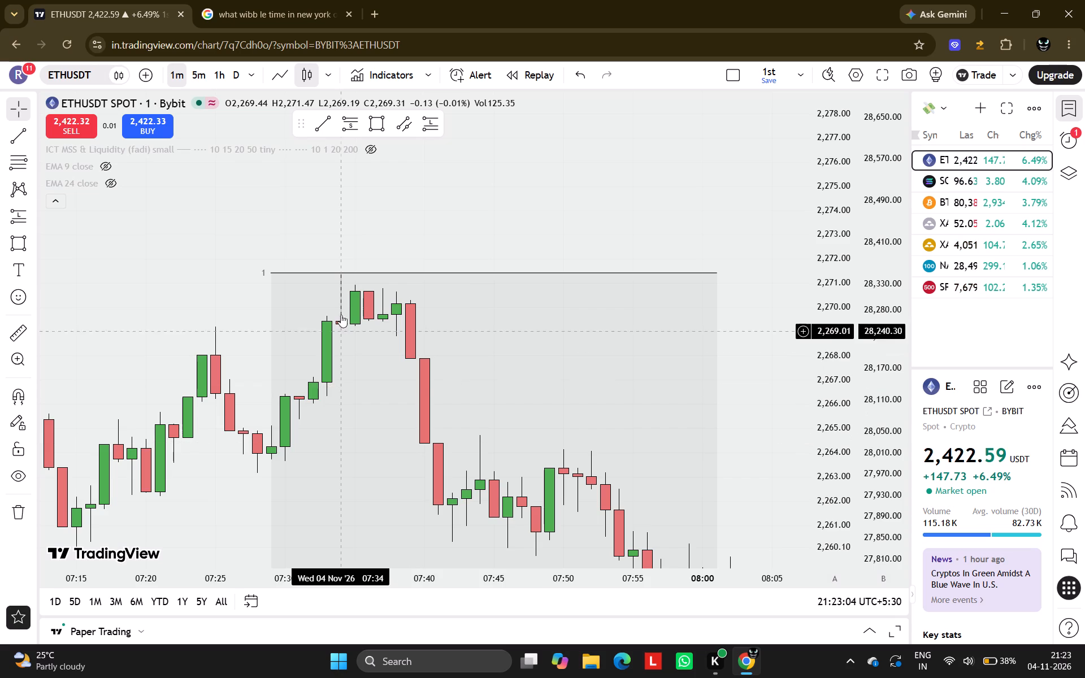
pyautogui.moveTo(275, 271); pyautogui.dragTo(280, 310)
pyautogui.doubleClick(350, 273)
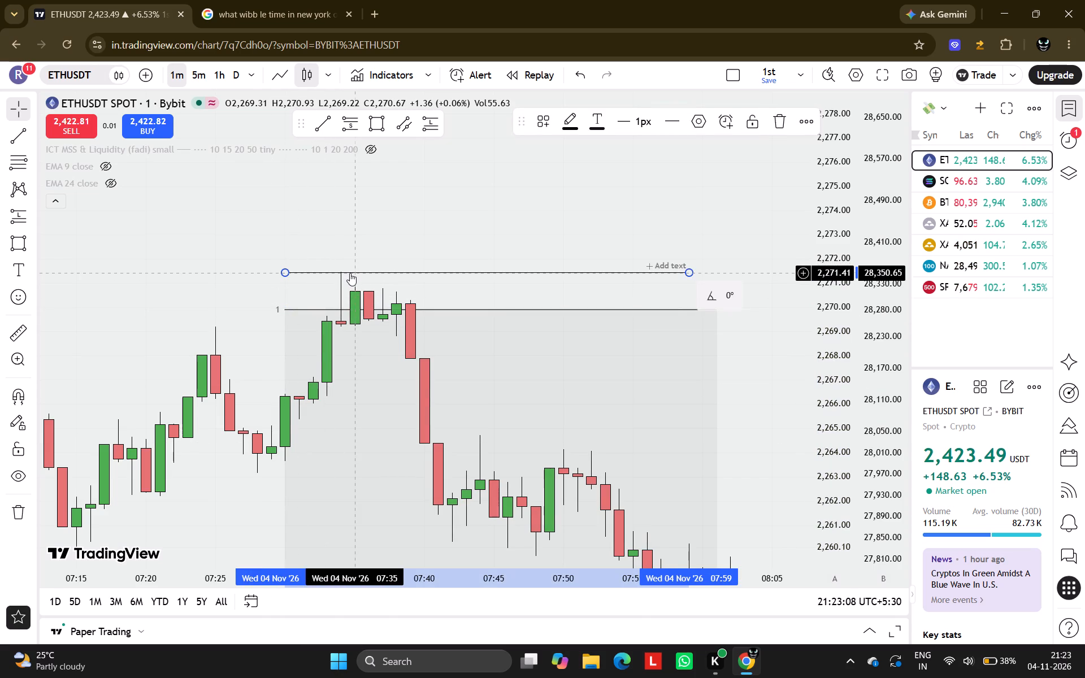
pyautogui.click(545, 345)
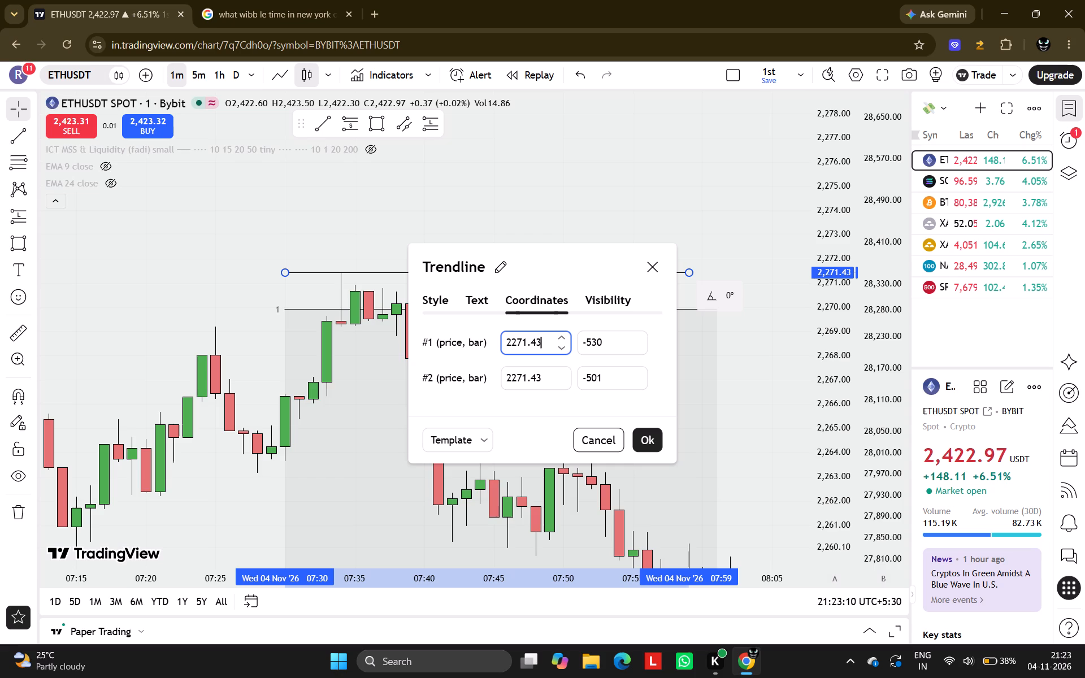
pyautogui.press('BackSpace')
pyautogui.press('7')
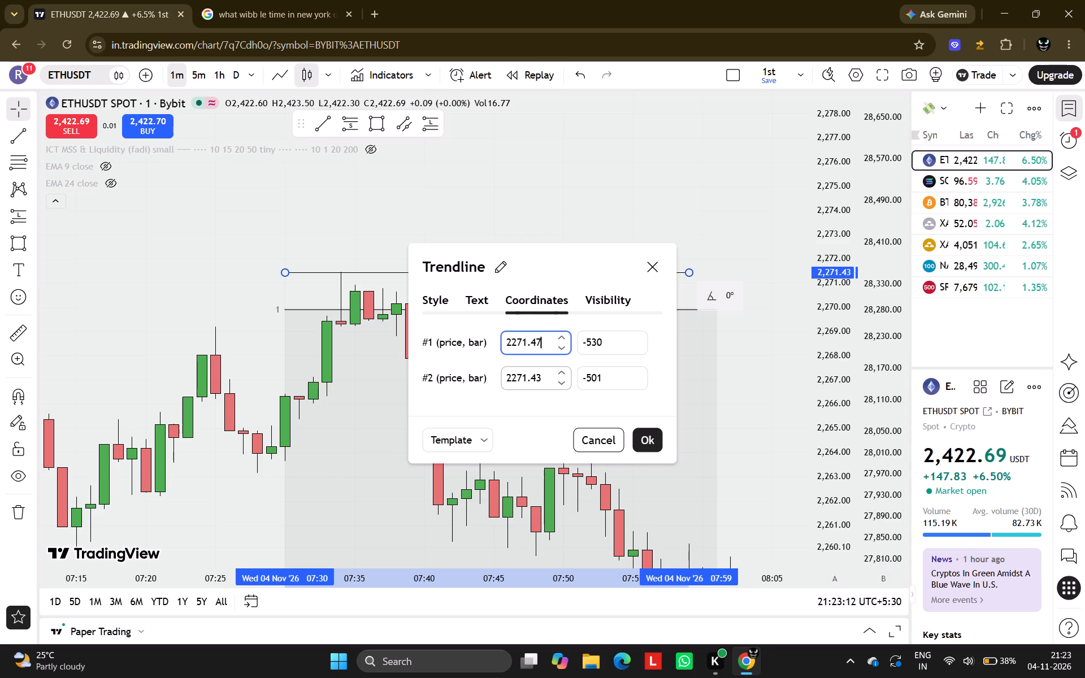
pyautogui.click(541, 377)
pyautogui.press('BackSpace')
pyautogui.press('7')
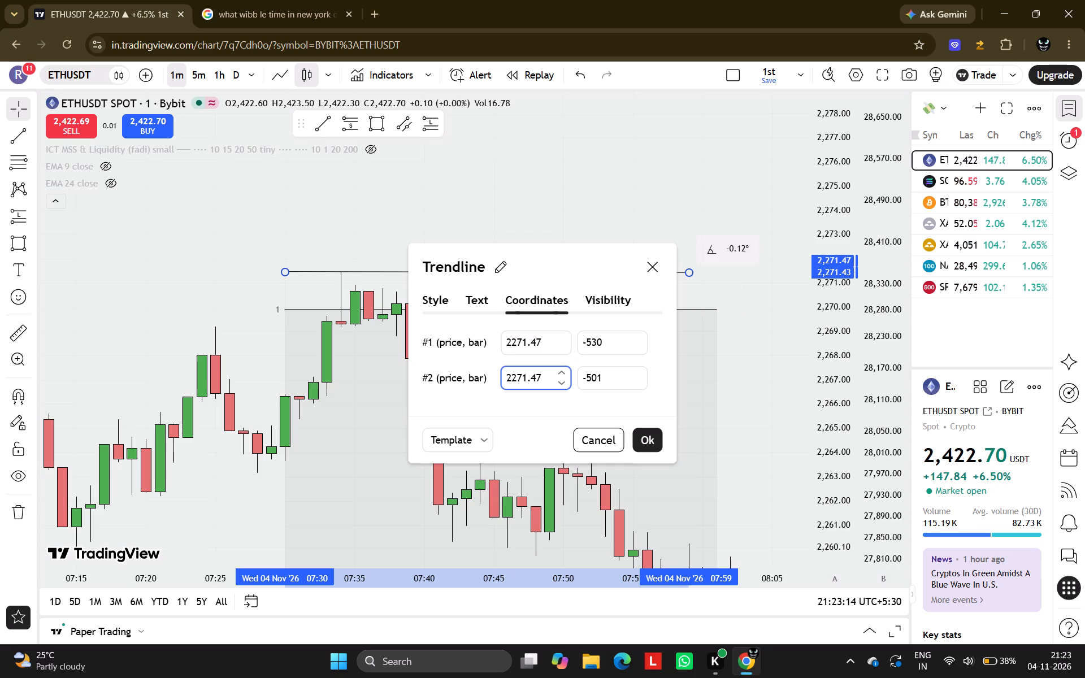
pyautogui.click(652, 434)
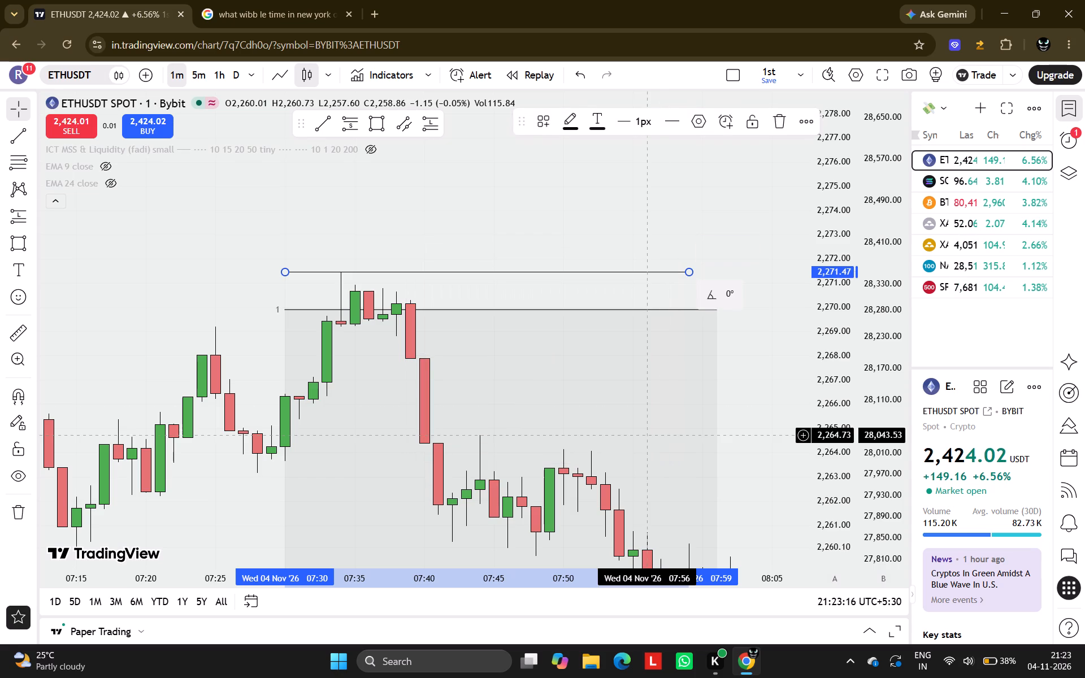
# Place the Fib retracement's upper anchor at 07:30 on the upper trend line and set its price to 2271.47.
pyautogui.moveTo(285, 311); pyautogui.dragTo(271, 285)
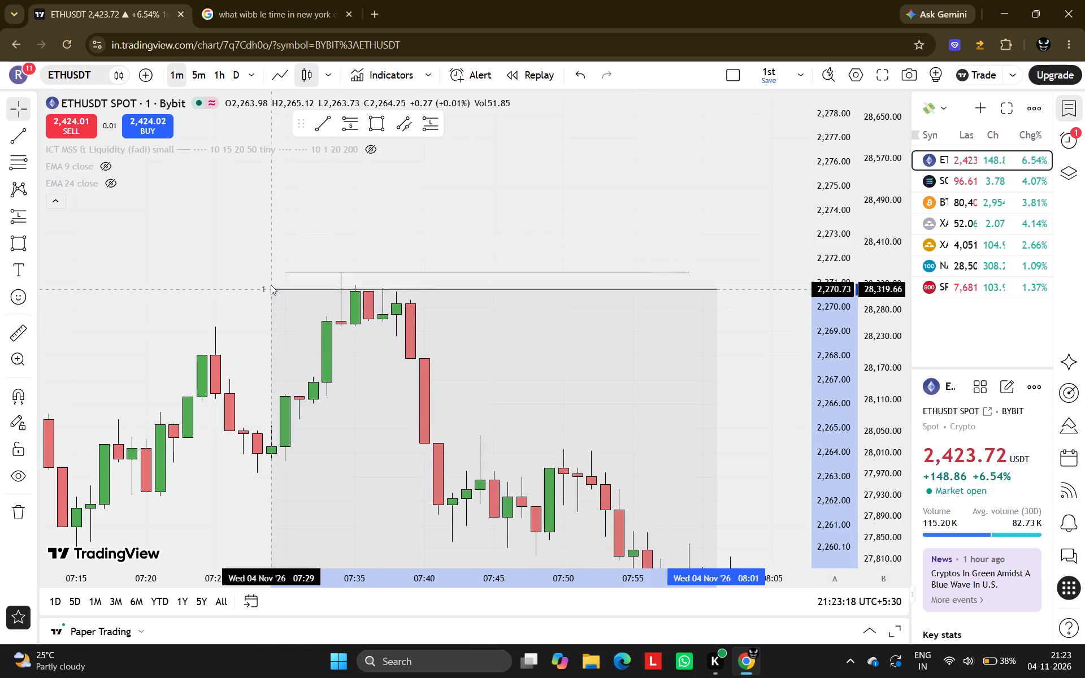
pyautogui.moveTo(271, 285); pyautogui.dragTo(281, 271)
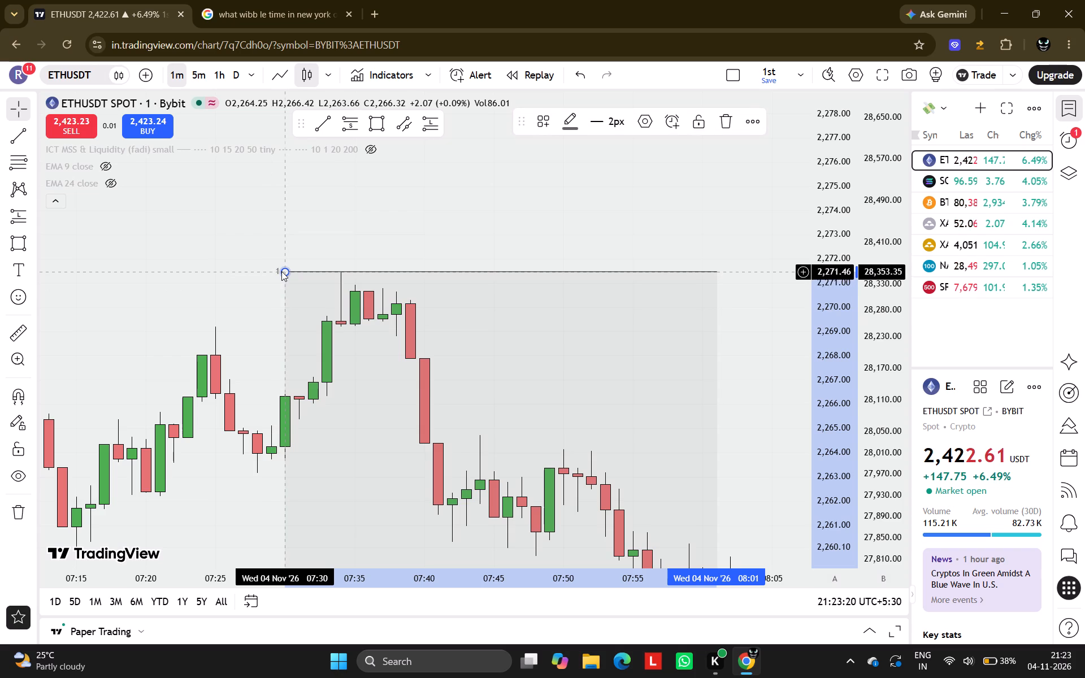
pyautogui.doubleClick(281, 271)
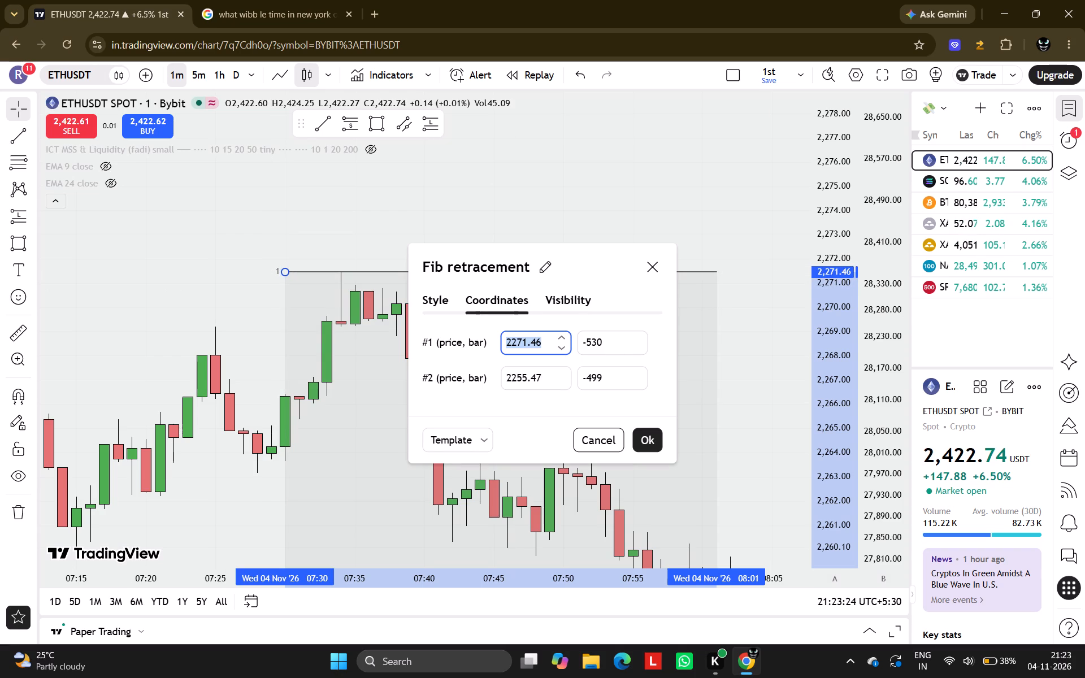
pyautogui.click(546, 346)
pyautogui.press('BackSpace')
pyautogui.press('7')
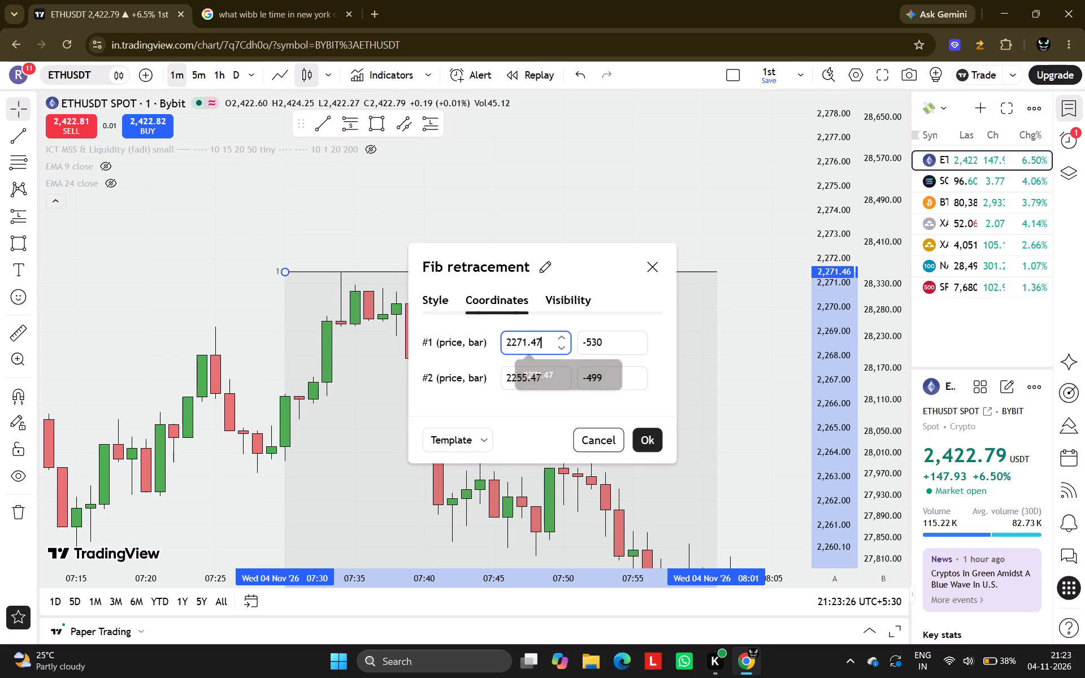
pyautogui.click(654, 450)
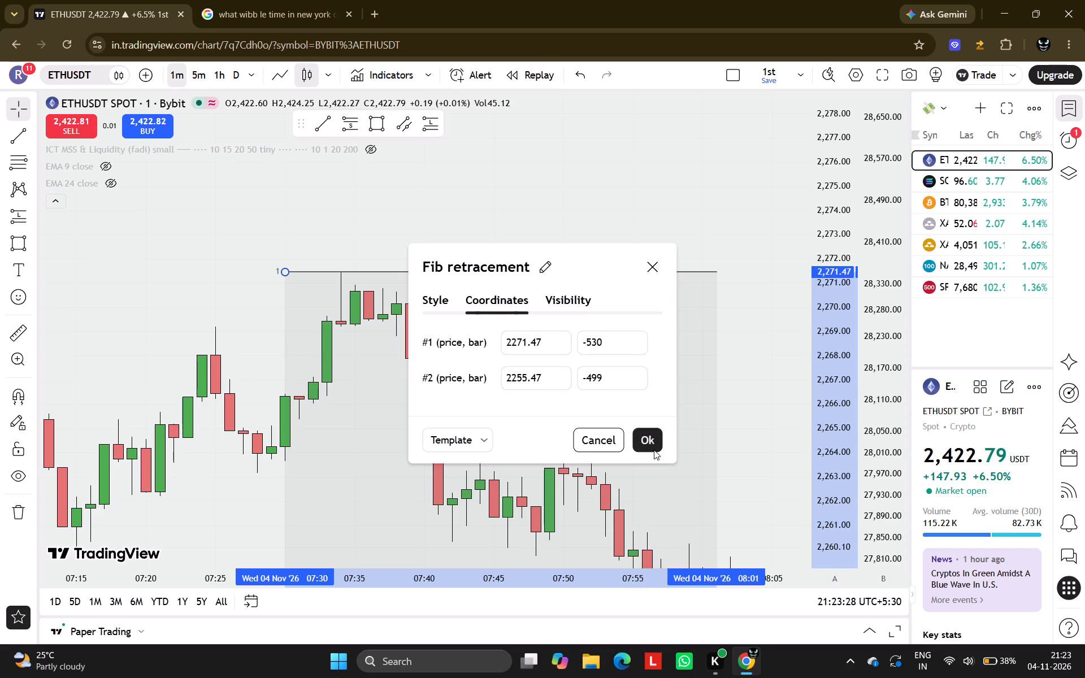
# Set the price of the Fib retracement's lower anchor to 2256.38, matching the lower trend line.
pyautogui.scroll(-1, 745, 454)
pyautogui.moveTo(752, 485); pyautogui.dragTo(706, 331)
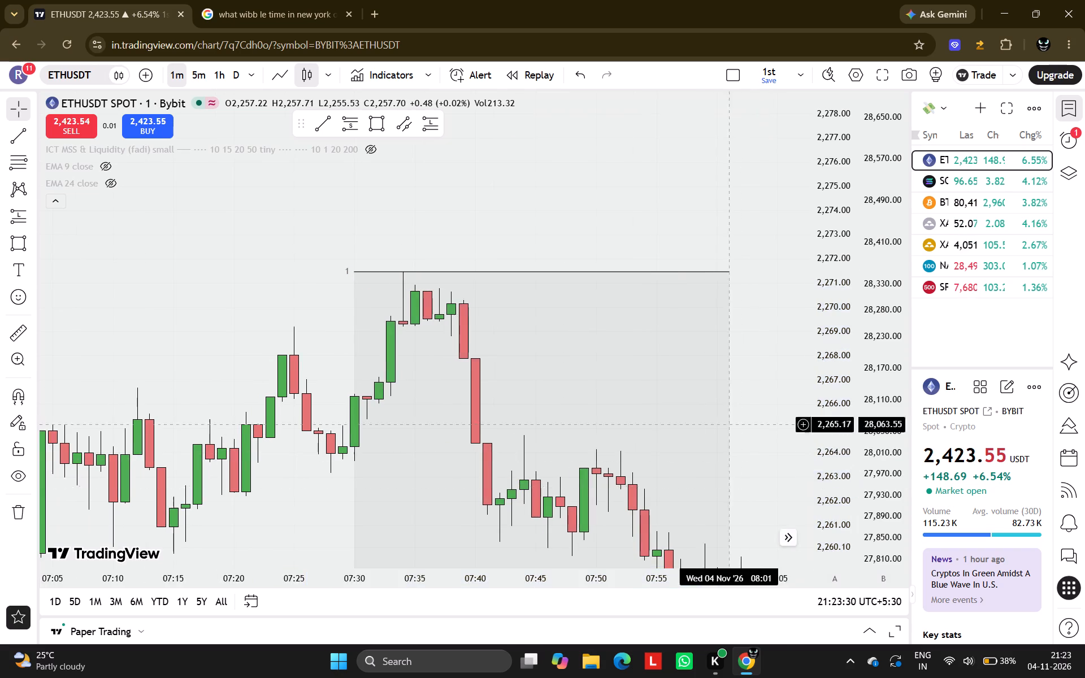
pyautogui.moveTo(706, 331); pyautogui.dragTo(646, 191)
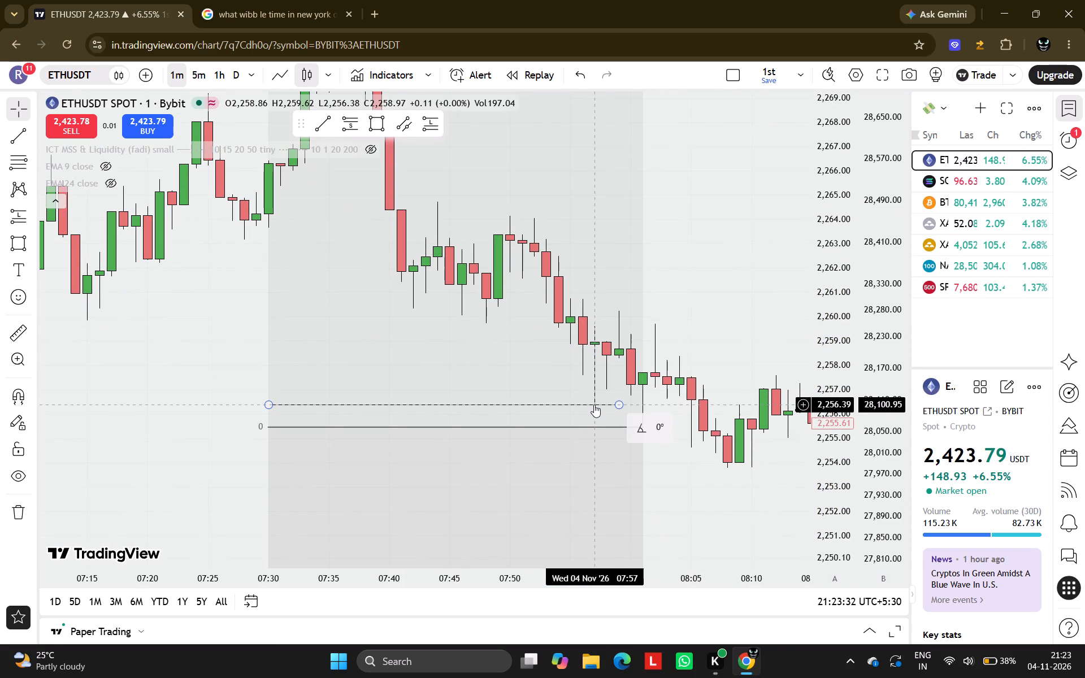
pyautogui.doubleClick(554, 425)
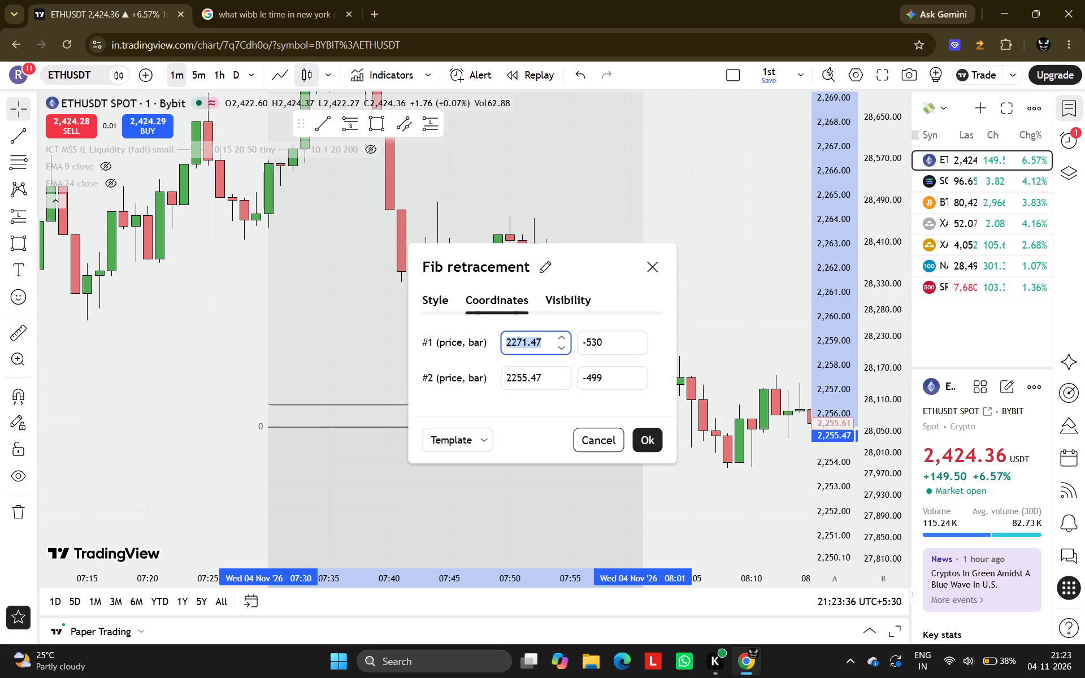
pyautogui.click(542, 341)
pyautogui.press('BackSpace')
pyautogui.press('BackSpace')
pyautogui.press('BackSpace')
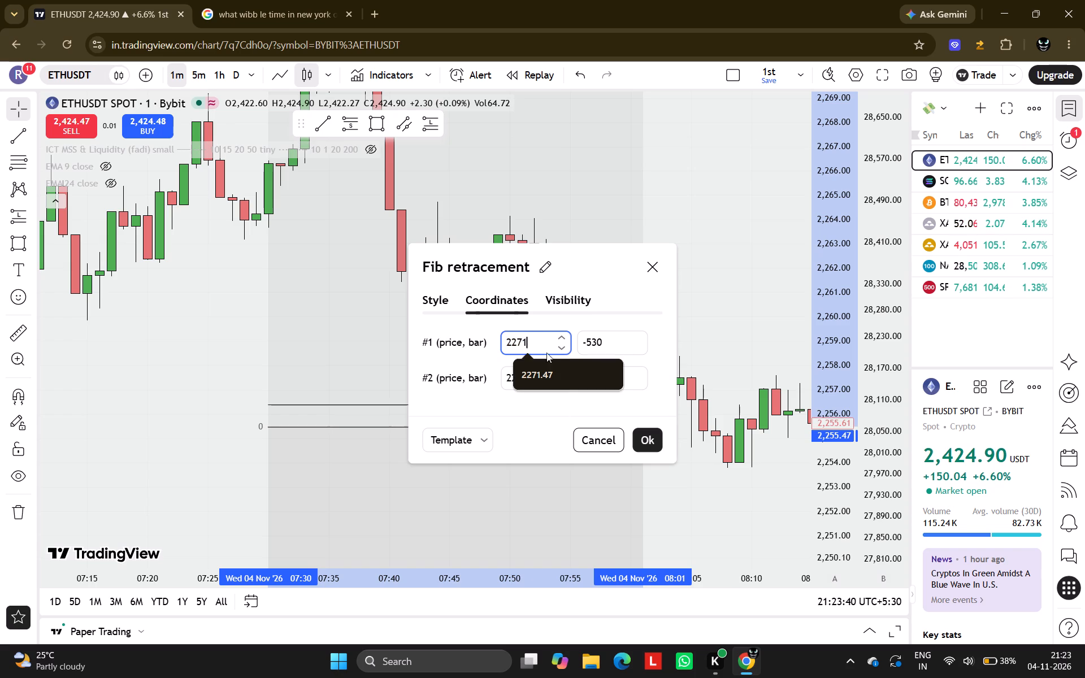
pyautogui.click(546, 372)
pyautogui.click(549, 381)
pyautogui.press('BackSpace')
pyautogui.press('BackSpace')
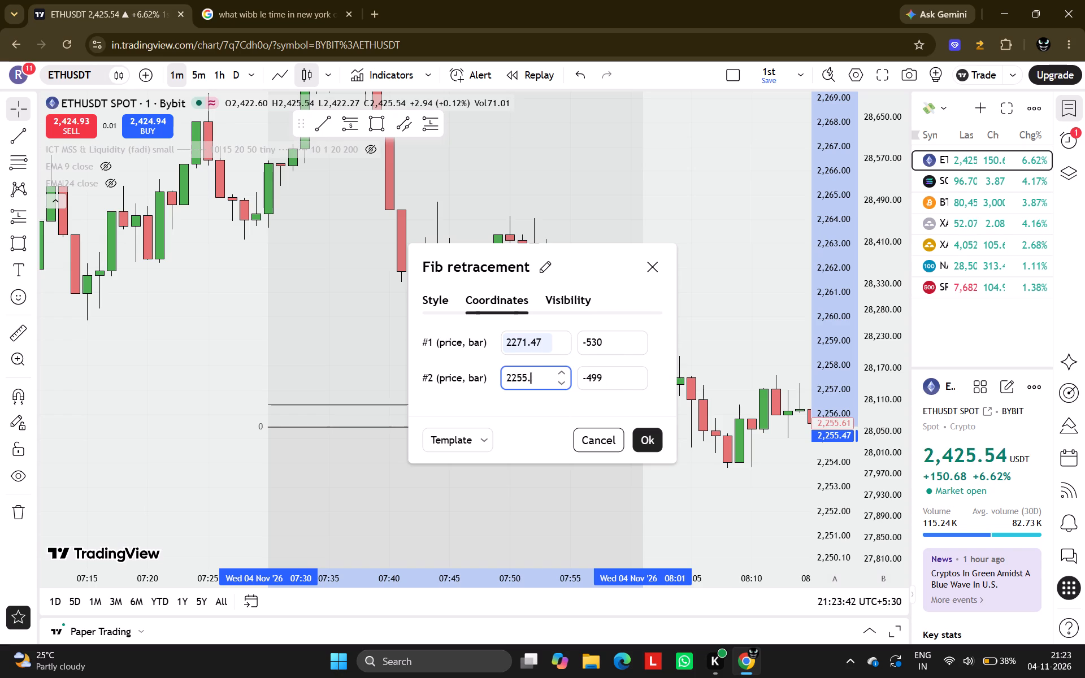
pyautogui.press('BackSpace')
pyautogui.press('BackSpace')
pyautogui.write('6.')
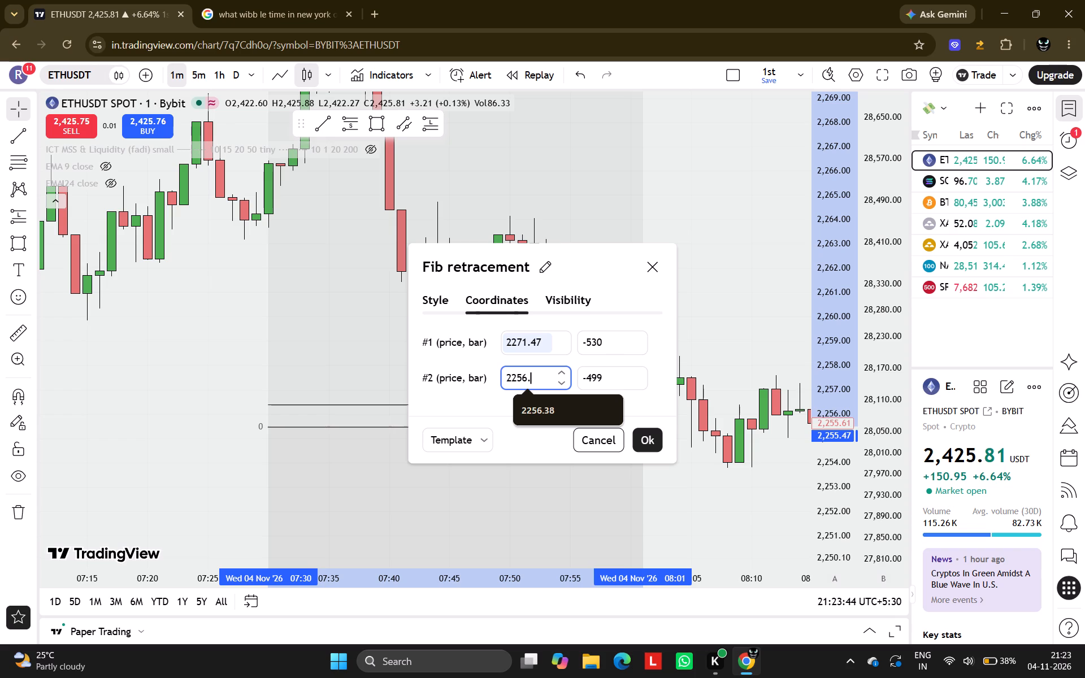
pyautogui.write('38')
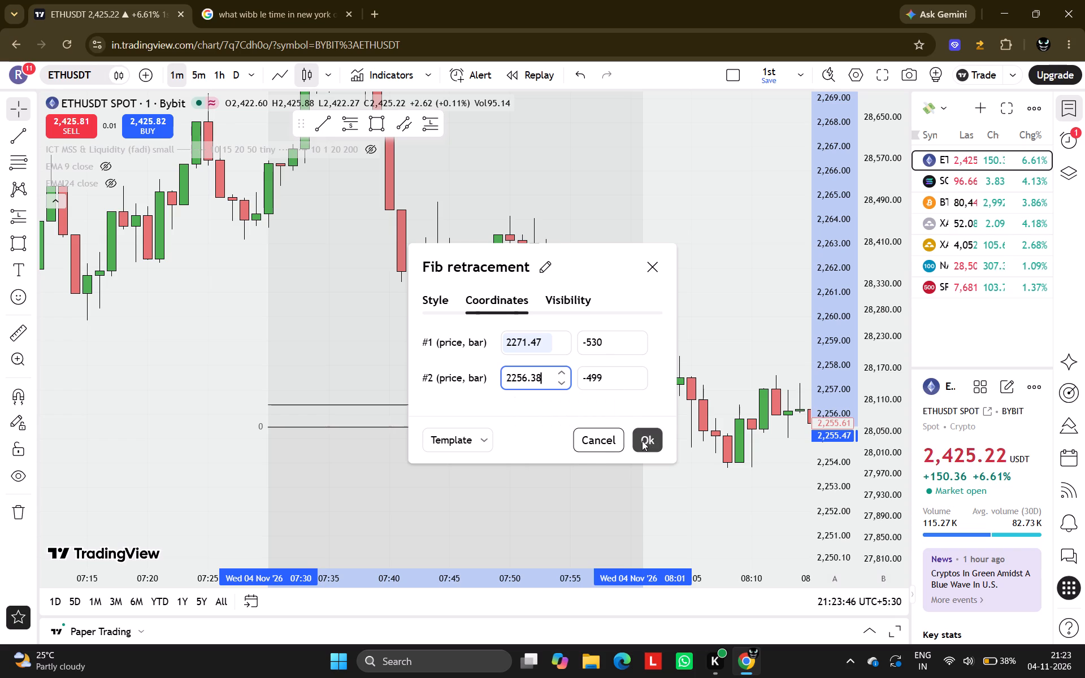
pyautogui.click(648, 441)
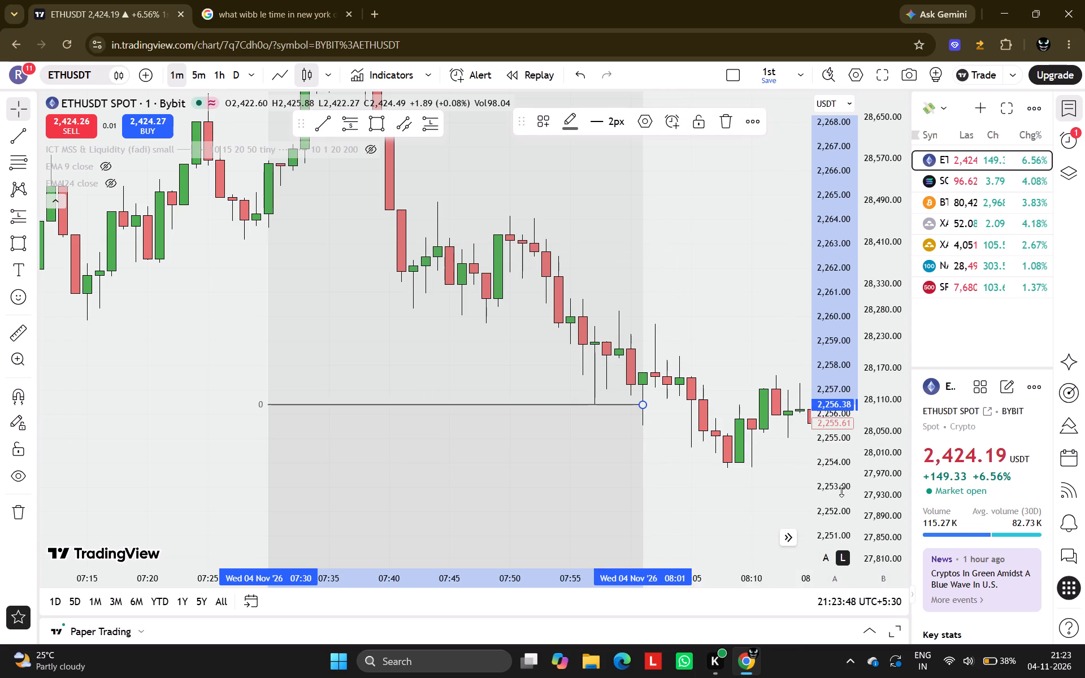
# Fit the rectangle zone between the Fib's -2 and -2.5 levels, from about 2226.15 down to about 2218.66, starting at 07:34.
pyautogui.scroll(-11, 841, 491)
pyautogui.moveTo(720, 476); pyautogui.dragTo(720, 171)
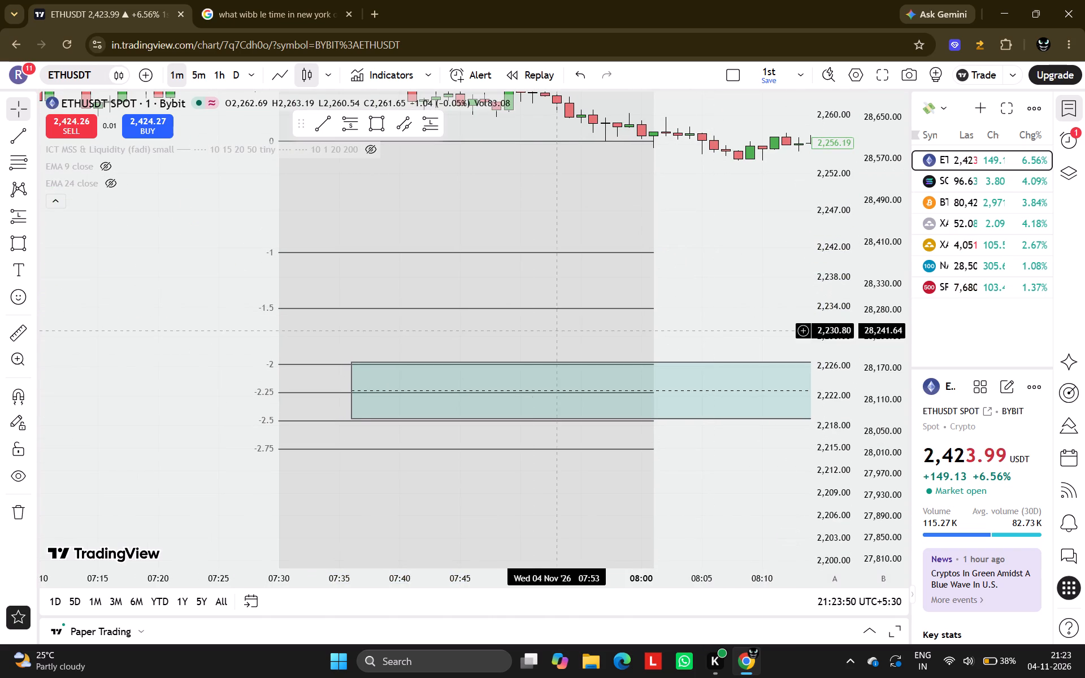
pyautogui.moveTo(353, 362); pyautogui.dragTo(332, 377)
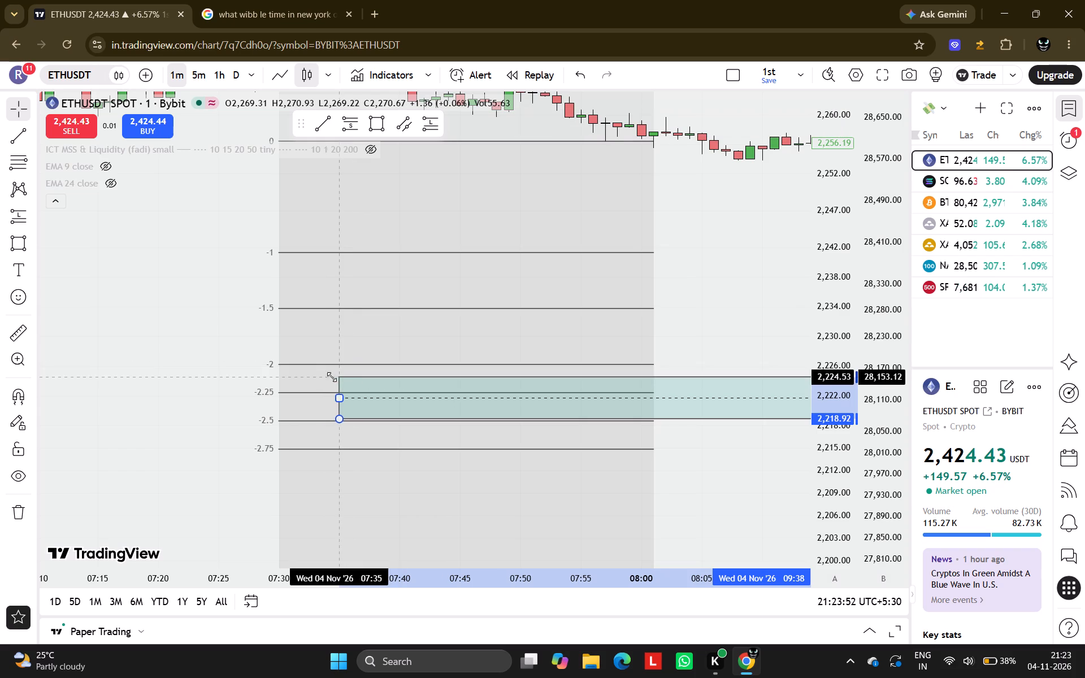
pyautogui.moveTo(332, 377); pyautogui.dragTo(326, 365)
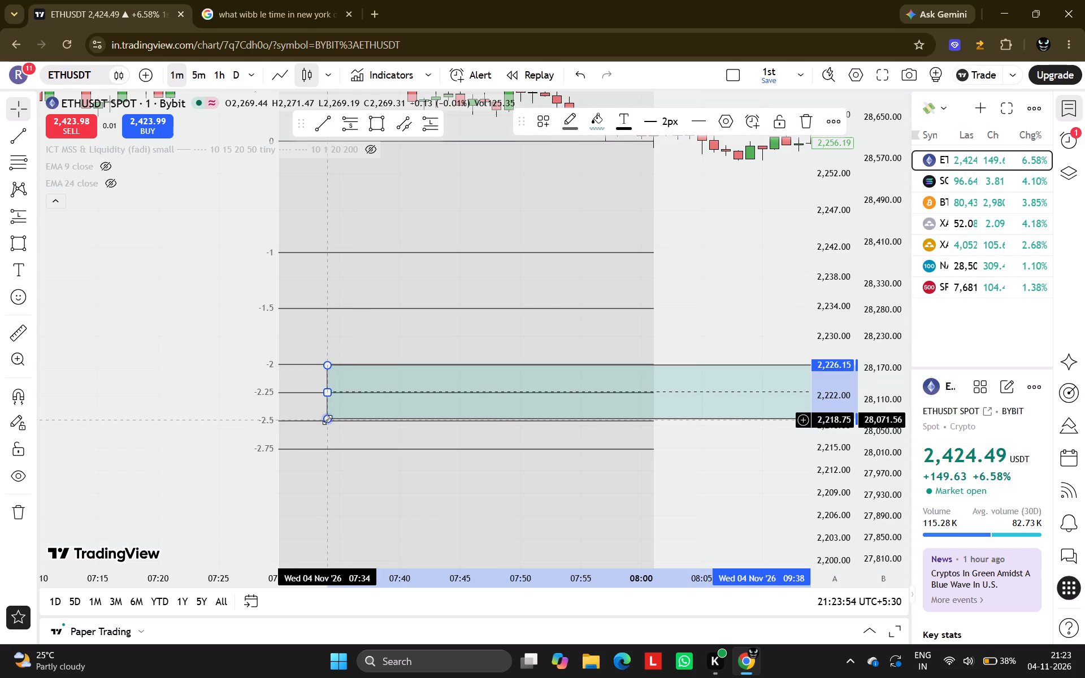
pyautogui.click(327, 420)
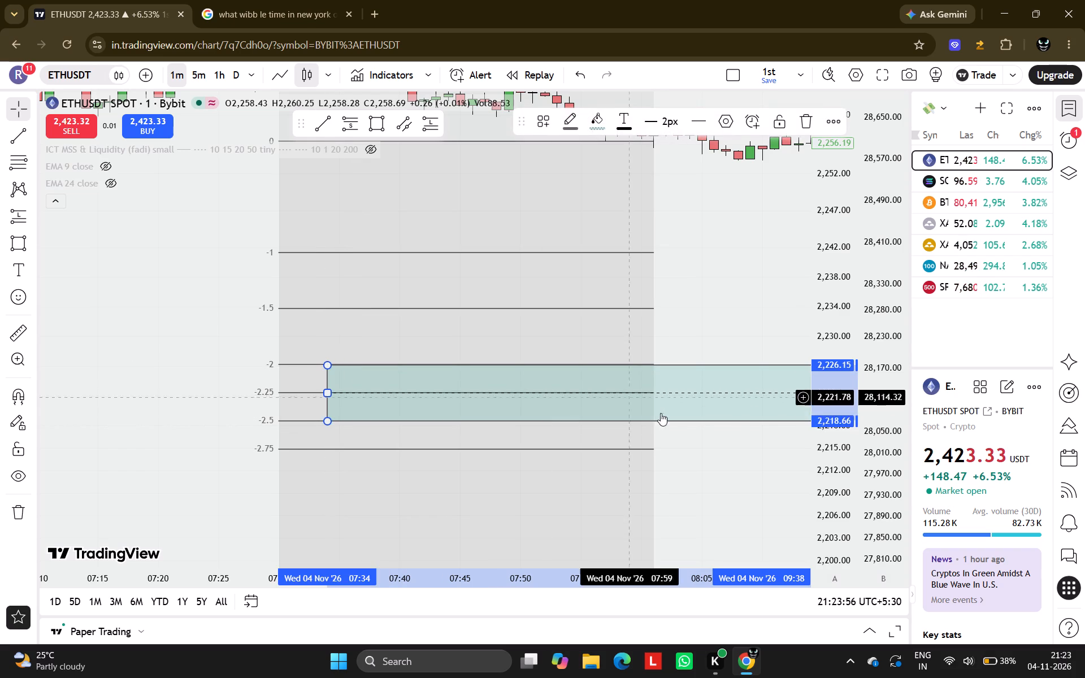
# Turn on price labels for the levels of the Fib retracement projected below the 07:30–08:00 range.
pyautogui.moveTo(695, 450); pyautogui.dragTo(0, 524)
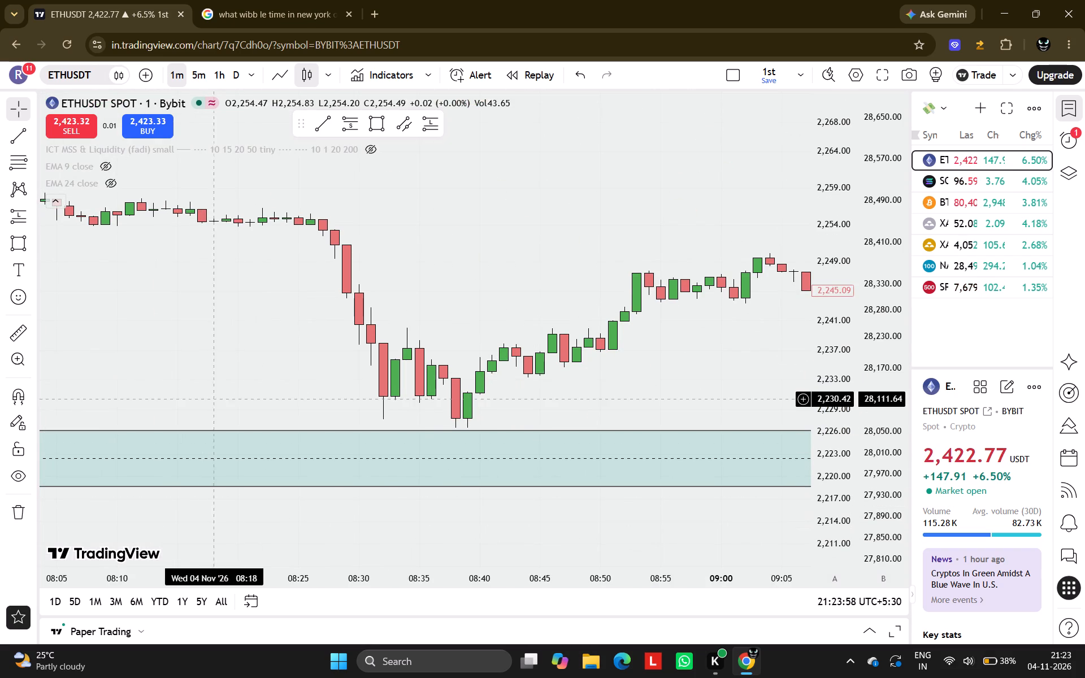
pyautogui.moveTo(201, 392); pyautogui.dragTo(411, 393)
pyautogui.scroll(-4, 411, 393)
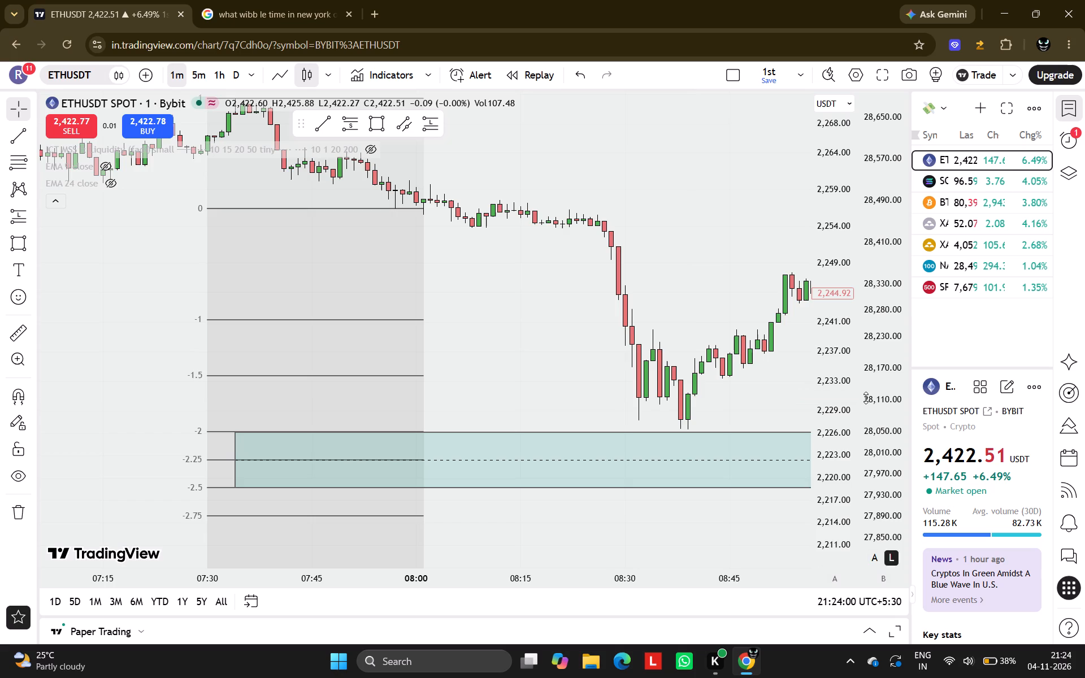
pyautogui.scroll(10, 836, 390)
pyautogui.moveTo(543, 514); pyautogui.dragTo(532, 406)
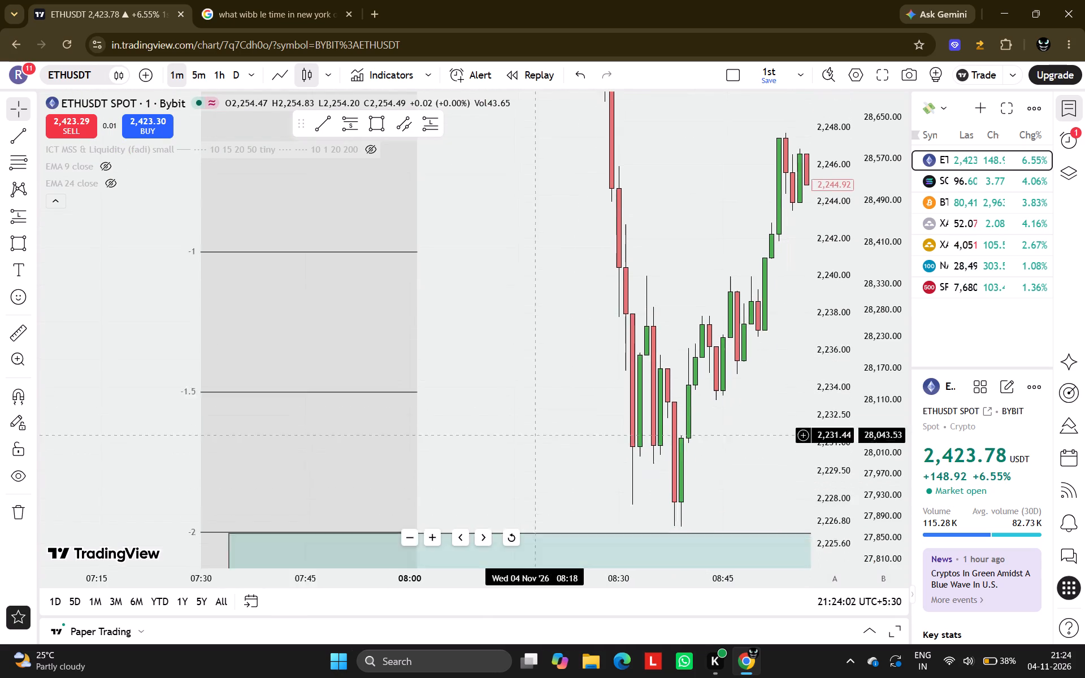
pyautogui.moveTo(532, 406); pyautogui.dragTo(514, 353)
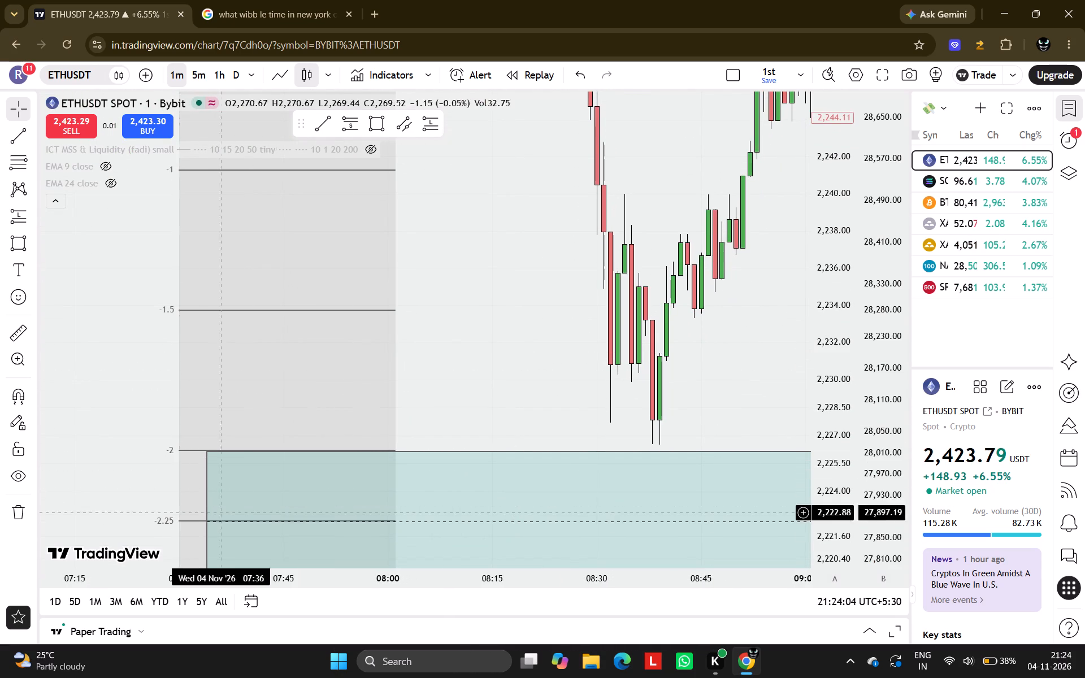
pyautogui.click(183, 447)
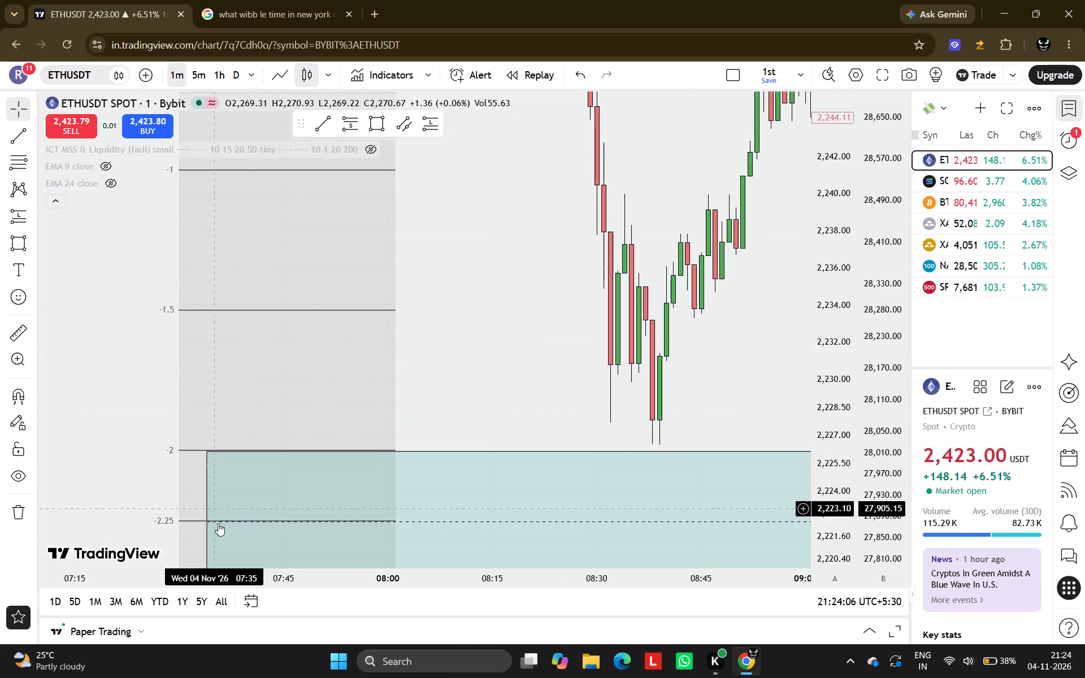
pyautogui.click(186, 309)
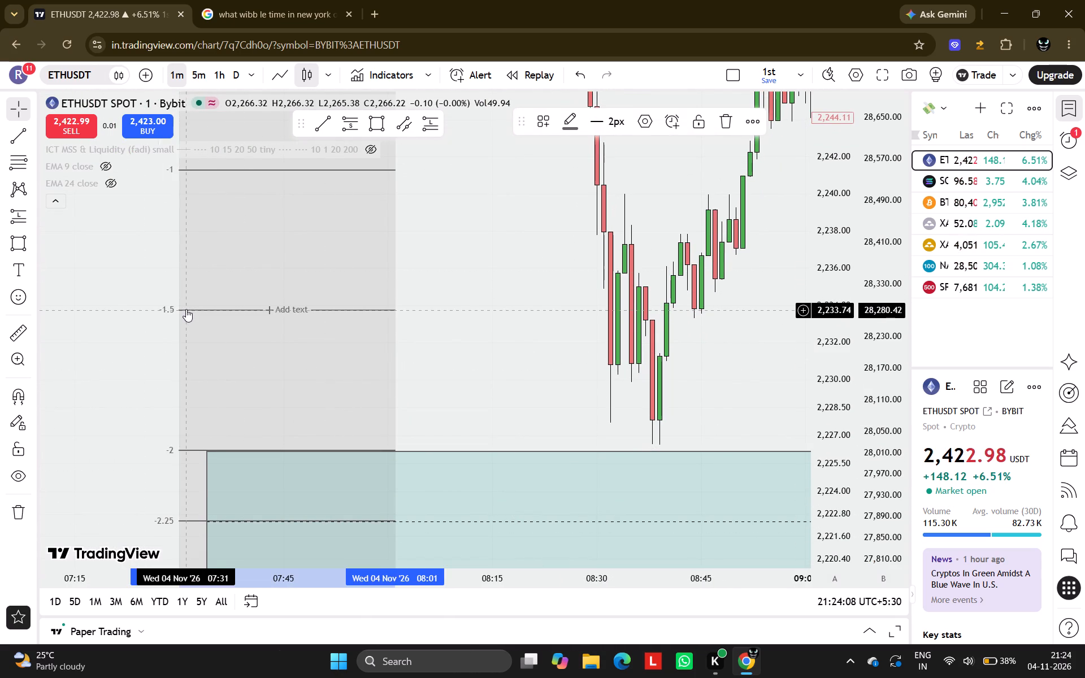
pyautogui.click(650, 121)
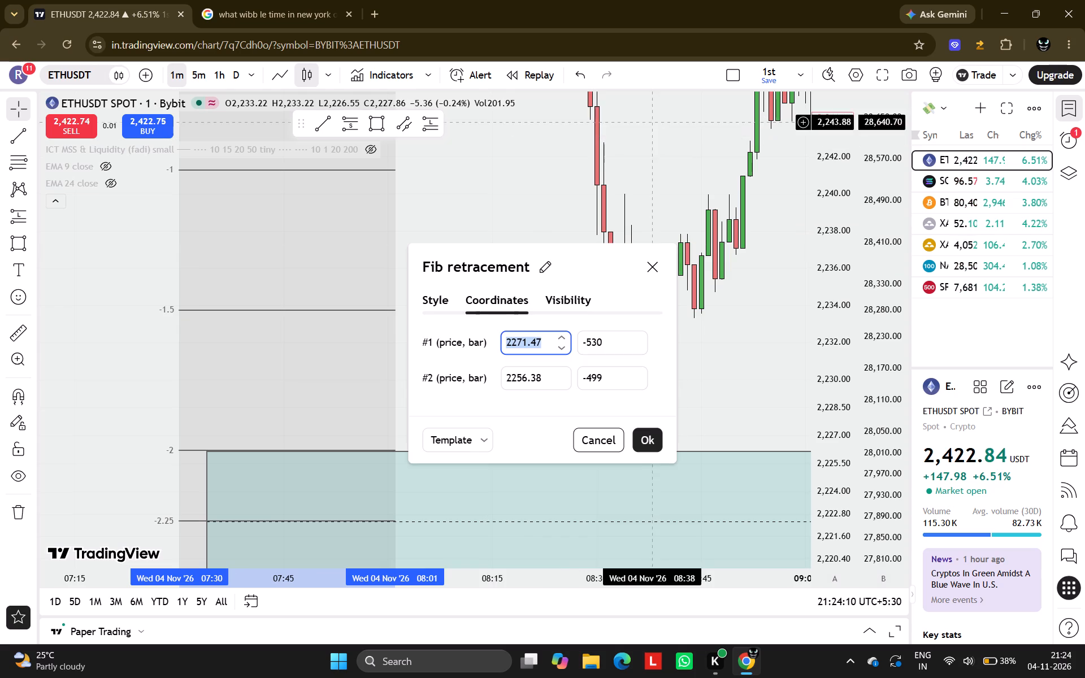
pyautogui.click(442, 307)
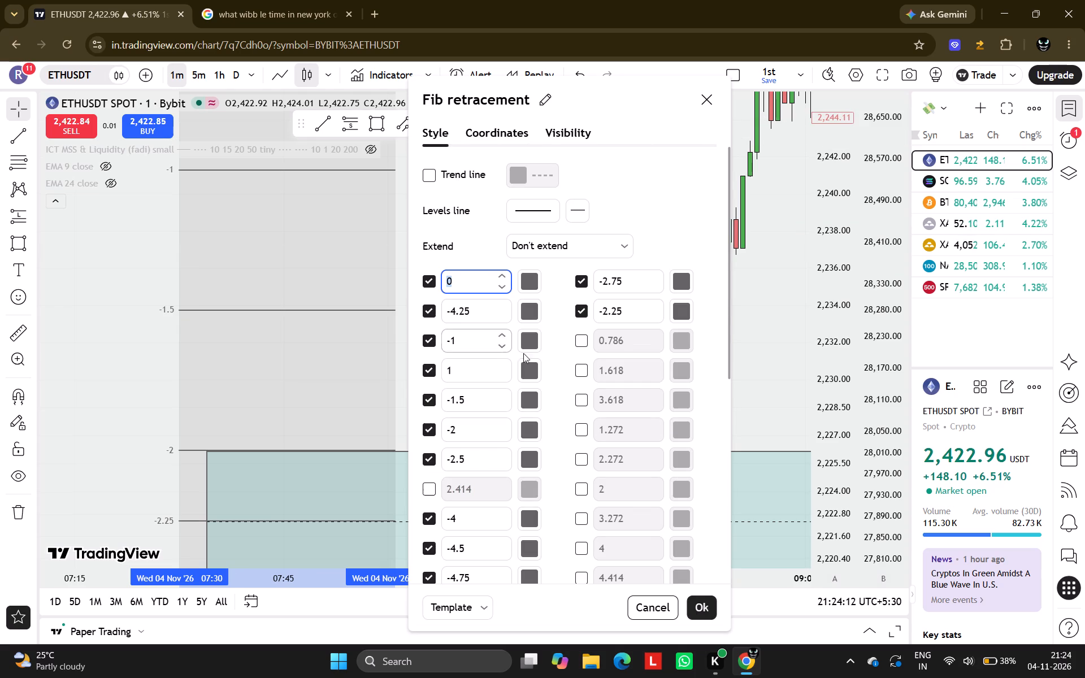
pyautogui.scroll(-8, 561, 351)
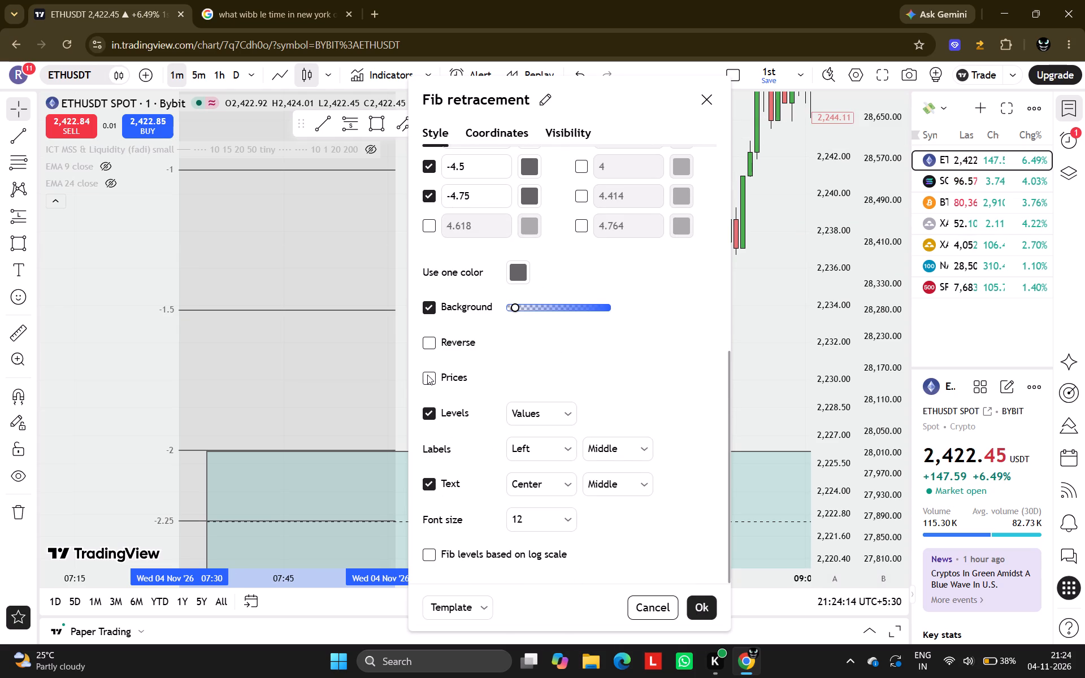
pyautogui.click(427, 375)
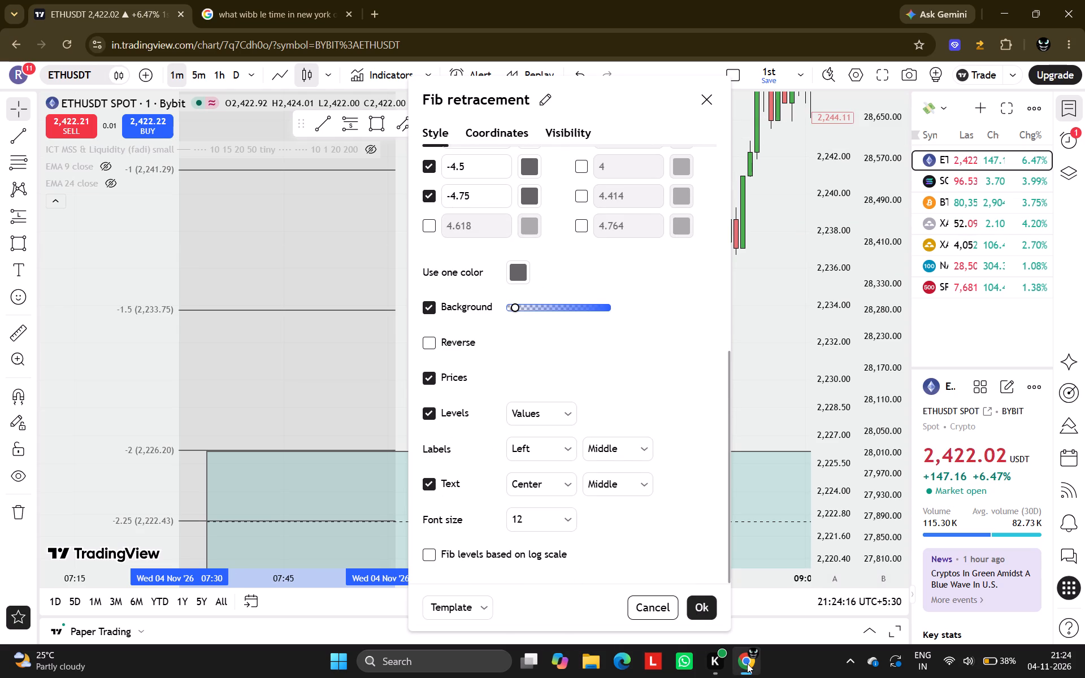
pyautogui.click(704, 614)
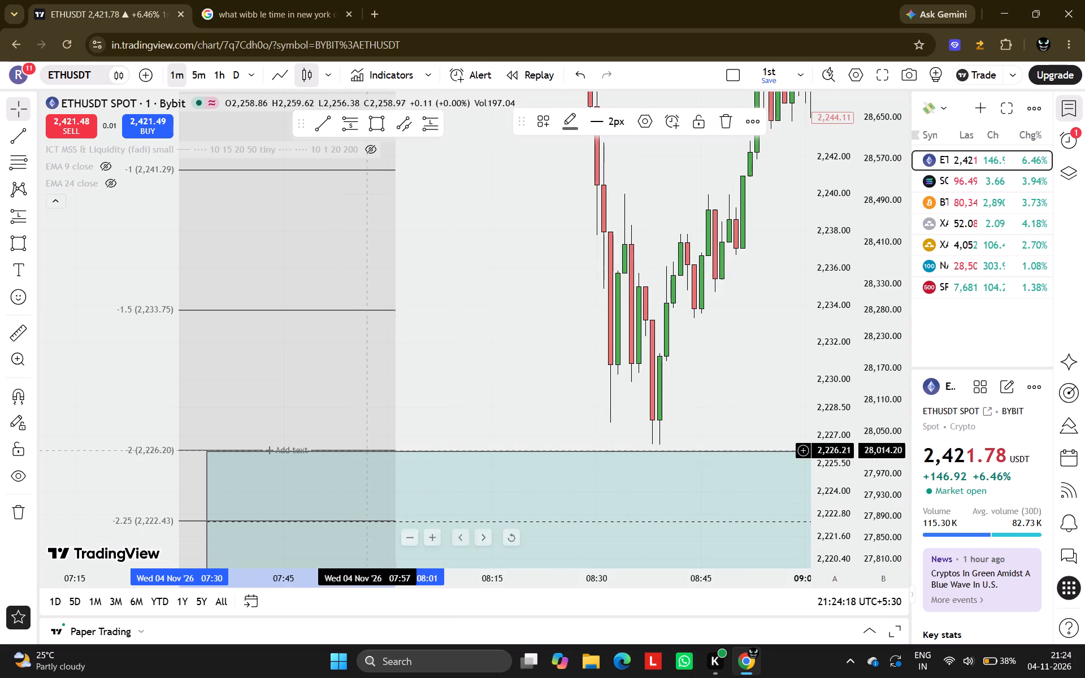
# Set the rectangle zone's upper price to 2226.20, matching the Fib's -2 level.
pyautogui.doubleClick(448, 453)
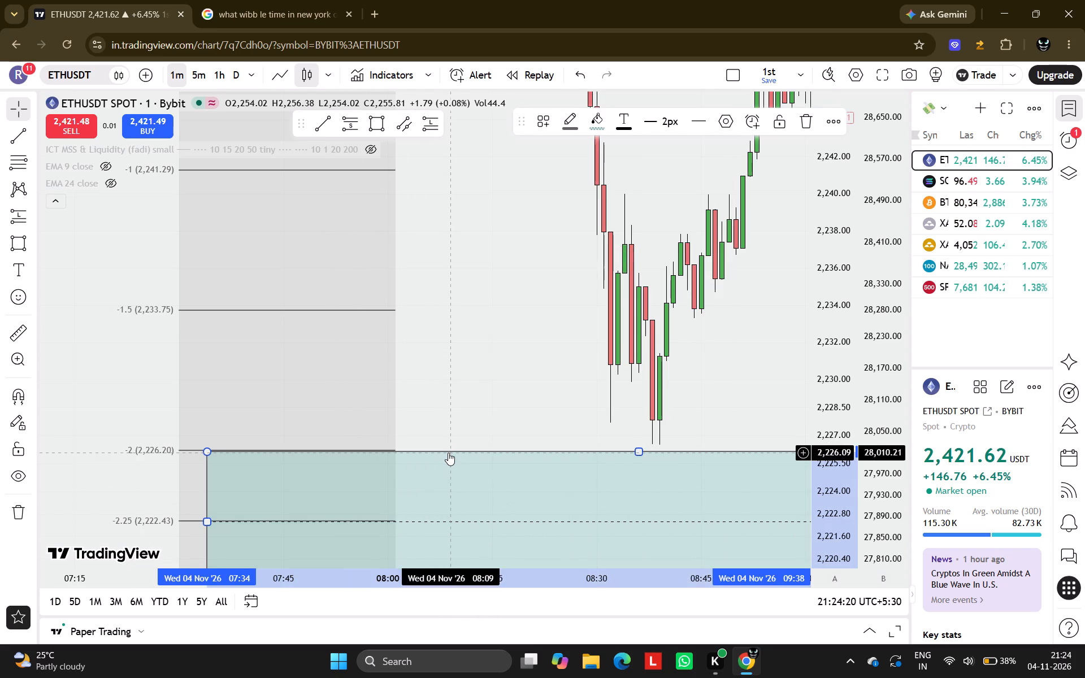
pyautogui.click(544, 262)
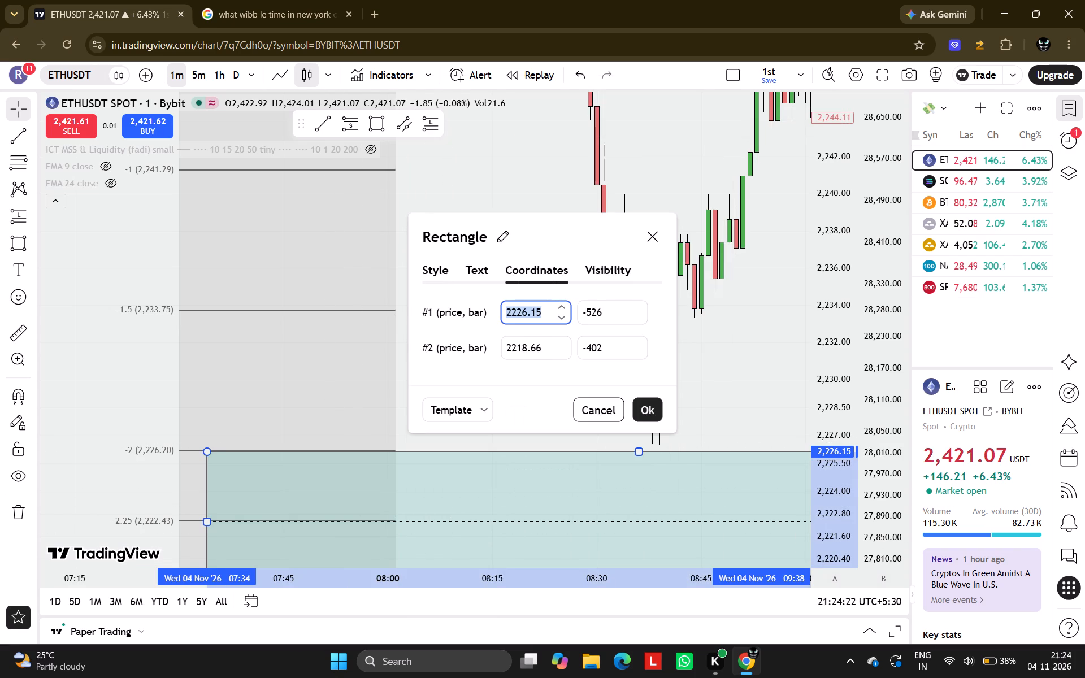
pyautogui.click(546, 308)
pyautogui.press('BackSpace')
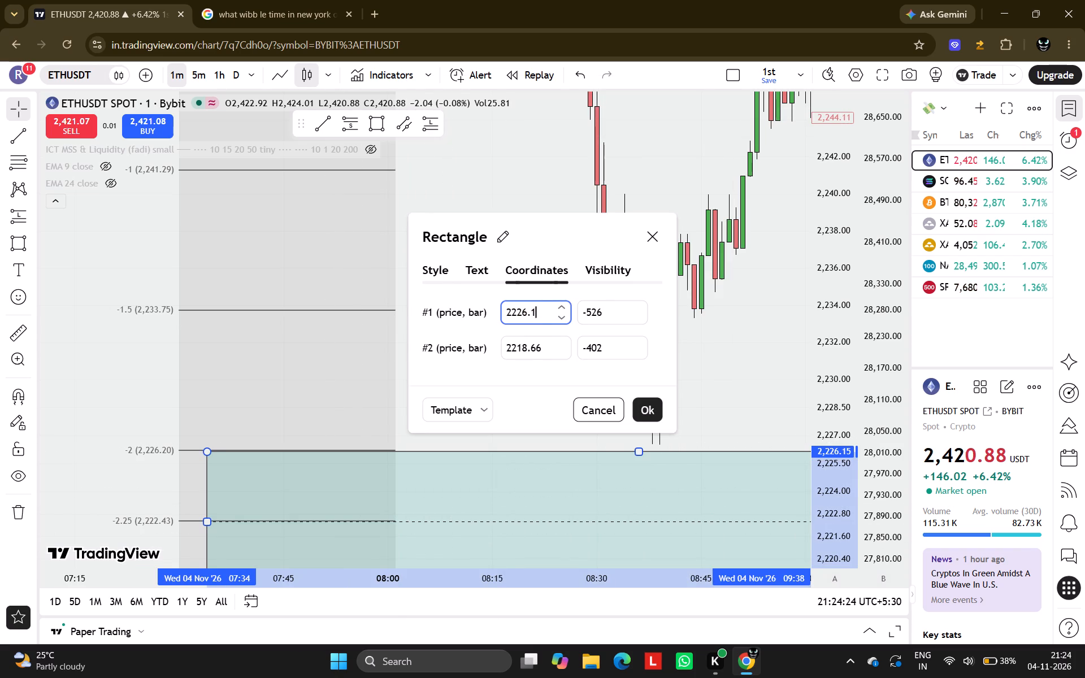
pyautogui.press('BackSpace')
pyautogui.write('20')
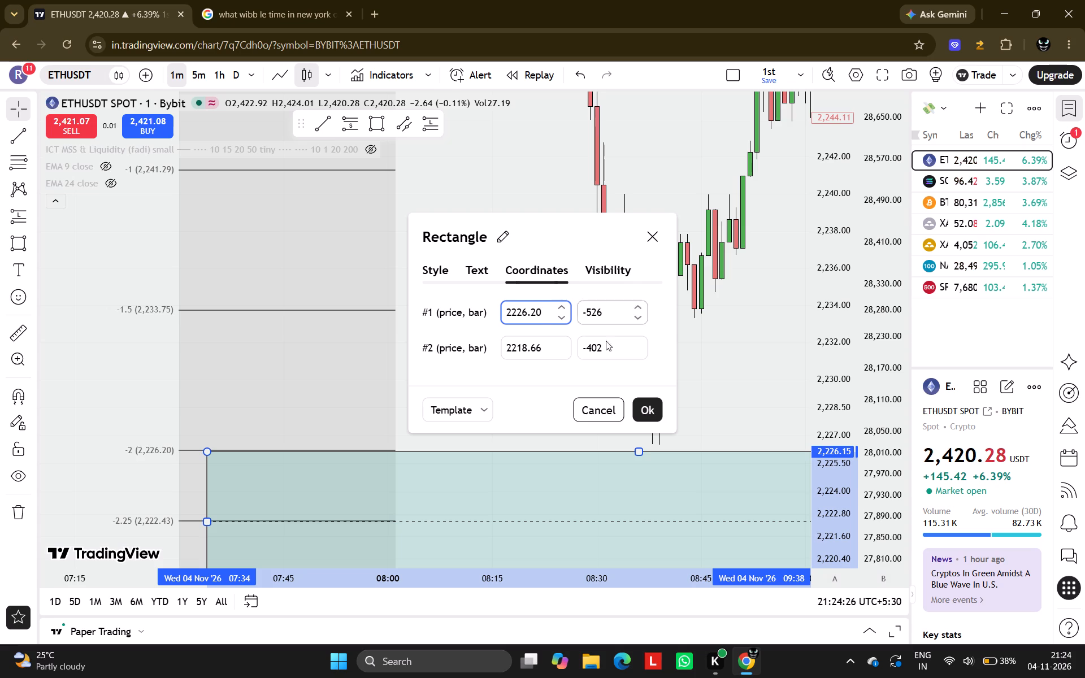
pyautogui.click(639, 405)
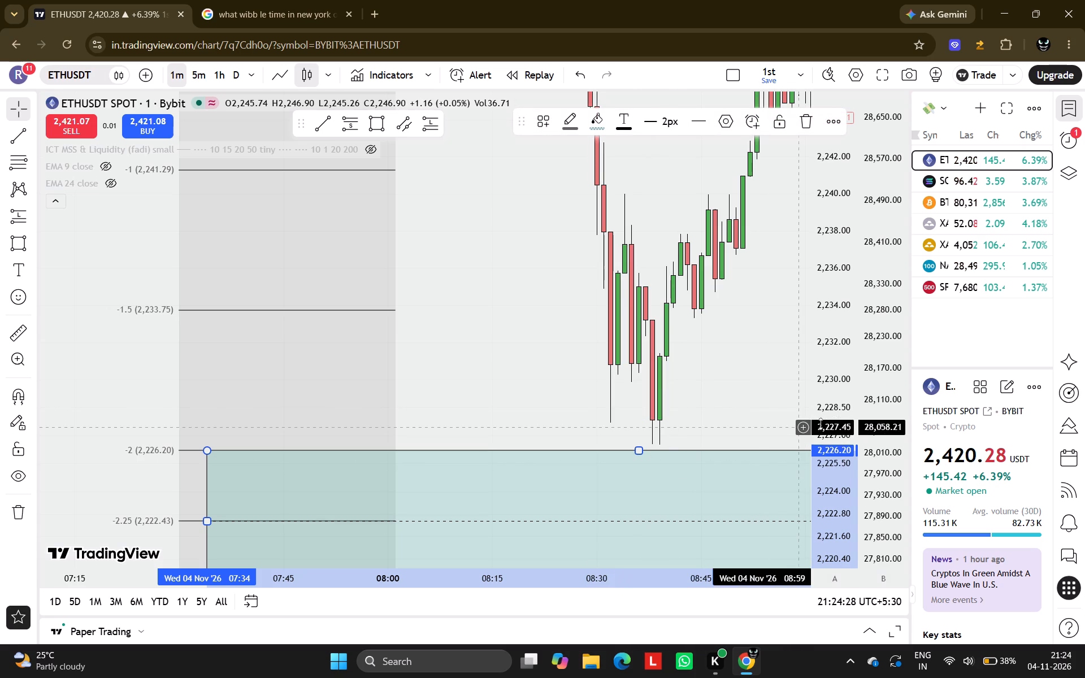
# Examine how price moves from the 07:30–08:00 range to the -2 zone and through the rest of the morning.
pyautogui.scroll(-9, 832, 427)
pyautogui.scroll(-1, 693, 461)
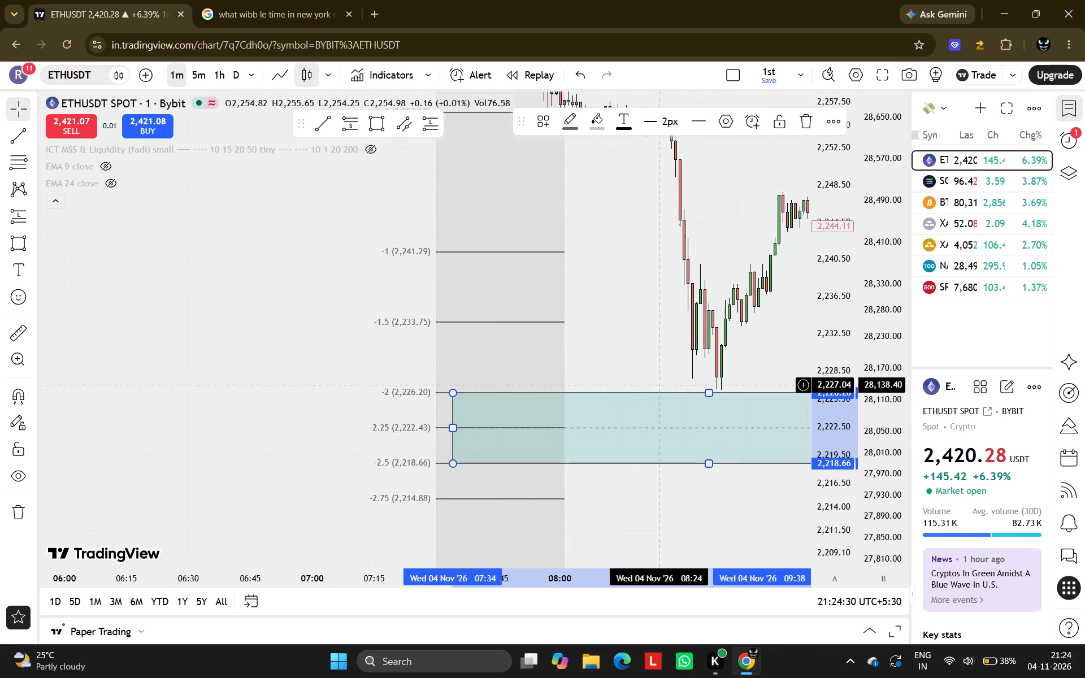
pyautogui.moveTo(631, 346); pyautogui.dragTo(465, 519)
pyautogui.scroll(-4, 716, 419)
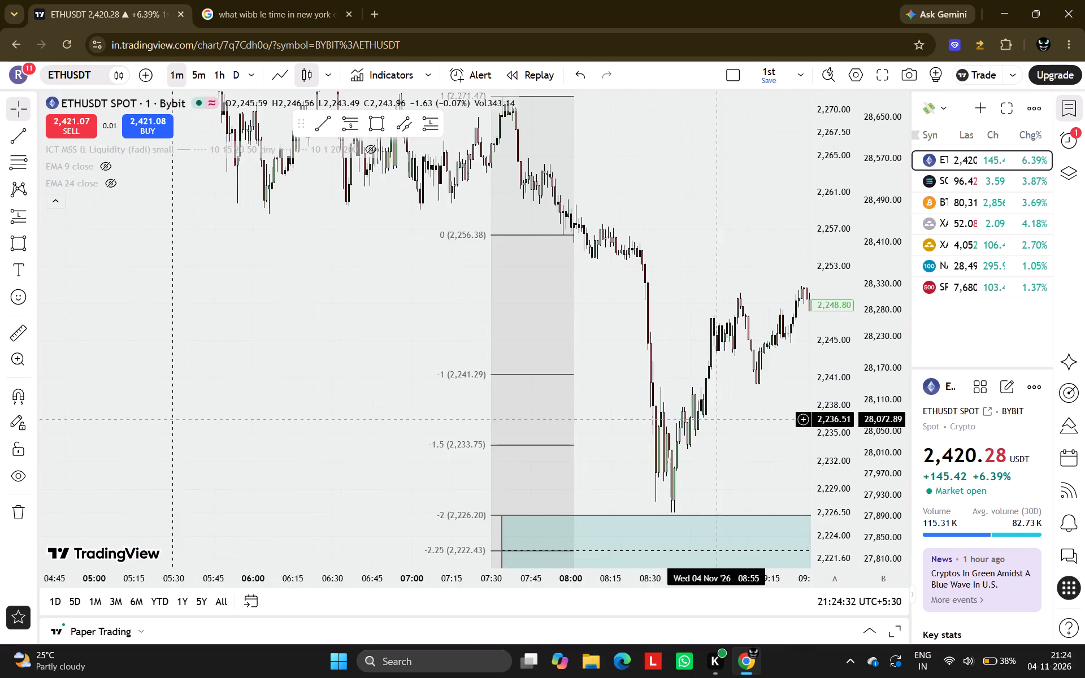
pyautogui.moveTo(745, 447); pyautogui.dragTo(467, 569)
pyautogui.scroll(-4, 831, 453)
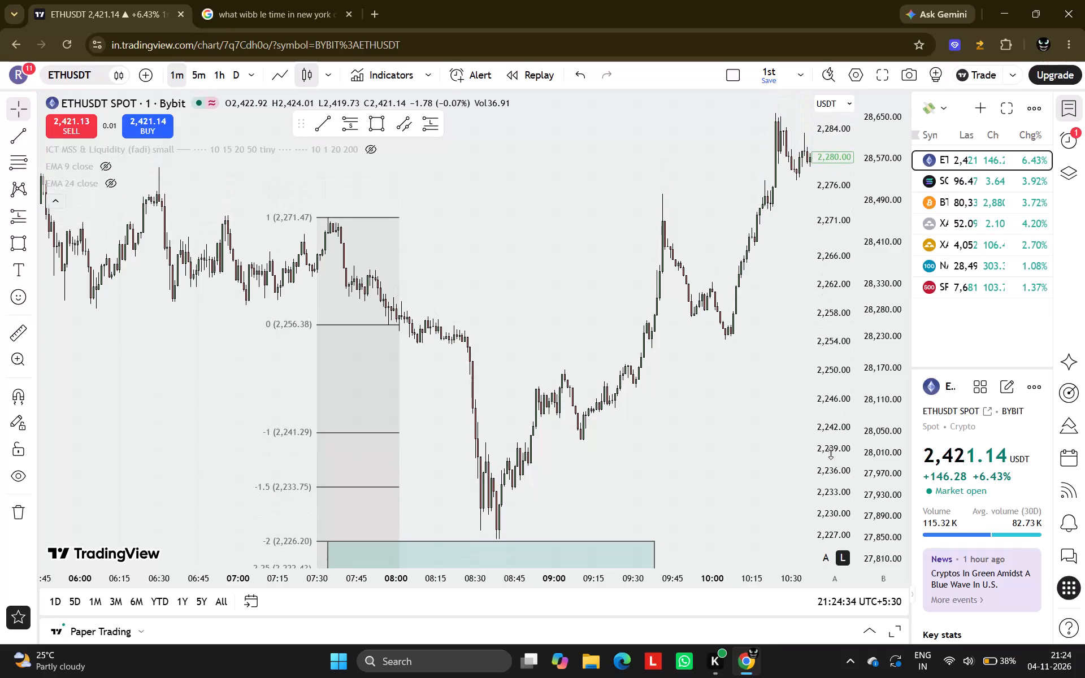
pyautogui.moveTo(604, 486); pyautogui.dragTo(697, 403)
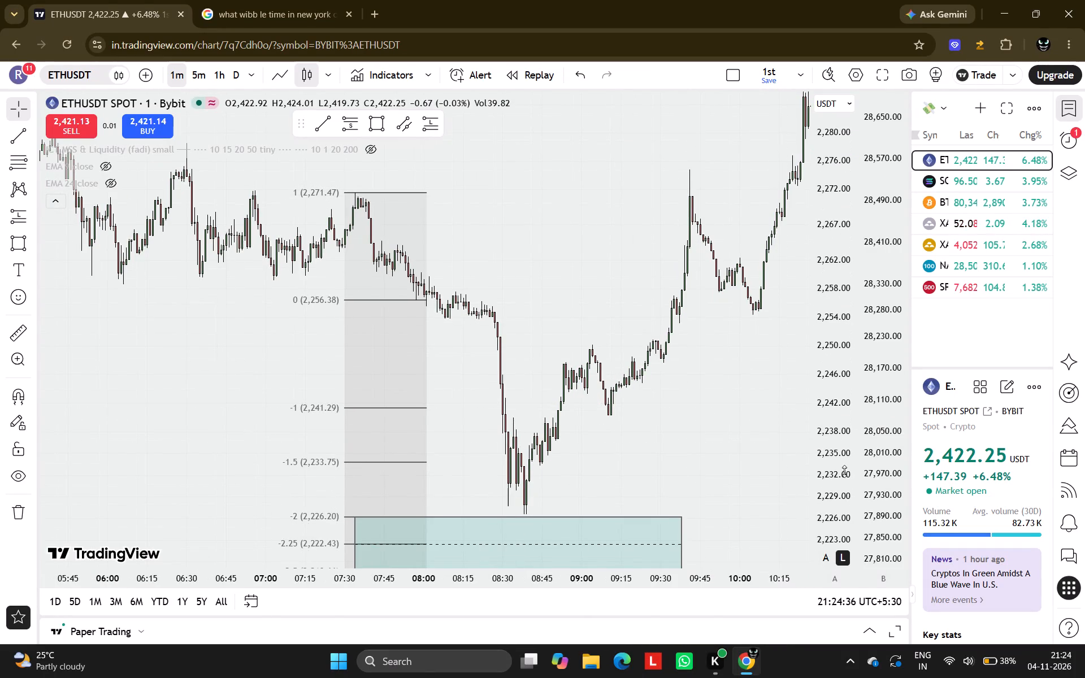
pyautogui.scroll(-2, 844, 457)
pyautogui.moveTo(776, 424); pyautogui.dragTo(657, 516)
pyautogui.scroll(-5, 657, 516)
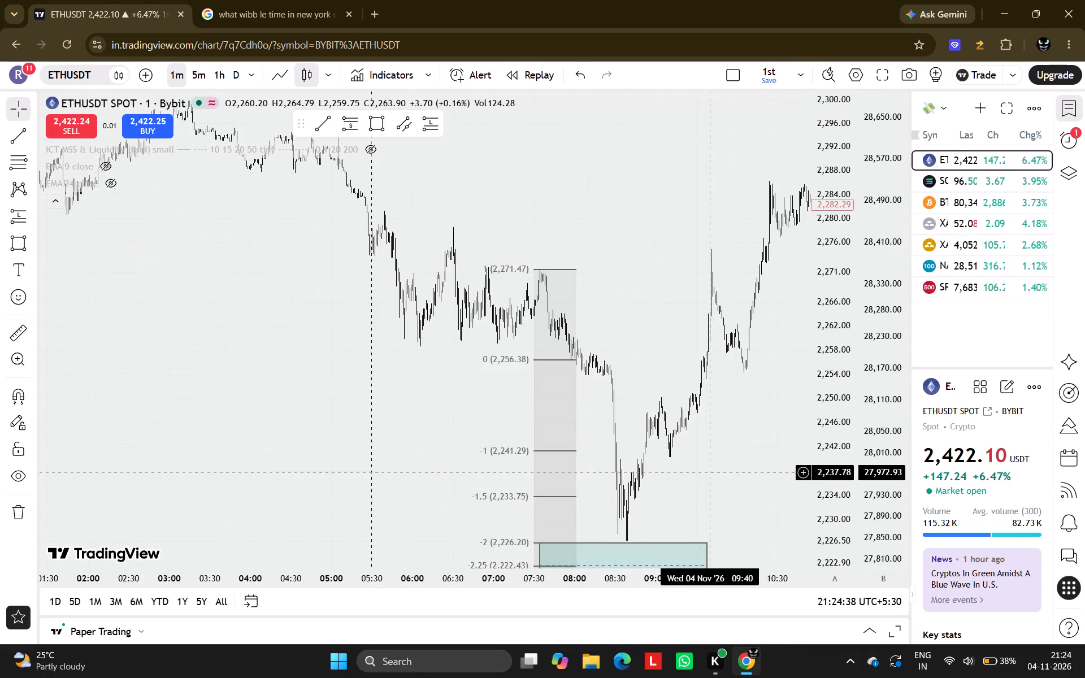
pyautogui.moveTo(710, 472); pyautogui.dragTo(379, 588)
pyautogui.moveTo(511, 364); pyautogui.dragTo(607, 375)
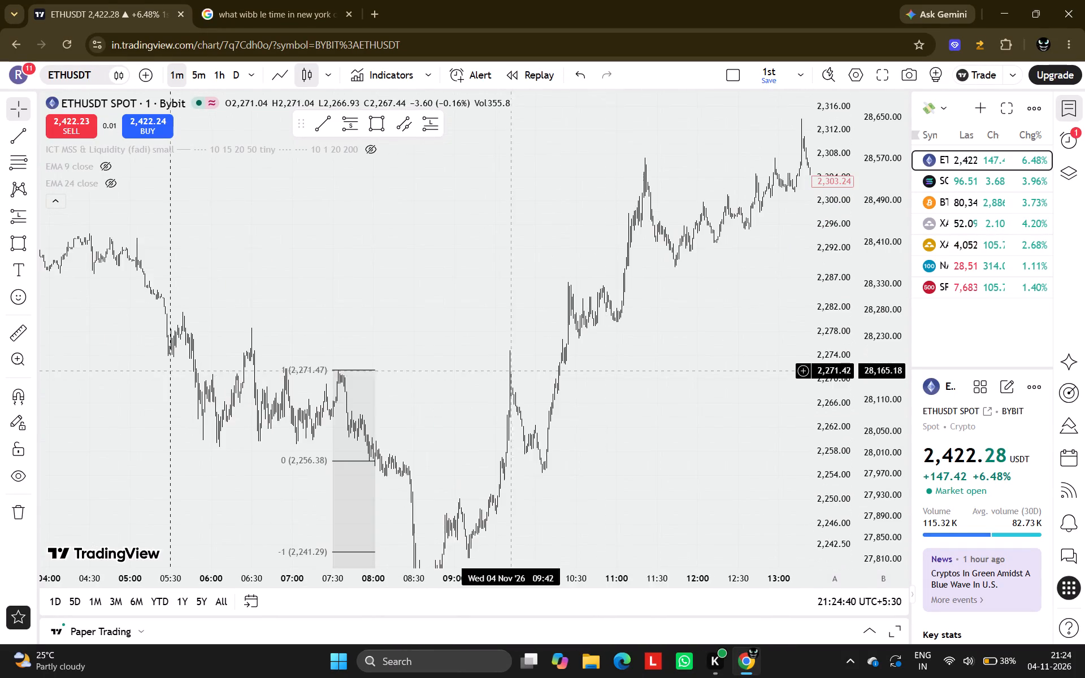
pyautogui.scroll(4, 501, 372)
pyautogui.moveTo(101, 425); pyautogui.dragTo(506, 428)
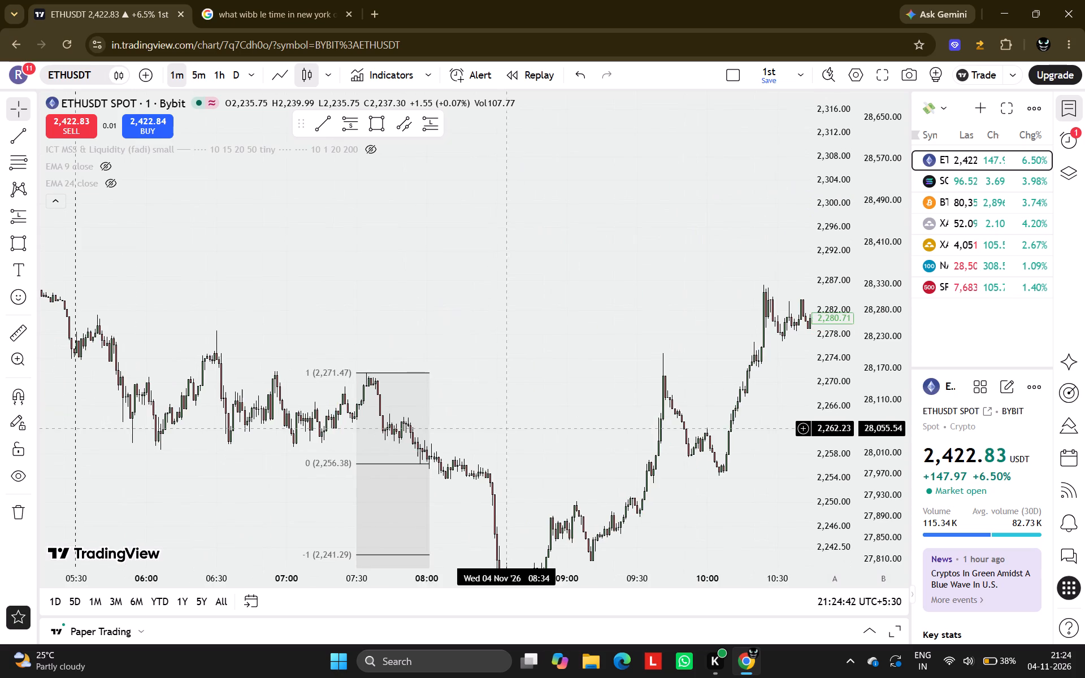
pyautogui.keyDown('ctrl'); pyautogui.scroll(7, 425, 407); pyautogui.keyUp('ctrl')
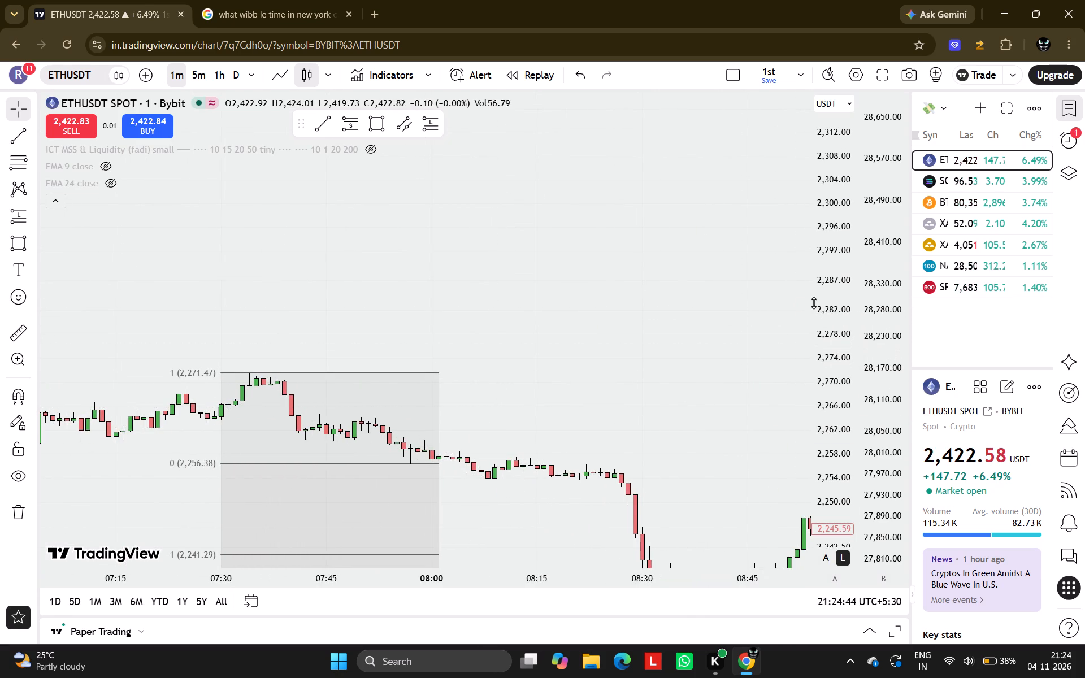
pyautogui.scroll(9, 845, 284)
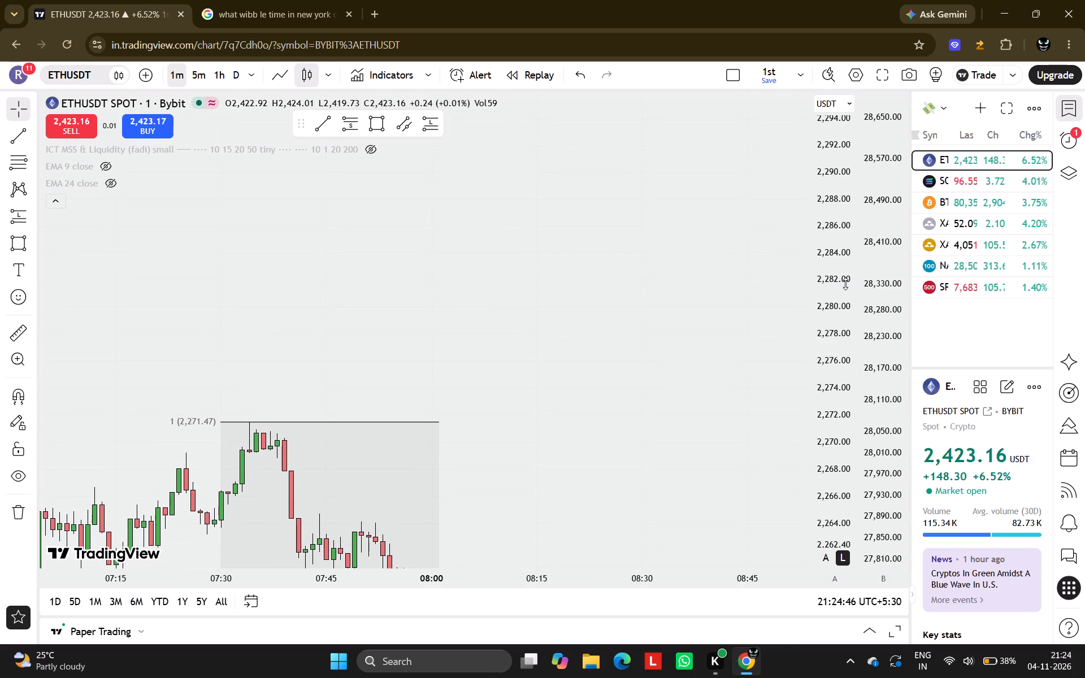
pyautogui.moveTo(515, 482); pyautogui.dragTo(702, 402)
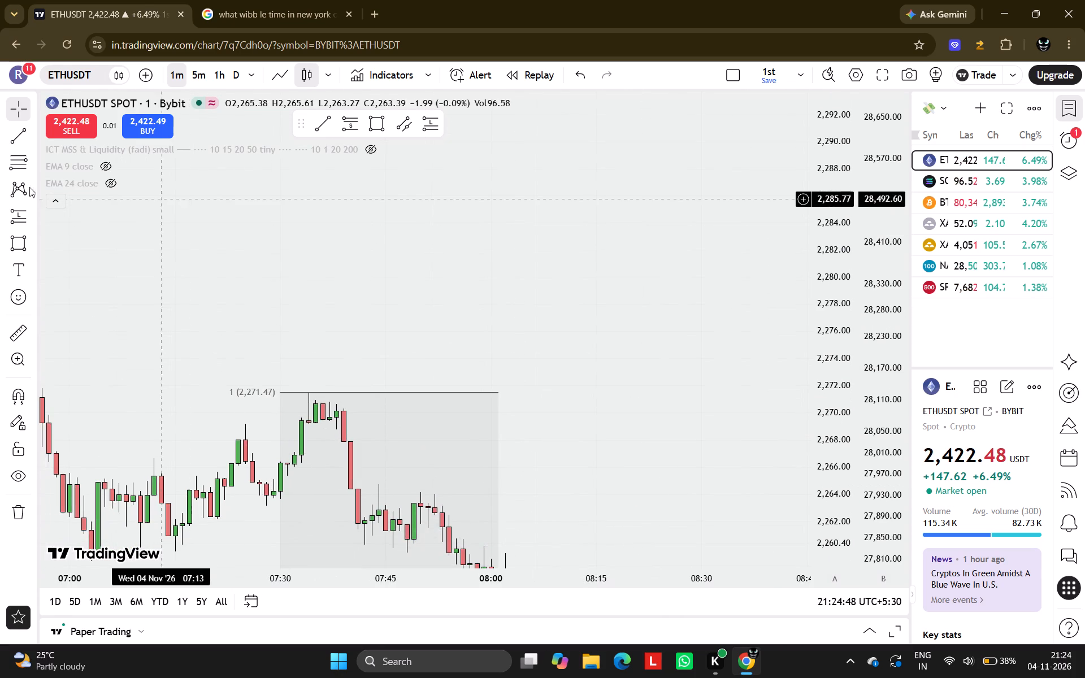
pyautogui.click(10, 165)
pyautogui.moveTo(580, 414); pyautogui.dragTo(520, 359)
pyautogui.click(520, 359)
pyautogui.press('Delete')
# Draw a second Fib retracement upward, from about 2256.41 at 07:28 to about 2271.43 at 08:05, projecting extension levels above the range.
pyautogui.moveTo(540, 416); pyautogui.dragTo(556, 193)
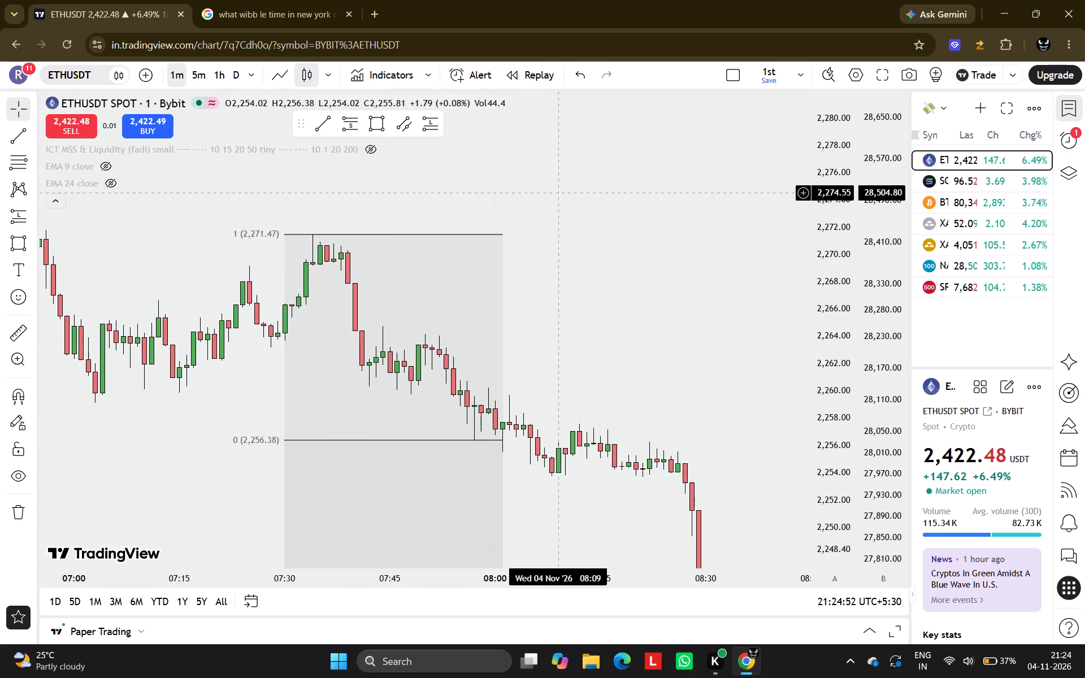
pyautogui.click(21, 159)
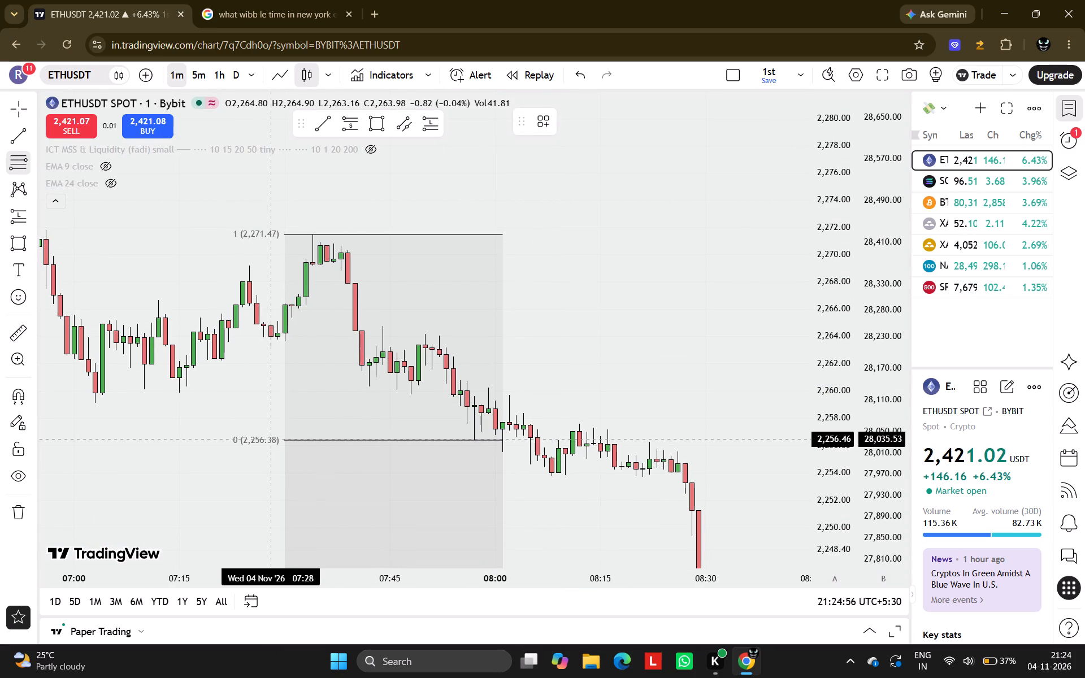
pyautogui.moveTo(270, 440); pyautogui.dragTo(458, 272)
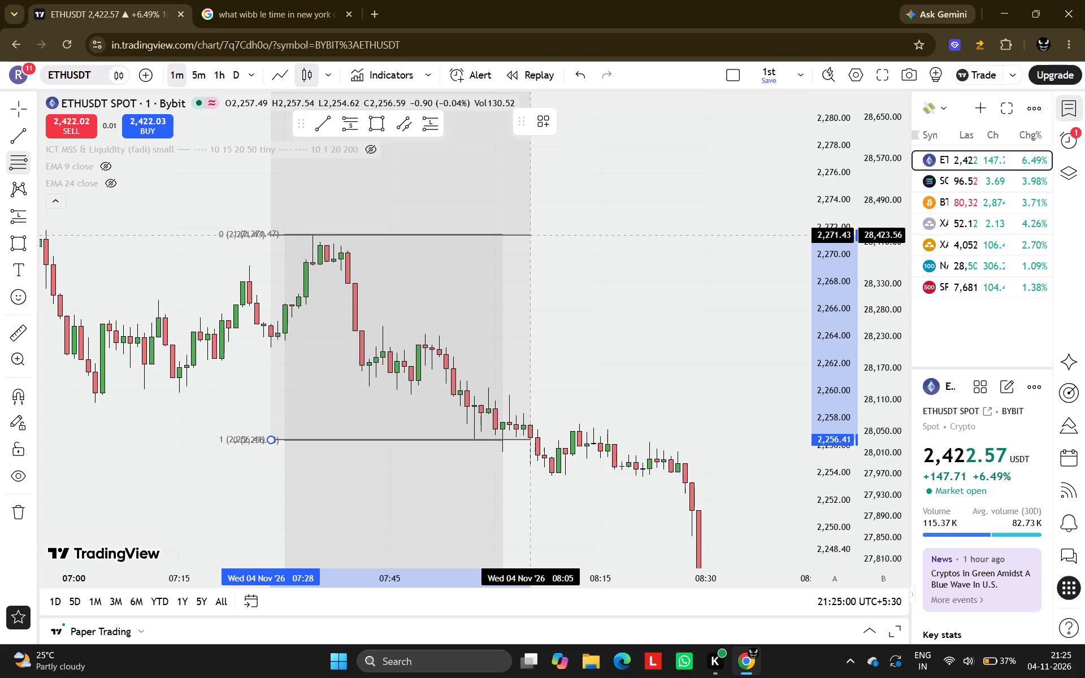
pyautogui.click(531, 234)
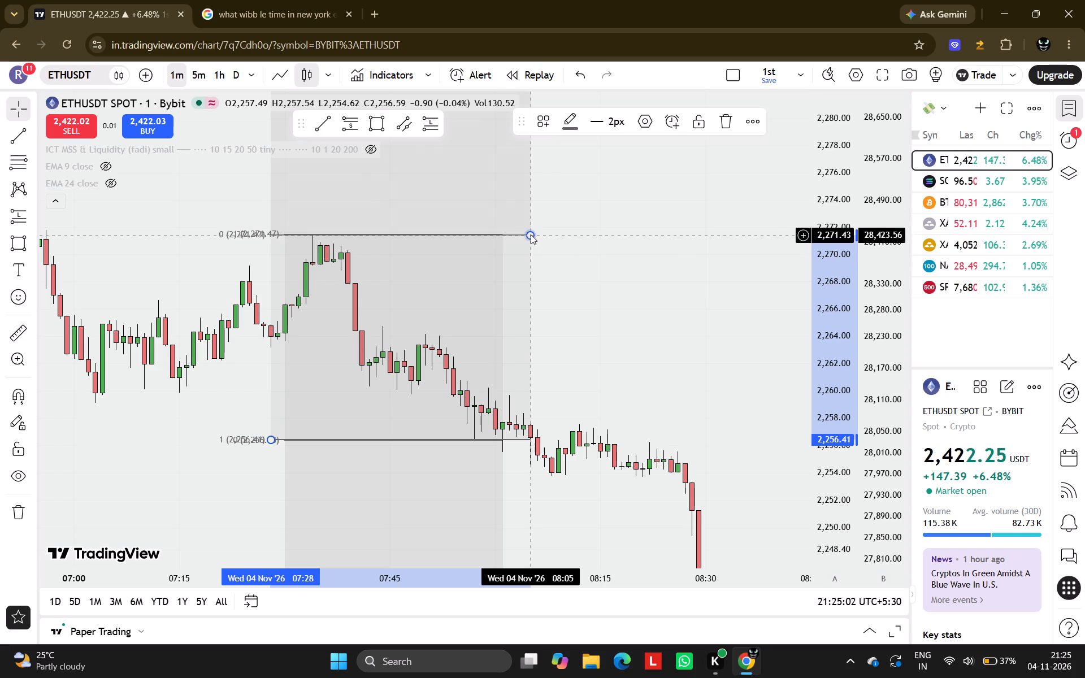
pyautogui.moveTo(685, 296); pyautogui.dragTo(615, 493)
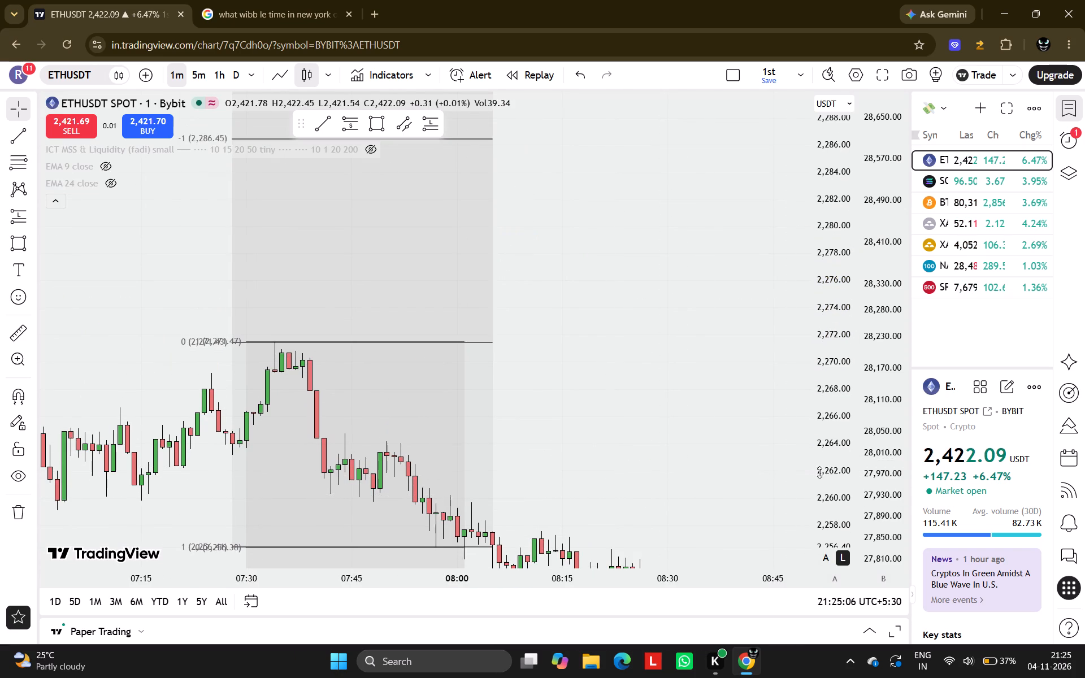
# Draw a rectangle zone between the upward Fib's -2 and -2.5 levels, about 2301.59 to 2308.89, from 07:51 to 12:02.
pyautogui.scroll(-7, 826, 475)
pyautogui.scroll(-5, 730, 419)
pyautogui.moveTo(750, 389); pyautogui.dragTo(504, 534)
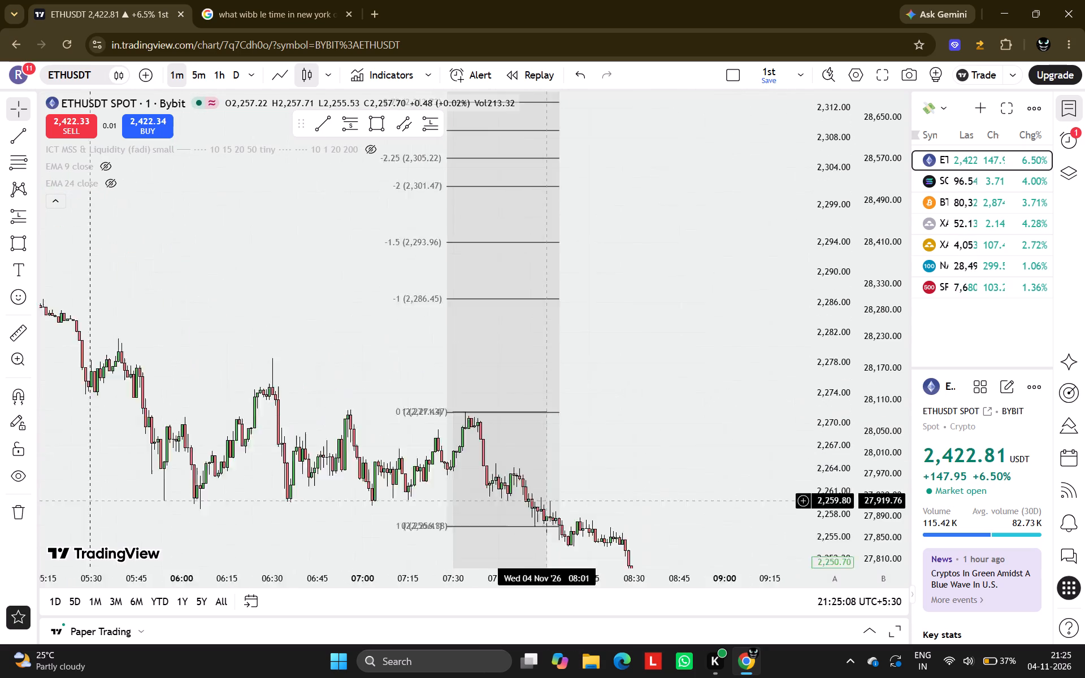
pyautogui.moveTo(504, 534); pyautogui.dragTo(482, 554)
pyautogui.scroll(-2, 482, 554)
pyautogui.moveTo(726, 468); pyautogui.dragTo(376, 569)
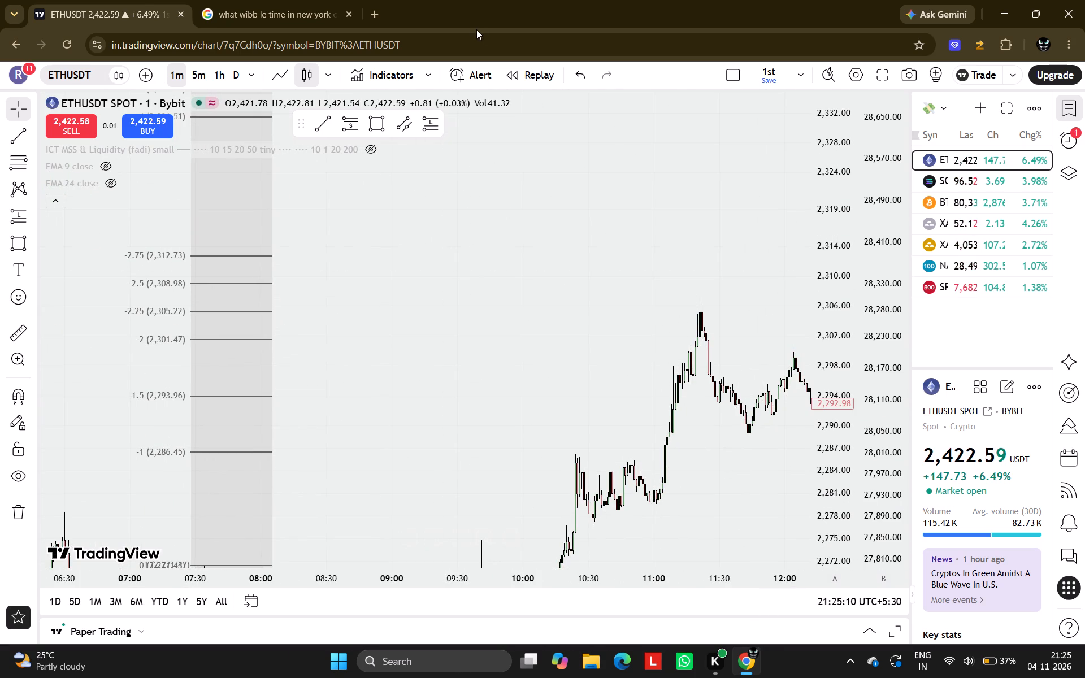
pyautogui.click(372, 121)
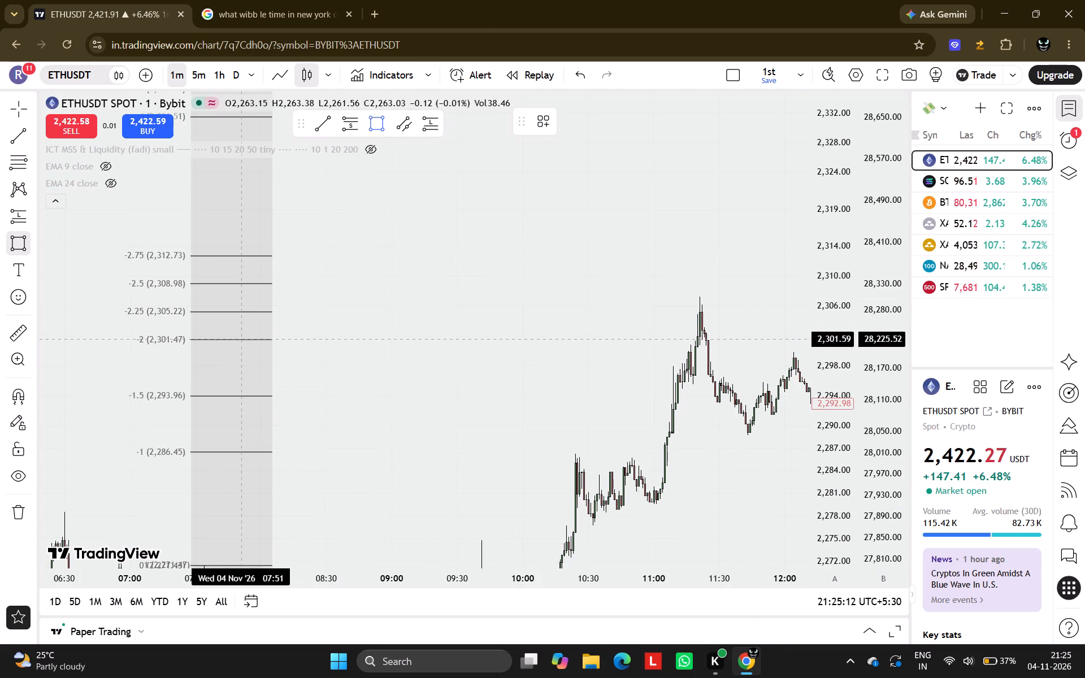
pyautogui.moveTo(241, 338); pyautogui.dragTo(331, 316)
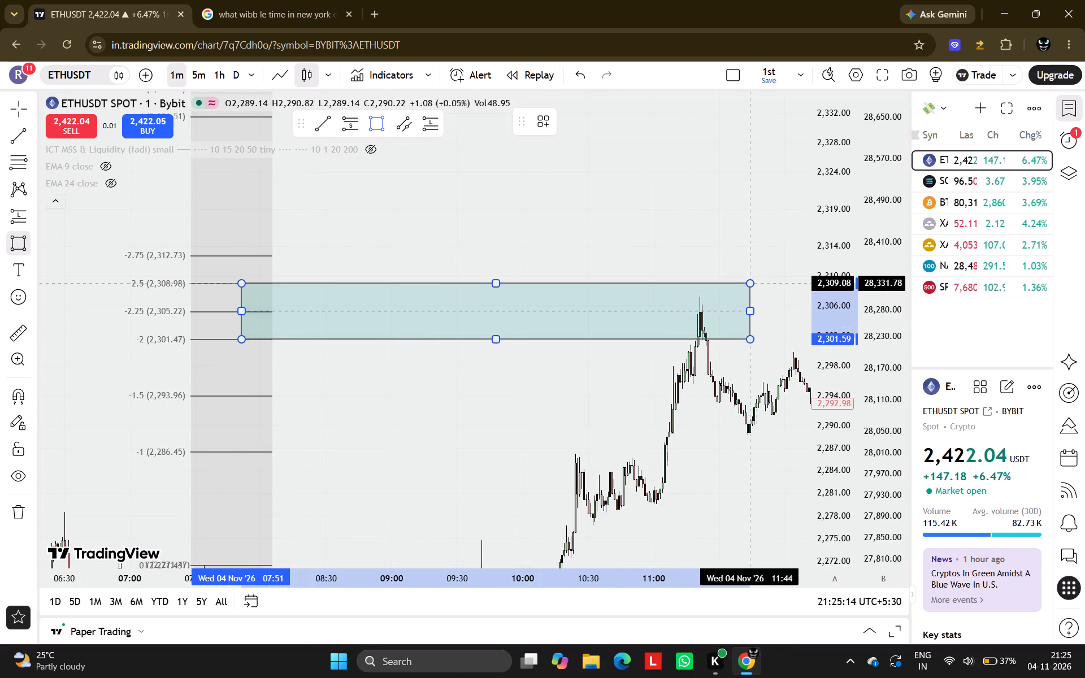
pyautogui.click(788, 284)
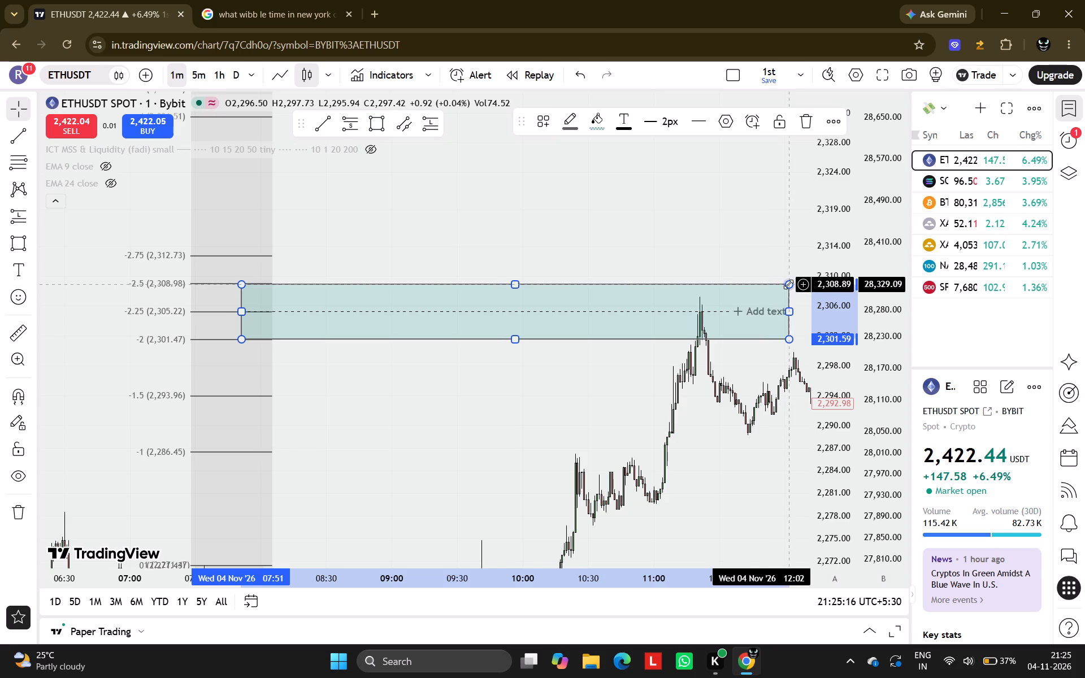
# Draw a smaller rectangle zone just below the -2 zone, about 2297.99 to 2300.41, from 11:17 to 11:49.
pyautogui.scroll(3, 701, 458)
pyautogui.scroll(-5, 821, 467)
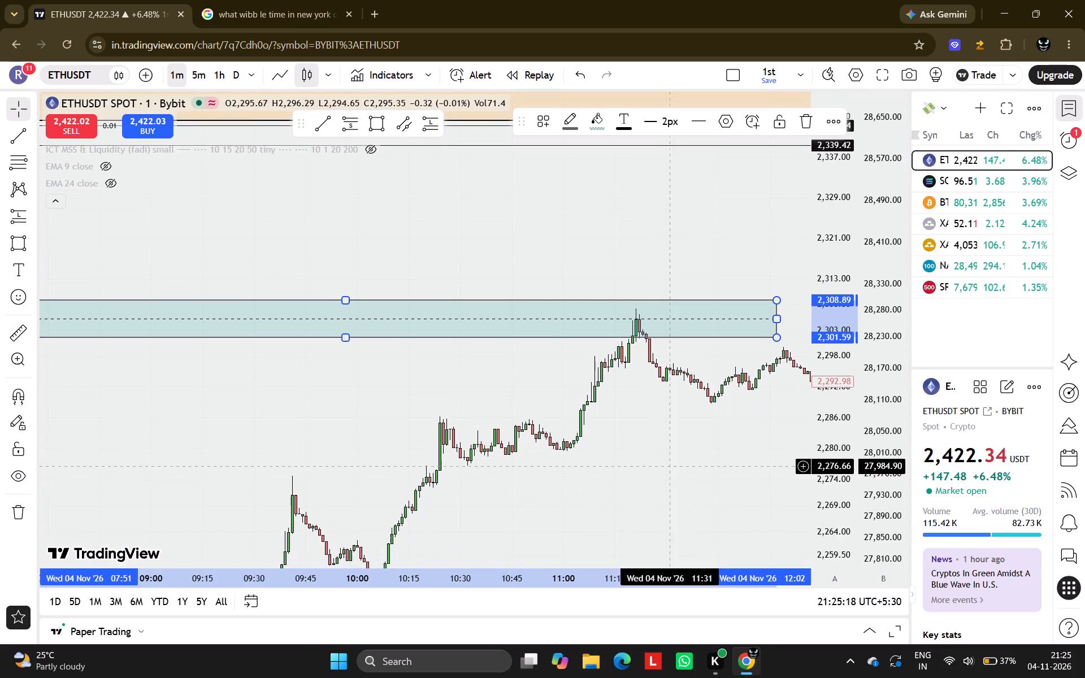
pyautogui.moveTo(659, 463); pyautogui.dragTo(814, 519)
pyautogui.scroll(-1, 814, 519)
pyautogui.scroll(9, 838, 377)
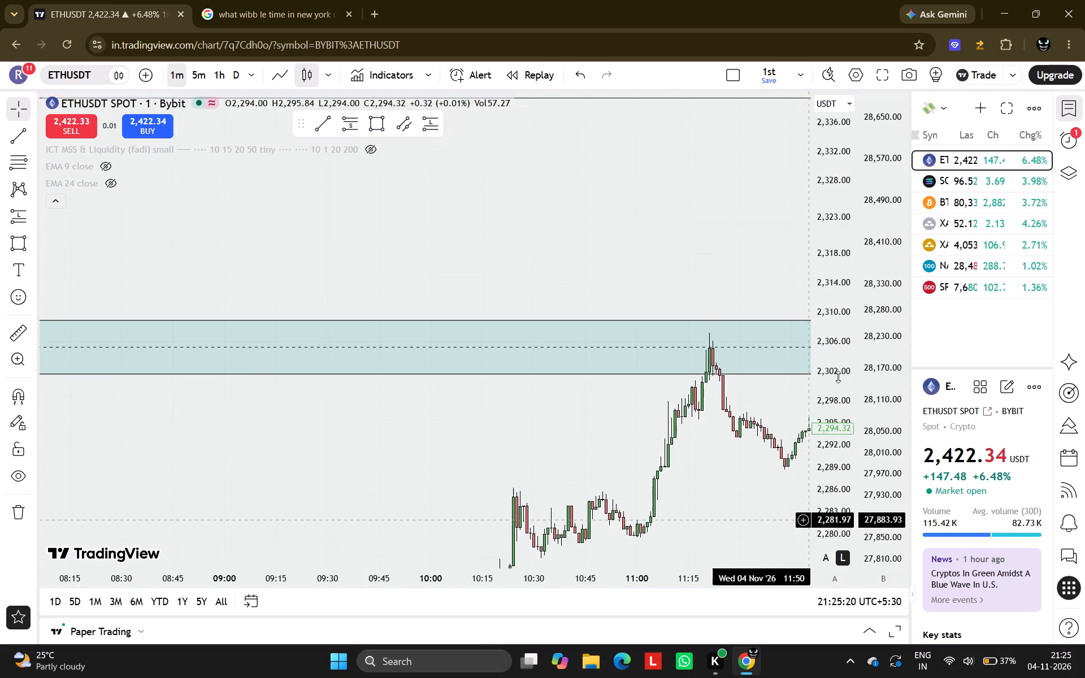
pyautogui.scroll(4, 838, 377)
pyautogui.moveTo(476, 487); pyautogui.dragTo(435, 403)
pyautogui.scroll(7, 435, 403)
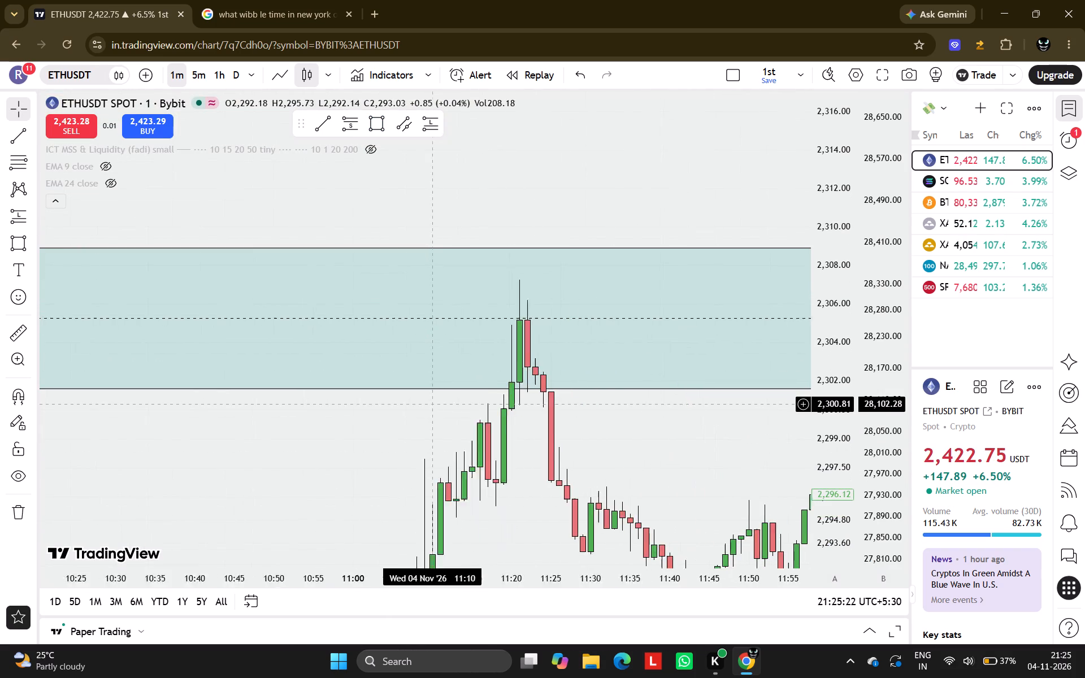
pyautogui.moveTo(471, 466); pyautogui.dragTo(546, 457)
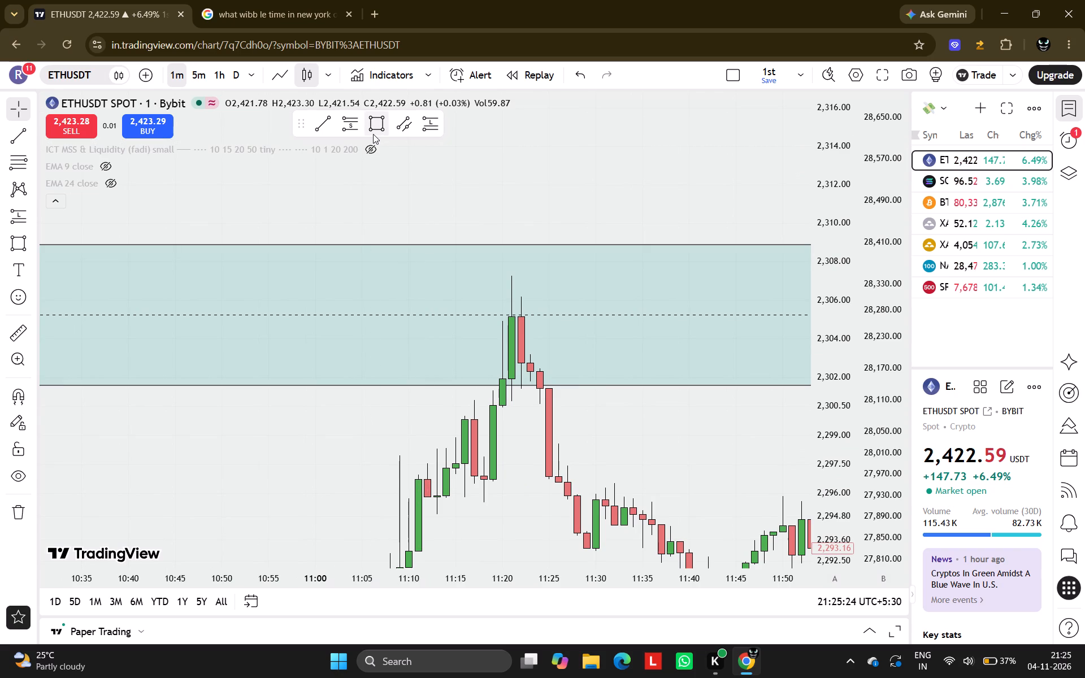
pyautogui.click(373, 134)
pyautogui.moveTo(474, 454); pyautogui.dragTo(674, 417)
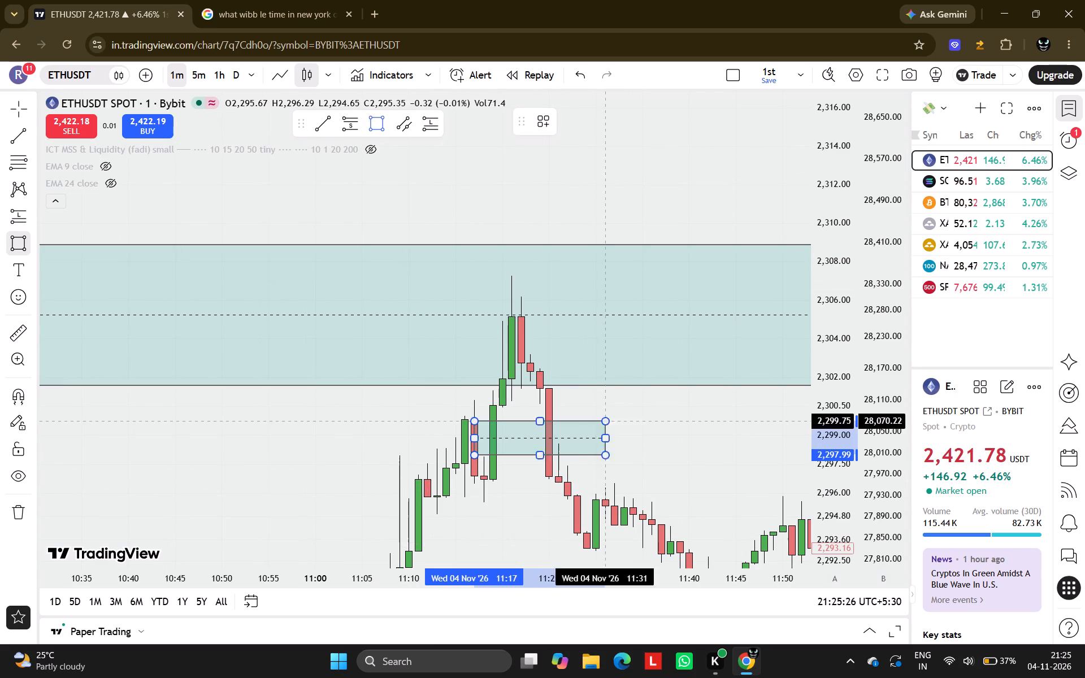
pyautogui.moveTo(674, 417); pyautogui.dragTo(697, 424)
pyautogui.click(772, 408)
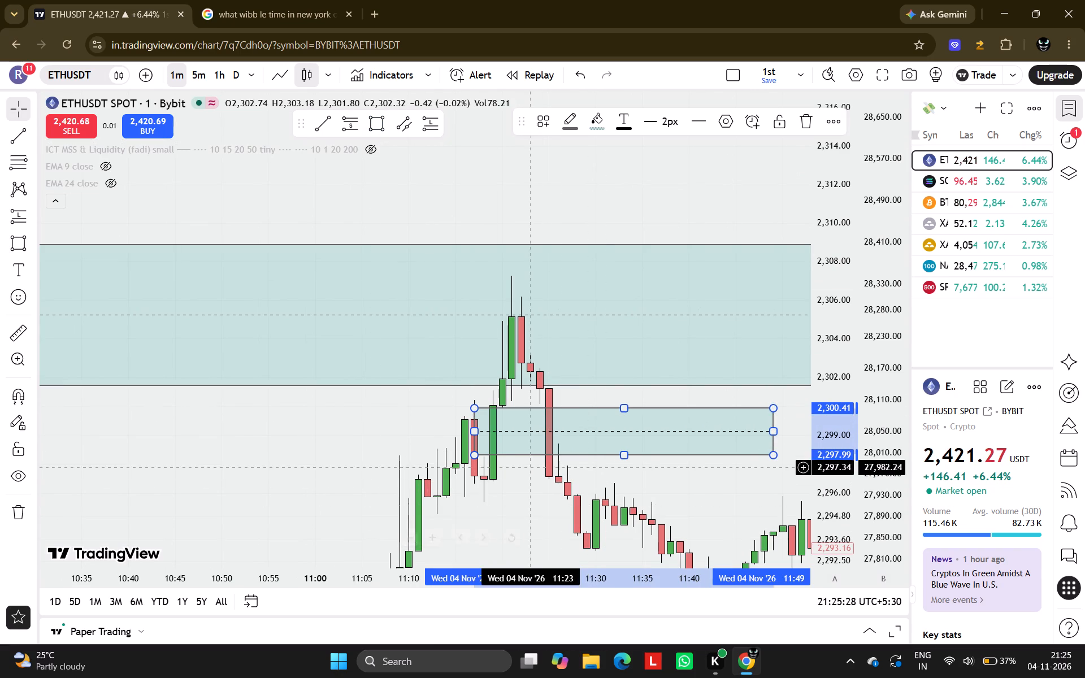
# Place a short position at 11:27 with entry about 2296.57, stop 2300.44 and target 2288.91, extended to 11:47.
pyautogui.moveTo(626, 484); pyautogui.dragTo(576, 438)
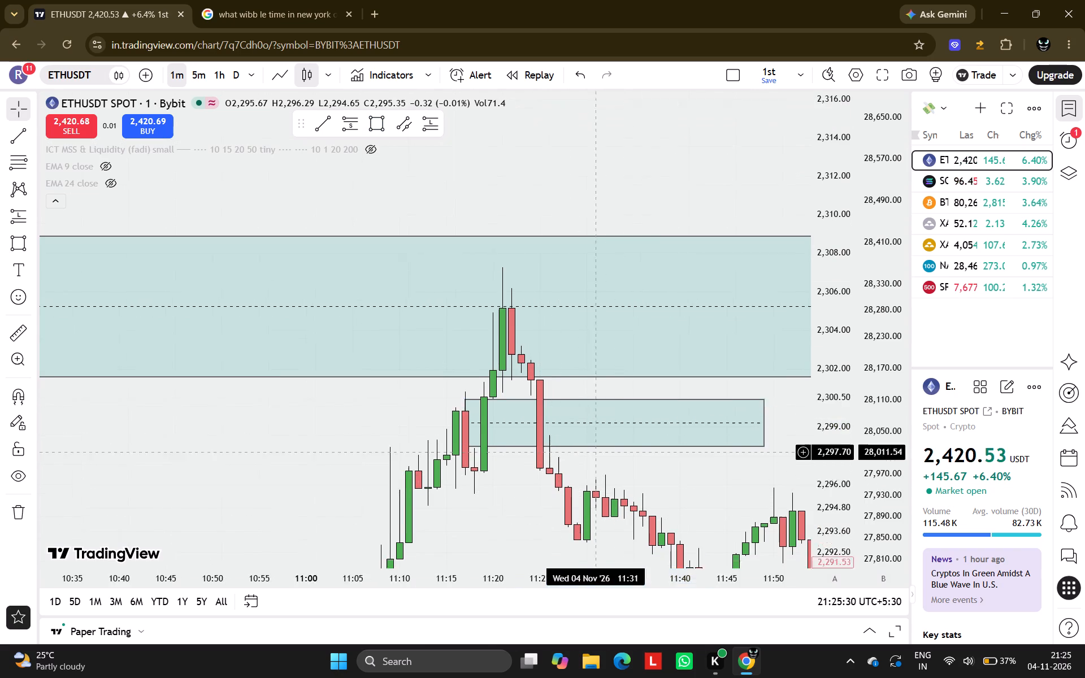
pyautogui.moveTo(576, 438); pyautogui.dragTo(570, 434)
pyautogui.click(348, 121)
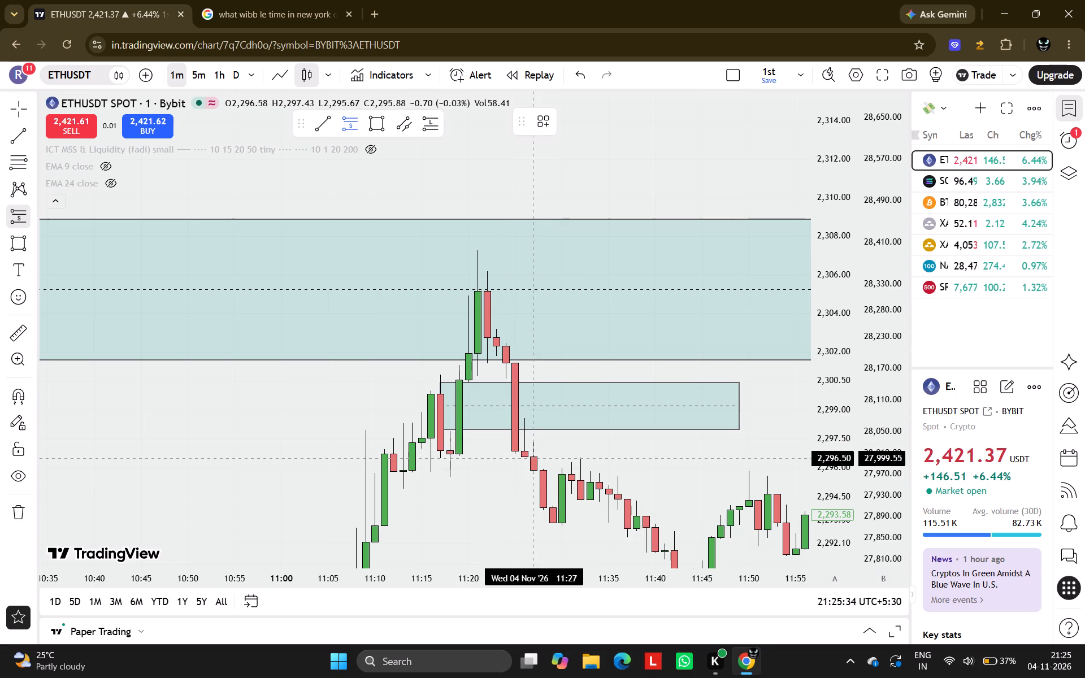
pyautogui.click(532, 457)
pyautogui.moveTo(535, 345); pyautogui.dragTo(588, 381)
pyautogui.moveTo(688, 458); pyautogui.dragTo(621, 290)
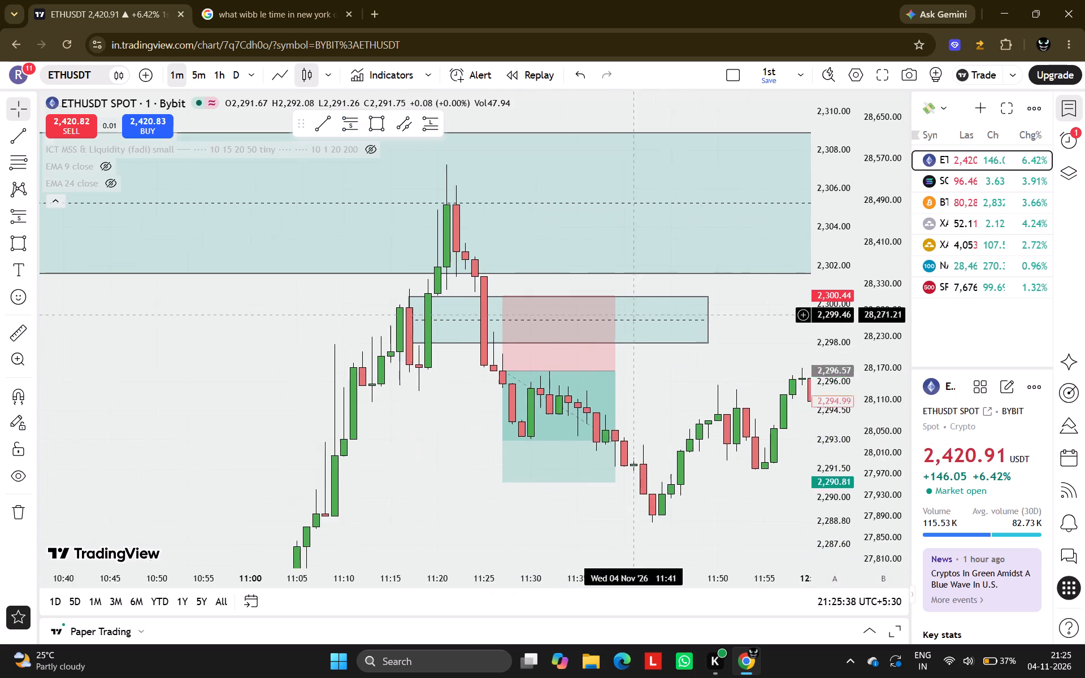
pyautogui.moveTo(621, 290); pyautogui.dragTo(617, 284)
pyautogui.scroll(-2, 549, 446)
pyautogui.moveTo(552, 450); pyautogui.dragTo(577, 488)
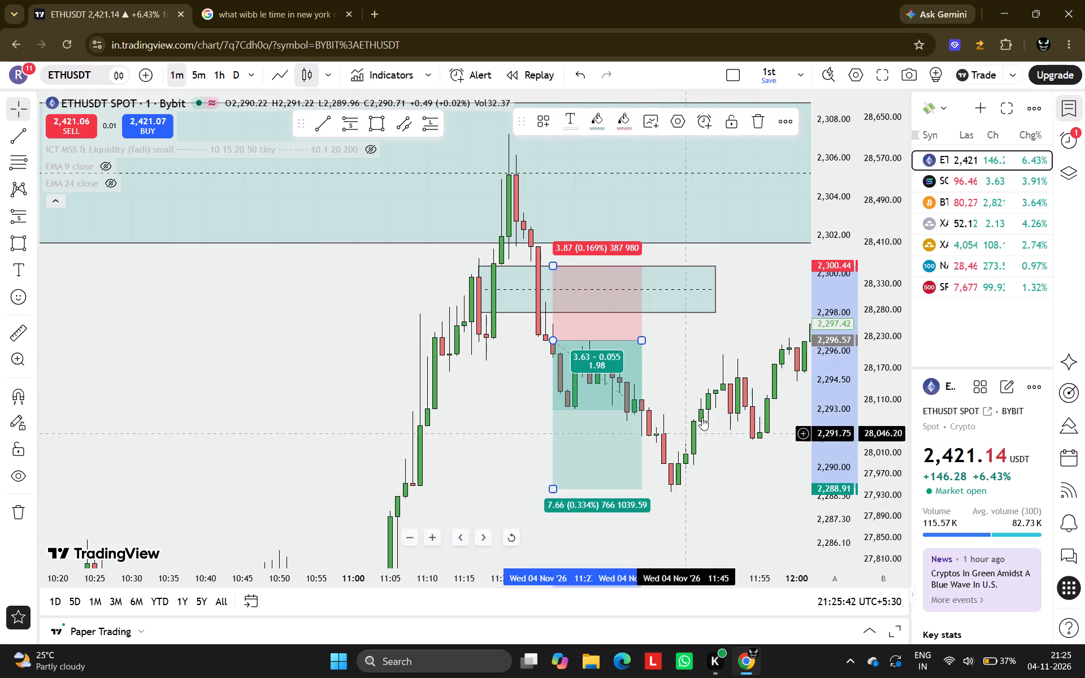
pyautogui.moveTo(644, 341); pyautogui.dragTo(700, 342)
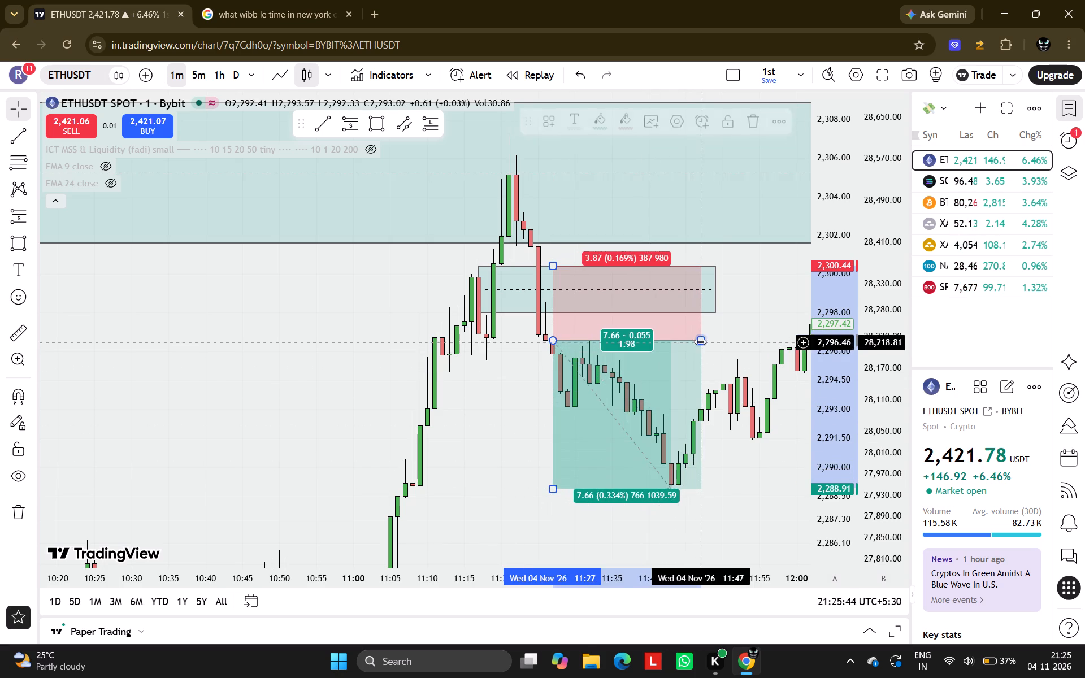
# Examine how price moves after the short position's target and on through the afternoon relative to the upper Fib levels.
pyautogui.scroll(-6, 744, 405)
pyautogui.moveTo(776, 485); pyautogui.dragTo(528, 489)
pyautogui.scroll(-3, 528, 489)
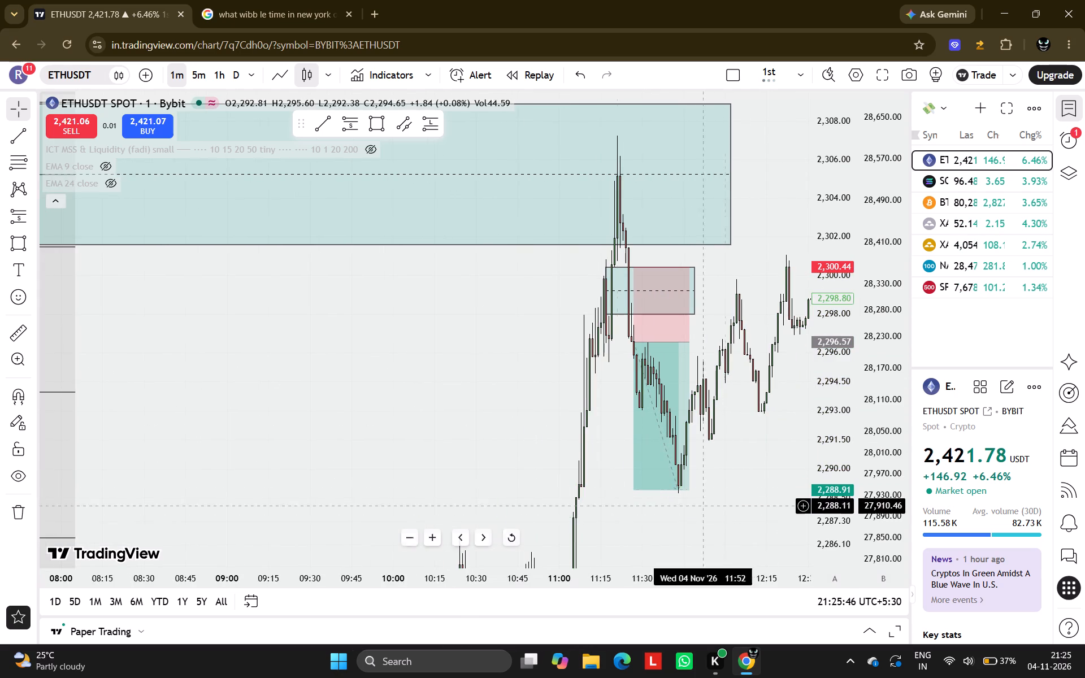
pyautogui.moveTo(727, 520); pyautogui.dragTo(594, 303)
pyautogui.scroll(-5, 835, 433)
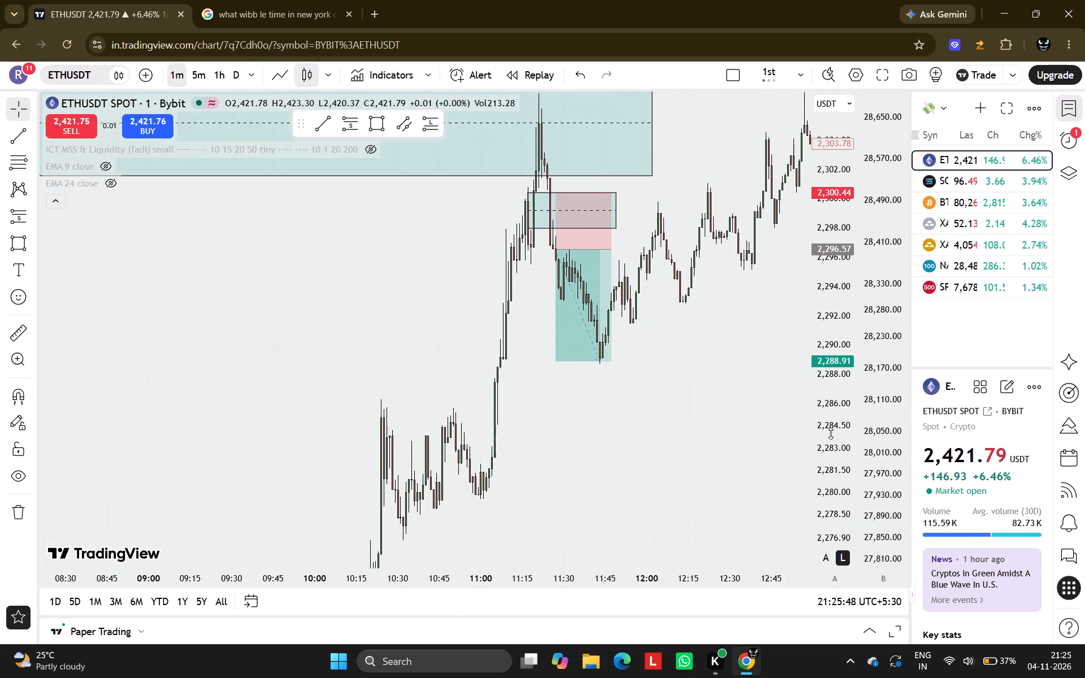
pyautogui.moveTo(663, 341); pyautogui.dragTo(533, 470)
pyautogui.scroll(-3, 533, 470)
pyautogui.moveTo(658, 452); pyautogui.dragTo(526, 449)
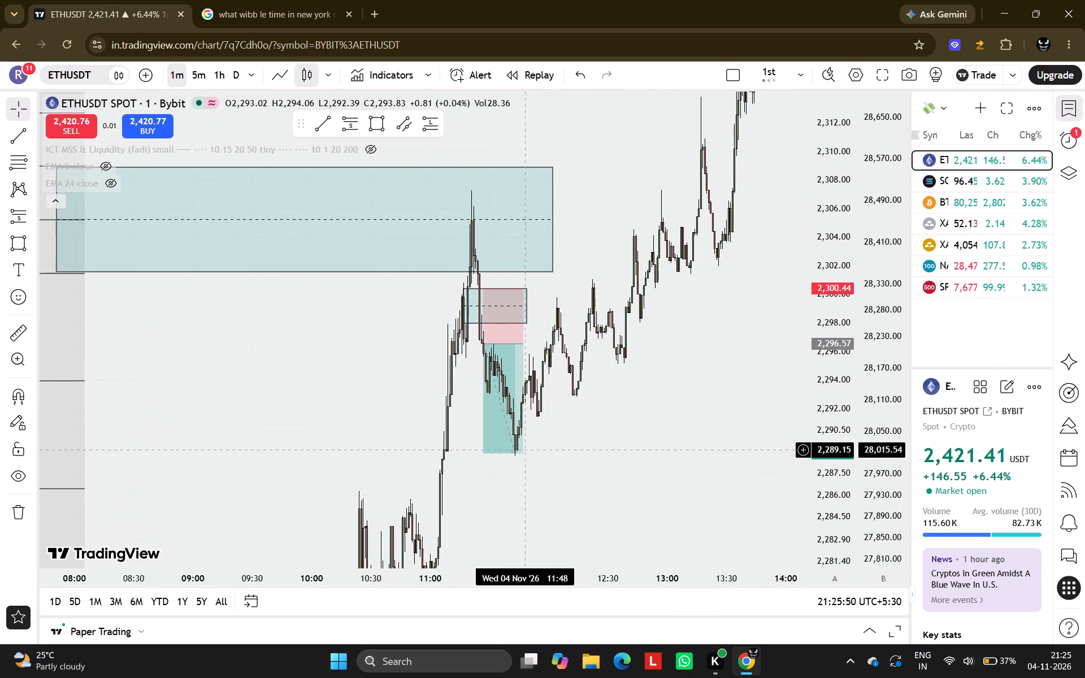
pyautogui.moveTo(769, 441); pyautogui.dragTo(649, 493)
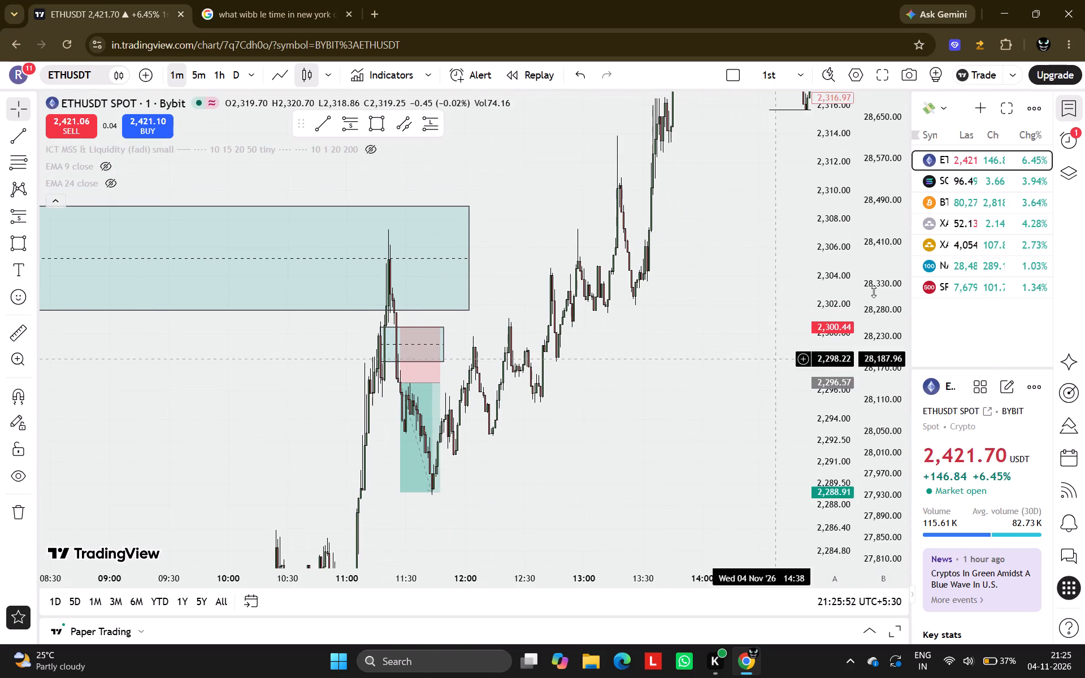
pyautogui.scroll(-6, 828, 367)
pyautogui.moveTo(661, 331); pyautogui.dragTo(622, 457)
pyautogui.scroll(-4, 622, 457)
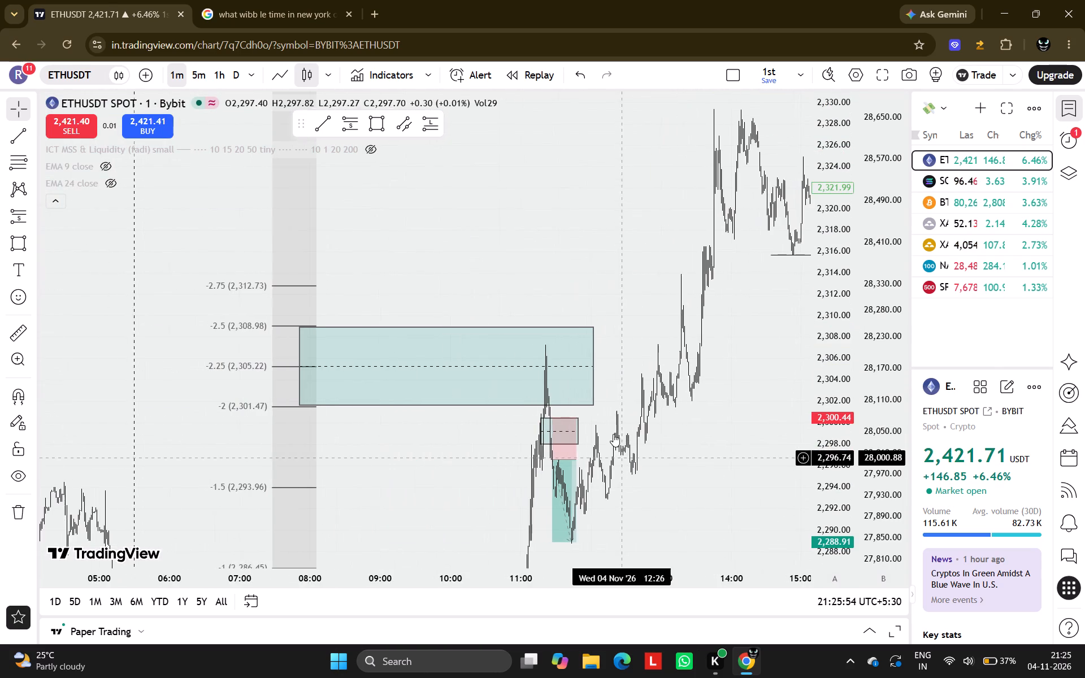
# Draw a rectangle zone between the upward Fib's -4 and -4.5 levels, about 2331.51 to 2339.06, from 08:01 to 14:30.
pyautogui.moveTo(465, 247); pyautogui.dragTo(465, 531)
pyautogui.moveTo(353, 408); pyautogui.dragTo(370, 553)
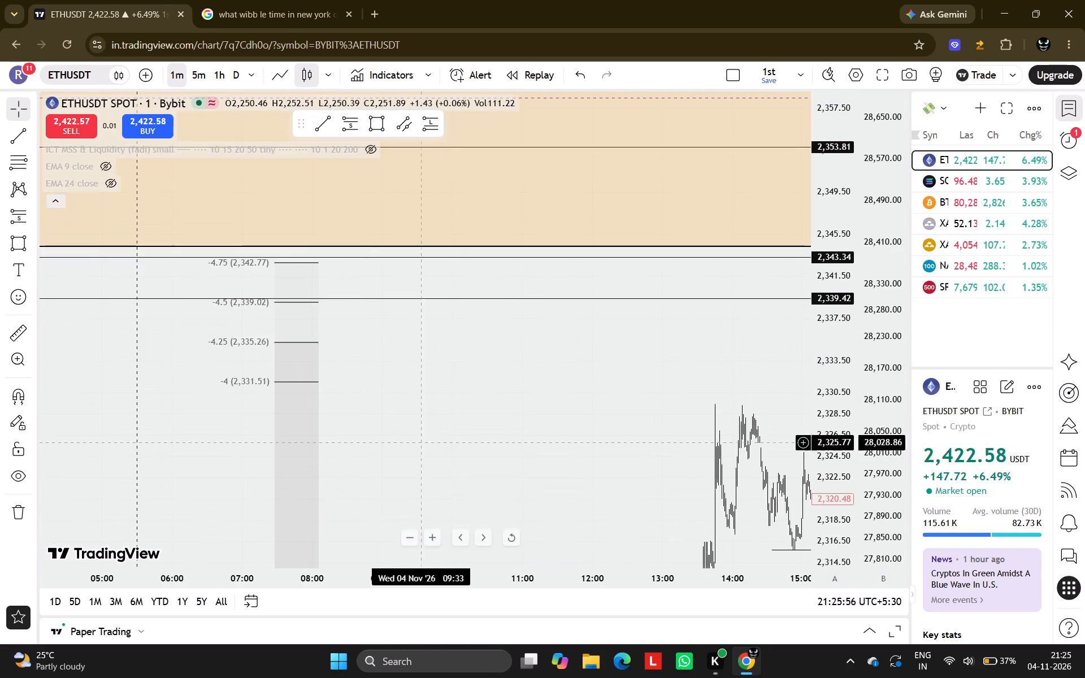
pyautogui.click(376, 123)
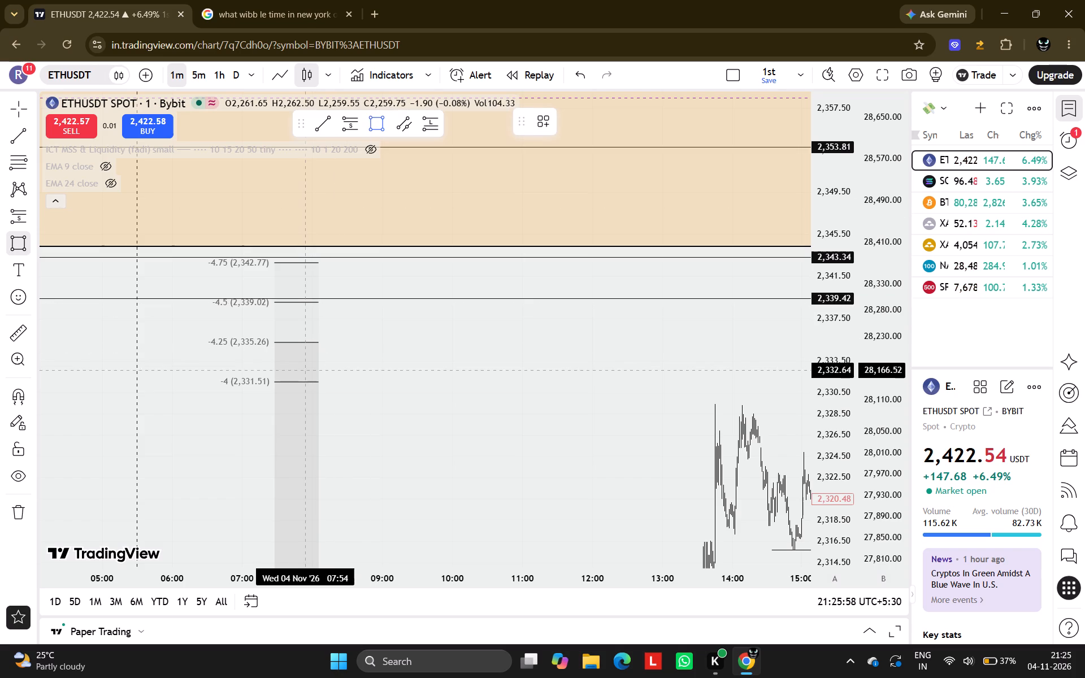
pyautogui.moveTo(314, 382); pyautogui.dragTo(309, 297)
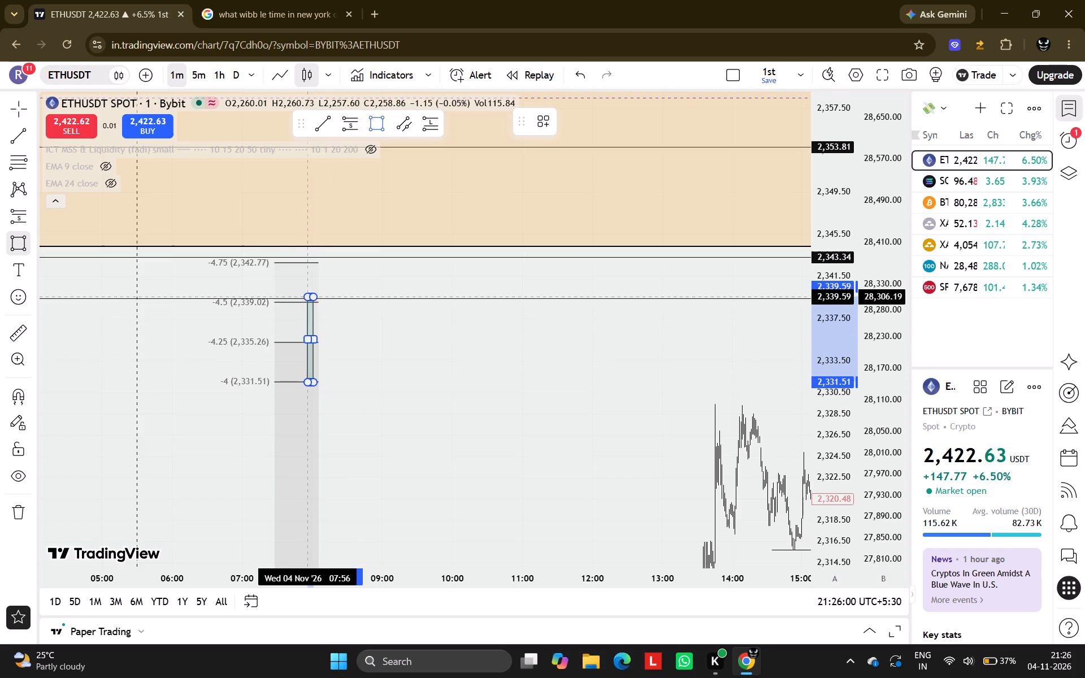
pyautogui.moveTo(309, 297); pyautogui.dragTo(343, 303)
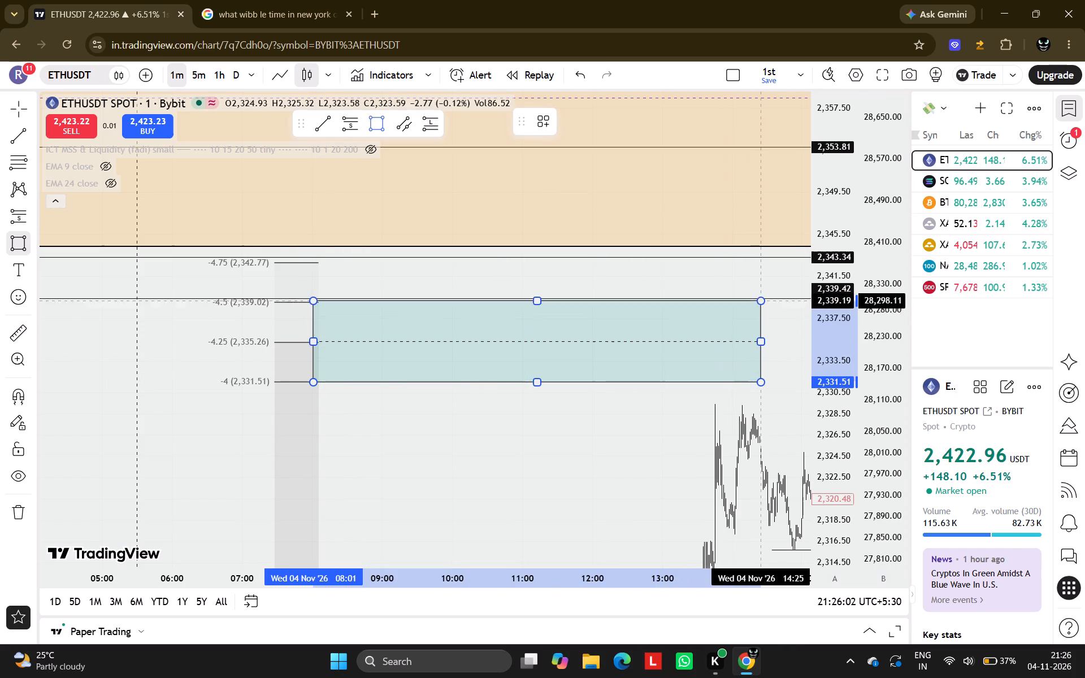
pyautogui.click(767, 302)
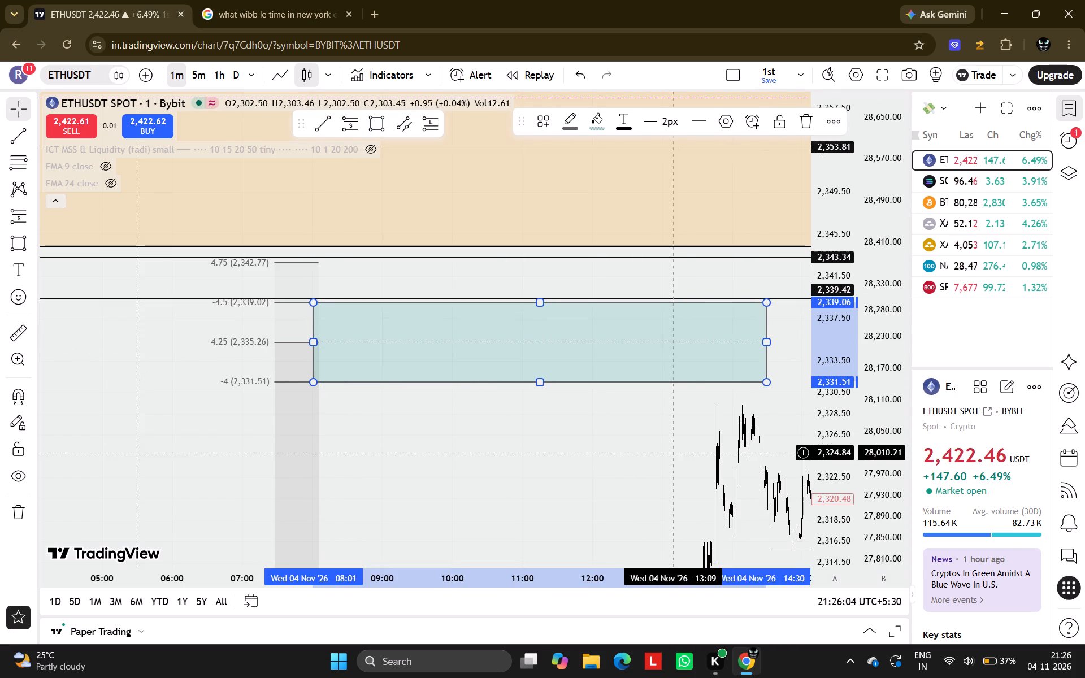
# Extend the end of the -4 to -4.5 rectangle zone to about 17:59, covering the afternoon highs.
pyautogui.moveTo(530, 431); pyautogui.dragTo(241, 393)
pyautogui.scroll(-2, 241, 393)
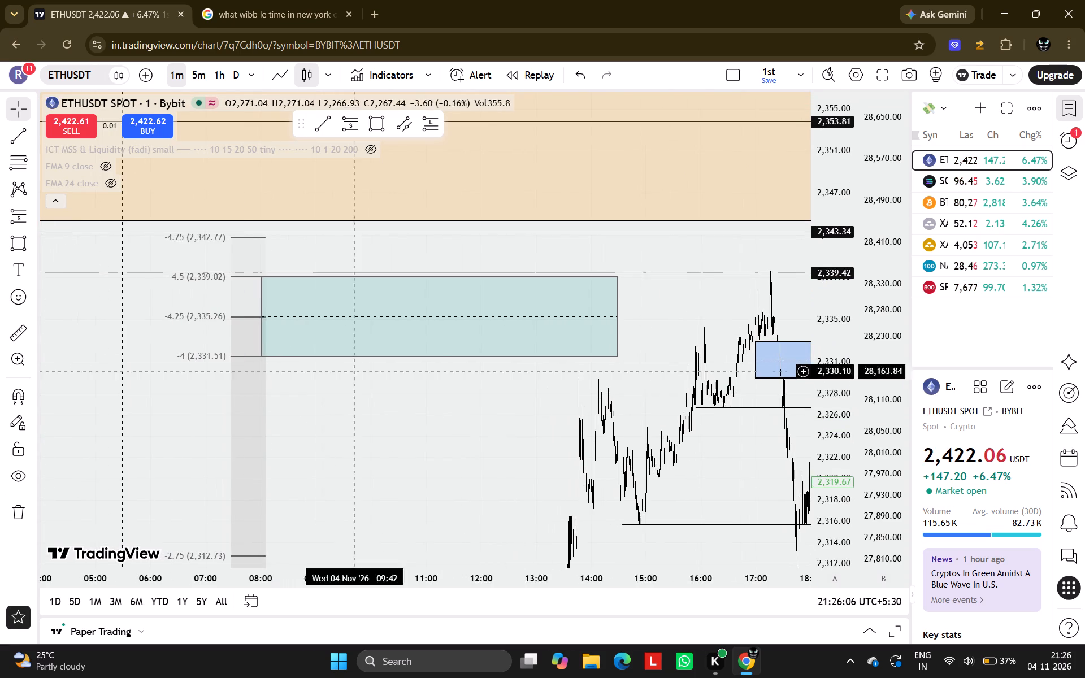
pyautogui.scroll(-1, 622, 320)
pyautogui.moveTo(622, 319); pyautogui.dragTo(816, 297)
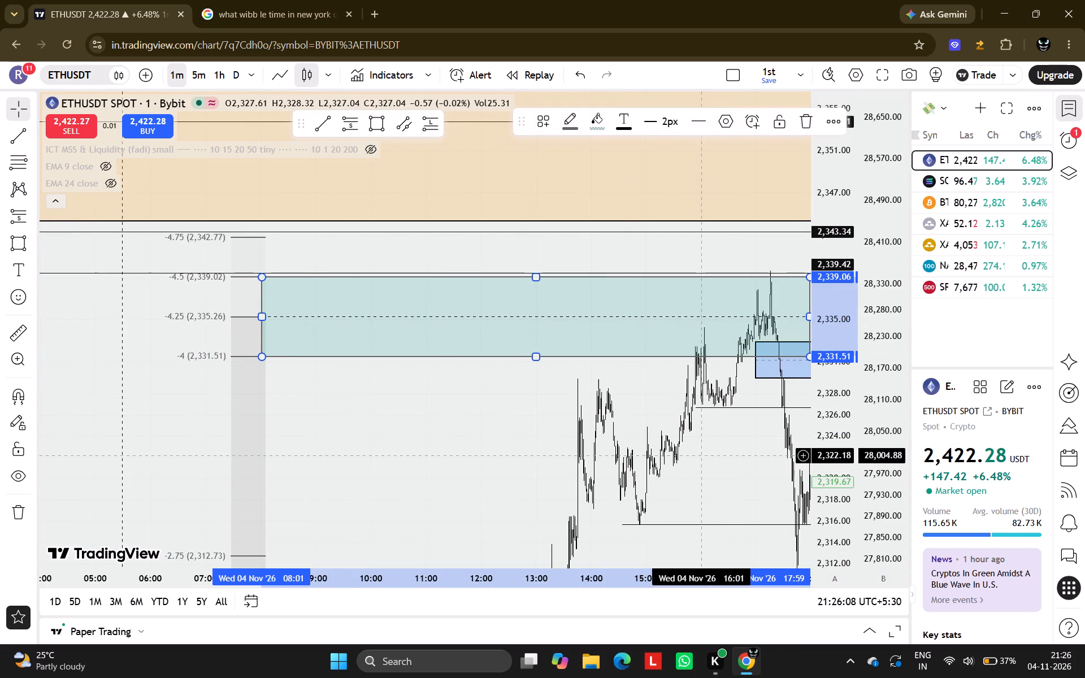
# Draw a thin rectangle zone below the -4 level, about 2328.52 to 2329.24, from 15:53 to 16:27.
pyautogui.scroll(5, 702, 455)
pyautogui.moveTo(617, 468); pyautogui.dragTo(639, 476)
pyautogui.scroll(4, 639, 476)
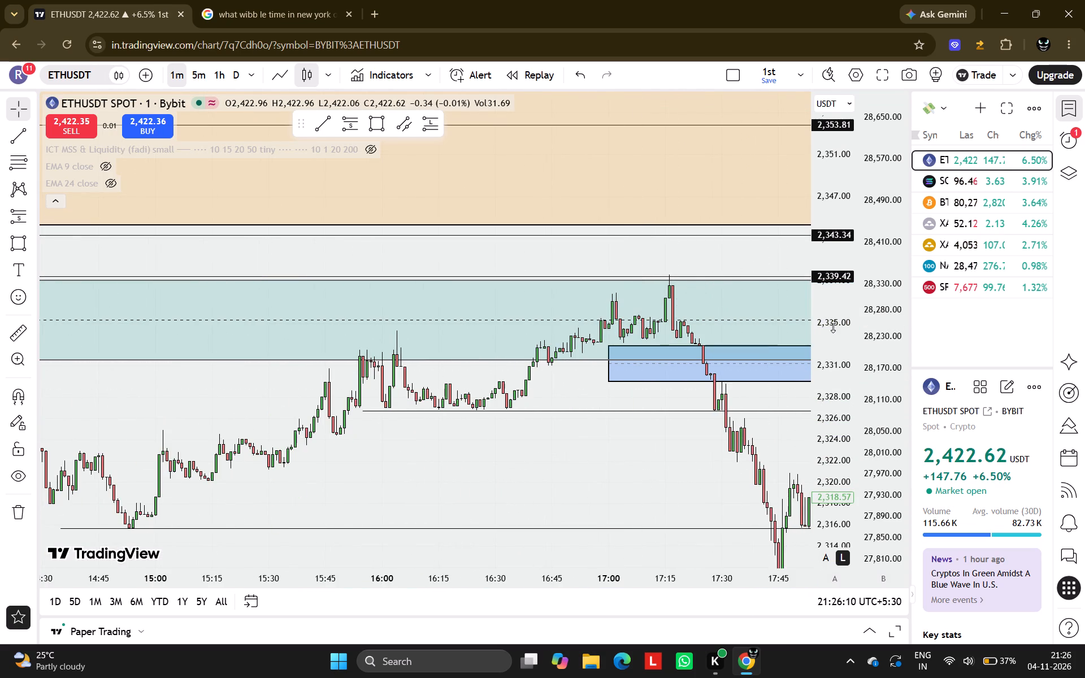
pyautogui.scroll(16, 833, 327)
pyautogui.moveTo(444, 448); pyautogui.dragTo(646, 119)
pyautogui.scroll(8, 646, 119)
pyautogui.moveTo(170, 352); pyautogui.dragTo(731, 492)
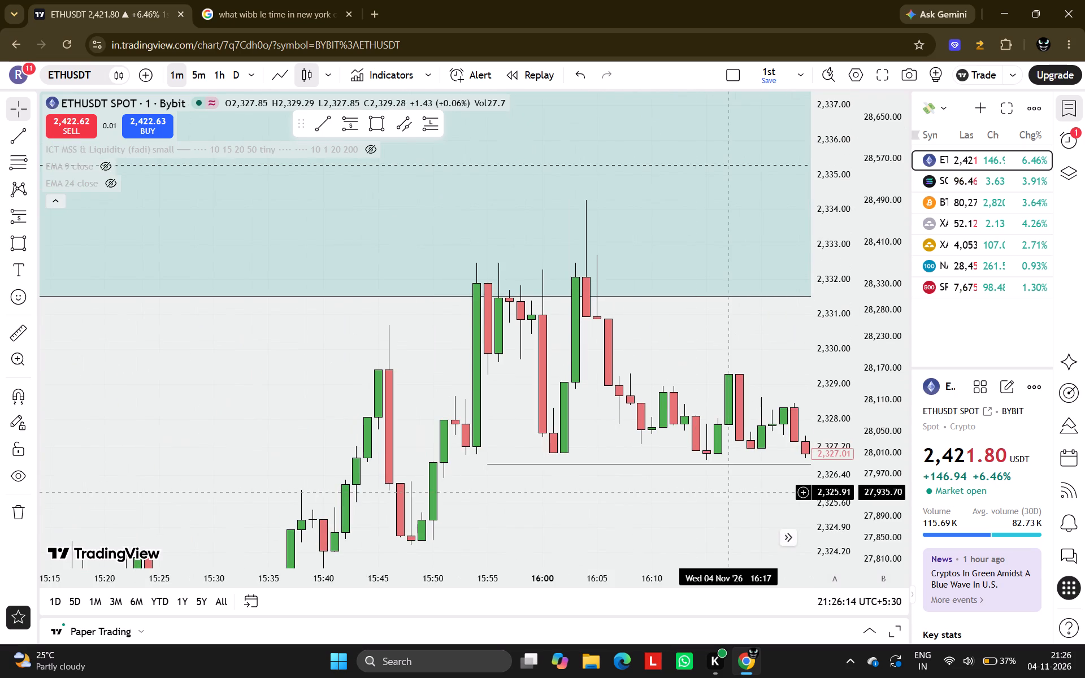
pyautogui.moveTo(527, 526); pyautogui.dragTo(468, 468)
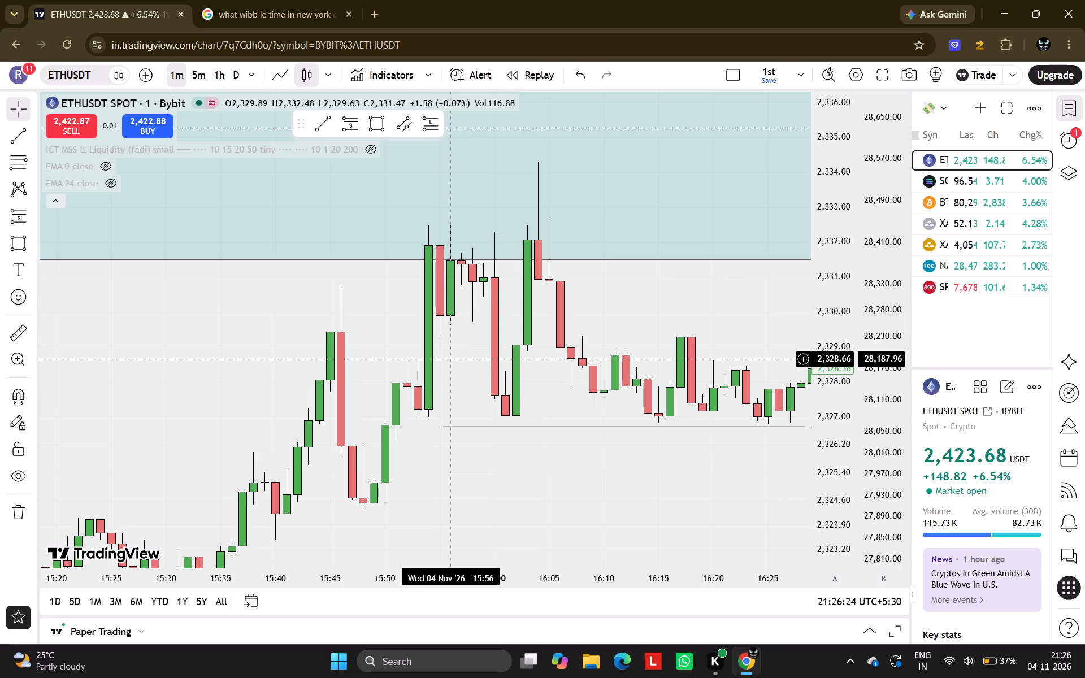
pyautogui.click(371, 123)
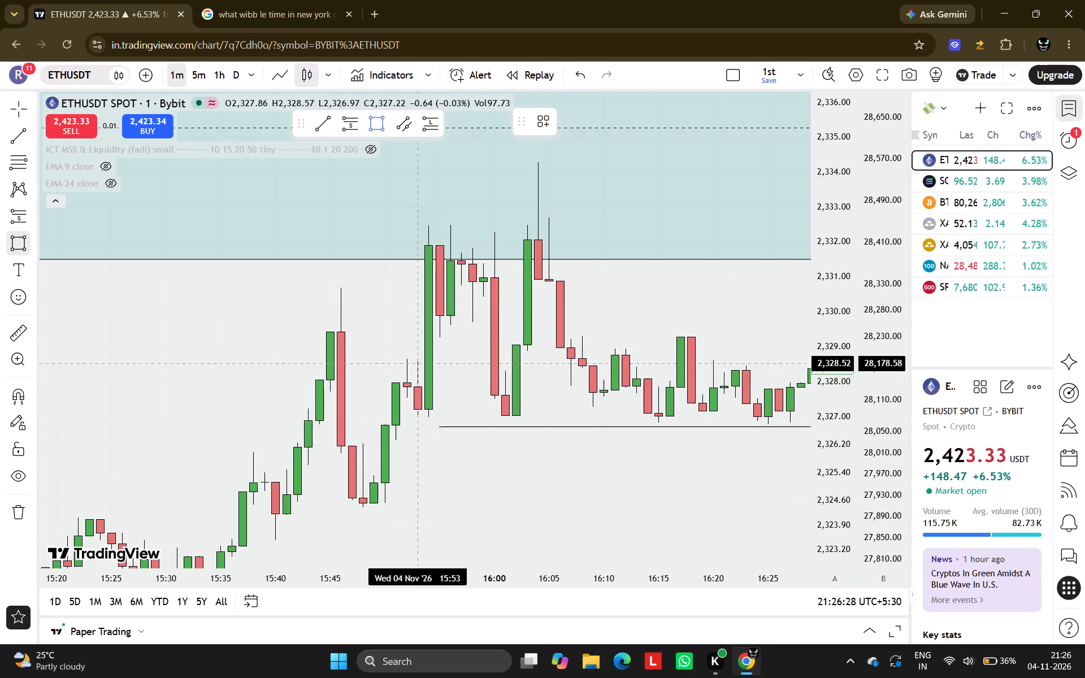
pyautogui.moveTo(418, 363); pyautogui.dragTo(744, 347)
pyautogui.click(787, 338)
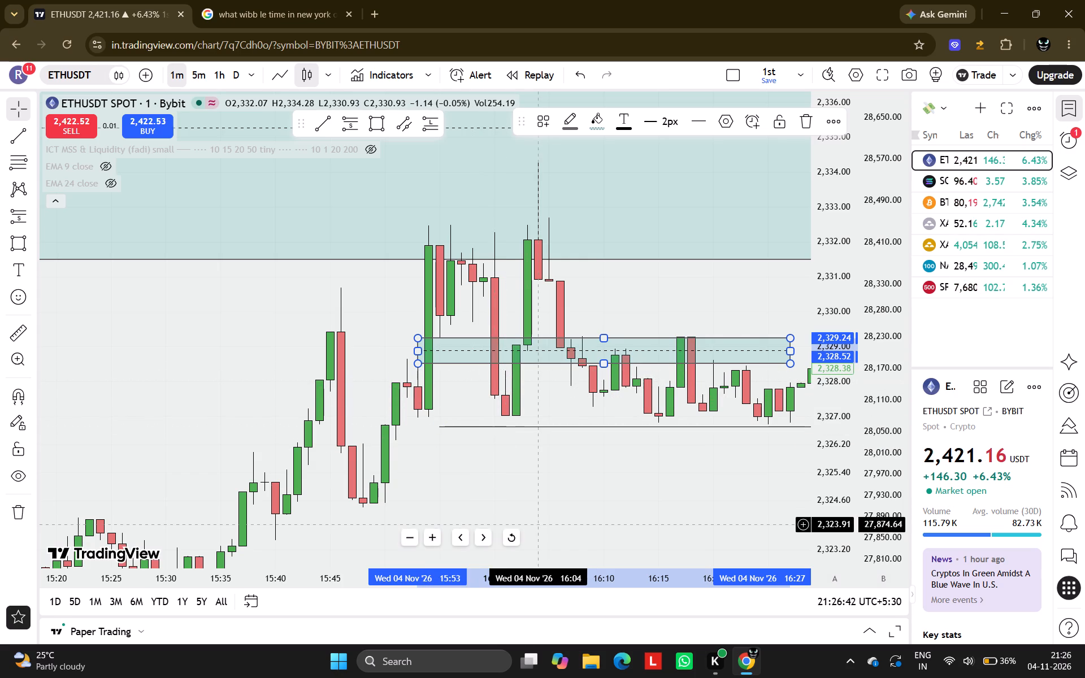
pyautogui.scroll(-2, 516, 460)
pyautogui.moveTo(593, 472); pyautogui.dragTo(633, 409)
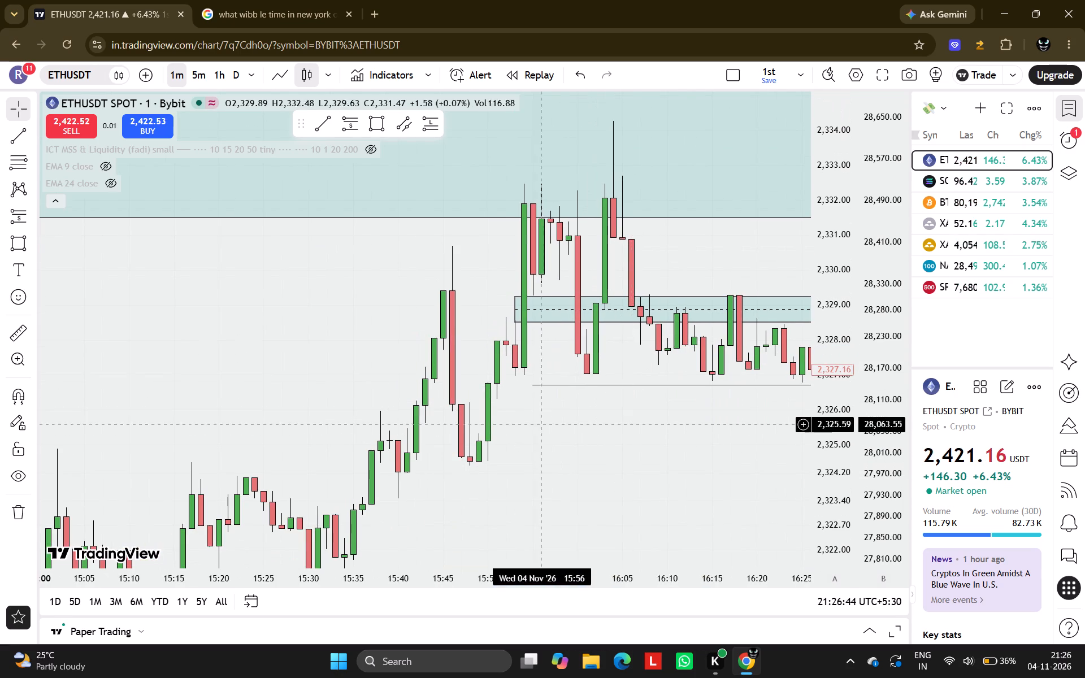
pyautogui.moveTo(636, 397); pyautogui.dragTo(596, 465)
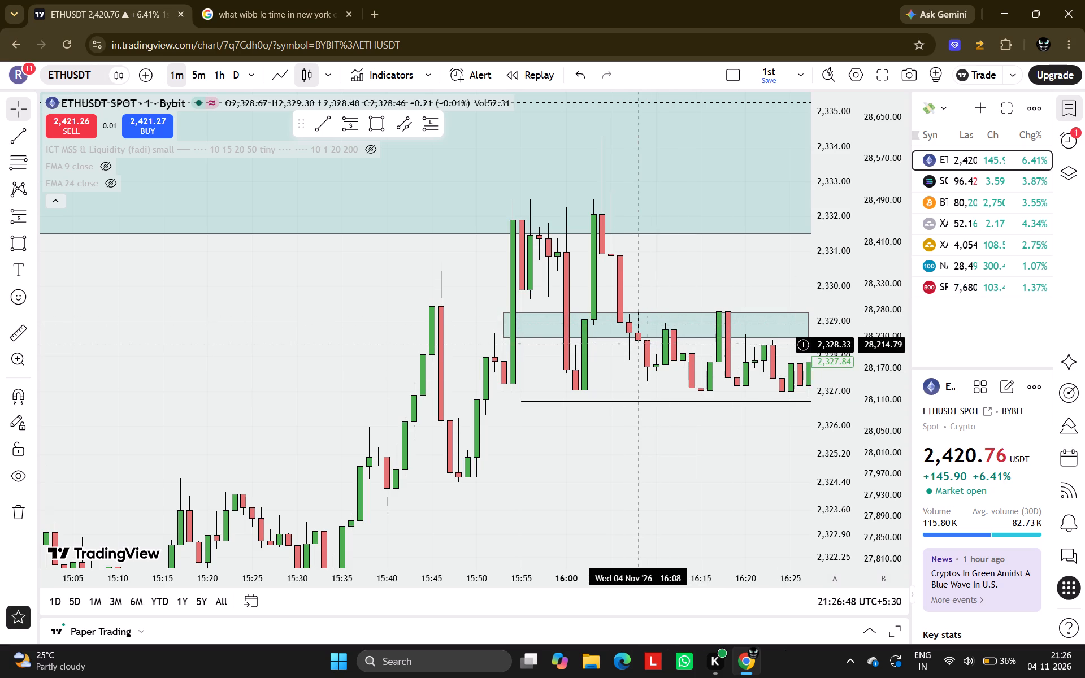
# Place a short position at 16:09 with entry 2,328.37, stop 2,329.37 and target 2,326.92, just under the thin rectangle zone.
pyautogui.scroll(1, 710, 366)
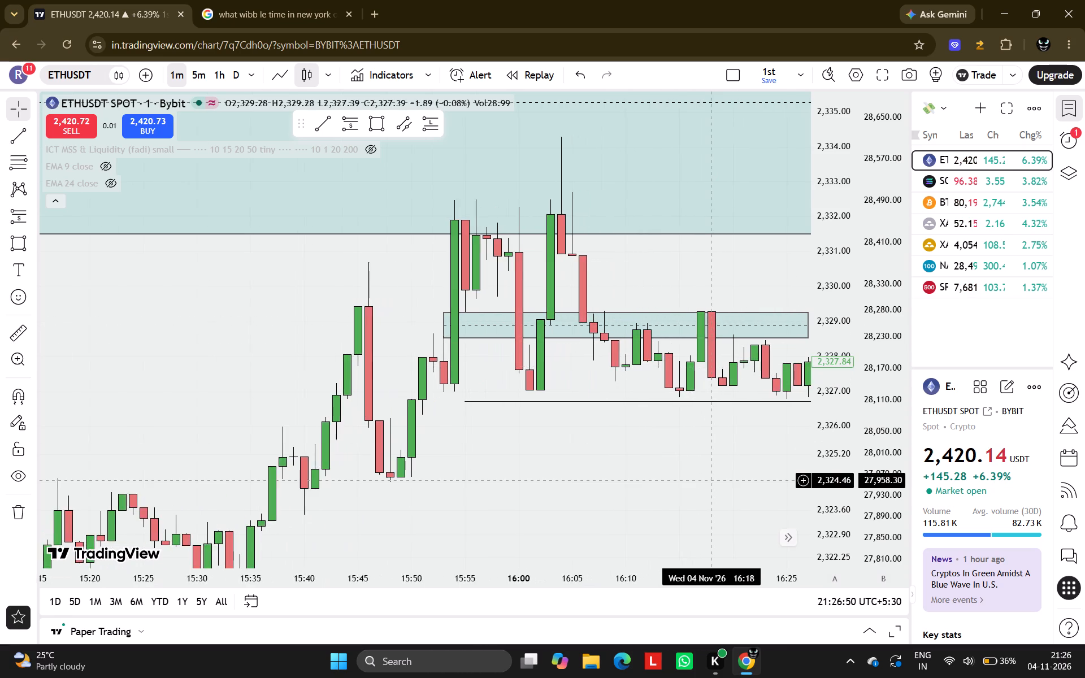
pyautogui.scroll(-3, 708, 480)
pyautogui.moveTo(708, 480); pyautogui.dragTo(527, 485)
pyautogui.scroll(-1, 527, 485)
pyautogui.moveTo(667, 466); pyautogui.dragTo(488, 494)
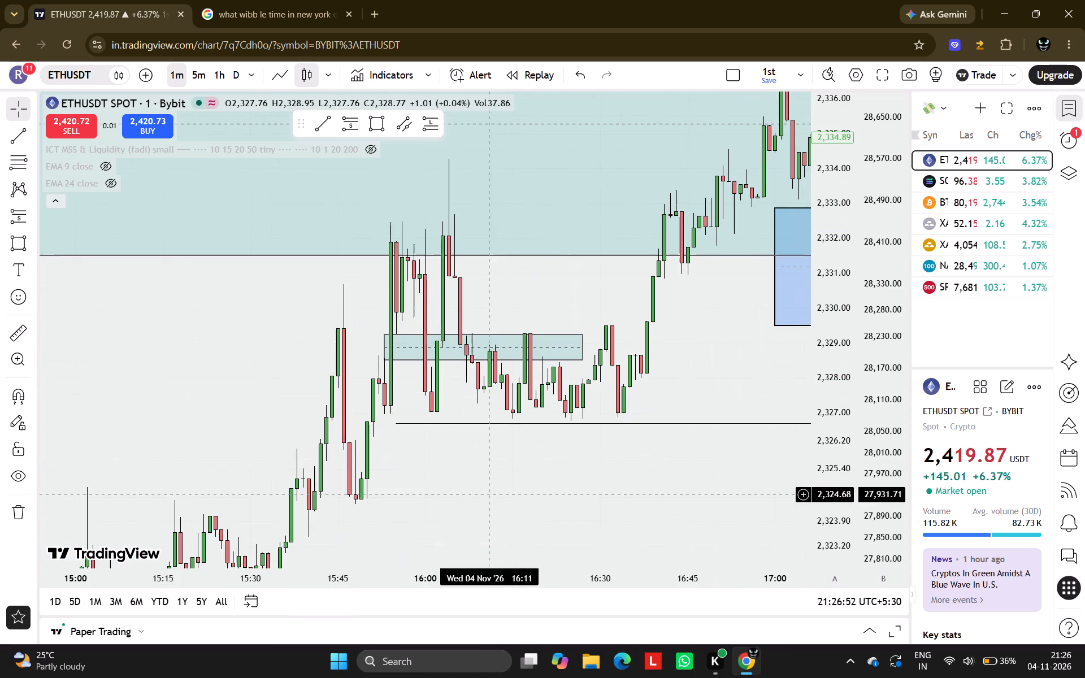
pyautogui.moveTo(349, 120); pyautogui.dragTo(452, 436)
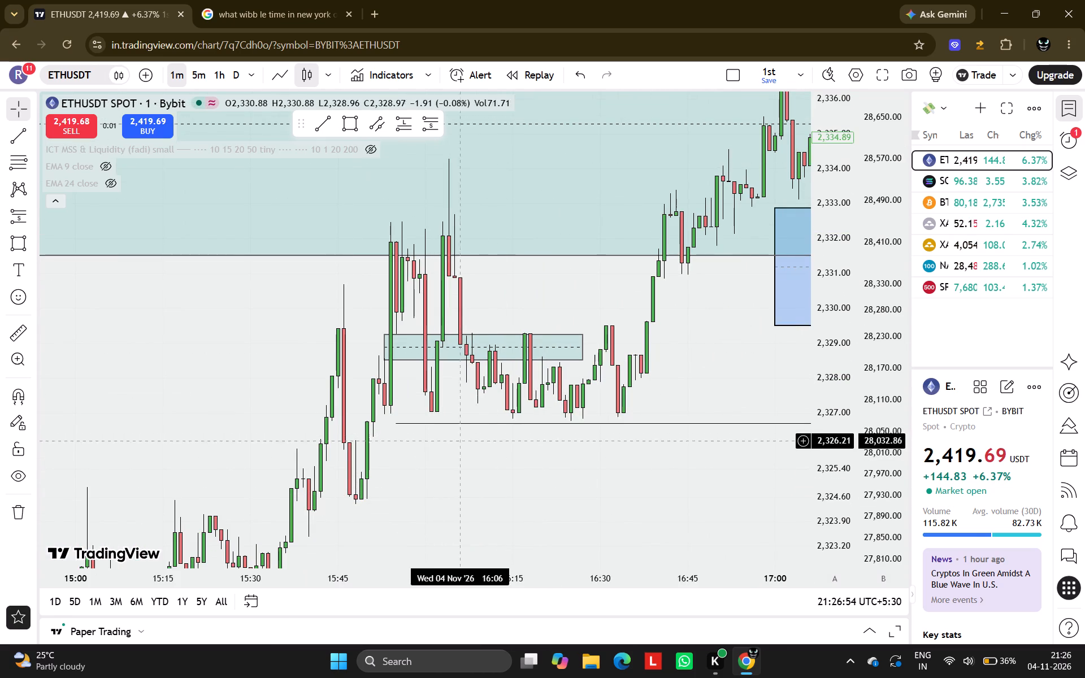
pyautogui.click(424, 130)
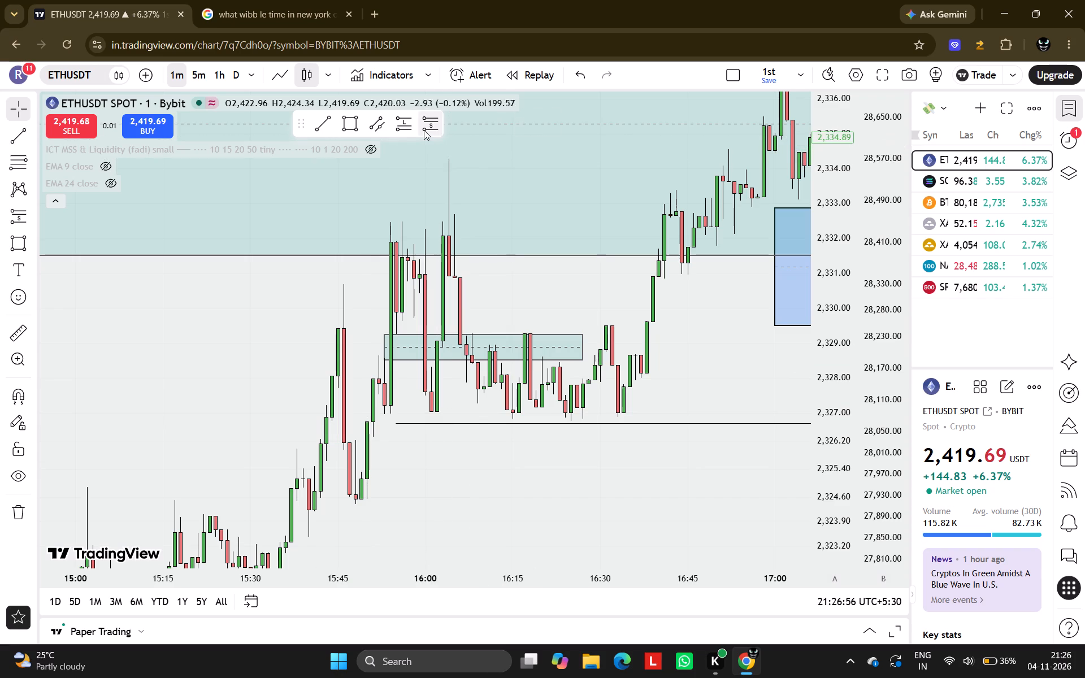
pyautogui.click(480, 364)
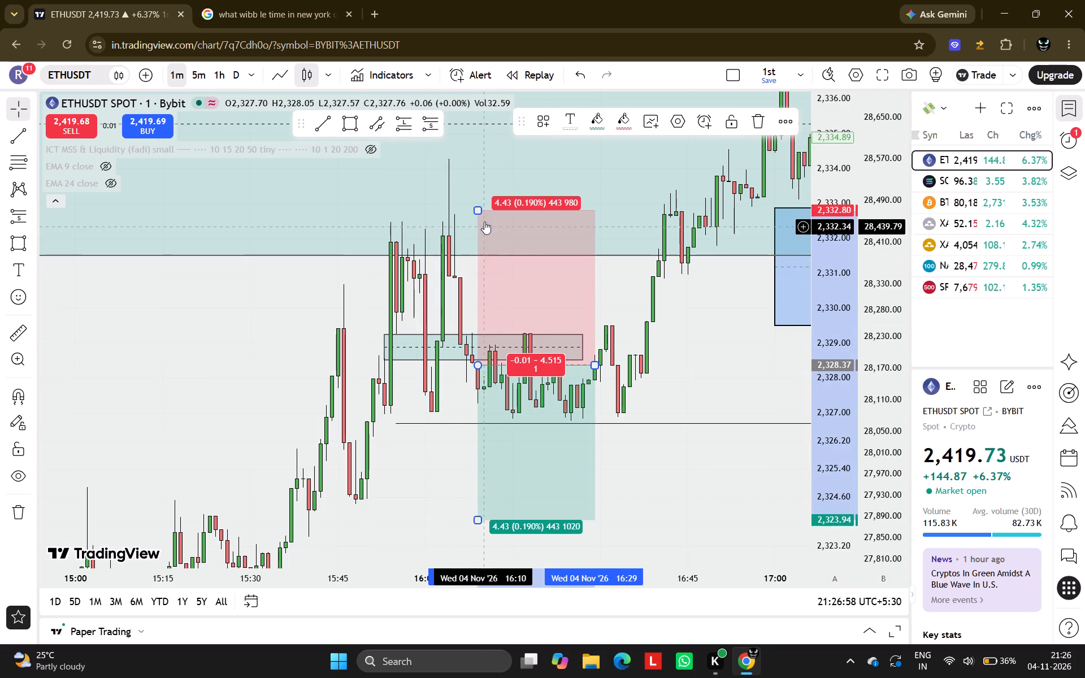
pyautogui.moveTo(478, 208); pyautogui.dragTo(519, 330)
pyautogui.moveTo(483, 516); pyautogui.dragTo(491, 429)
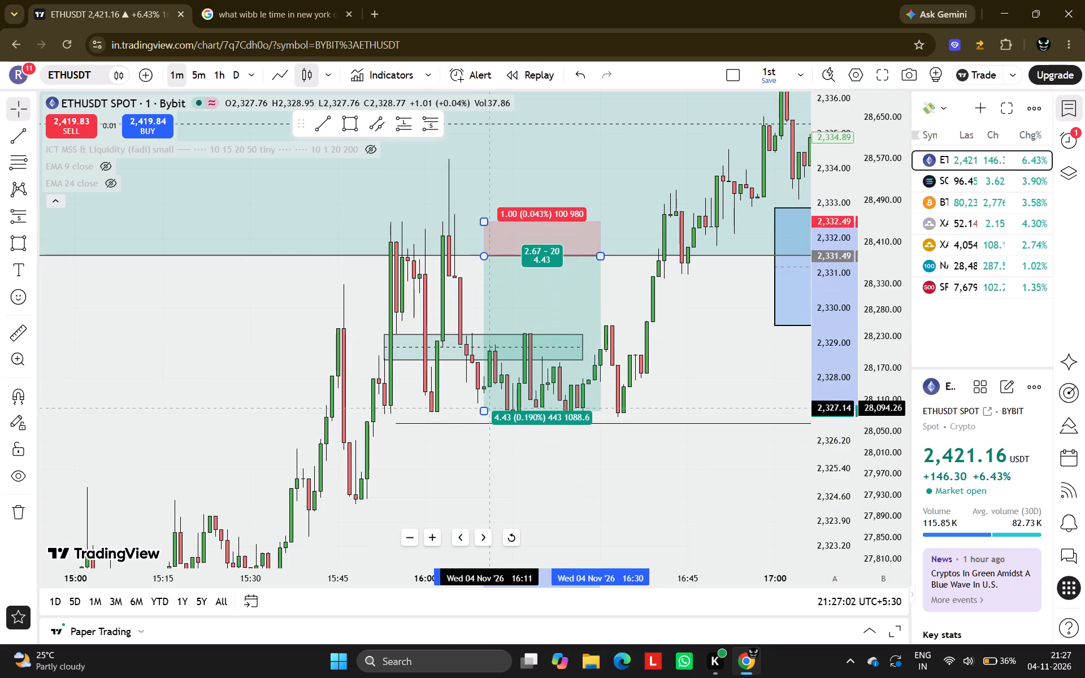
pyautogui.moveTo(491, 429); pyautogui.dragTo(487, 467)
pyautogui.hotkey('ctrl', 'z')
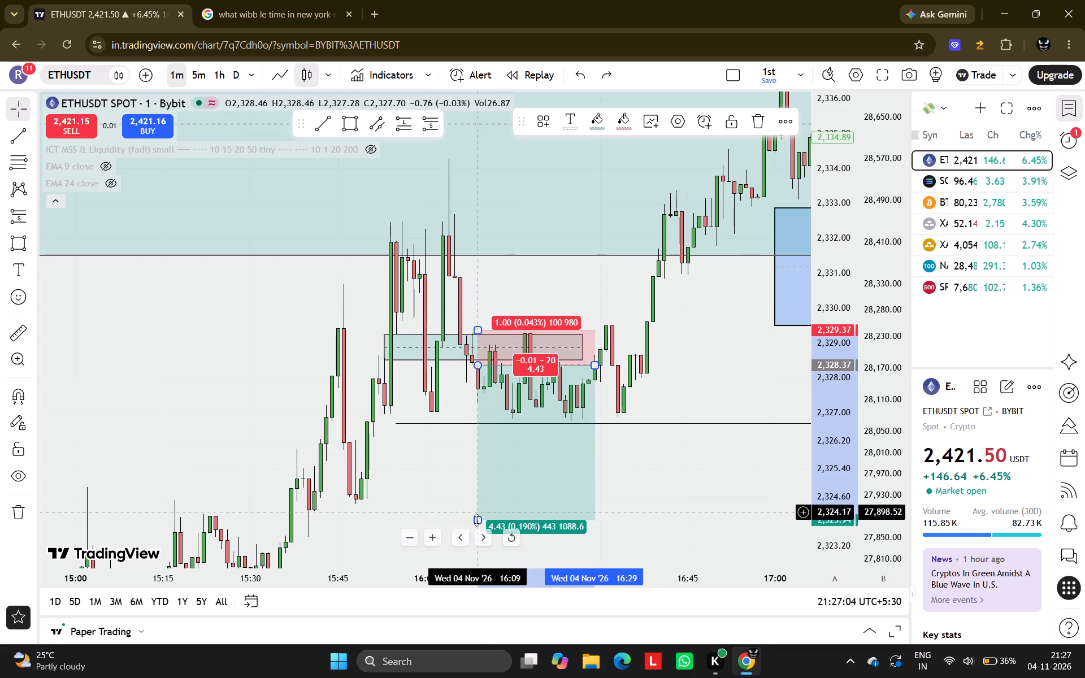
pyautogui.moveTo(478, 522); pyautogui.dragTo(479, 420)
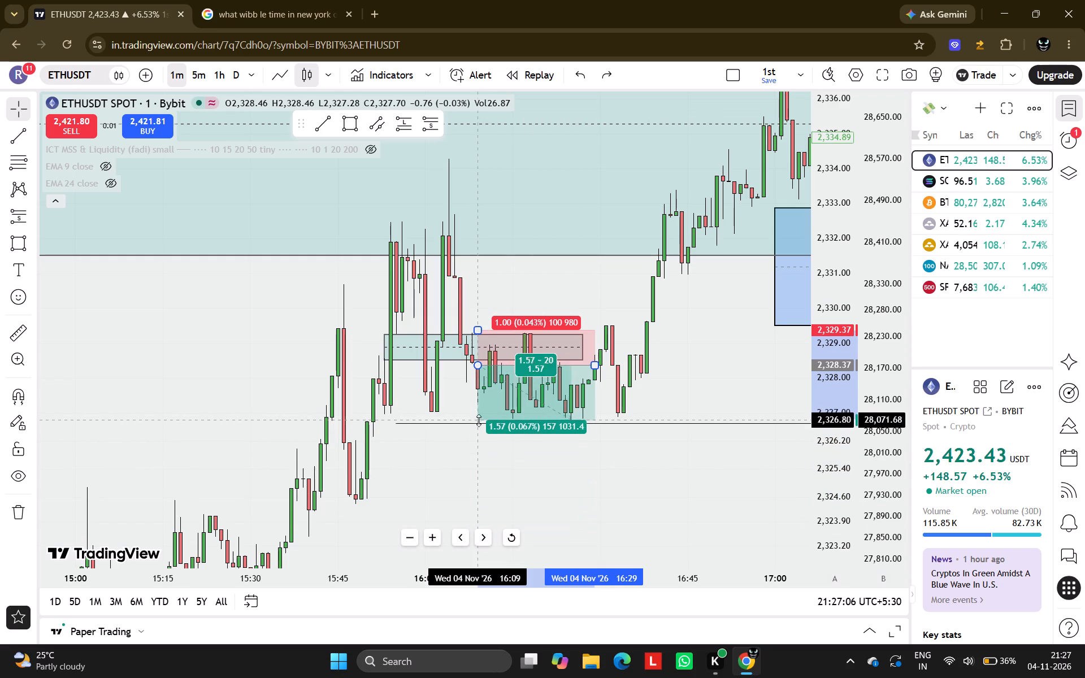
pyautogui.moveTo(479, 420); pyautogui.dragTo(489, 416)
# Examine how price moves after the short position, from the 16:30 lows up to the highs after 17:00.
pyautogui.scroll(-1, 522, 427)
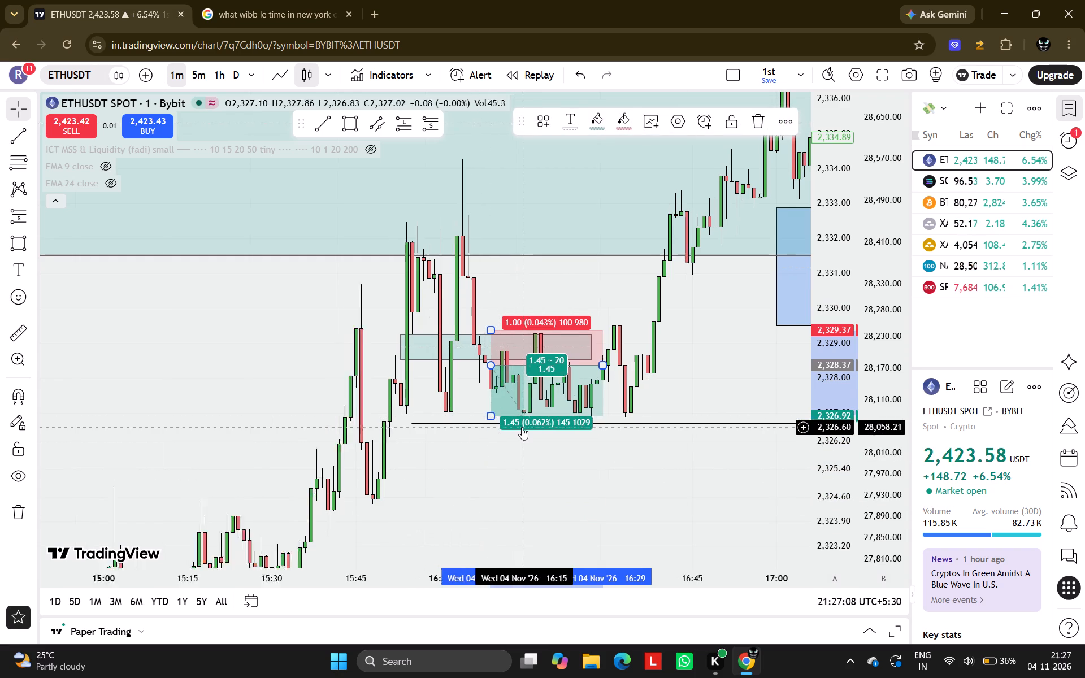
pyautogui.scroll(-1, 522, 427)
pyautogui.moveTo(533, 456); pyautogui.dragTo(521, 462)
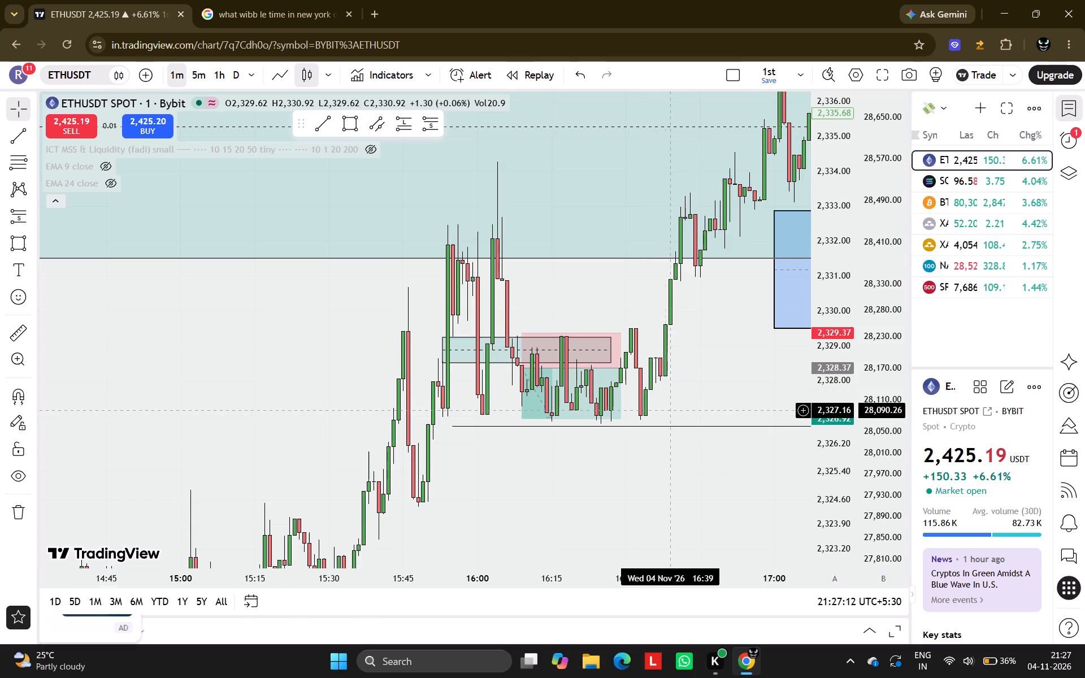
pyautogui.scroll(9, 824, 330)
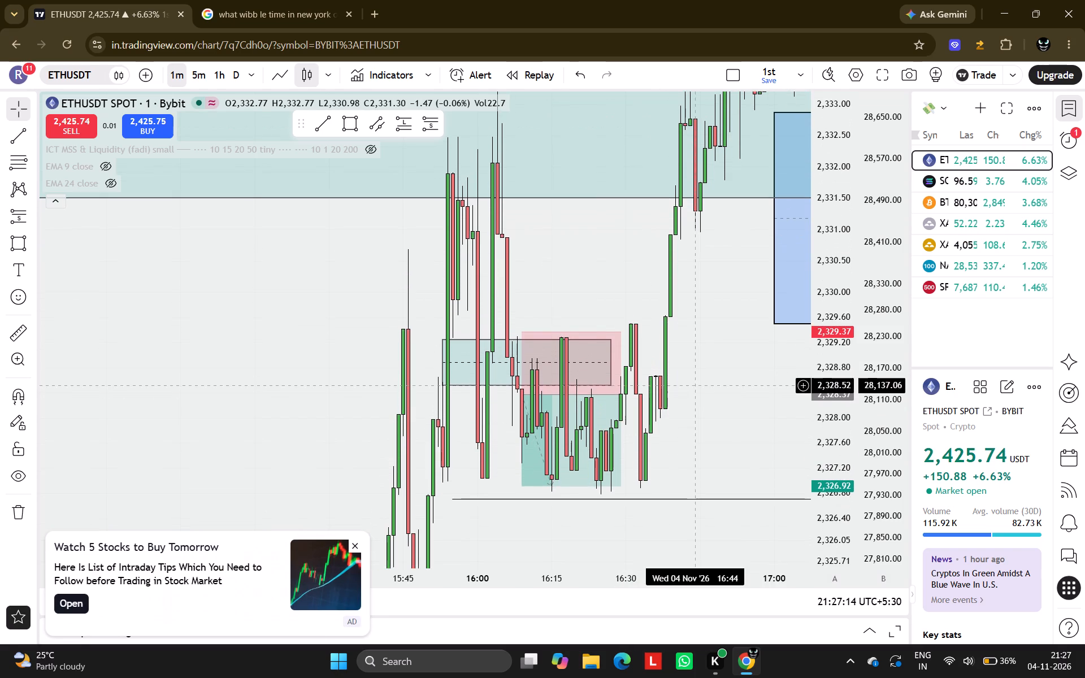
pyautogui.moveTo(696, 385); pyautogui.dragTo(518, 444)
pyautogui.scroll(3, 518, 444)
pyautogui.click(538, 459)
pyautogui.moveTo(538, 459); pyautogui.dragTo(523, 463)
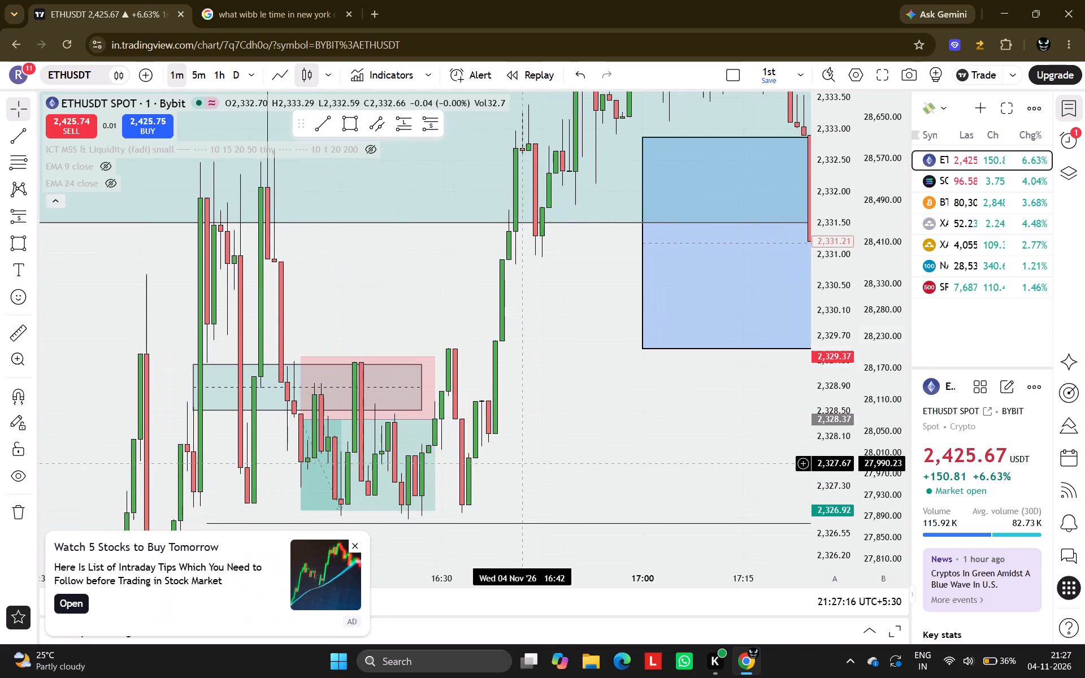
pyautogui.moveTo(523, 463); pyautogui.dragTo(521, 463)
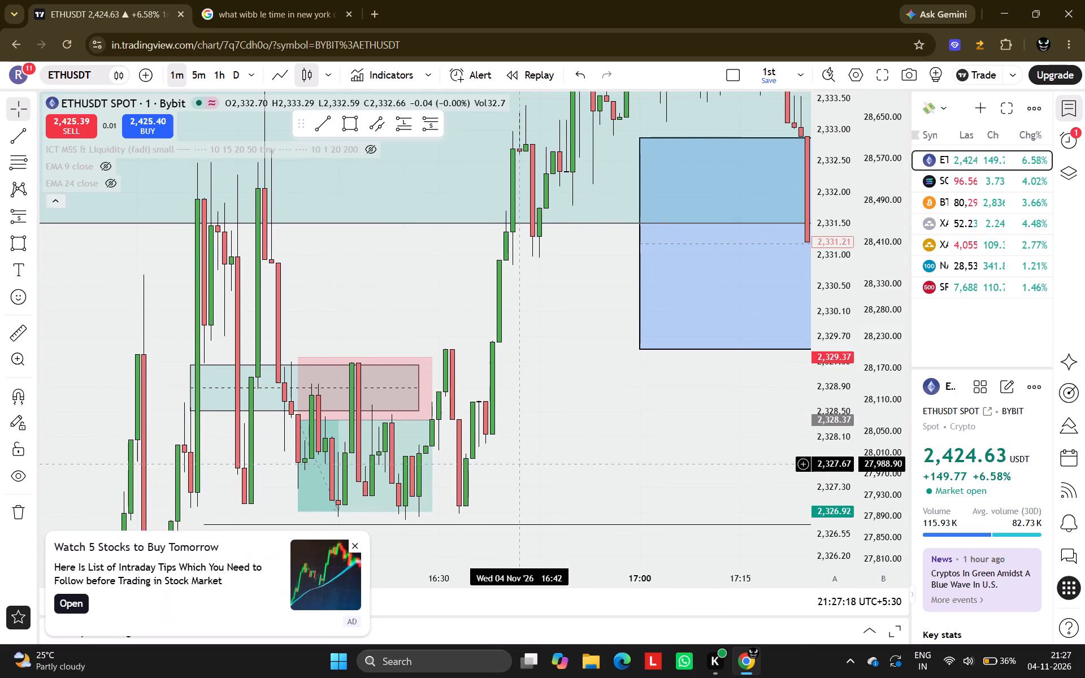
pyautogui.scroll(-14, 828, 403)
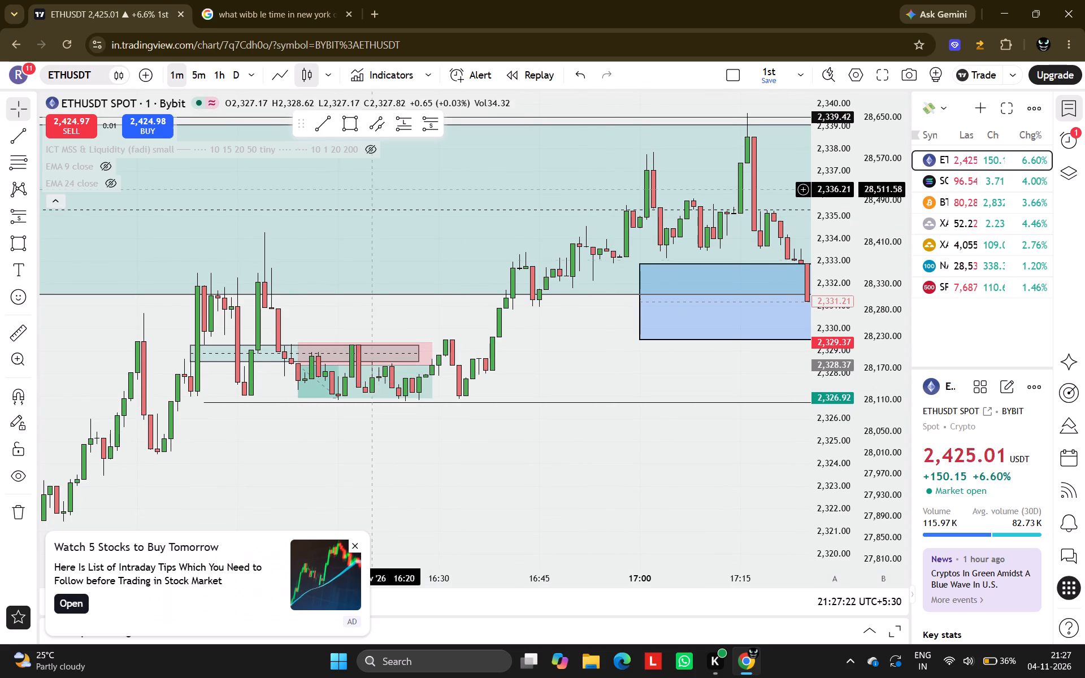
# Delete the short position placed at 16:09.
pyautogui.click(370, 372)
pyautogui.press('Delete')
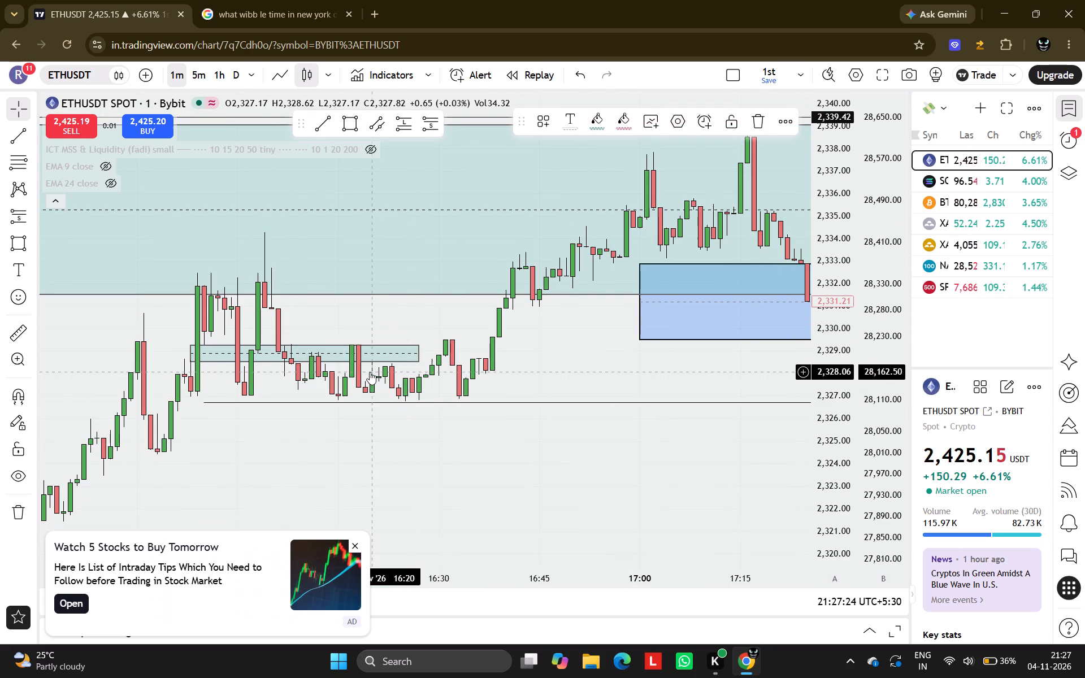
# Examine the sell-off after 17:15 through the blue zone and the horizontal line below, undoing any accidental line shift.
pyautogui.scroll(-2, 476, 381)
pyautogui.moveTo(695, 370); pyautogui.dragTo(471, 434)
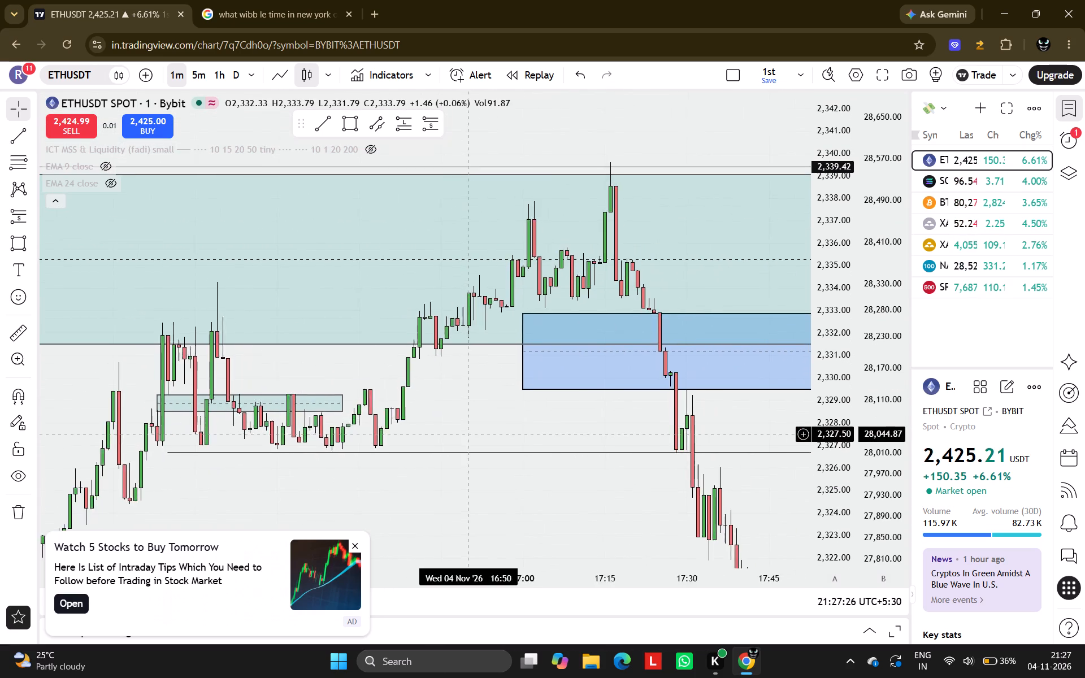
pyautogui.scroll(-2, 471, 434)
pyautogui.moveTo(574, 451); pyautogui.dragTo(390, 446)
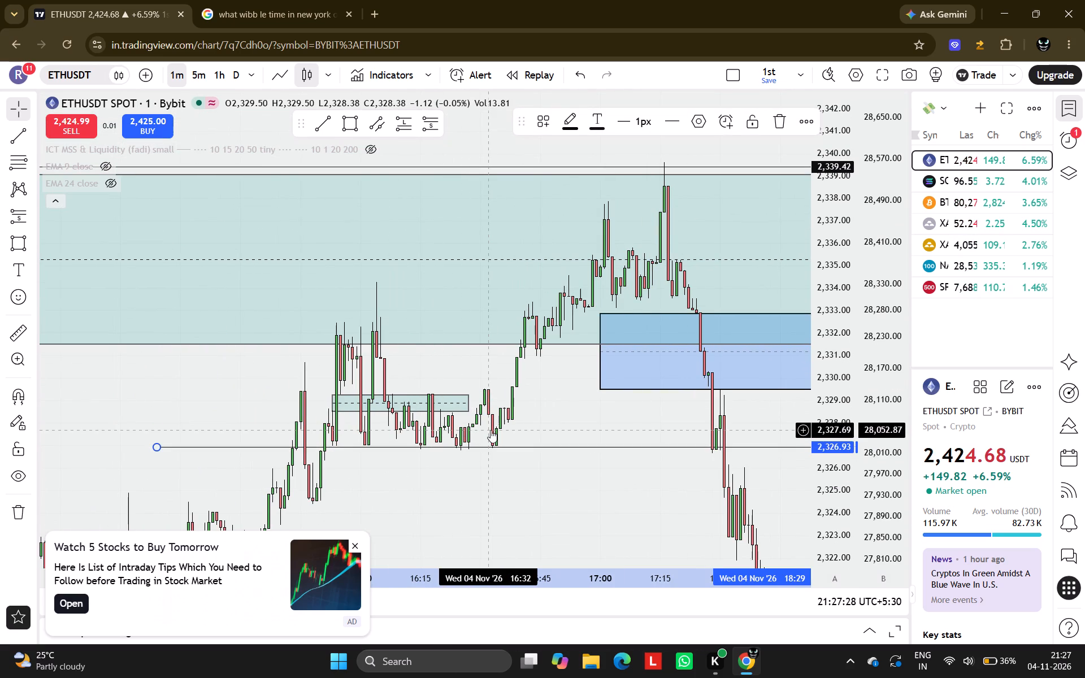
pyautogui.hotkey('ctrl', 'z')
pyautogui.moveTo(540, 425); pyautogui.dragTo(308, 486)
pyautogui.scroll(-2, 308, 486)
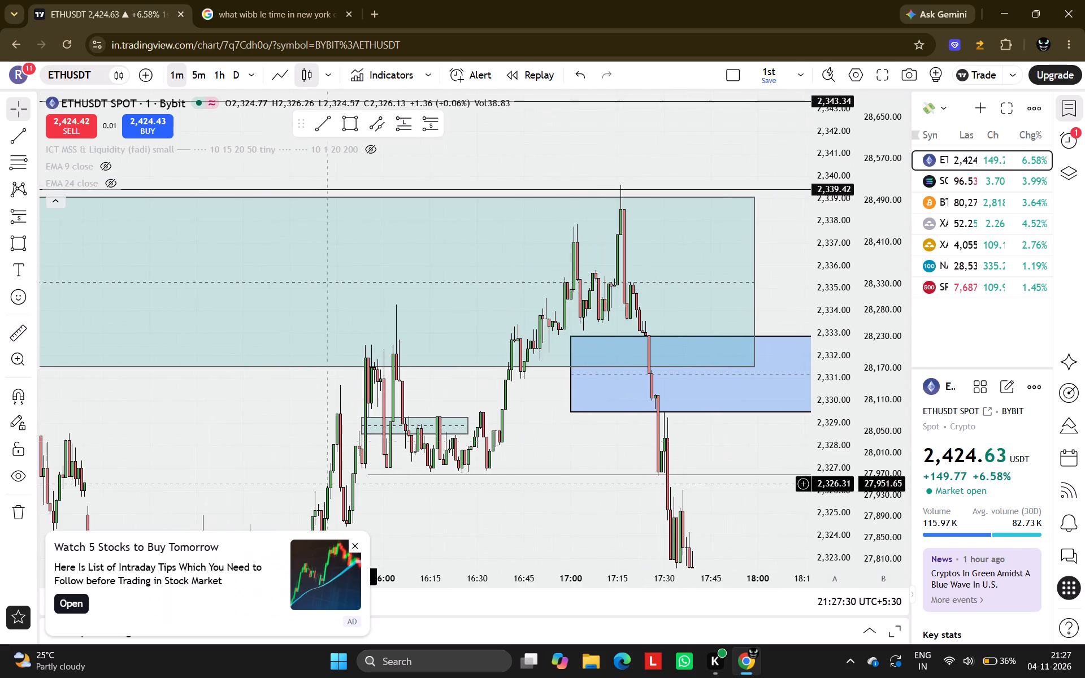
pyautogui.moveTo(547, 437); pyautogui.dragTo(433, 440)
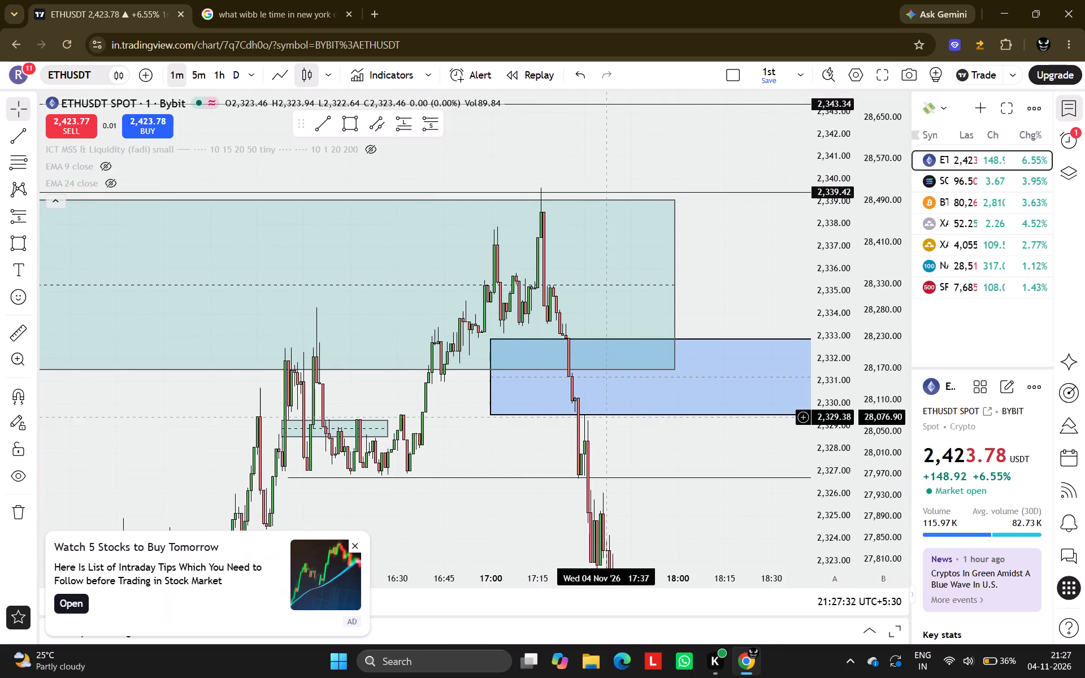
pyautogui.scroll(3, 663, 460)
pyautogui.moveTo(525, 463); pyautogui.dragTo(657, 467)
pyautogui.scroll(1, 657, 467)
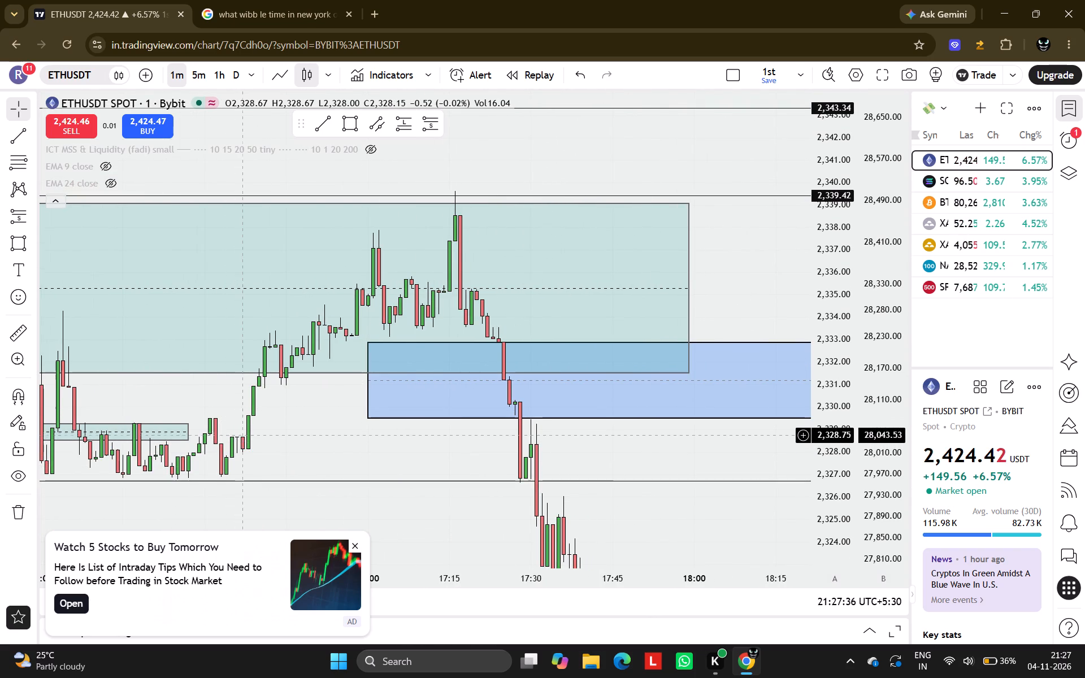
# Draw a thin rectangle zone from about 2,328.66 to 2,329.60, starting at the rally before 17:00 and ending about 17:58.
pyautogui.click(352, 124)
pyautogui.moveTo(236, 437); pyautogui.dragTo(515, 405)
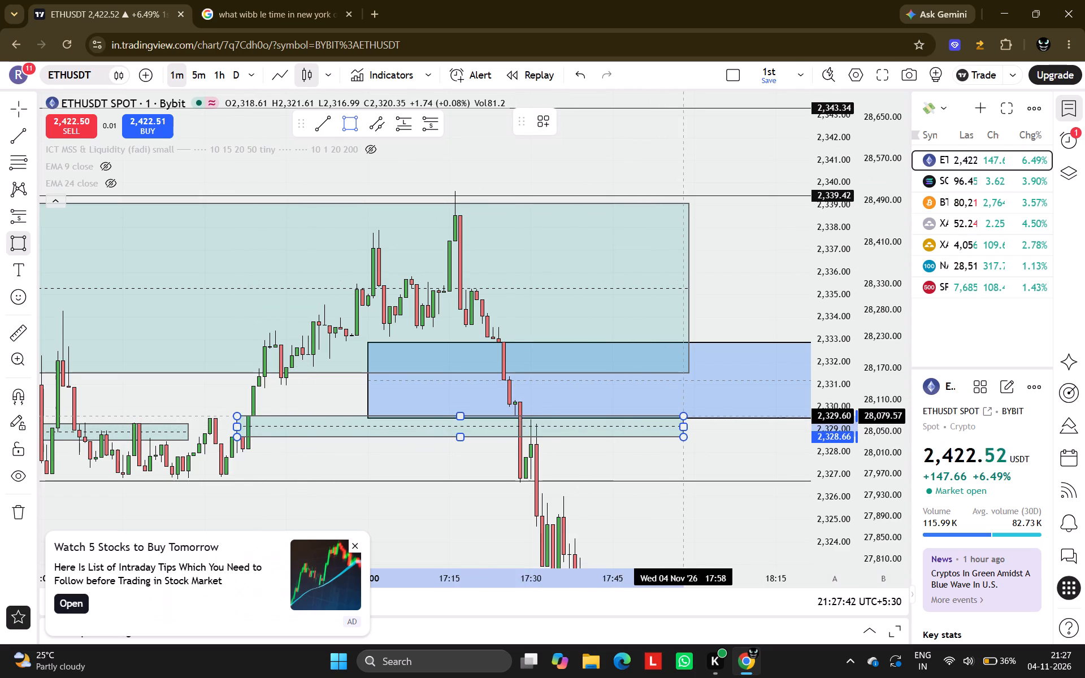
pyautogui.click(685, 416)
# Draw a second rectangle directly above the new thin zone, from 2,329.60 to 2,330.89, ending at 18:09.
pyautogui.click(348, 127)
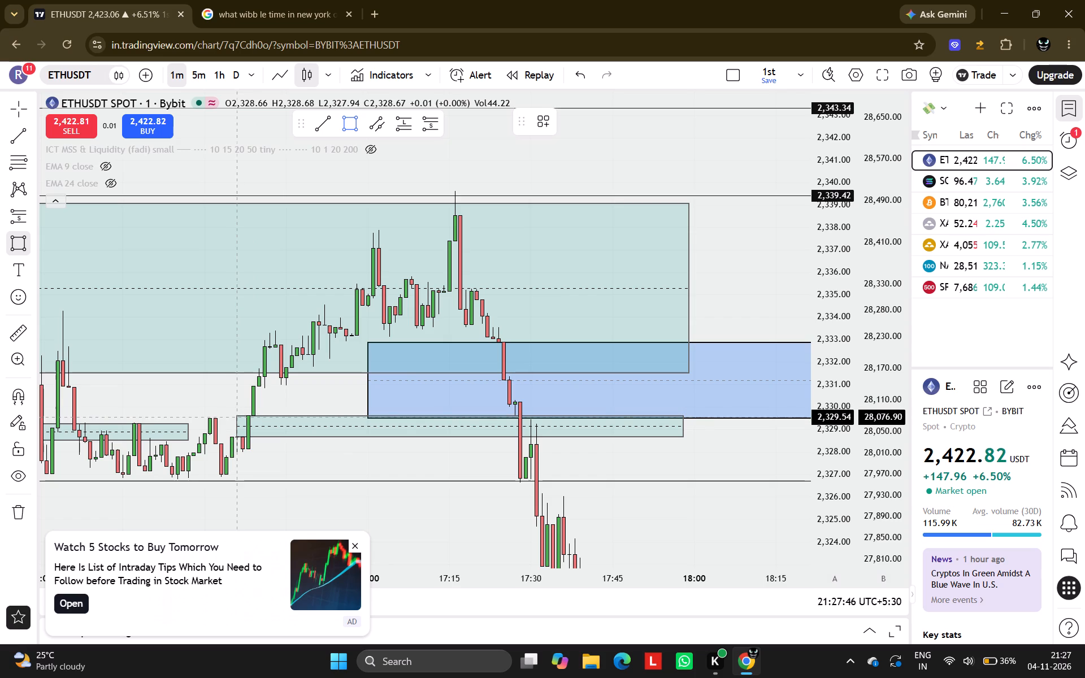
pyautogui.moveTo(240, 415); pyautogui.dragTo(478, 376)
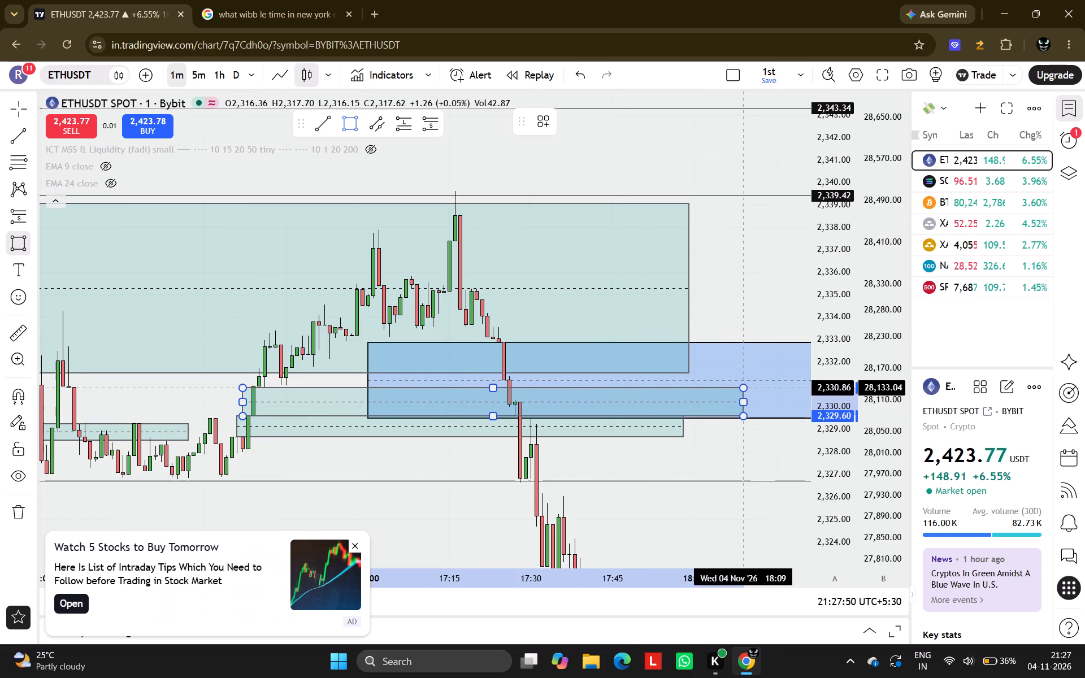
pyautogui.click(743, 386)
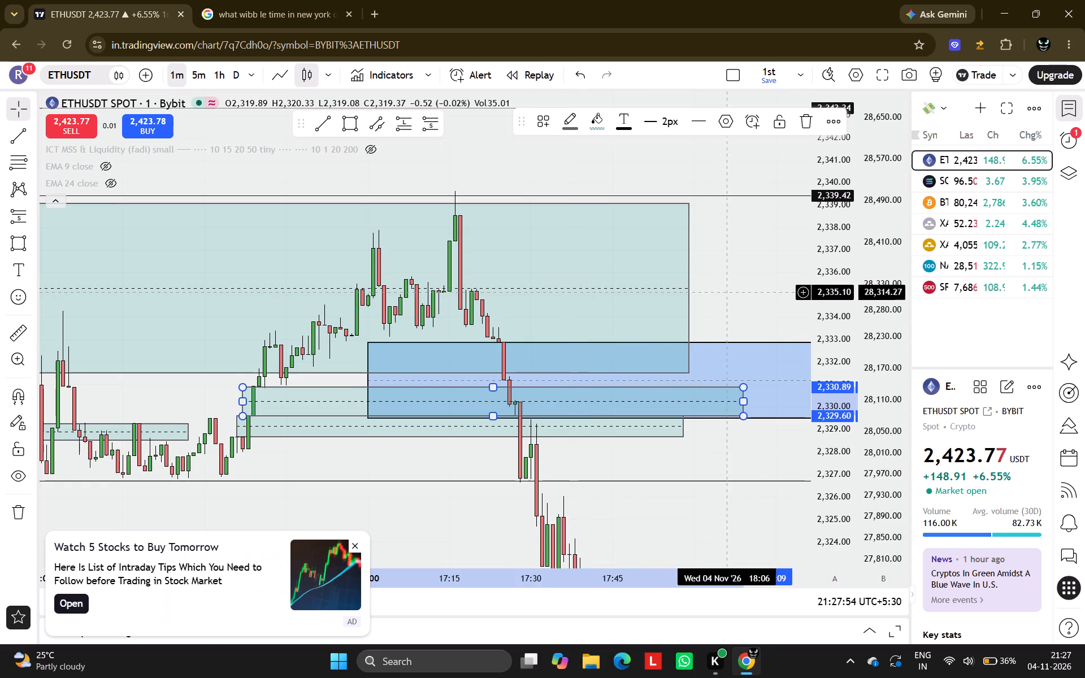
# Delete the blue rectangle that starts at 17:00 and overlaps the bottom of the large upper zone.
pyautogui.moveTo(727, 292); pyautogui.dragTo(661, 173)
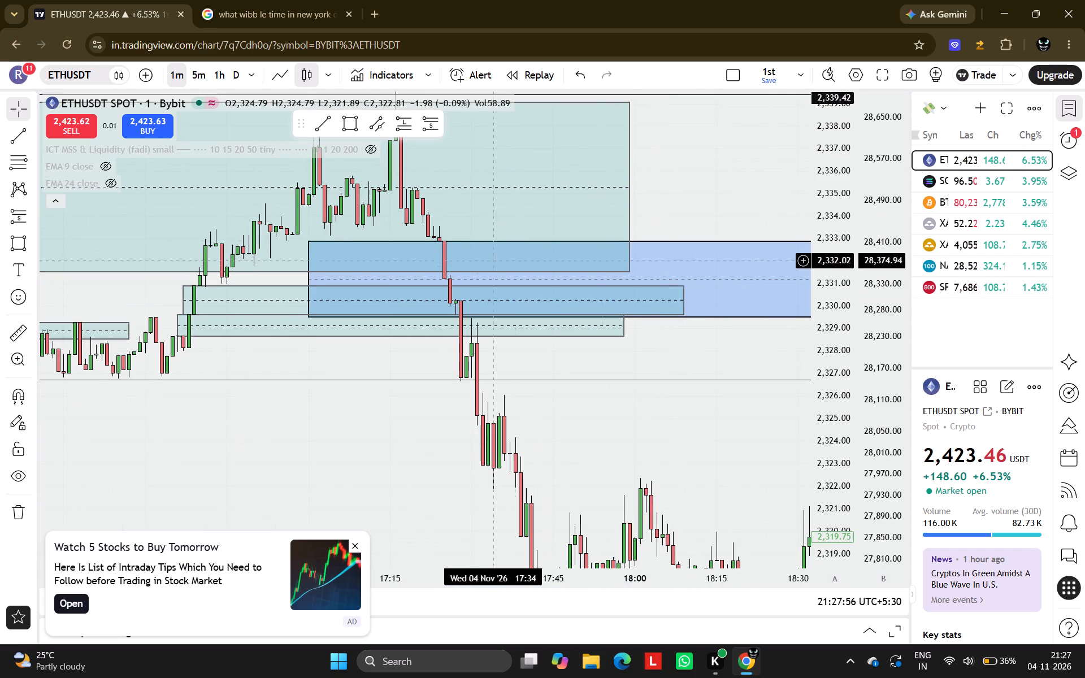
pyautogui.click(499, 244)
pyautogui.press('Delete')
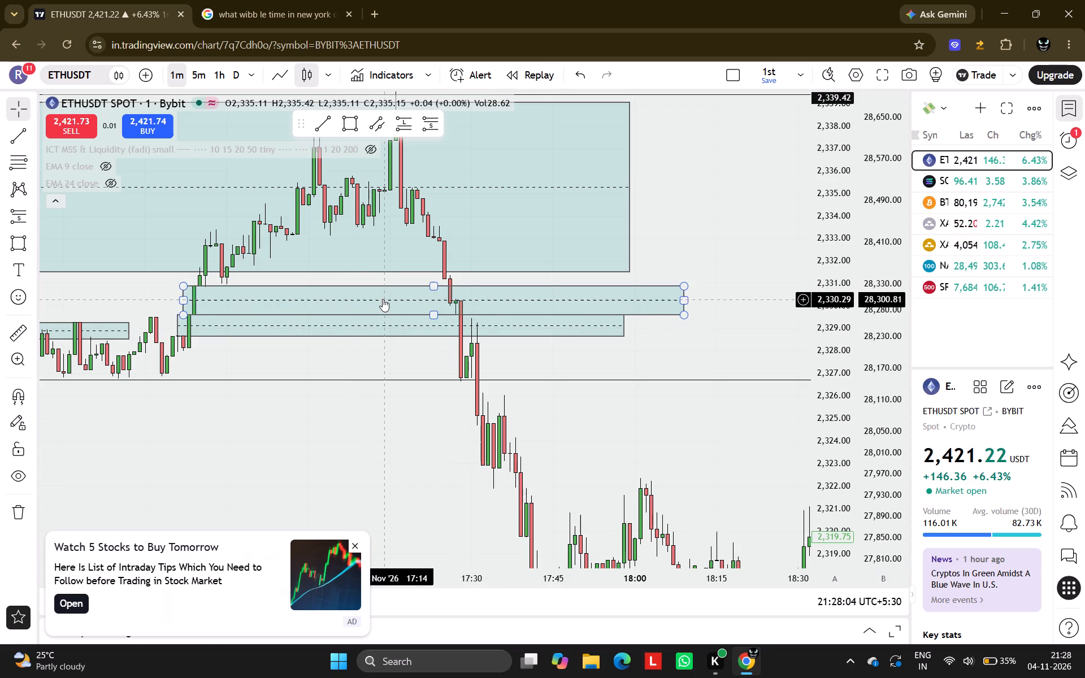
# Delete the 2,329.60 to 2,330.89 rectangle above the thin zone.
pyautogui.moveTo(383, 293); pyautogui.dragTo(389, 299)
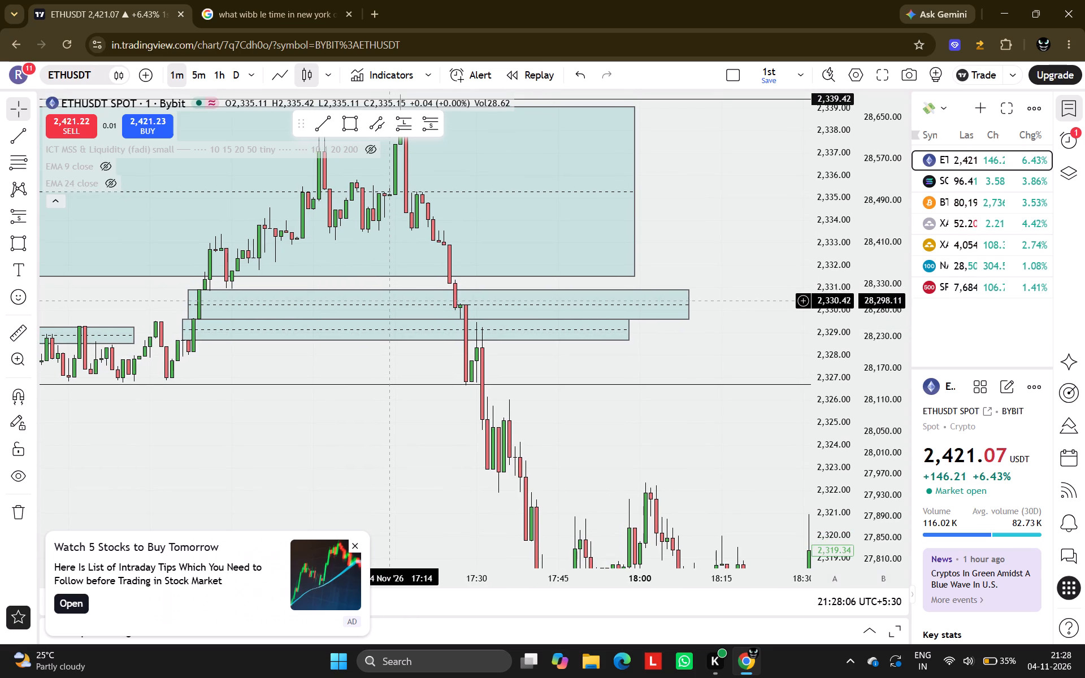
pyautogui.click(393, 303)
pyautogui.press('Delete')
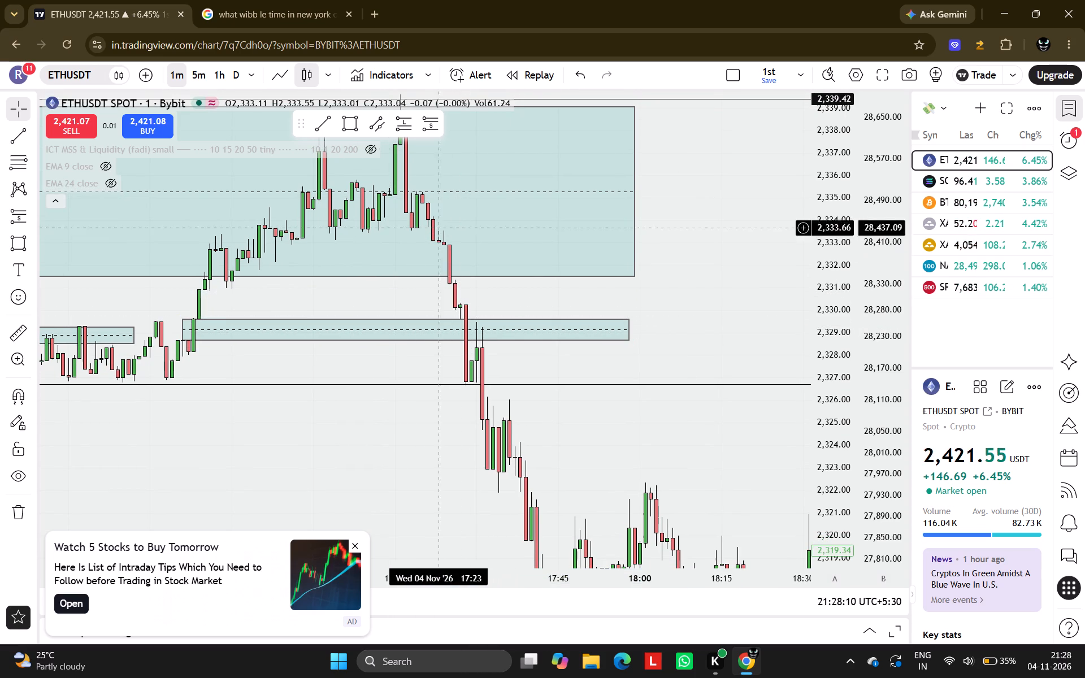
# Draw a rectangle zone from 2,329.60 down to 2,327.81, spanning 17:25 to 18:13 over the pullback candles.
pyautogui.moveTo(349, 119); pyautogui.dragTo(505, 276)
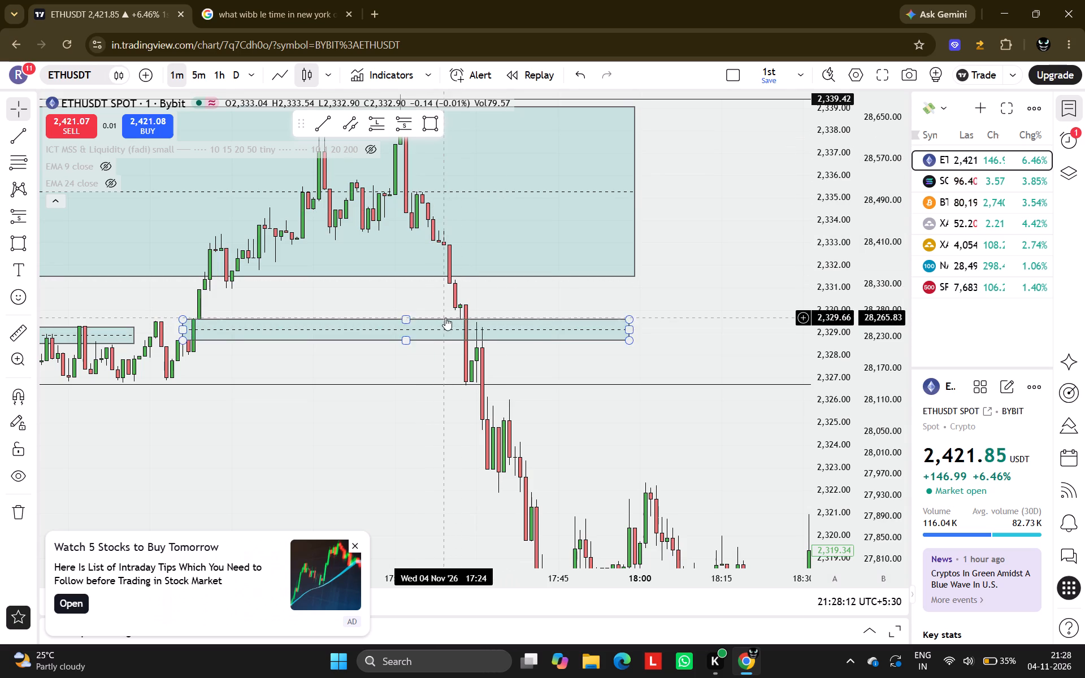
pyautogui.click(429, 118)
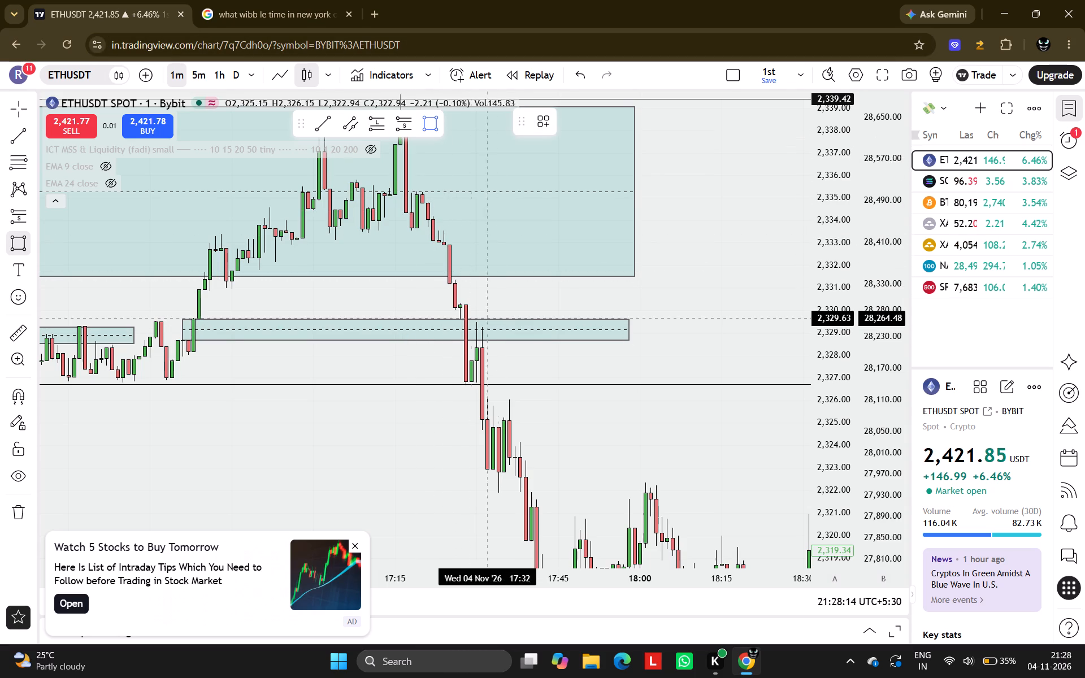
pyautogui.moveTo(450, 319); pyautogui.dragTo(550, 360)
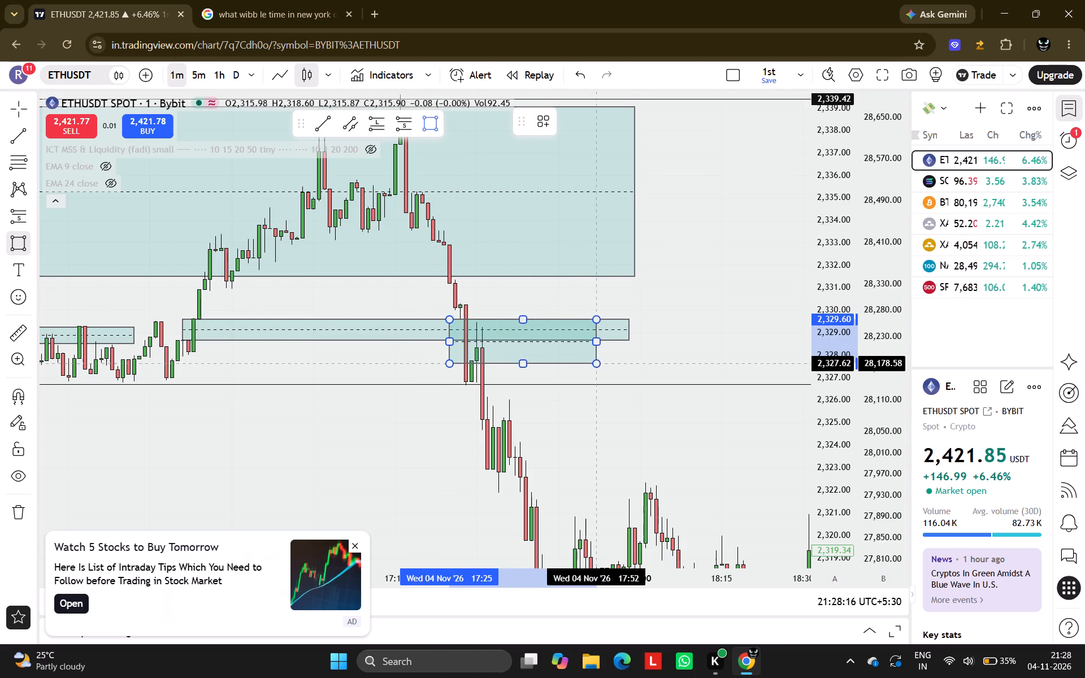
pyautogui.click(713, 359)
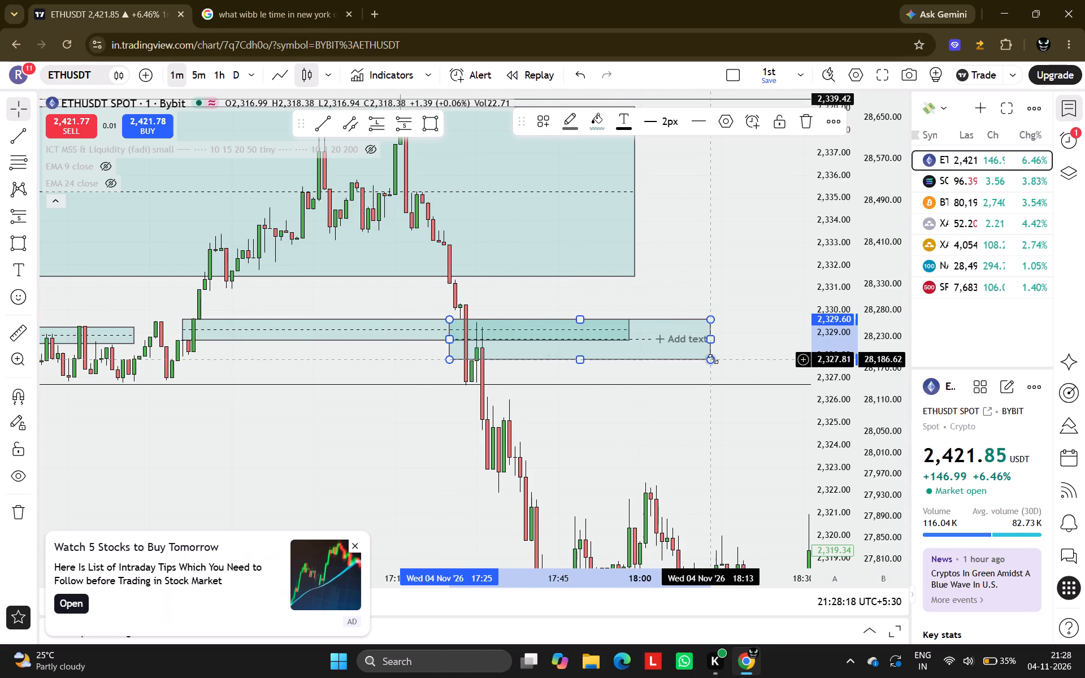
# Place a short position at the 17:31 candle with entry at 2,325.15 and stop at 2,329.76, just above the new rectangle zone.
pyautogui.moveTo(562, 389); pyautogui.dragTo(559, 377)
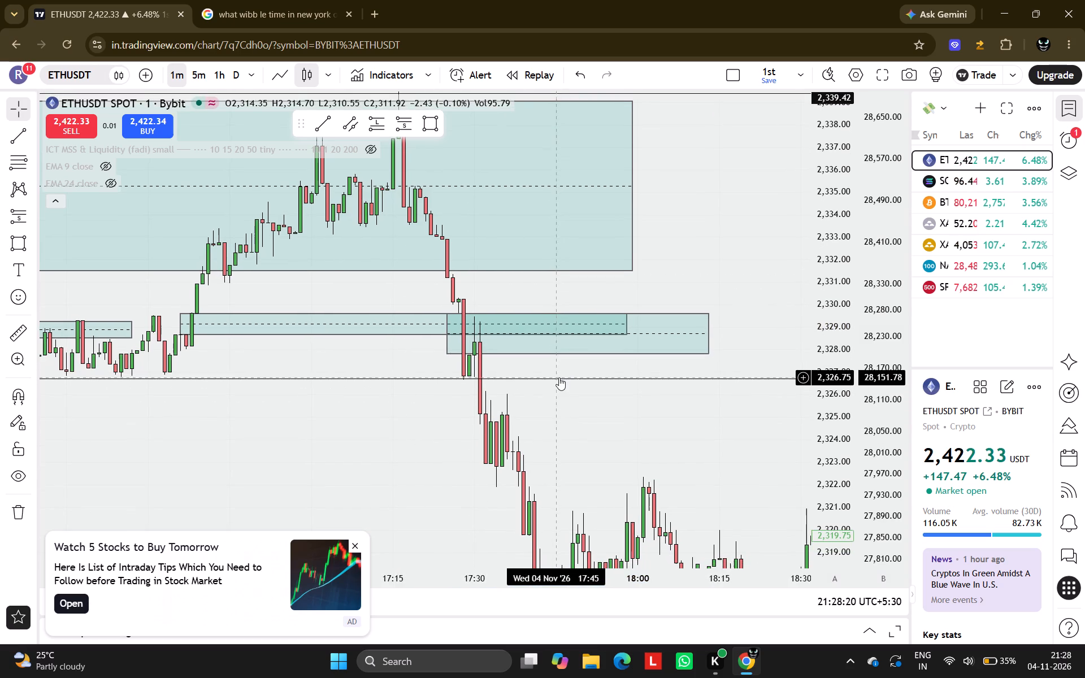
pyautogui.click(403, 132)
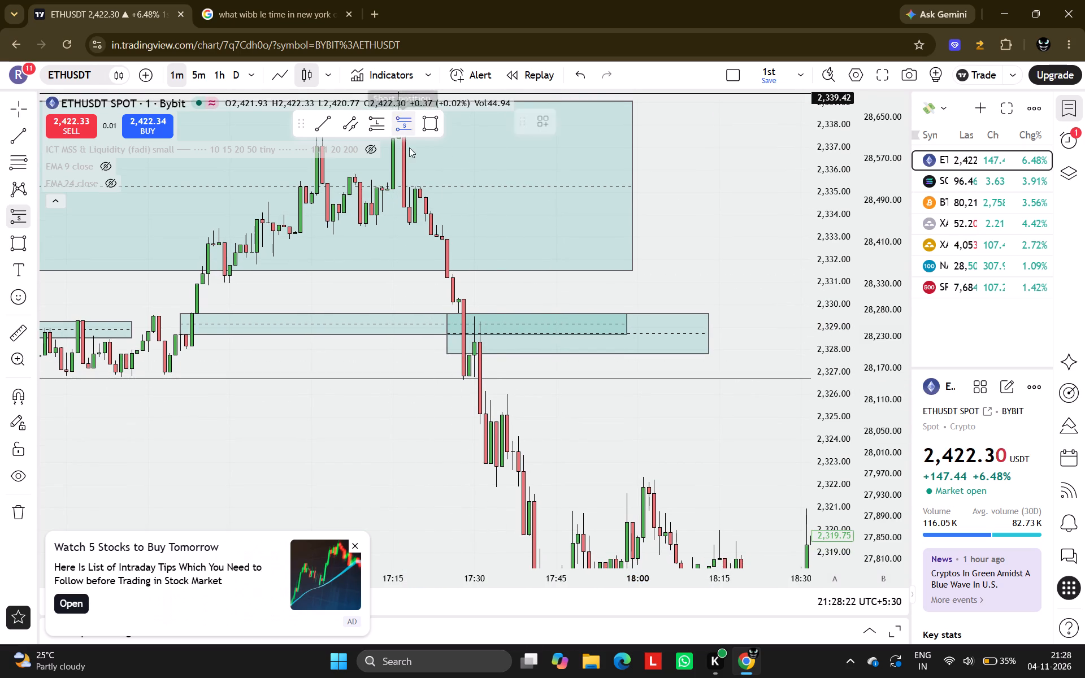
pyautogui.click(481, 414)
pyautogui.moveTo(482, 280); pyautogui.dragTo(526, 310)
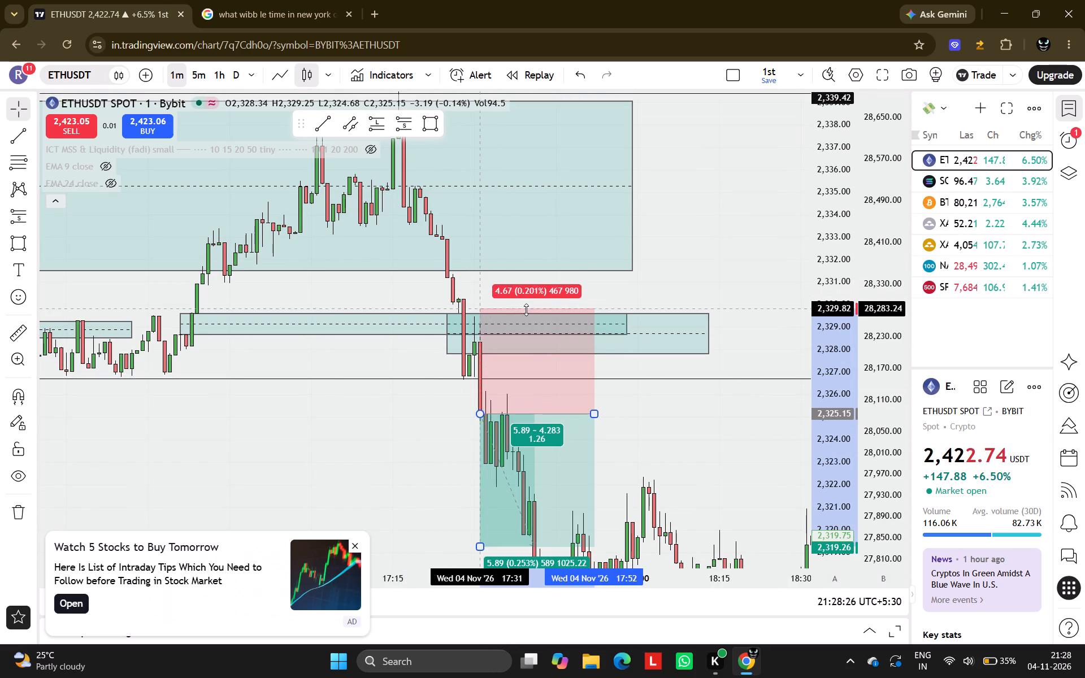
pyautogui.moveTo(526, 310); pyautogui.dragTo(536, 310)
# Extend the new short position's profit target to 2,315.73, at the horizontal line along the earlier swing low.
pyautogui.scroll(-5, 826, 449)
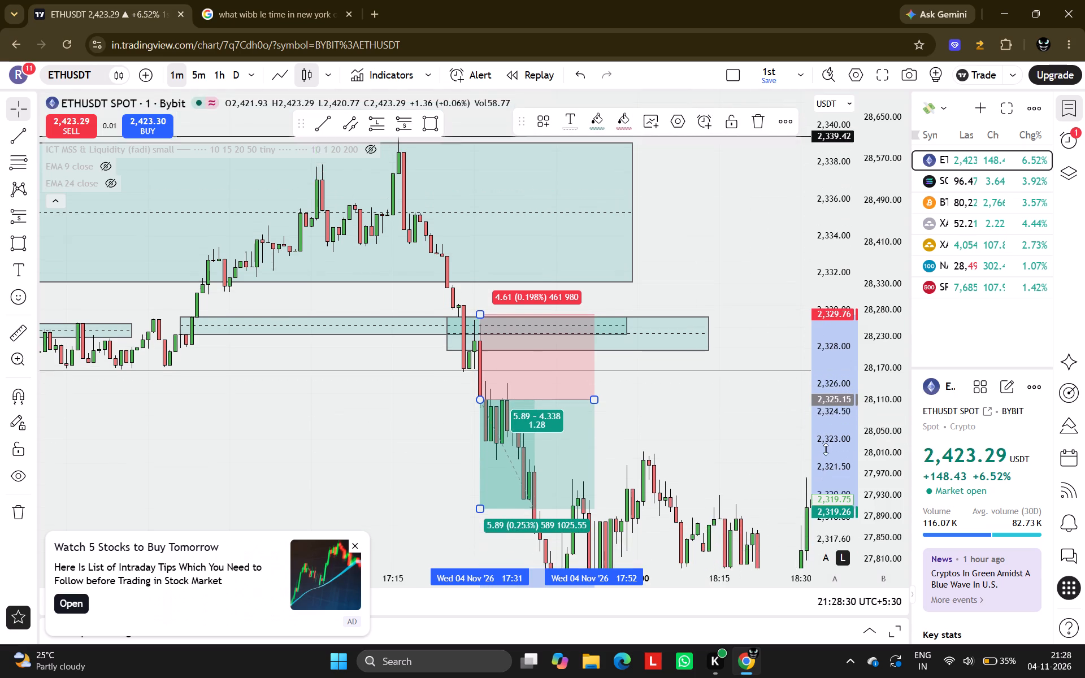
pyautogui.moveTo(723, 451); pyautogui.dragTo(724, 446)
pyautogui.scroll(-3, 724, 446)
pyautogui.moveTo(381, 460); pyautogui.dragTo(390, 447)
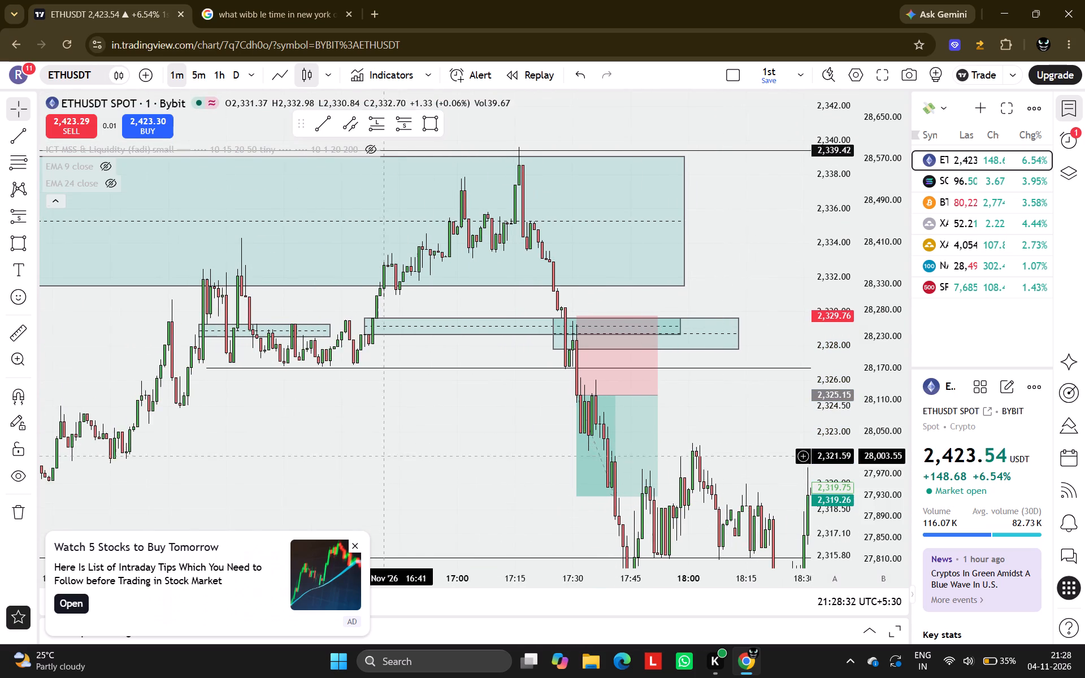
pyautogui.moveTo(390, 447); pyautogui.dragTo(427, 404)
pyautogui.scroll(-2, 427, 404)
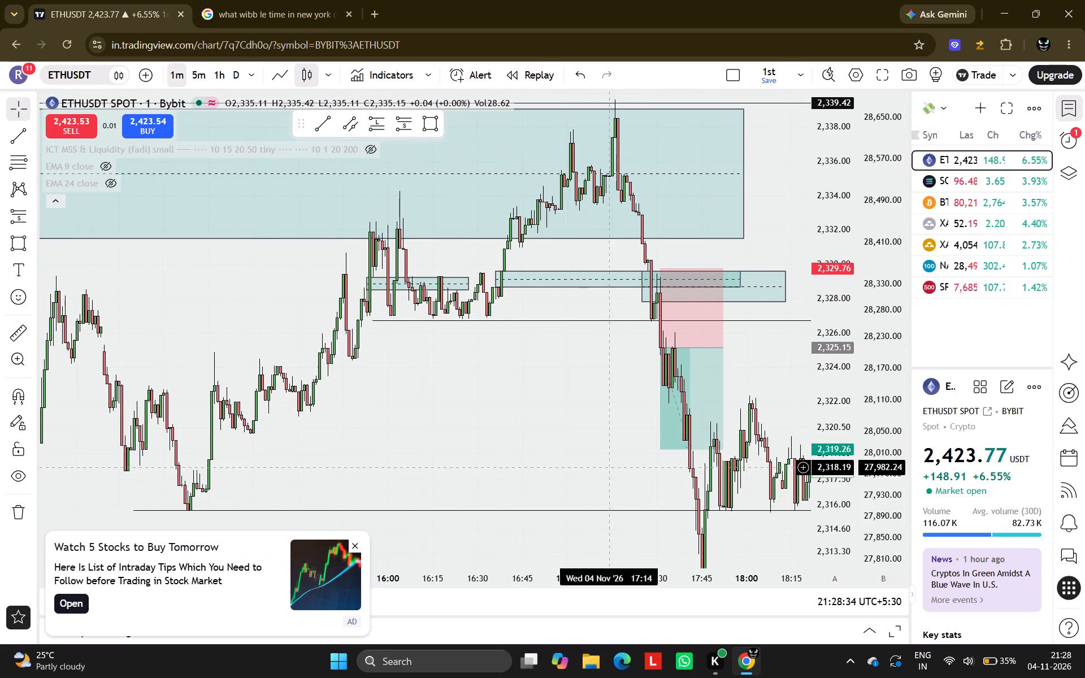
pyautogui.moveTo(662, 447); pyautogui.dragTo(661, 435)
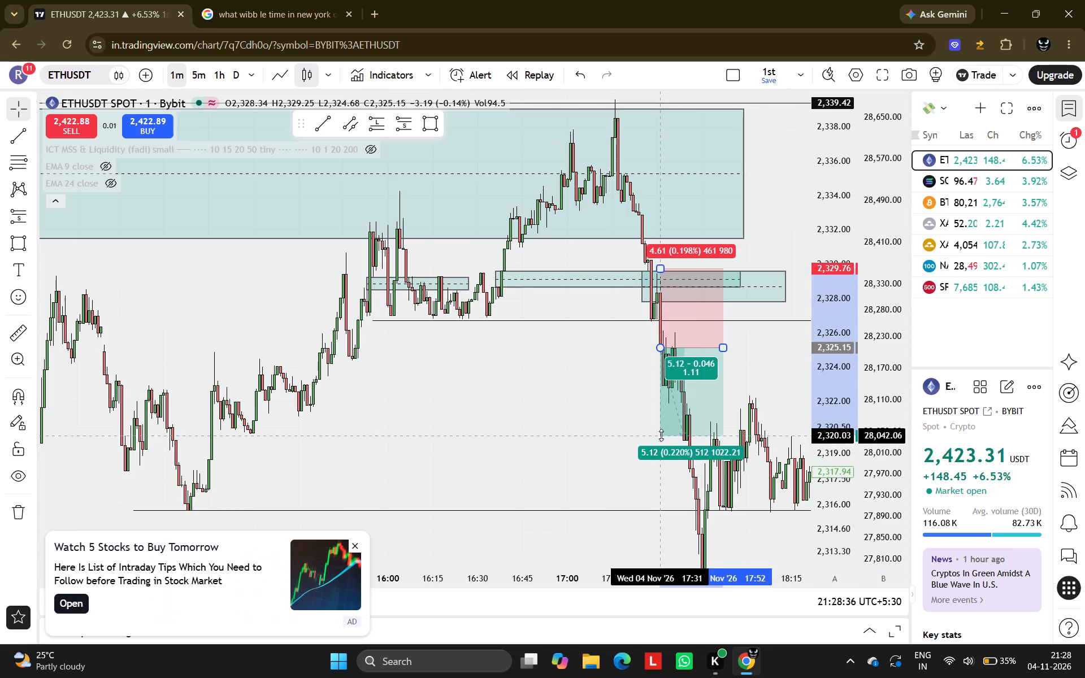
pyautogui.moveTo(661, 435); pyautogui.dragTo(670, 510)
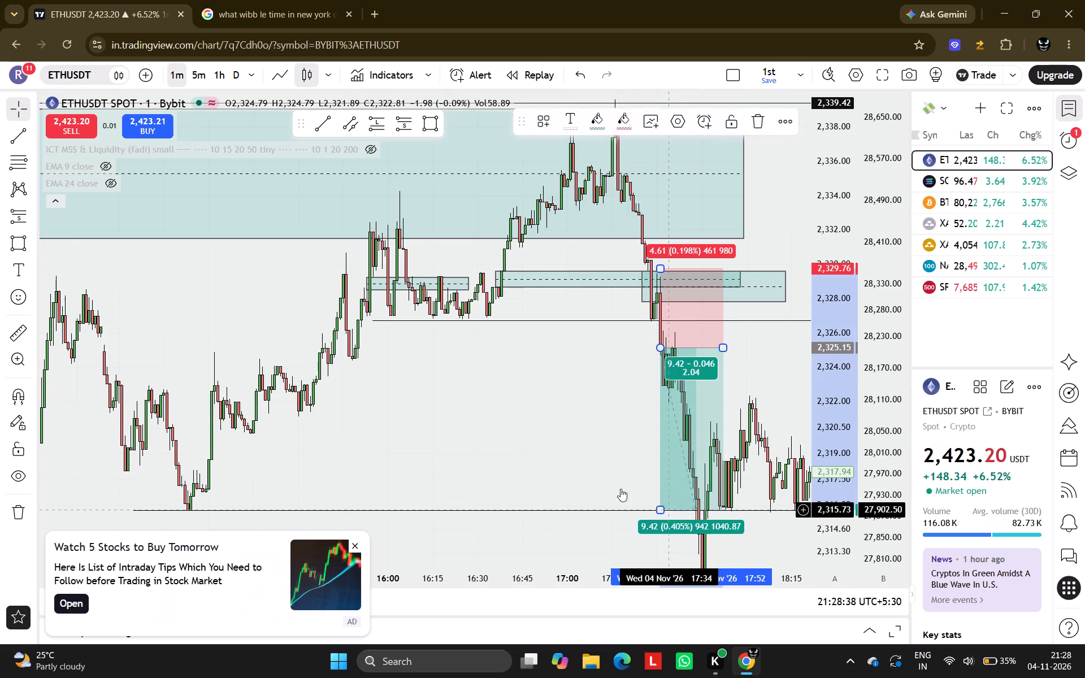
# Examine the price action after the 17:31 short, up to the latest candles, and its context within the Fib extension zones.
pyautogui.scroll(-1, 604, 479)
pyautogui.moveTo(604, 479); pyautogui.dragTo(490, 408)
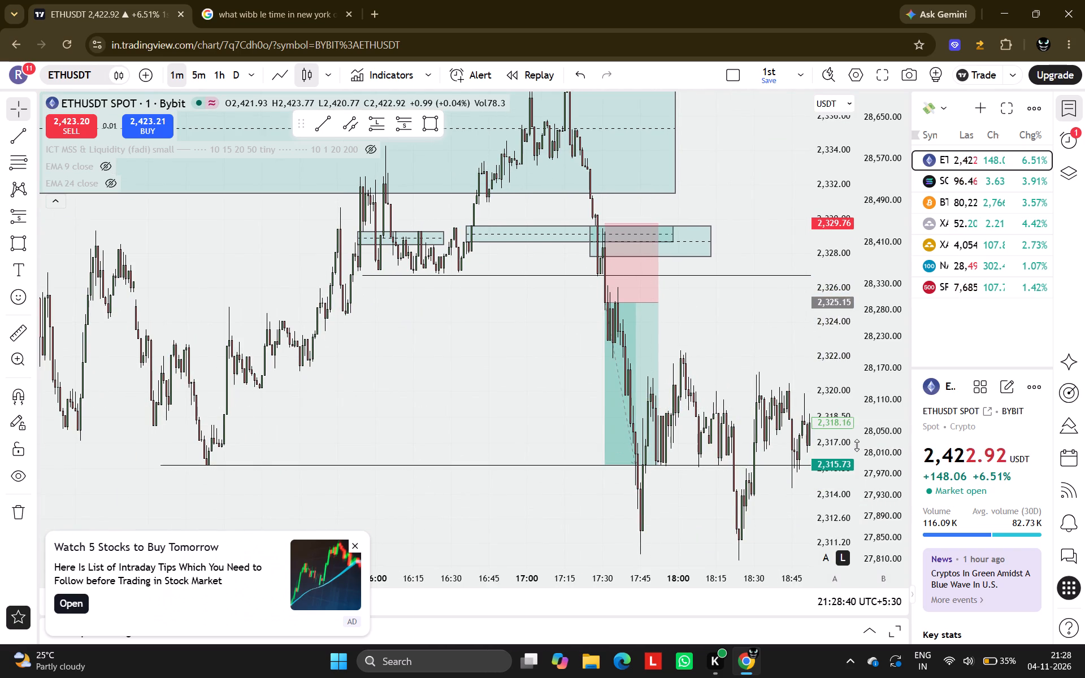
pyautogui.scroll(-6, 857, 445)
pyautogui.scroll(-5, 572, 458)
pyautogui.moveTo(661, 499); pyautogui.dragTo(364, 429)
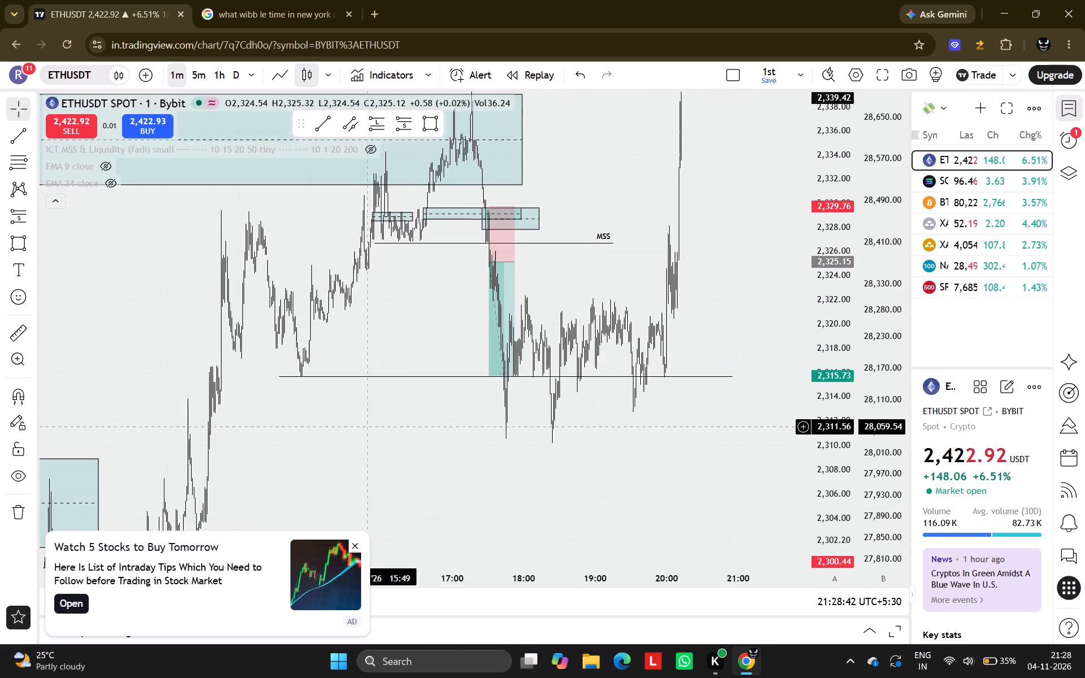
pyautogui.click(410, 332)
pyautogui.moveTo(410, 332); pyautogui.dragTo(258, 494)
pyautogui.scroll(1, 258, 494)
pyautogui.scroll(3, 640, 338)
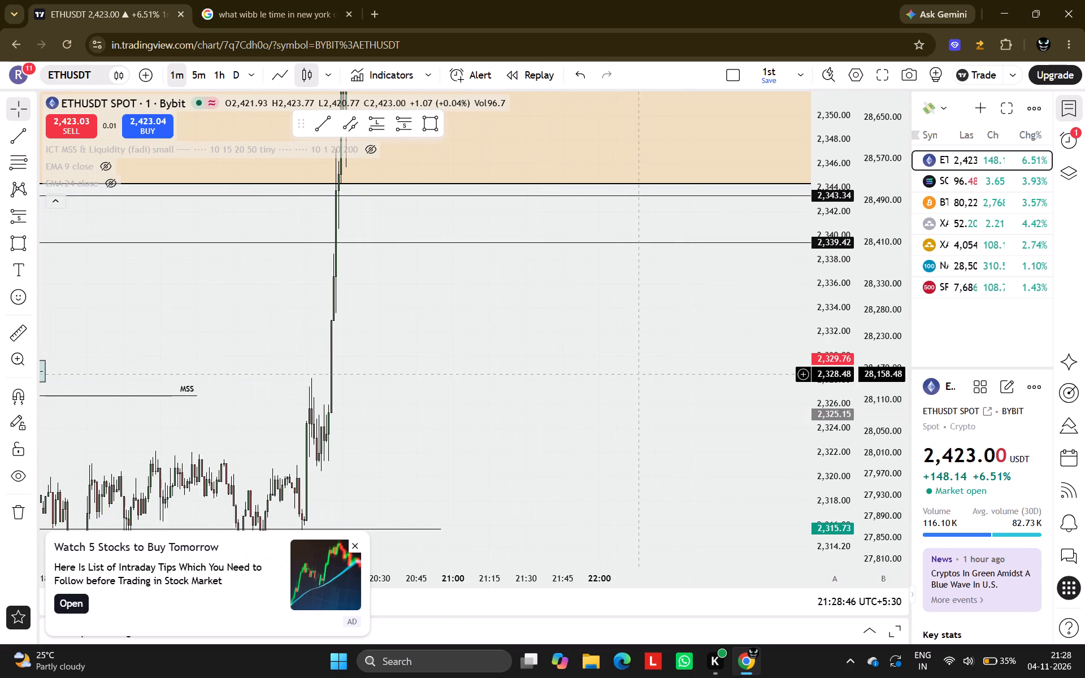
pyautogui.scroll(-11, 817, 390)
pyautogui.scroll(-11, 536, 393)
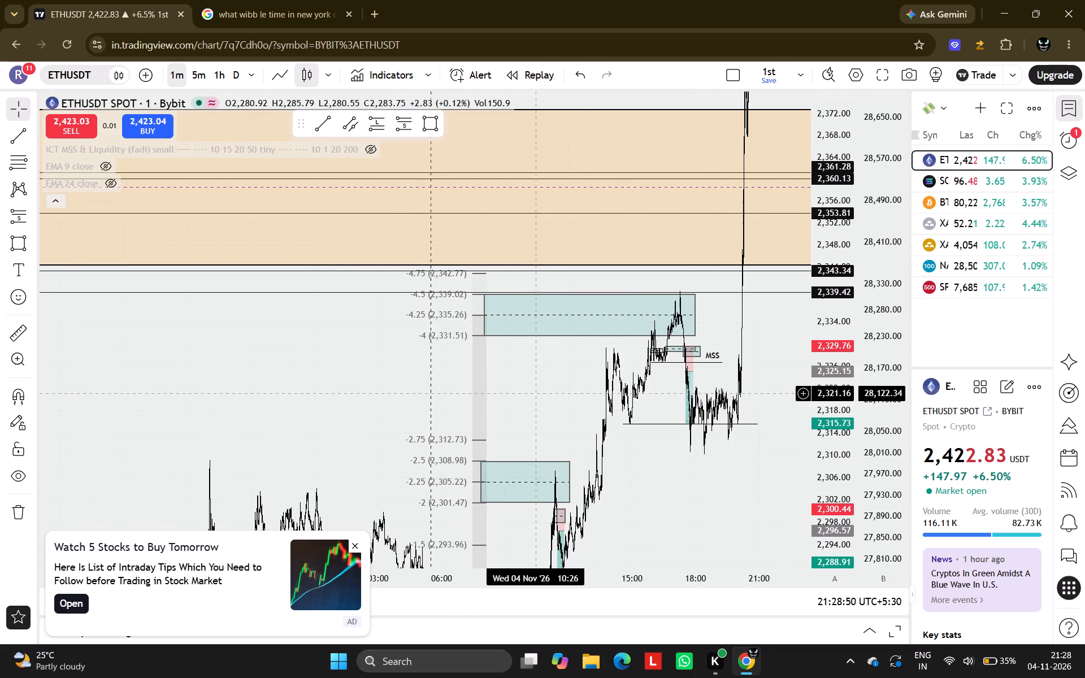
pyautogui.scroll(-2, 571, 358)
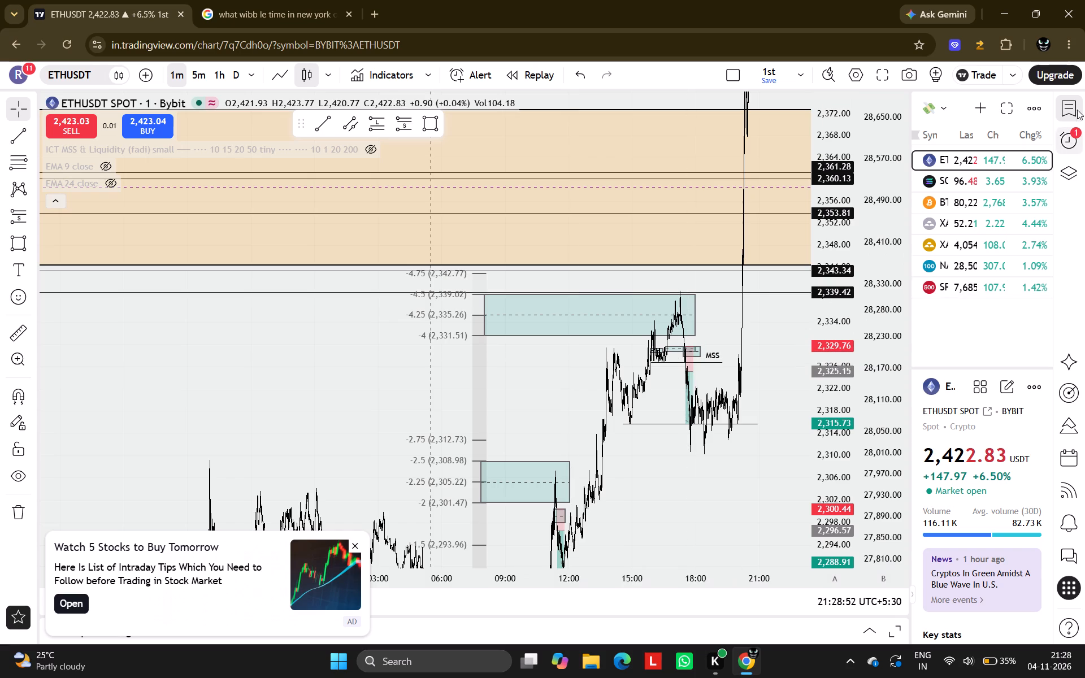
pyautogui.click(1084, 0)
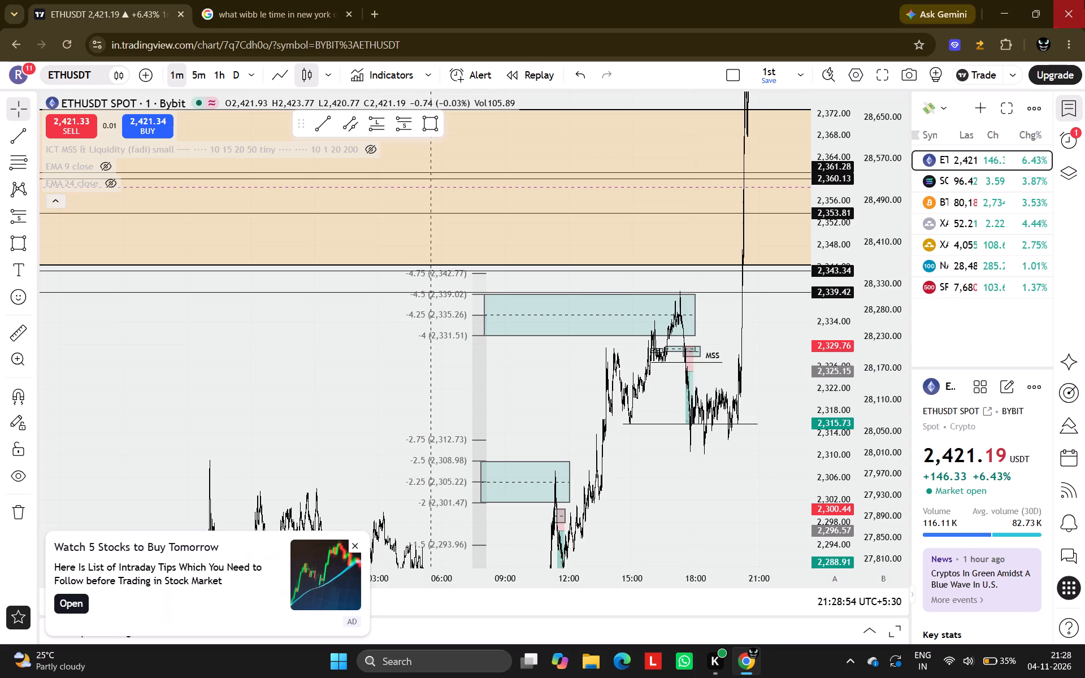